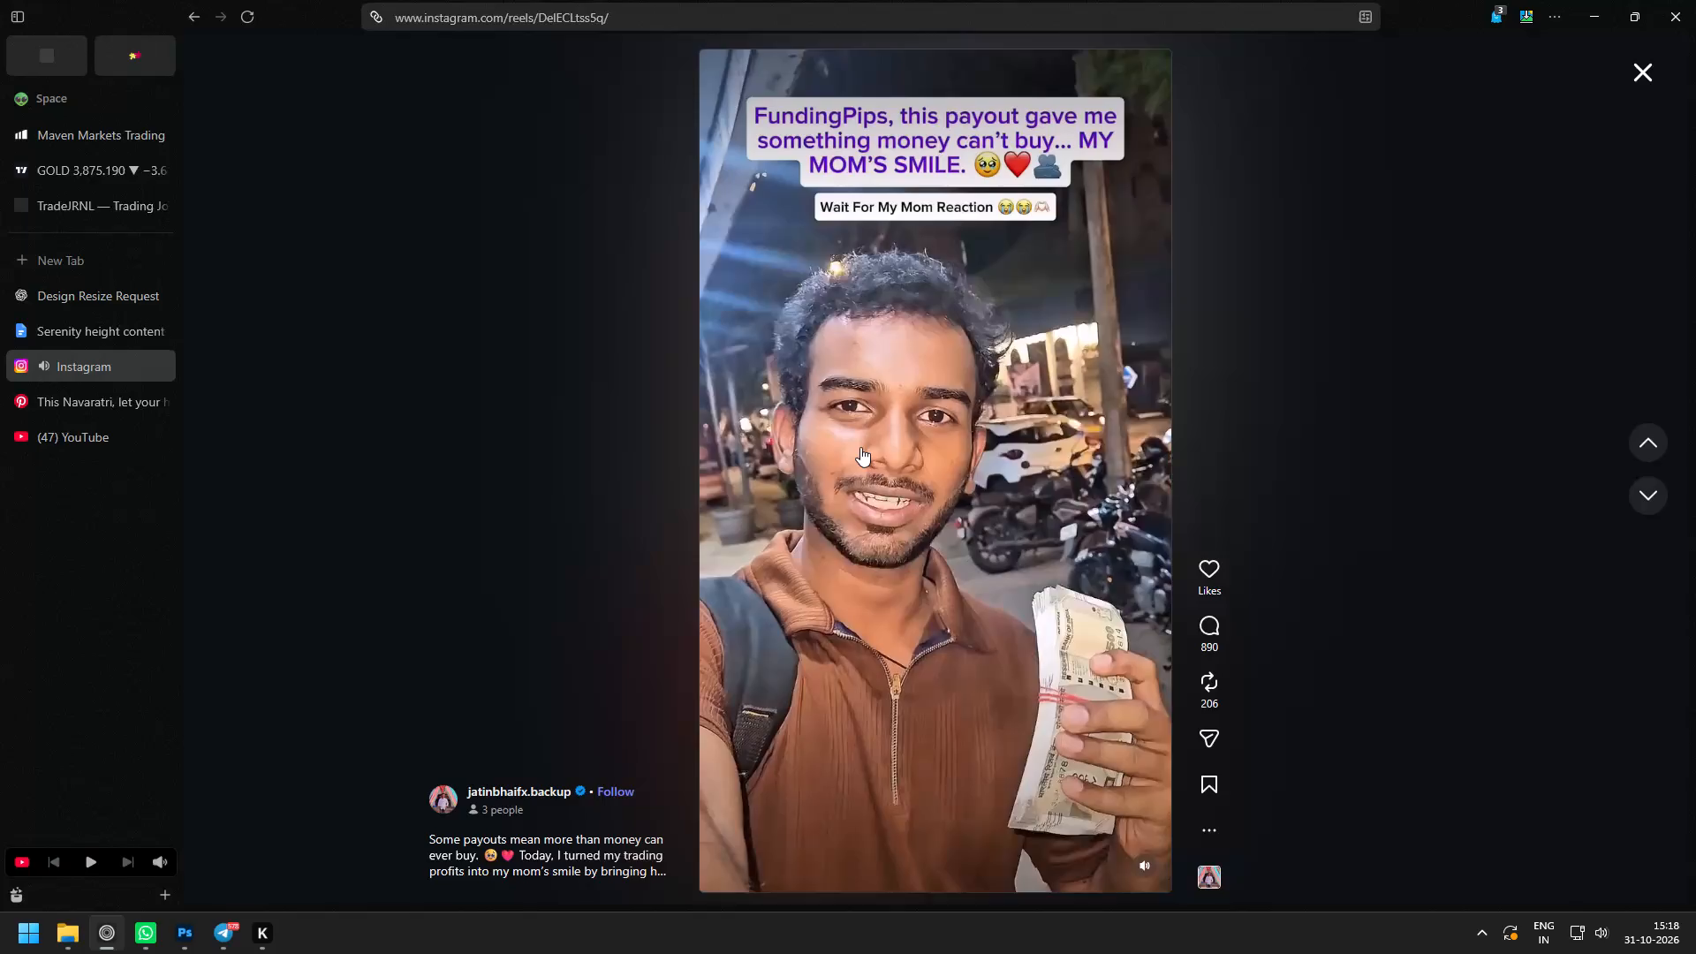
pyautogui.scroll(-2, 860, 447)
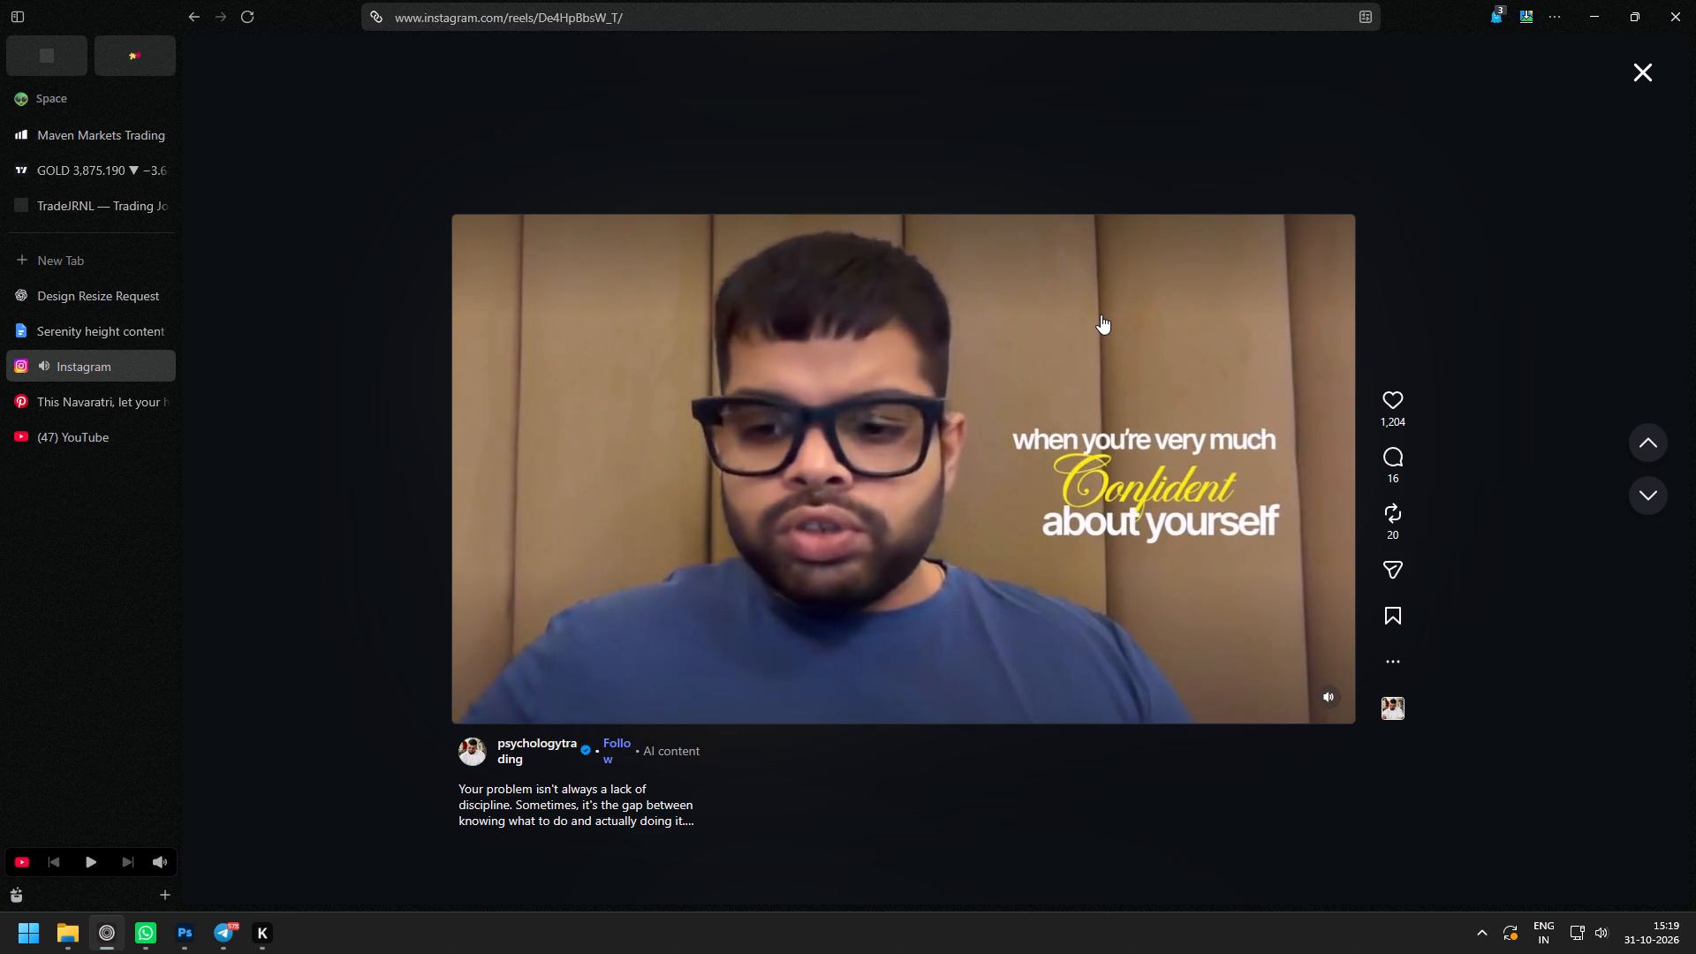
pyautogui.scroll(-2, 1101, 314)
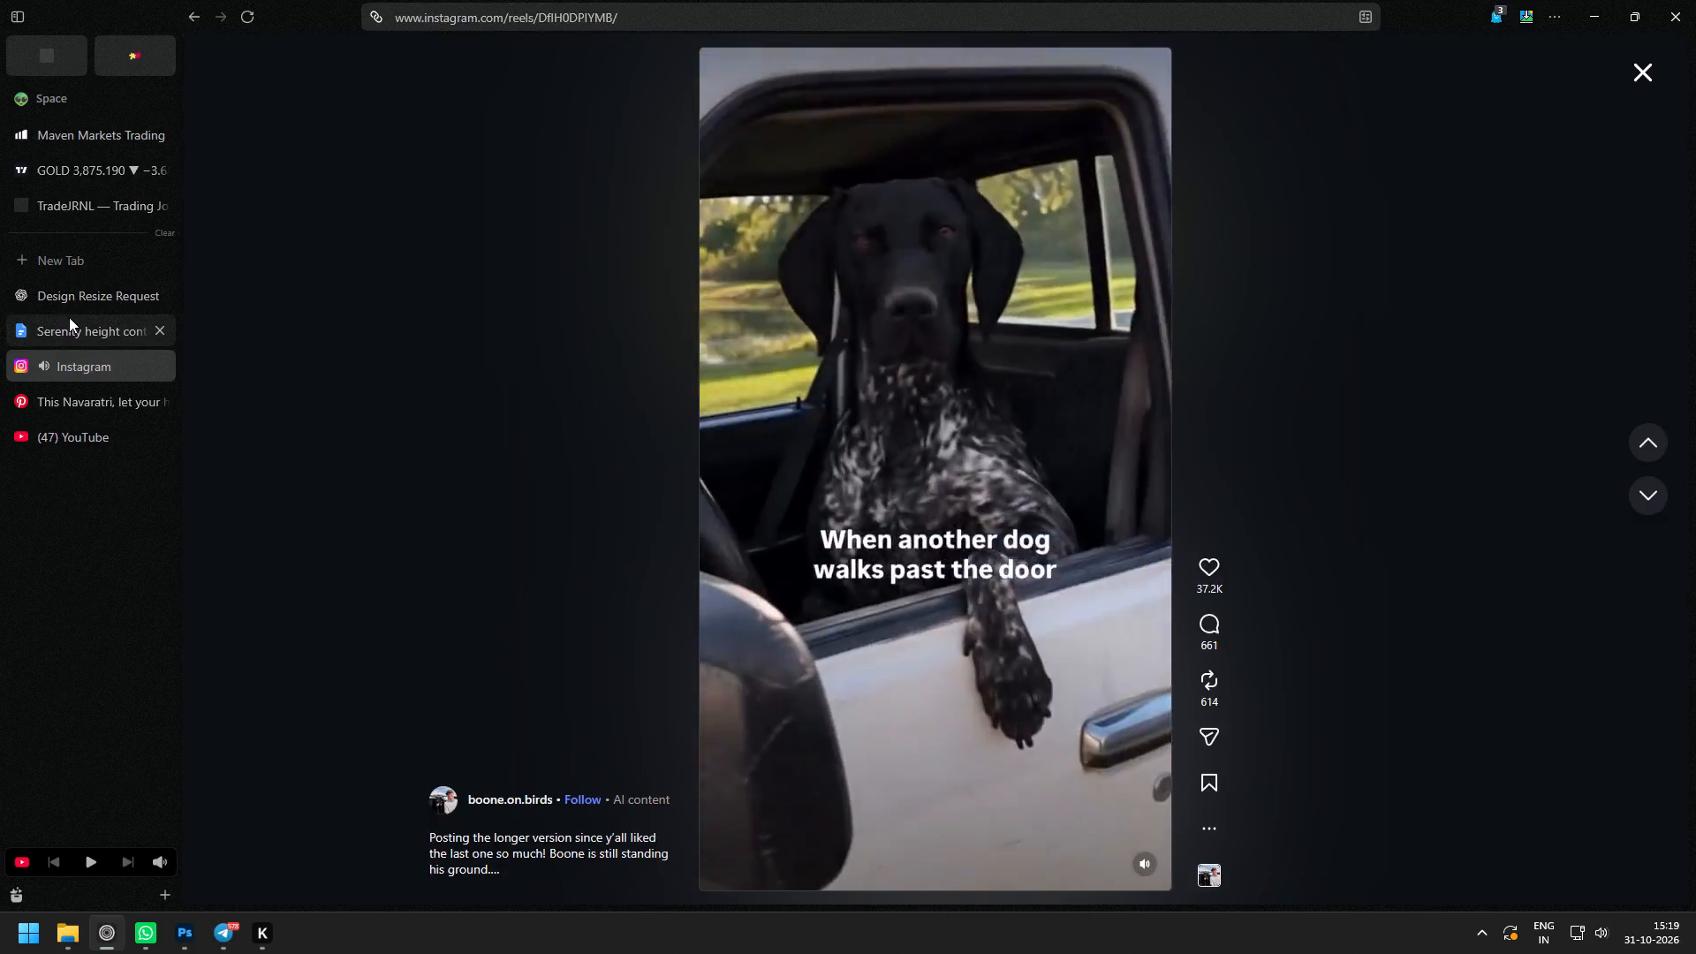
# Bring up the Serenity height content document in the browser and switch to the untitled canvas in Photoshop.
pyautogui.click(69, 317)
pyautogui.click(193, 941)
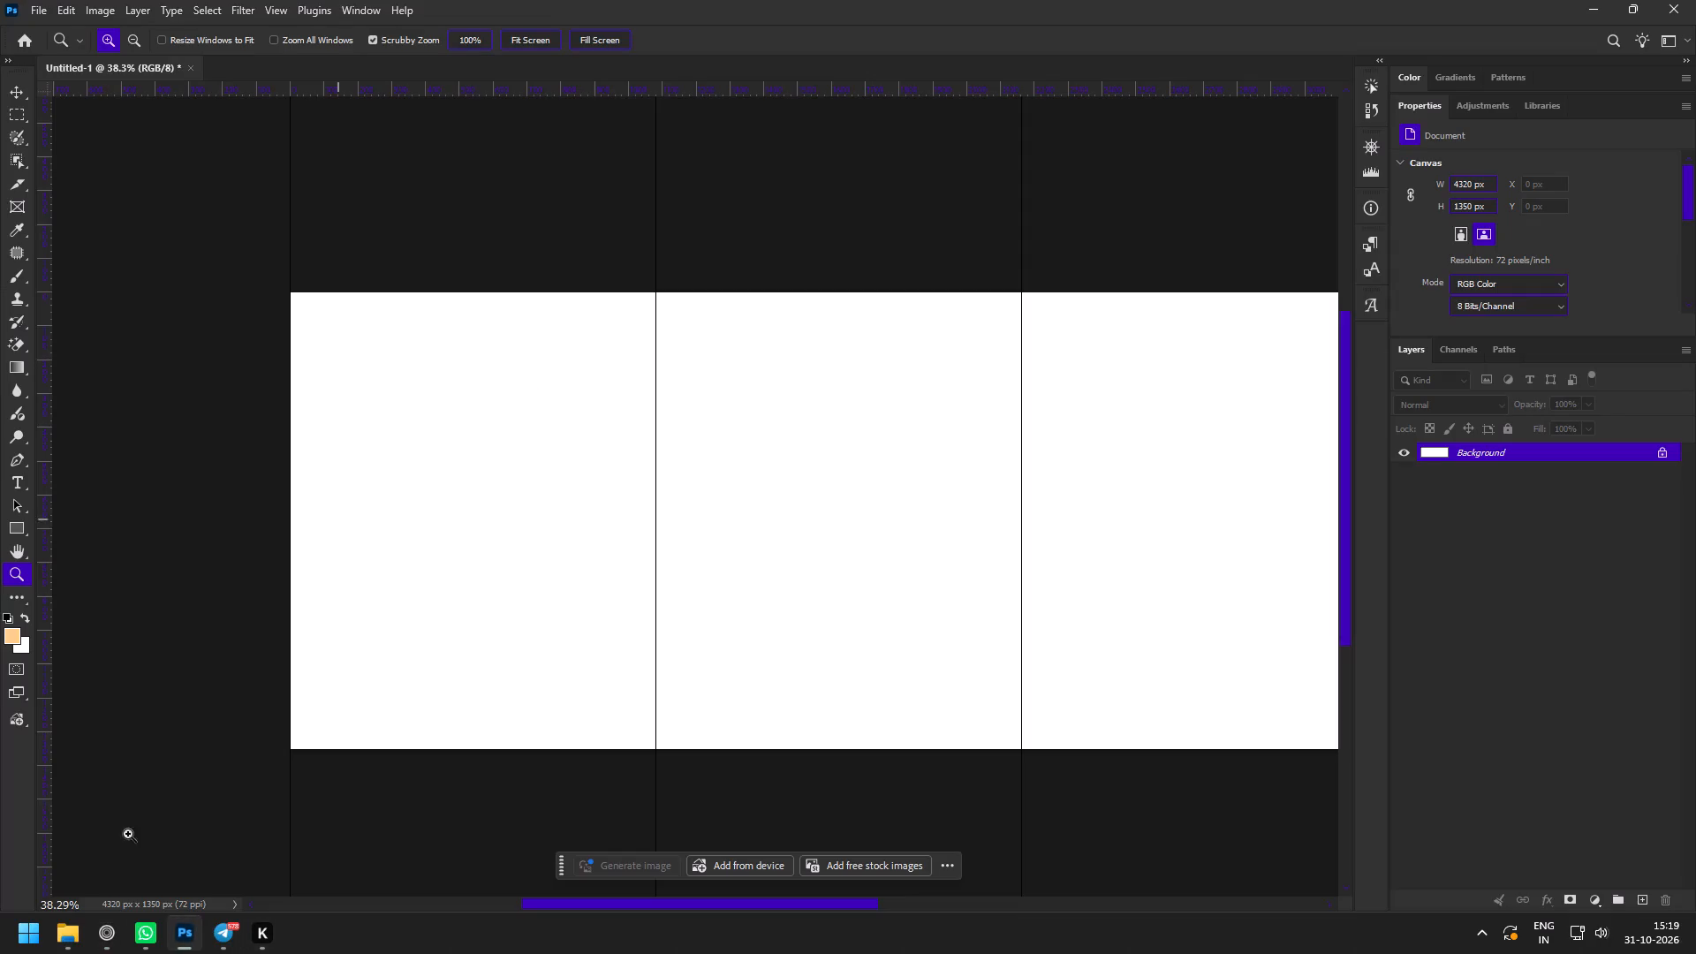
# Look at the Dimond City Ested state folder in File Explorer and the carousel copy in the Serenity height content document.
pyautogui.click(69, 948)
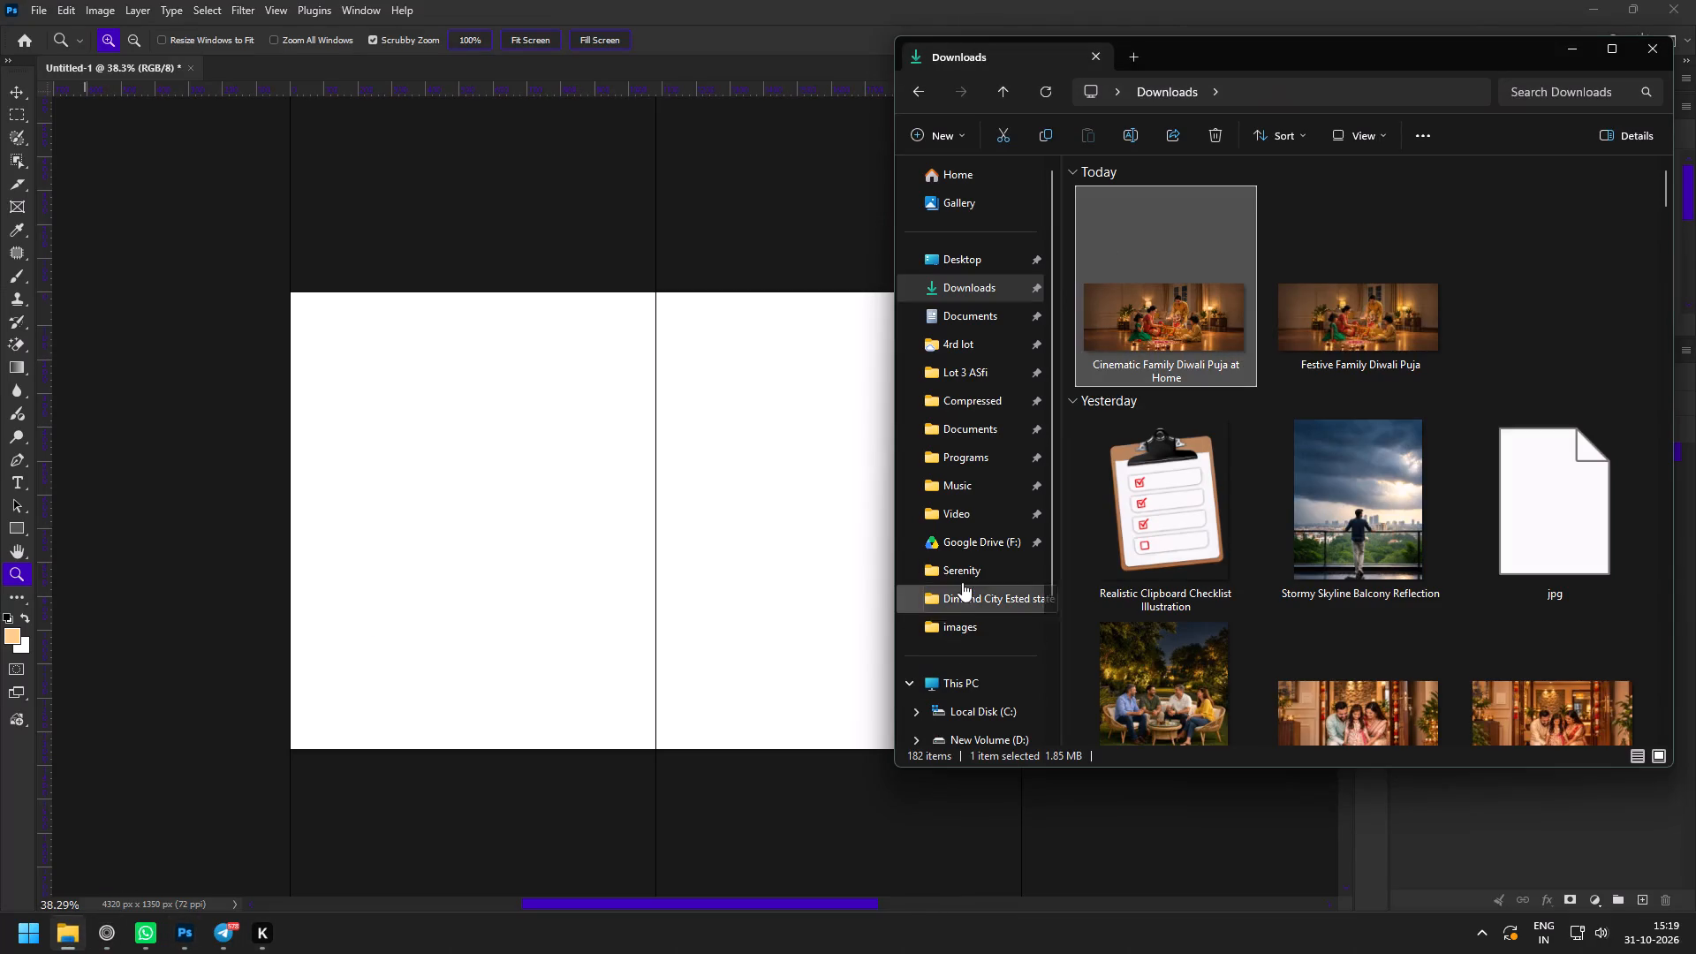
pyautogui.click(971, 596)
pyautogui.moveTo(1302, 55); pyautogui.dragTo(1170, 50)
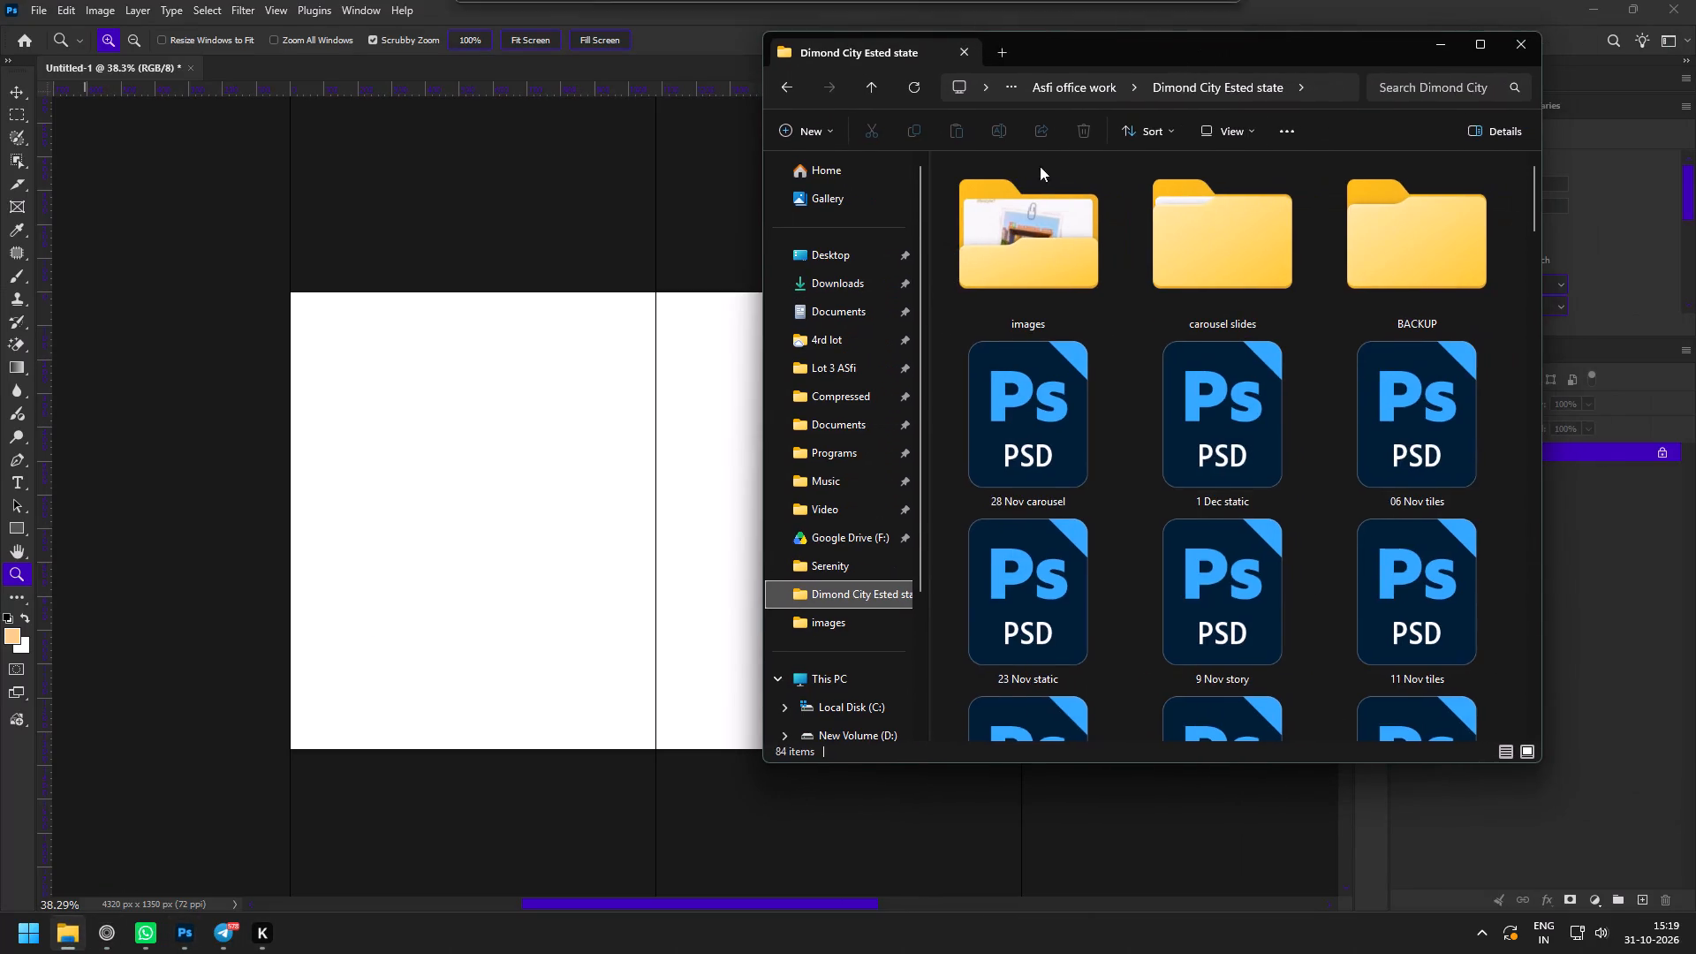
pyautogui.click(109, 937)
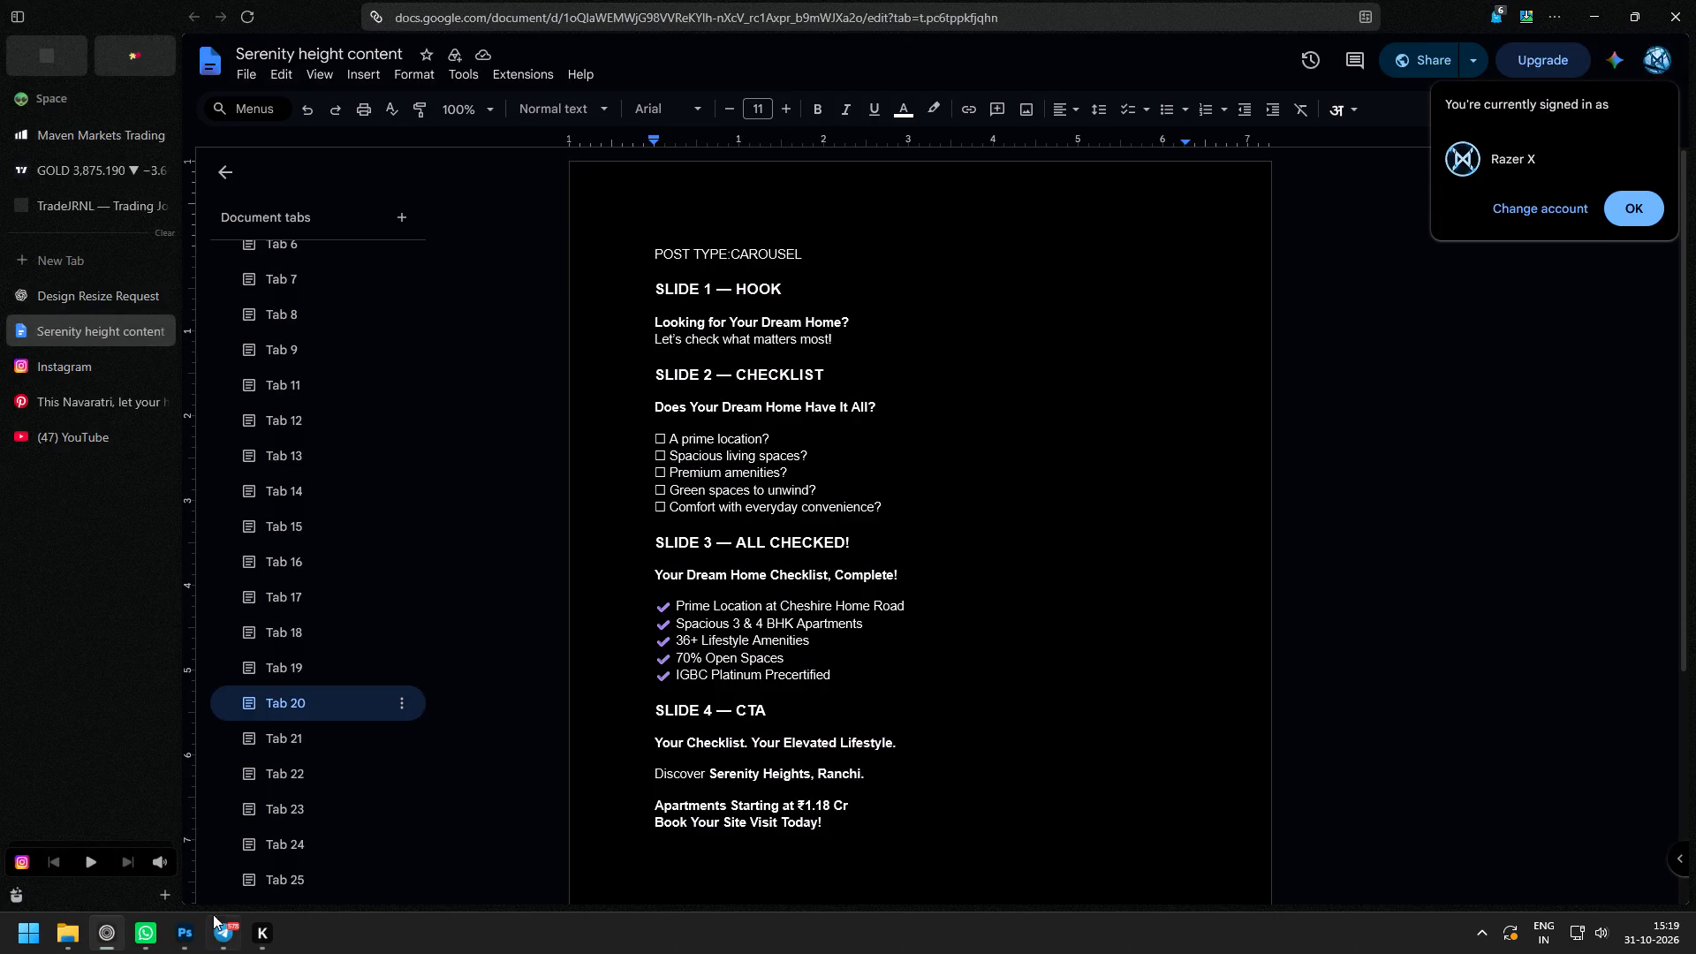
# Switch to Photoshop, open the recent file 1 Dec static to view its design, and close it.
pyautogui.click(178, 930)
pyautogui.click(13, 39)
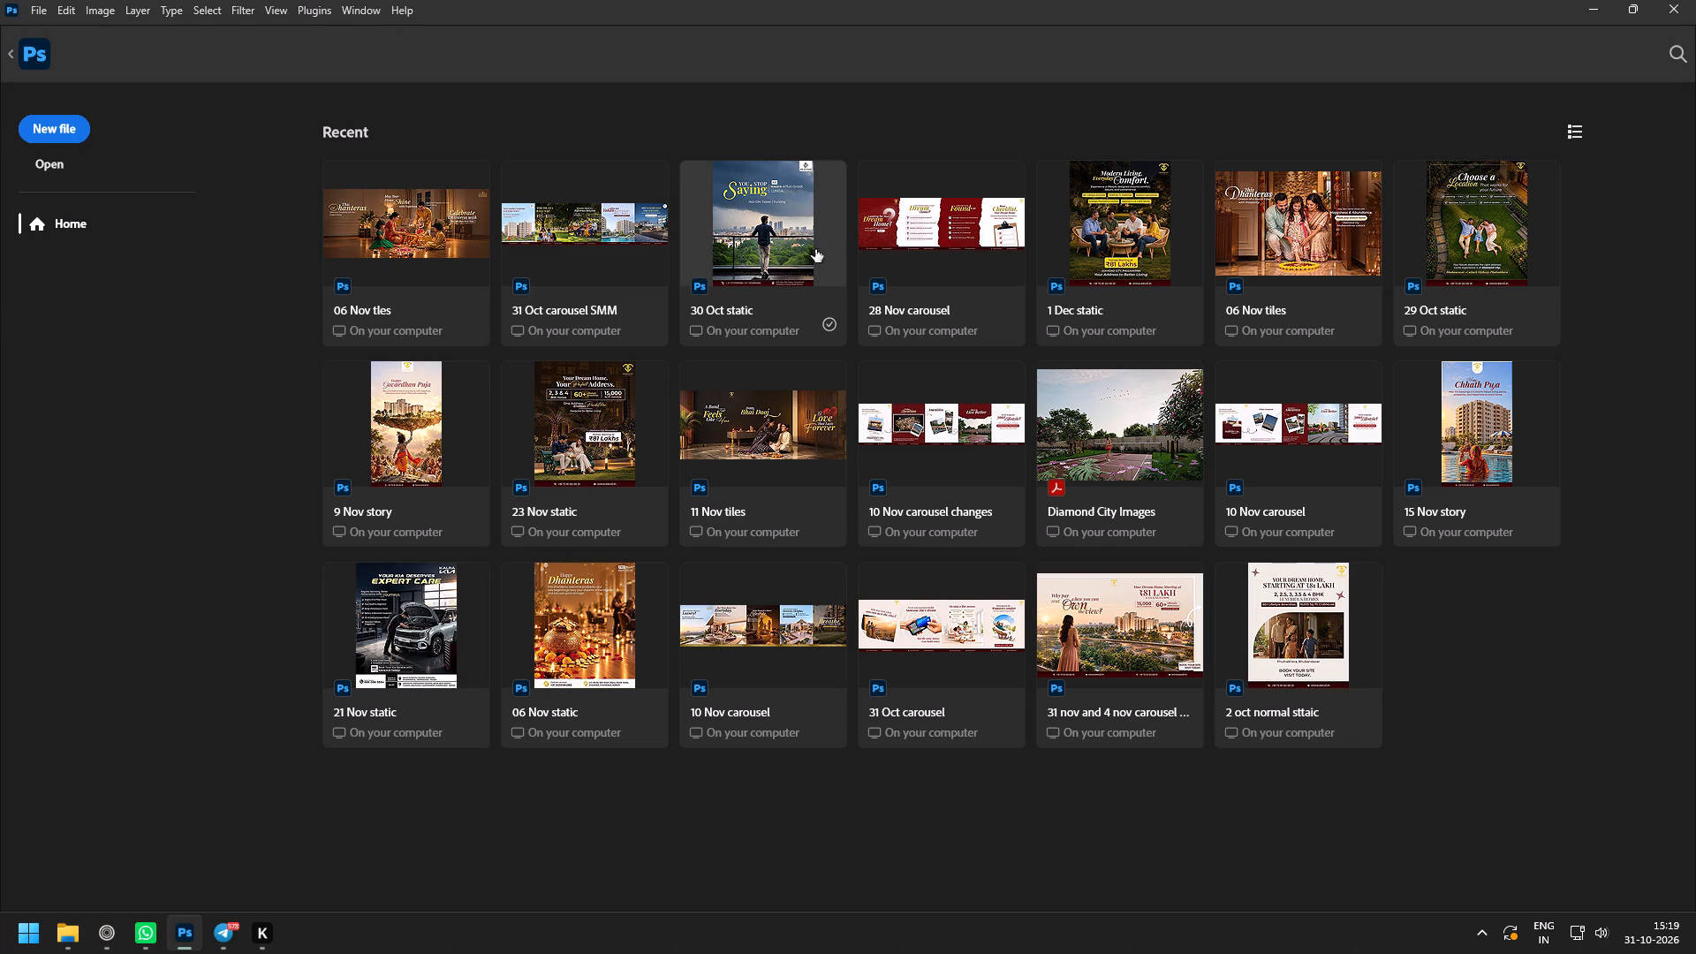
pyautogui.click(1159, 271)
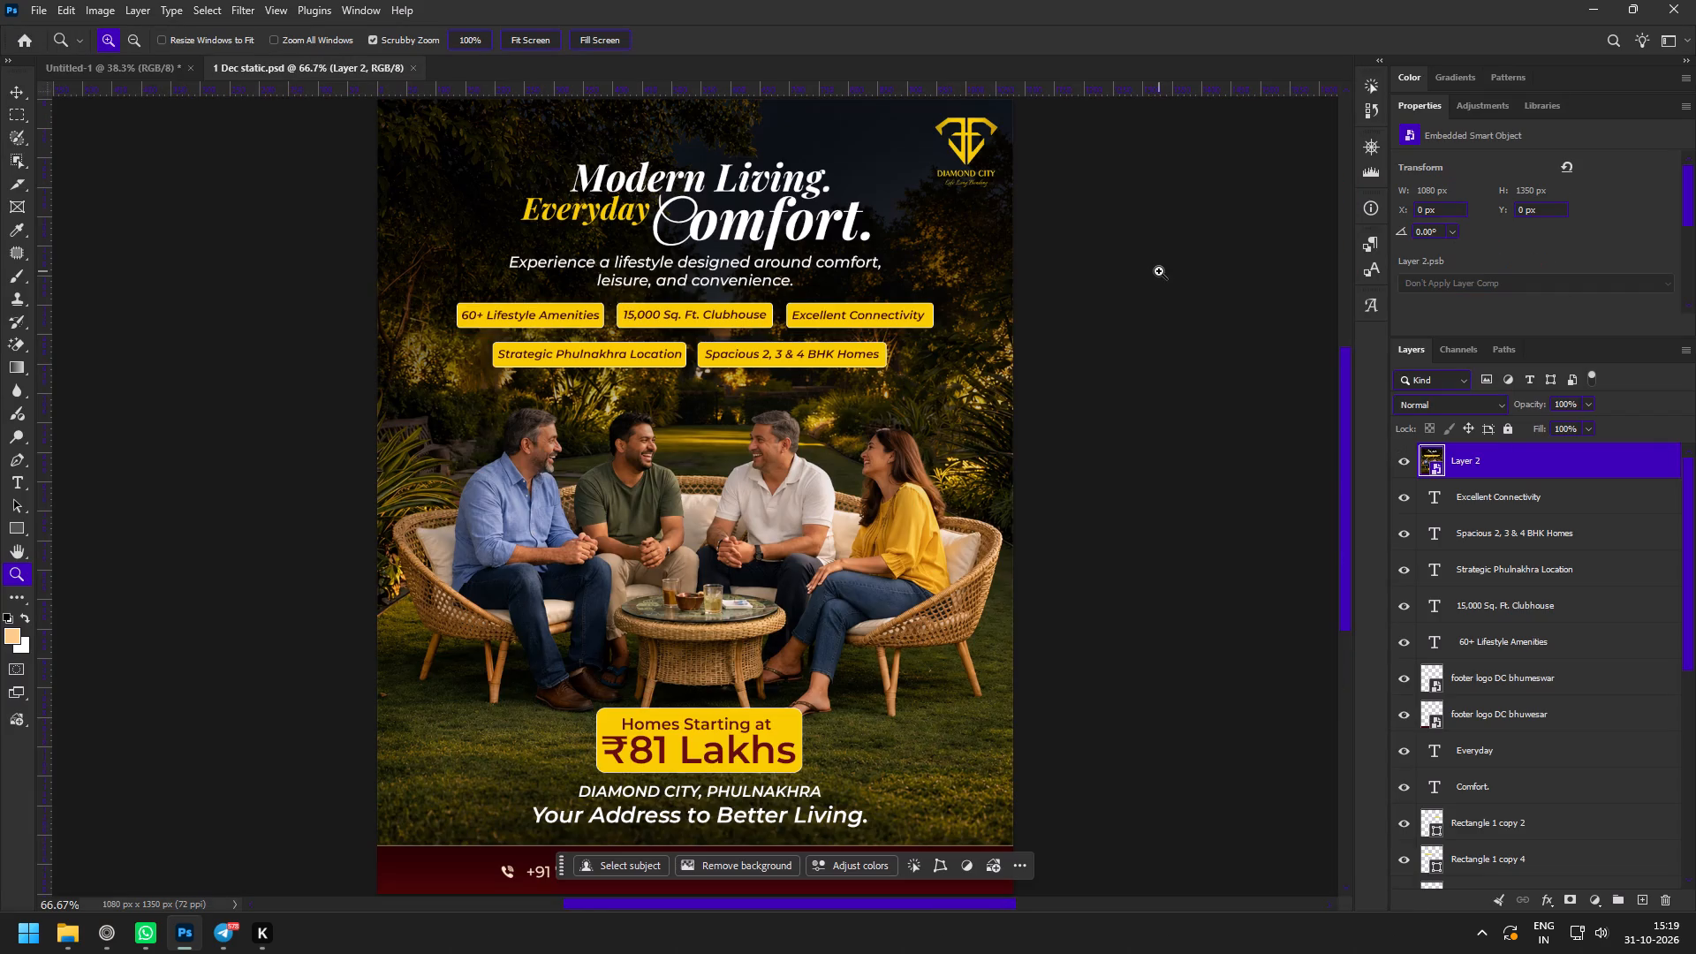
pyautogui.click(413, 69)
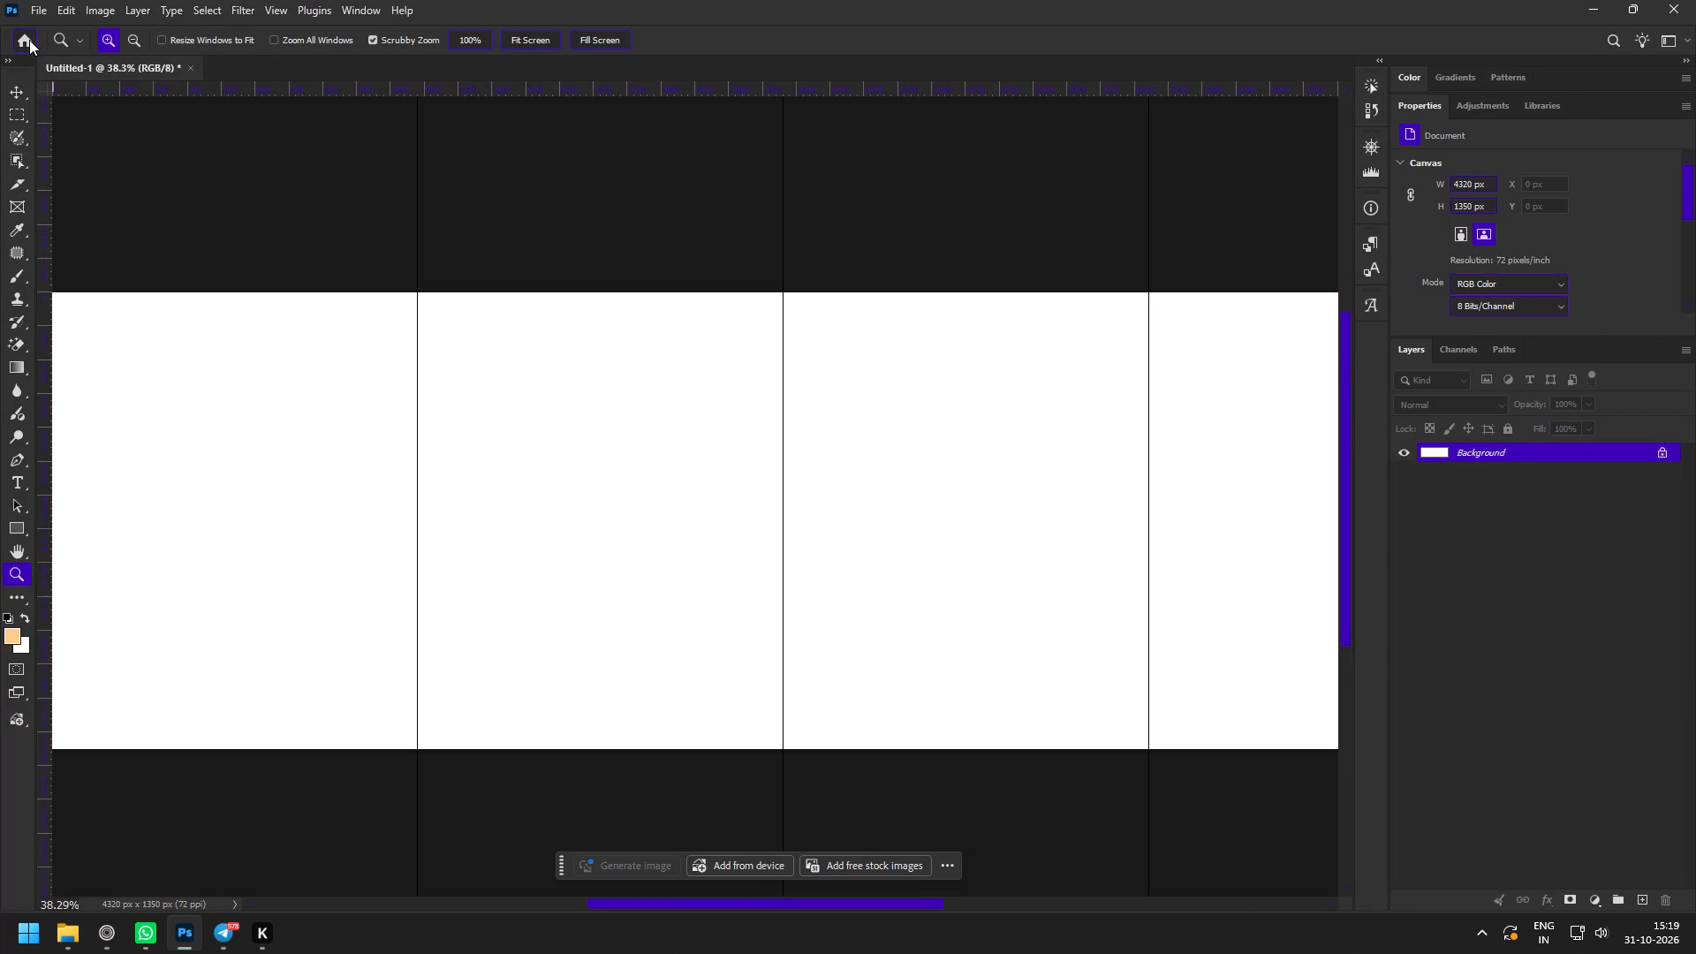
# Open the recent file 29 Oct static.
pyautogui.click(29, 40)
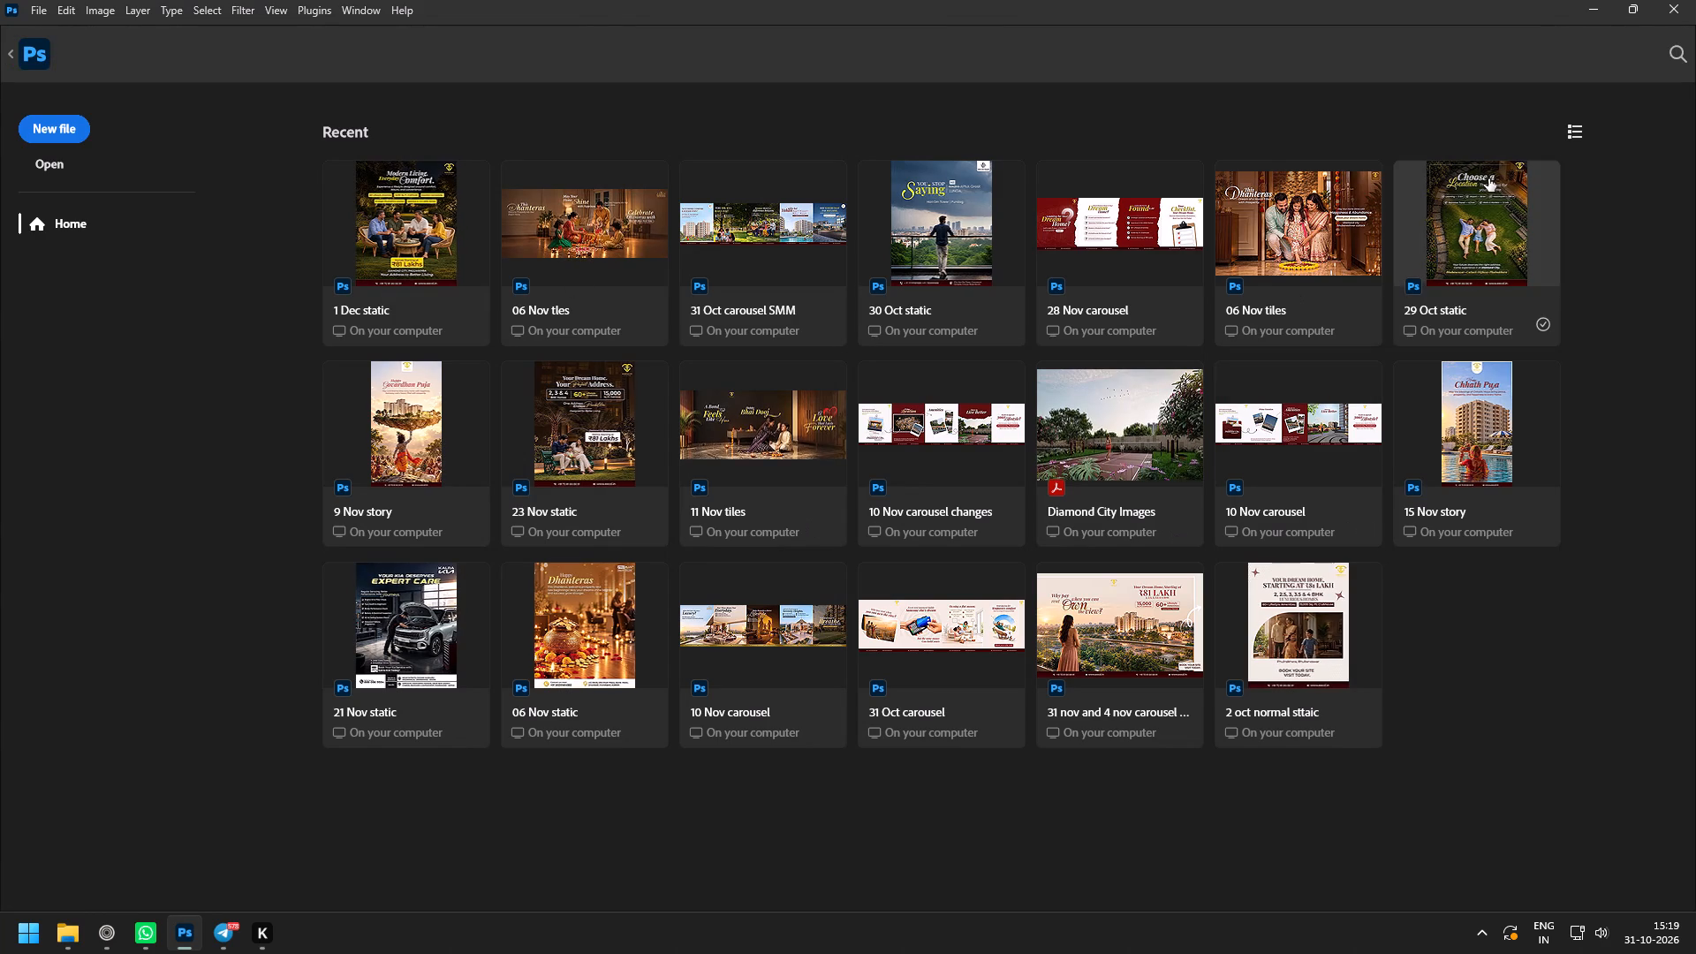
pyautogui.click(1489, 178)
# Hide the topmost smart object layer, Layer 6, so the pill outlines beneath the heading can be selected.
pyautogui.press('z')
pyautogui.moveTo(601, 333); pyautogui.dragTo(646, 367)
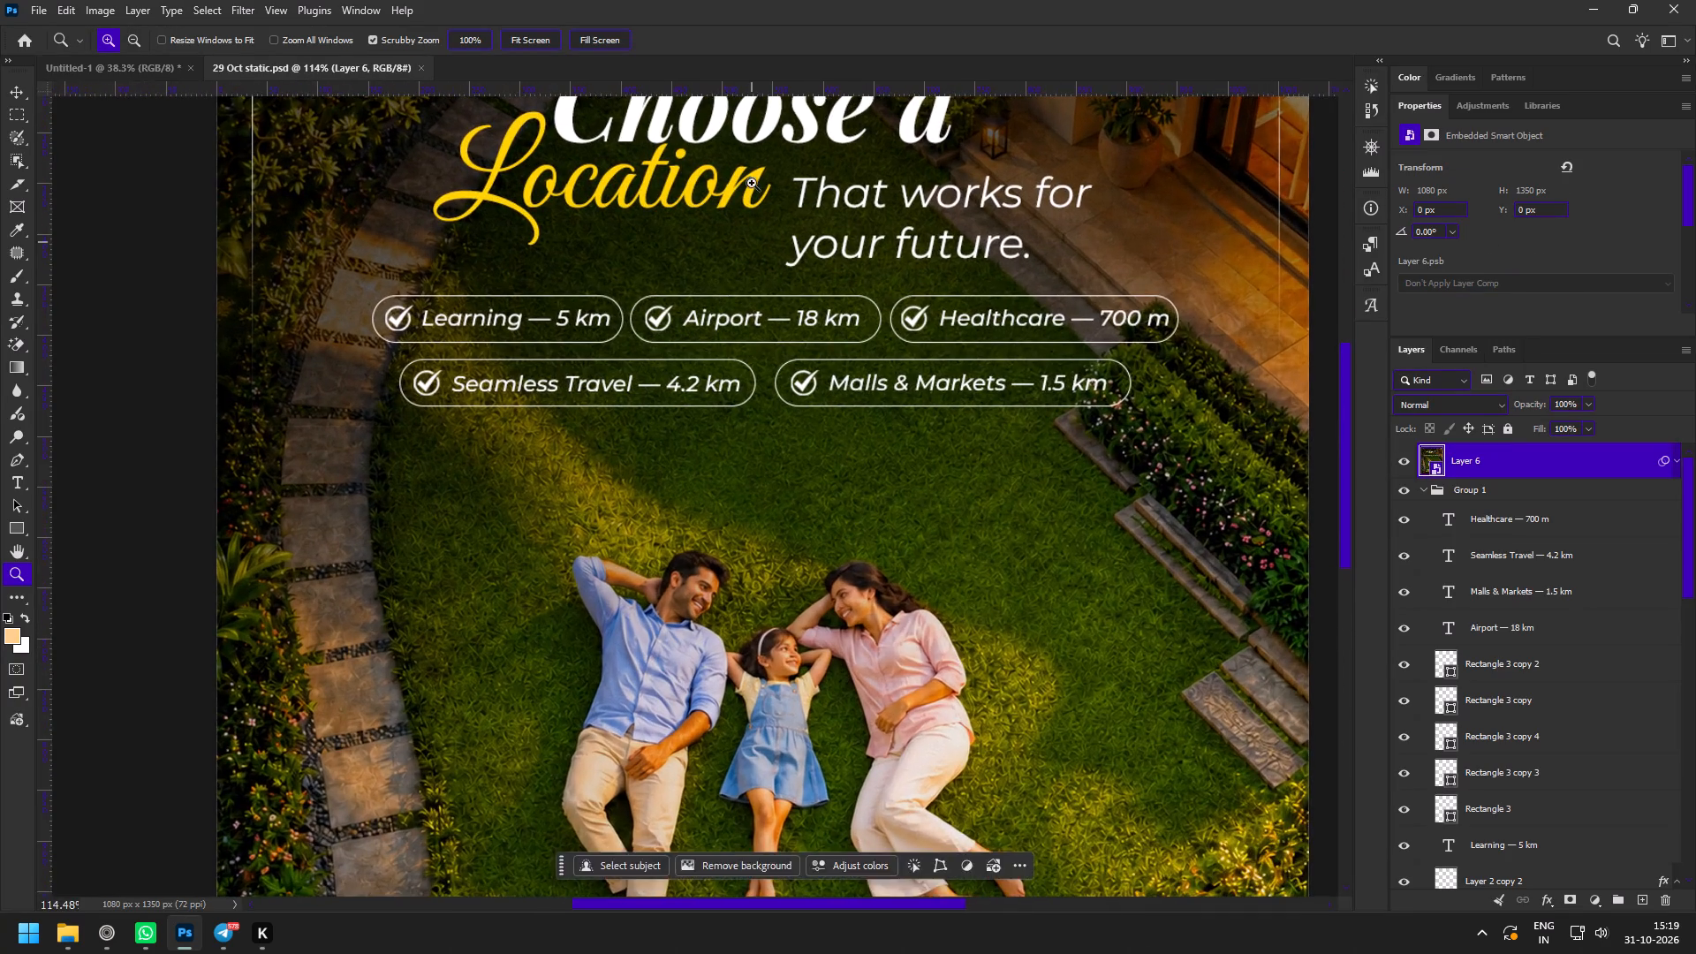
pyautogui.moveTo(752, 184); pyautogui.dragTo(768, 220)
pyautogui.press('space')
pyautogui.press('space')
pyautogui.moveTo(765, 256); pyautogui.dragTo(738, 362)
pyautogui.moveTo(703, 260); pyautogui.dragTo(718, 278)
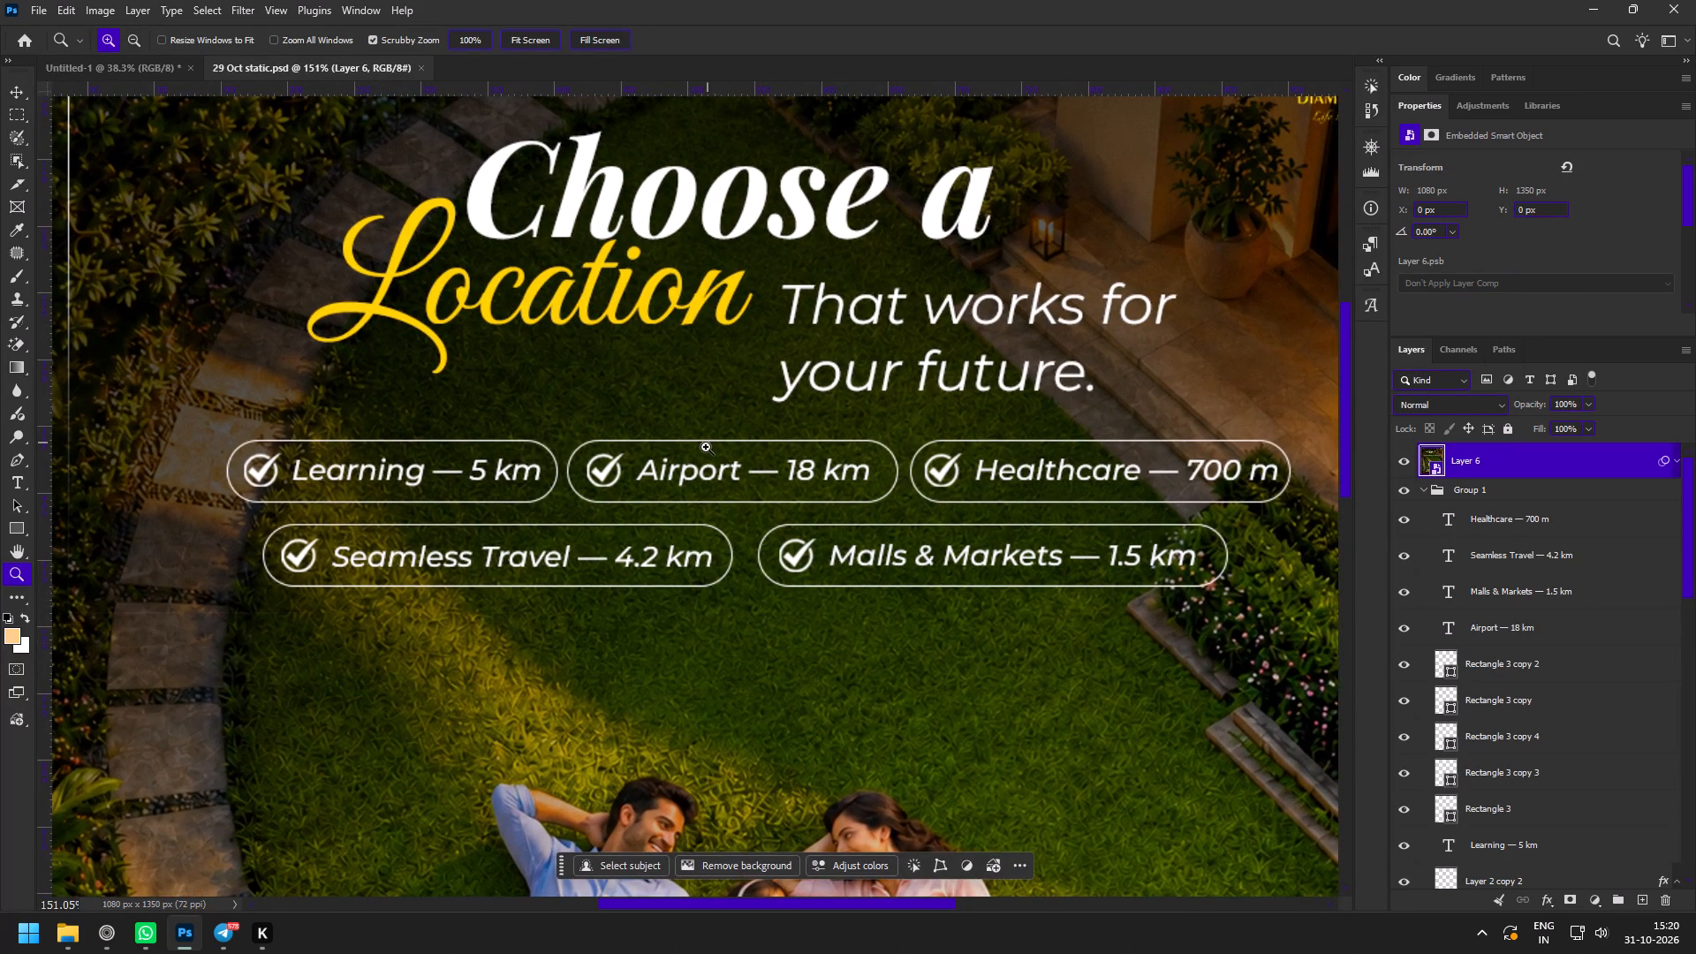
pyautogui.press('v')
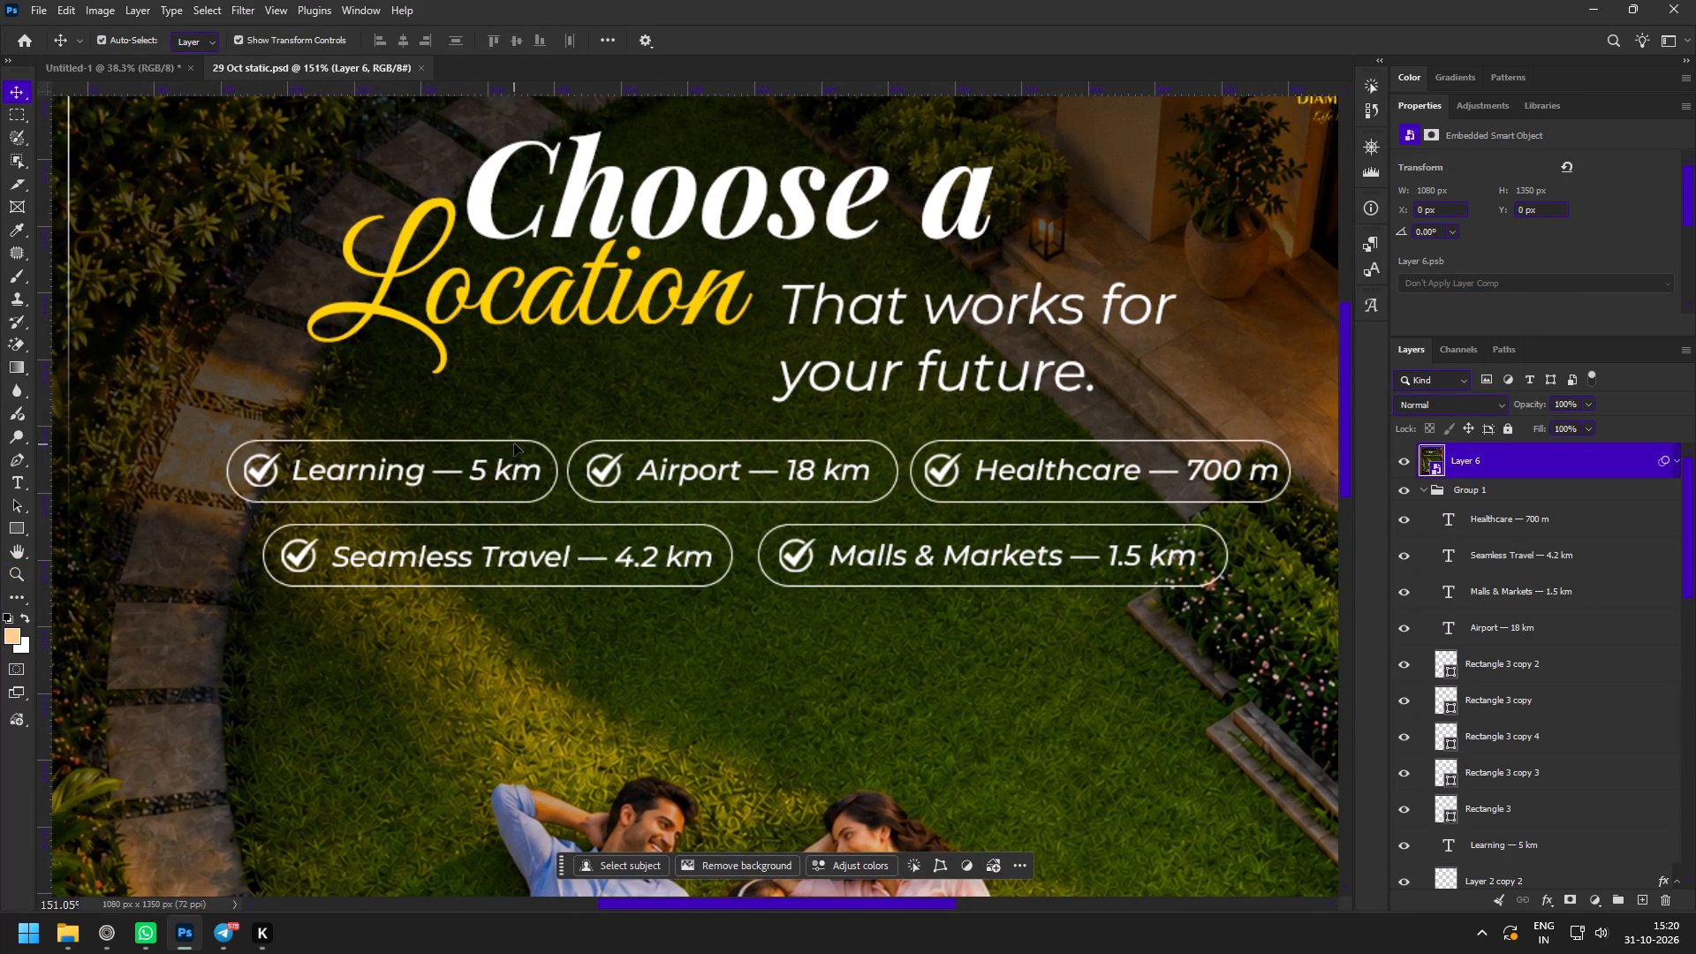
pyautogui.click(527, 441)
pyautogui.click(527, 443)
pyautogui.click(1403, 458)
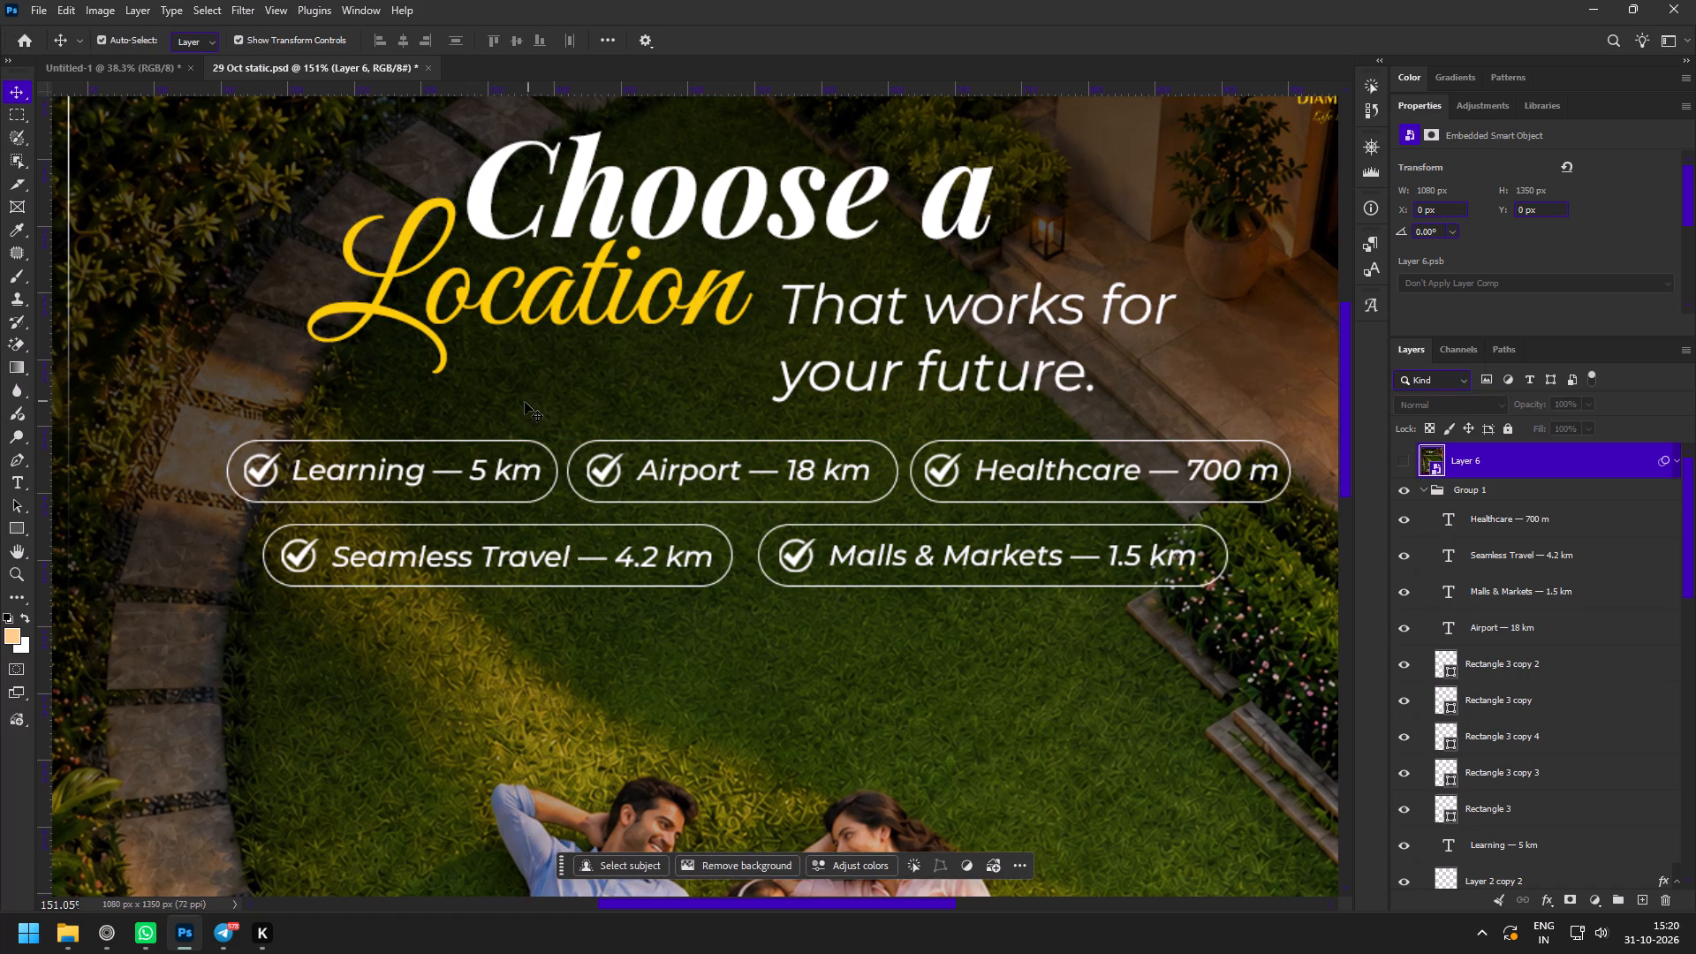
# Duplicate the "Learning — 5 km" pill outline centred below the second row and widen the copy to about 439 px.
pyautogui.press('v')
pyautogui.click(526, 441)
pyautogui.keyDown('alt'); pyautogui.moveTo(526, 441); pyautogui.dragTo(755, 680); pyautogui.keyUp('alt')
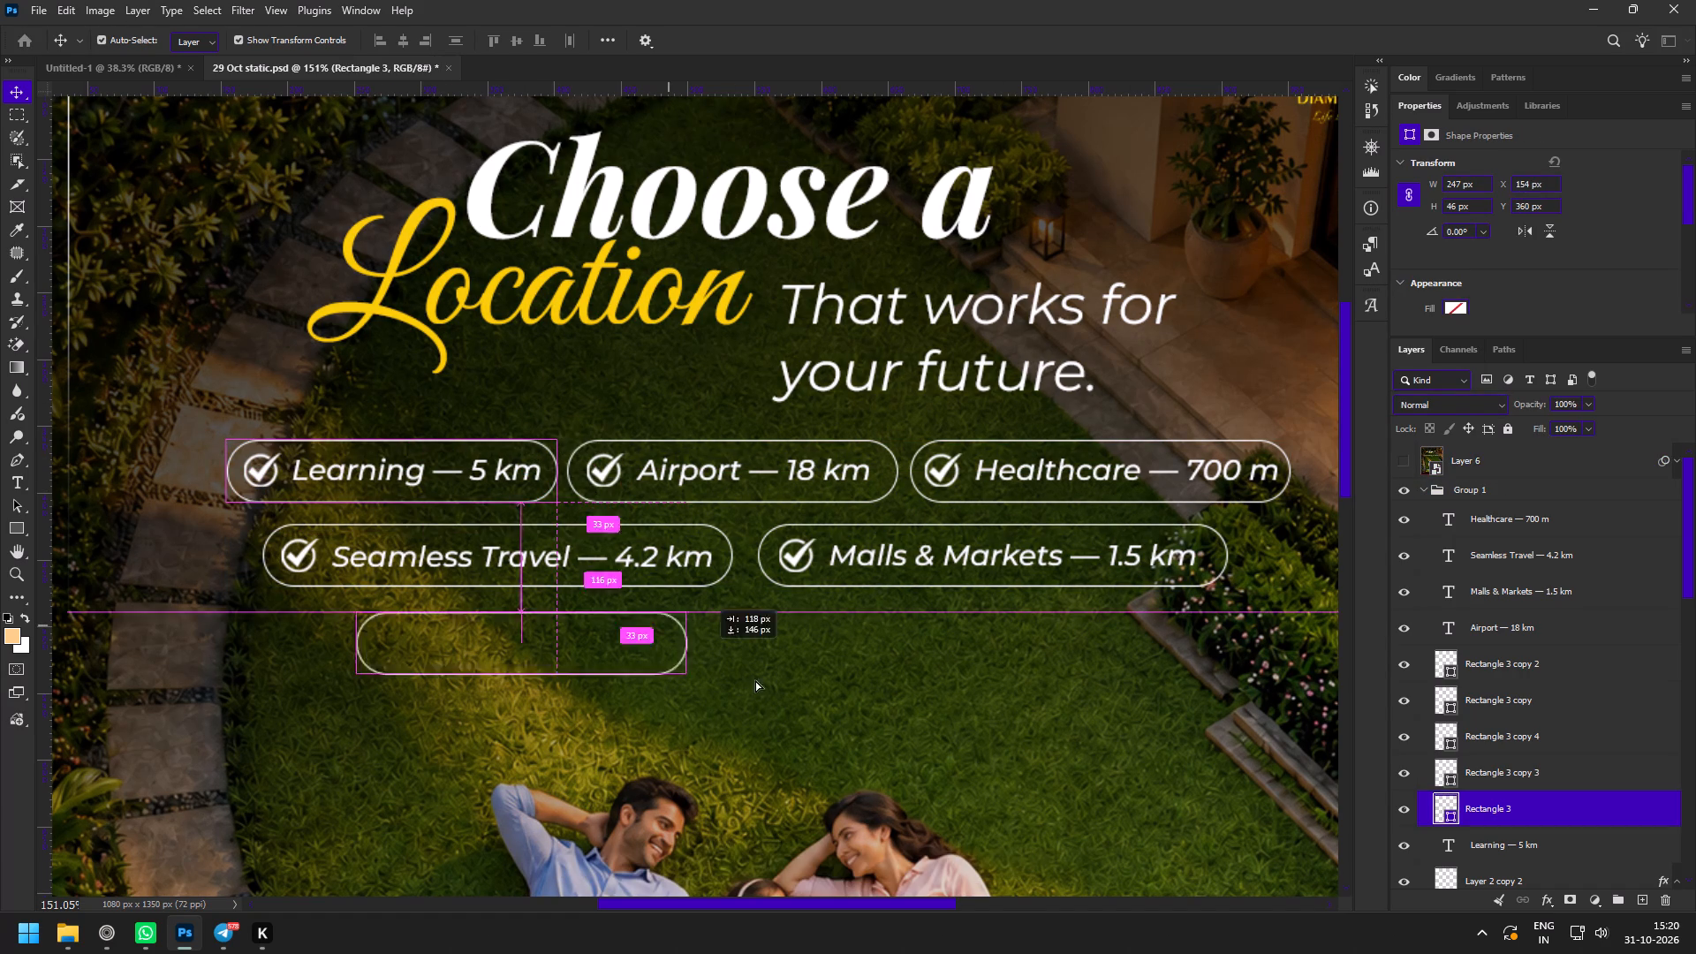
pyautogui.keyDown('alt'); pyautogui.moveTo(755, 680); pyautogui.dragTo(880, 619); pyautogui.keyUp('alt')
pyautogui.keyDown('alt'); pyautogui.keyDown('shift'); pyautogui.moveTo(910, 642); pyautogui.dragTo(1029, 640); pyautogui.keyUp('shift'); pyautogui.keyUp('alt')
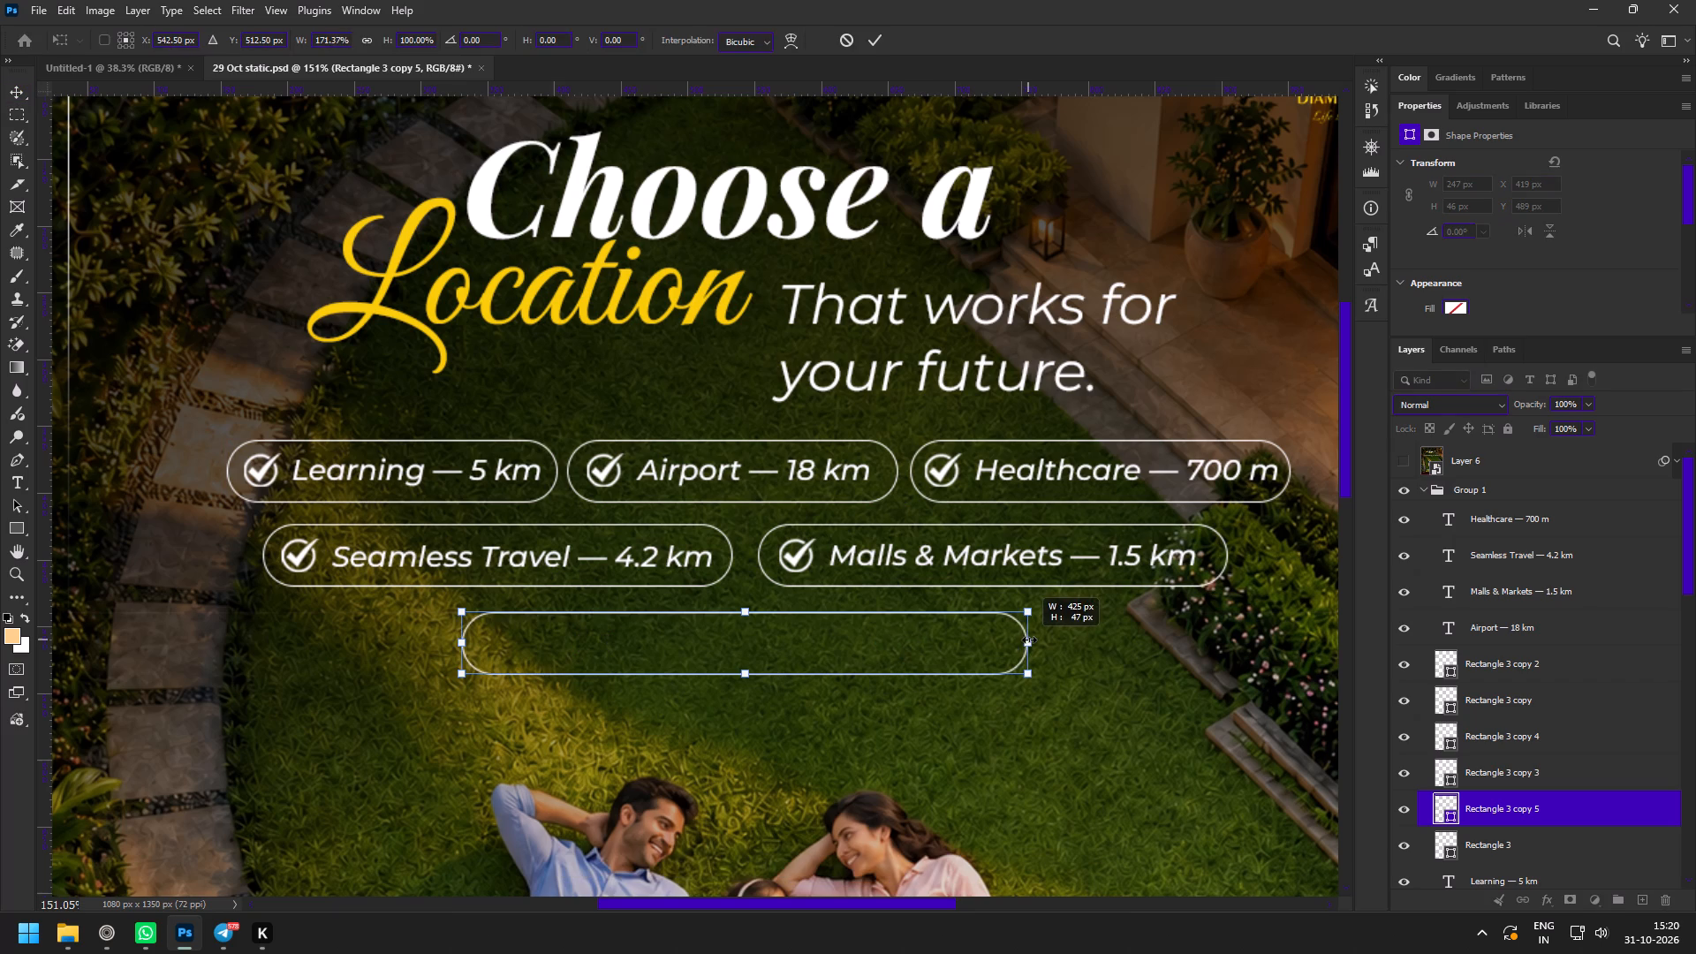
pyautogui.keyDown('alt'); pyautogui.keyDown('shift'); pyautogui.moveTo(1029, 640); pyautogui.dragTo(1039, 639); pyautogui.keyUp('shift'); pyautogui.keyUp('alt')
pyautogui.click(870, 36)
# Fill the new wide pill with the yellow sampled from the word "Location" (#f8ca05) and remove its stroke.
pyautogui.press('z')
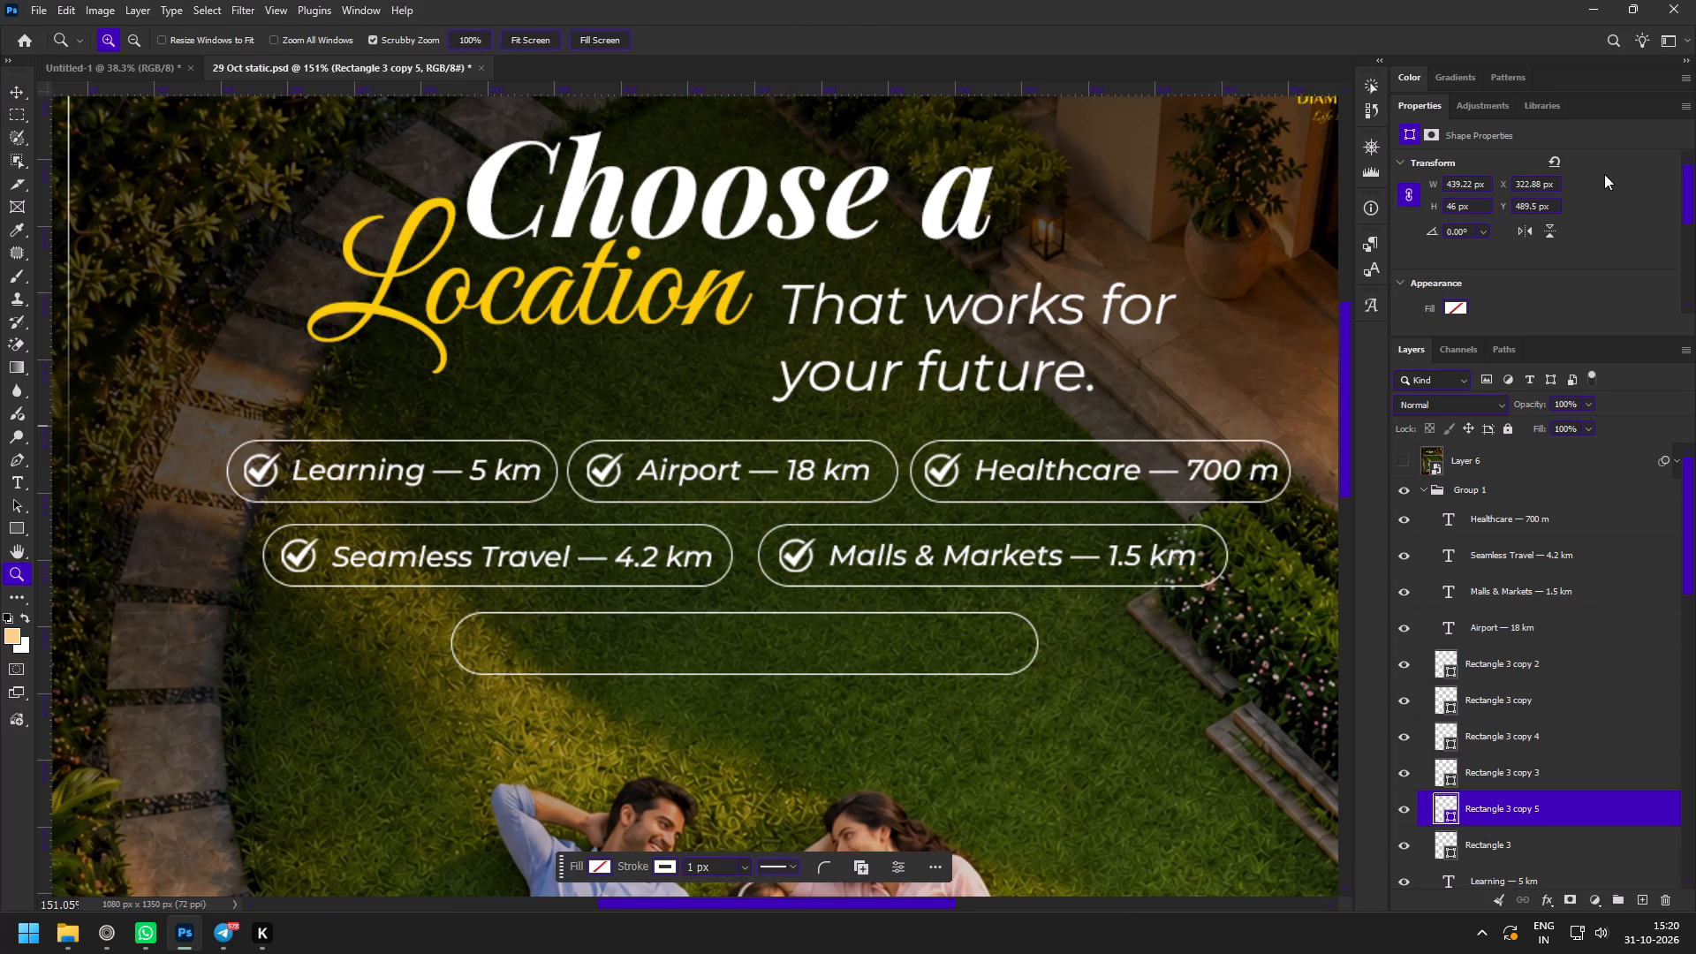
pyautogui.press('v')
pyautogui.scroll(-1, 1451, 288)
pyautogui.click(1451, 288)
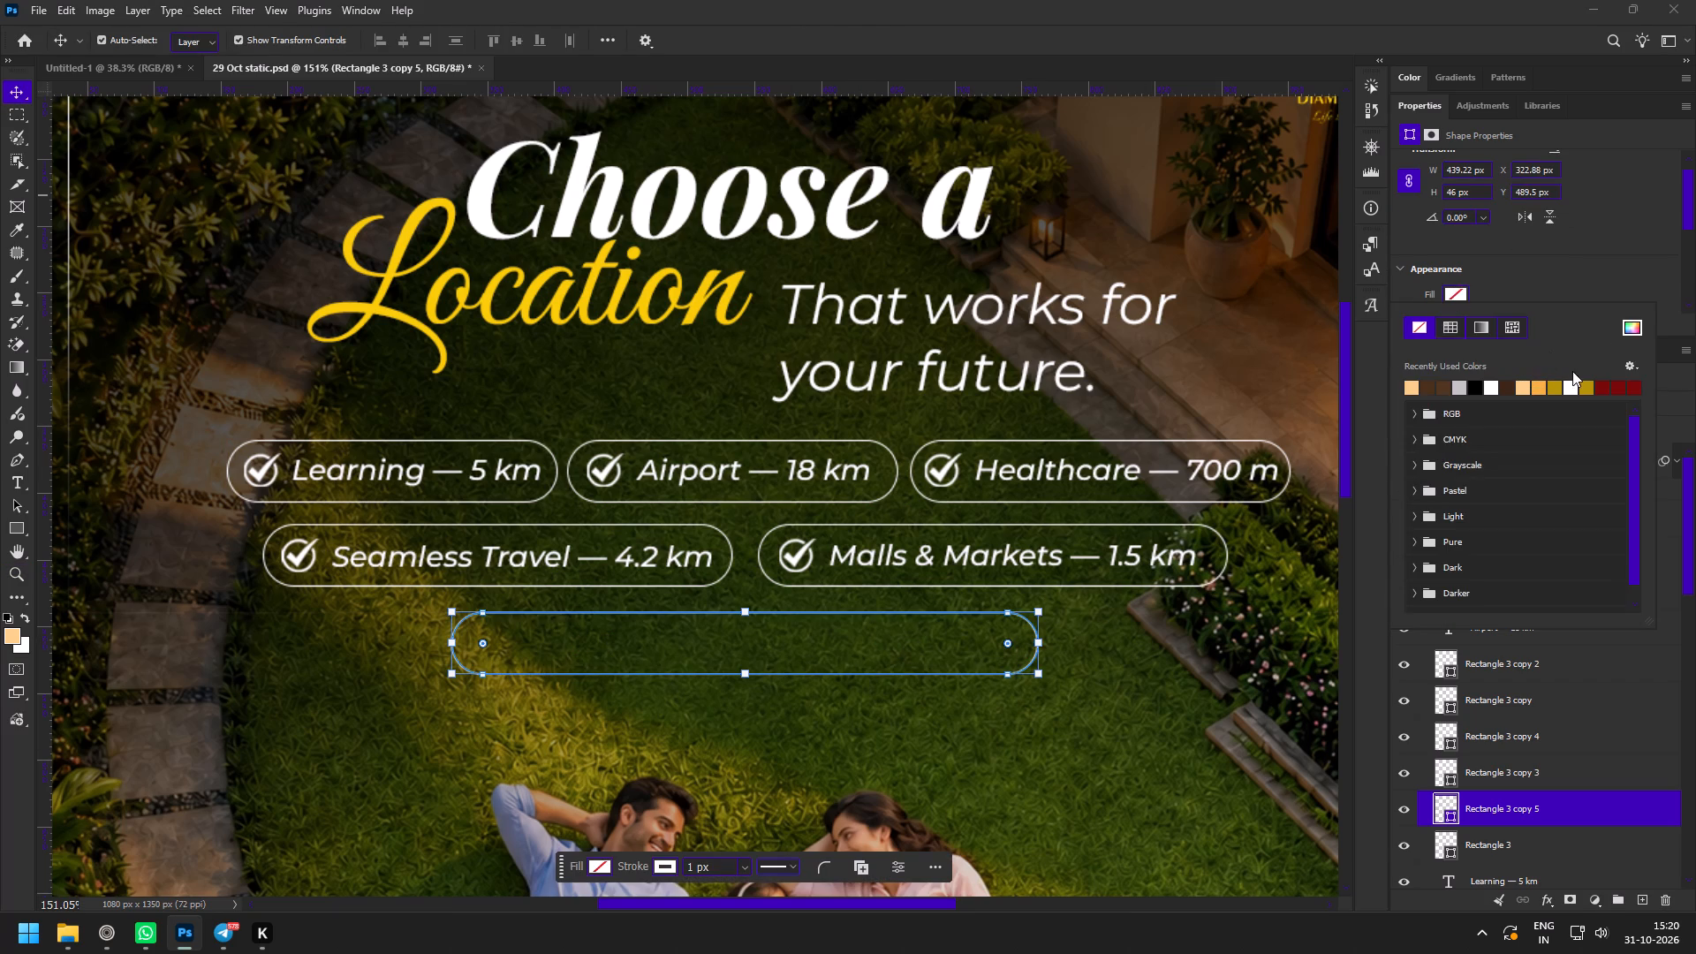
pyautogui.click(1633, 326)
pyautogui.click(413, 226)
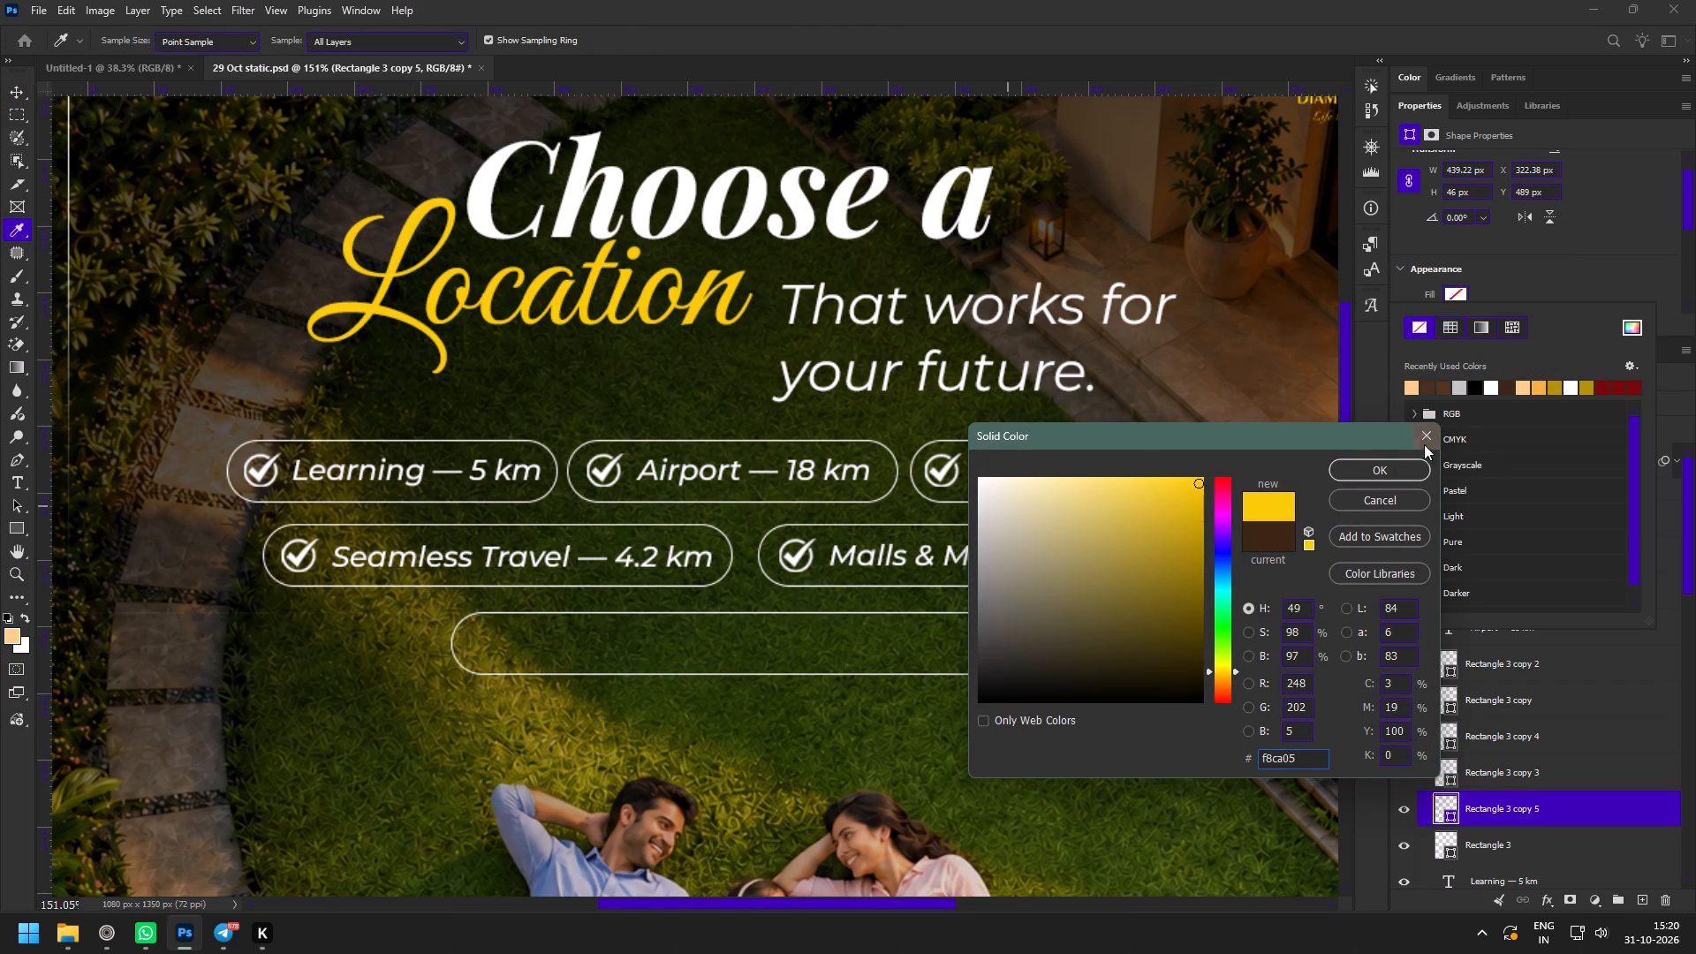
pyautogui.click(1366, 460)
pyautogui.click(1495, 277)
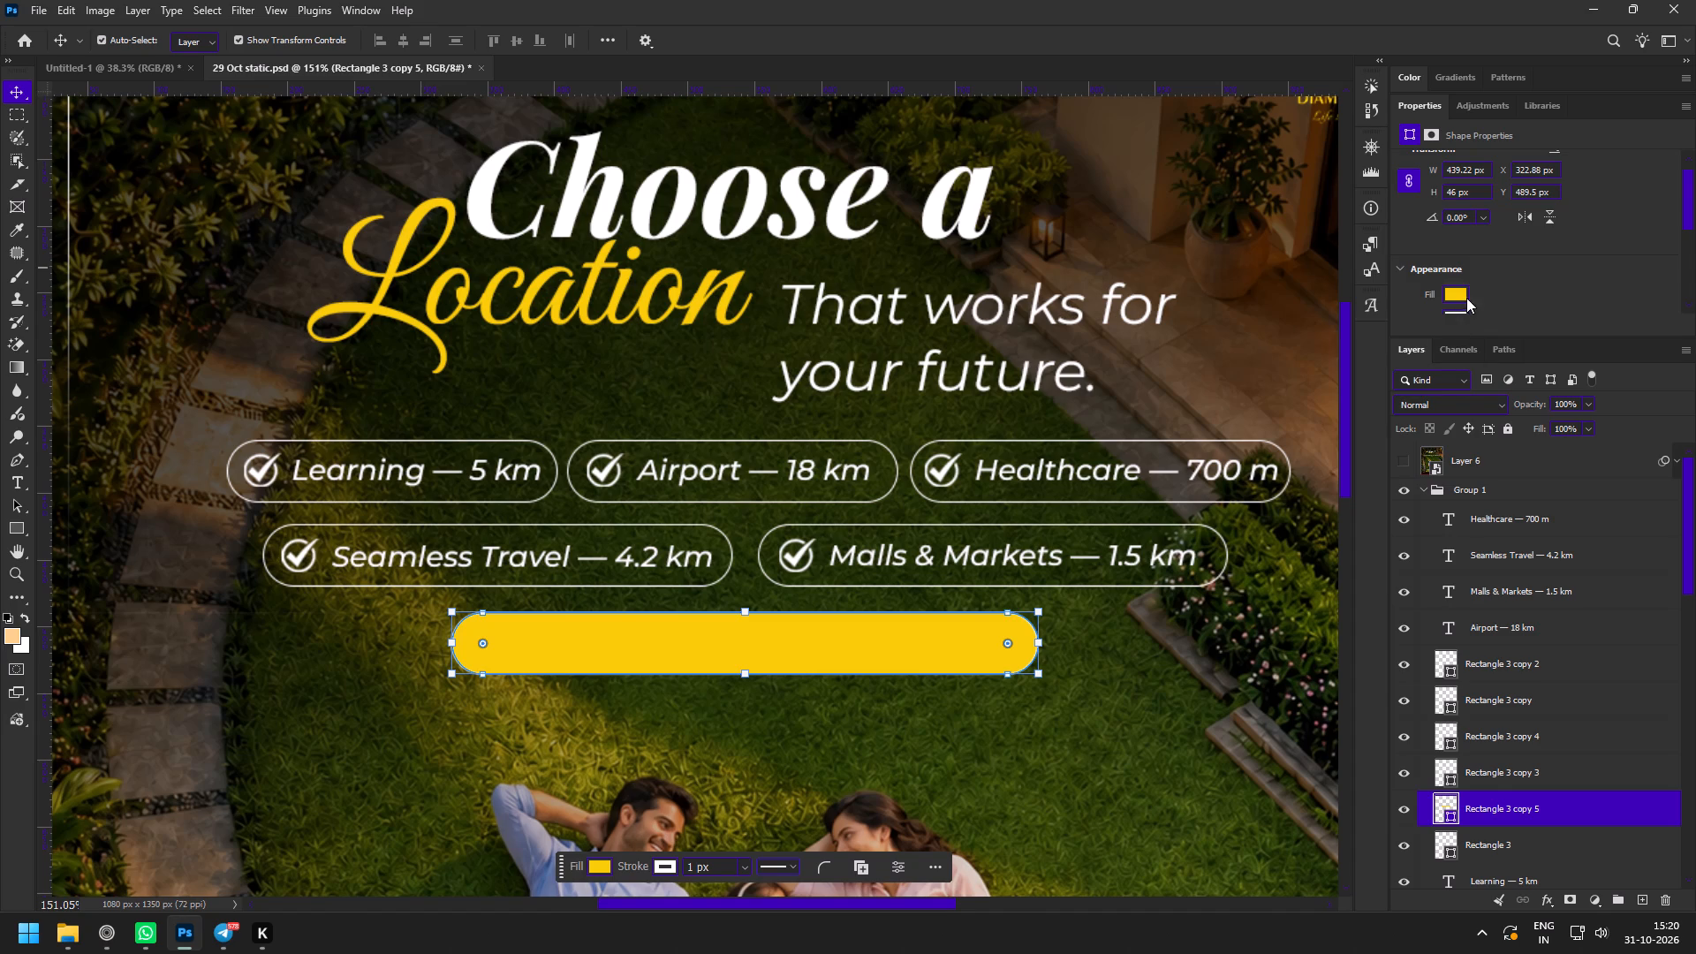
pyautogui.scroll(-2, 1466, 298)
pyautogui.click(1450, 292)
pyautogui.click(1413, 322)
pyautogui.press('z')
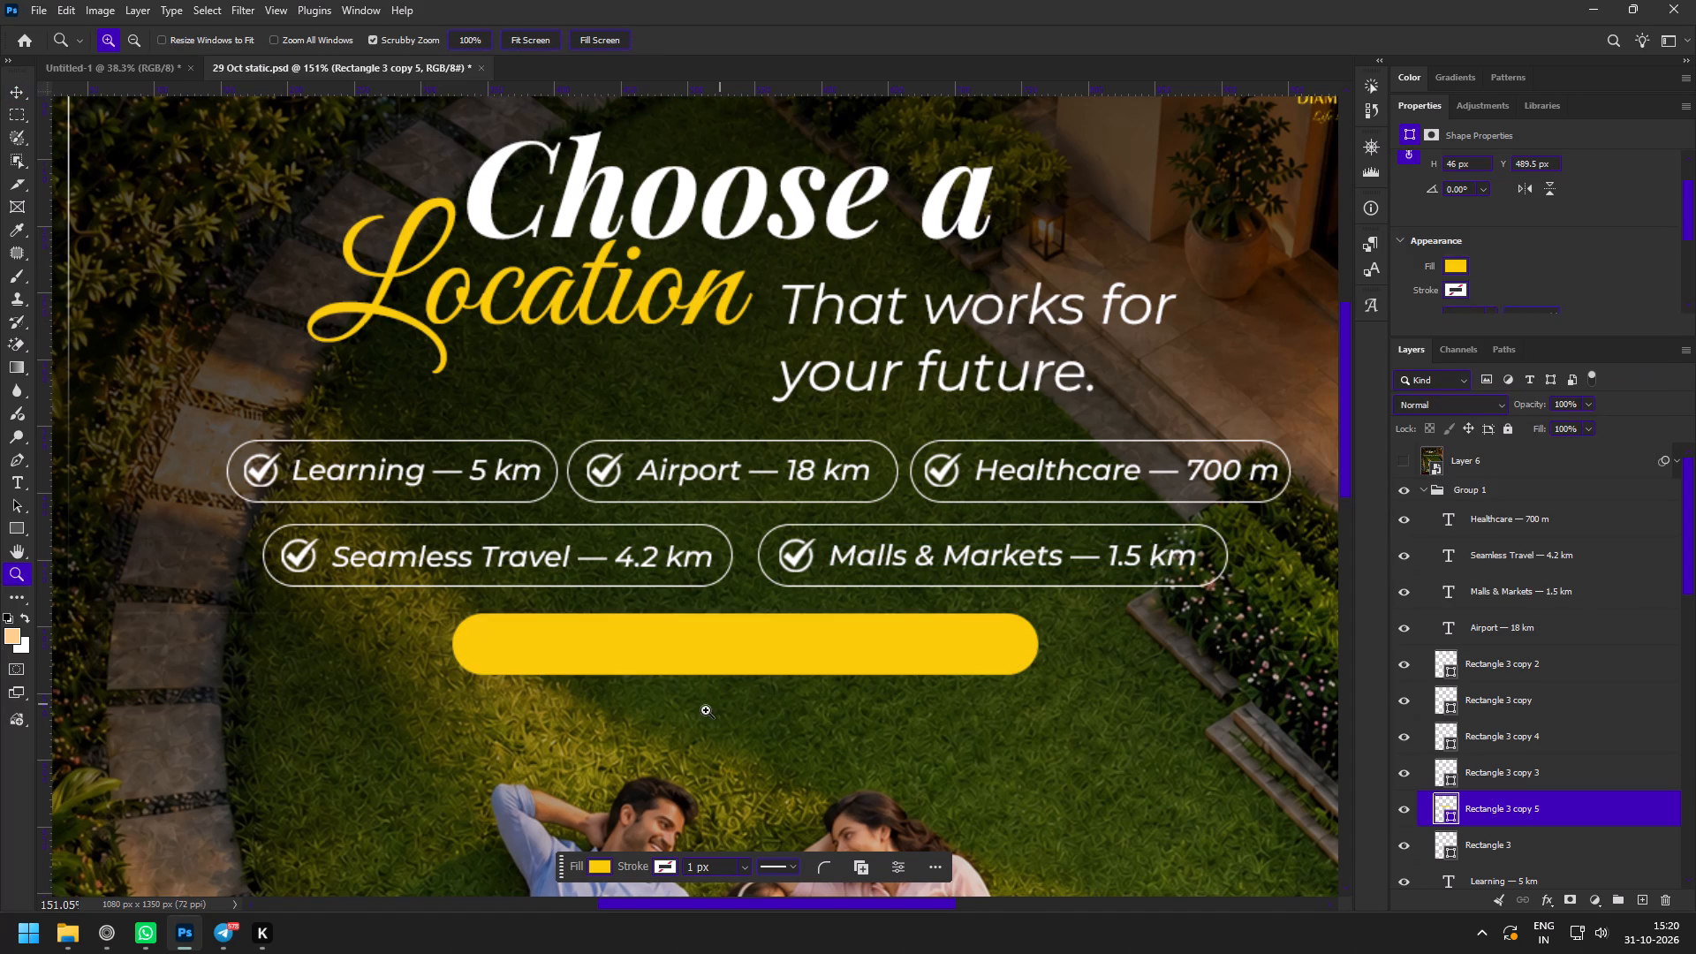
pyautogui.press('v')
pyautogui.click(718, 654)
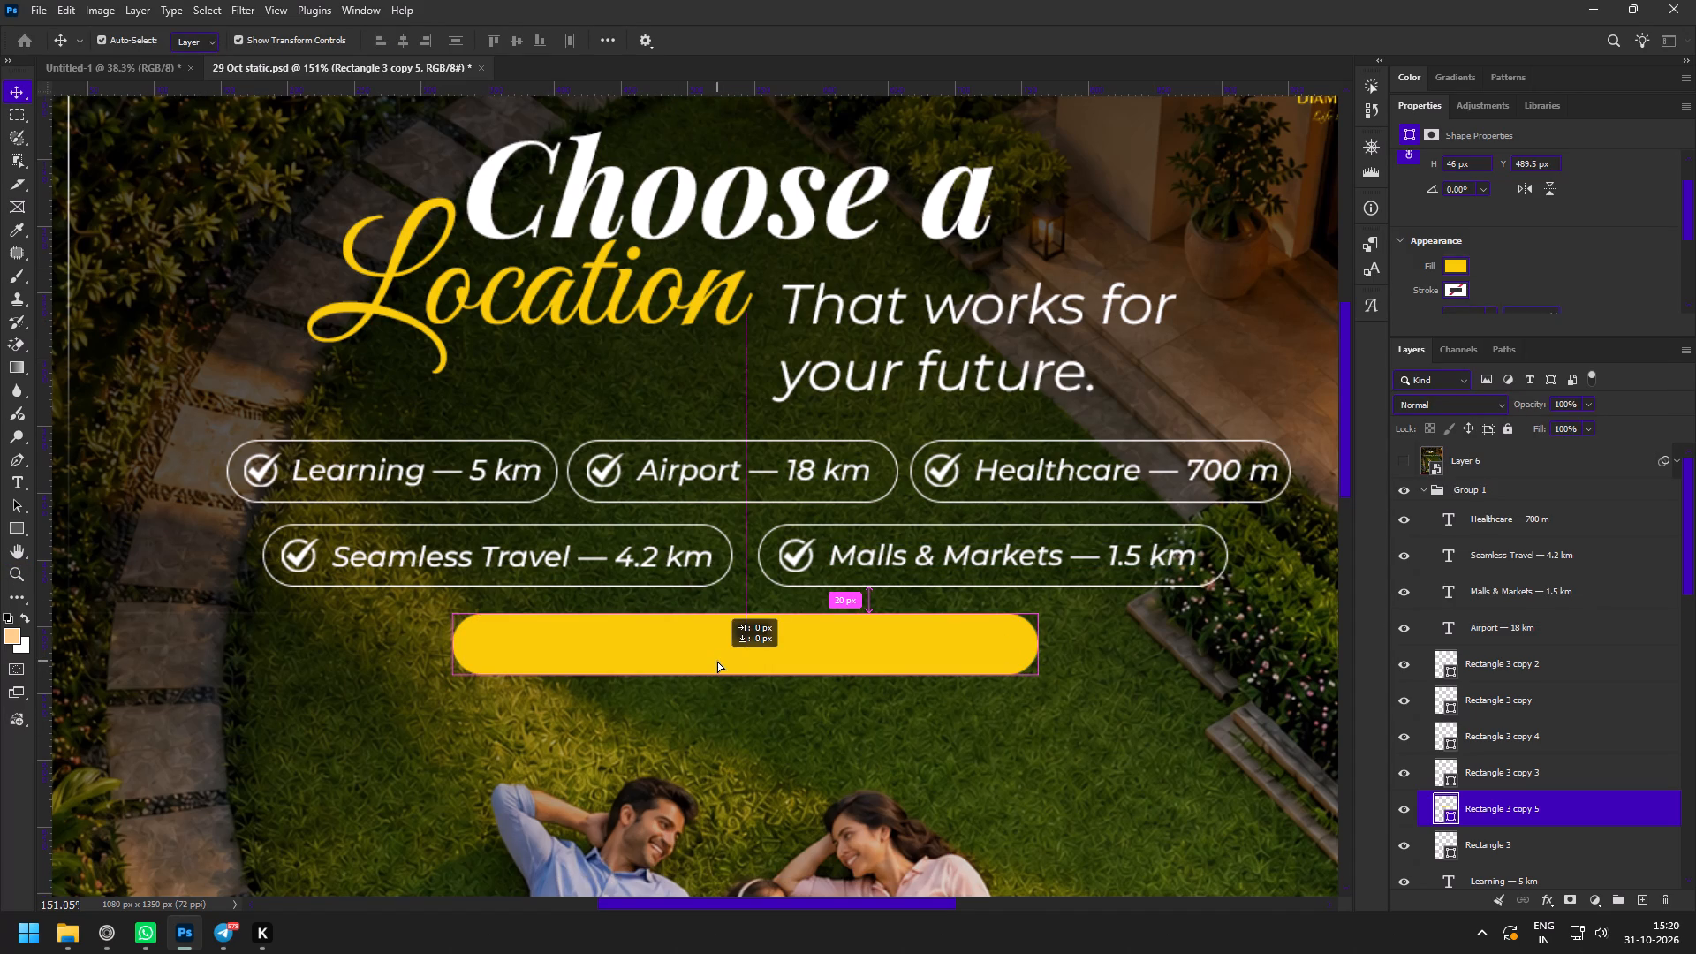
pyautogui.click(663, 757)
# Examine the yellow pill within the whole poster and up close with the heading and amenity pills.
pyautogui.press('z')
pyautogui.moveTo(746, 727); pyautogui.dragTo(675, 670)
pyautogui.press('space')
pyautogui.press('space')
pyautogui.press('space')
pyautogui.press('space')
pyautogui.press('space')
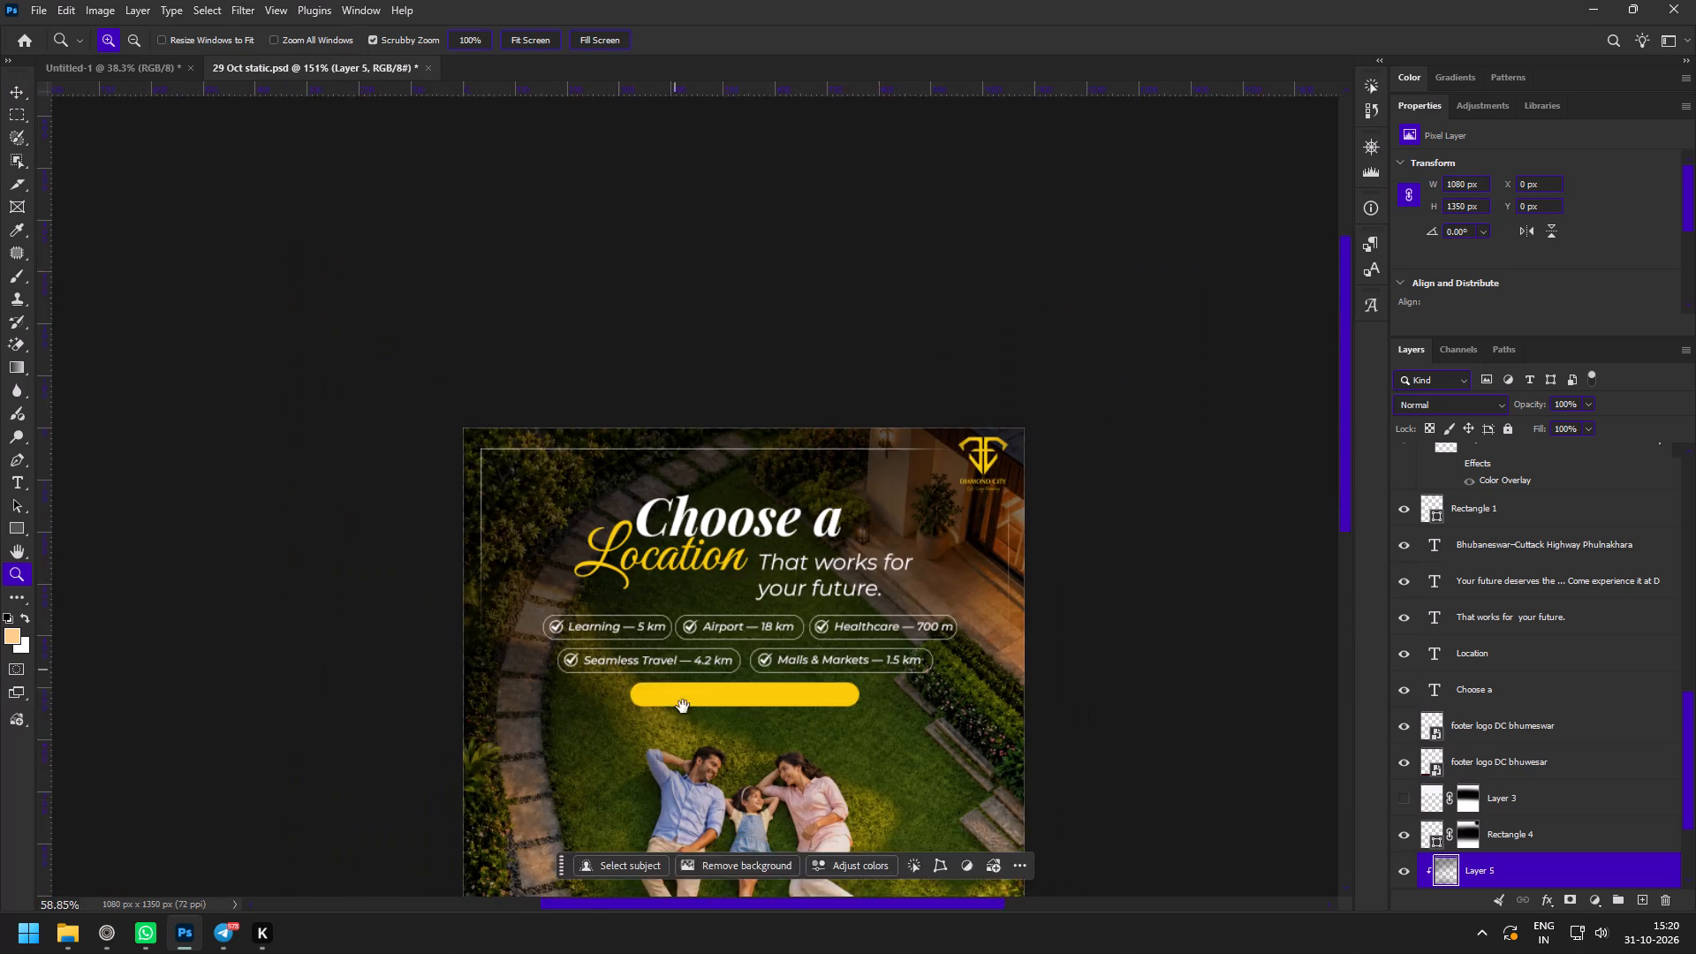
pyautogui.moveTo(708, 690); pyautogui.dragTo(784, 400)
pyautogui.moveTo(789, 263); pyautogui.dragTo(811, 305)
pyautogui.moveTo(807, 305); pyautogui.dragTo(829, 372)
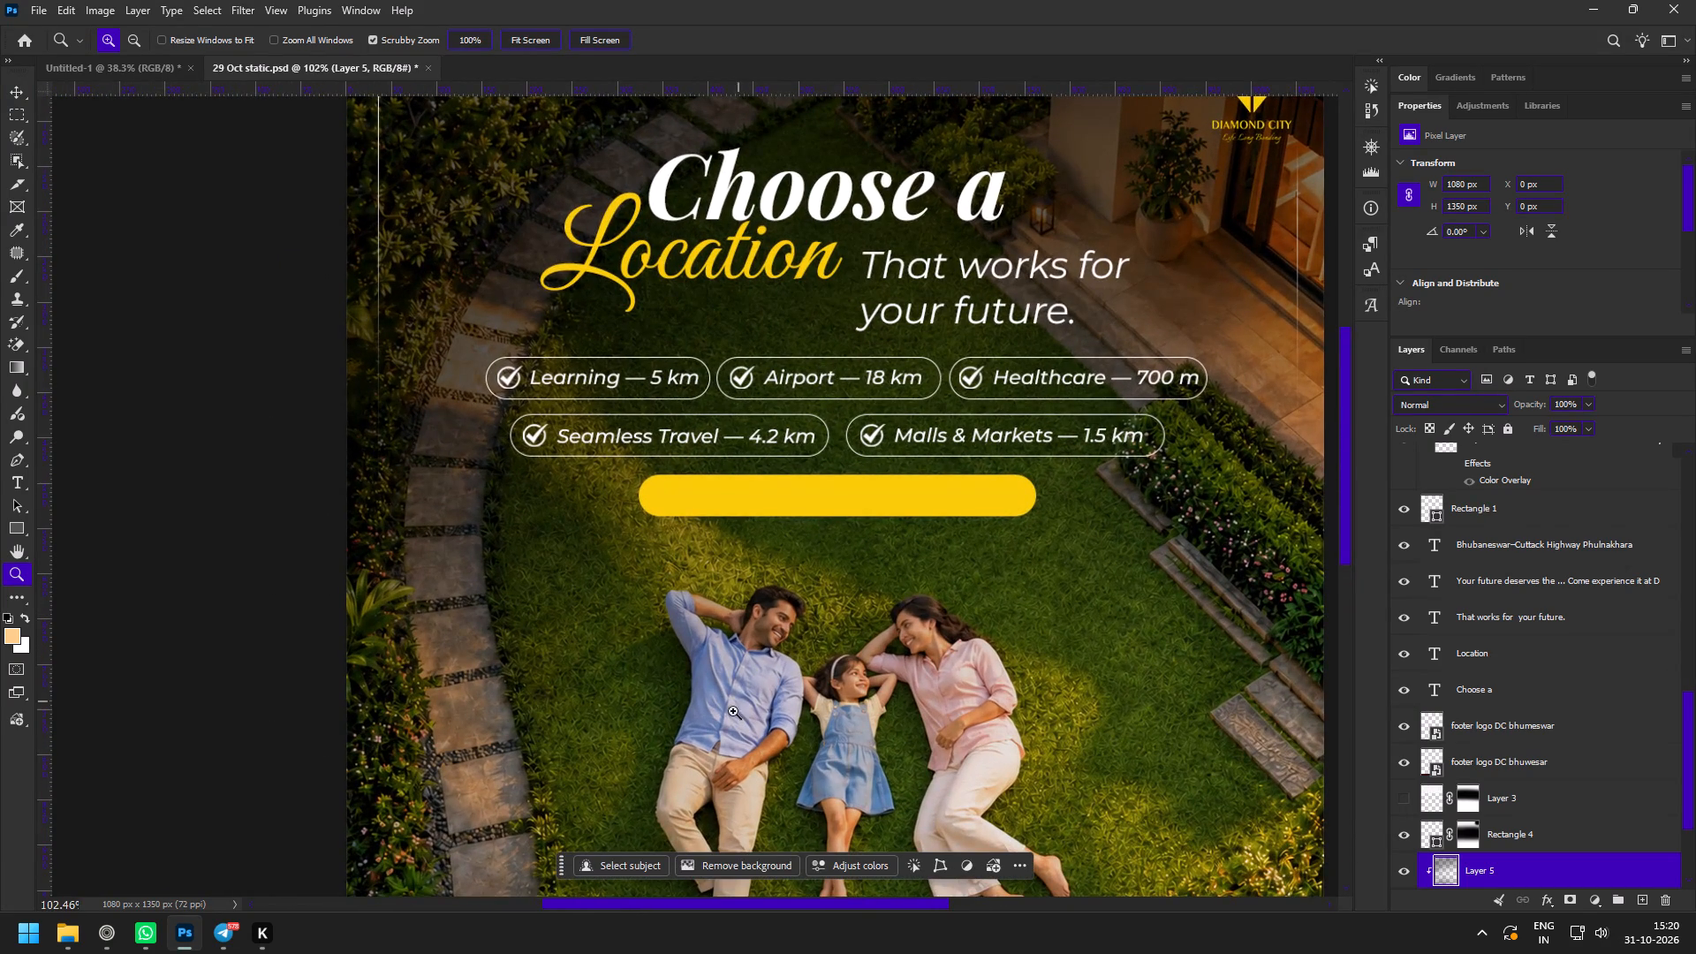
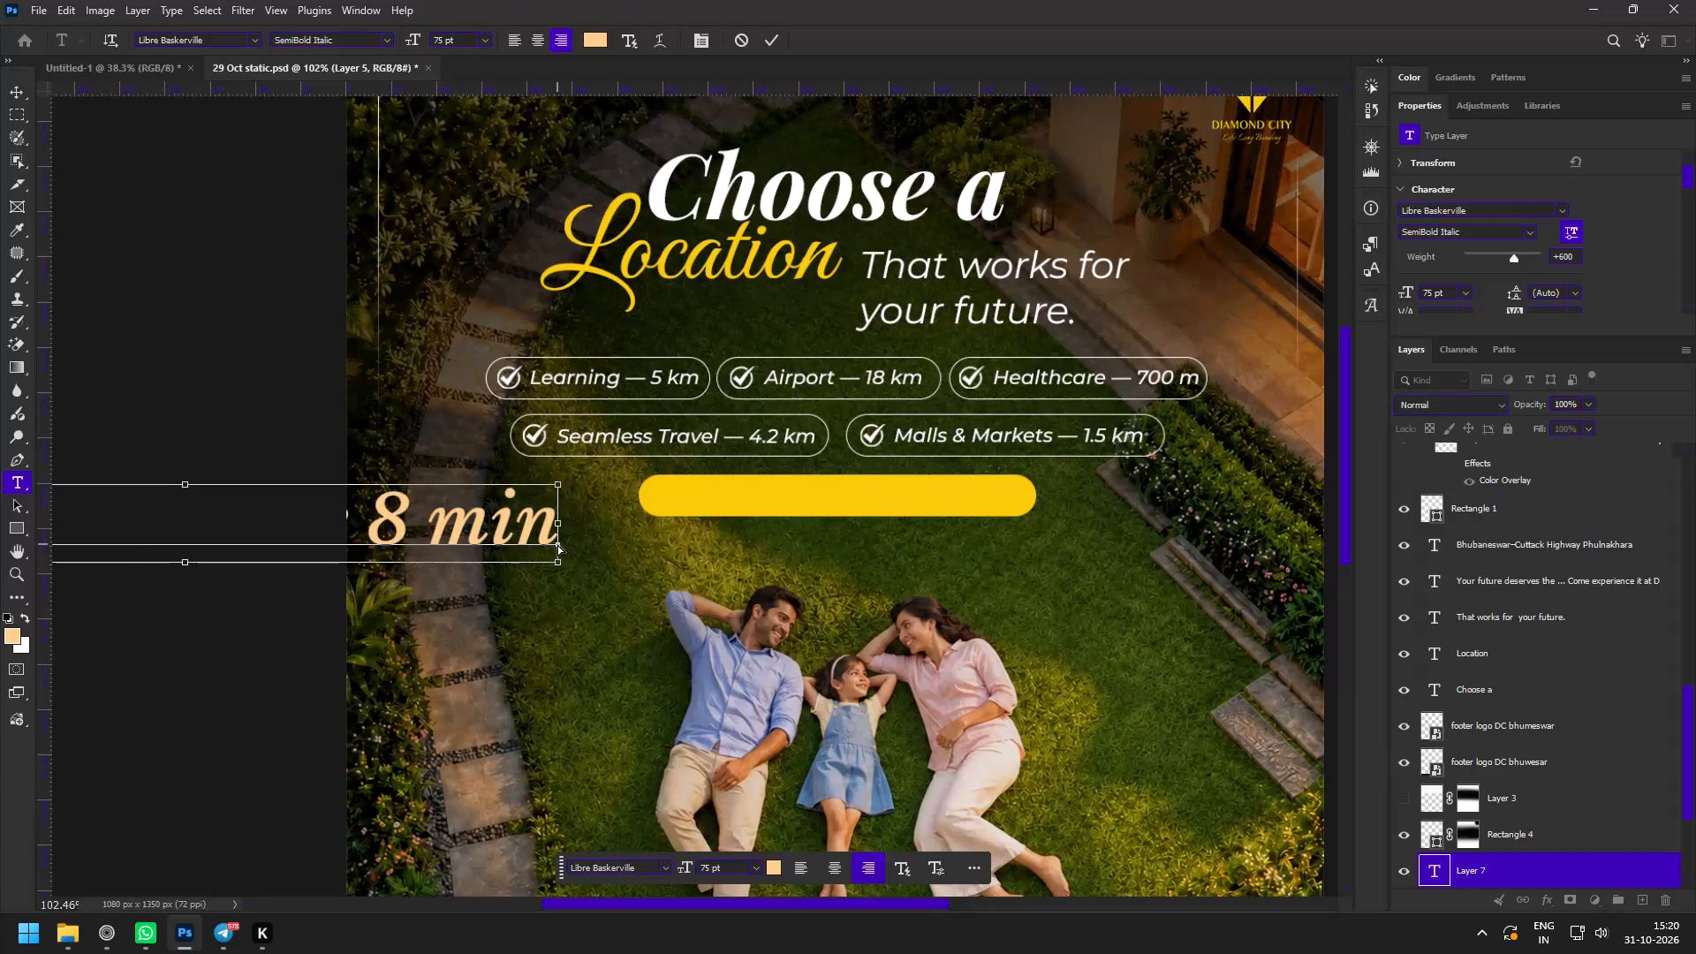
# Finish entering the "driving distance 8 min" text and set its font to Montserrat SemiBold Italic.
pyautogui.hotkey('ctrl', 'Return')
pyautogui.press('v')
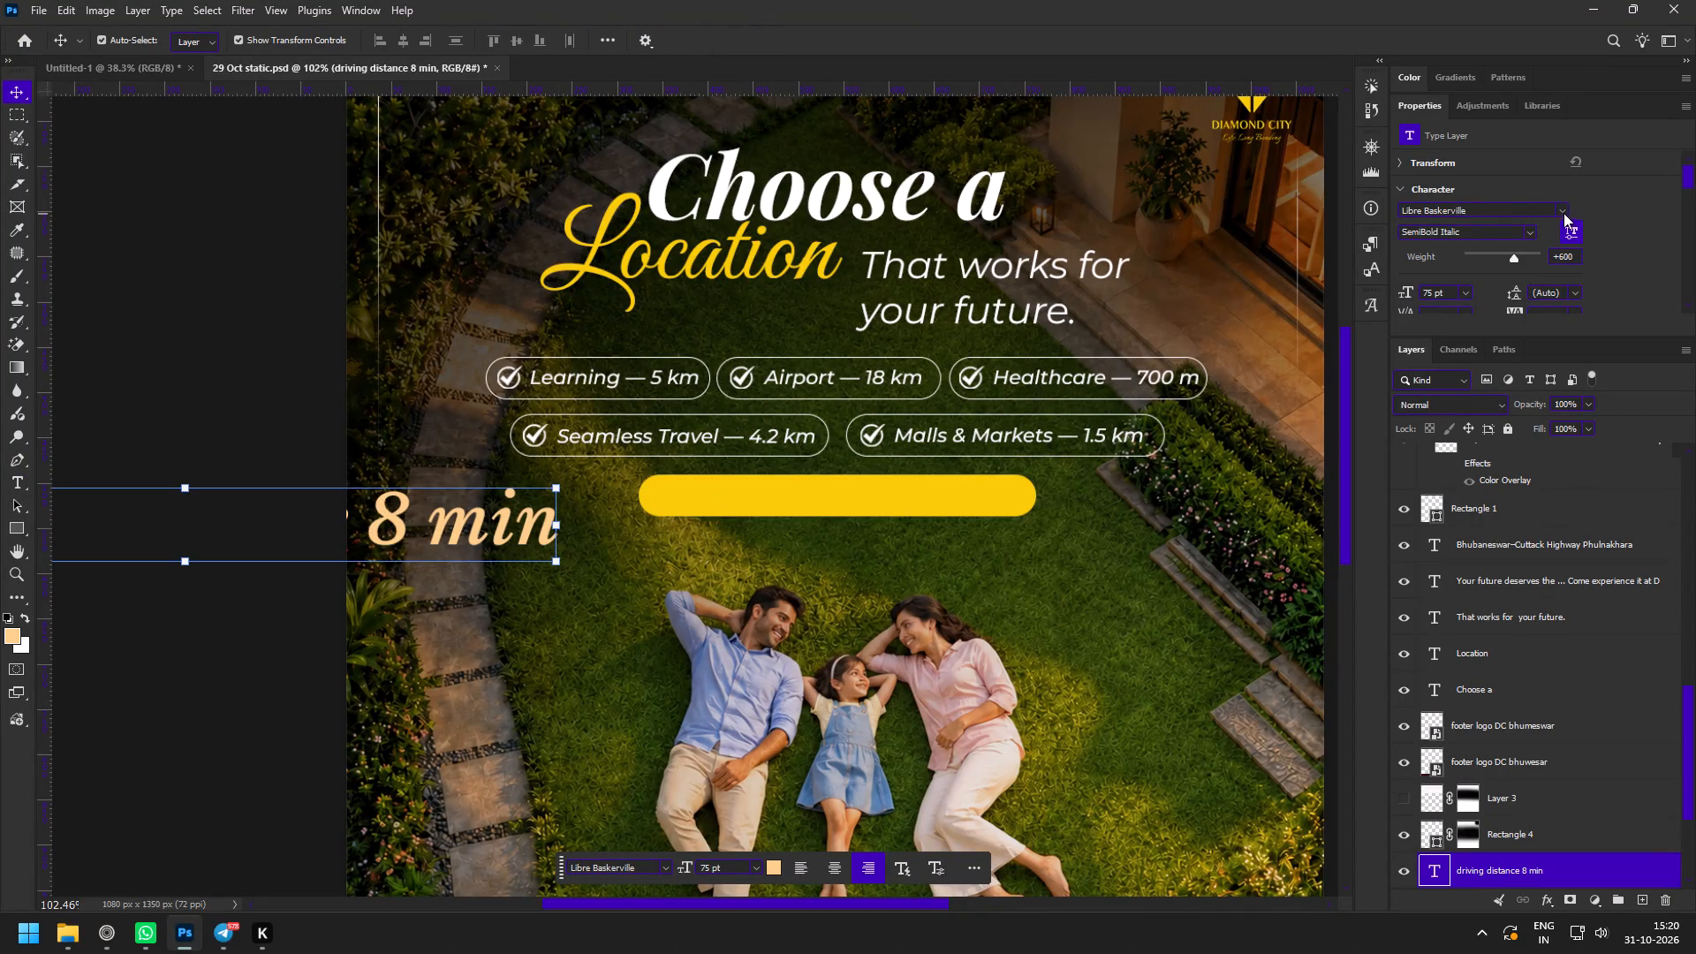
pyautogui.click(1564, 209)
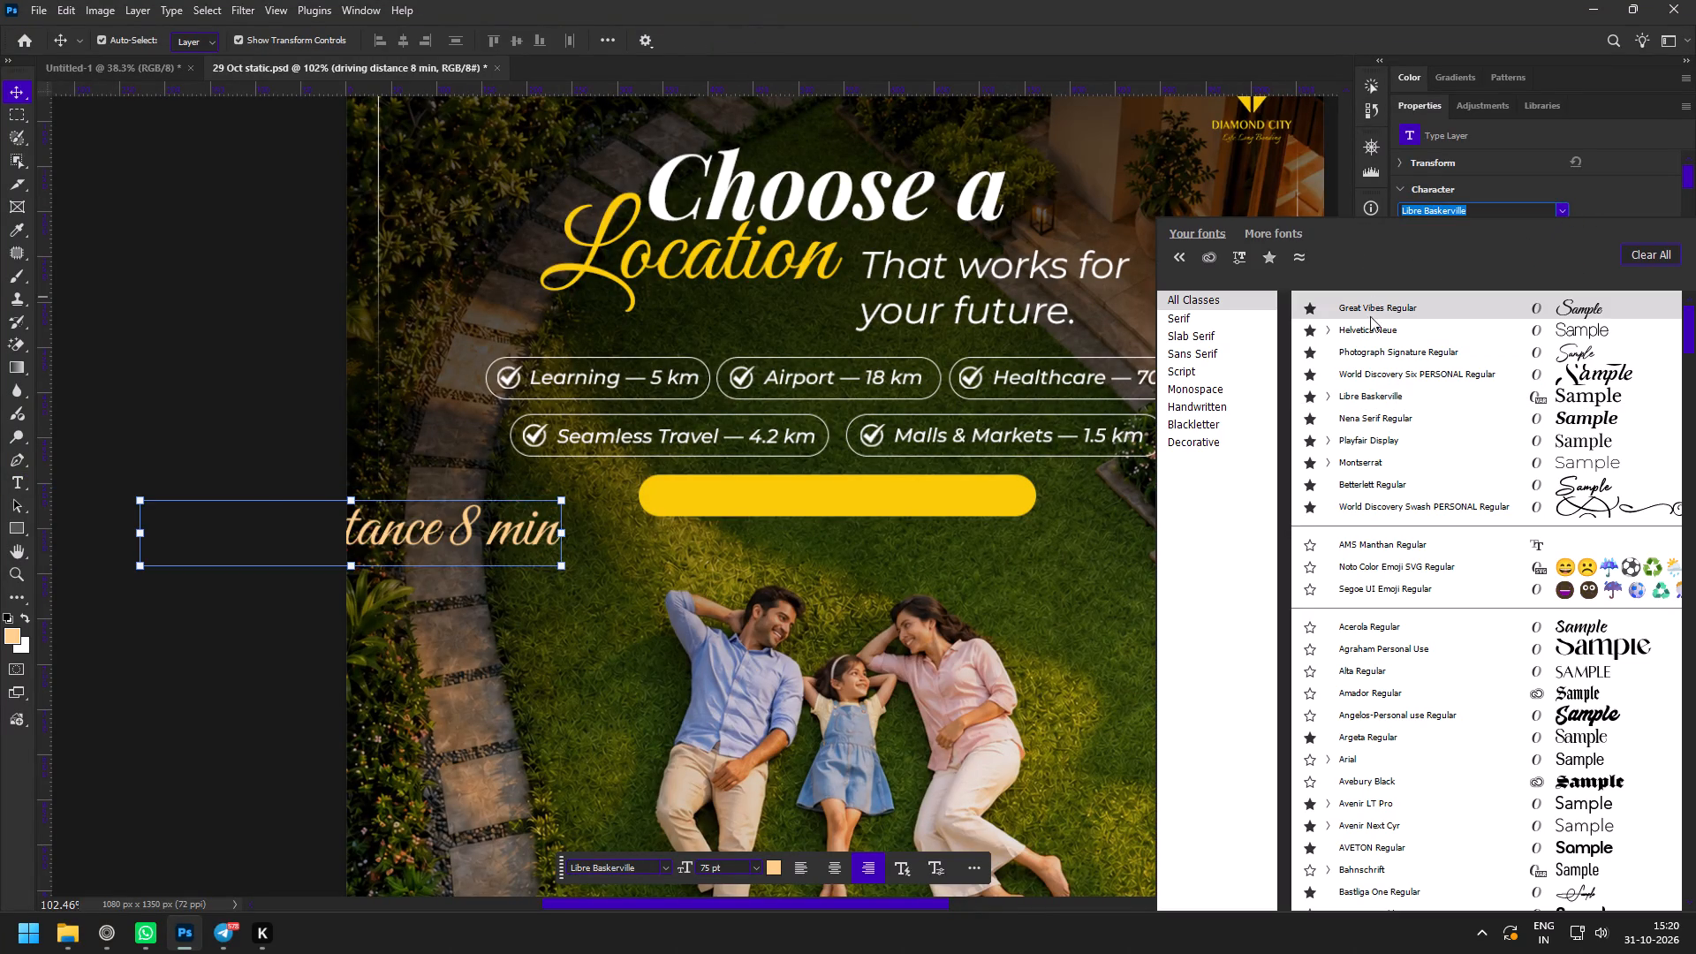
pyautogui.click(1372, 458)
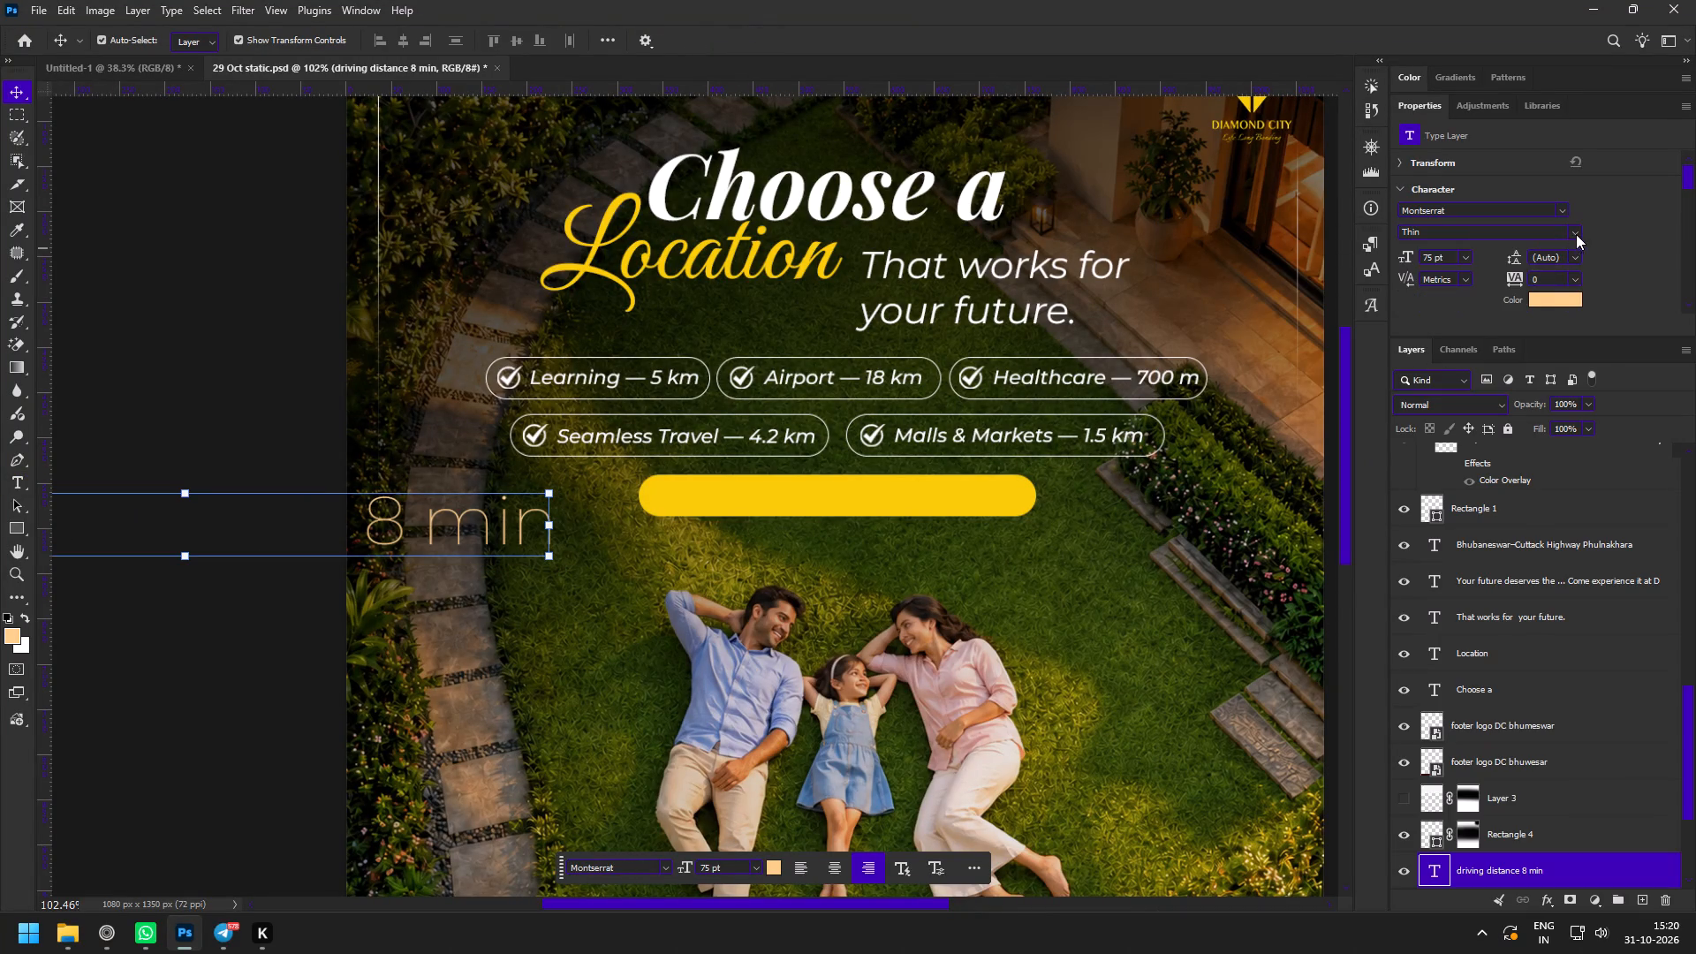
pyautogui.click(1576, 234)
pyautogui.click(1465, 491)
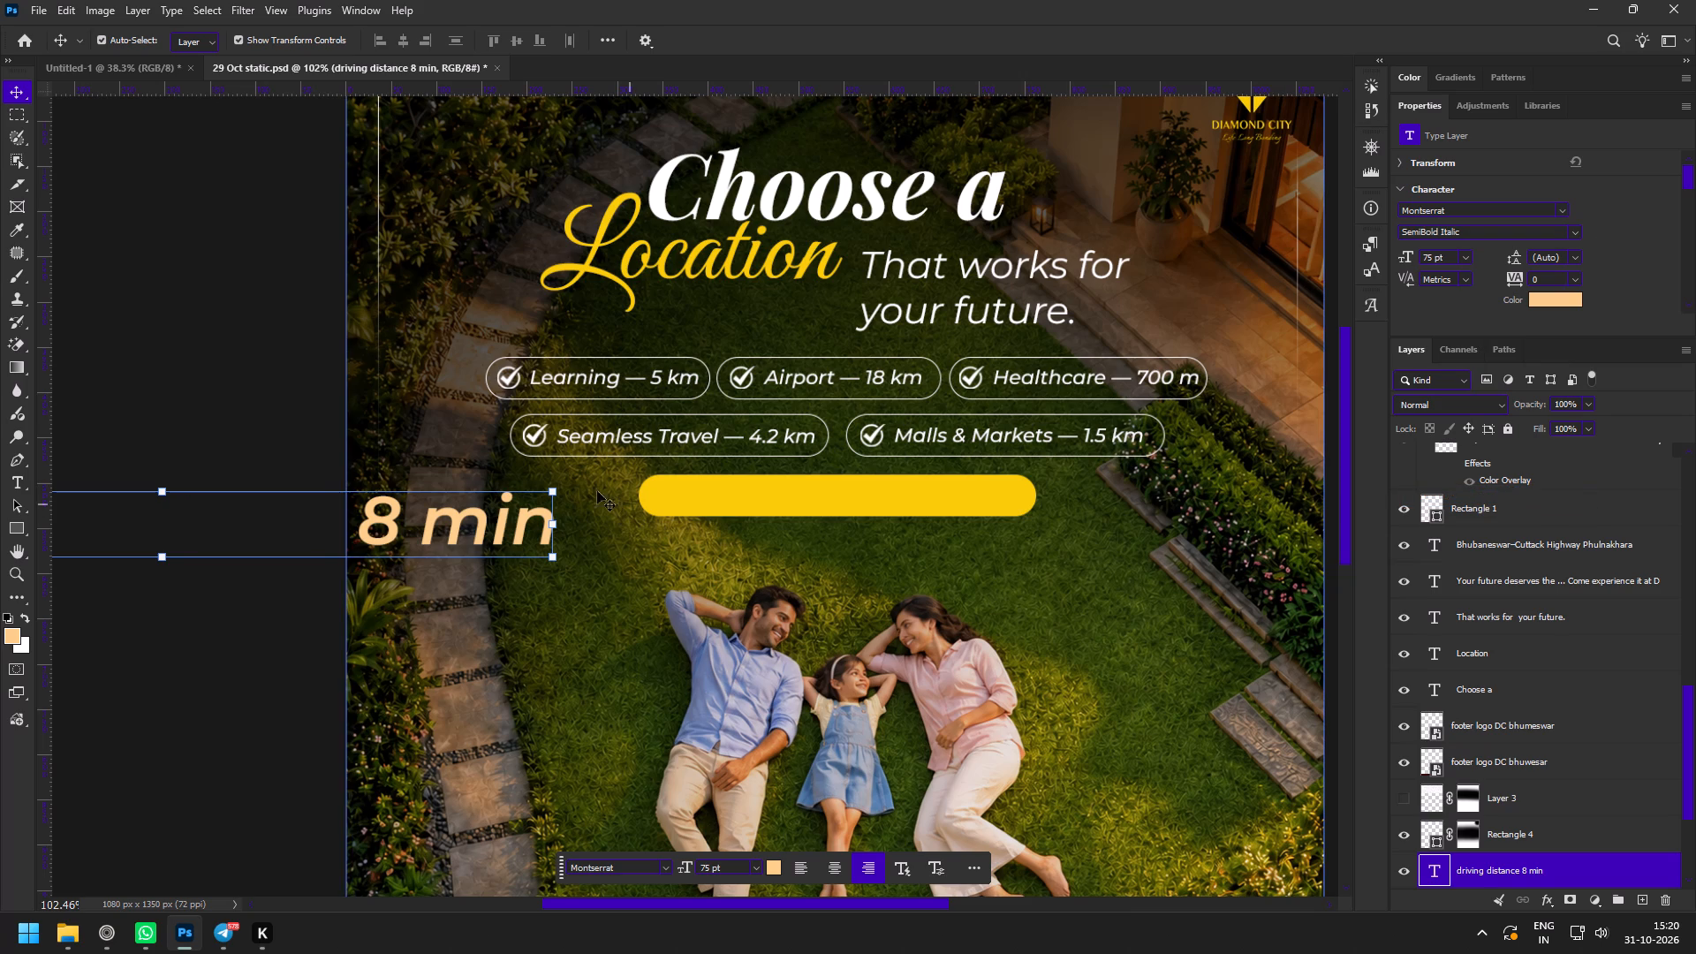
# Recolour the driving distance text with a dark green sampled from the lawn below the yellow pill.
pyautogui.press('i')
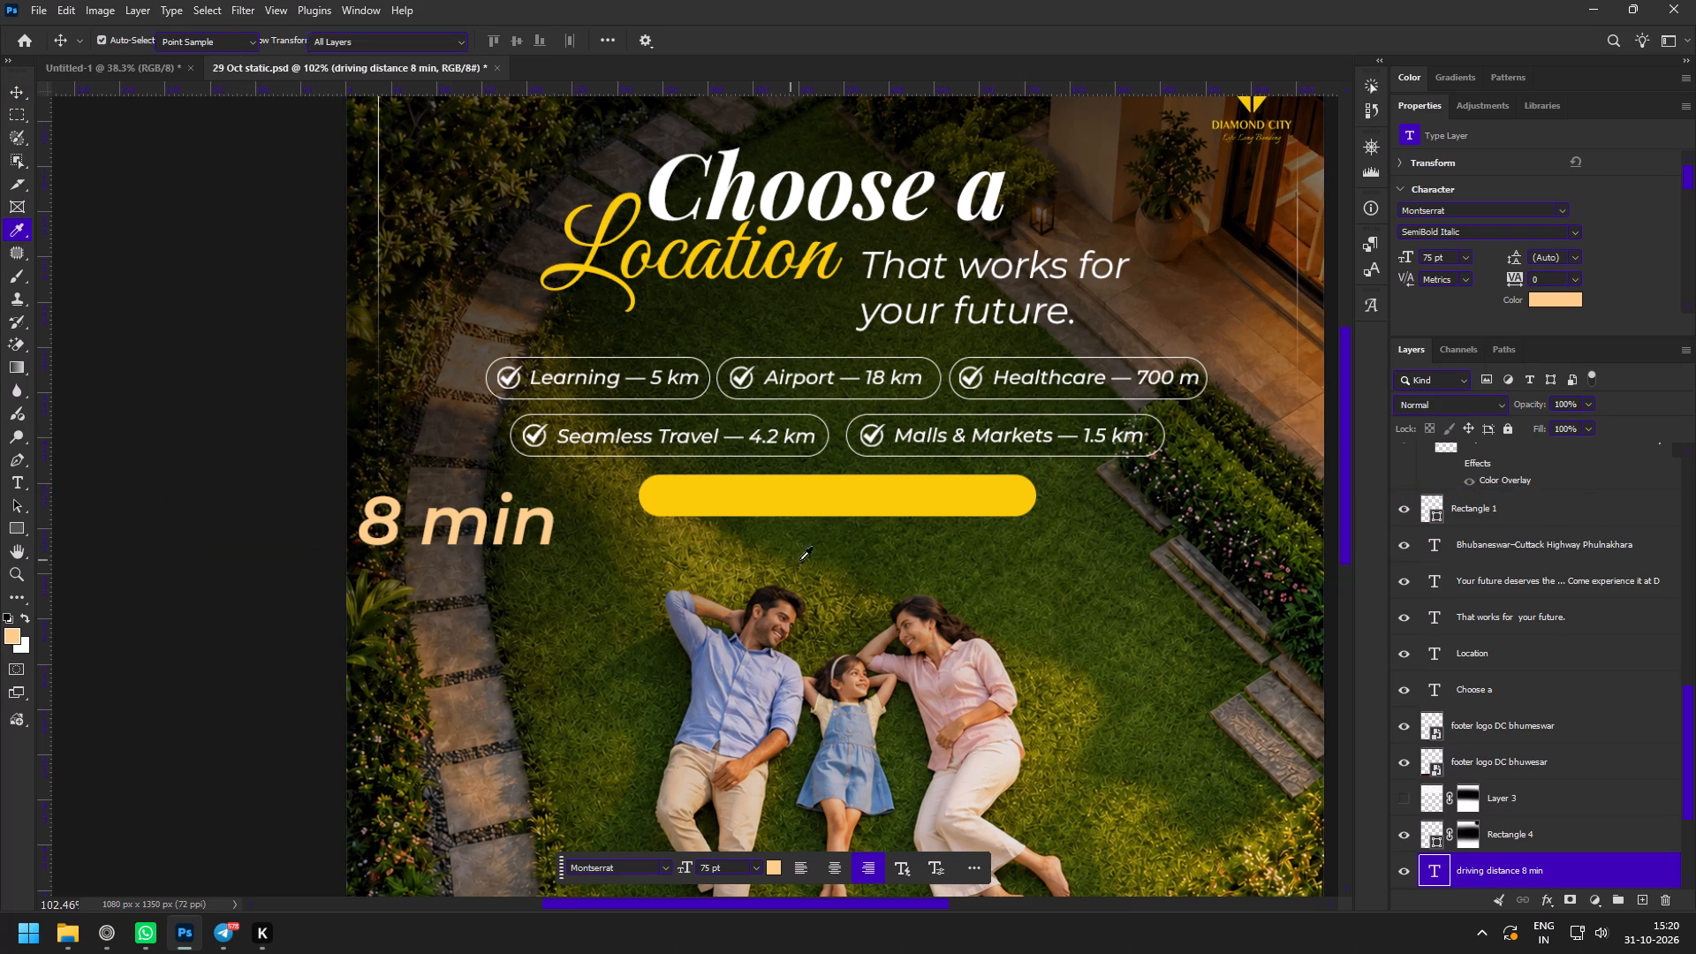
pyautogui.click(870, 534)
pyautogui.hotkey('alt', 'BackSpace')
# Scale the driving distance text down to about 35% (26.42 pt) and place it over the yellow pill.
pyautogui.press('v')
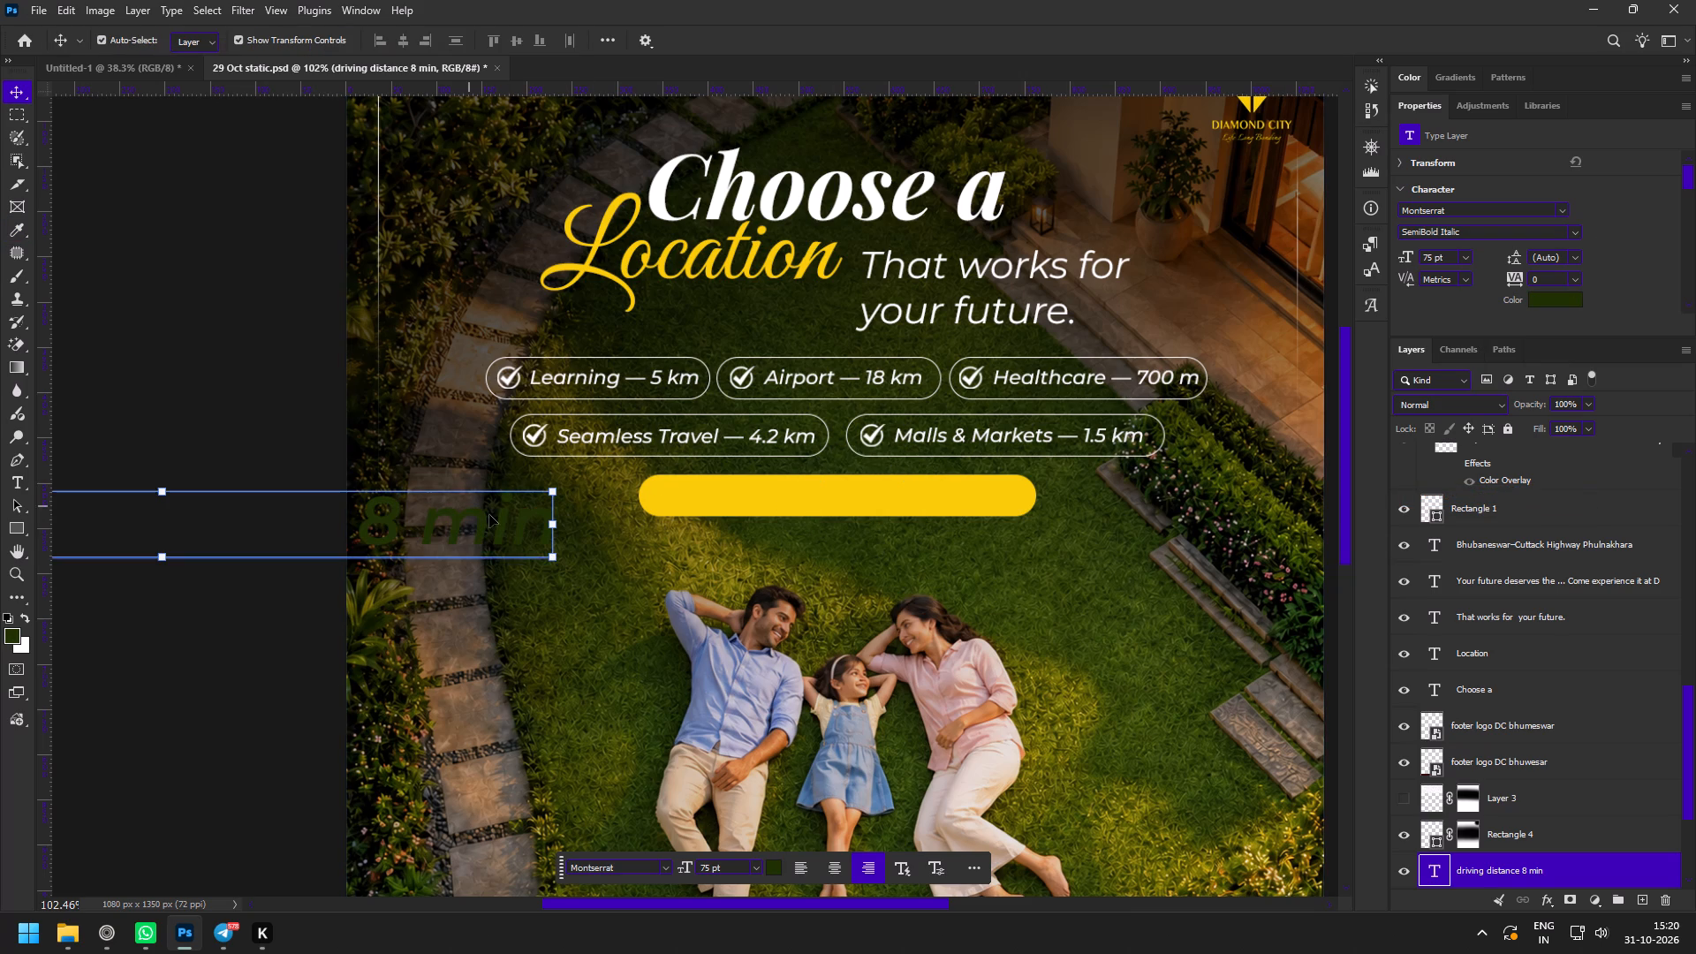
pyautogui.keyDown('alt'); pyautogui.moveTo(554, 534); pyautogui.dragTo(424, 534); pyautogui.keyUp('alt')
pyautogui.moveTo(443, 519); pyautogui.dragTo(461, 519)
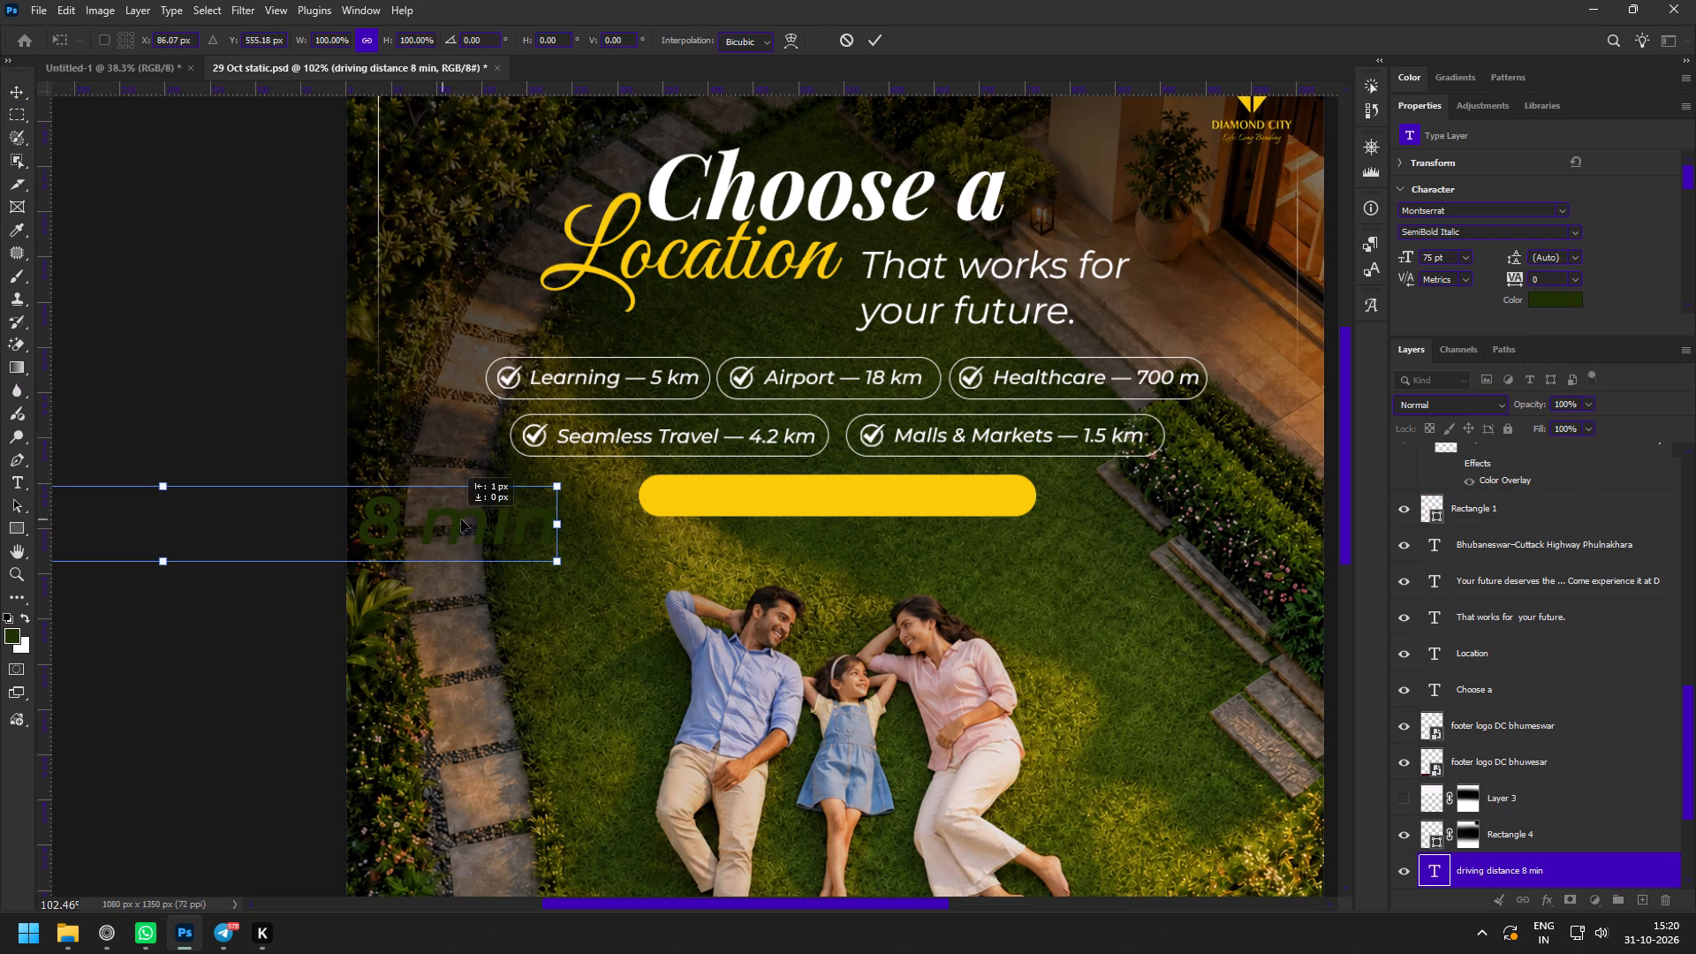
pyautogui.moveTo(461, 519); pyautogui.dragTo(1082, 550)
pyautogui.keyDown('alt'); pyautogui.click(814, 553); pyautogui.keyUp('alt')
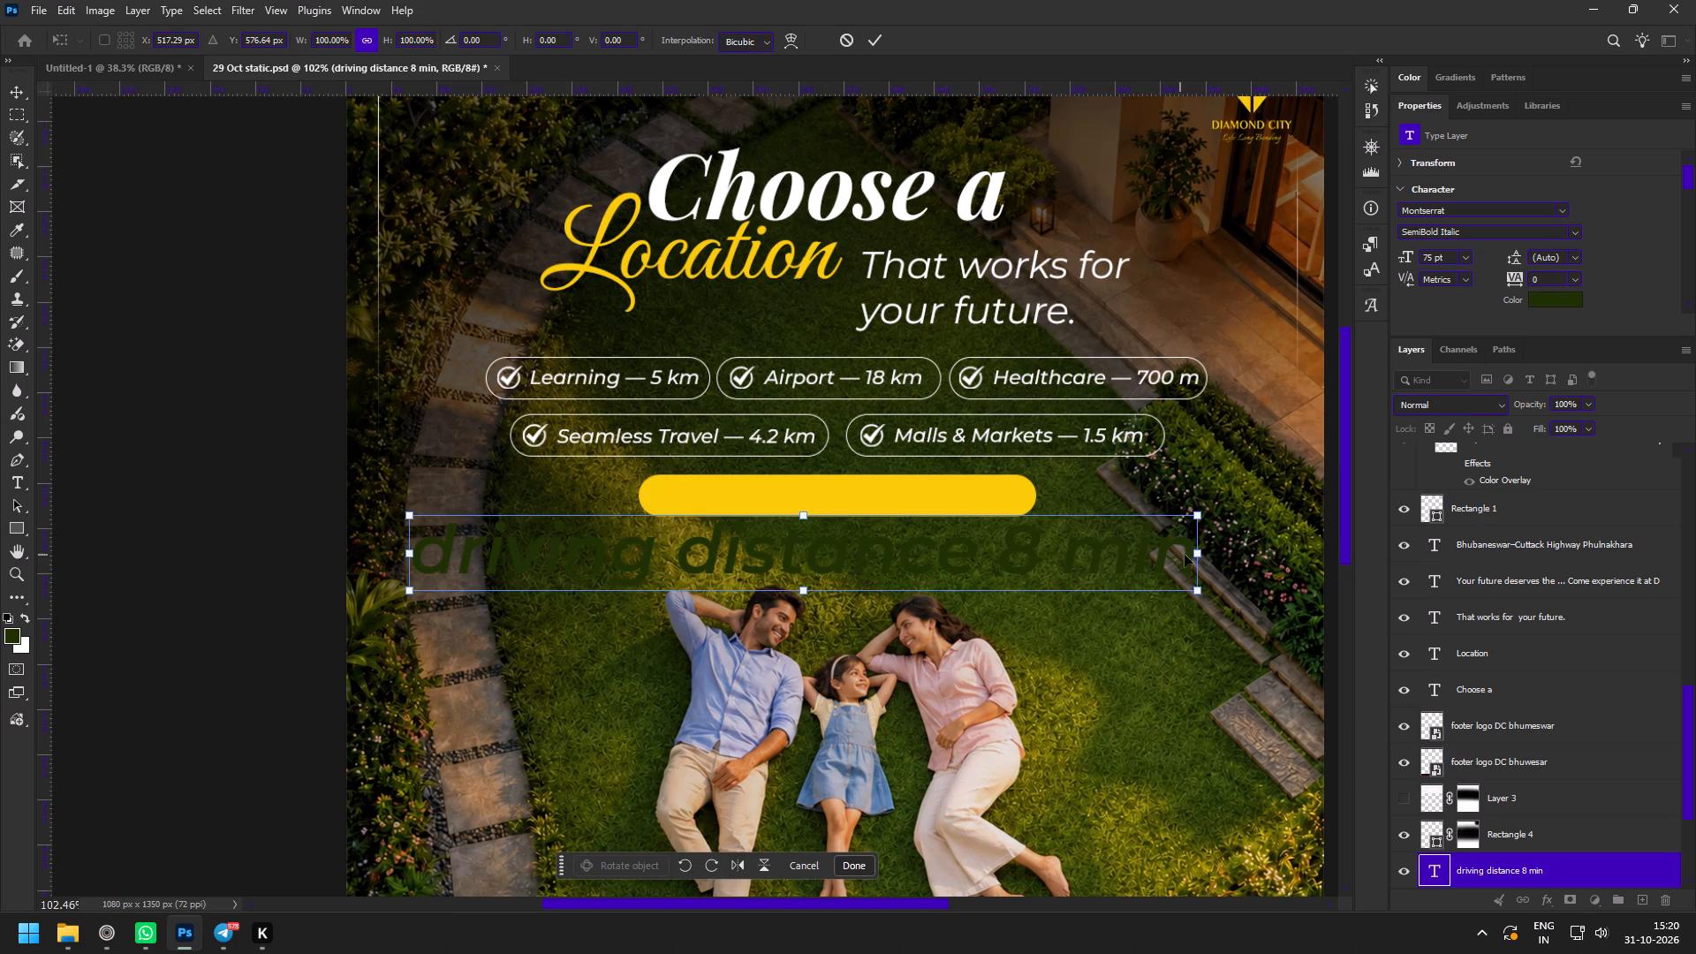
pyautogui.moveTo(1198, 556); pyautogui.dragTo(949, 561)
pyautogui.moveTo(881, 559); pyautogui.dragTo(906, 503)
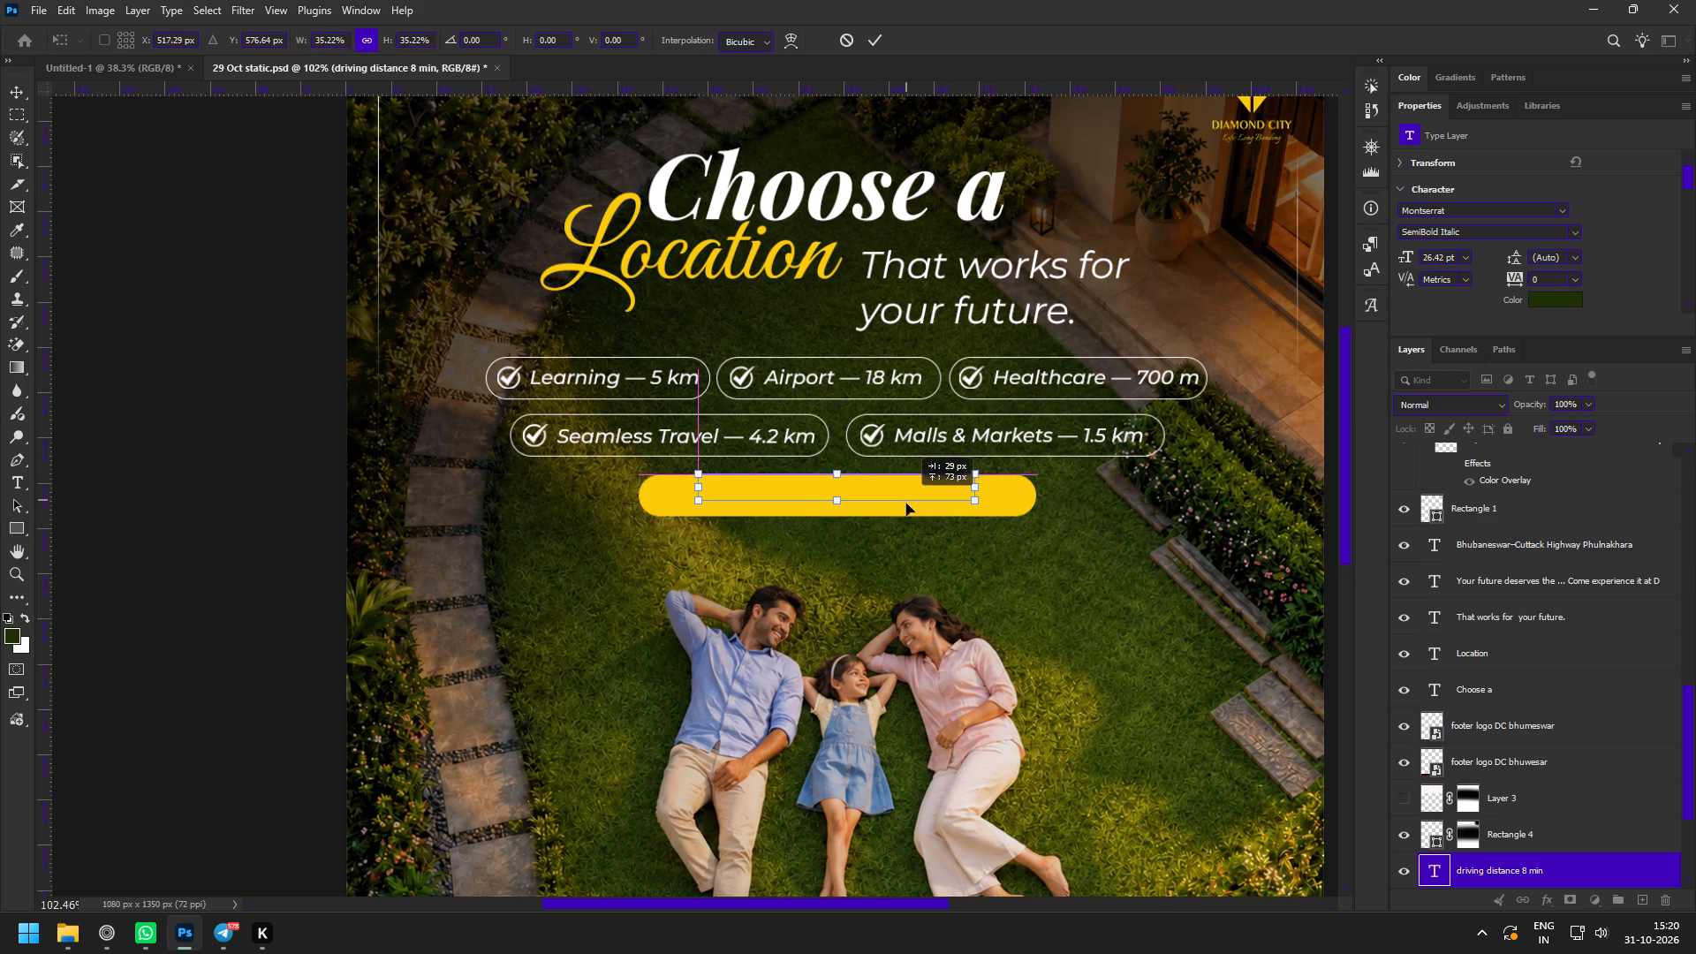
pyautogui.moveTo(906, 503); pyautogui.dragTo(908, 507)
pyautogui.click(870, 28)
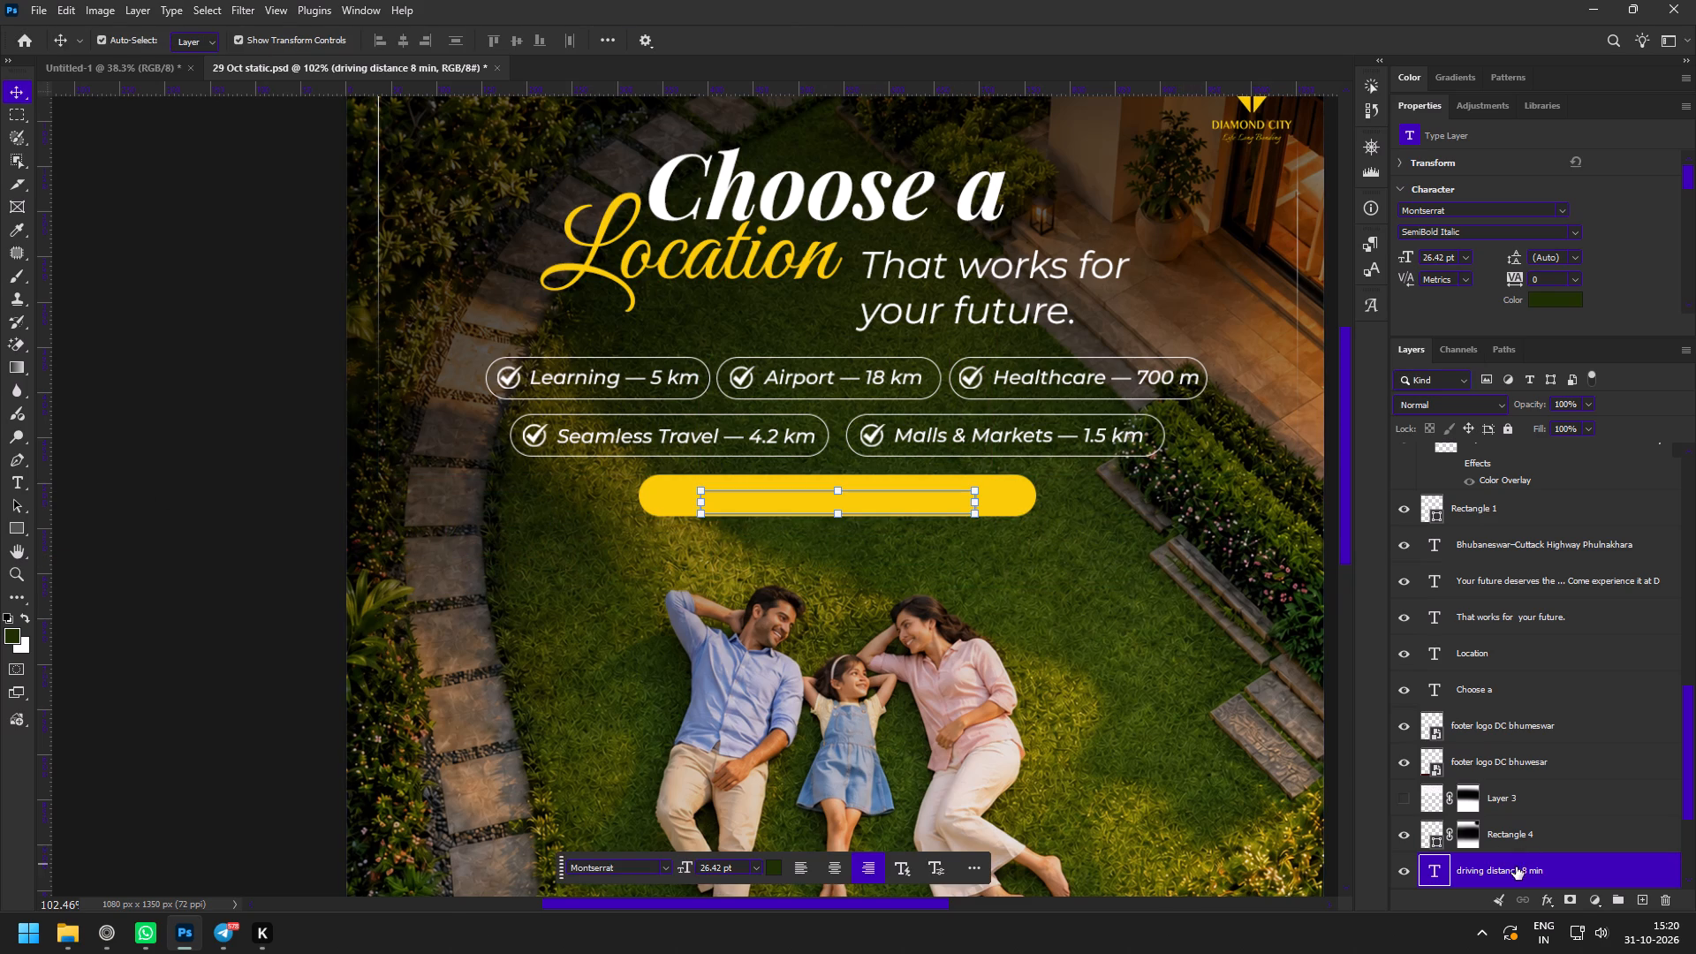
# Move the driving distance text layer to the top of Group 1 and shift the text up within the yellow pill.
pyautogui.moveTo(1516, 867); pyautogui.dragTo(1475, 349)
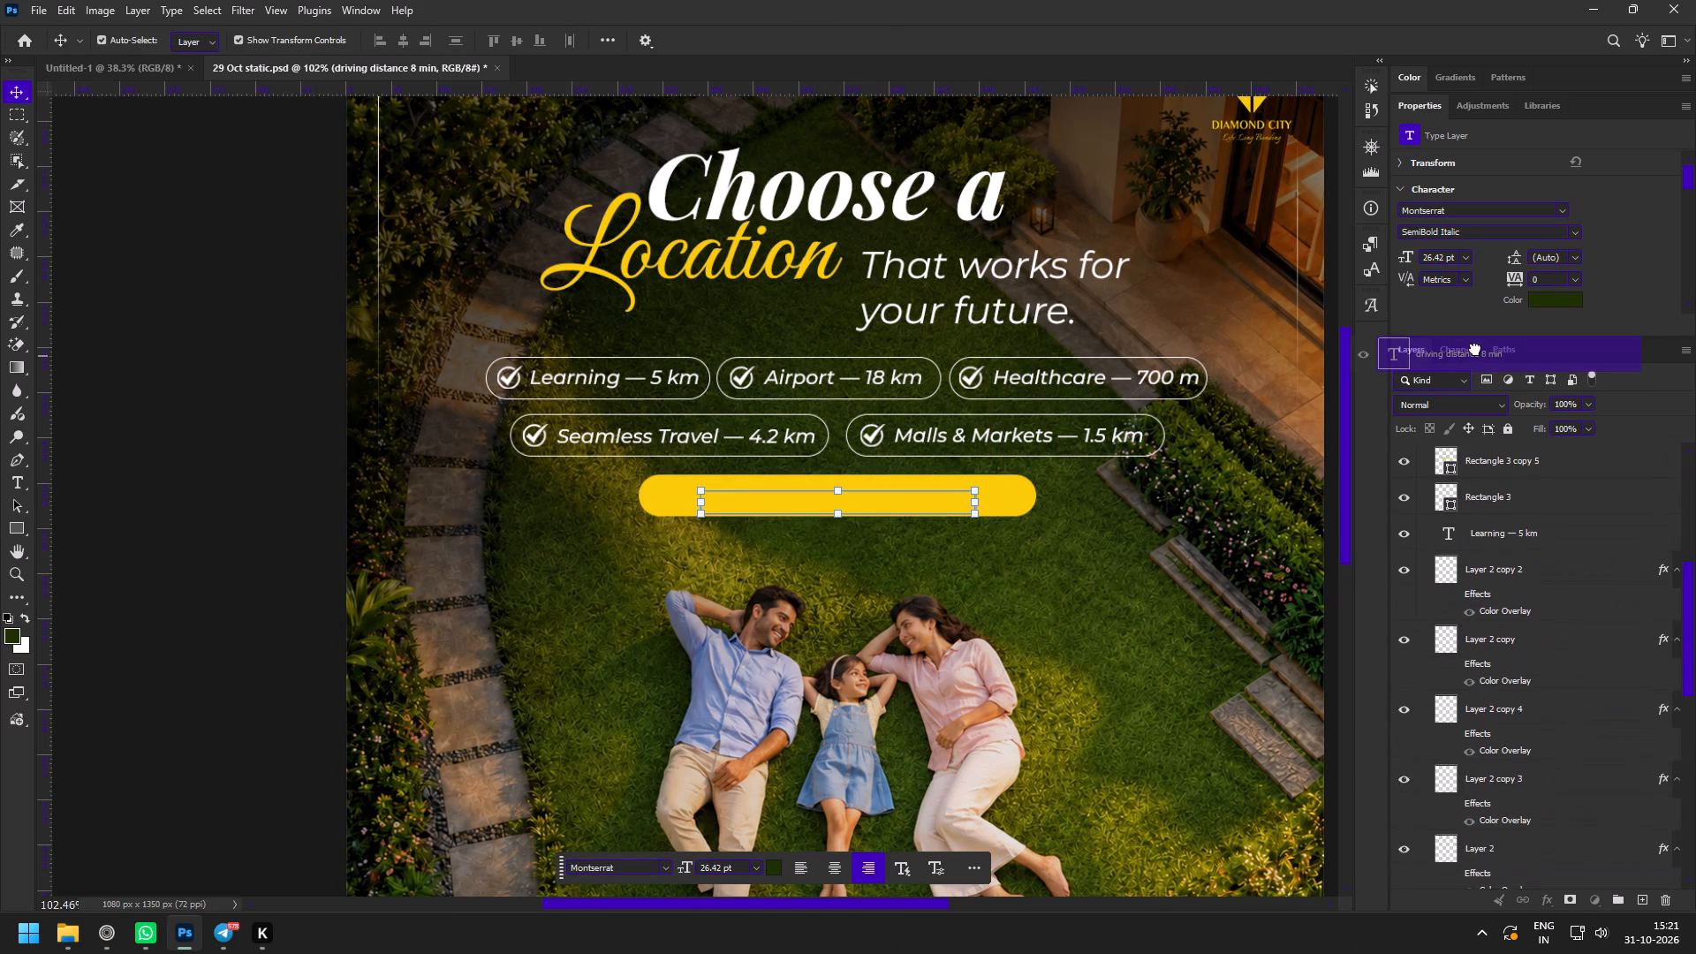
pyautogui.moveTo(1475, 349); pyautogui.dragTo(1481, 484)
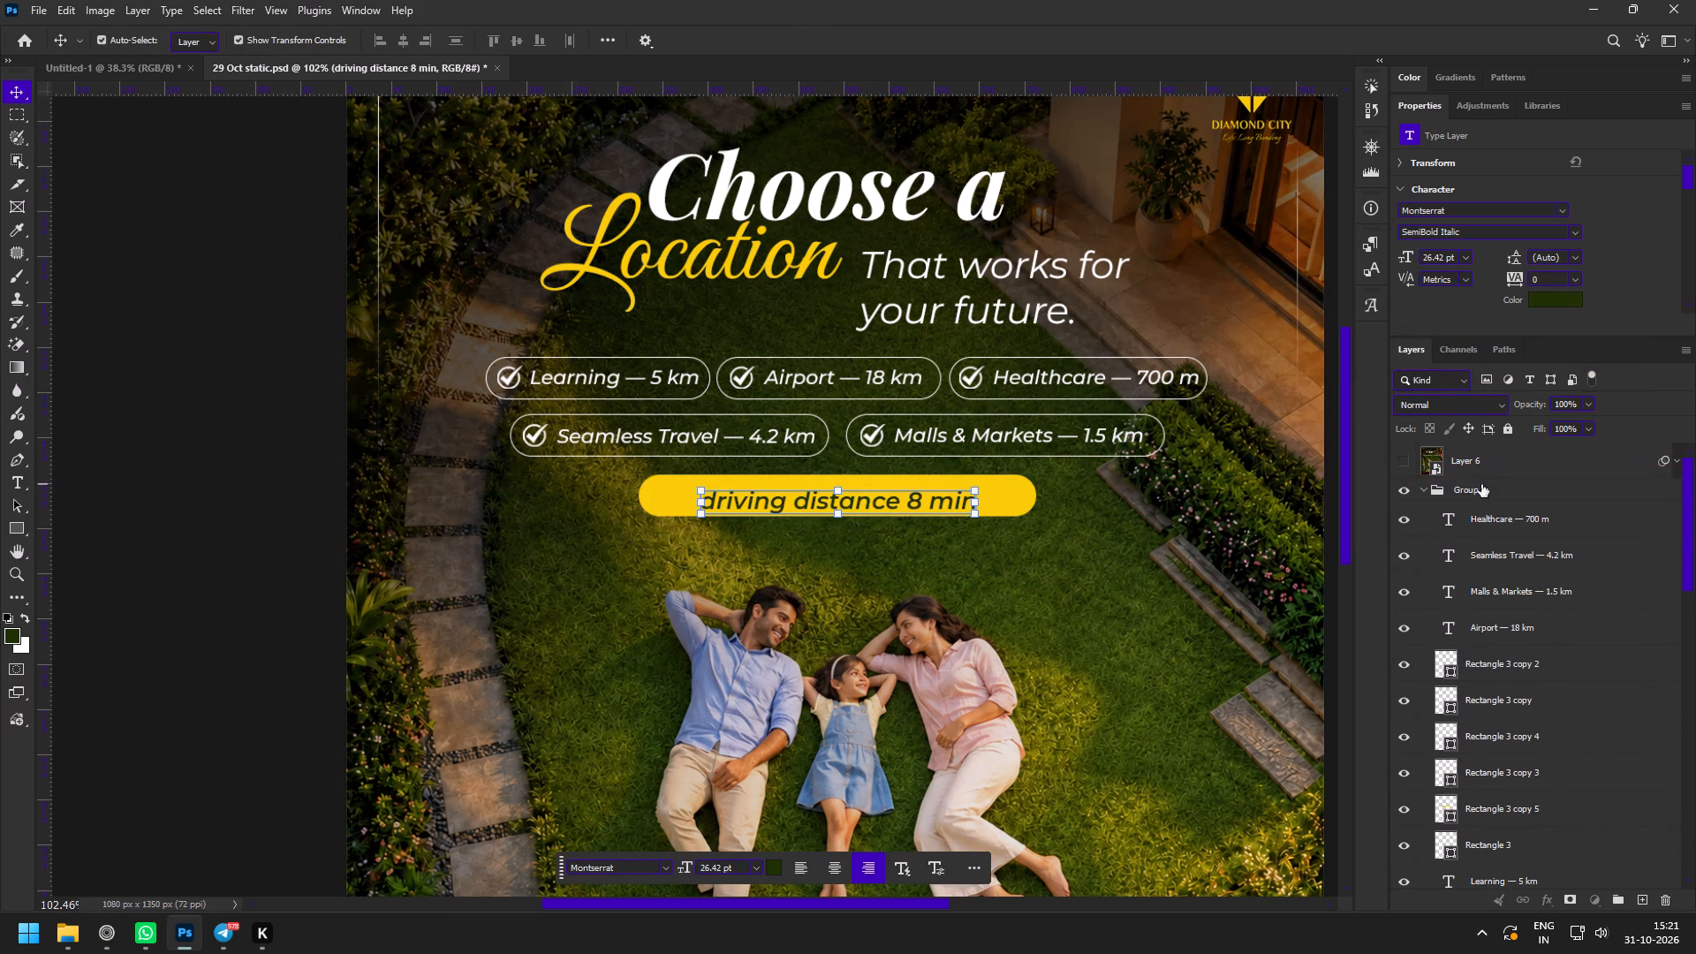
pyautogui.press('z')
pyautogui.moveTo(805, 472); pyautogui.dragTo(853, 553)
pyautogui.press('v')
pyautogui.moveTo(882, 531); pyautogui.dragTo(881, 520)
# Capitalise both words of the pill text so it reads "Driving Distance 8 min".
pyautogui.doubleClick(789, 519)
pyautogui.moveTo(810, 526); pyautogui.dragTo(797, 526)
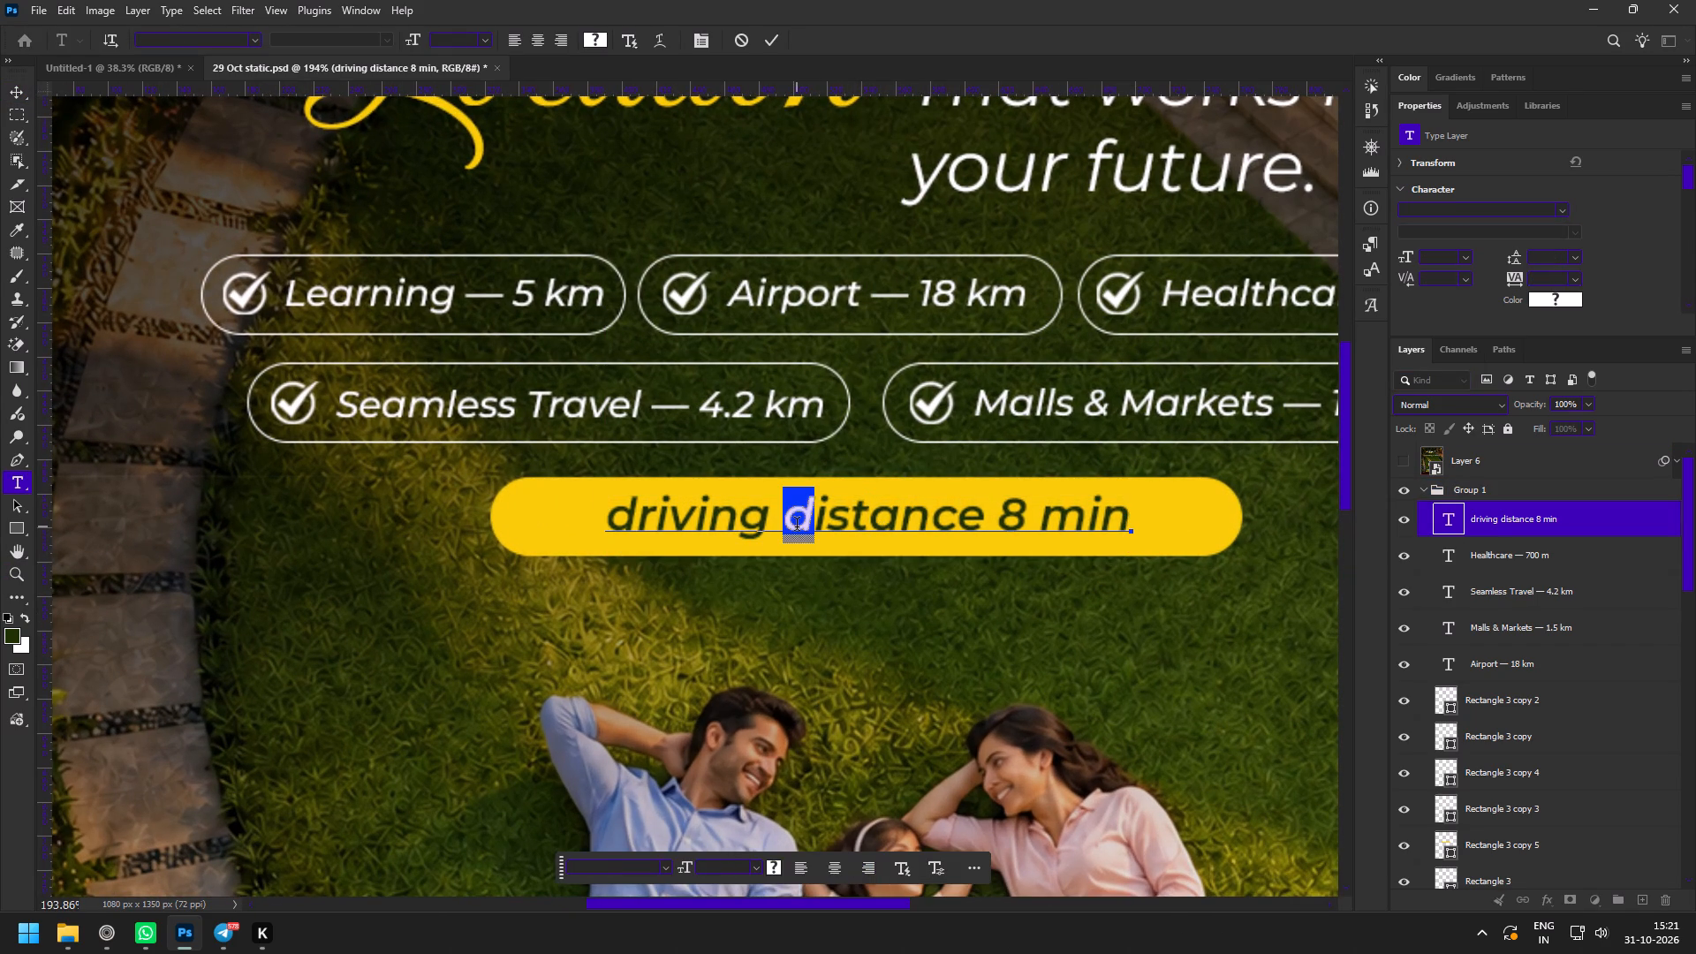
pyautogui.hotkey('shift', 'd')
pyautogui.moveTo(634, 527); pyautogui.dragTo(604, 527)
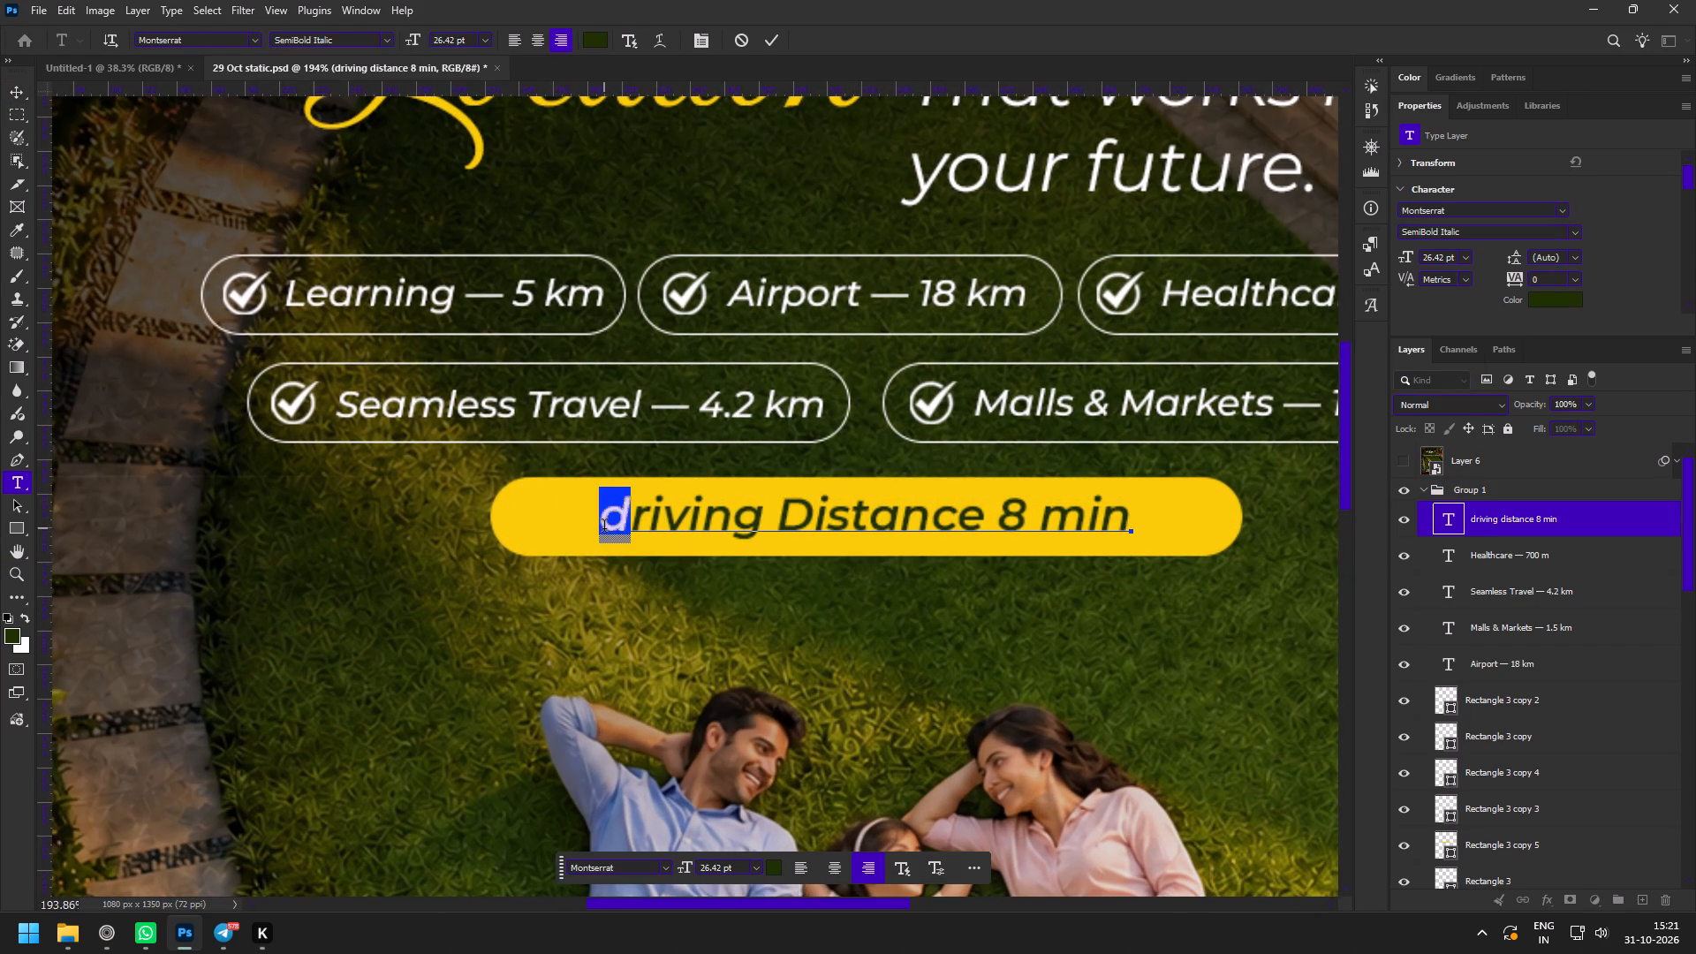
pyautogui.hotkey('shift', 'd')
pyautogui.hotkey('ctrl', 'Return')
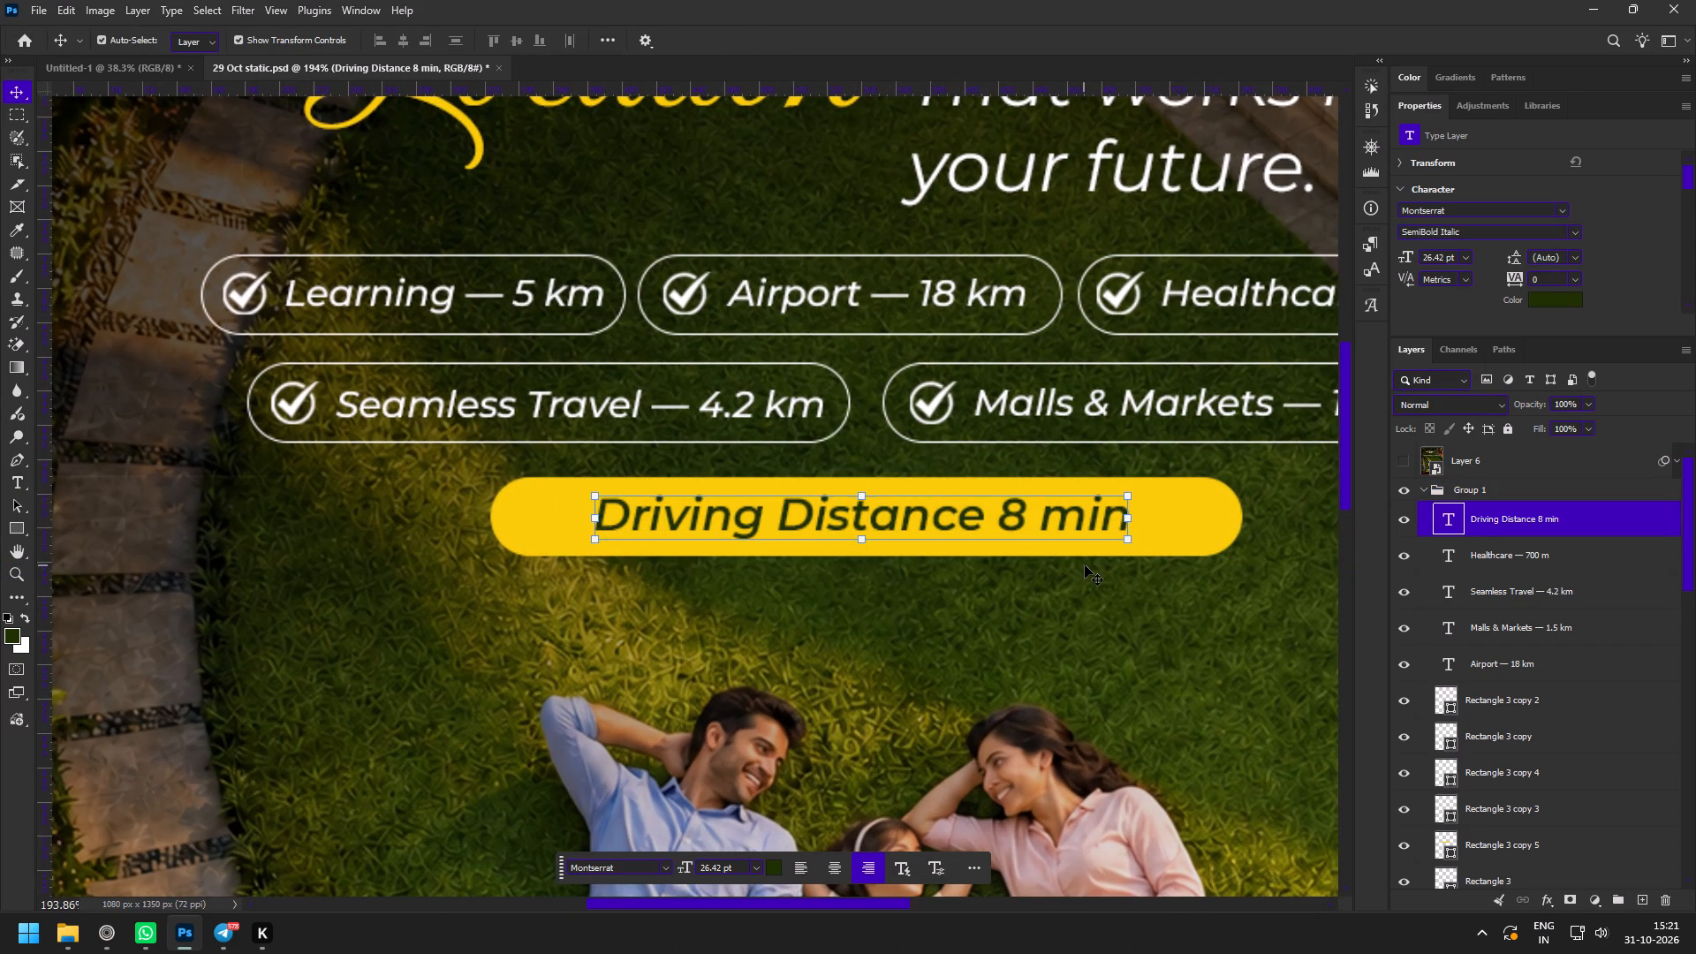
# Narrow the yellow pill symmetrically around its text to a width of about 346 px.
pyautogui.click(1177, 512)
pyautogui.keyDown('alt'); pyautogui.keyDown('shift'); pyautogui.moveTo(1238, 514); pyautogui.dragTo(1154, 503); pyautogui.keyUp('shift'); pyautogui.keyUp('alt')
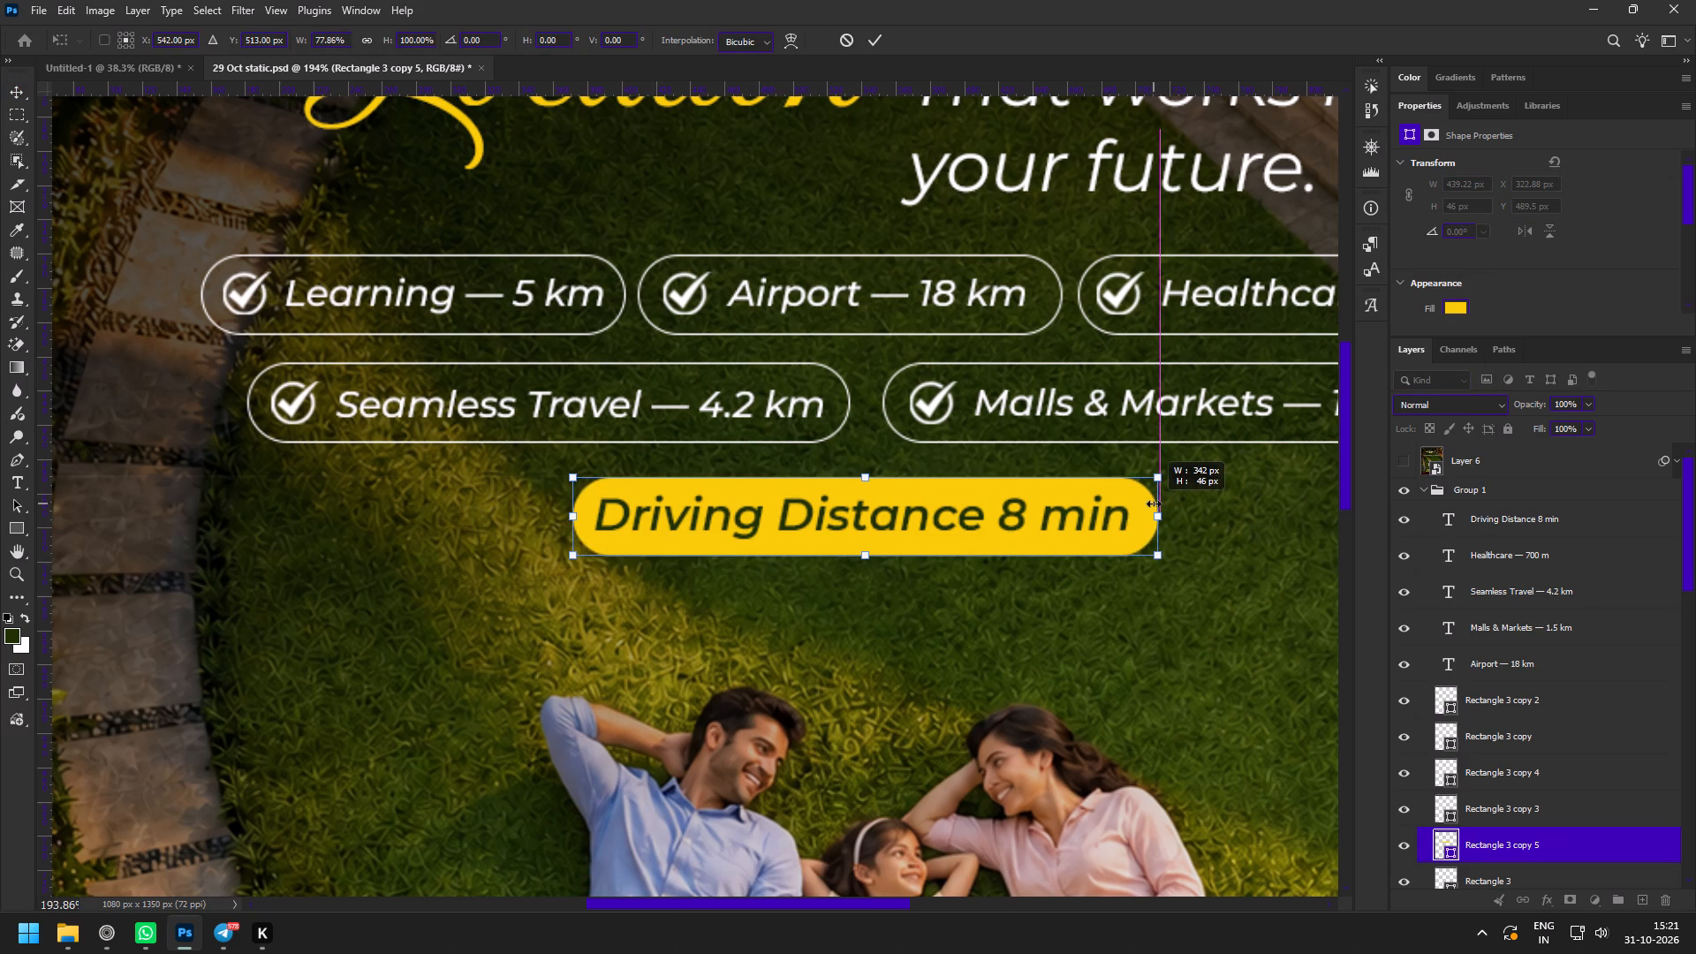
pyautogui.keyDown('alt'); pyautogui.keyDown('shift'); pyautogui.moveTo(1154, 503); pyautogui.dragTo(1162, 505); pyautogui.keyUp('shift'); pyautogui.keyUp('alt')
pyautogui.click(875, 44)
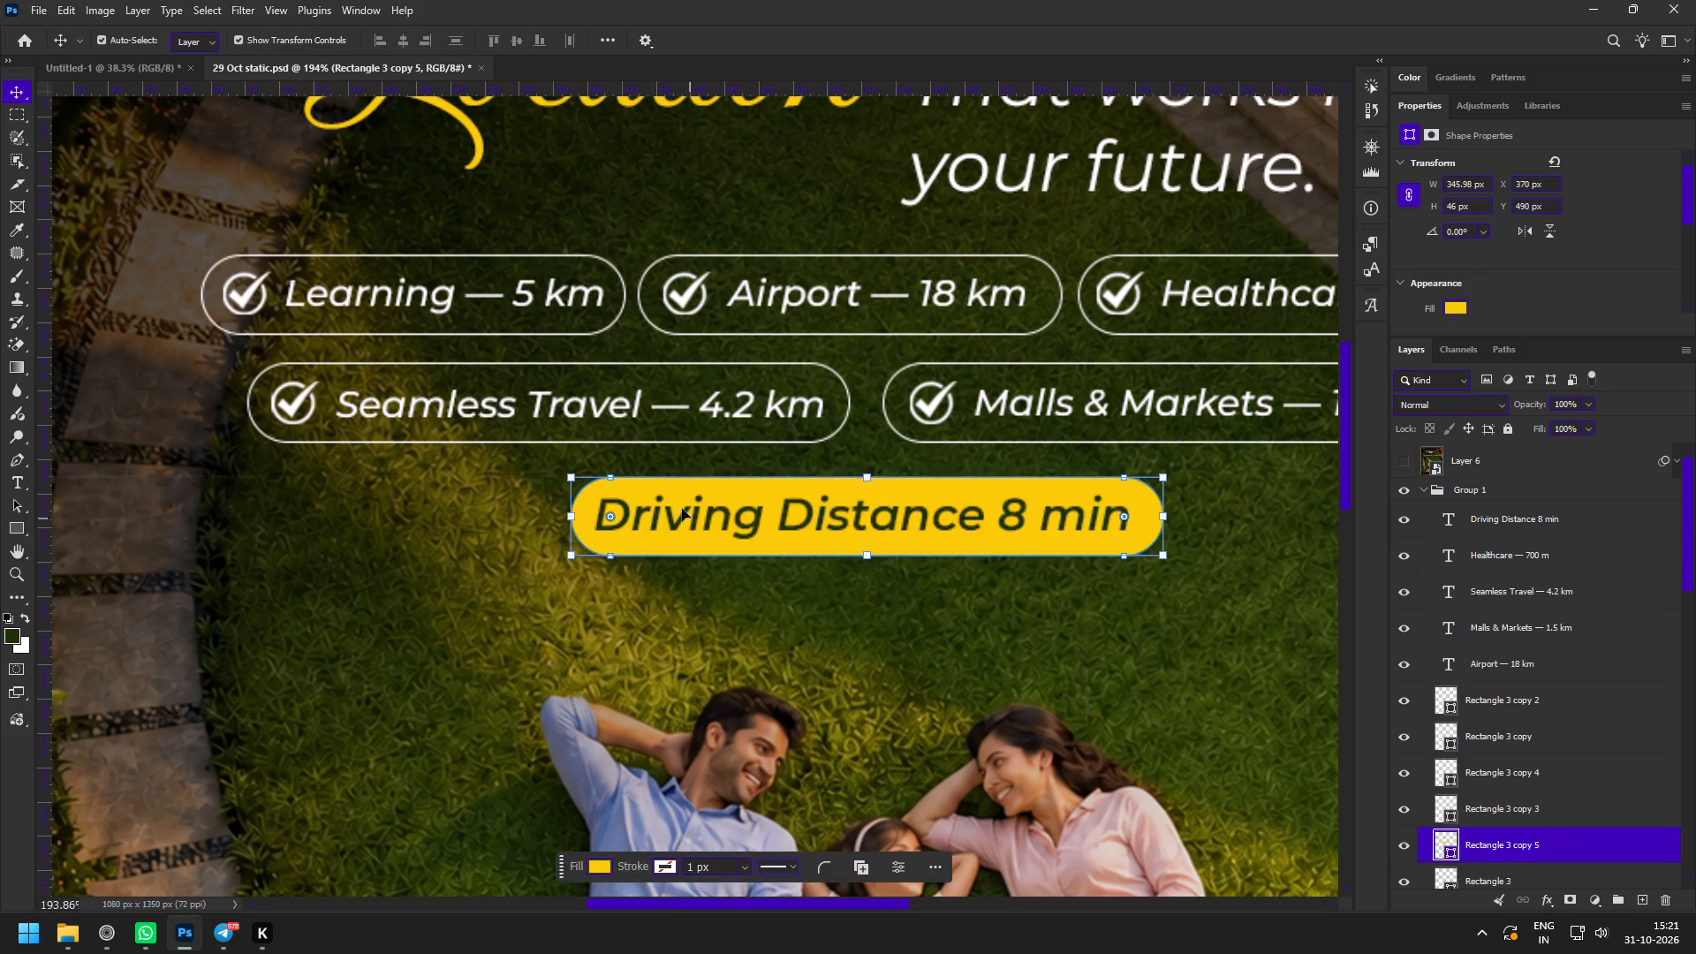
# Align the "Driving Distance 8 min" text and the yellow pill on their vertical and horizontal centres.
pyautogui.keyDown('shift'); pyautogui.click(682, 509); pyautogui.keyUp('shift')
pyautogui.click(515, 31)
pyautogui.click(403, 38)
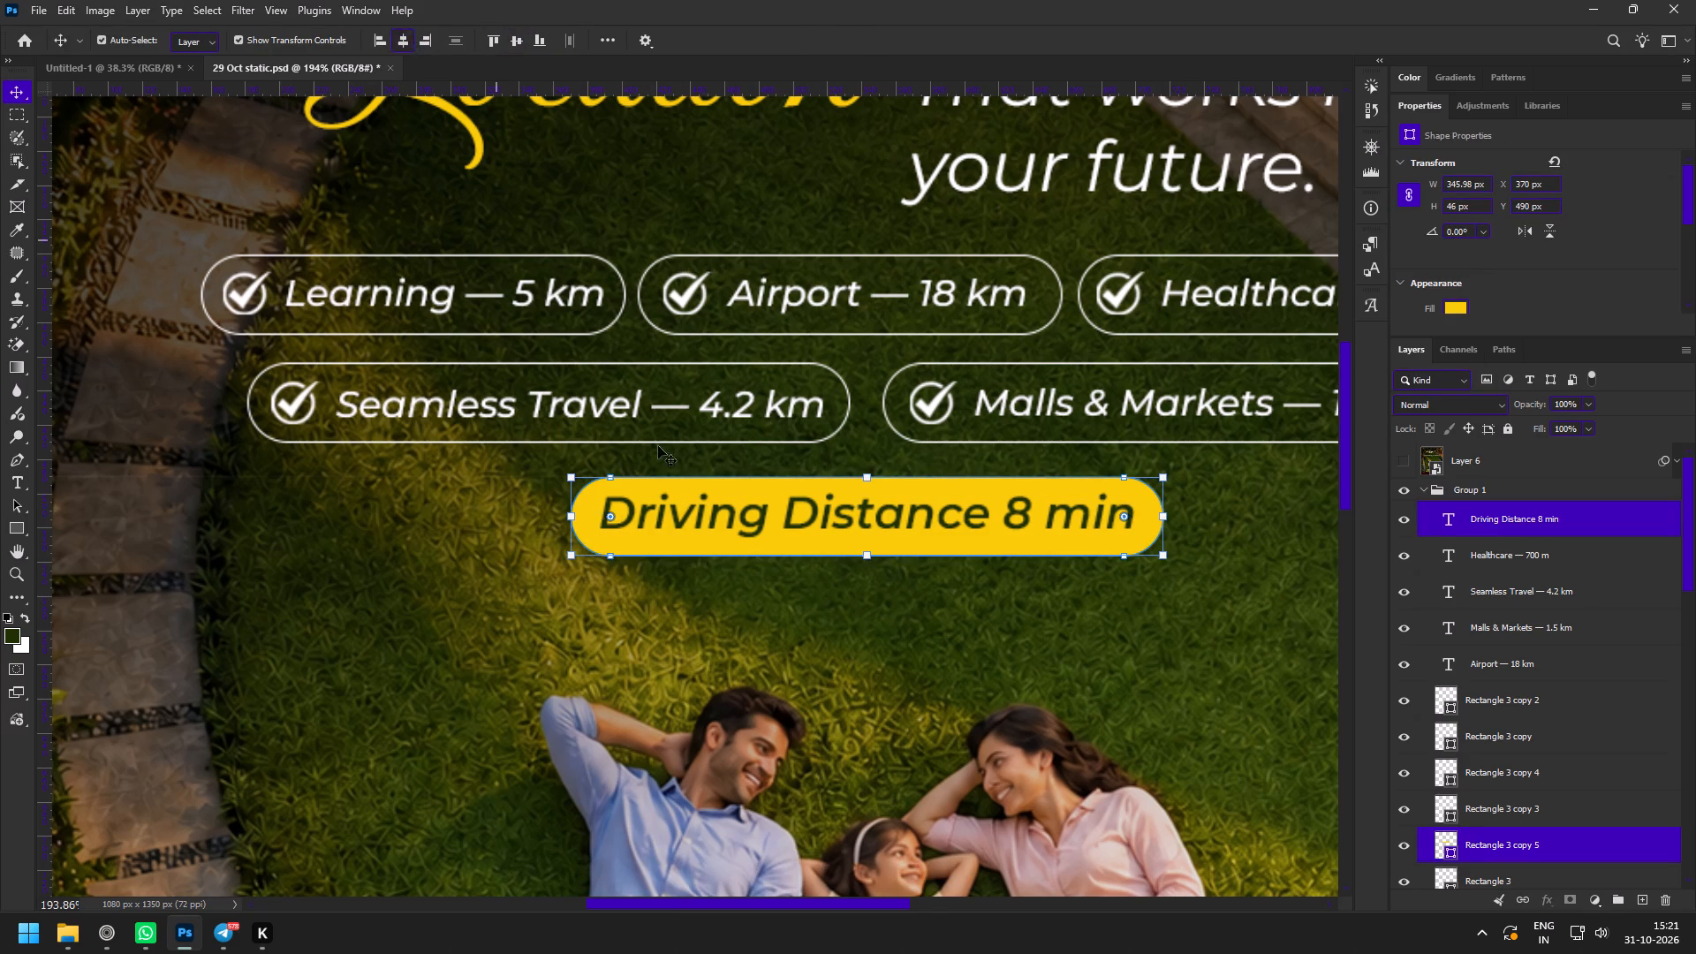
# Move the yellow pill and its text down together to about Y 501 px, widening the gap below the second pill row.
pyautogui.press('z')
pyautogui.moveTo(868, 539); pyautogui.dragTo(793, 513)
pyautogui.press('space')
pyautogui.press('space')
pyautogui.moveTo(879, 569); pyautogui.dragTo(847, 616)
pyautogui.moveTo(870, 547); pyautogui.dragTo(895, 587)
pyautogui.press('v')
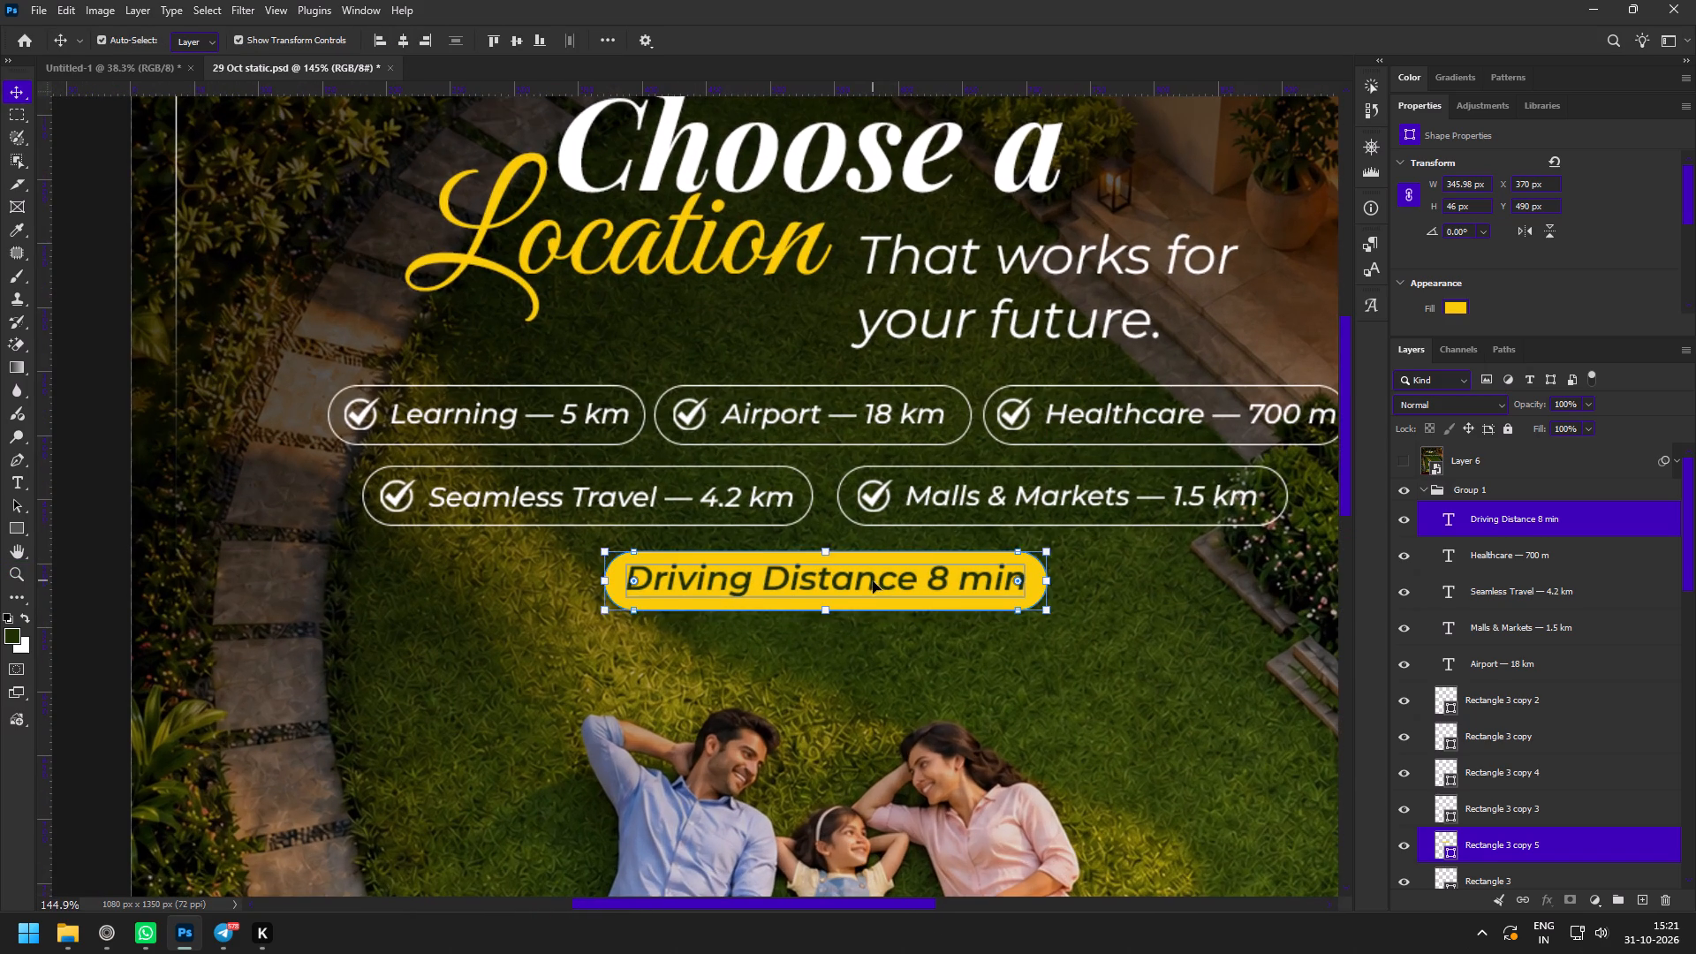
pyautogui.click(873, 580)
# Examine the "Driving Distance 8 min" pill's spacing and balance within the whole poster, including the heading and footer.
pyautogui.press('z')
pyautogui.moveTo(879, 662); pyautogui.dragTo(804, 619)
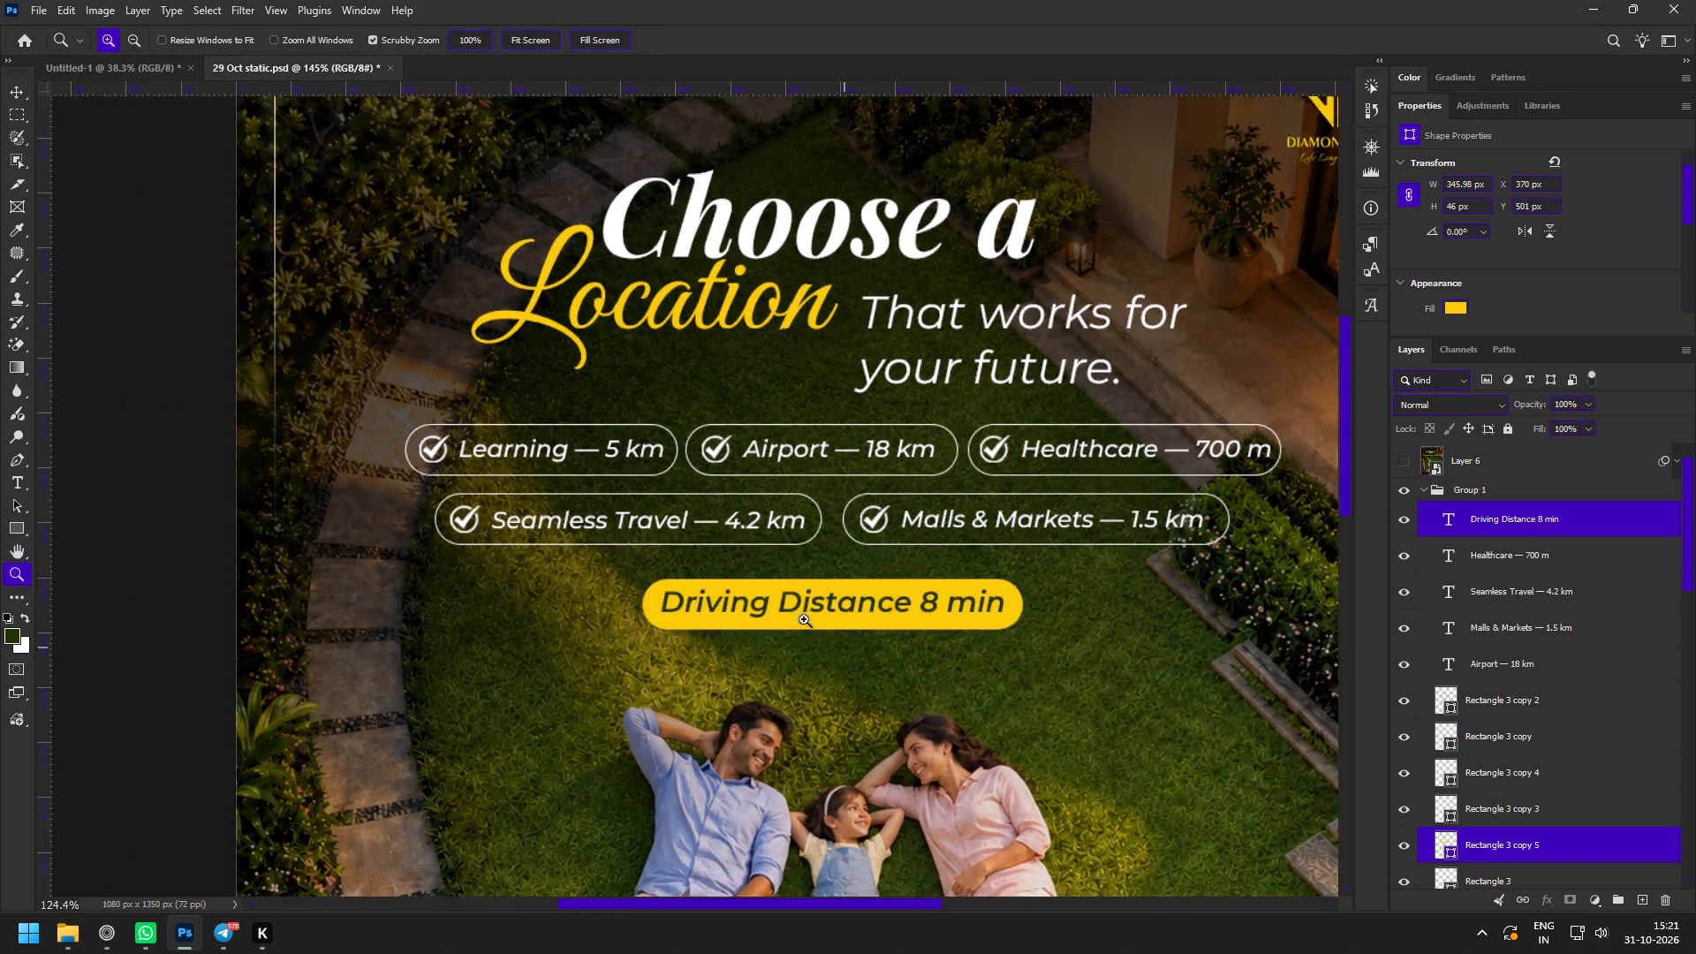
pyautogui.moveTo(804, 619); pyautogui.dragTo(788, 609)
pyautogui.press('space')
pyautogui.press('space')
pyautogui.press('space')
pyautogui.press('space')
pyautogui.press('space')
pyautogui.press('space')
pyautogui.press('space')
pyautogui.moveTo(812, 703); pyautogui.dragTo(790, 470)
pyautogui.moveTo(831, 564); pyautogui.dragTo(853, 595)
pyautogui.moveTo(850, 361); pyautogui.dragTo(872, 411)
pyautogui.press('space')
pyautogui.press('space')
pyautogui.moveTo(887, 390); pyautogui.dragTo(854, 426)
pyautogui.moveTo(895, 445); pyautogui.dragTo(869, 441)
pyautogui.press('space')
pyautogui.moveTo(871, 439); pyautogui.dragTo(861, 471)
pyautogui.moveTo(826, 375); pyautogui.dragTo(839, 399)
# Merge a copy of all visible artwork into a new layer above Group 1 and convert it to a smart object.
pyautogui.scroll(5, 1579, 581)
pyautogui.click(1479, 488)
pyautogui.hotkey('ctrl', 'alt', 'shift', 'e')
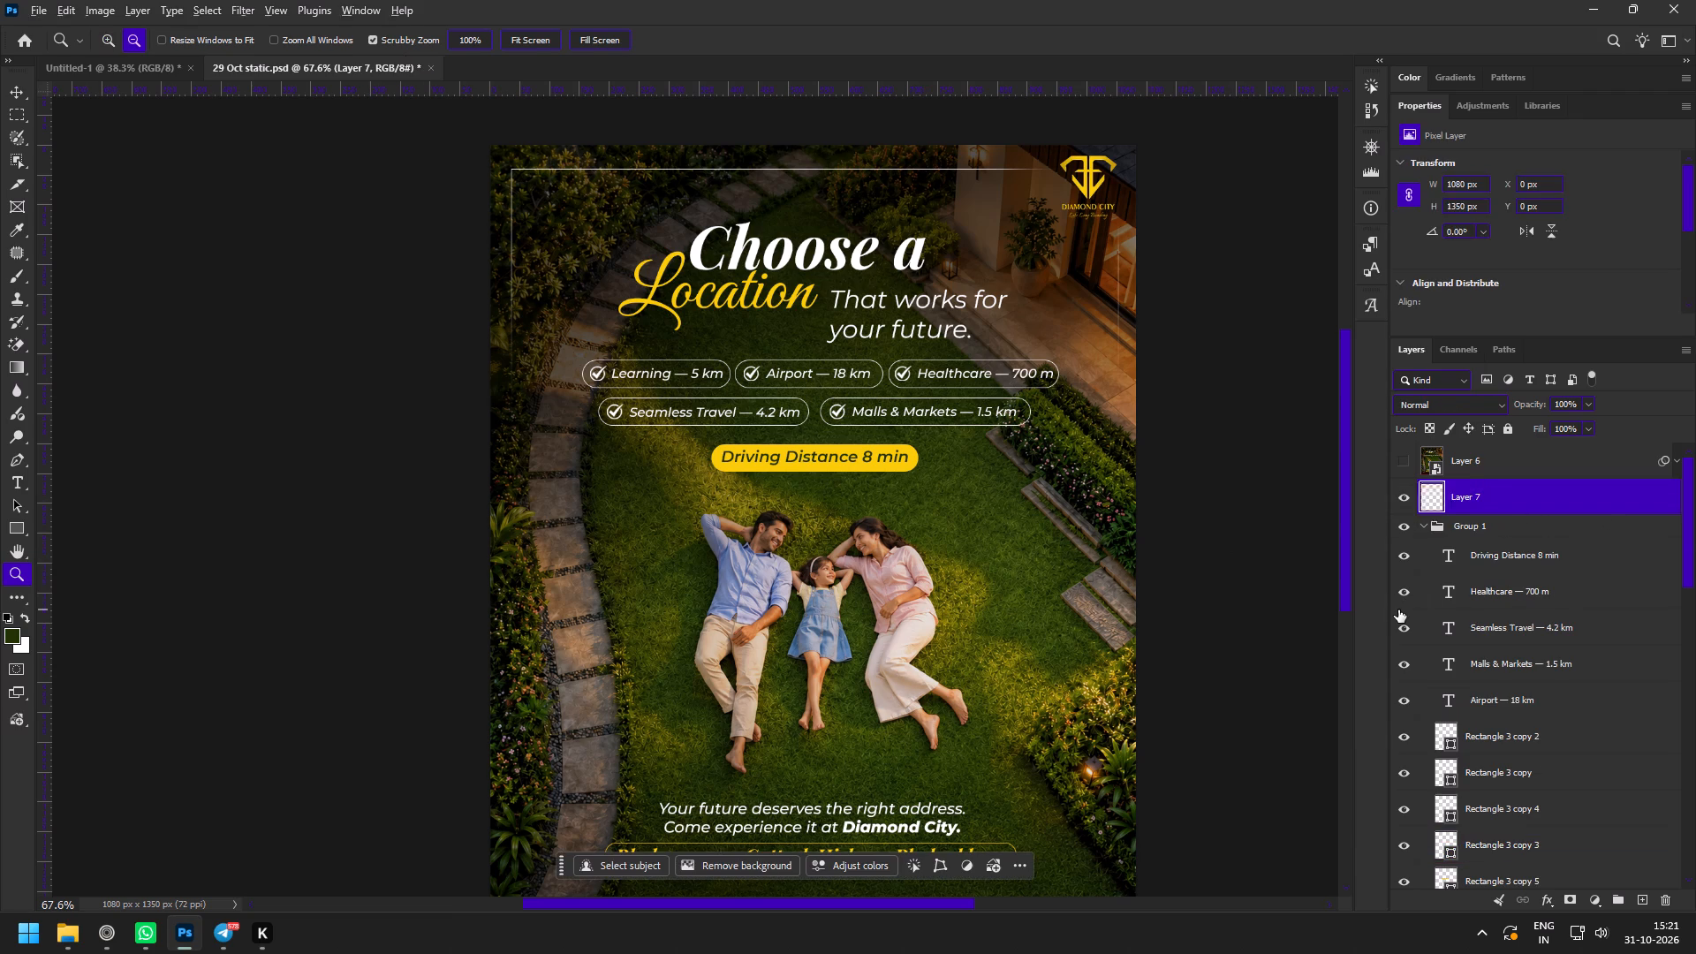
pyautogui.press('F8')
# Copy the smart filters from Layer 6 onto the new merged smart object, Layer 7.
pyautogui.keyDown('alt'); pyautogui.moveTo(1662, 459); pyautogui.dragTo(1497, 504); pyautogui.keyUp('alt')
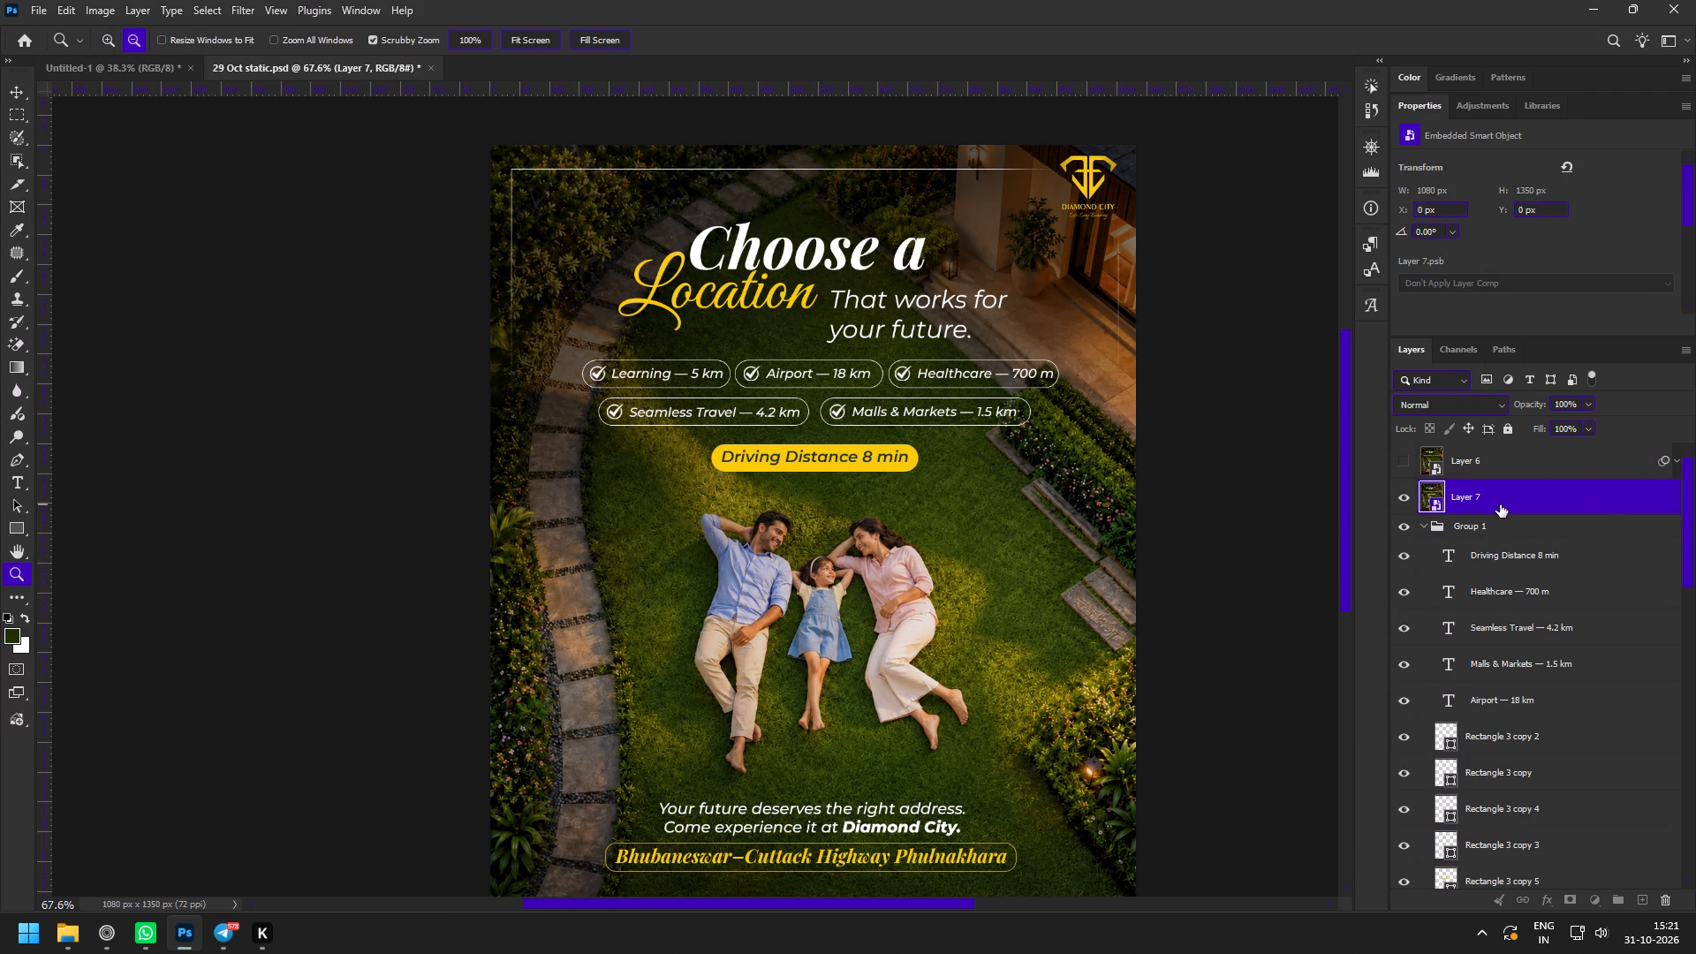
pyautogui.click(1500, 504)
pyautogui.click(1502, 497)
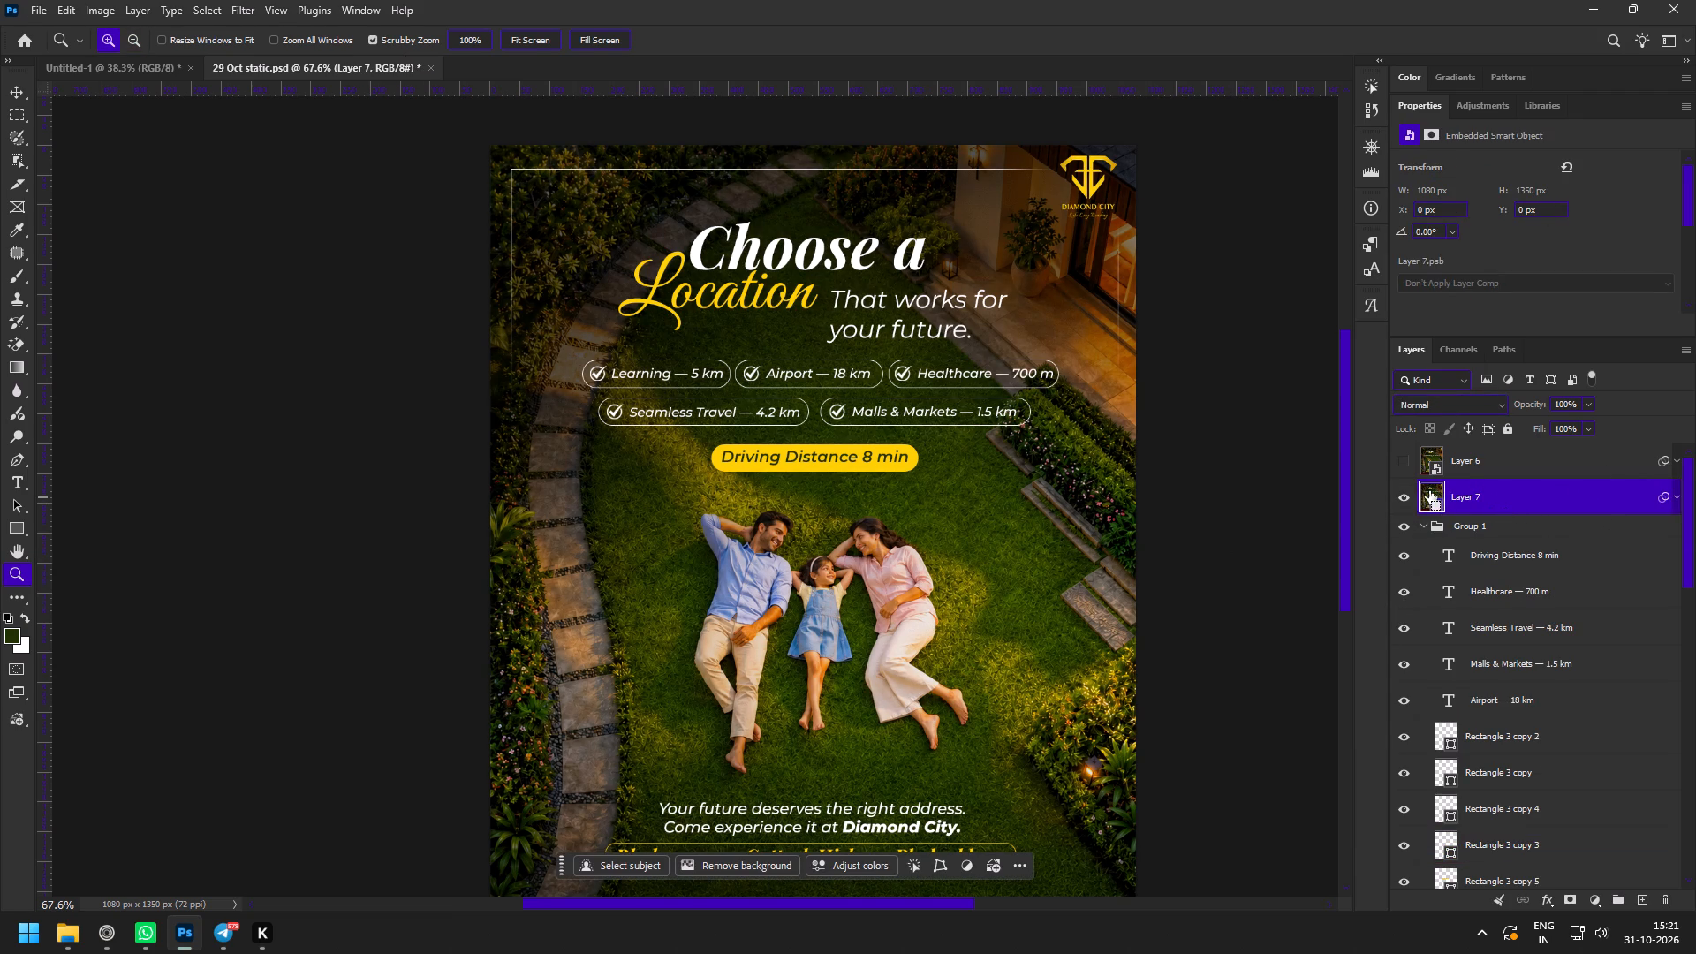
# Select the full outline of Layer 7 and copy the finished poster image to the clipboard.
pyautogui.keyDown('ctrl'); pyautogui.click(1429, 491); pyautogui.keyUp('ctrl')
pyautogui.hotkey('ctrl', 'c')
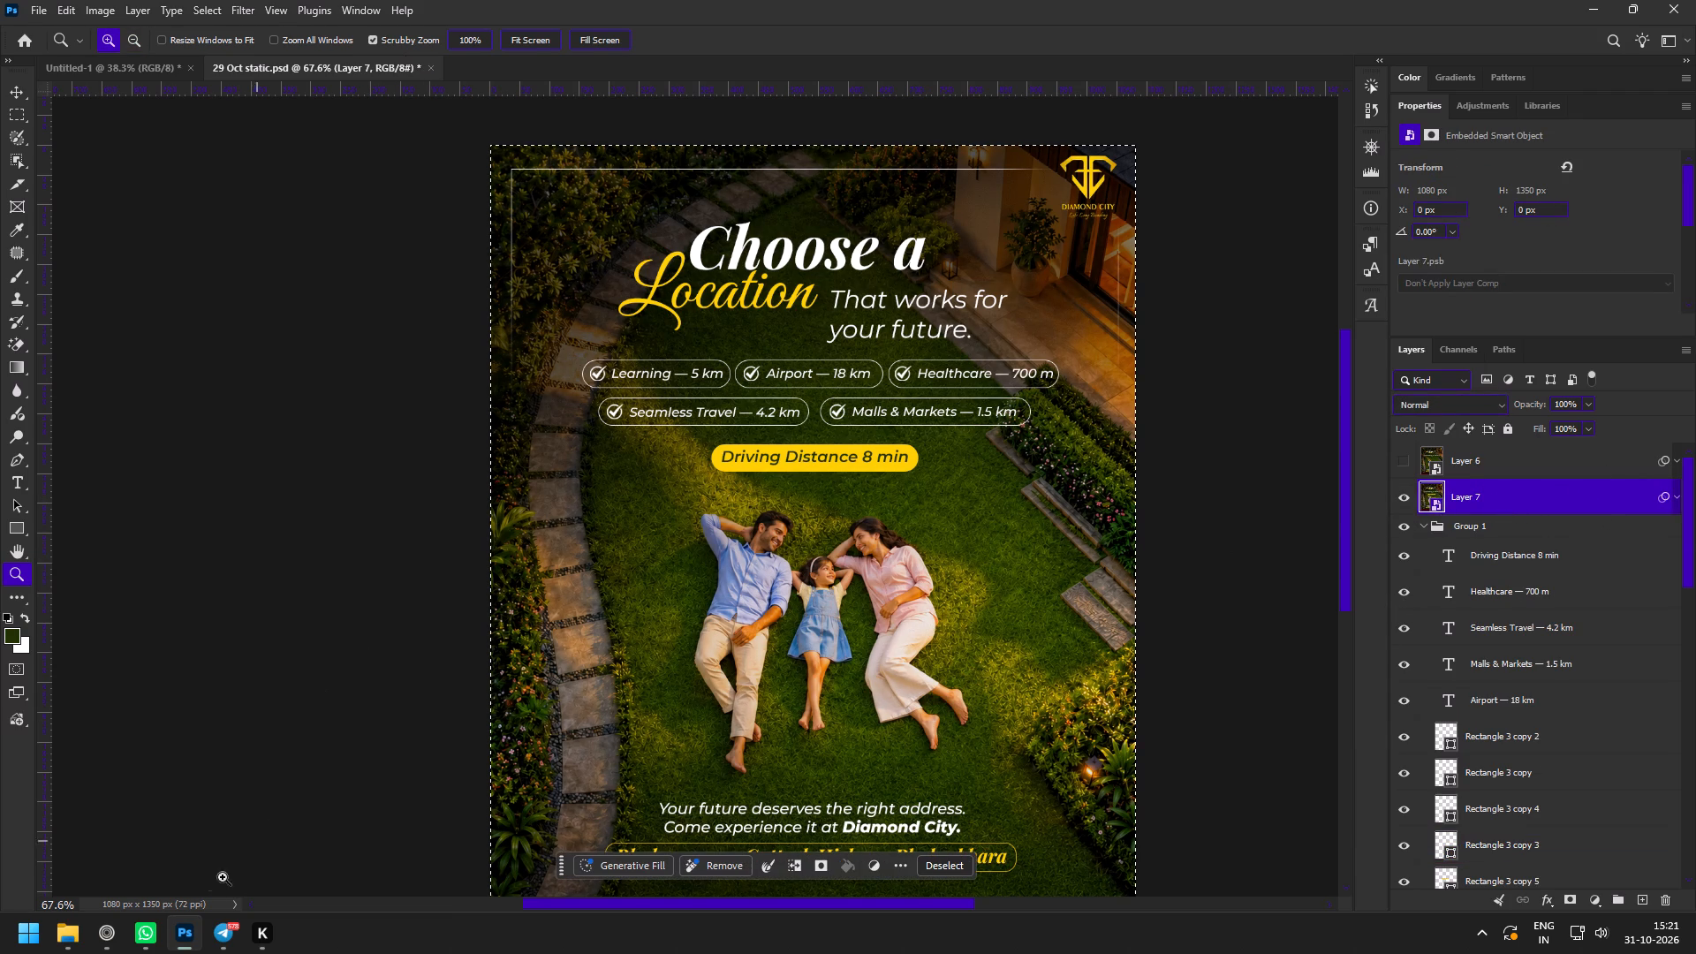
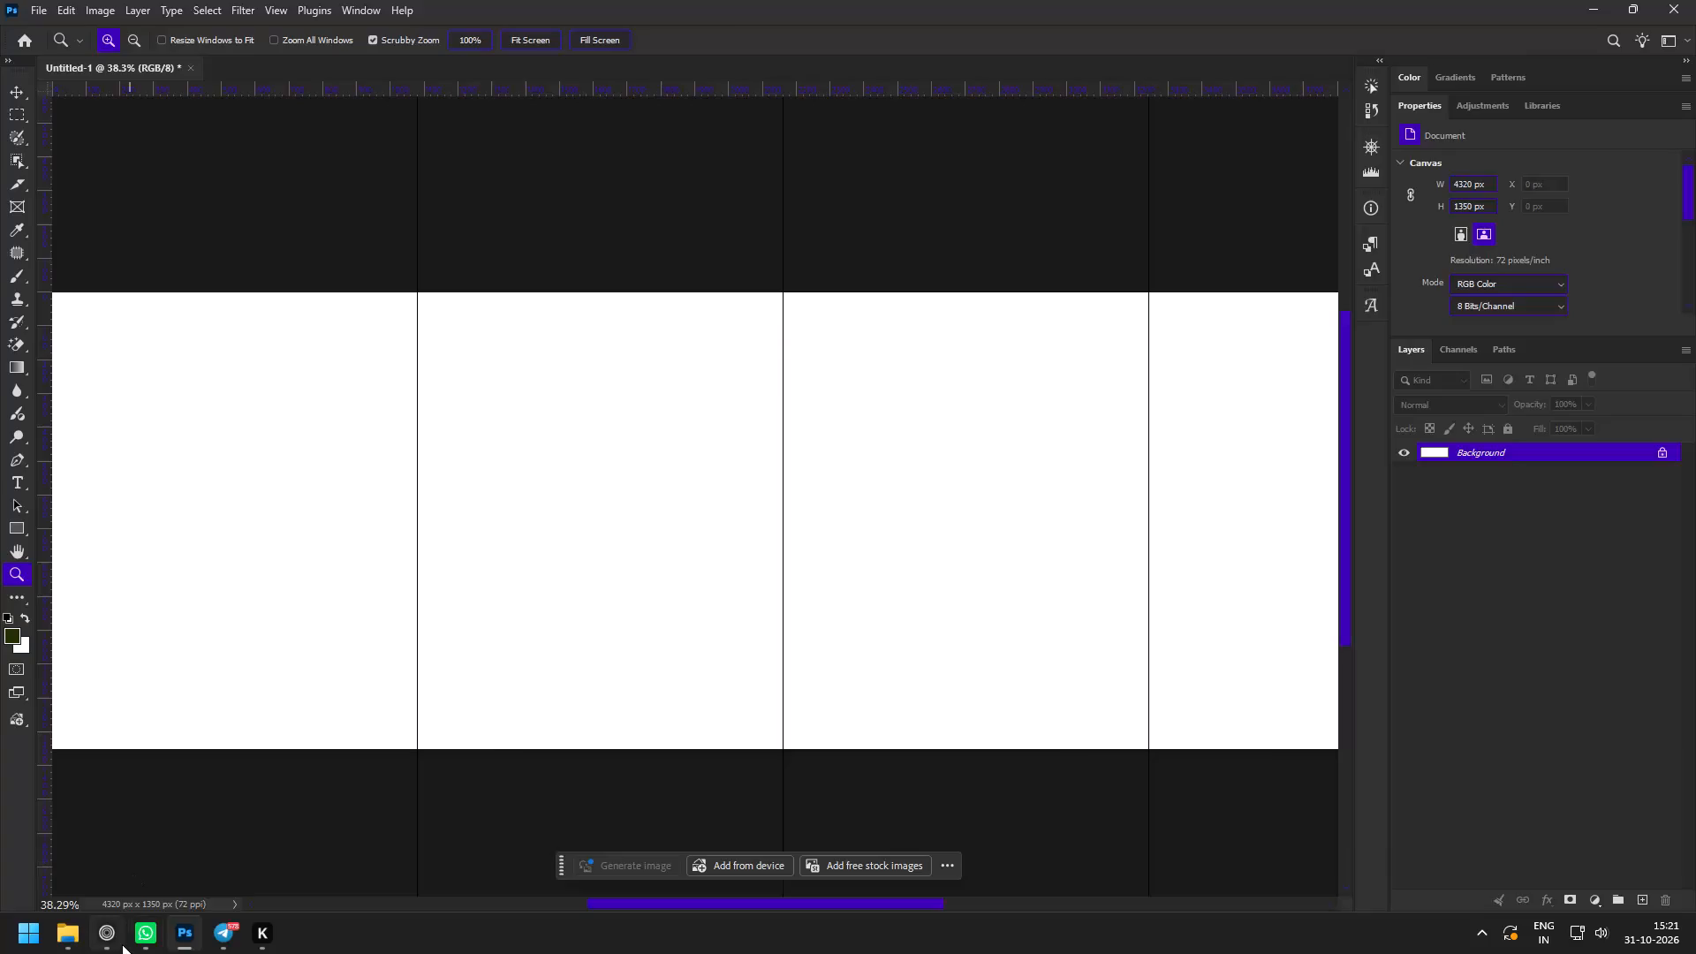
# Read the four-slide dream-home carousel copy in Tab 20 of the Serenity height content document in the browser.
pyautogui.click(122, 944)
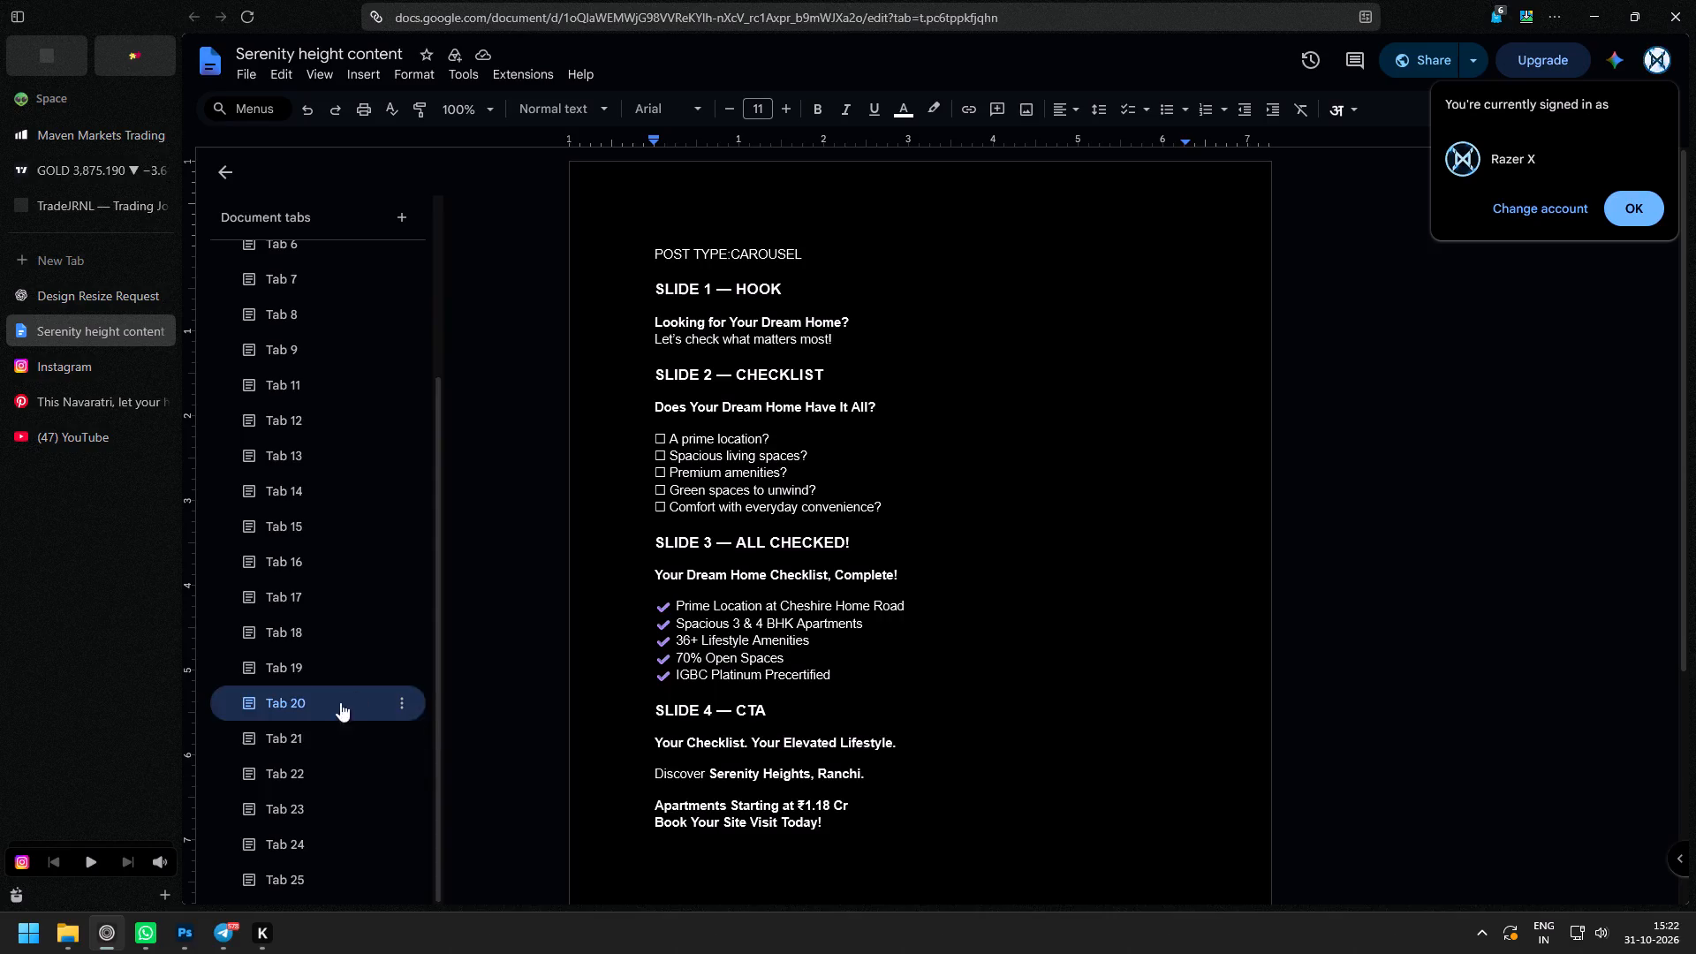
pyautogui.click(196, 933)
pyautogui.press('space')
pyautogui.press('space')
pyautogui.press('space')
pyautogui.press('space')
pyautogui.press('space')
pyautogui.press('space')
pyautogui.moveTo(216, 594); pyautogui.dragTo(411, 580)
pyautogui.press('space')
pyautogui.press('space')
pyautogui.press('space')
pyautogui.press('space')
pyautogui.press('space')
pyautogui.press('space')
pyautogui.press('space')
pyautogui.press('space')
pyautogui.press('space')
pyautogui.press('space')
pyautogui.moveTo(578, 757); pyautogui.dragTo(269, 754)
# From the Serenity folder in Asfi office work, place 12 oct Serenity Heights and Serenity Heights Gold Emblem into the blank carousel canvas.
pyautogui.click(70, 946)
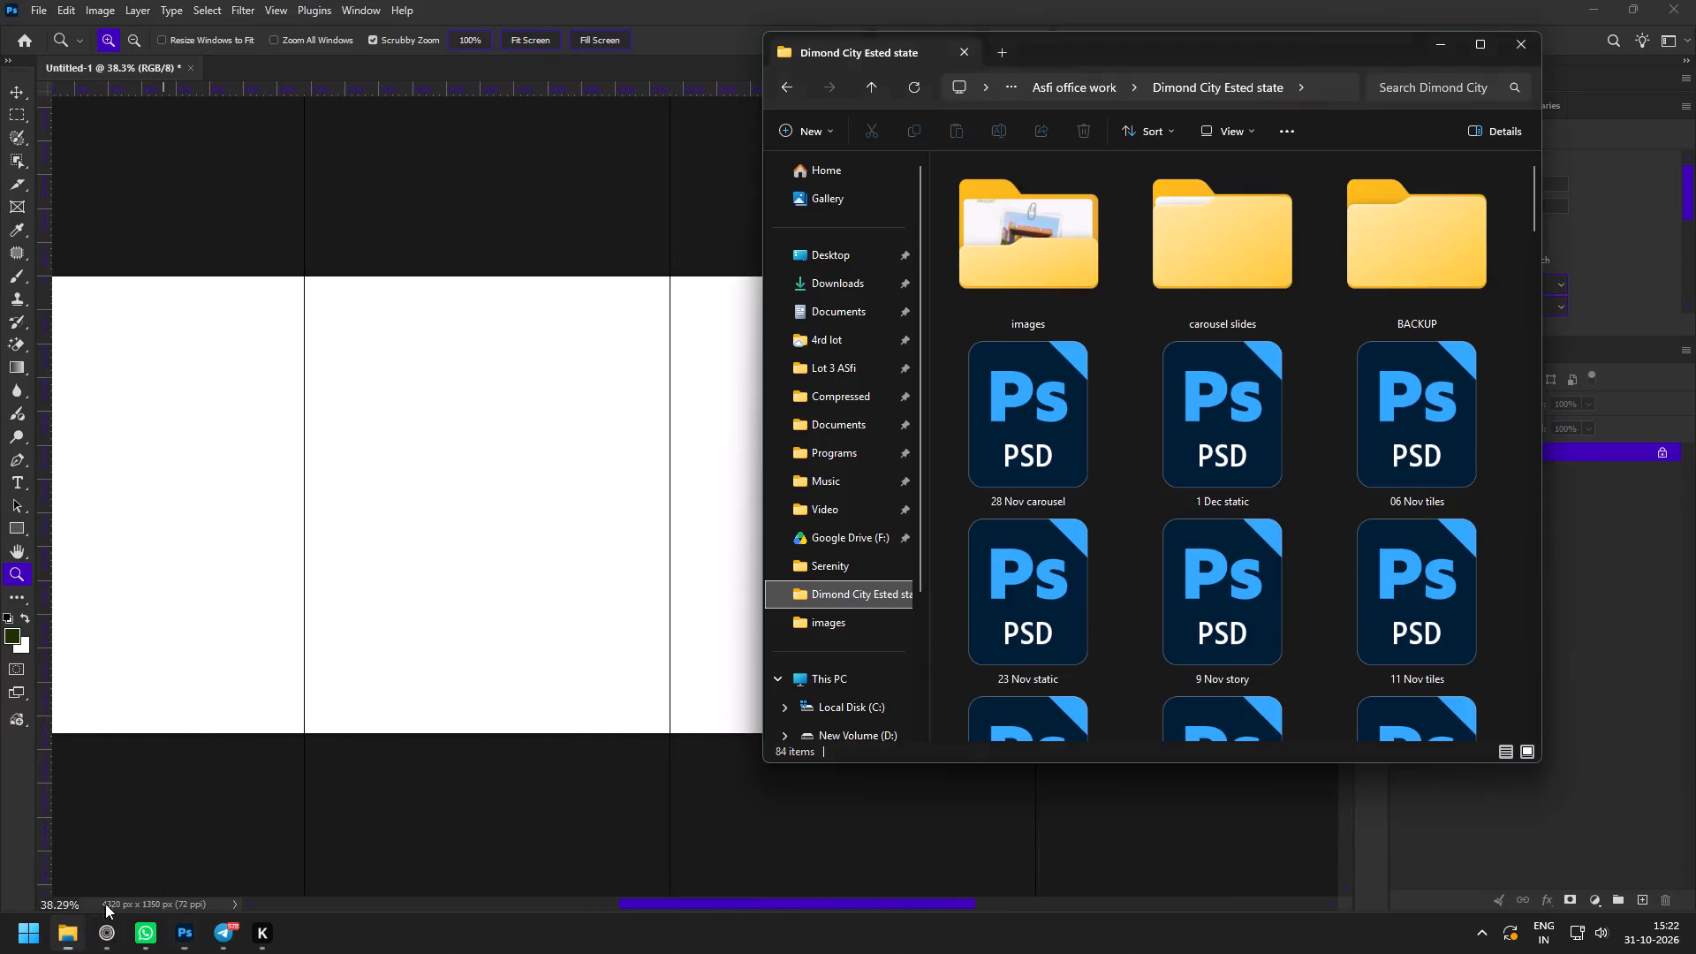
pyautogui.moveTo(1313, 54); pyautogui.dragTo(767, 68)
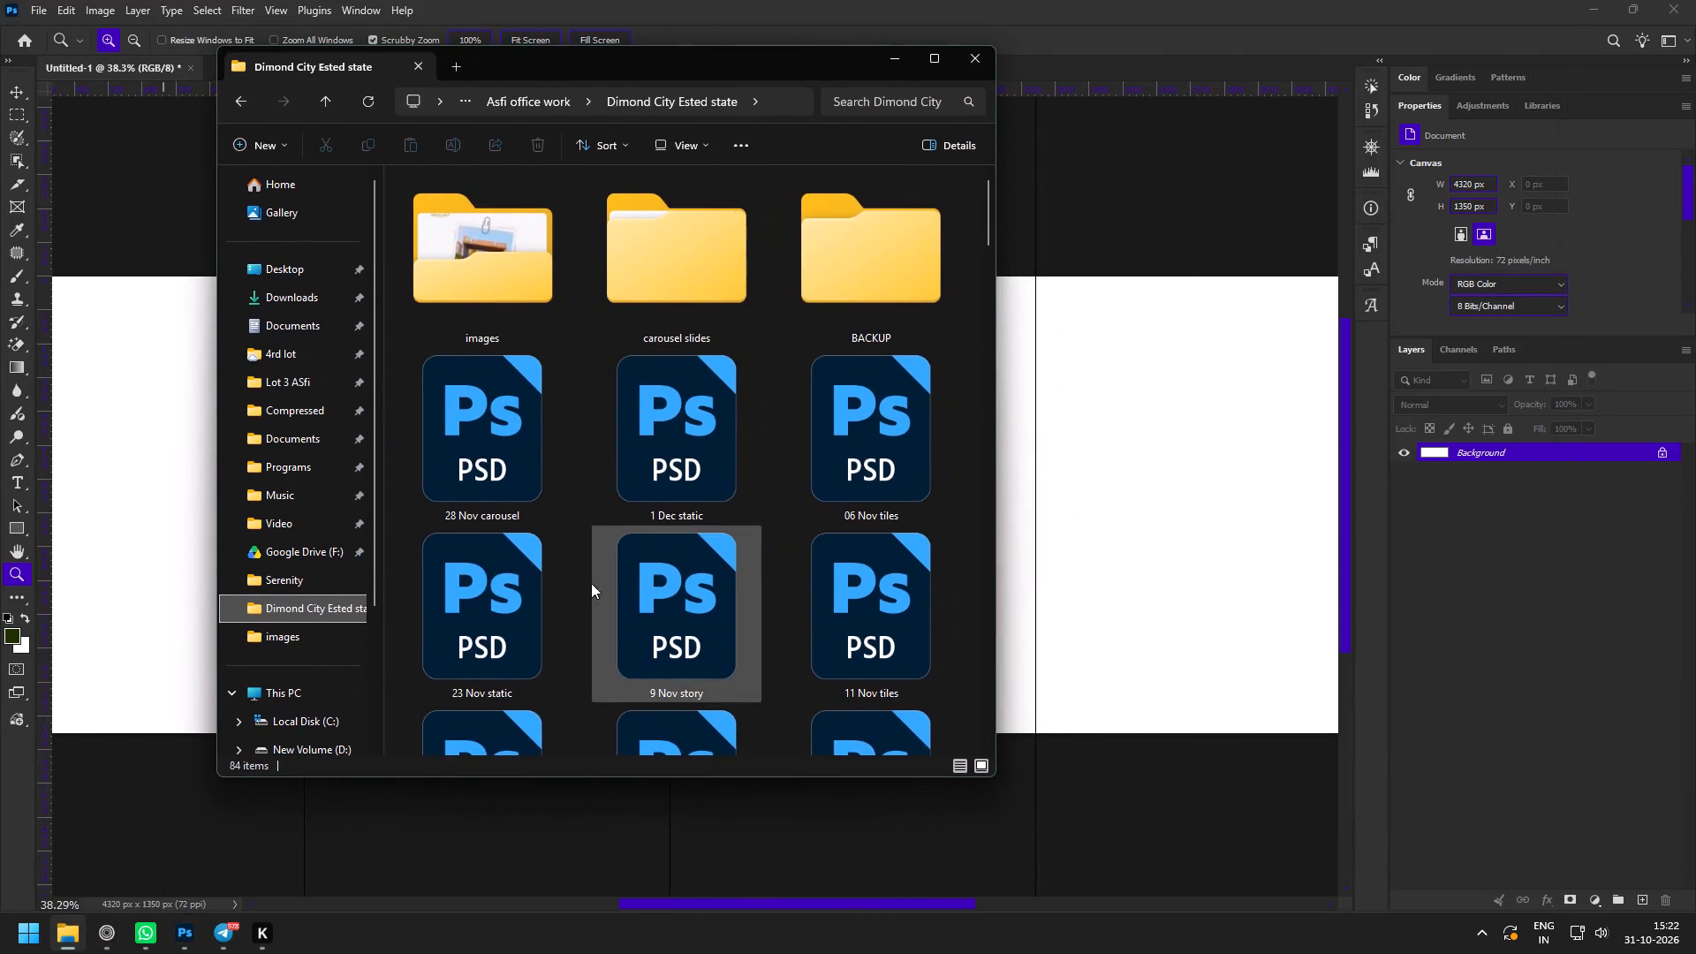
pyautogui.click(477, 266)
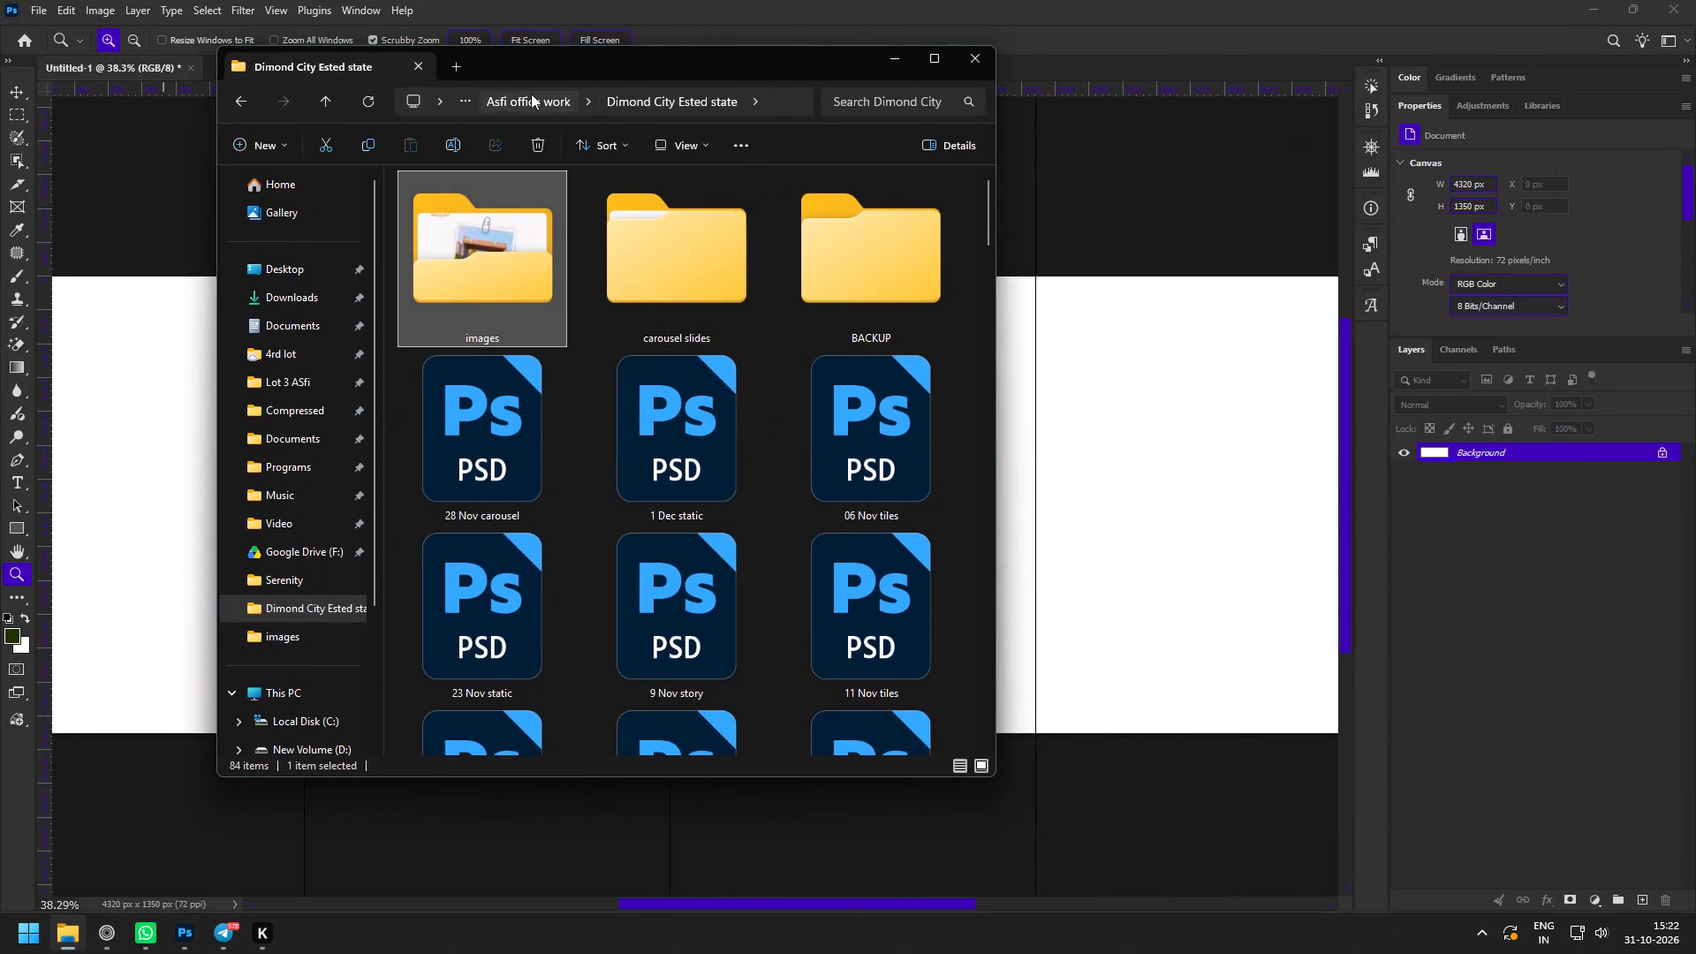
pyautogui.click(531, 94)
pyautogui.click(497, 341)
pyautogui.press('s')
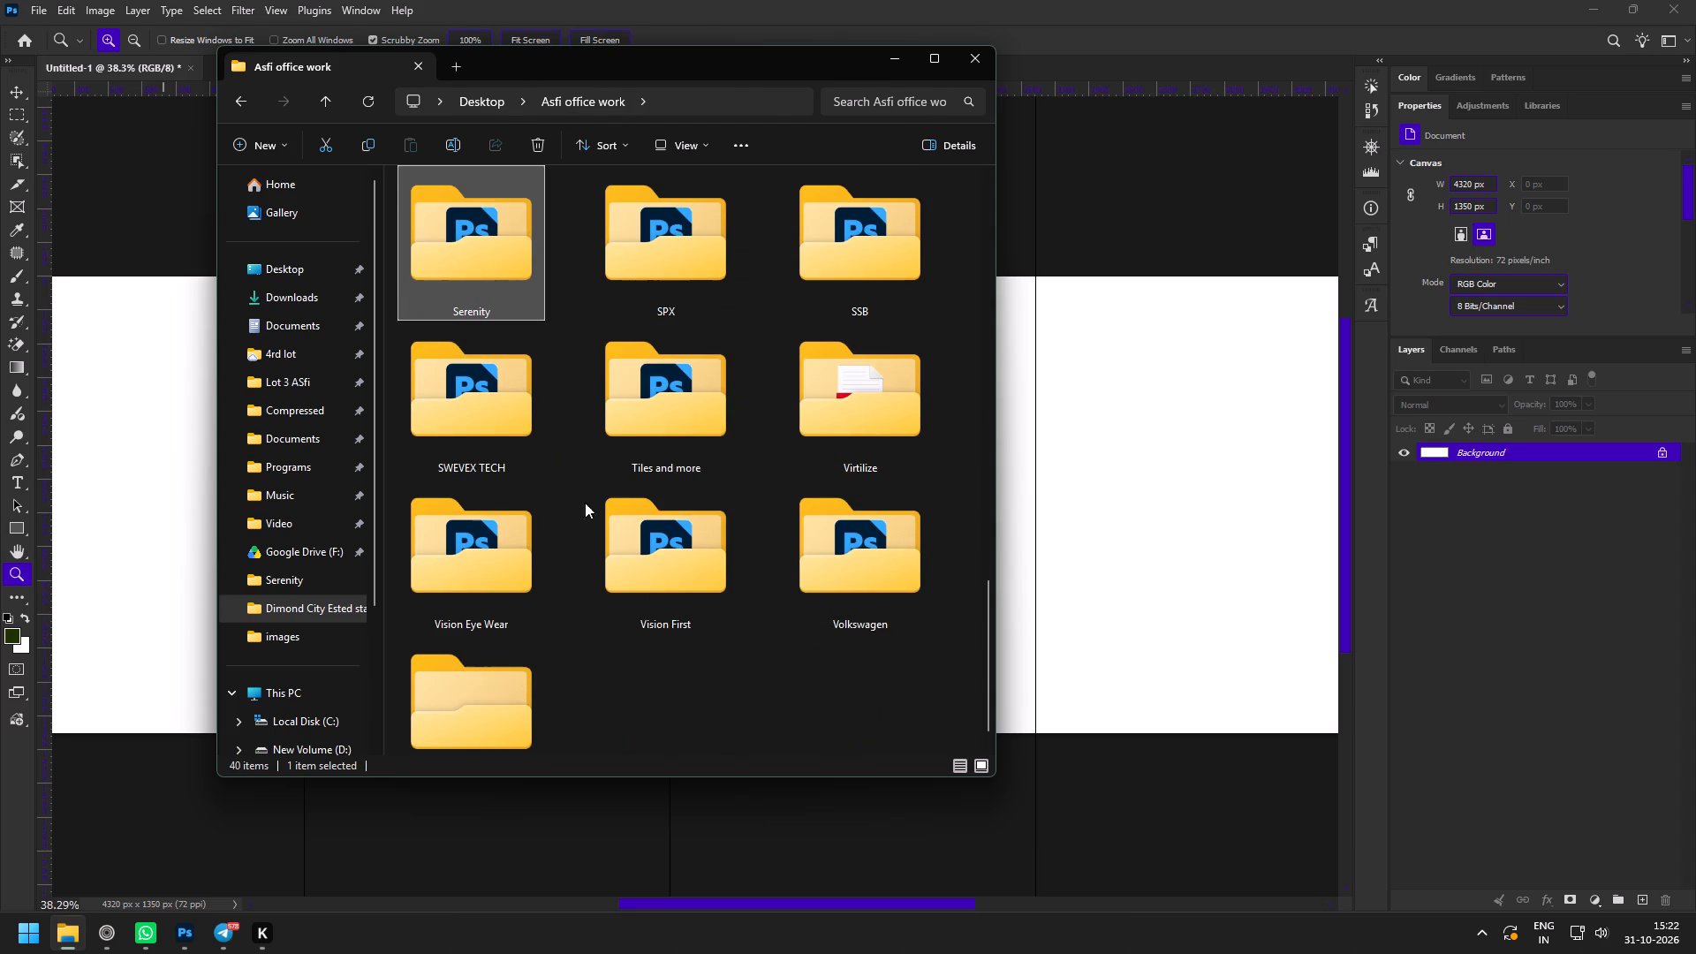
pyautogui.doubleClick(522, 246)
pyautogui.click(852, 215)
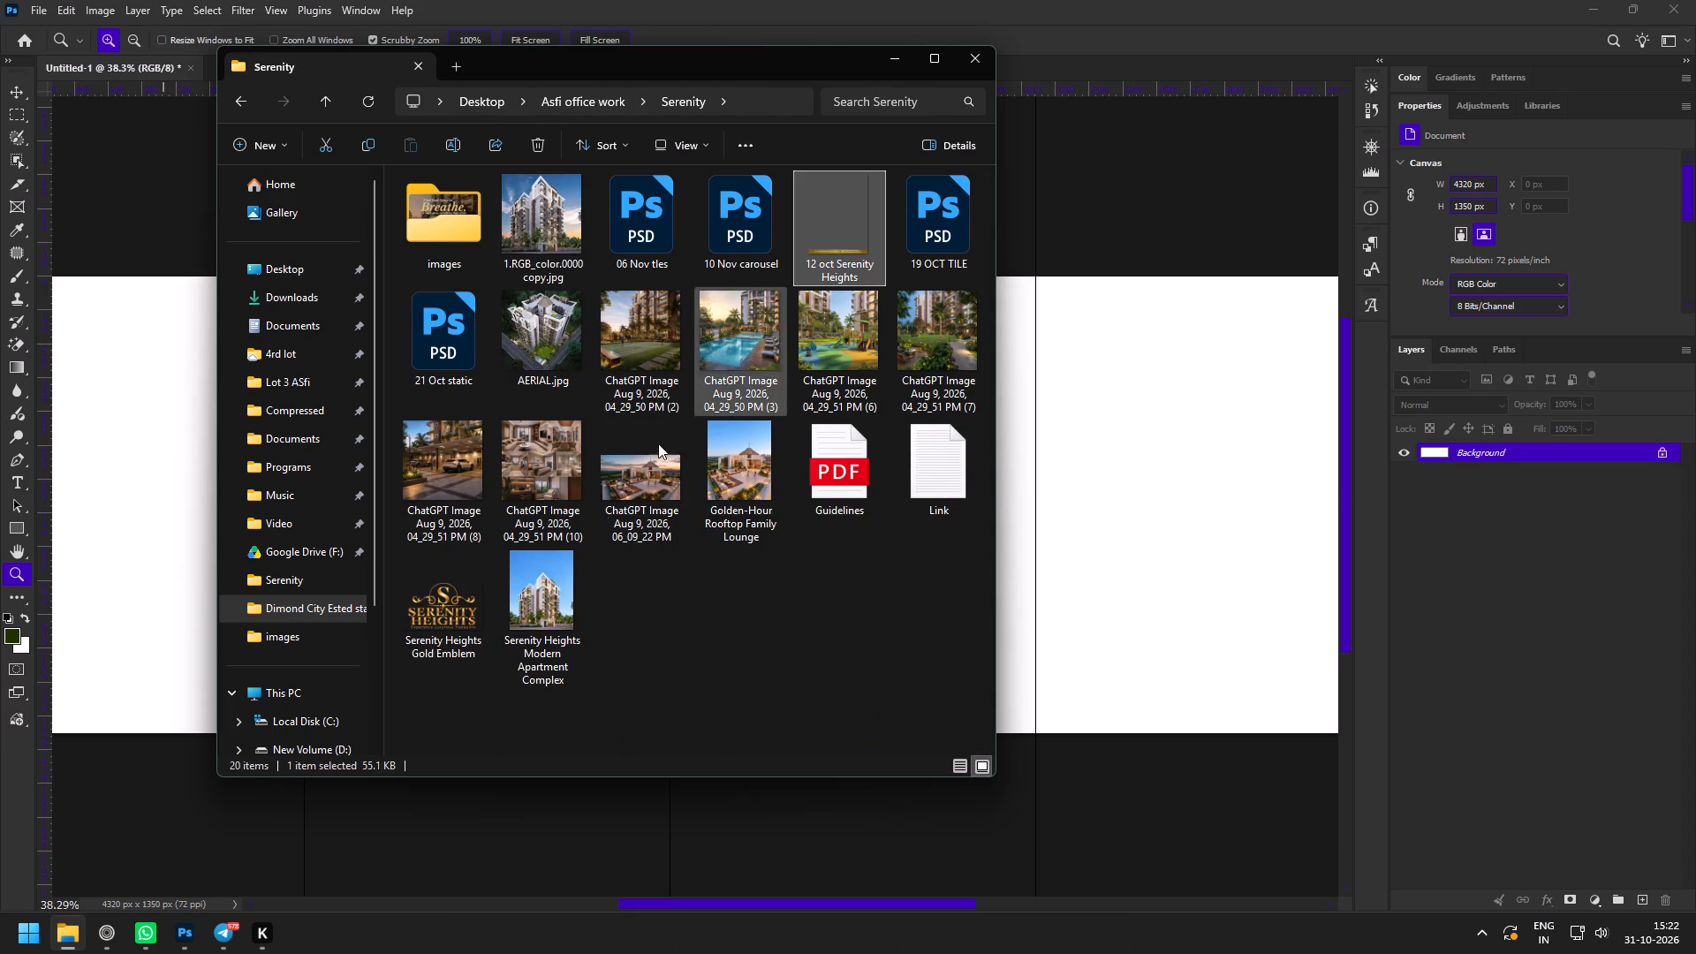
pyautogui.keyDown('ctrl'); pyautogui.click(447, 601); pyautogui.keyUp('ctrl')
pyautogui.moveTo(846, 207); pyautogui.dragTo(168, 322)
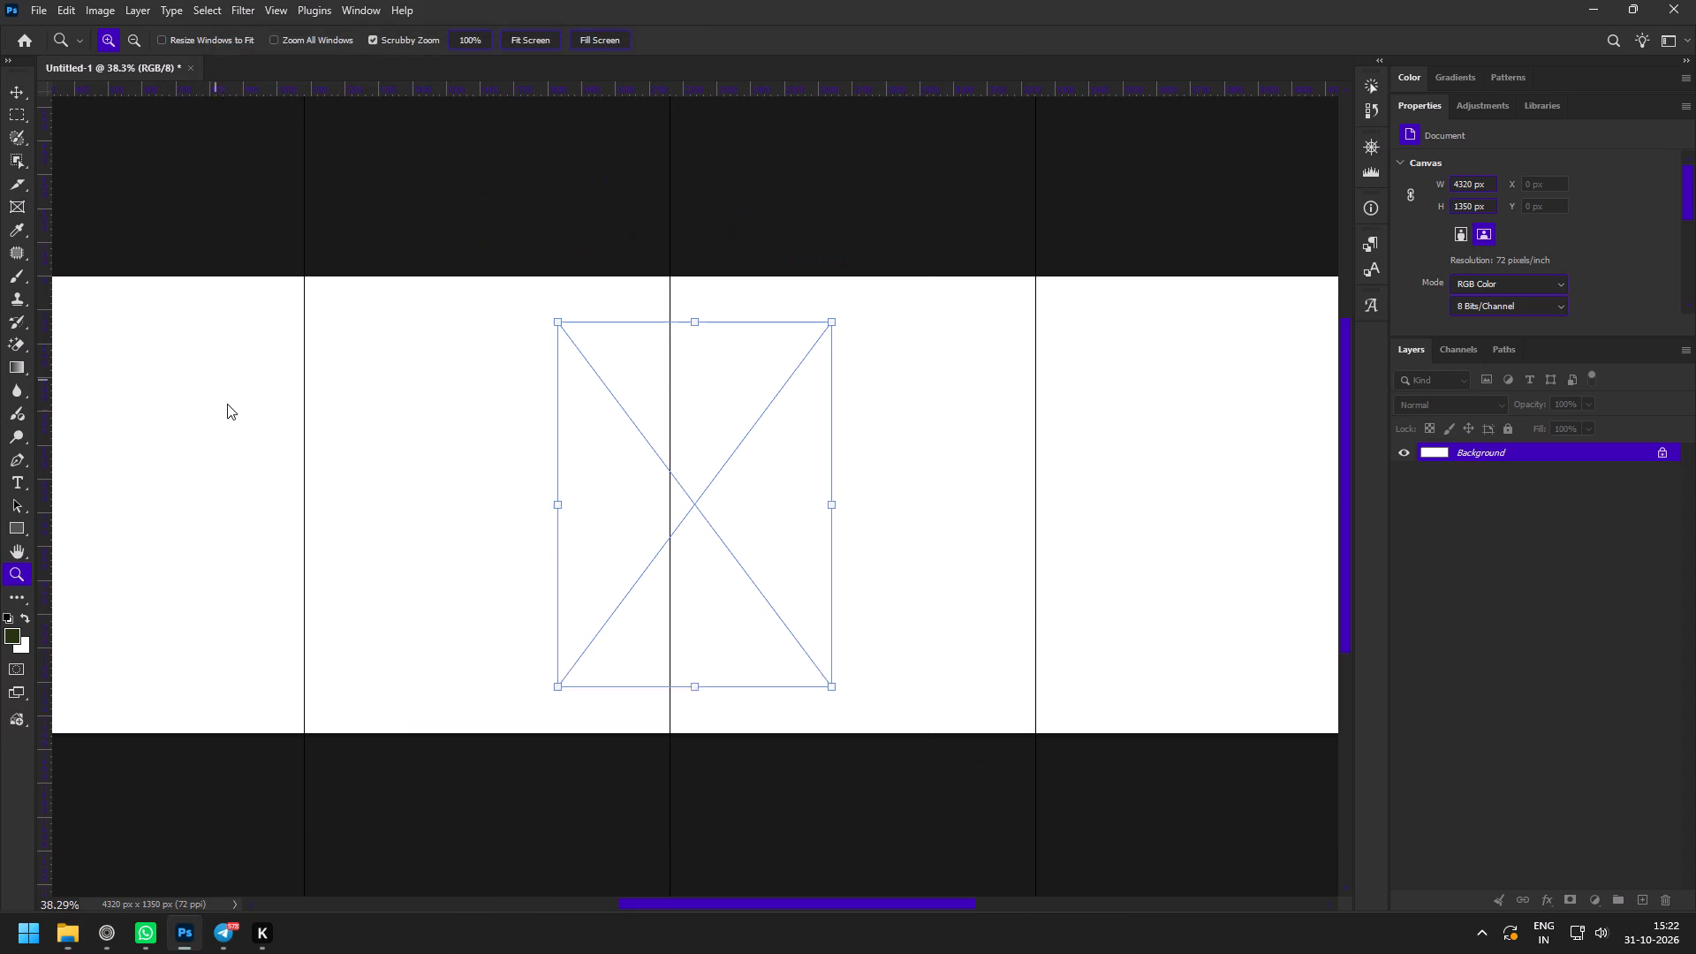
# Scale the 12 oct Serenity Heights artwork to 133.33% and align its gold contact strip with the first slide's bottom edge and full width.
pyautogui.press('space')
pyautogui.press('space')
pyautogui.press('space')
pyautogui.moveTo(332, 437); pyautogui.dragTo(725, 432)
pyautogui.moveTo(1026, 473); pyautogui.dragTo(413, 458)
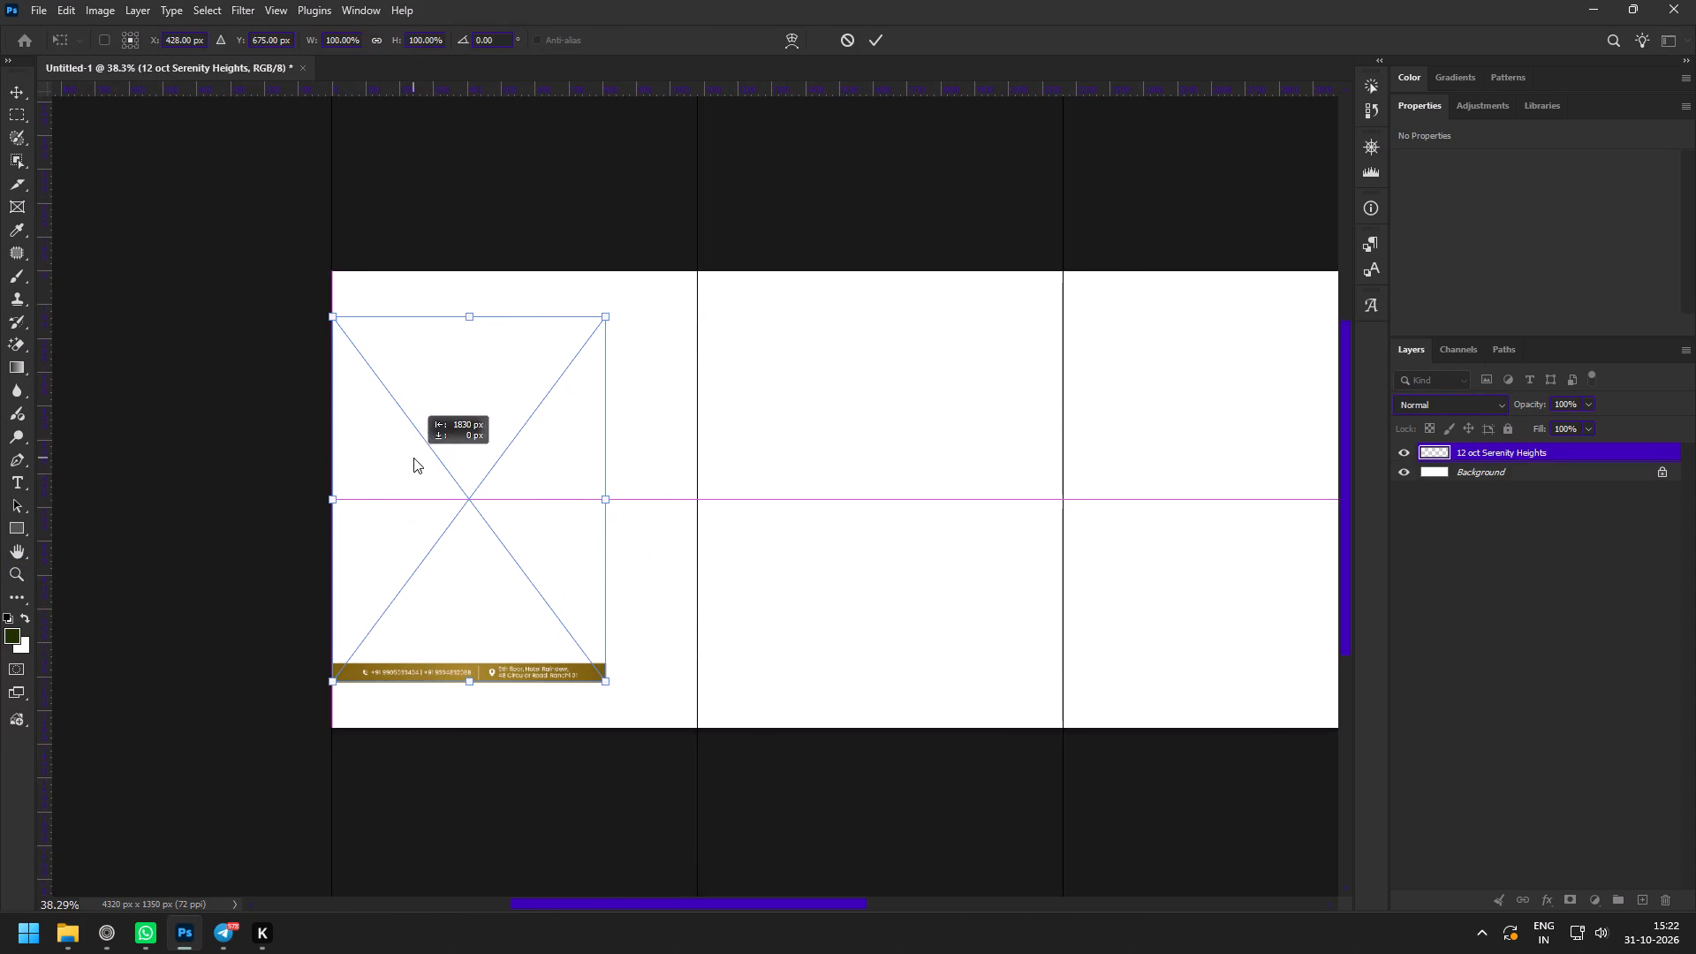
pyautogui.moveTo(413, 458); pyautogui.dragTo(412, 458)
pyautogui.moveTo(608, 496); pyautogui.dragTo(700, 505)
pyautogui.moveTo(632, 570); pyautogui.dragTo(632, 555)
pyautogui.click(881, 49)
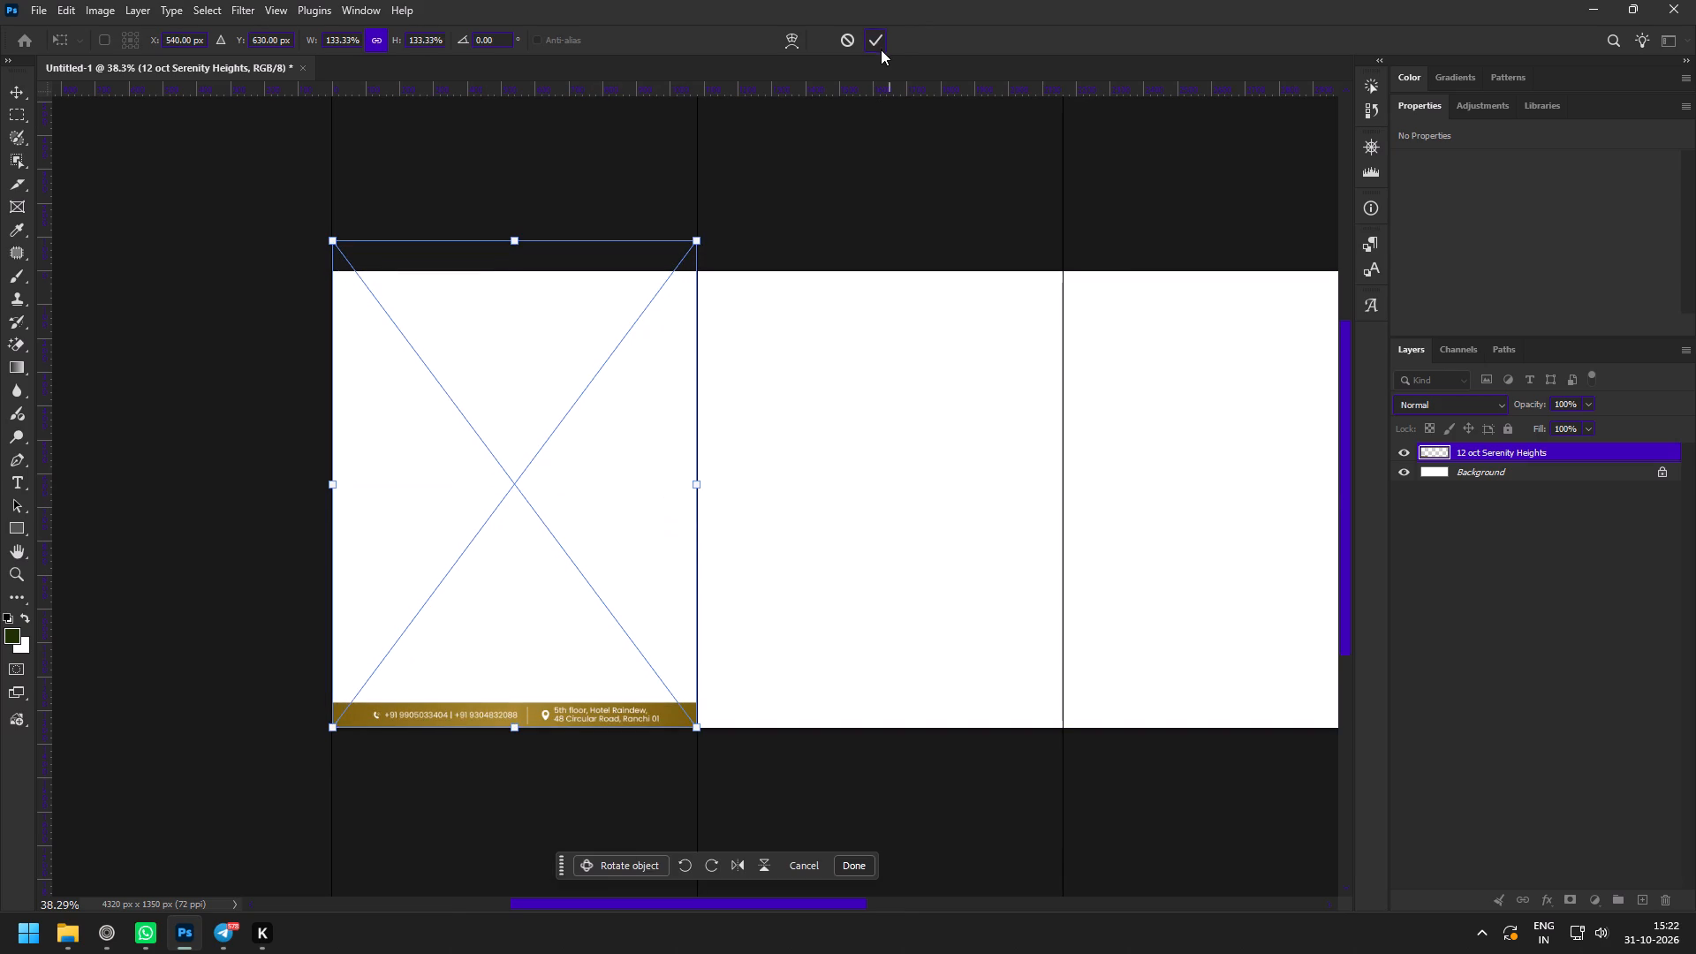
# Scale the Serenity Heights gold emblem down to about 298 px wide within the first slide.
pyautogui.moveTo(1112, 498); pyautogui.dragTo(654, 465)
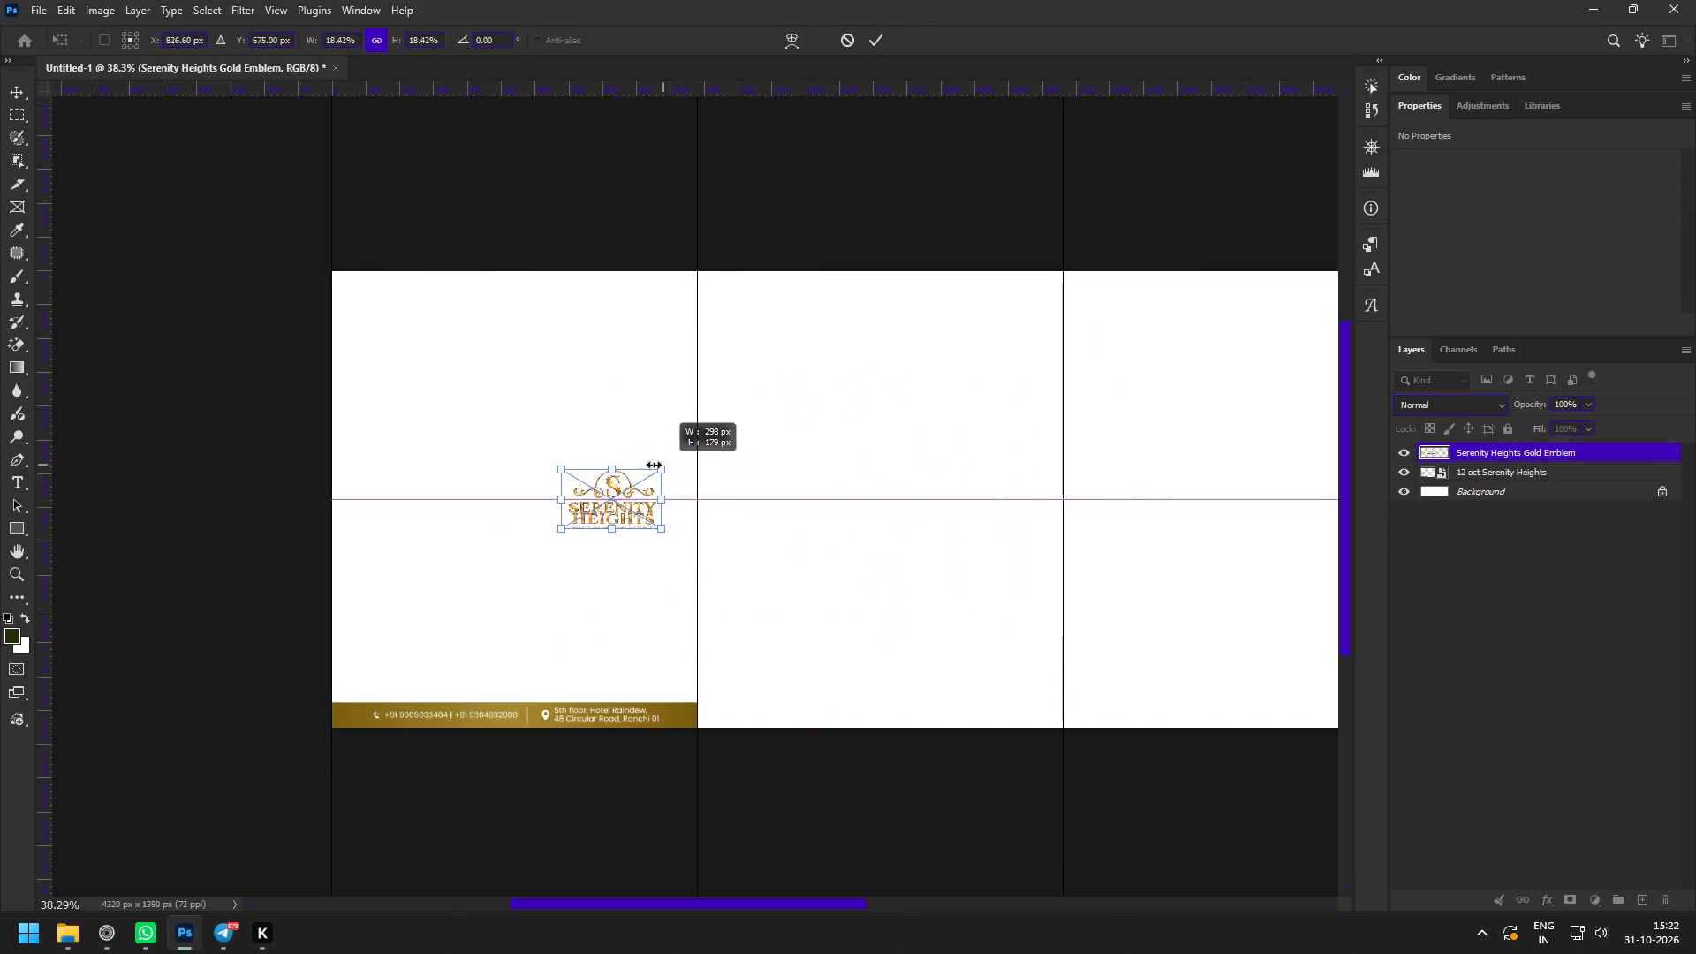
# Scale the Serenity Heights gold emblem down to 11.63% and position it in the first slide's top-right corner.
pyautogui.moveTo(654, 465); pyautogui.dragTo(648, 469)
pyautogui.moveTo(610, 506); pyautogui.dragTo(658, 316)
pyautogui.click(871, 38)
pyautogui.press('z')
pyautogui.moveTo(662, 247); pyautogui.dragTo(780, 427)
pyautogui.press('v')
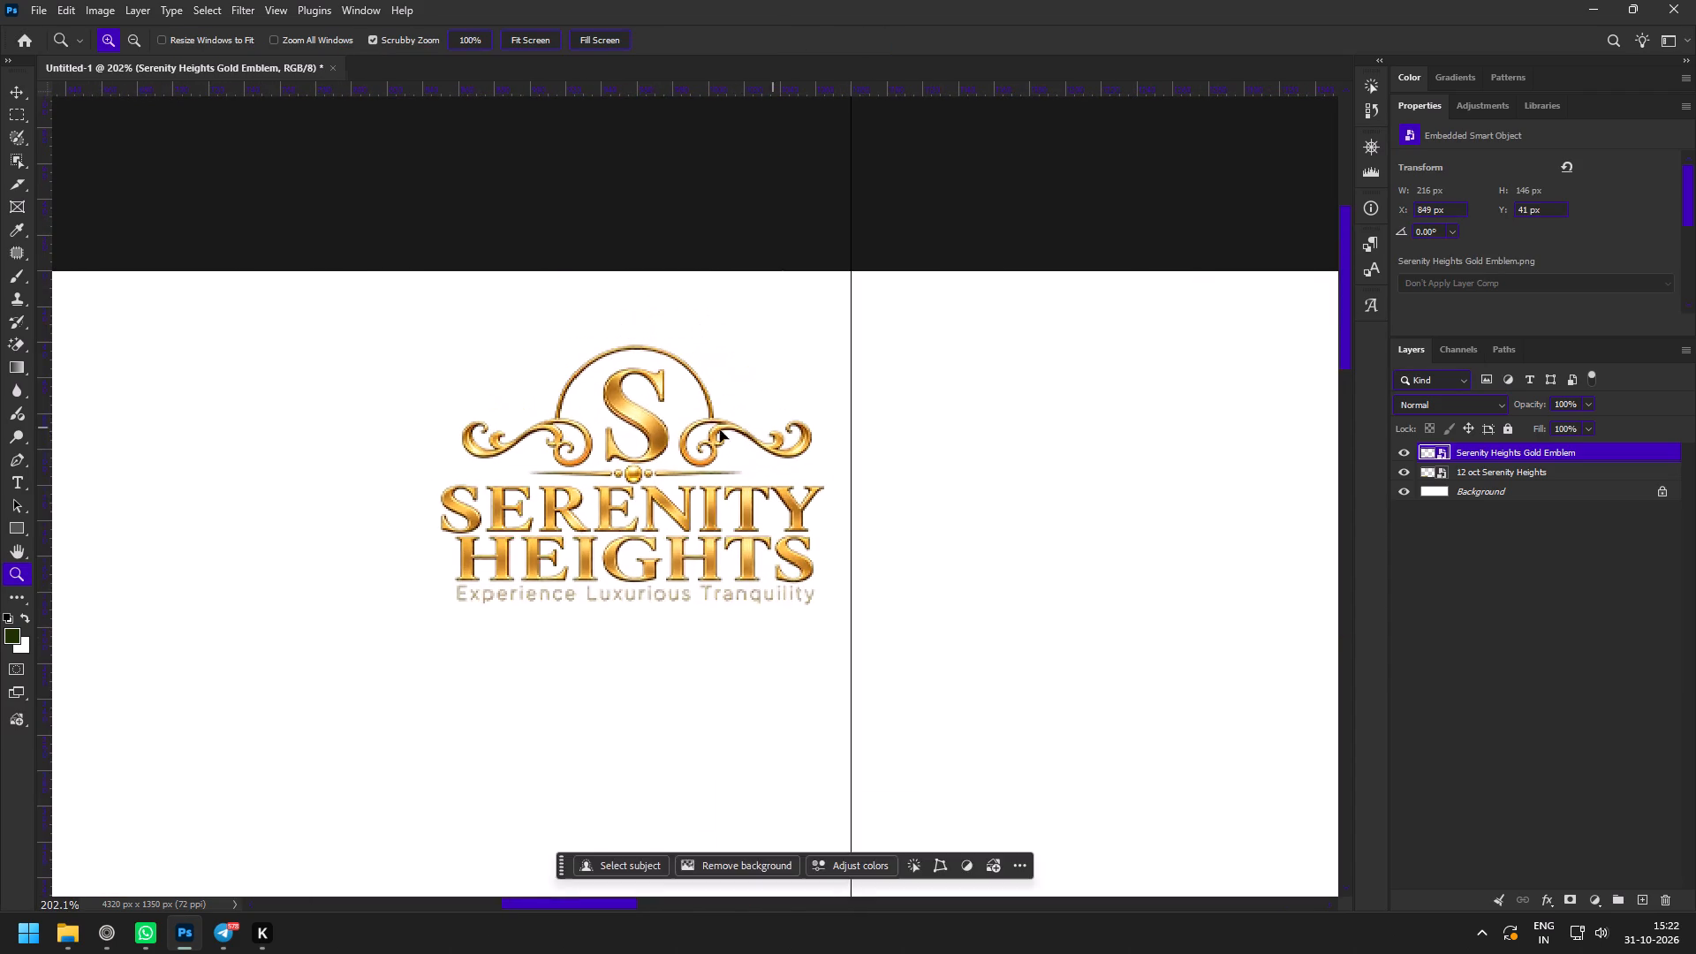
pyautogui.click(641, 420)
pyautogui.moveTo(822, 481); pyautogui.dragTo(724, 472)
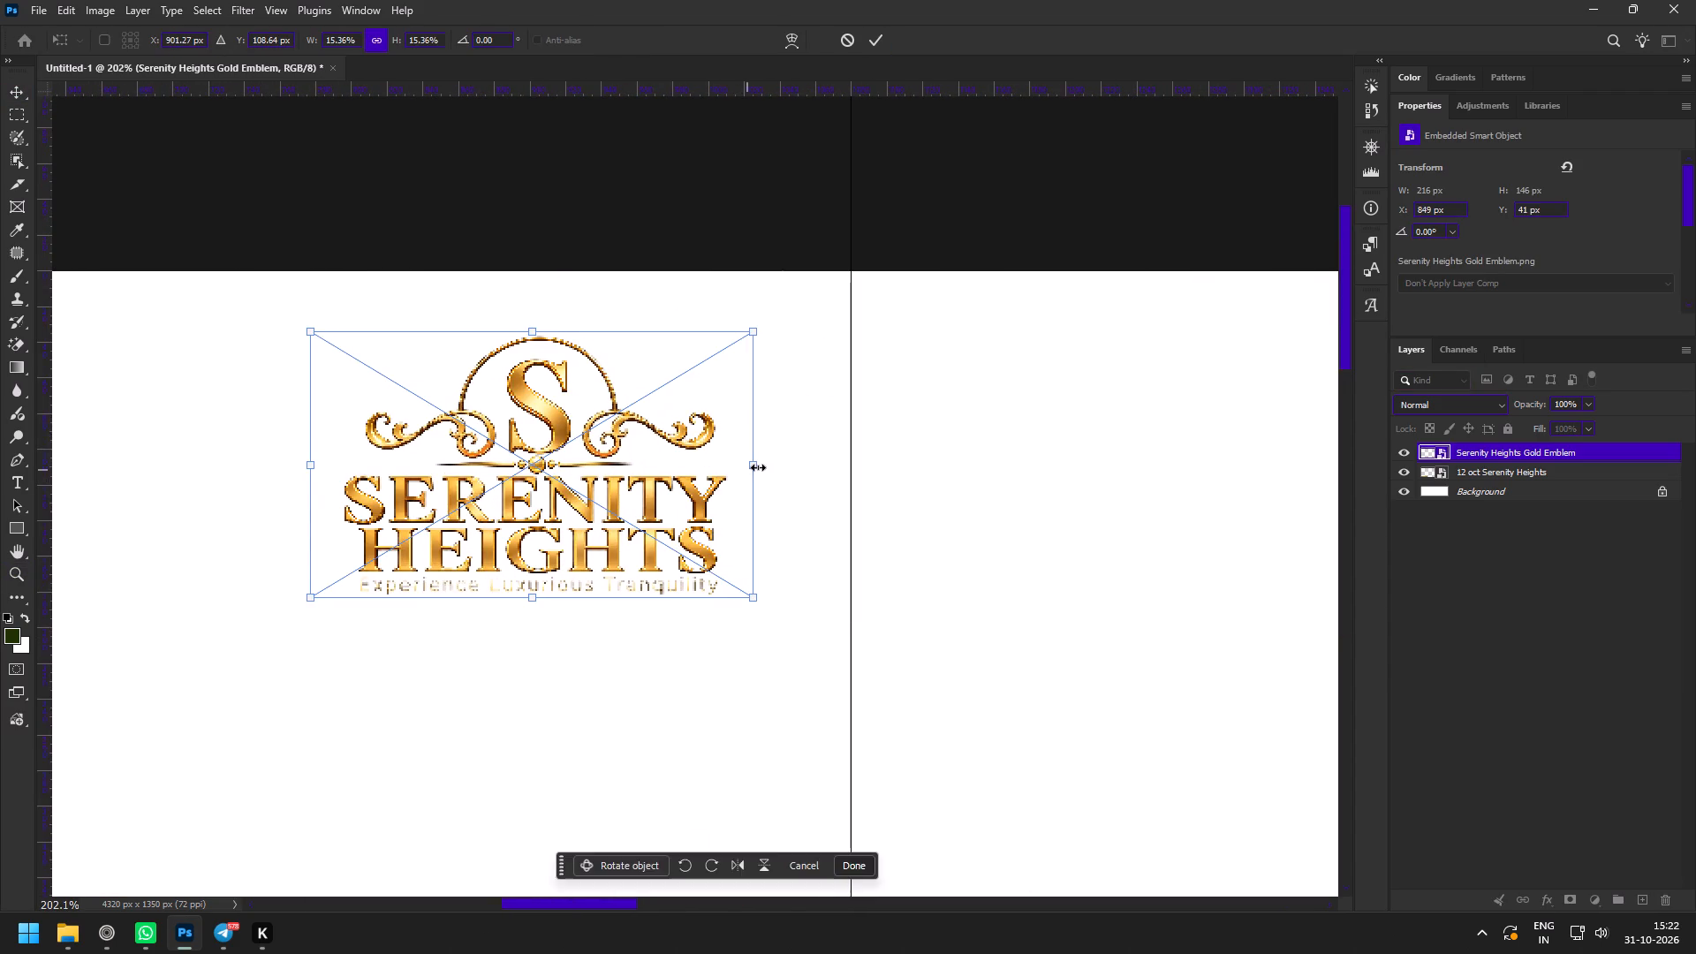
pyautogui.moveTo(756, 467); pyautogui.dragTo(702, 462)
pyautogui.moveTo(562, 474); pyautogui.dragTo(696, 421)
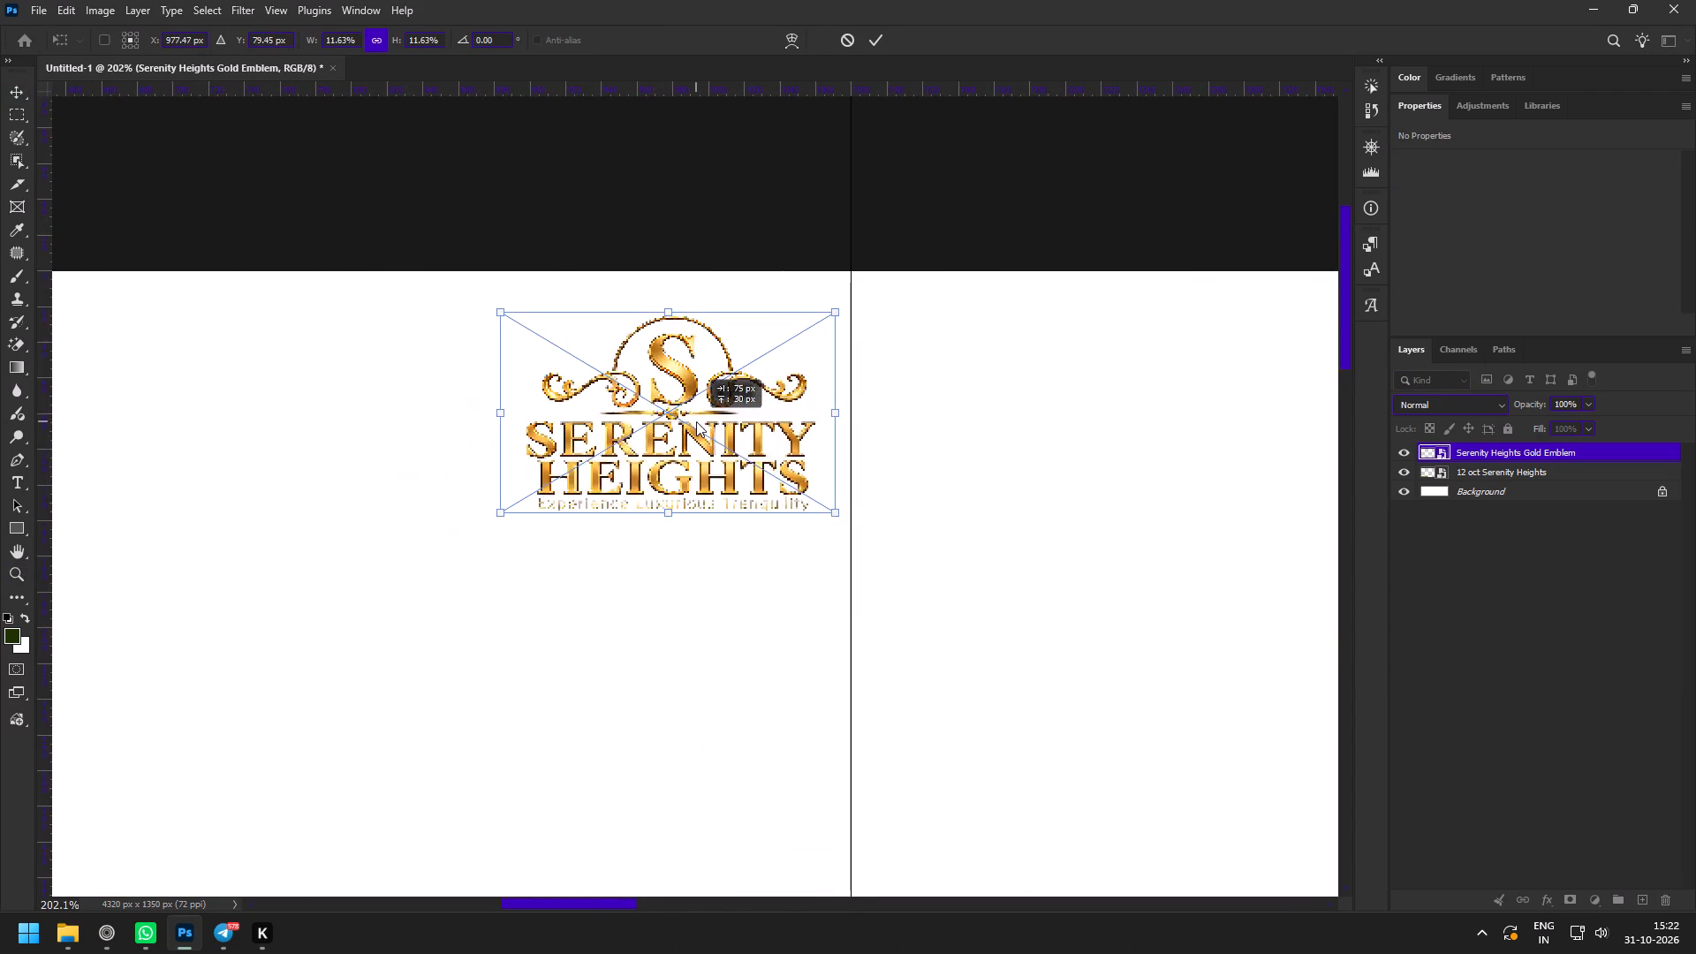
pyautogui.moveTo(696, 421); pyautogui.dragTo(711, 404)
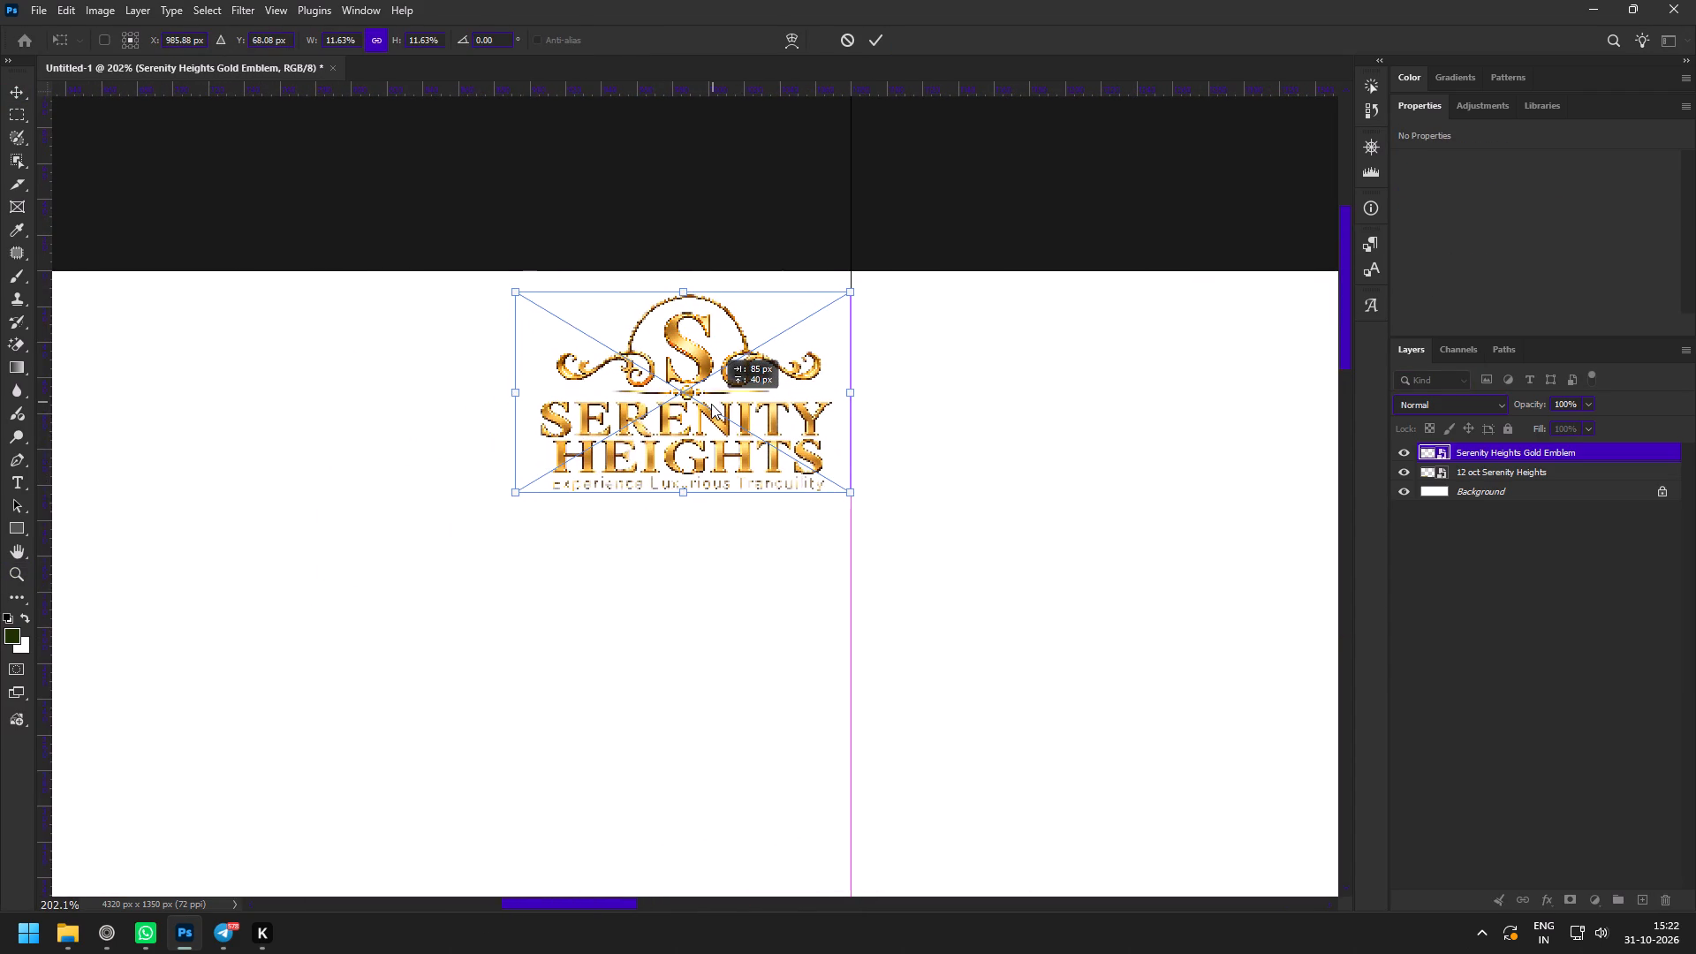
pyautogui.moveTo(711, 404); pyautogui.dragTo(711, 406)
pyautogui.click(877, 34)
# Examine the placement of the emblem and gold contact strip across the first slide and the neighbouring blank slides.
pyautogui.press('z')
pyautogui.moveTo(801, 427); pyautogui.dragTo(712, 390)
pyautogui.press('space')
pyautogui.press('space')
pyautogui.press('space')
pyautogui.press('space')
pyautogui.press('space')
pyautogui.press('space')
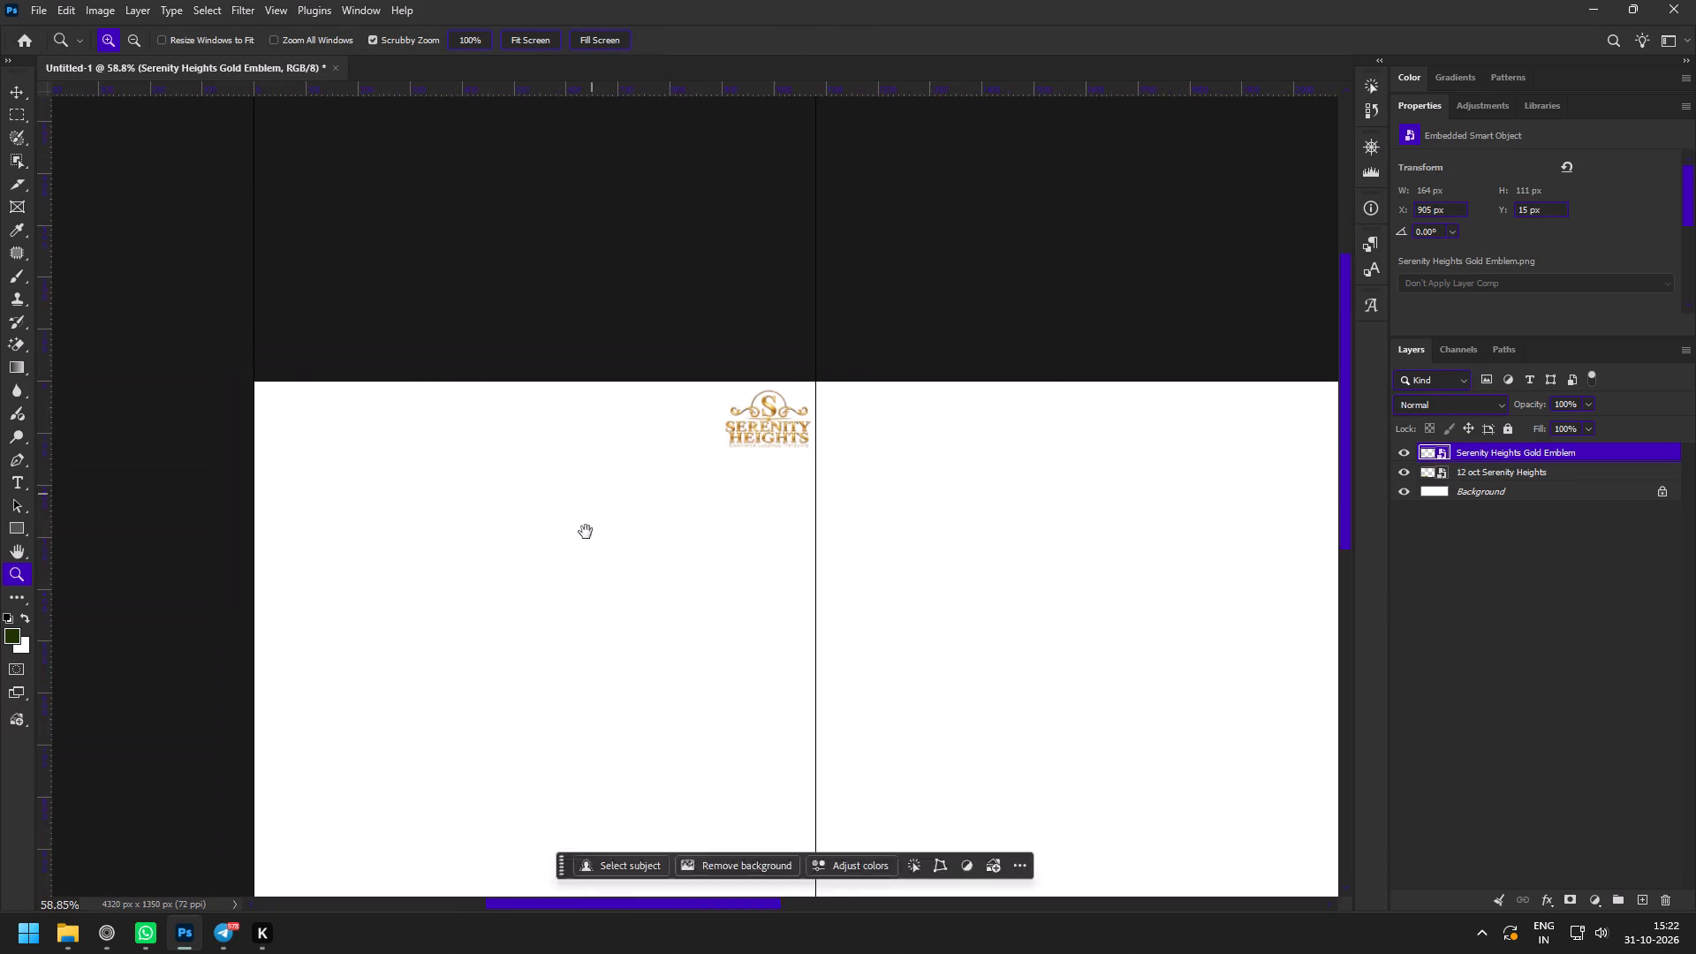
pyautogui.moveTo(633, 519); pyautogui.dragTo(798, 316)
pyautogui.moveTo(816, 353); pyautogui.dragTo(795, 348)
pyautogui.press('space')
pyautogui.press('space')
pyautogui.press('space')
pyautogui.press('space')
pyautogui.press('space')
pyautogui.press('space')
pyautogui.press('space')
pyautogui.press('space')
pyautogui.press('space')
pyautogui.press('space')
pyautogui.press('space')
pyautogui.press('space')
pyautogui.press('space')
pyautogui.moveTo(776, 389); pyautogui.dragTo(737, 393)
pyautogui.moveTo(611, 432); pyautogui.dragTo(627, 445)
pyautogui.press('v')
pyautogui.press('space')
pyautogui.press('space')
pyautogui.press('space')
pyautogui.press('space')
pyautogui.moveTo(1026, 703); pyautogui.dragTo(534, 574)
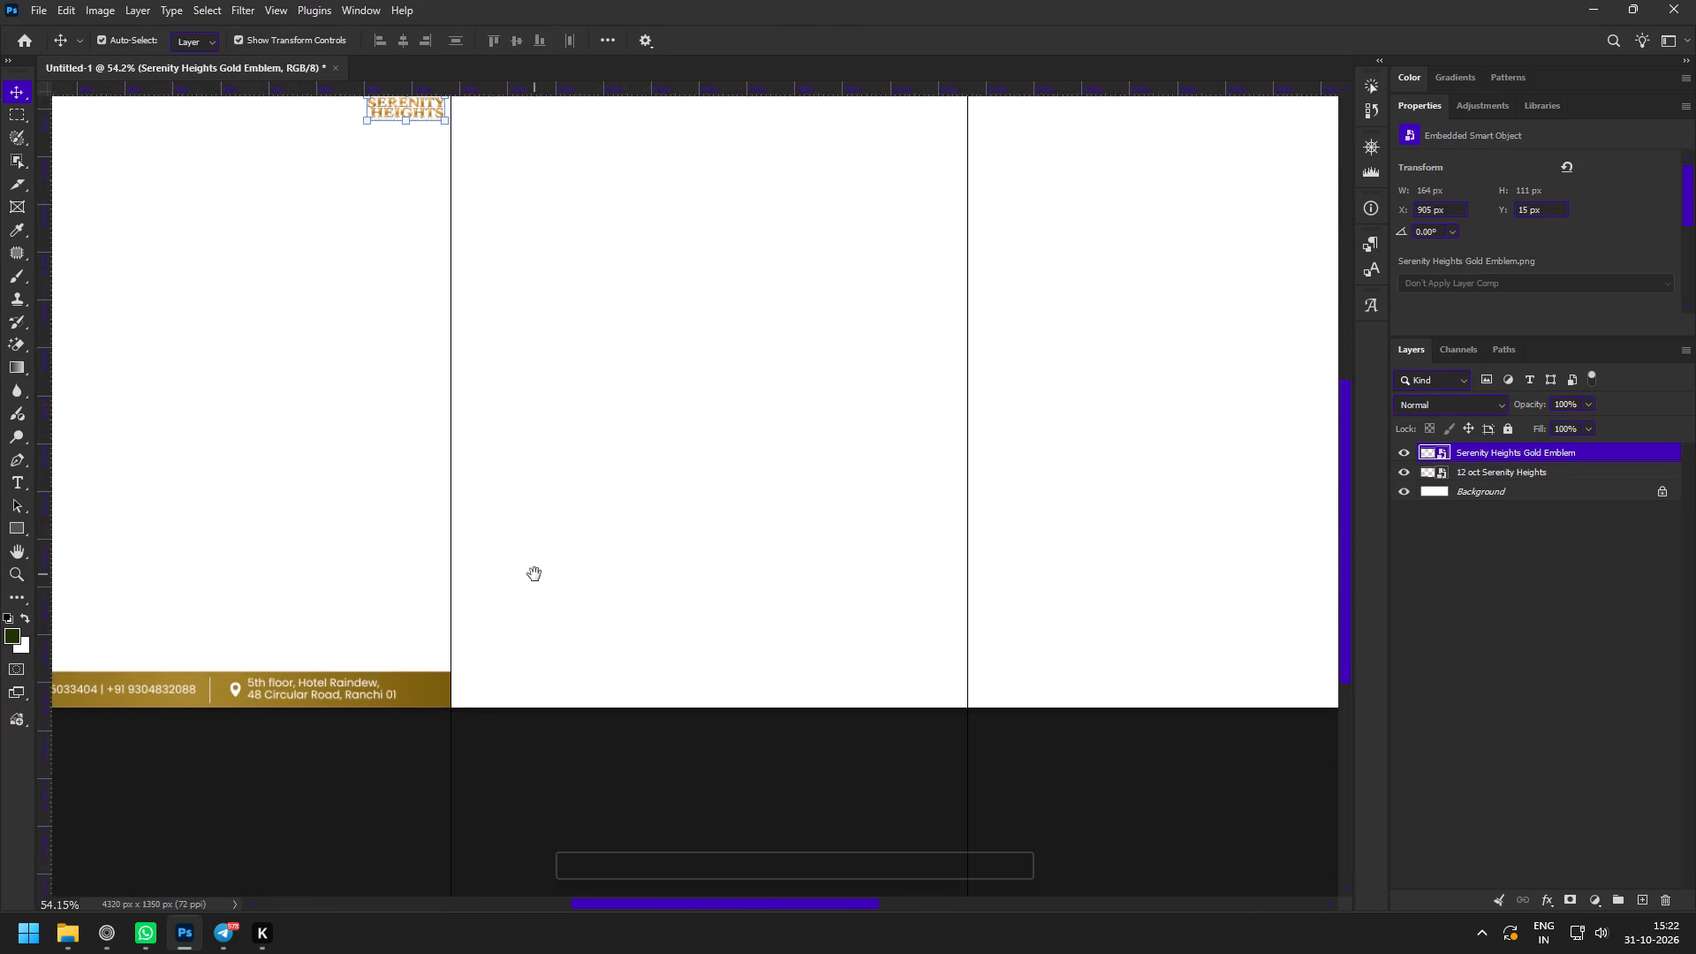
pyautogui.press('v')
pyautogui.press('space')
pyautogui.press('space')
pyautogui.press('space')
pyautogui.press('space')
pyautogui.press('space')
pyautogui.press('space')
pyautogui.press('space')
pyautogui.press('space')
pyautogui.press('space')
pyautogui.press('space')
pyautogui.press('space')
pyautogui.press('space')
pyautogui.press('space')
pyautogui.moveTo(277, 490); pyautogui.dragTo(759, 589)
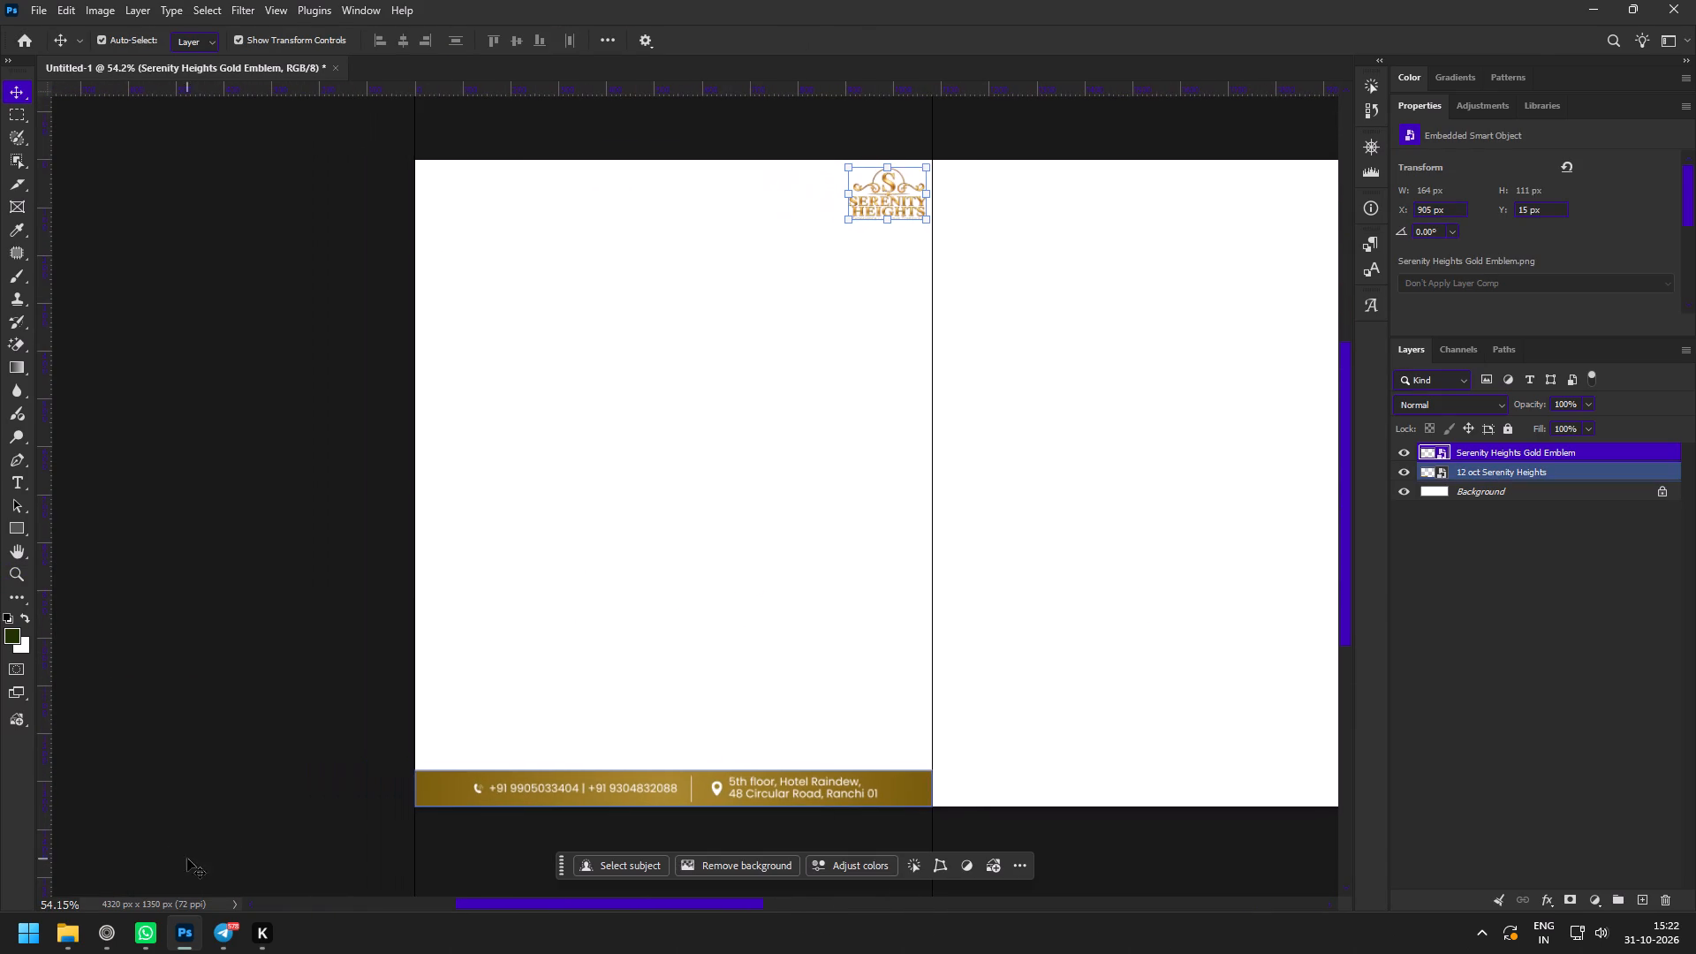
# Switch to the browser to consult the carousel copy in Tab 20 of the Serenity height content document.
pyautogui.click(107, 931)
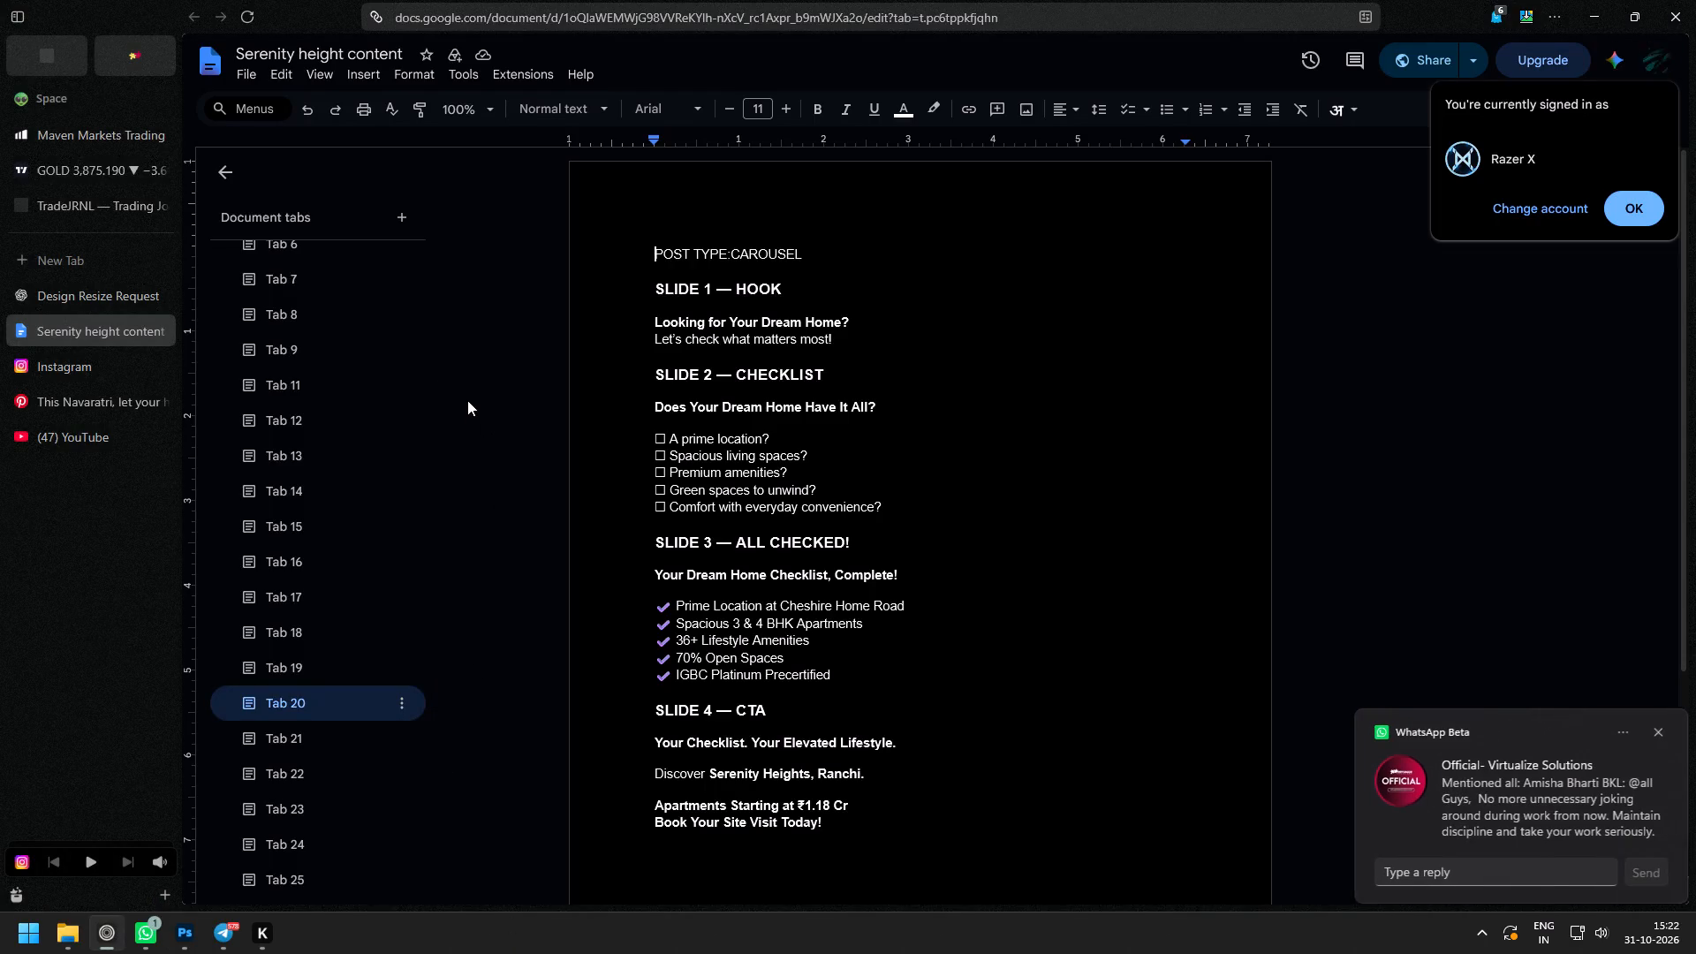
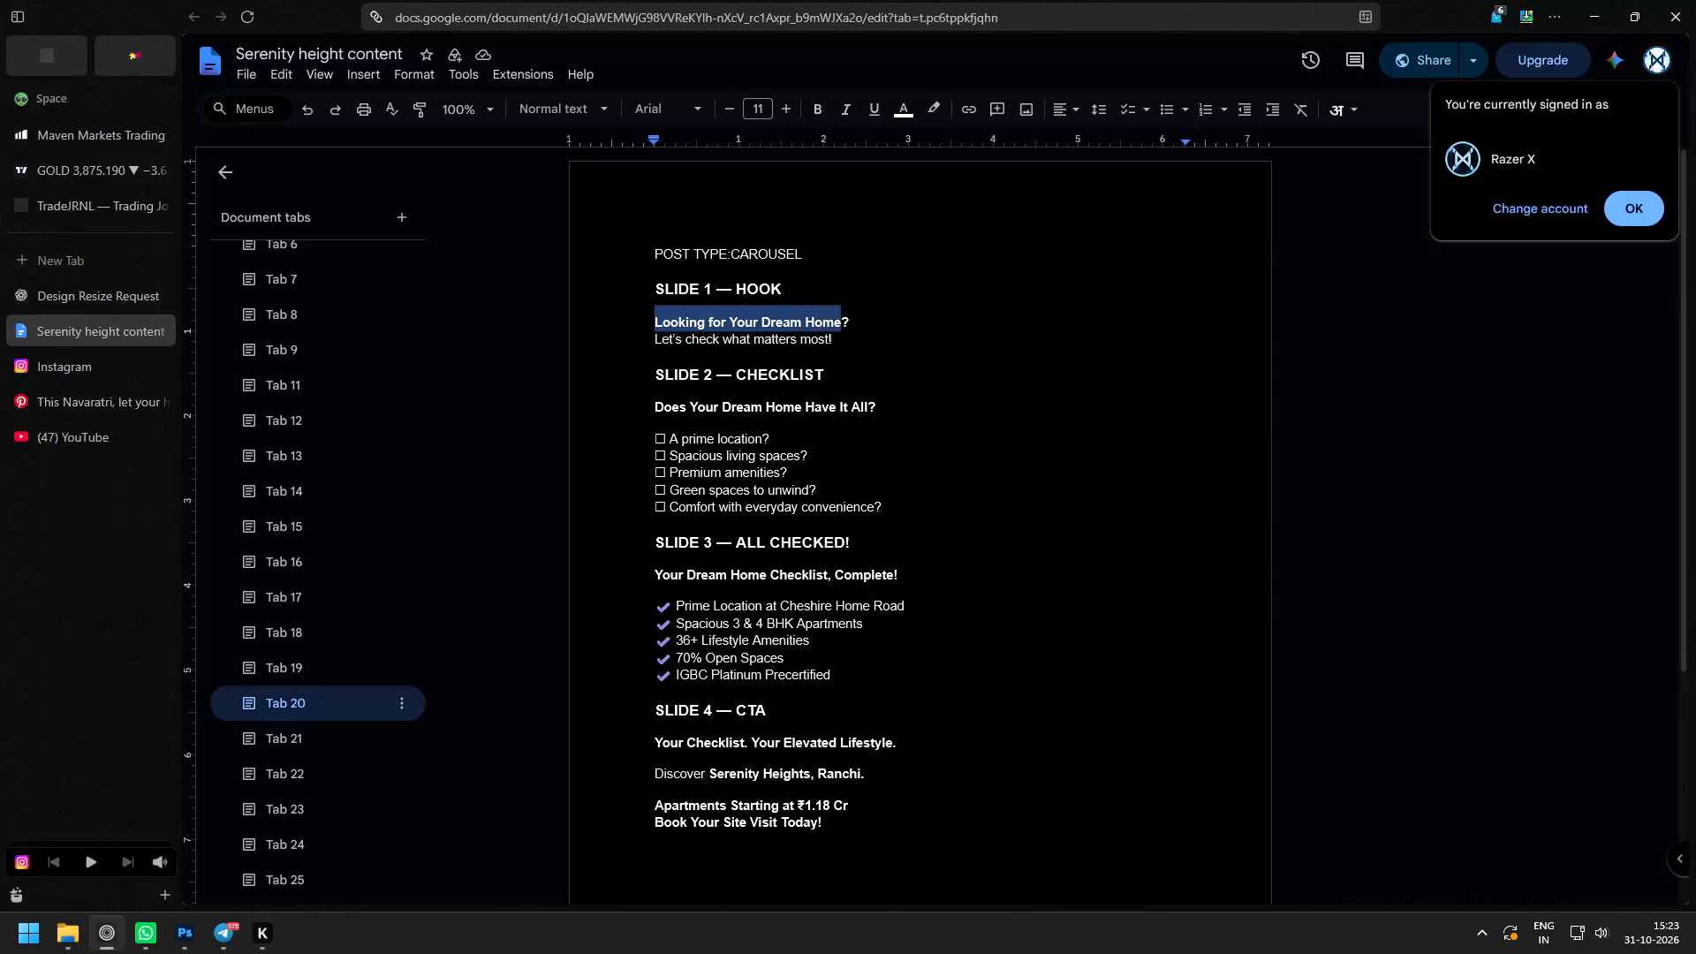
# Copy the Slide 1 hook headline "Looking for Your Dream Home?" from Tab 20 of the content document.
pyautogui.hotkey('ctrl', 'c')
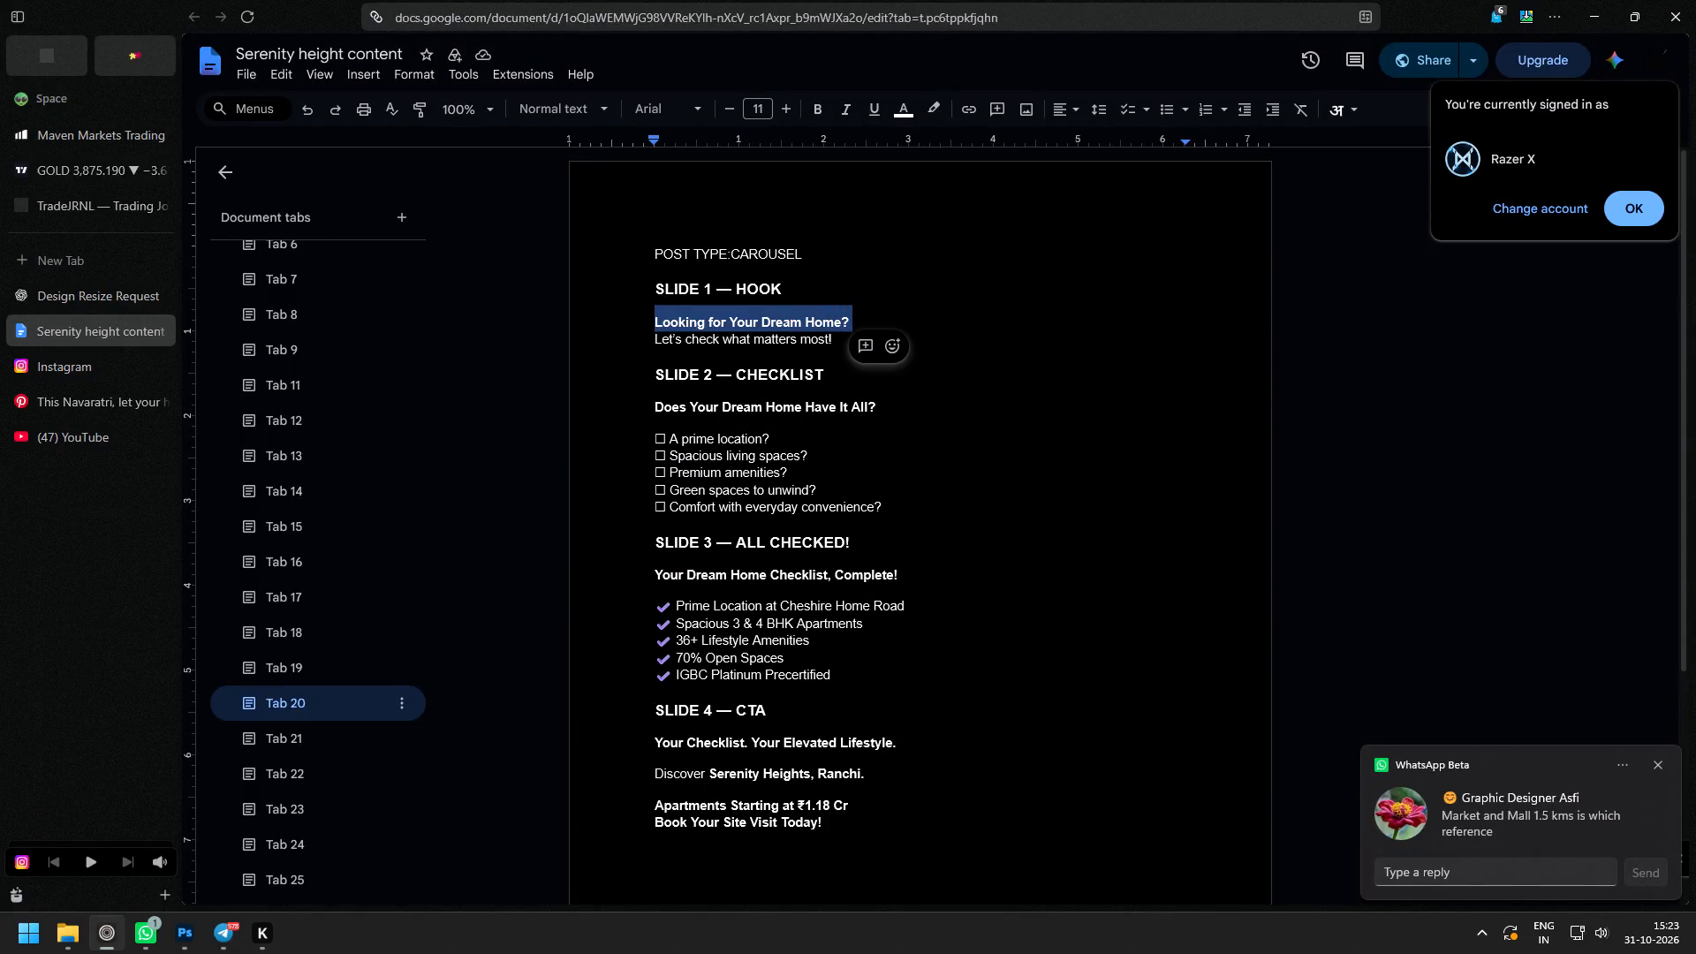
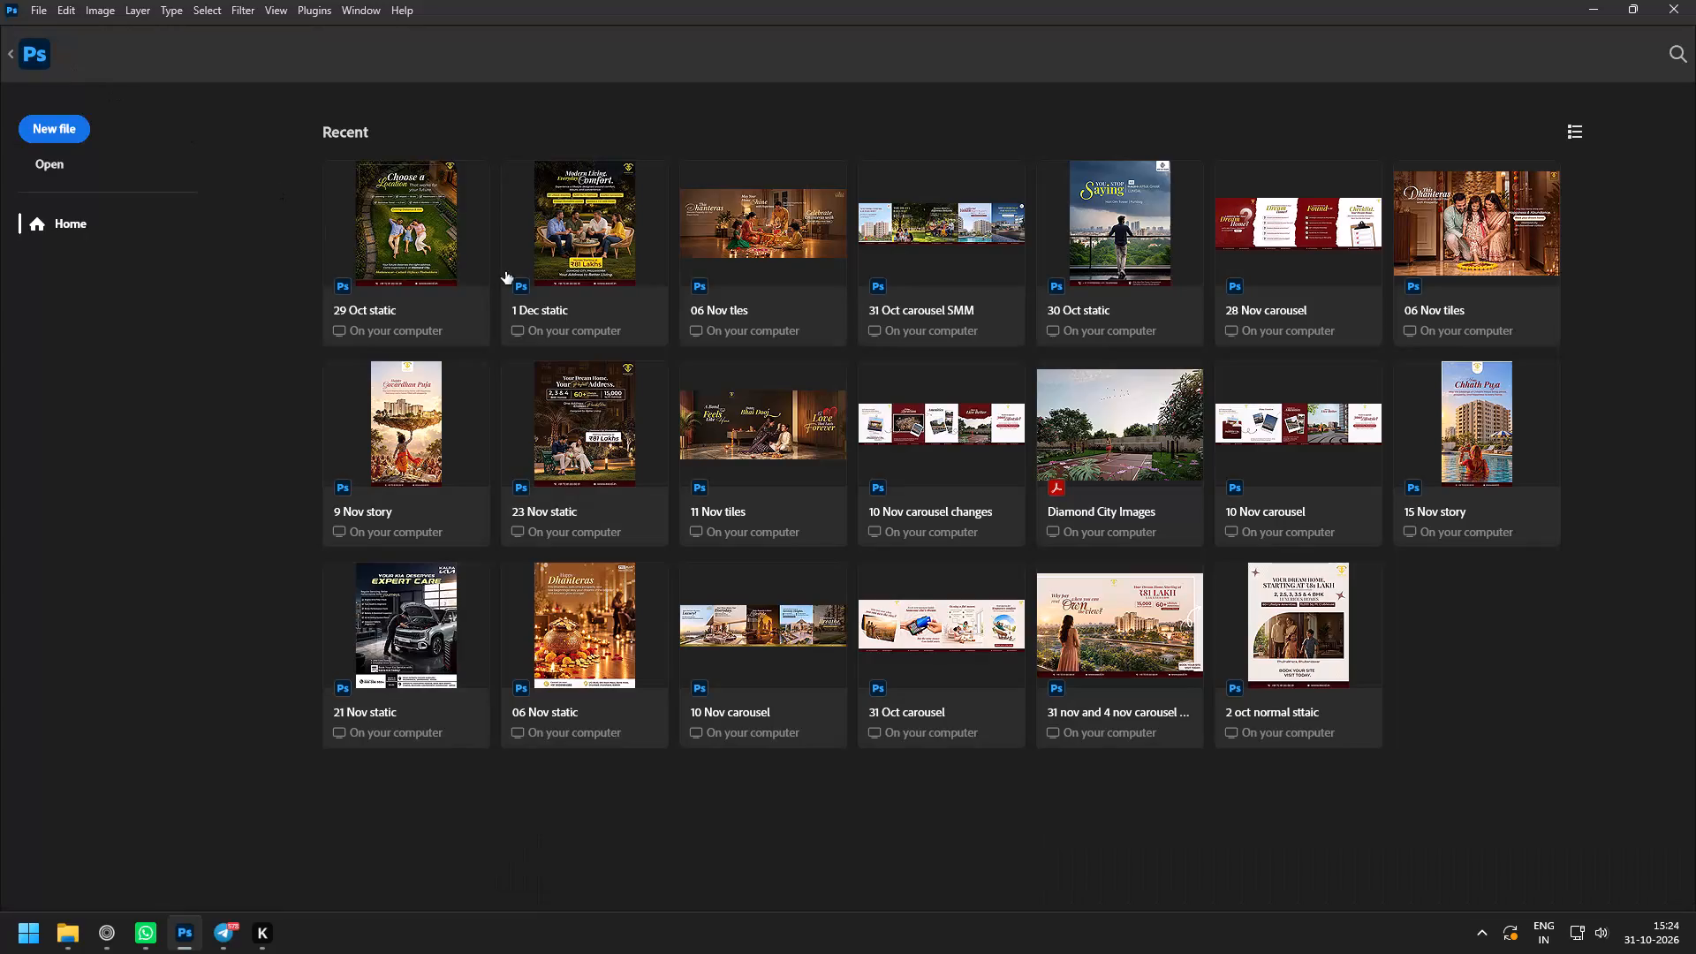
# Open the recent 29 Oct static design alongside the untitled carousel document.
pyautogui.click(584, 208)
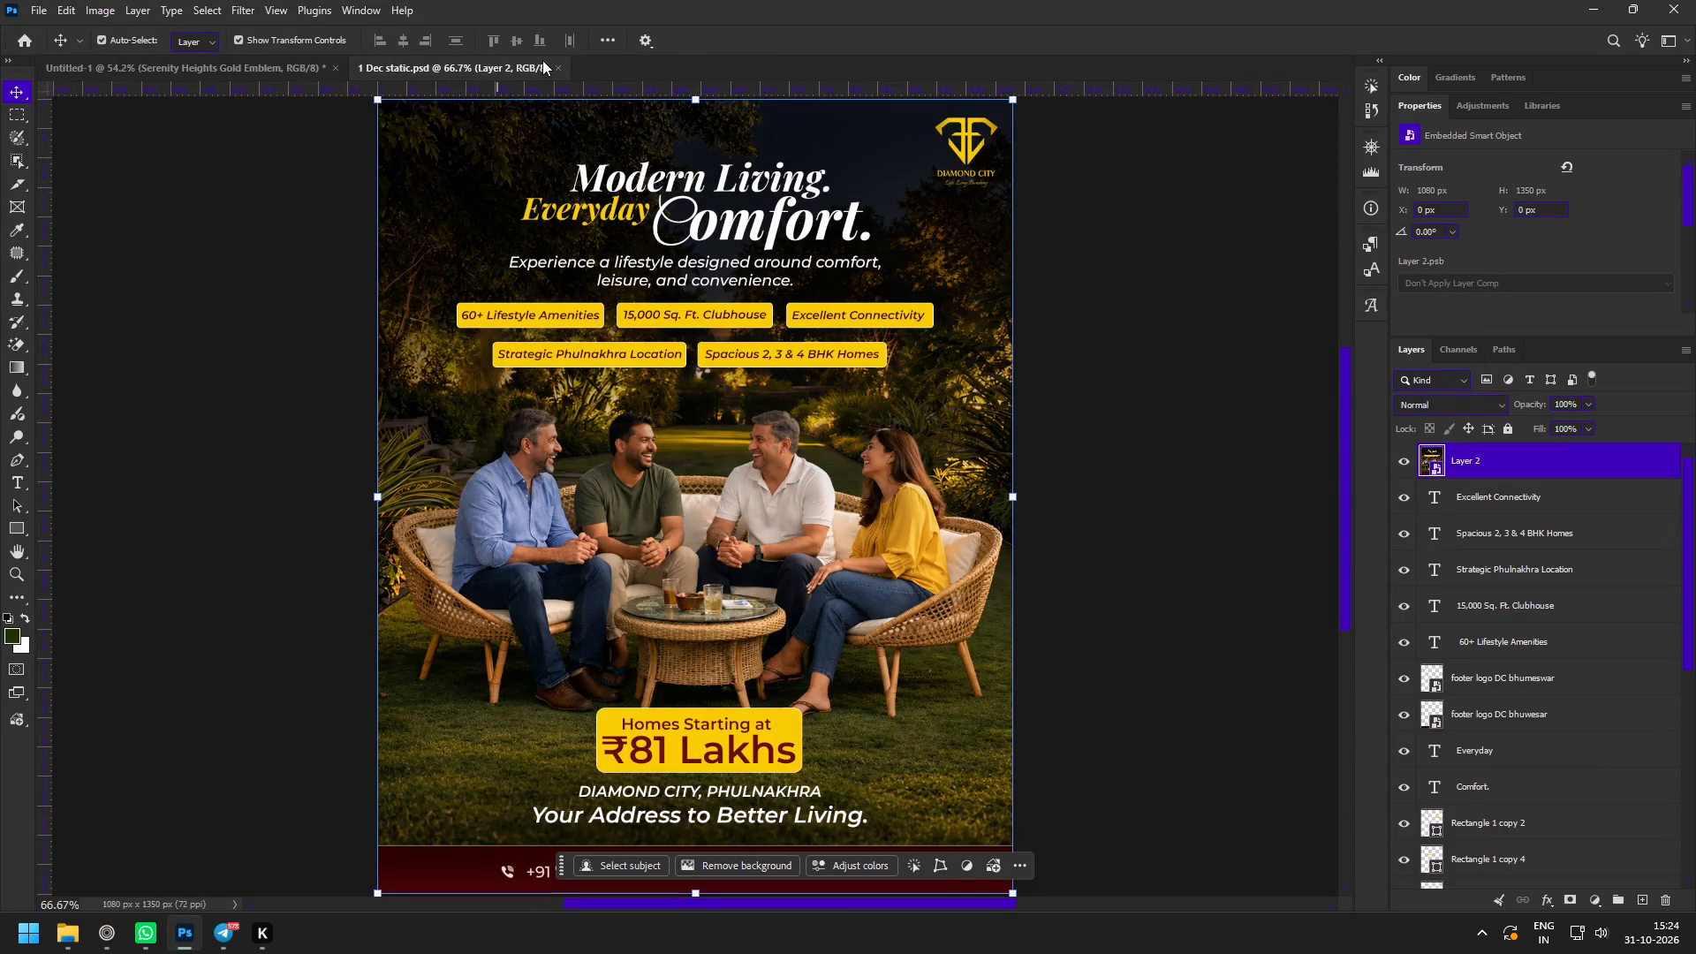
pyautogui.click(557, 71)
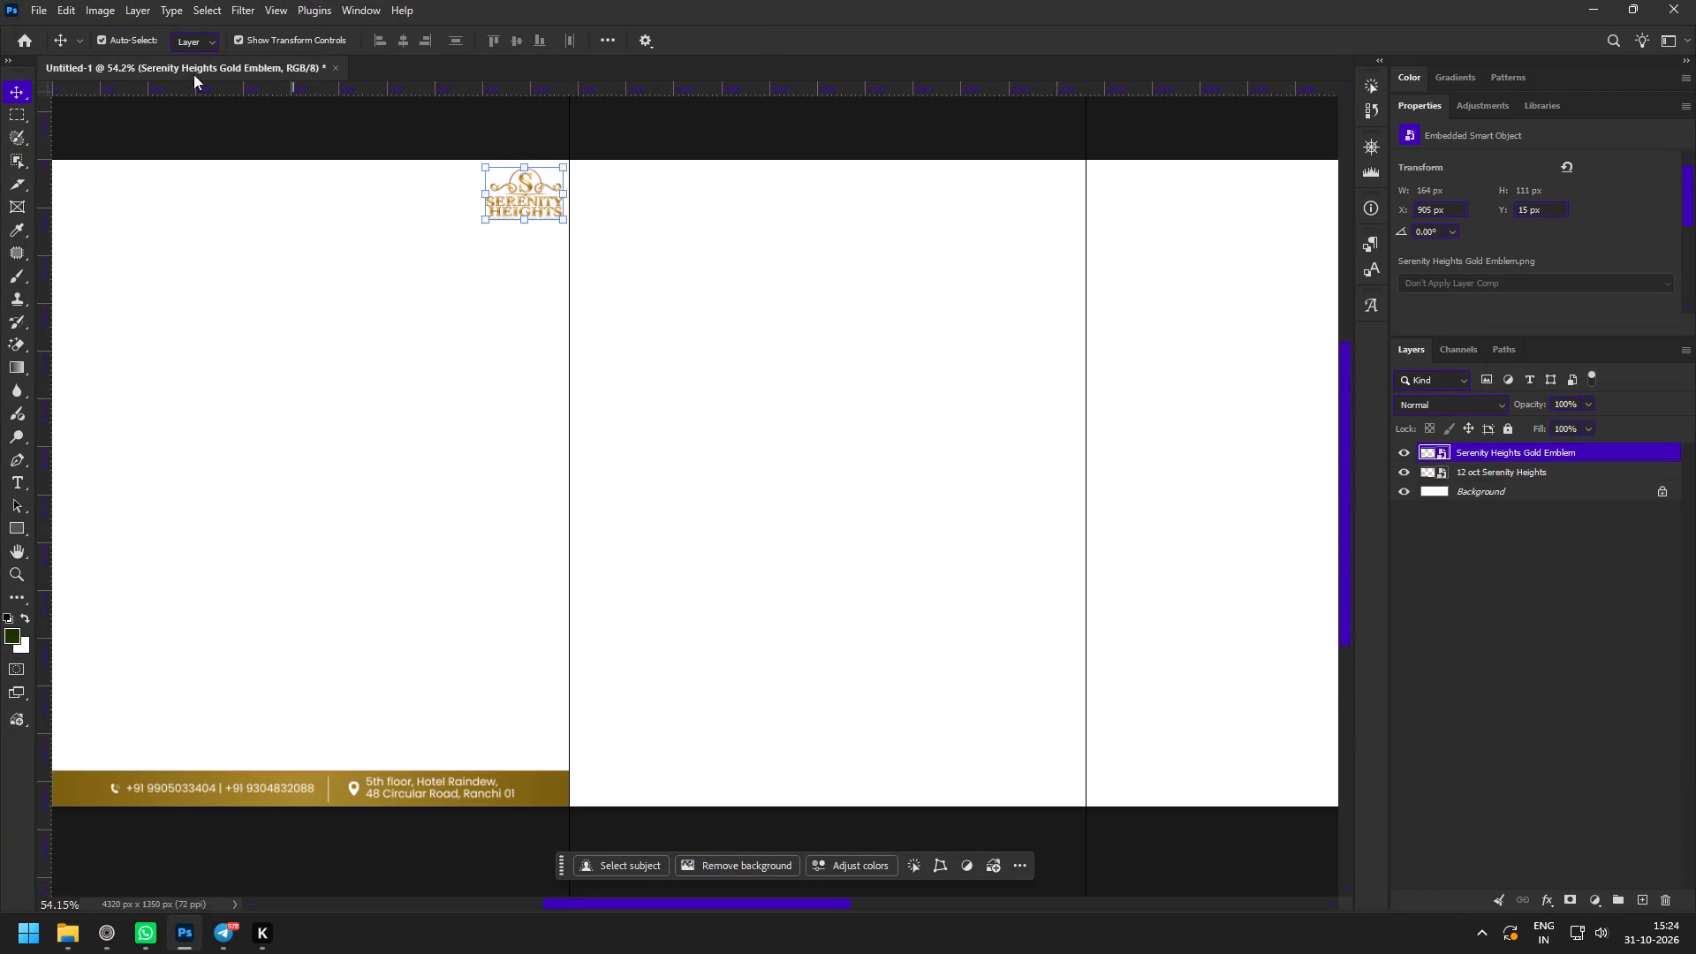
pyautogui.click(23, 38)
pyautogui.click(619, 238)
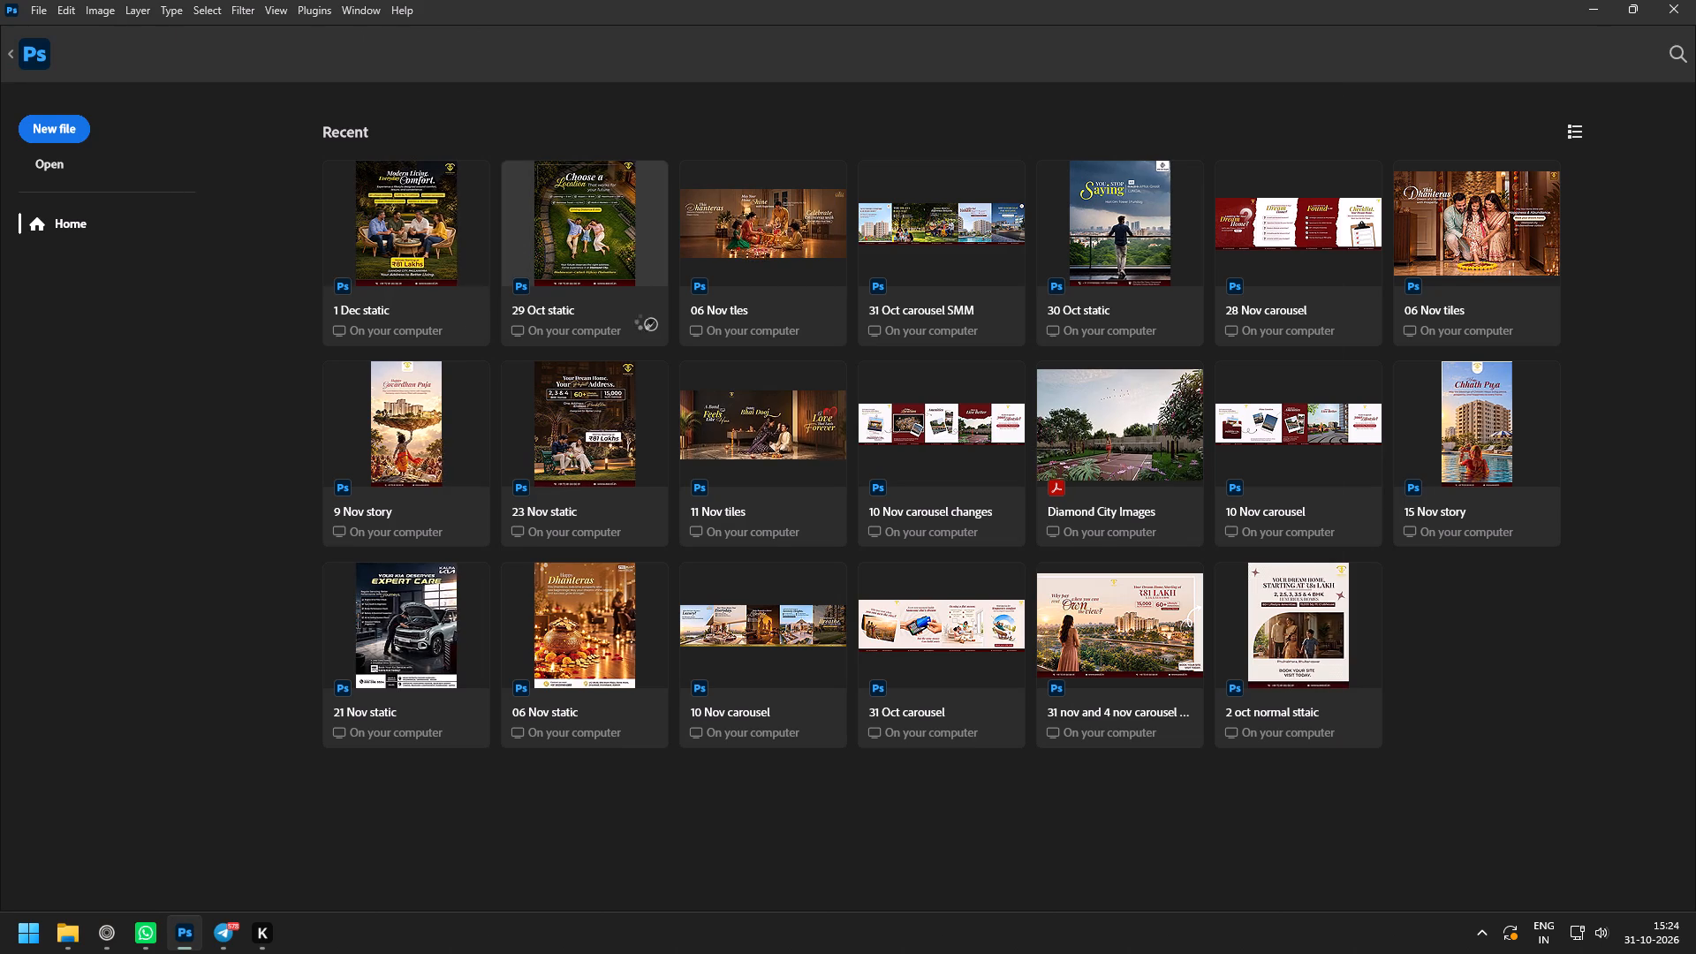
# Hide Layer 7, which covers the distance labels in the 29 Oct static design.
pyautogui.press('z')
pyautogui.moveTo(839, 246); pyautogui.dragTo(912, 353)
pyautogui.moveTo(732, 465); pyautogui.dragTo(743, 481)
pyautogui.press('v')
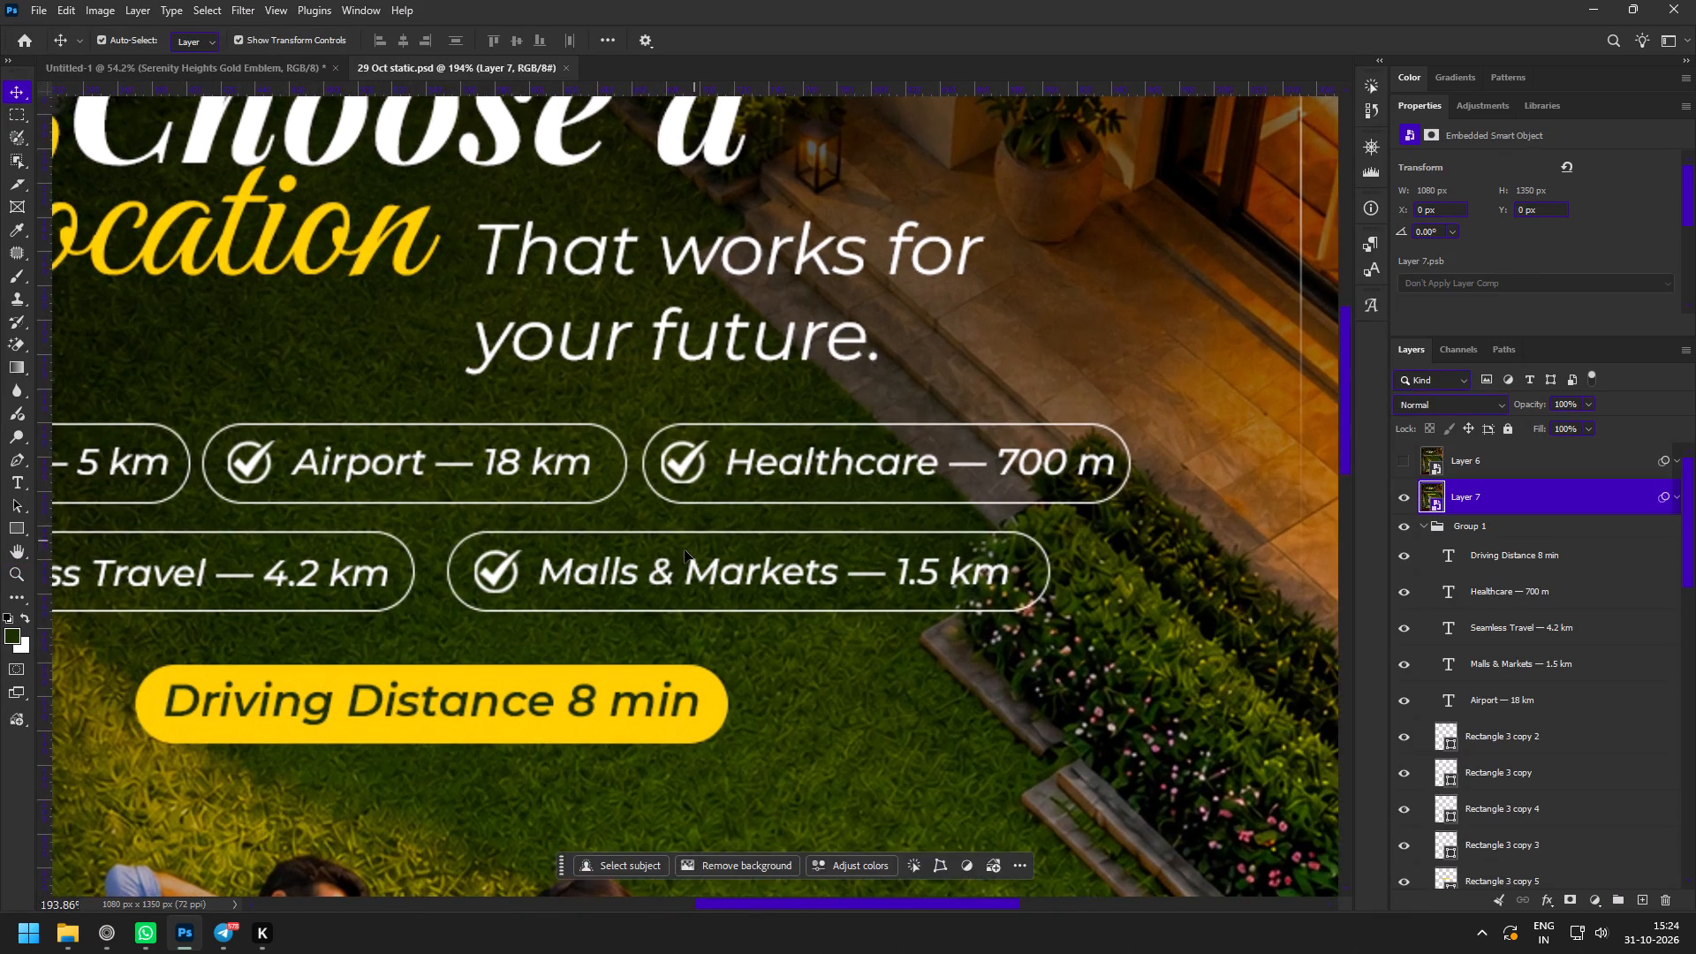
pyautogui.click(647, 564)
pyautogui.click(1399, 496)
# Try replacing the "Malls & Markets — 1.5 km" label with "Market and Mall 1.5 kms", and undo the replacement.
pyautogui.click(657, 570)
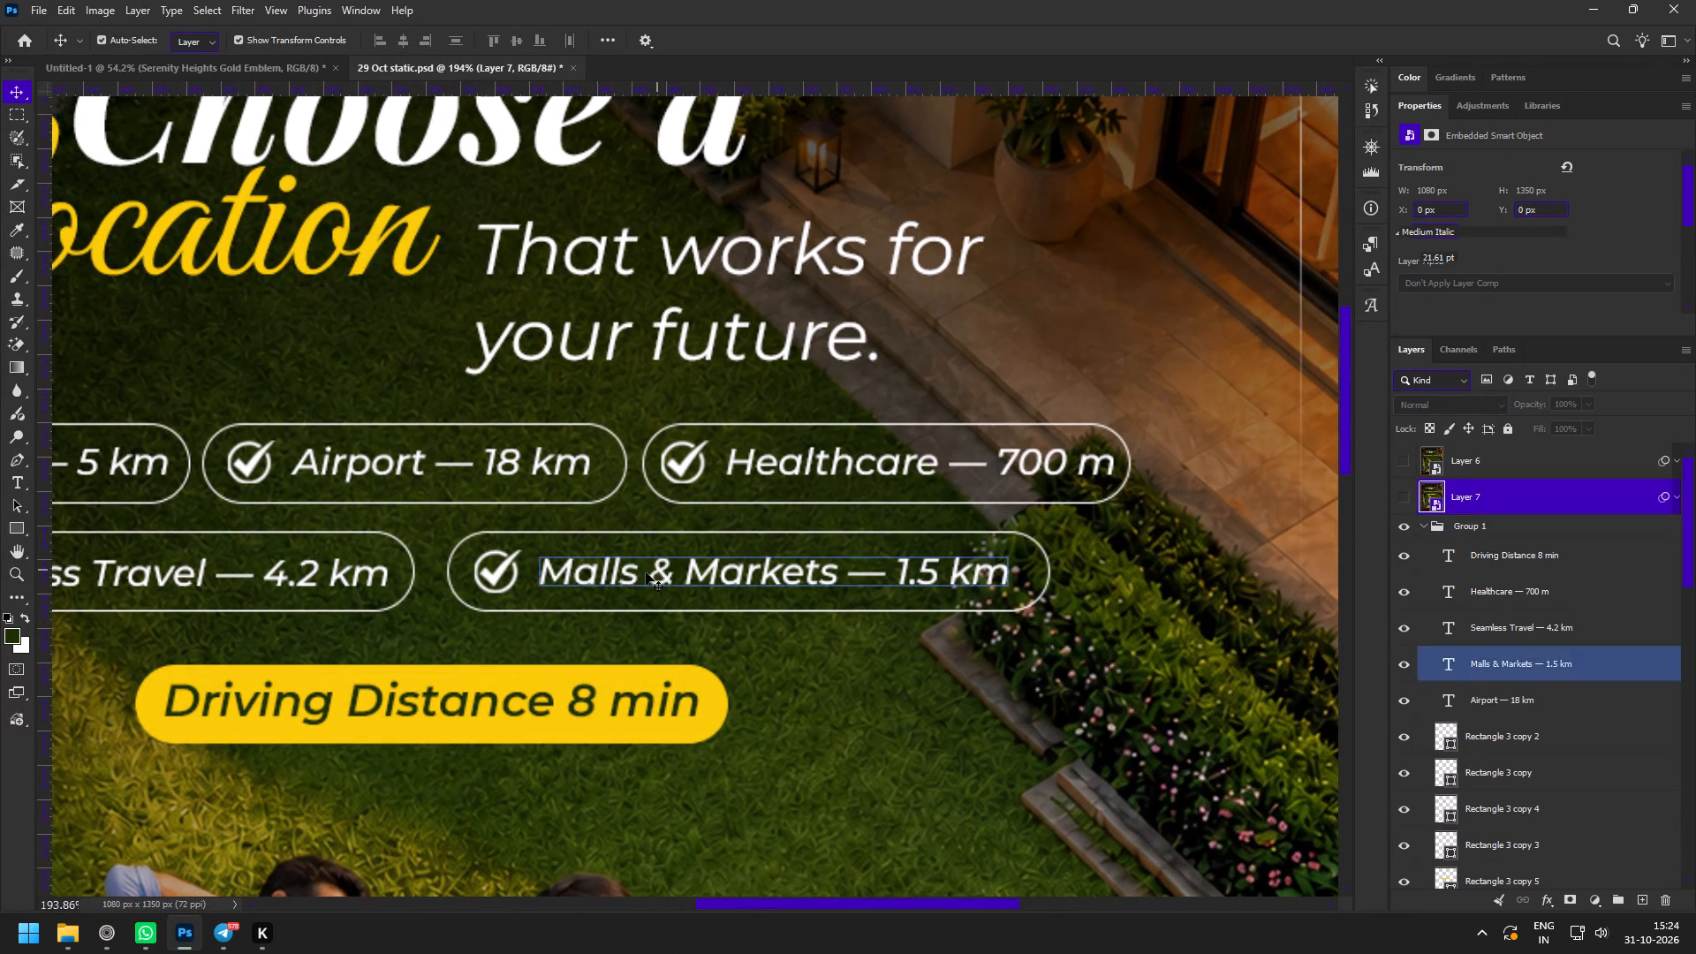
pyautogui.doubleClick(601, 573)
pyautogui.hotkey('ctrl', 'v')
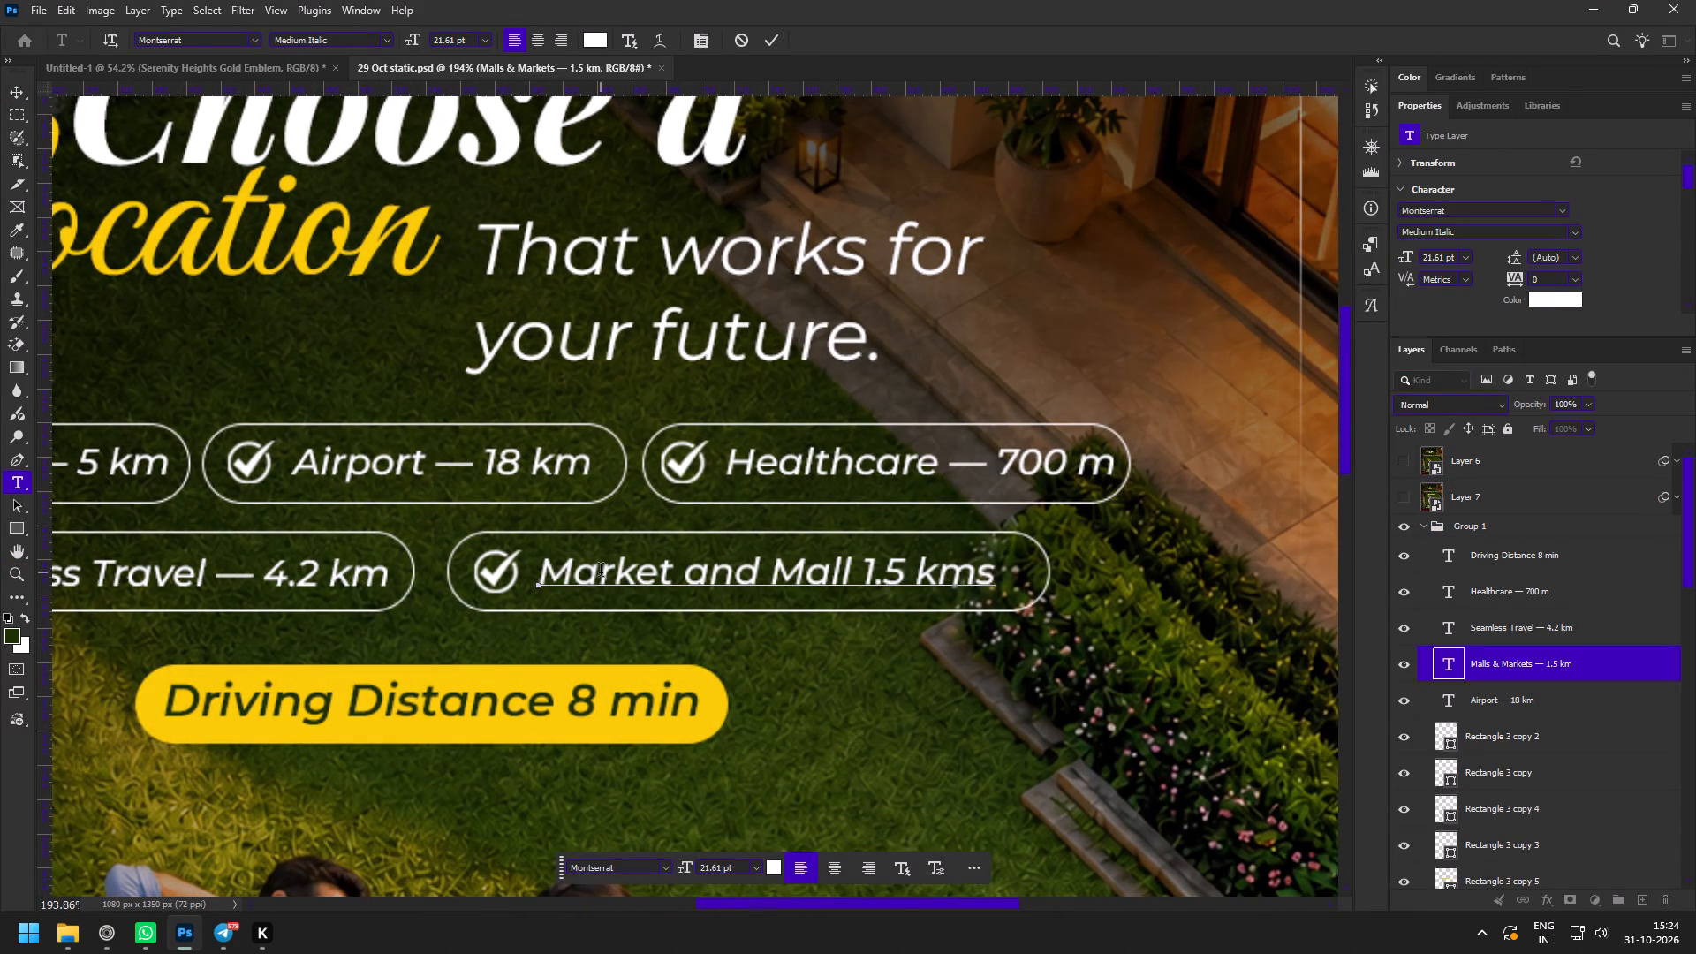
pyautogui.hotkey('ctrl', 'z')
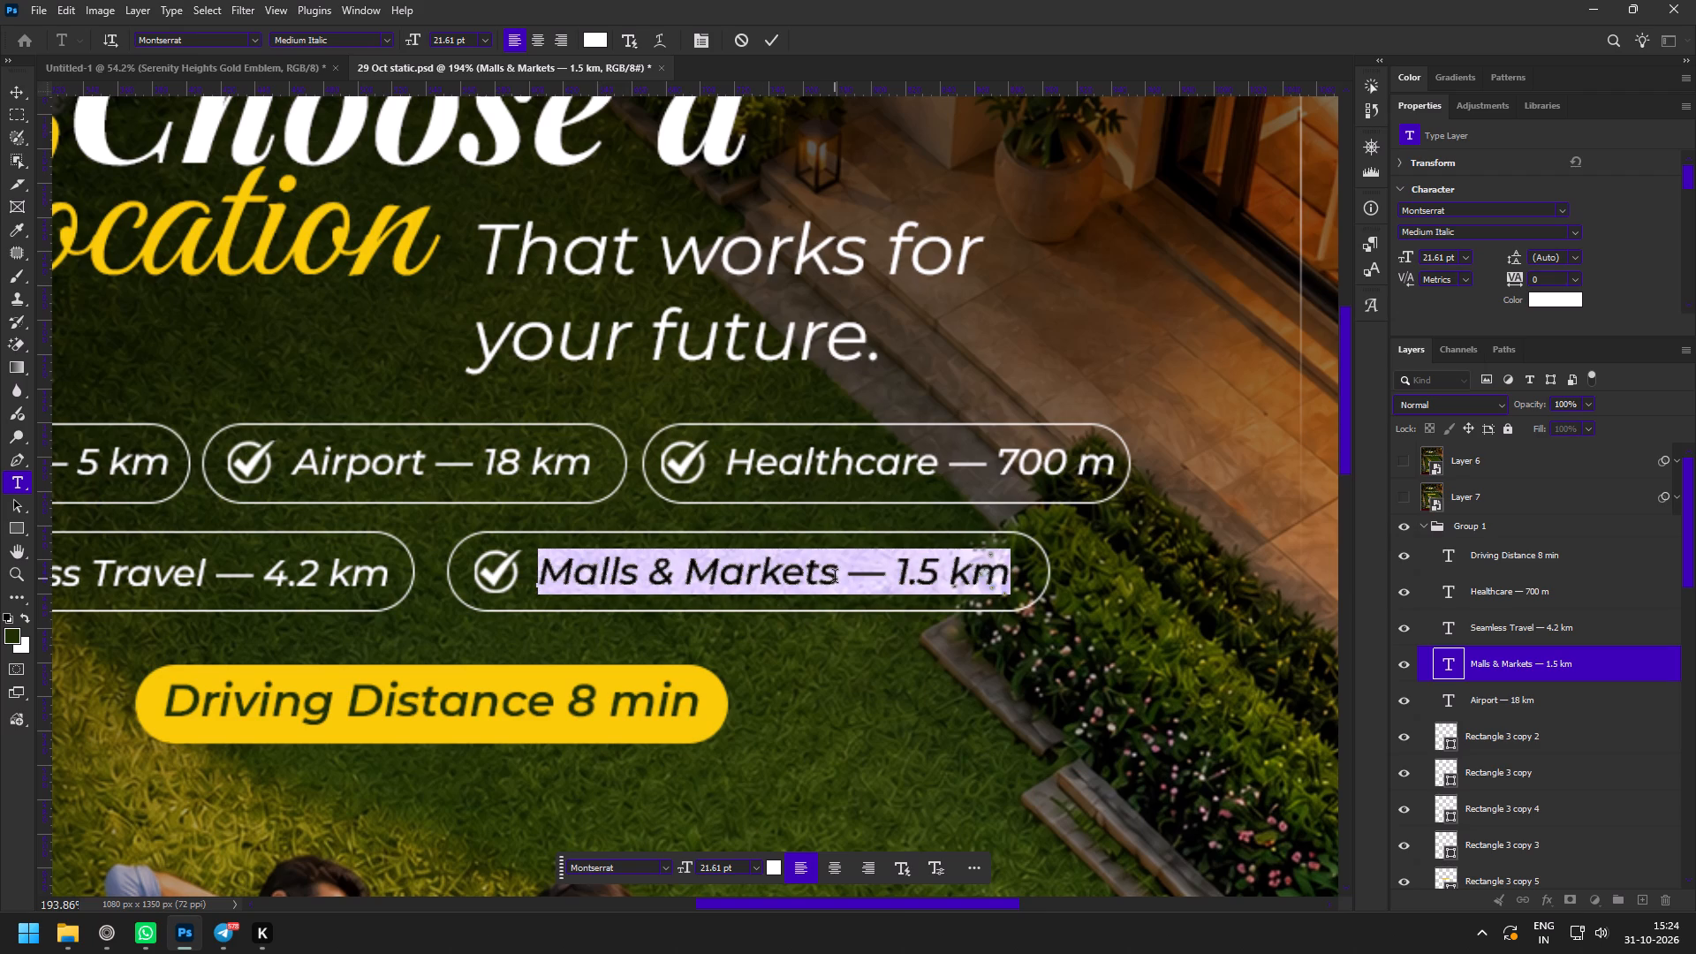
# Switch to the Serenity height content document in the browser.
pyautogui.click(119, 924)
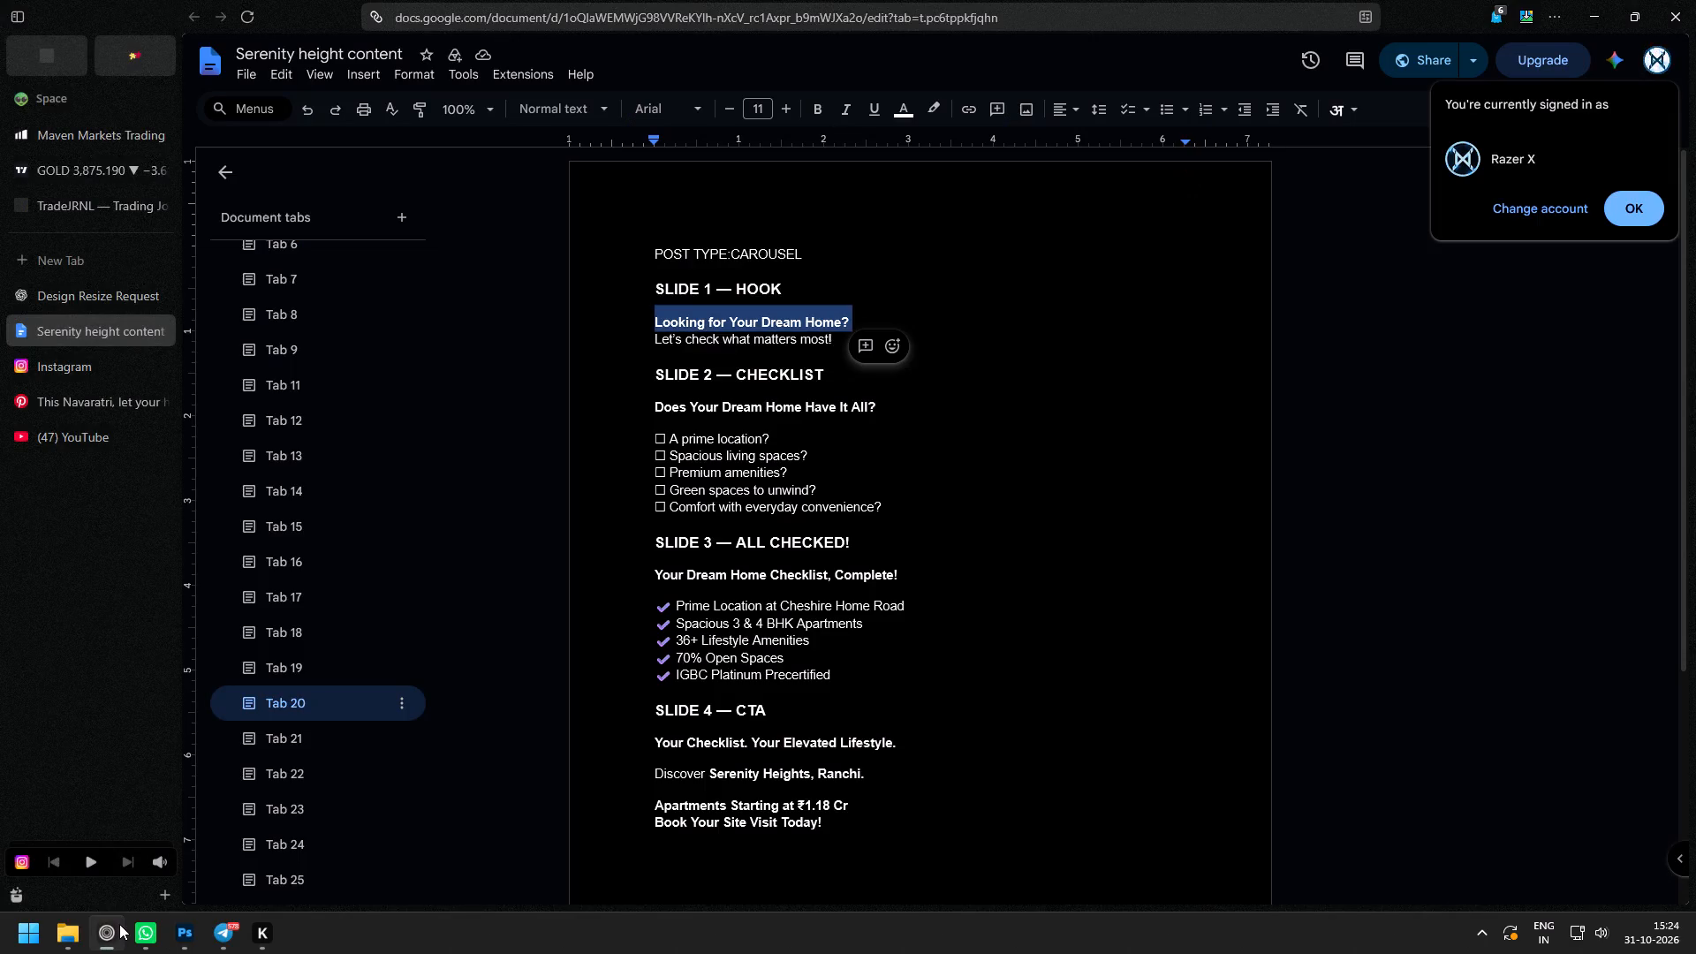
# Leave the Serenity height content document in the browser and return to Photoshop.
pyautogui.click(119, 924)
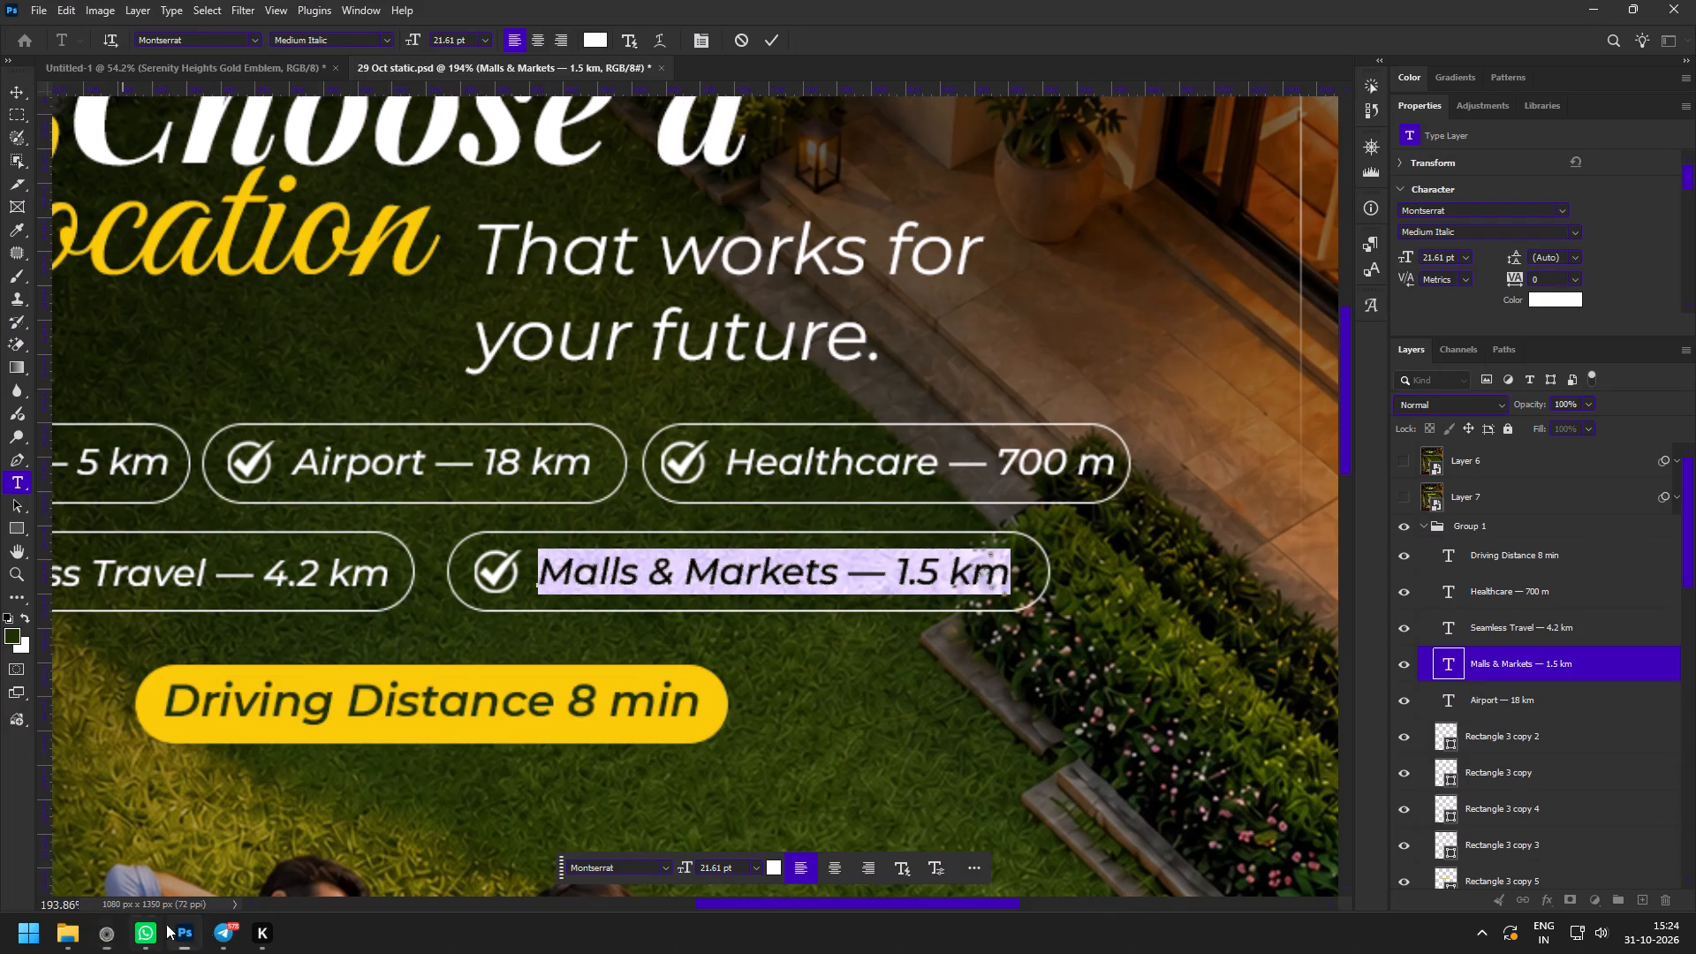
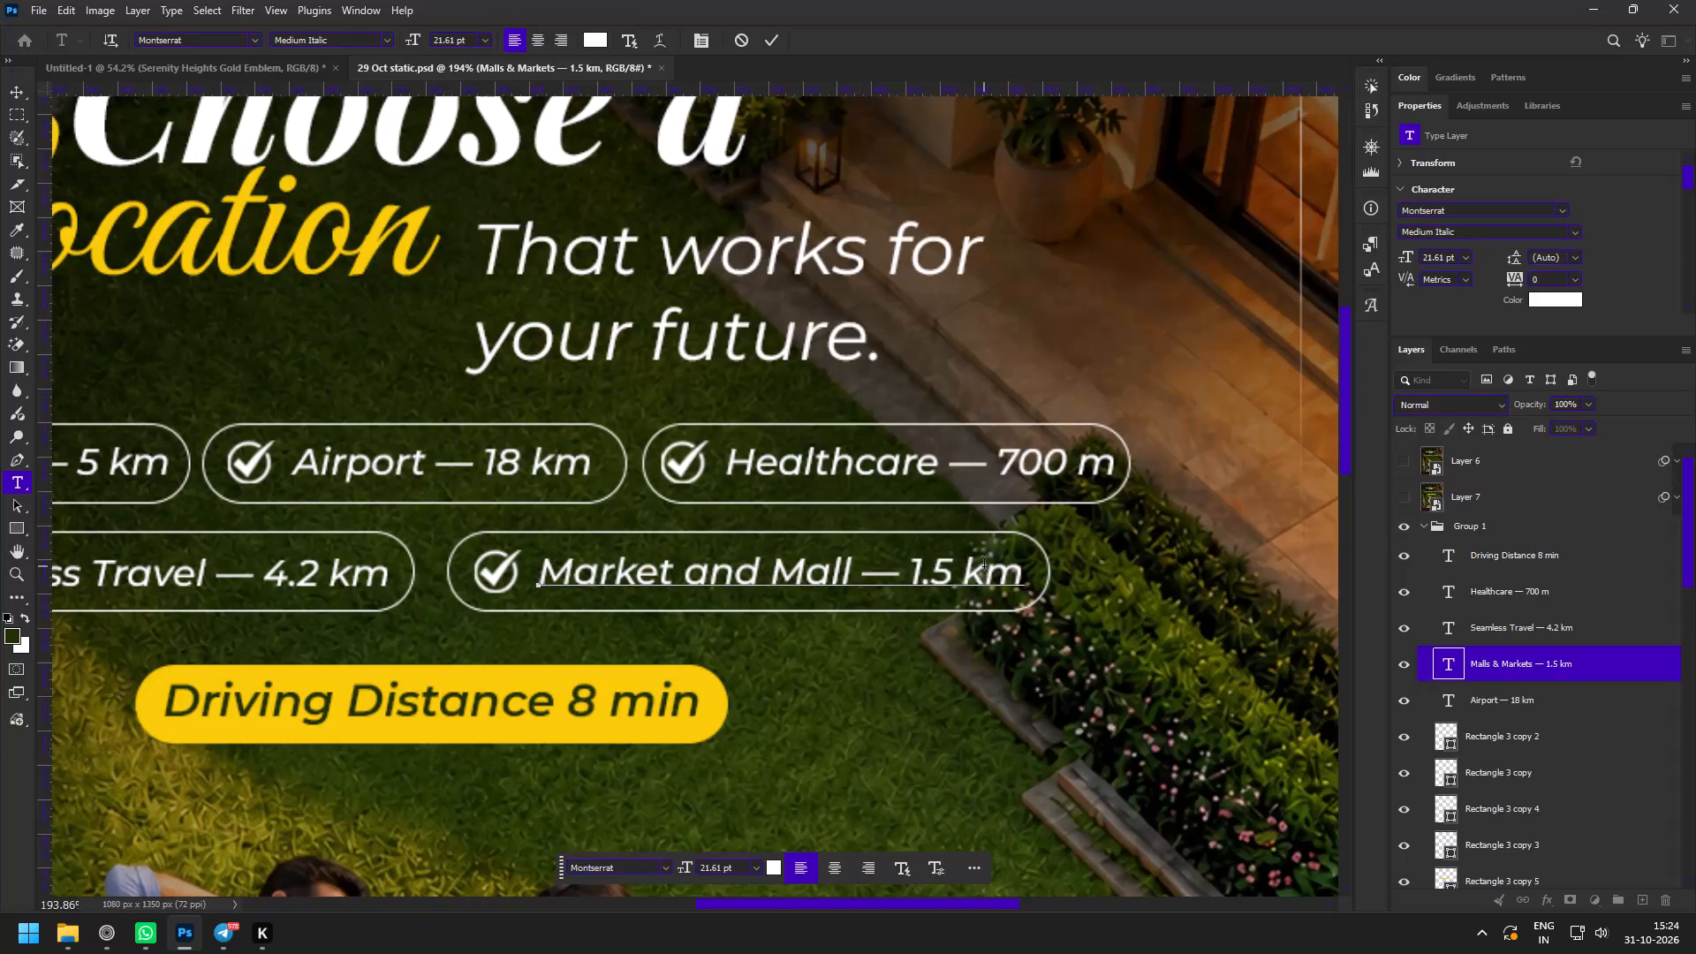
# Add an "s" to the mall distance label so it reads "Market and Mall — 1.5 kms".
pyautogui.click(1020, 580)
pyautogui.press('s')
pyautogui.hotkey('ctrl', 'Return')
# Widen the outlined pill around the Market and Mall text to about 361 px, extending its right end.
pyautogui.click(830, 671)
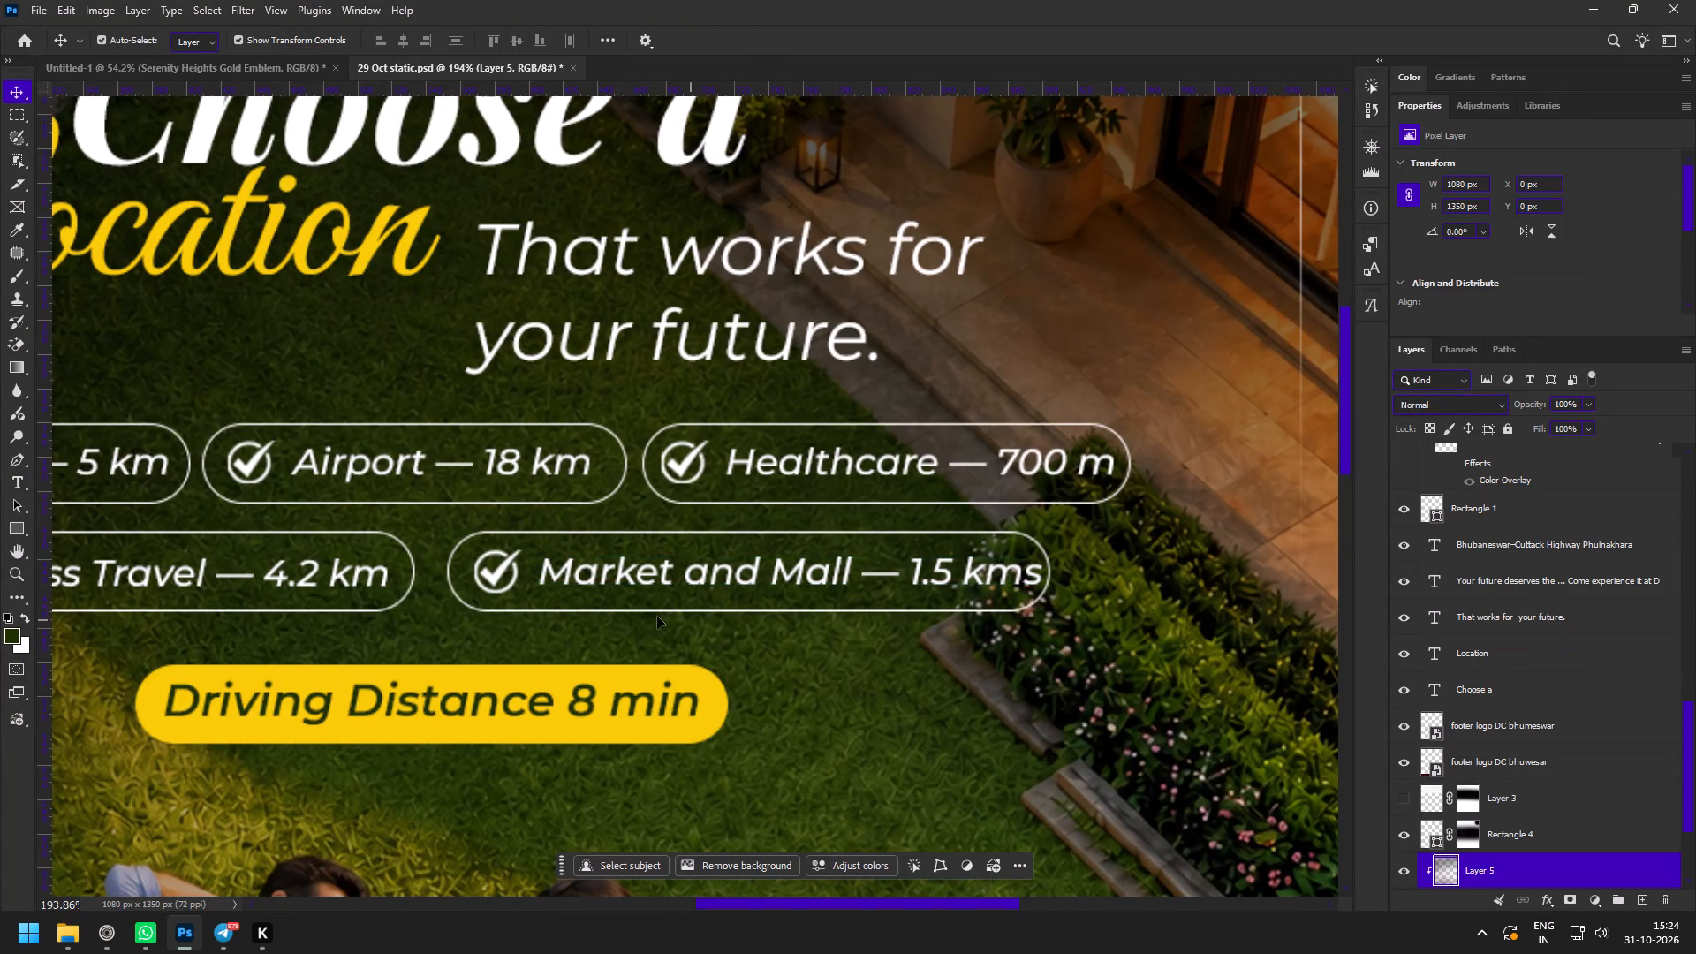
pyautogui.click(643, 612)
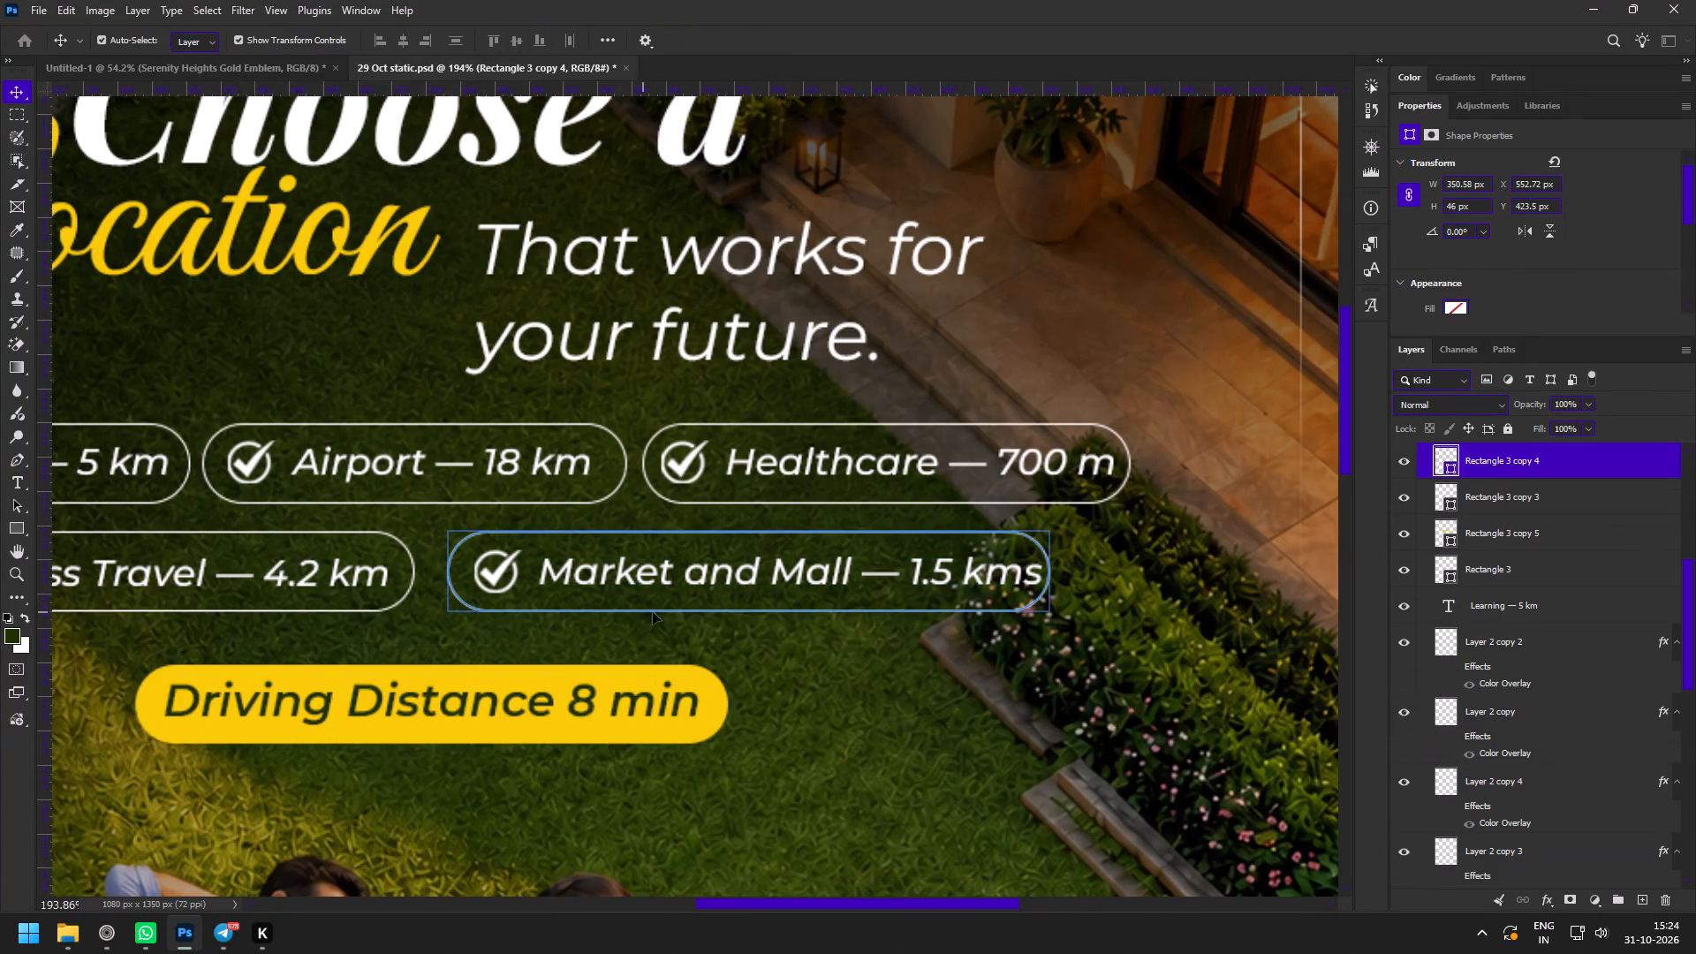
pyautogui.moveTo(1053, 569); pyautogui.dragTo(1072, 572)
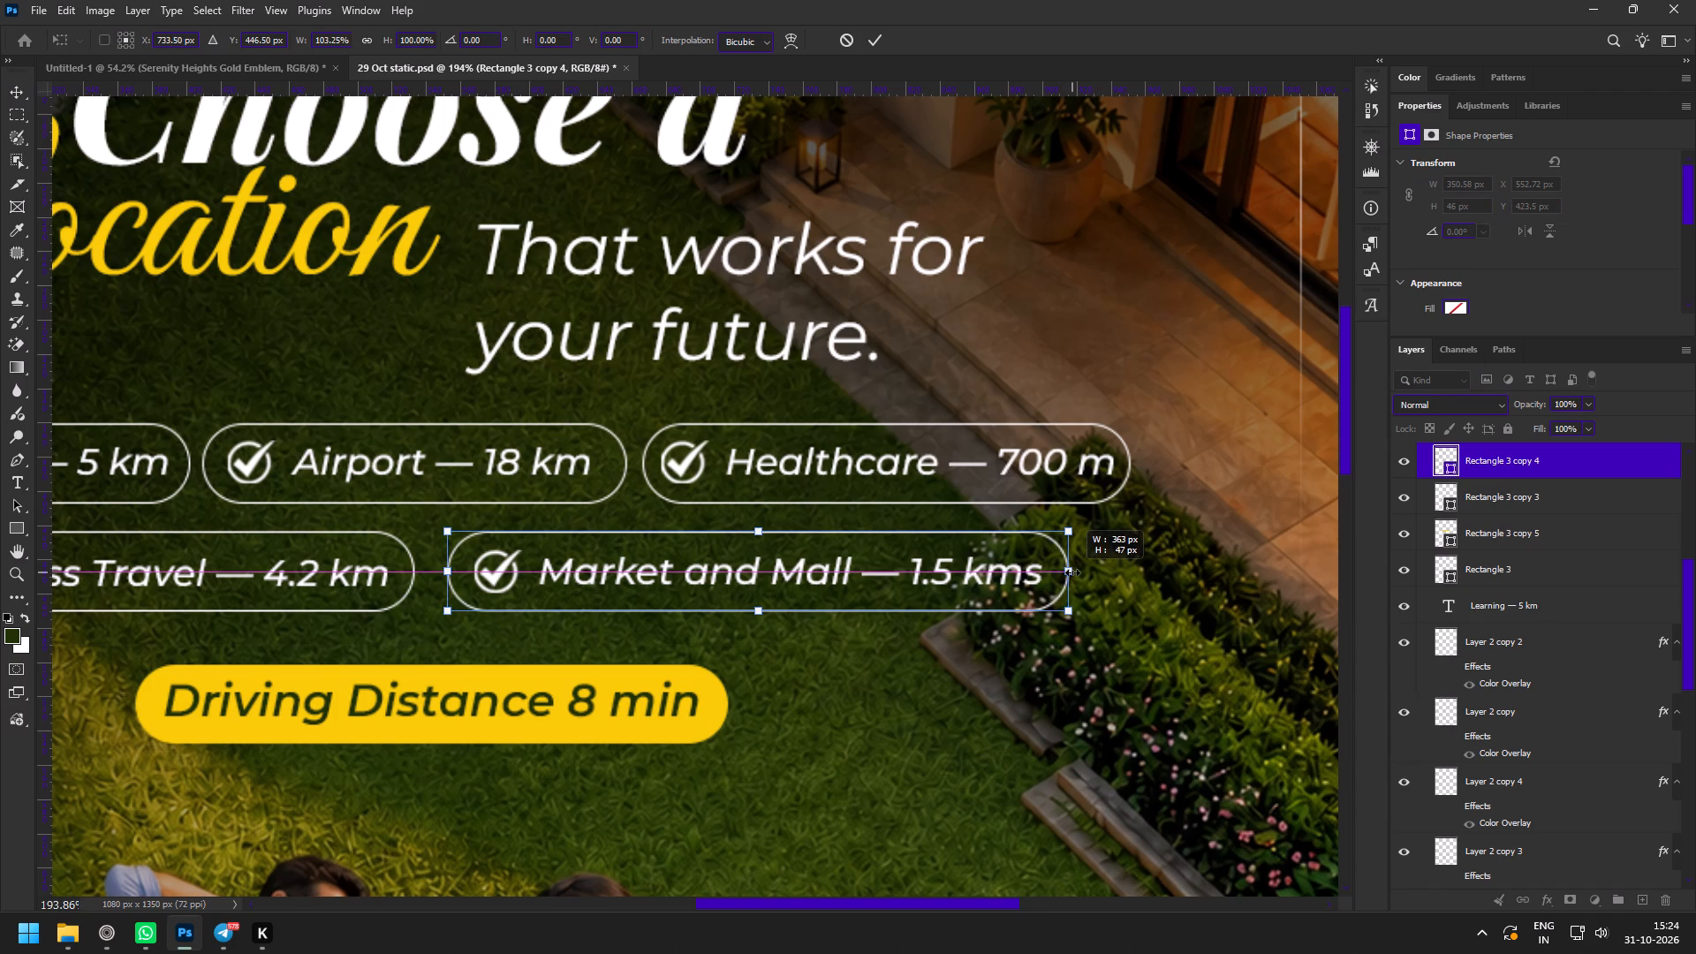
pyautogui.moveTo(1072, 572); pyautogui.dragTo(1071, 572)
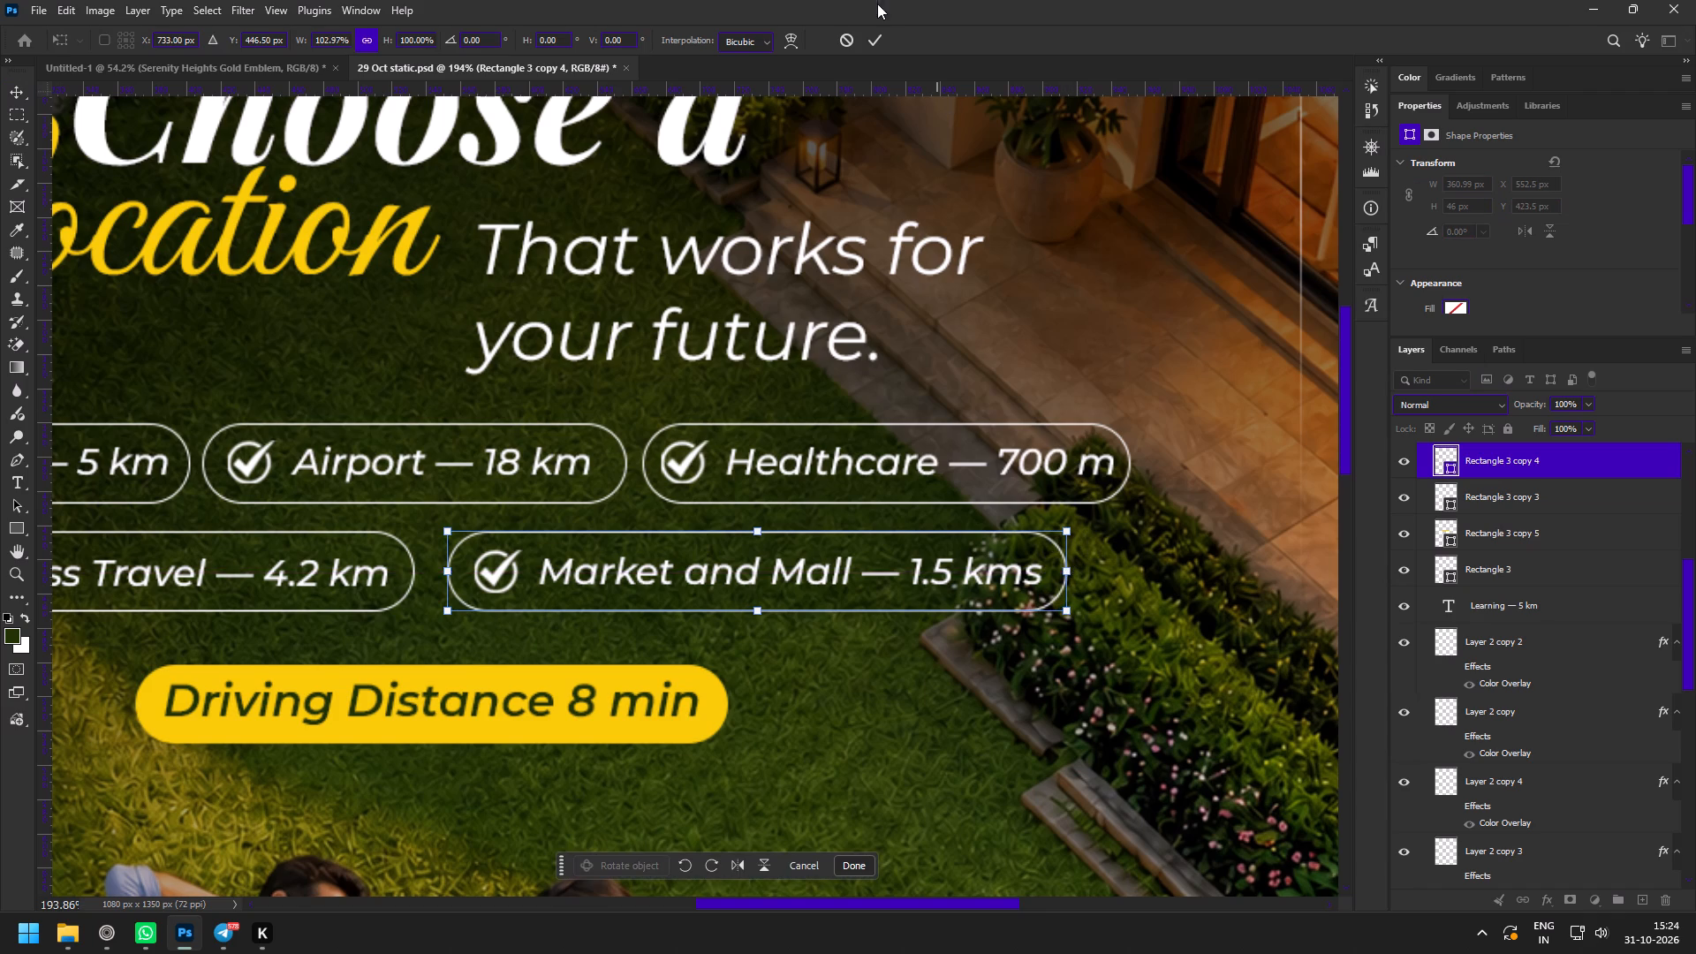
pyautogui.click(876, 37)
# Examine the whole poster, checking the distance pills against the headline and the family image.
pyautogui.press('z')
pyautogui.moveTo(937, 548); pyautogui.dragTo(859, 524)
pyautogui.press('space')
pyautogui.press('space')
pyautogui.press('space')
pyautogui.press('space')
pyautogui.press('space')
pyautogui.moveTo(889, 569); pyautogui.dragTo(872, 403)
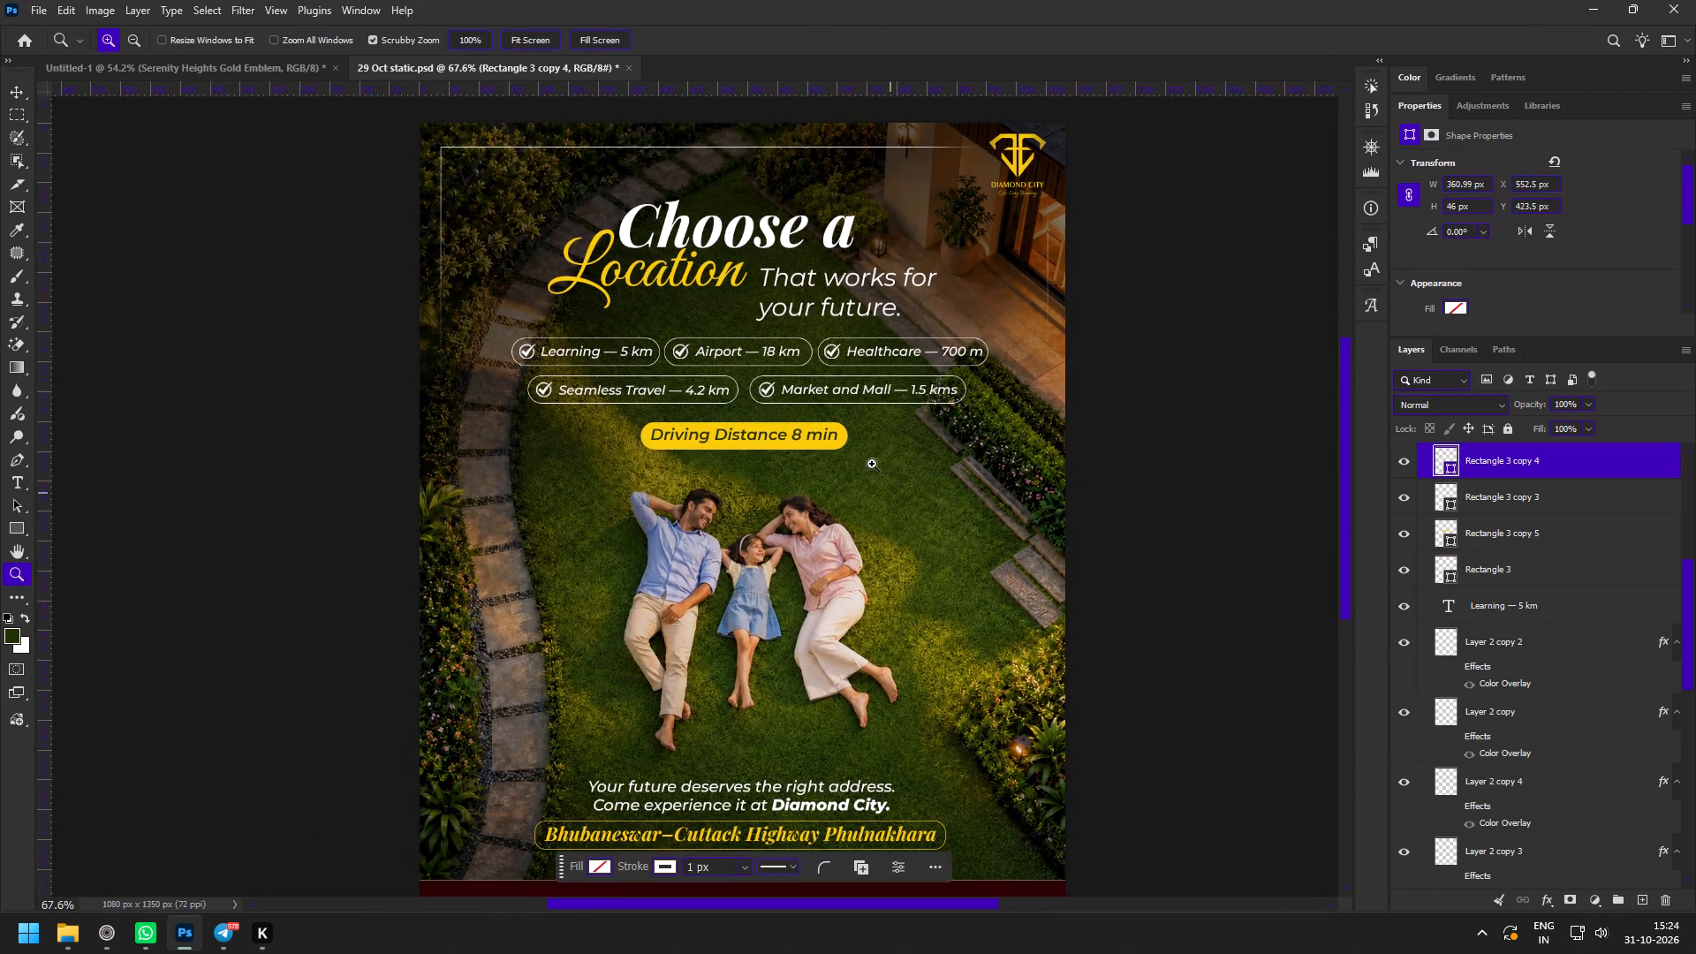
pyautogui.moveTo(872, 463); pyautogui.dragTo(889, 480)
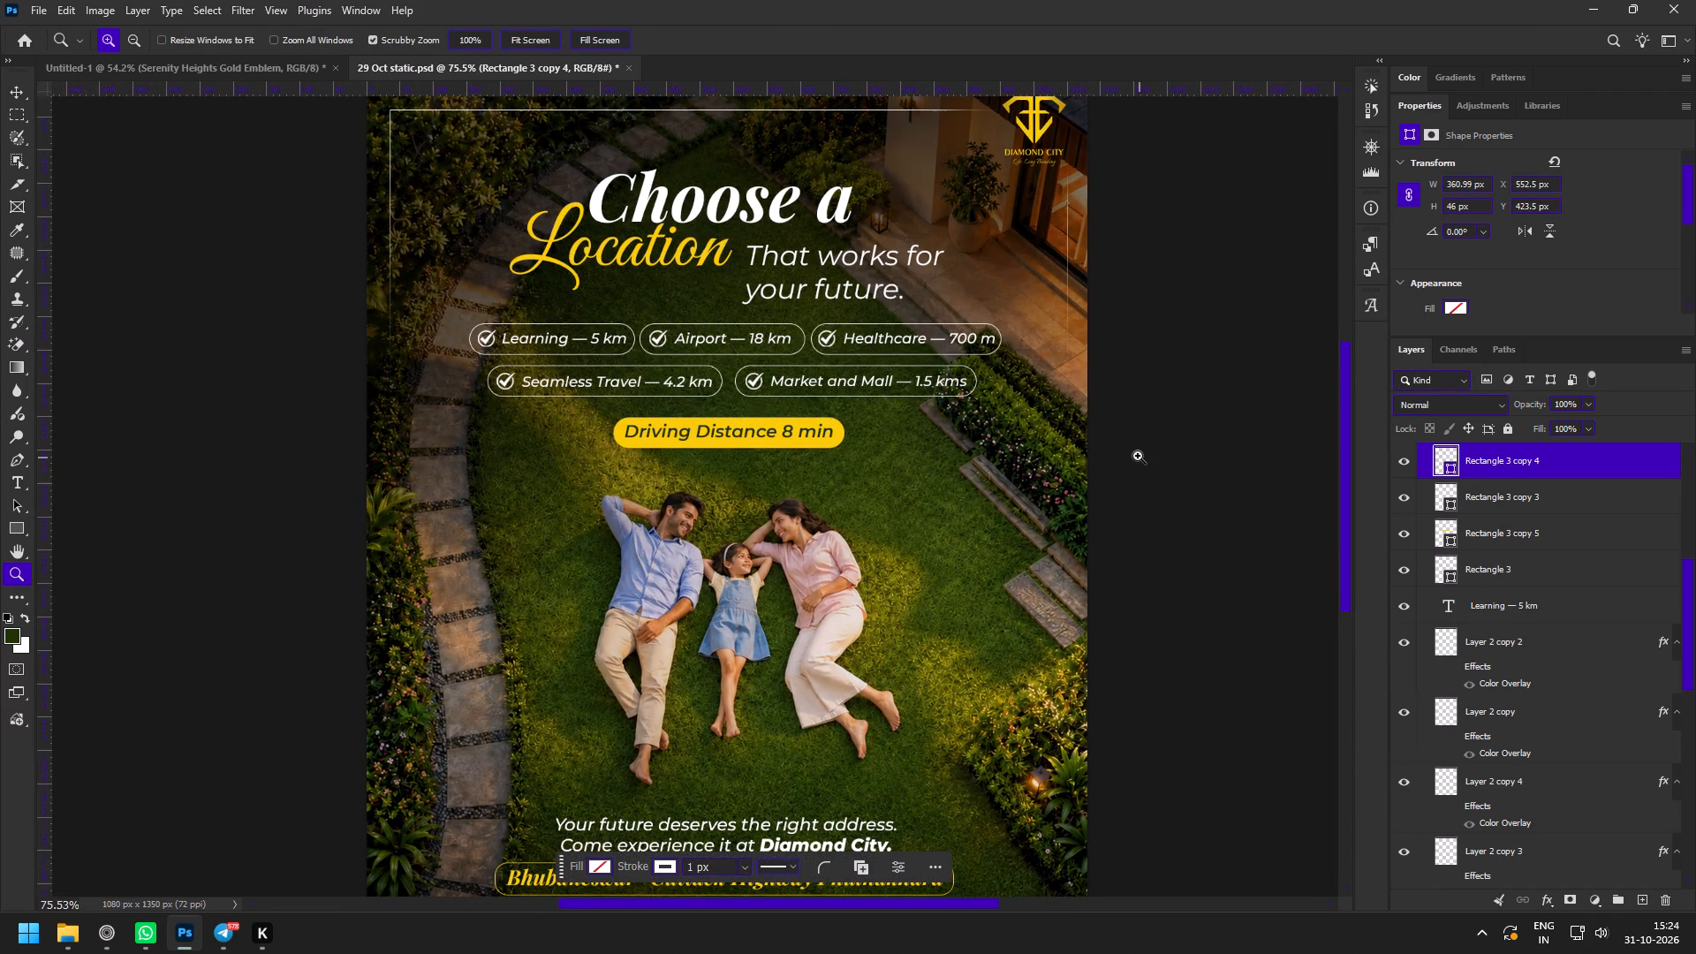
pyautogui.moveTo(1034, 384); pyautogui.dragTo(1051, 417)
# Stamp all visible layers into a new layer above Group 1 and convert it to a smart object.
pyautogui.scroll(4, 1585, 585)
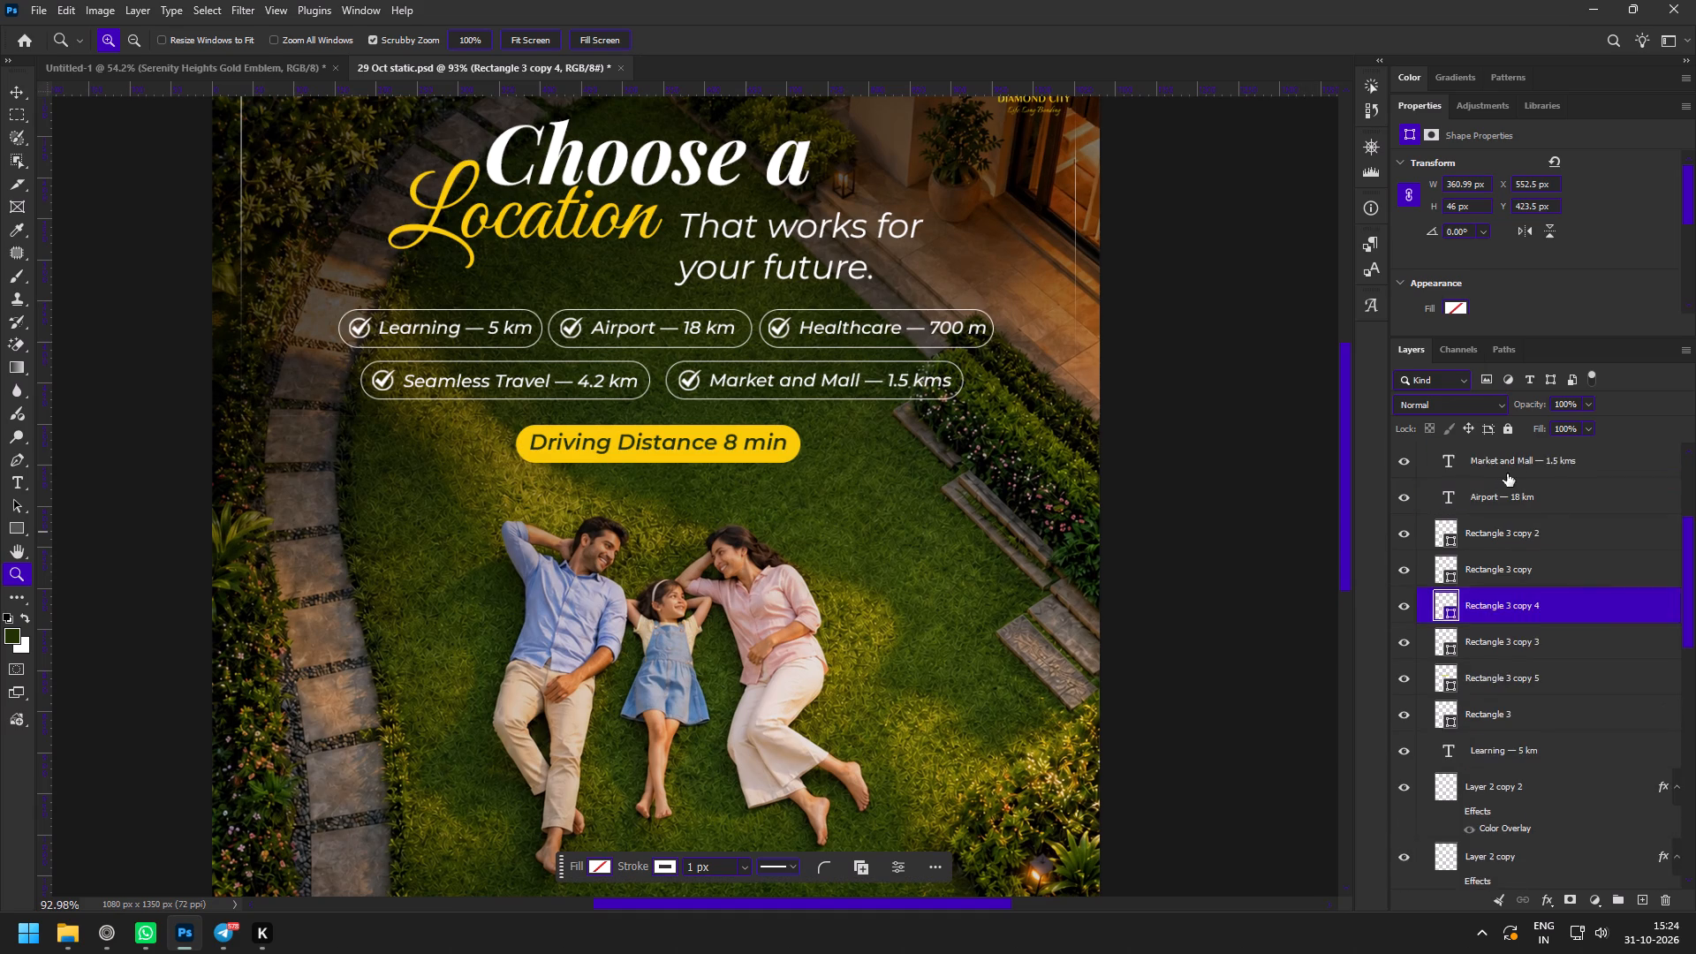
pyautogui.scroll(8, 1513, 468)
pyautogui.click(1480, 532)
pyautogui.hotkey('ctrl', 'alt', 'shift', 'e')
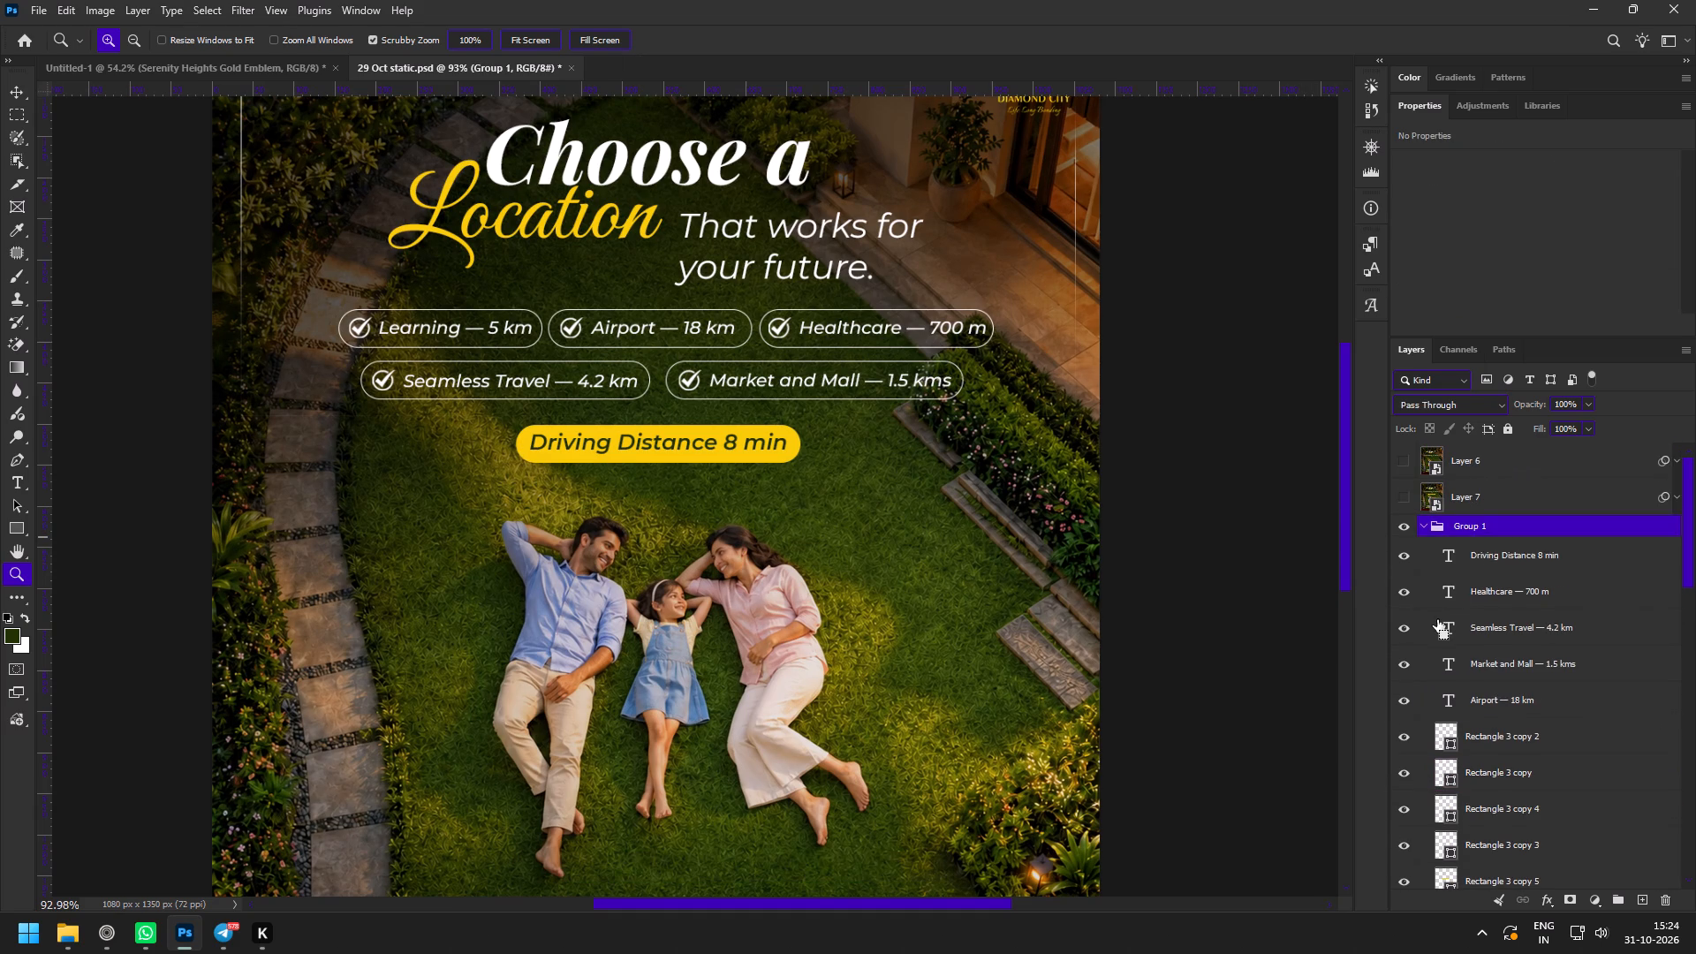
pyautogui.press('F8')
# Copy the smart filters from Layer 7 onto the new merged smart object.
pyautogui.keyDown('alt'); pyautogui.moveTo(1670, 496); pyautogui.dragTo(1559, 519); pyautogui.keyUp('alt')
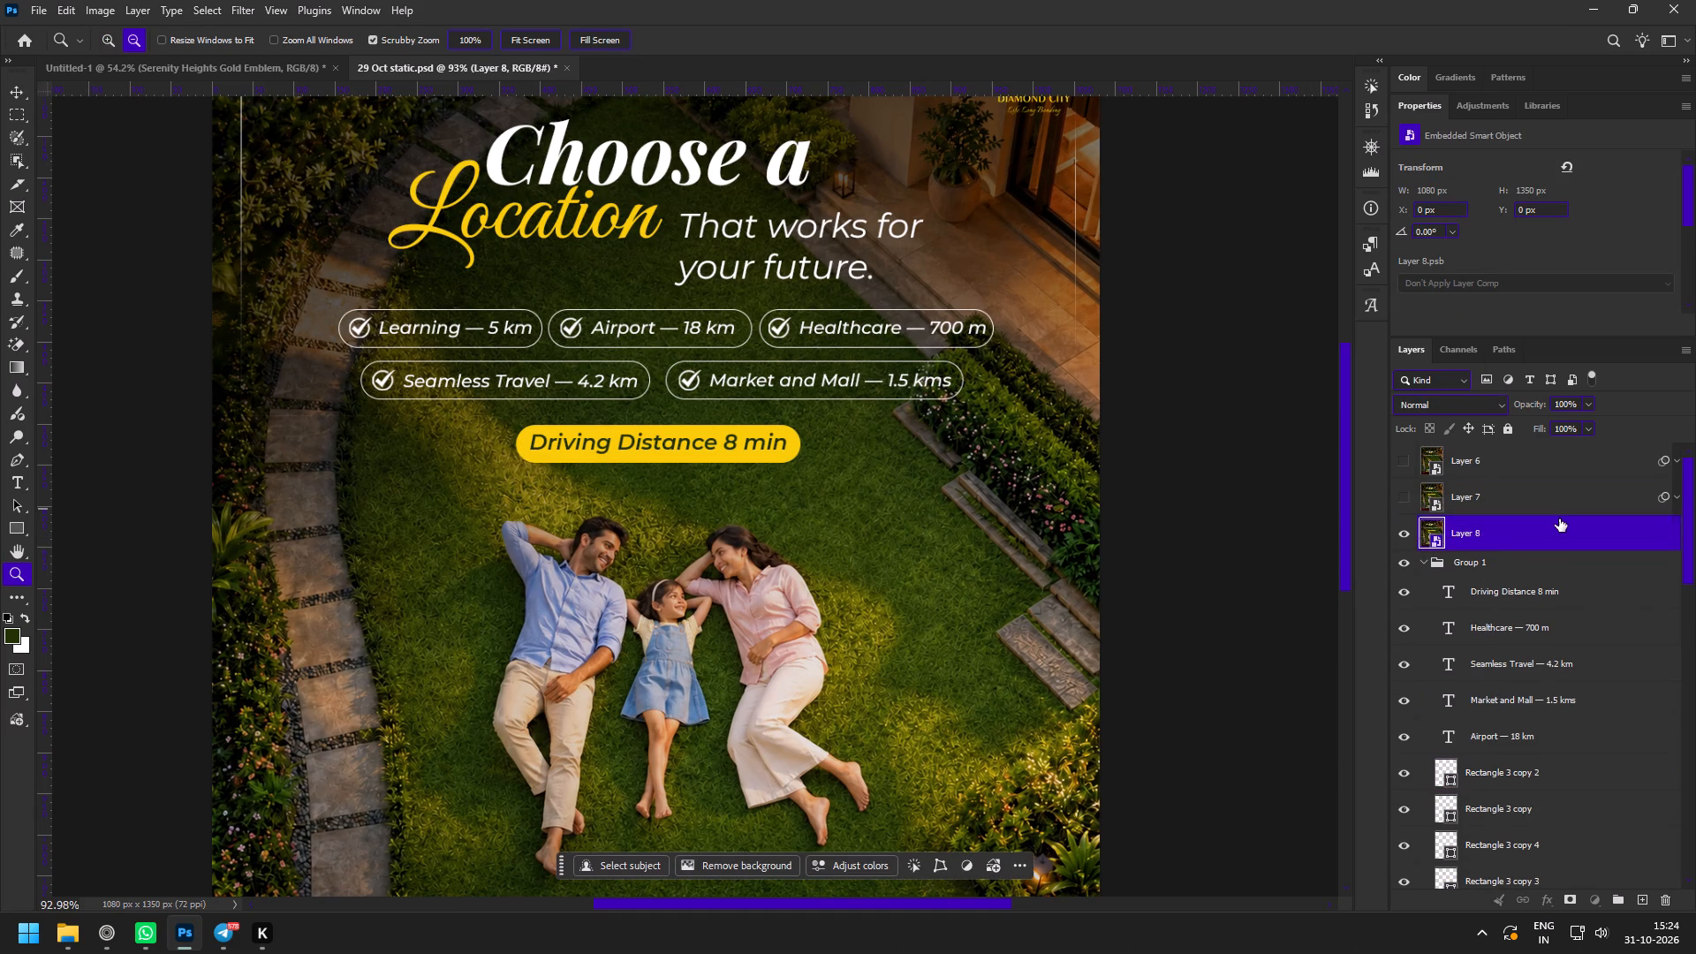
pyautogui.hotkey('ctrl', 'z')
pyautogui.keyDown('alt'); pyautogui.moveTo(1661, 497); pyautogui.dragTo(1473, 539); pyautogui.keyUp('alt')
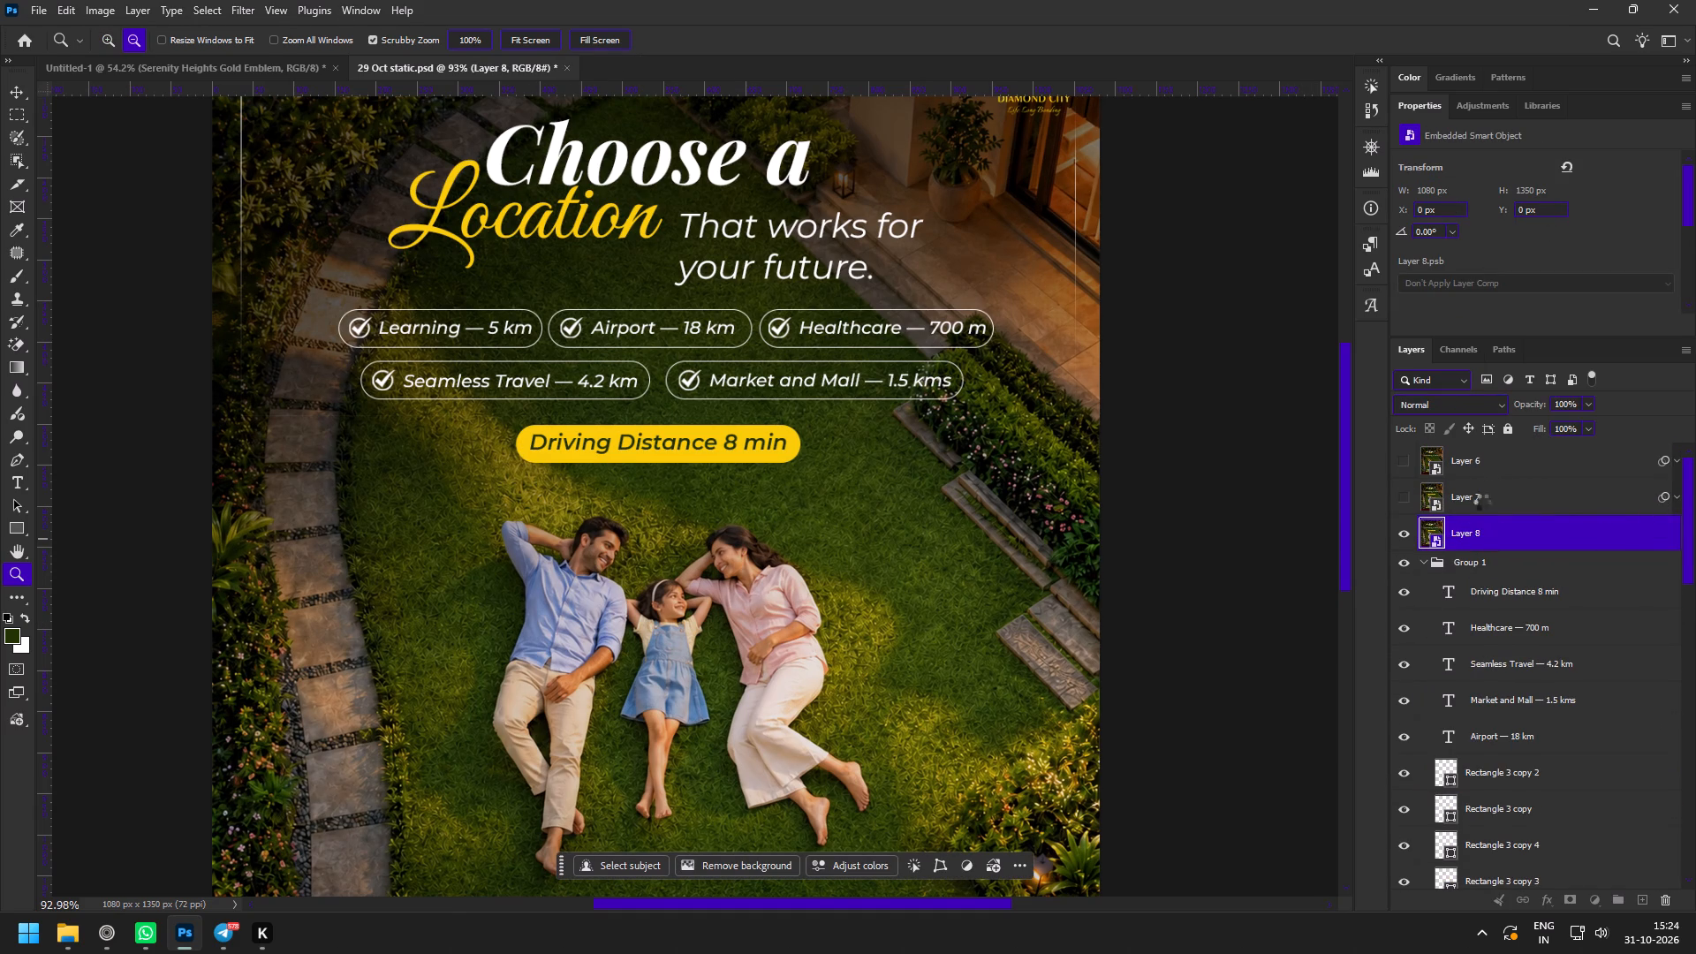
# Delete the two old hidden merged layers, Layer 6 and Layer 7.
pyautogui.click(1498, 496)
pyautogui.keyDown('shift'); pyautogui.click(1476, 456); pyautogui.keyUp('shift')
pyautogui.press('Delete')
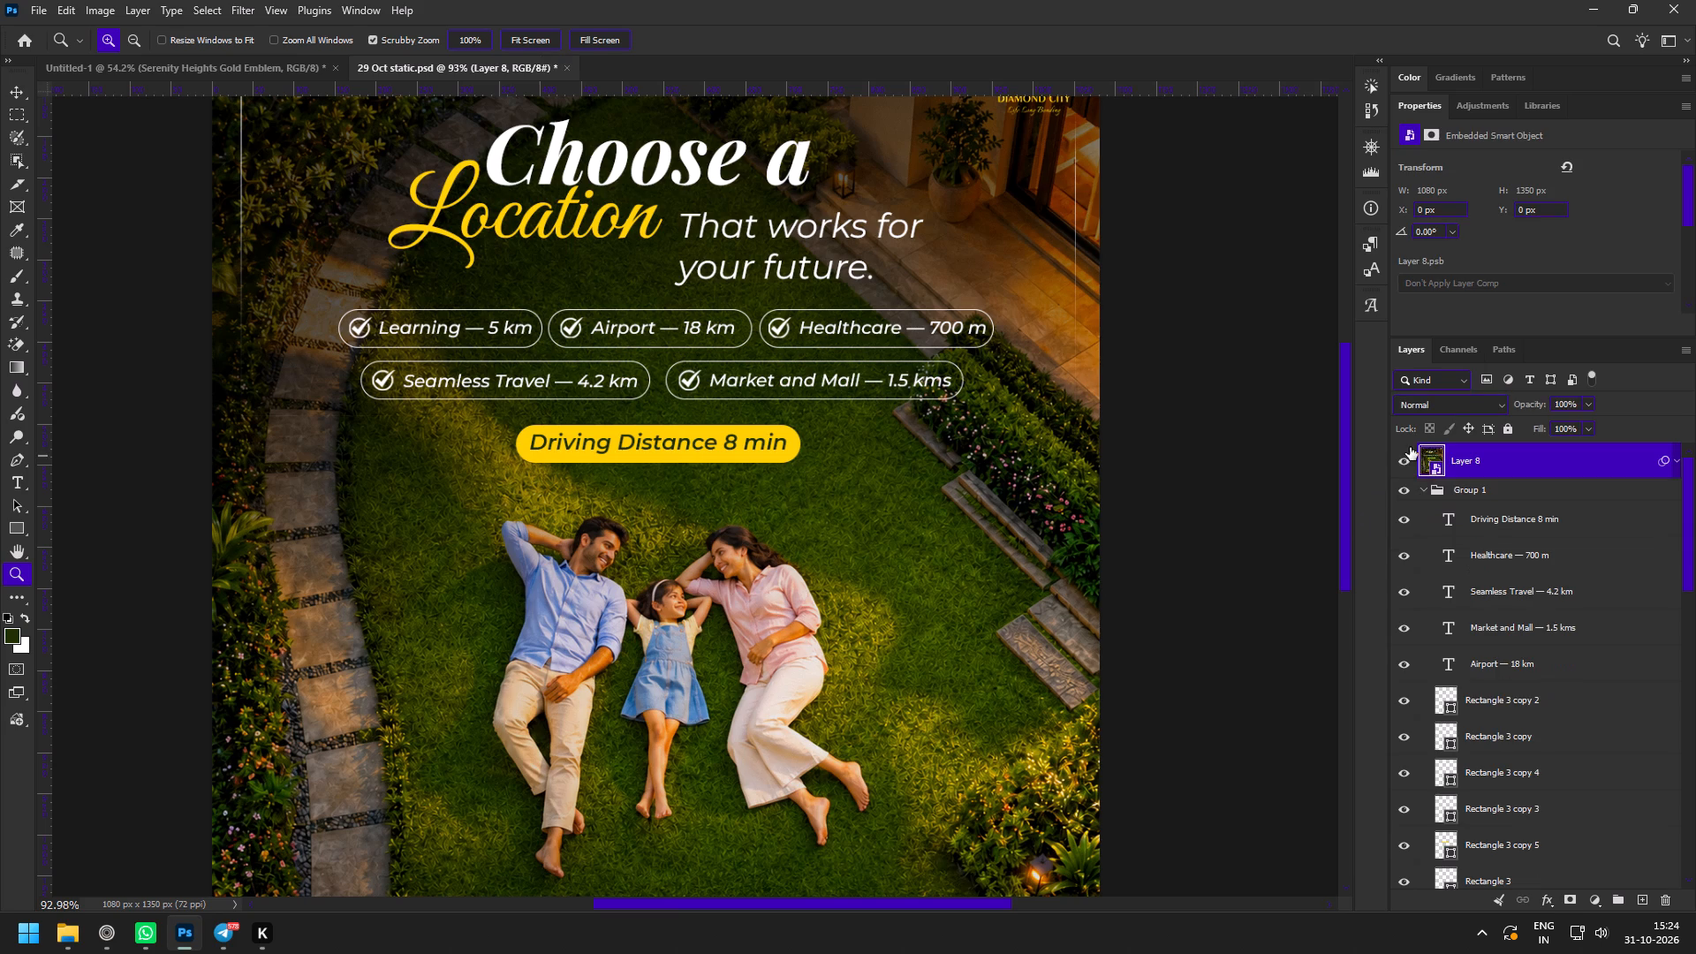
# Select the full area of the merged poster layer and copy it.
pyautogui.keyDown('ctrl'); pyautogui.click(1434, 455); pyautogui.keyUp('ctrl')
pyautogui.hotkey('ctrl', 'c')
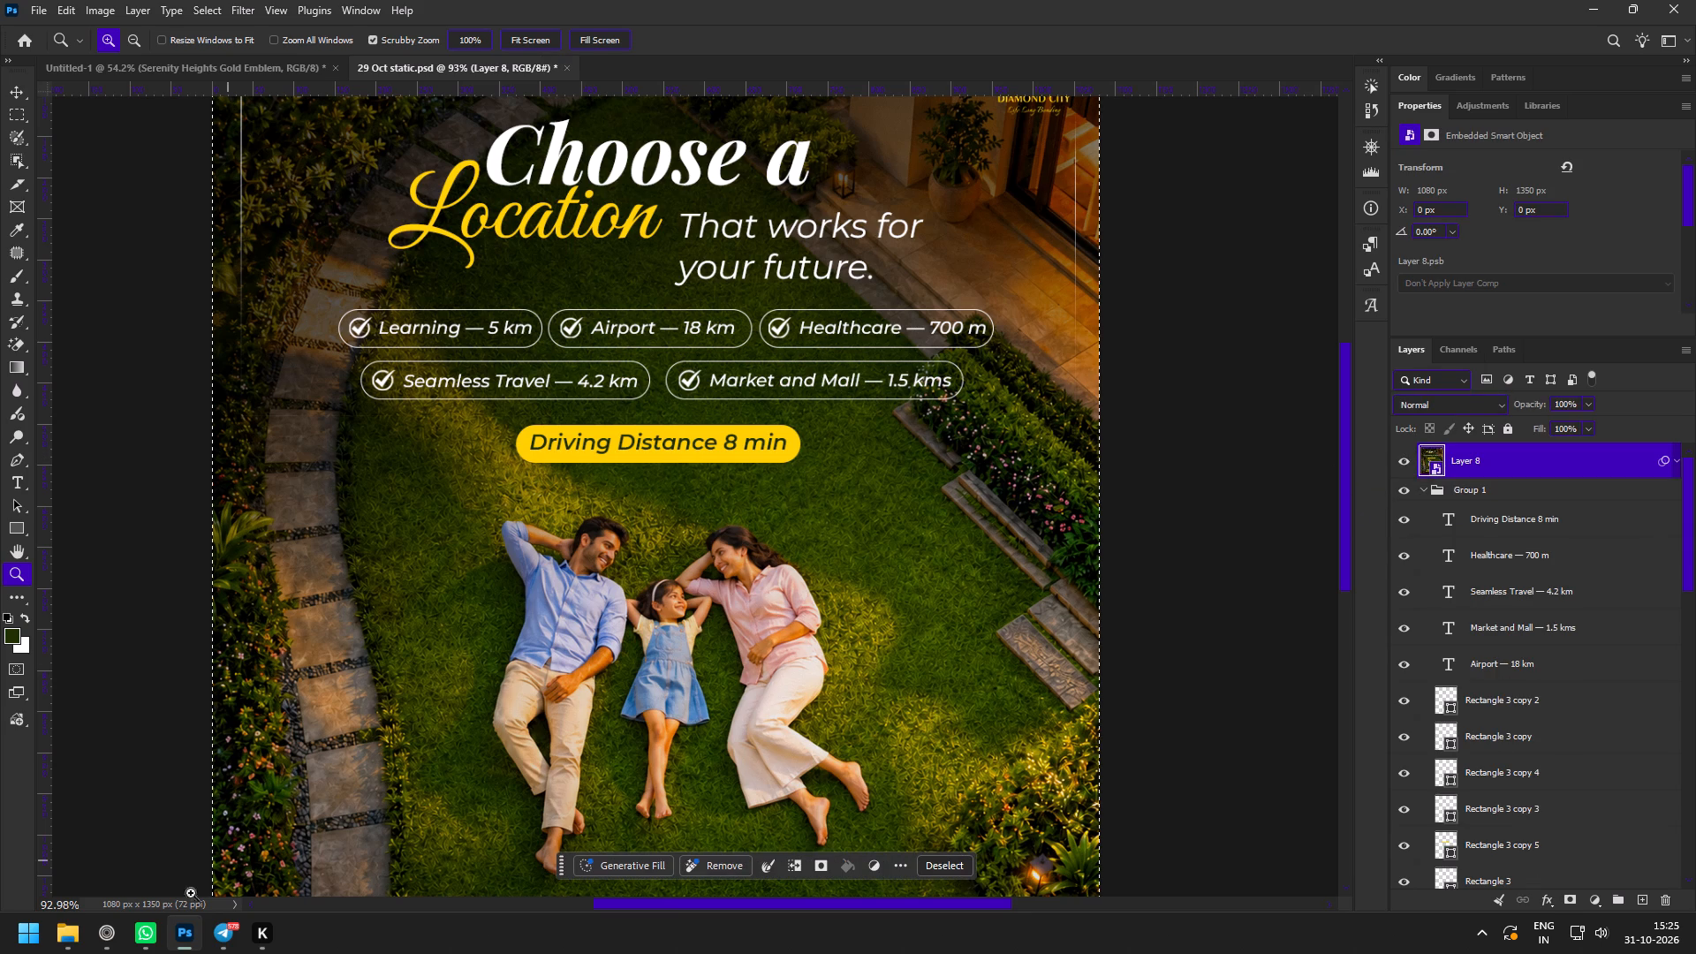
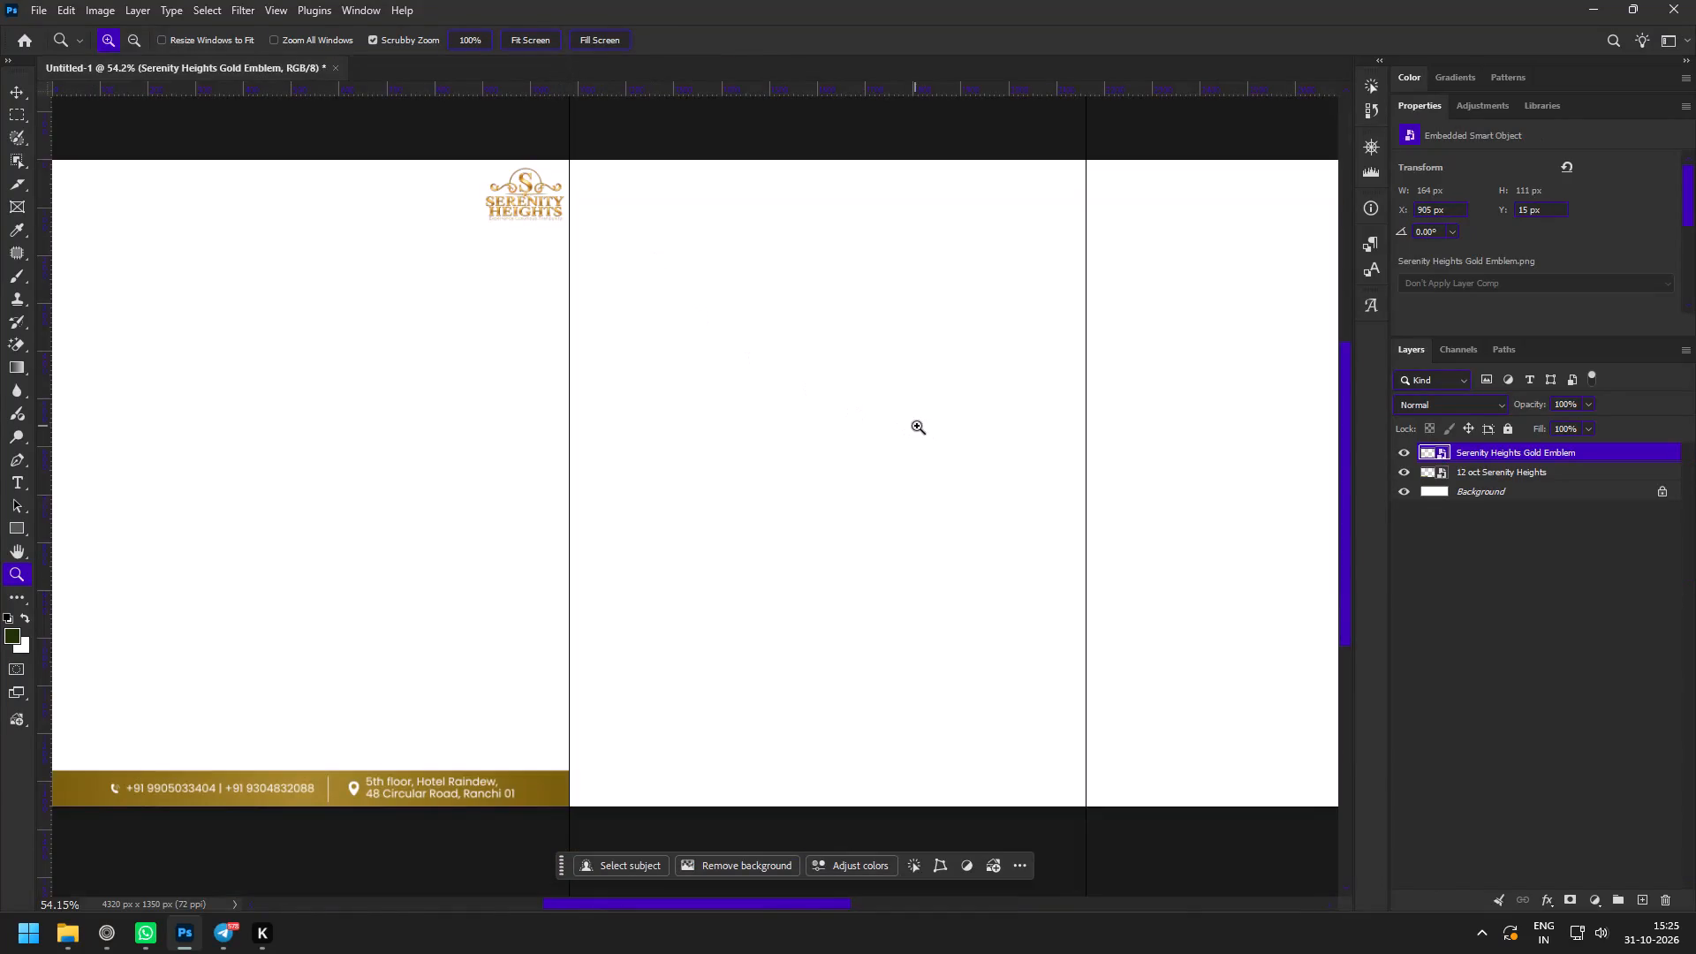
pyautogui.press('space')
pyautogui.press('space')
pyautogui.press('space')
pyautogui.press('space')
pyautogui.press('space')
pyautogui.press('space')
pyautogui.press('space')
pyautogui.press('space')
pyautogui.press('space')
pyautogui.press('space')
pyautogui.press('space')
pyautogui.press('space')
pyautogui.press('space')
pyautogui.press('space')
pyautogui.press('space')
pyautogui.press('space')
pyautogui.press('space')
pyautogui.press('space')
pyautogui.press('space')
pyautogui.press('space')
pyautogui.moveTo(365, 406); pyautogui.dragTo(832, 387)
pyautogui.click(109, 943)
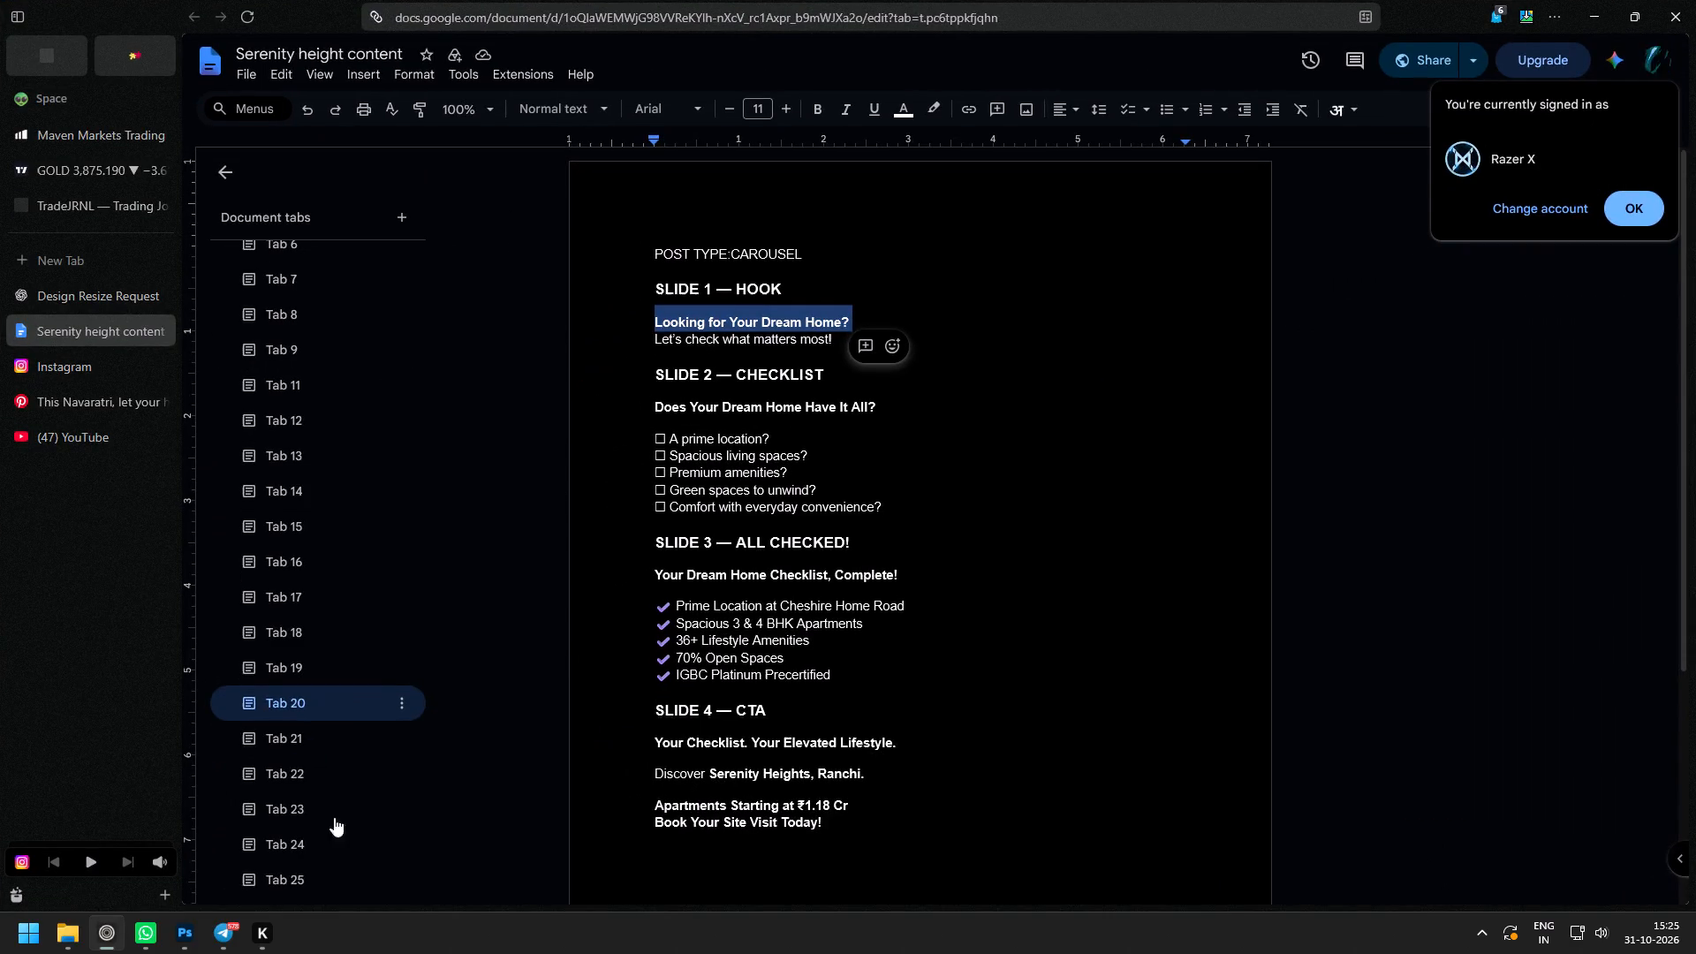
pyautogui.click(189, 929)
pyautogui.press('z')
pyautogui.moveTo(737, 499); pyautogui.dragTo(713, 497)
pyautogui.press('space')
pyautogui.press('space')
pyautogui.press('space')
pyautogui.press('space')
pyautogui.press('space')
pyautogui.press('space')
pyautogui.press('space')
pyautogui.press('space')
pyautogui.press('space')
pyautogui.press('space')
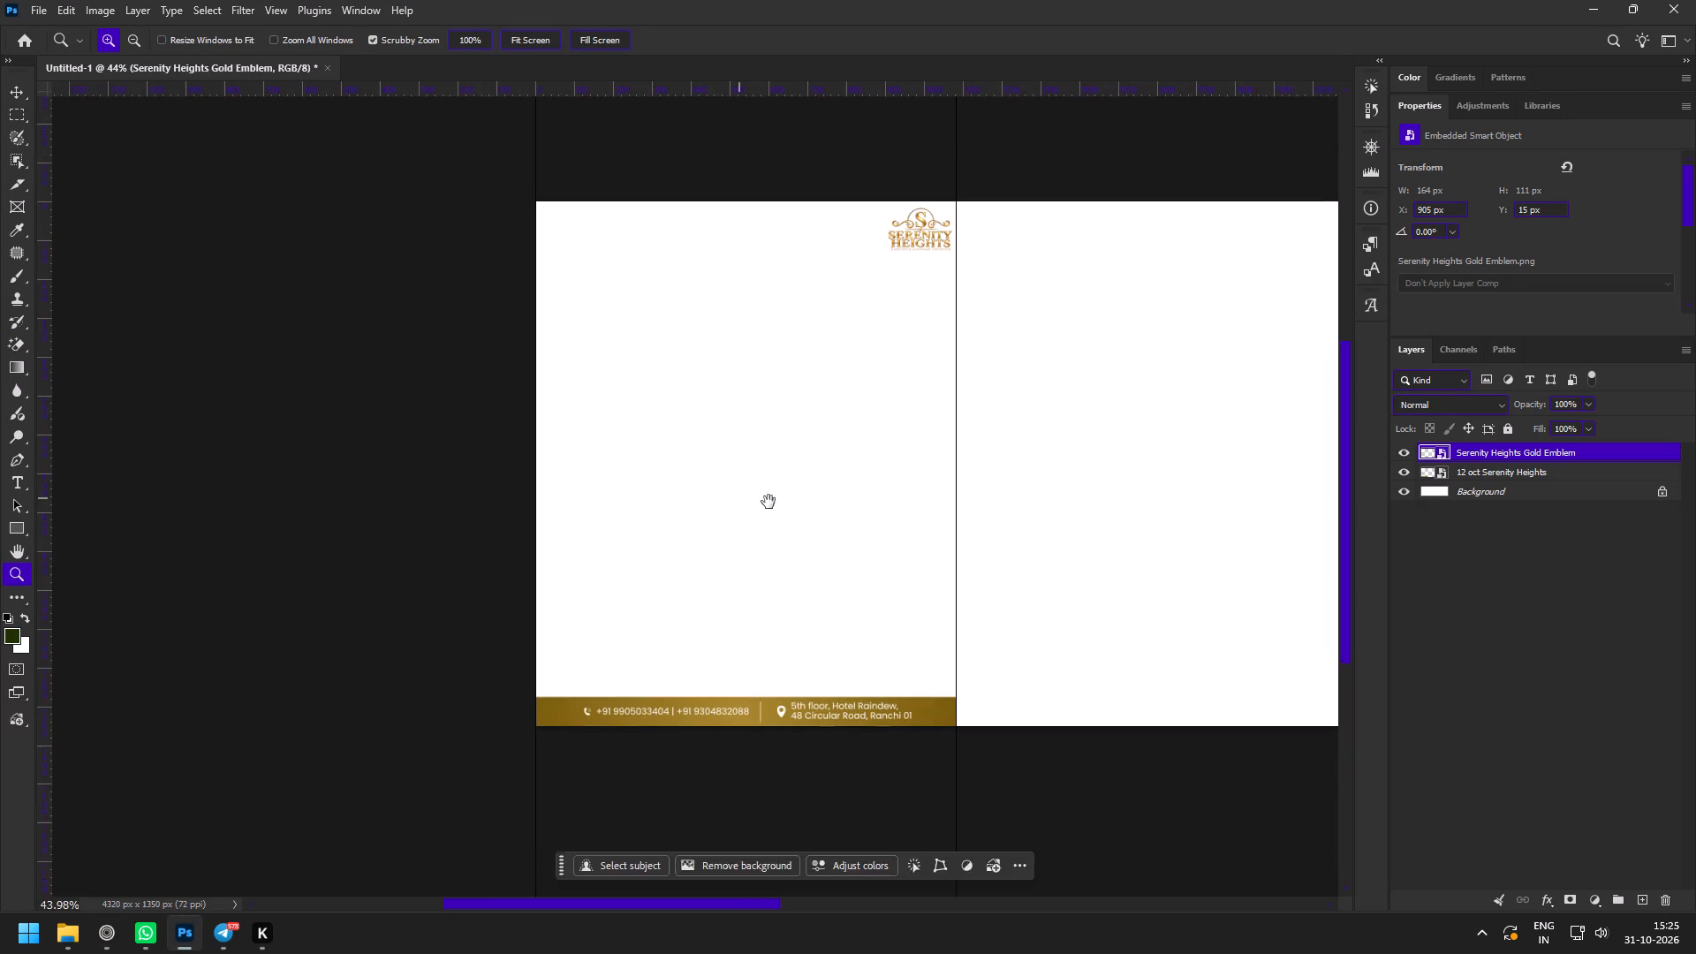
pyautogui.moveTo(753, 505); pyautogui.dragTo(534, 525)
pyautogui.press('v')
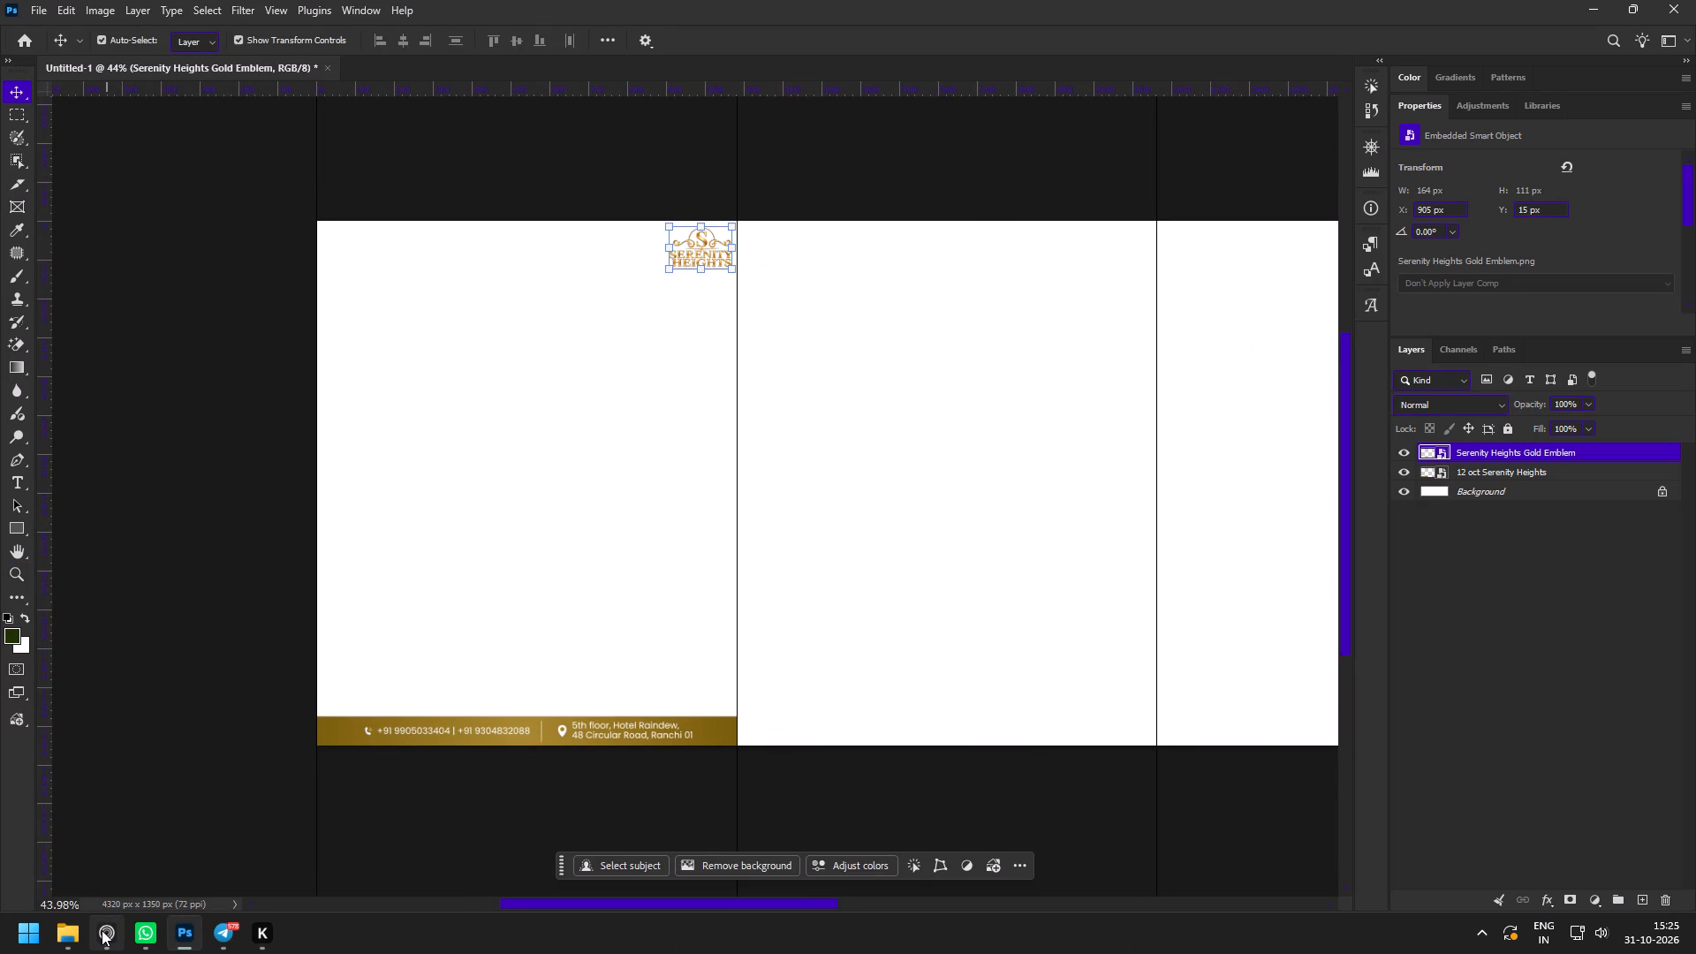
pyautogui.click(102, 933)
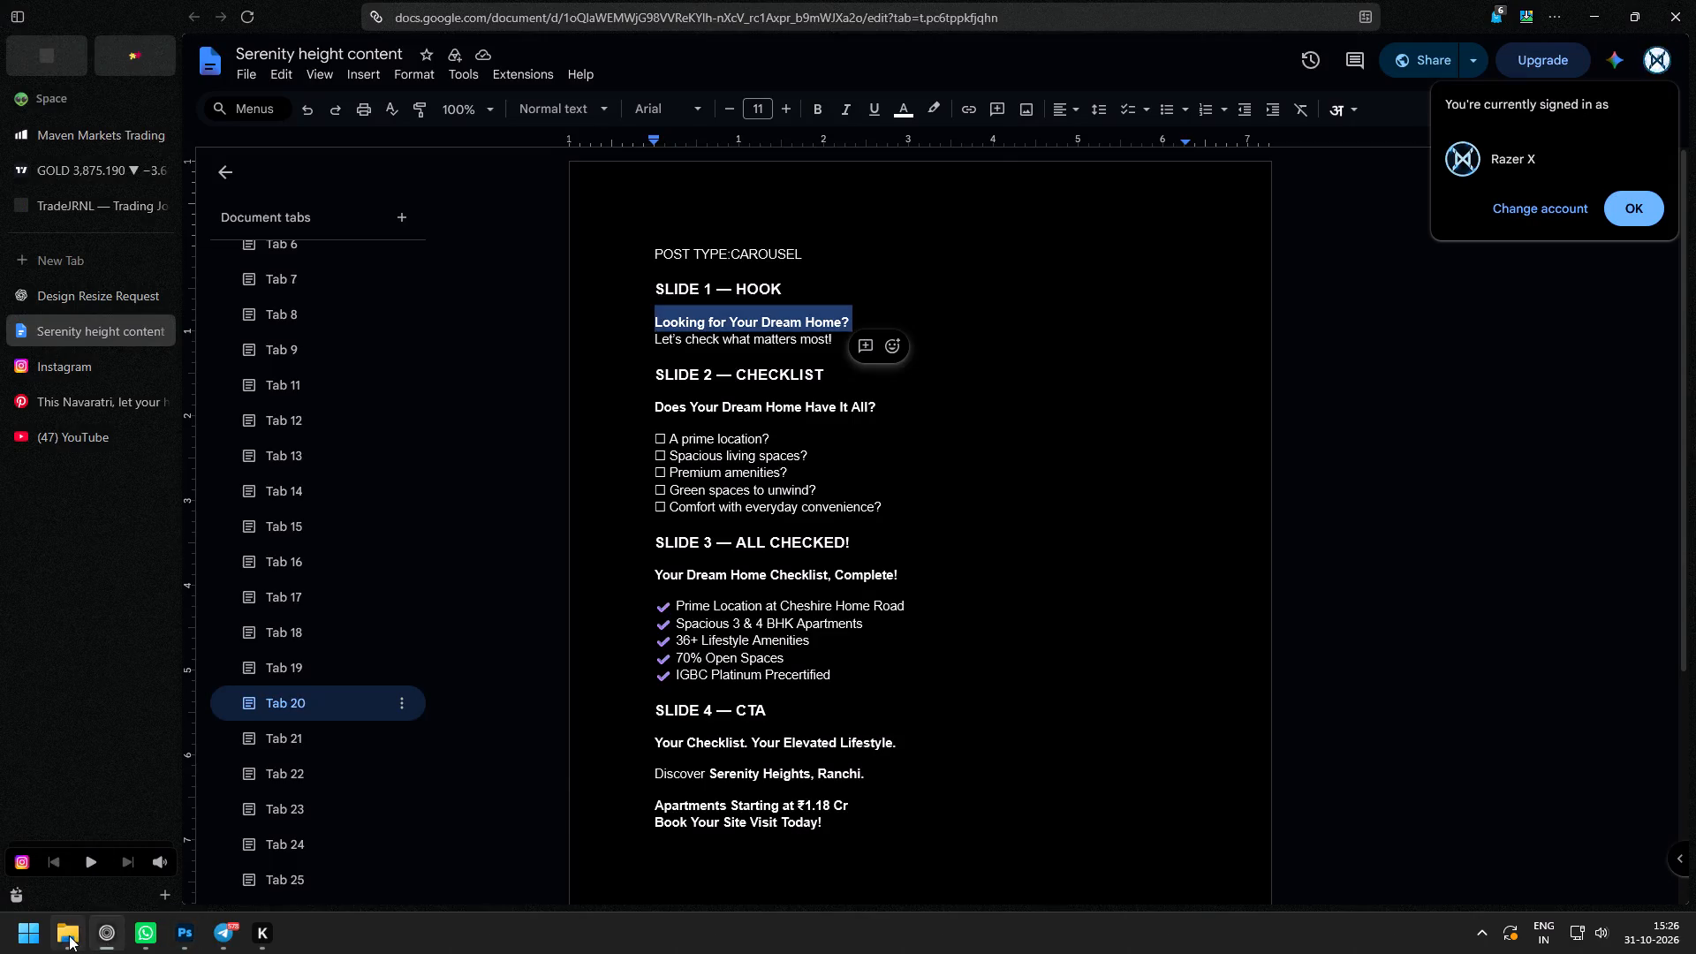
# Open Guidelines.pdf from the Serenity folder and examine its fonts, colour palette and usage rules.
pyautogui.click(69, 935)
pyautogui.doubleClick(843, 475)
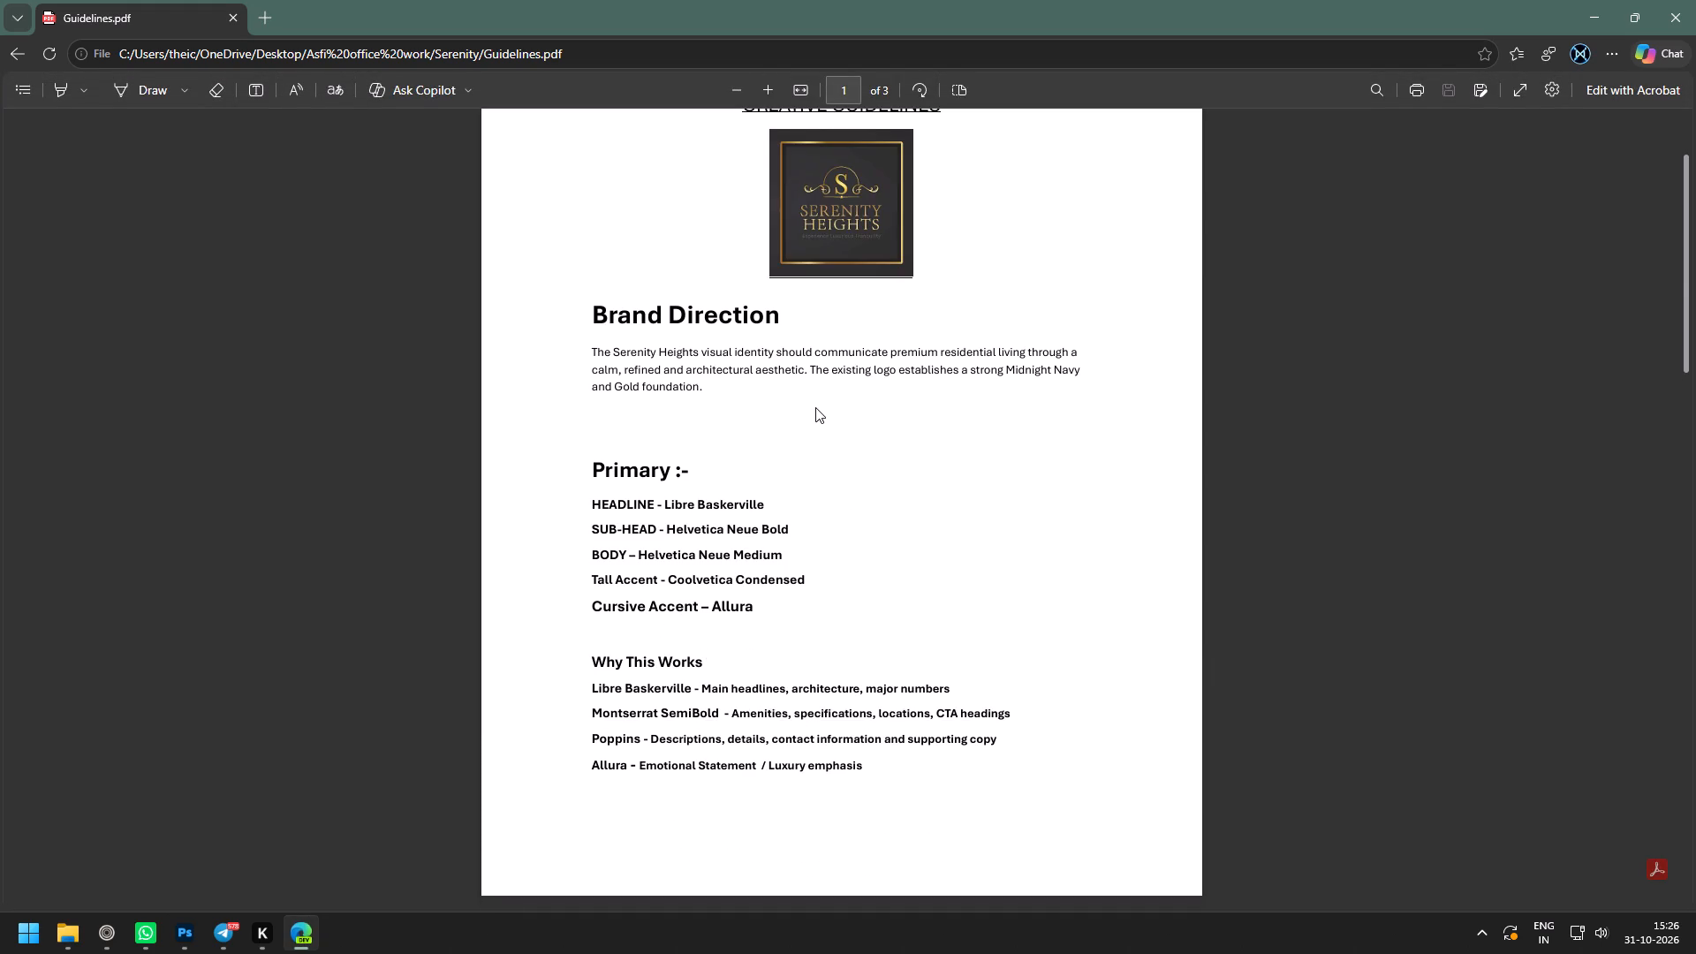
pyautogui.scroll(-4, 815, 407)
pyautogui.scroll(2, 775, 504)
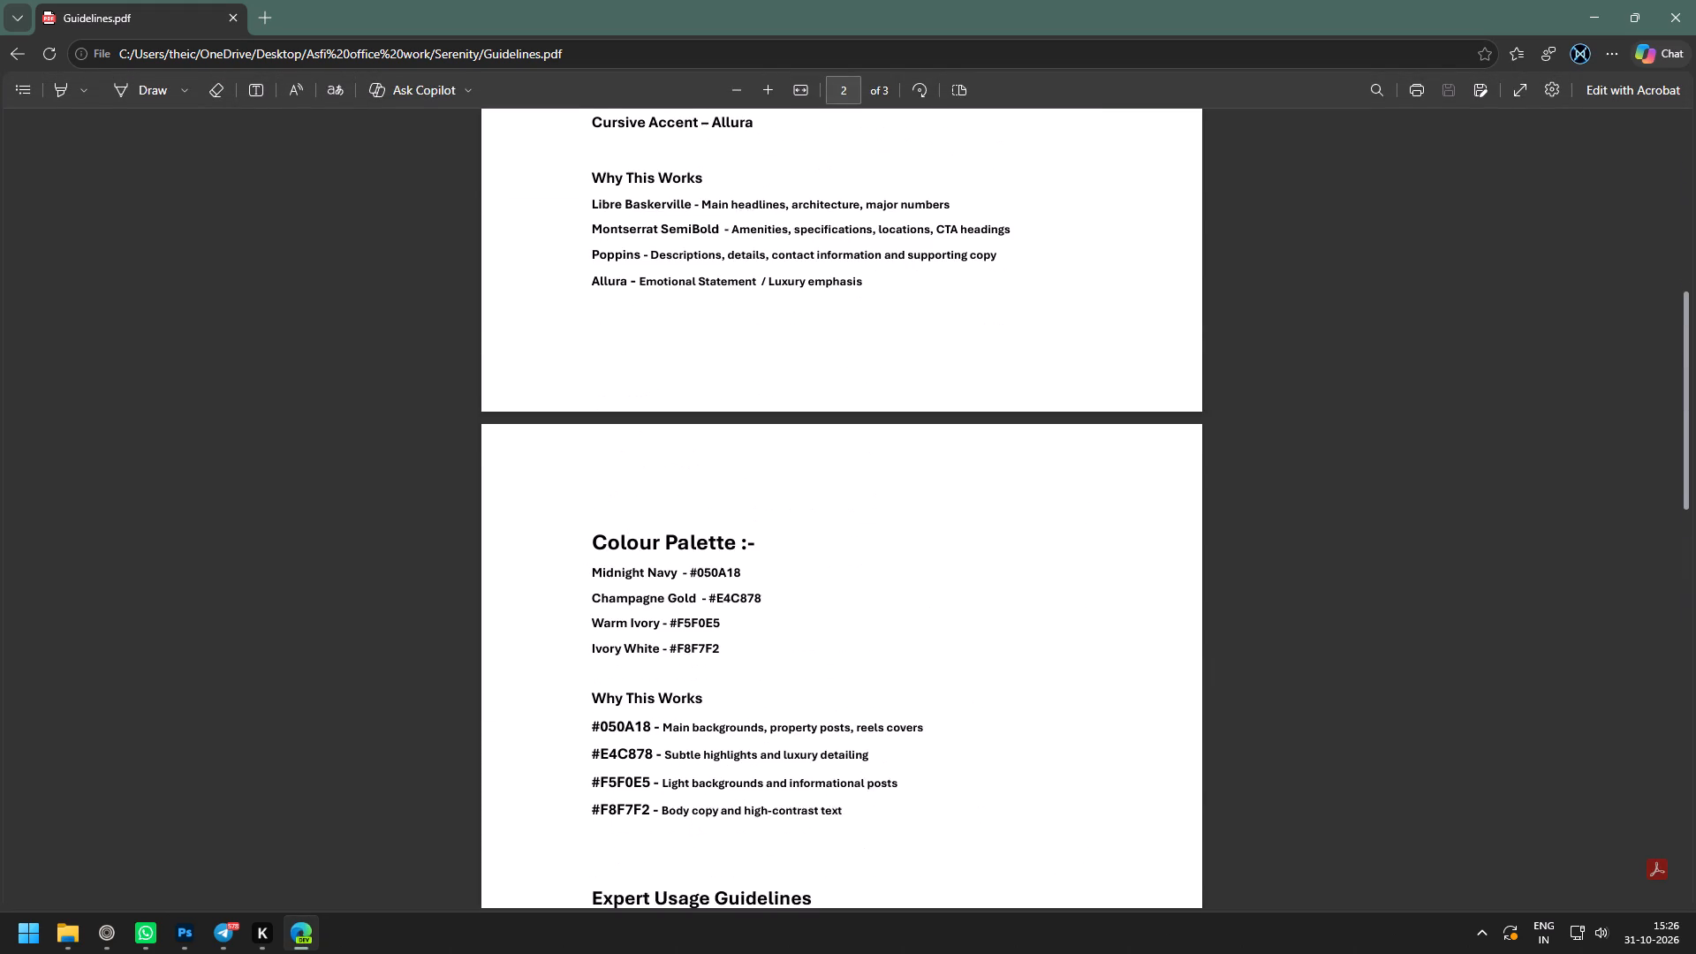
pyautogui.scroll(-2, 1056, 375)
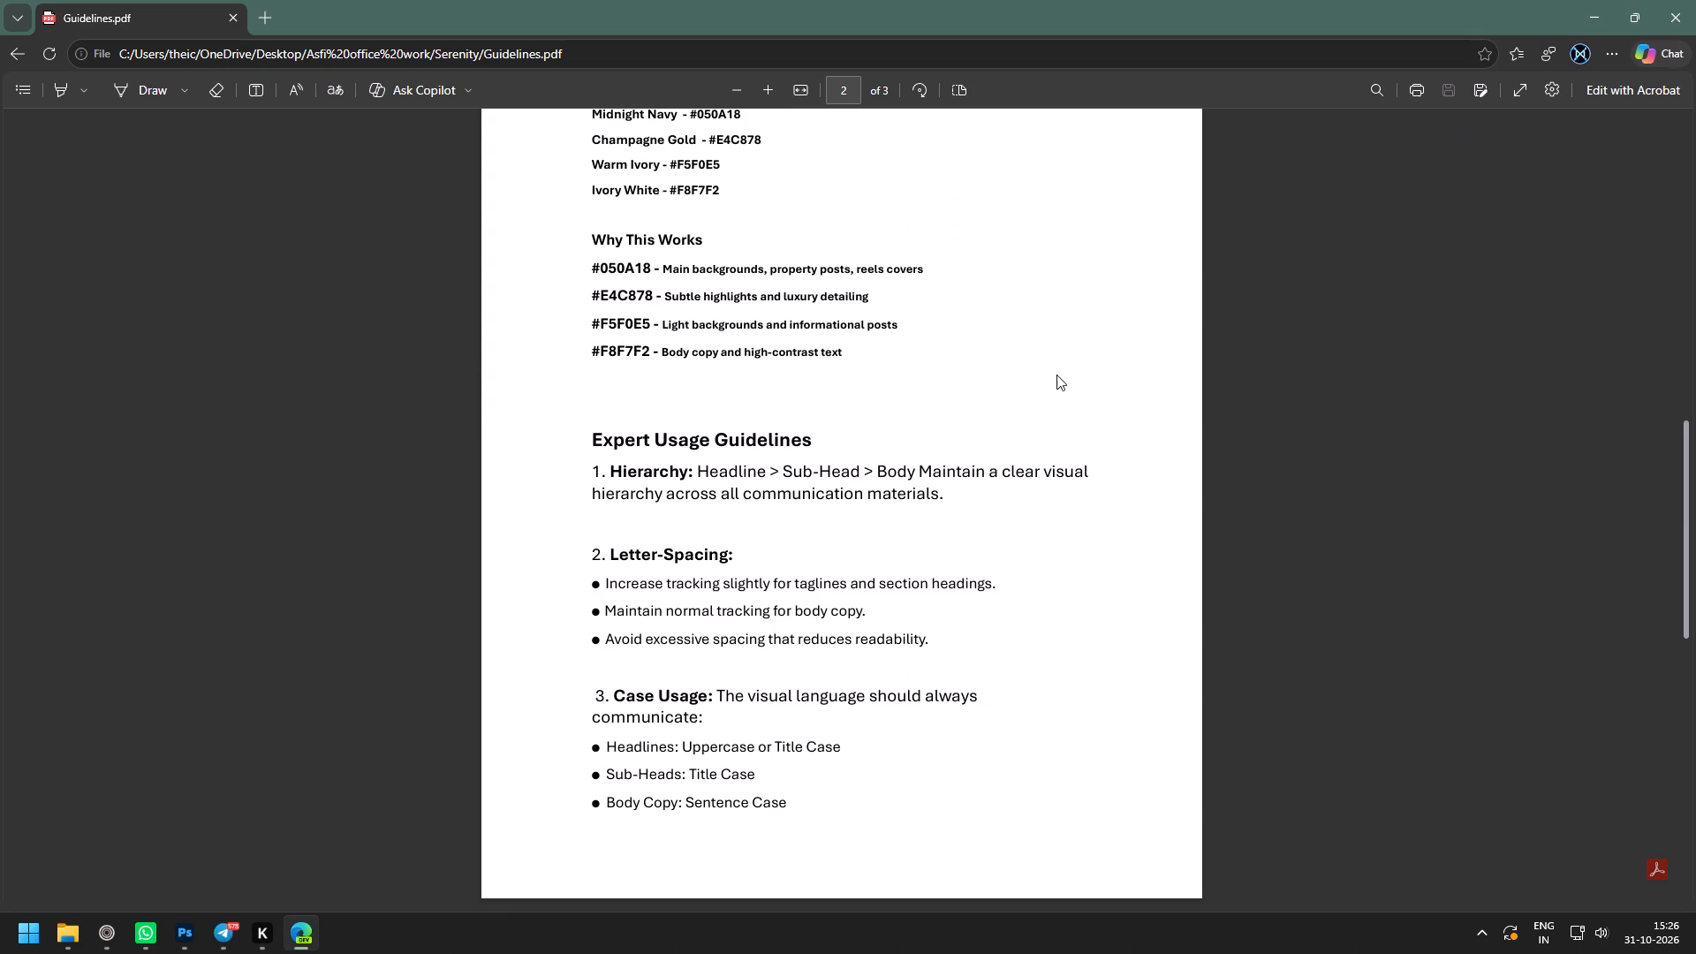
pyautogui.scroll(1, 1056, 375)
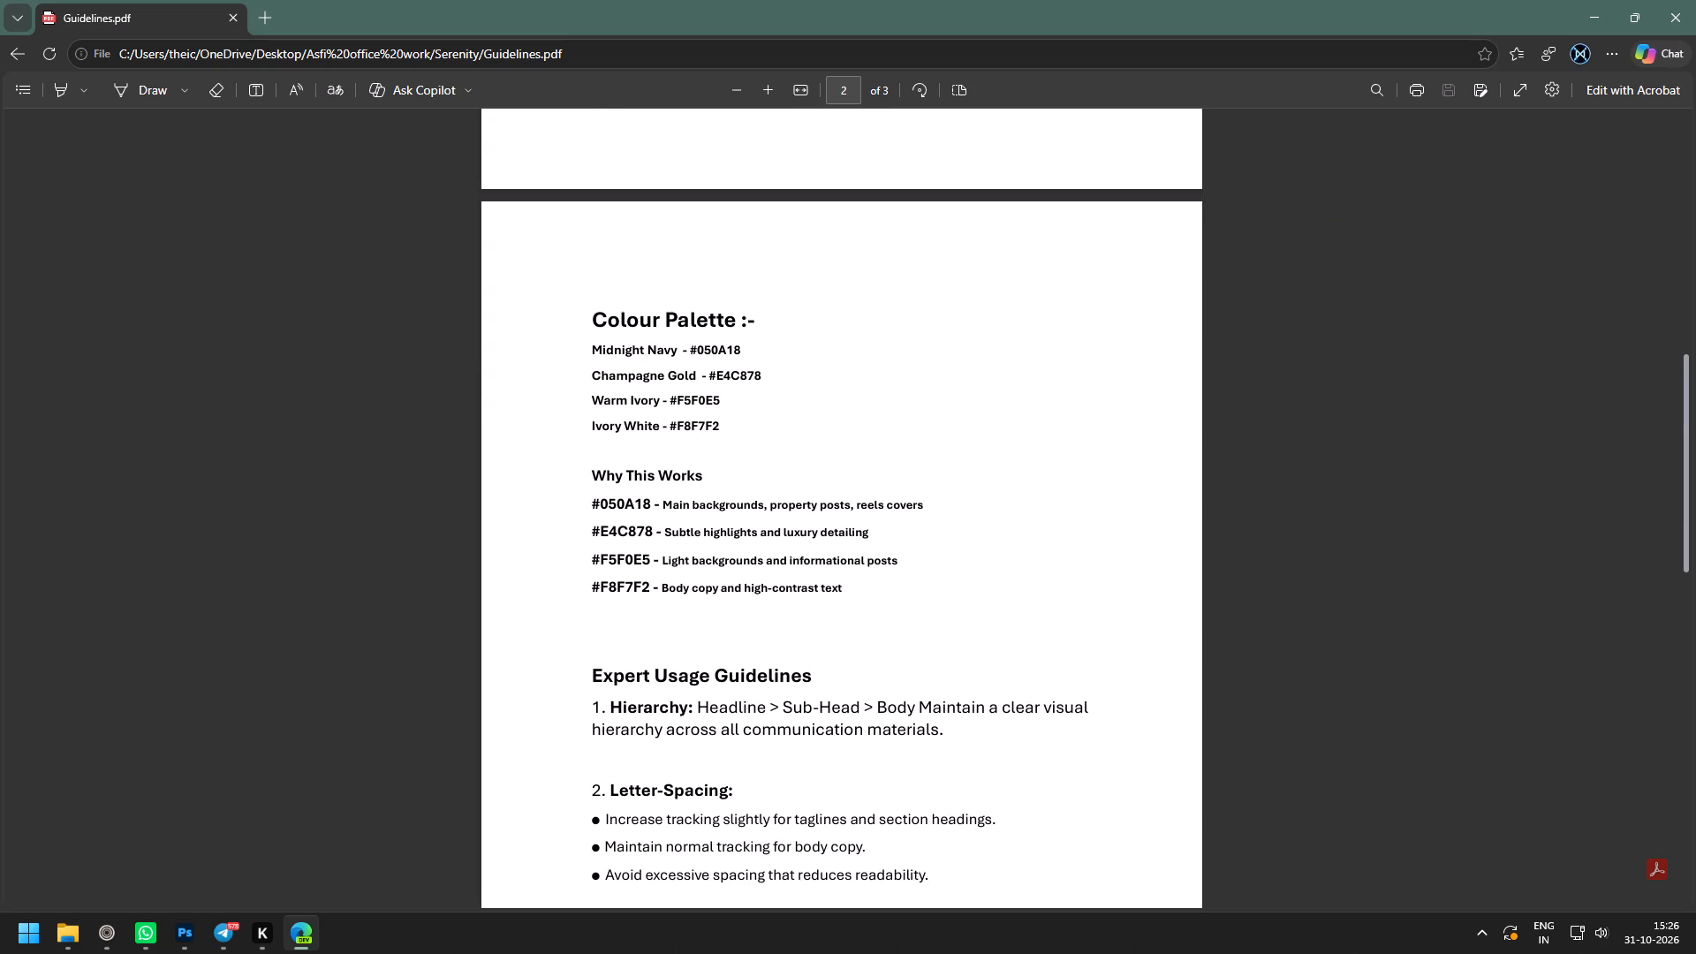
# Copy the colour name Warm Ivory from the guidelines' palette and search the web for it in a new Zen tab.
pyautogui.moveTo(592, 403); pyautogui.dragTo(656, 405)
pyautogui.hotkey('ctrl', 'c')
pyautogui.click(119, 935)
pyautogui.click(54, 262)
pyautogui.hotkey('ctrl', 'v')
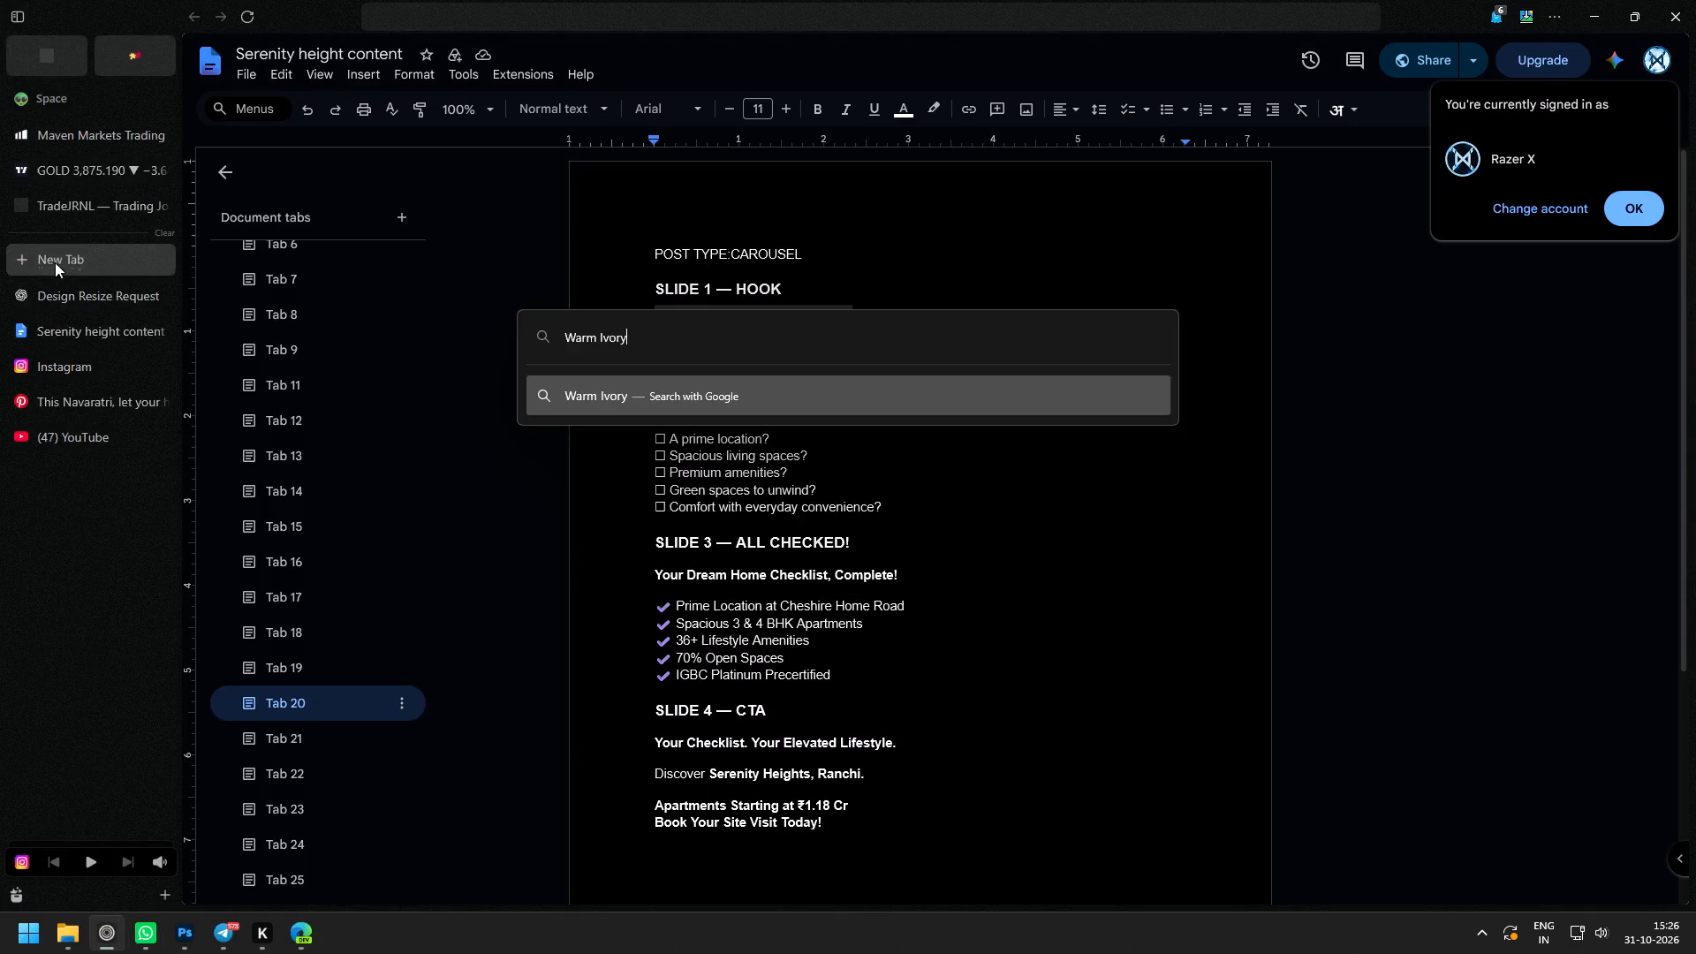
pyautogui.press('Return')
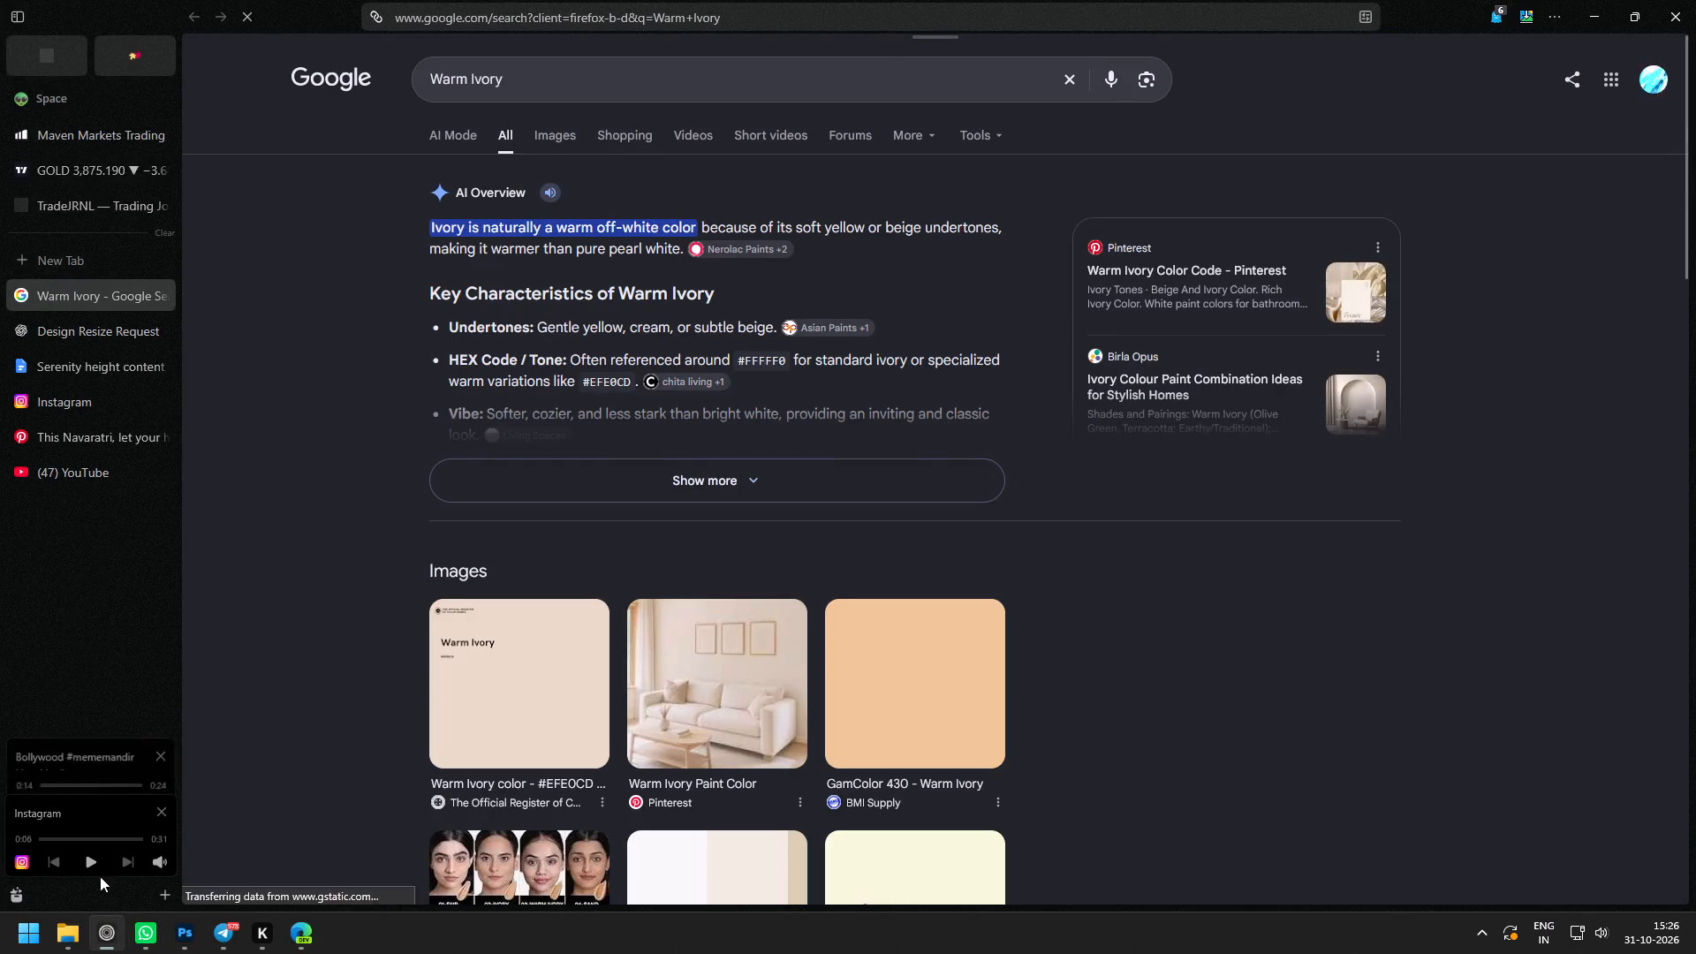
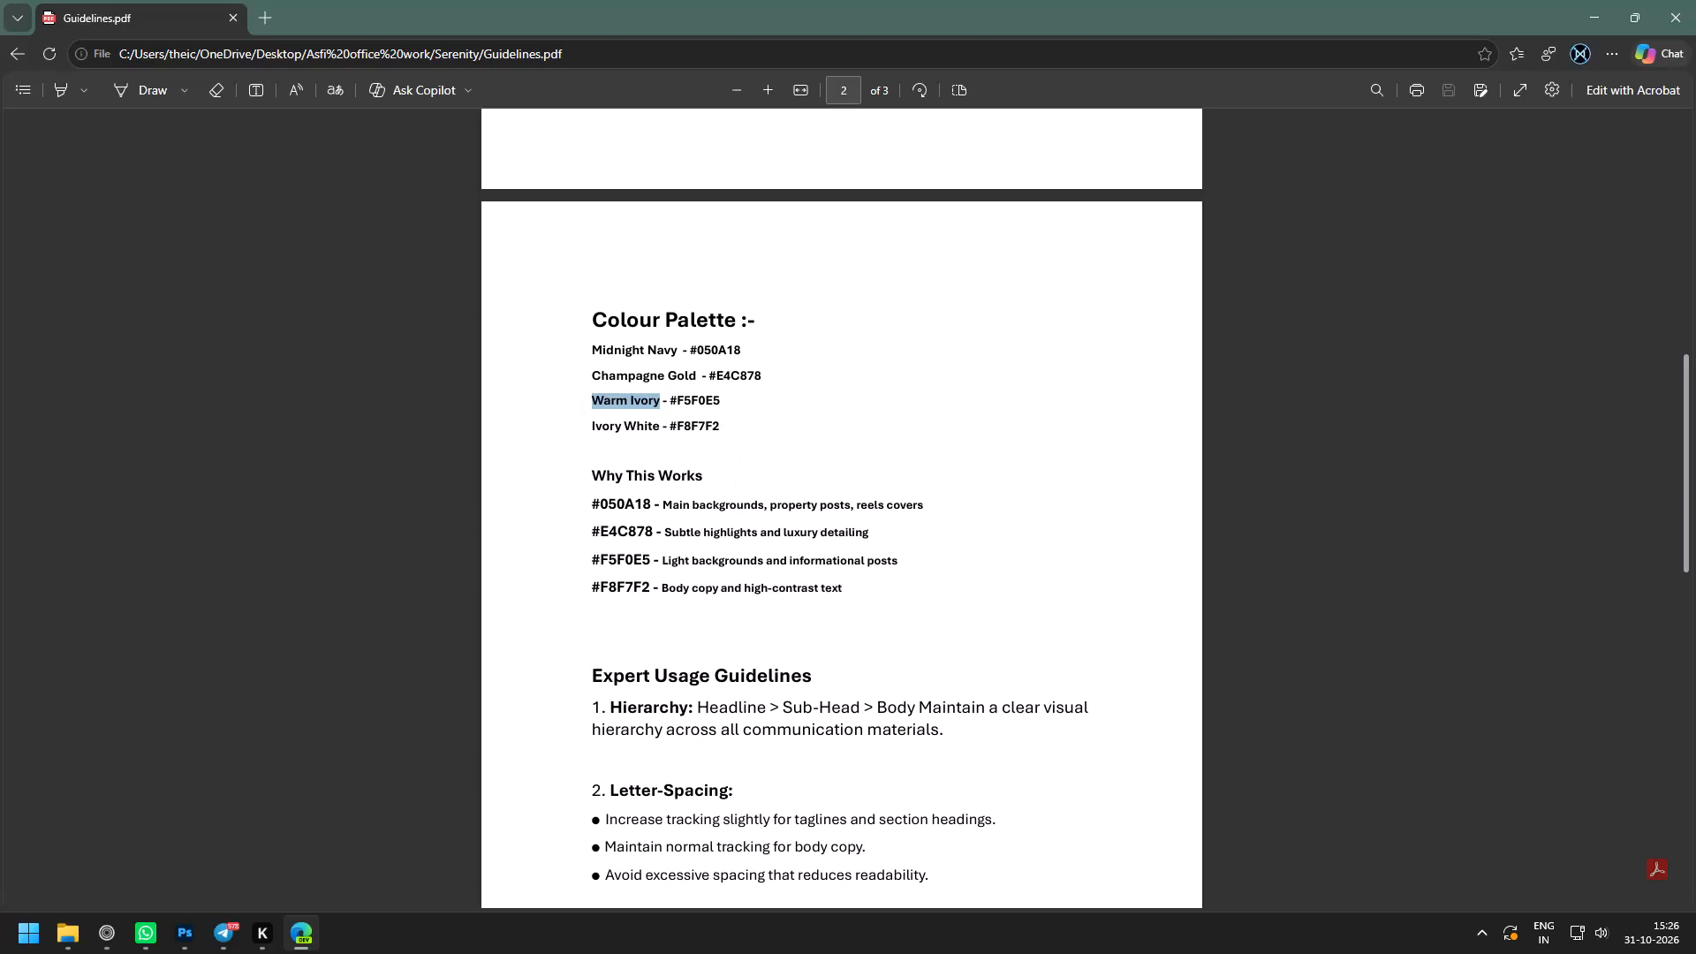
# Copy the Midnight Navy code #050A18 from the guidelines' colour palette and search the web for it in Zen.
pyautogui.moveTo(758, 351); pyautogui.dragTo(731, 351)
pyautogui.moveTo(731, 351); pyautogui.dragTo(690, 350)
pyautogui.moveTo(690, 350); pyautogui.dragTo(765, 351)
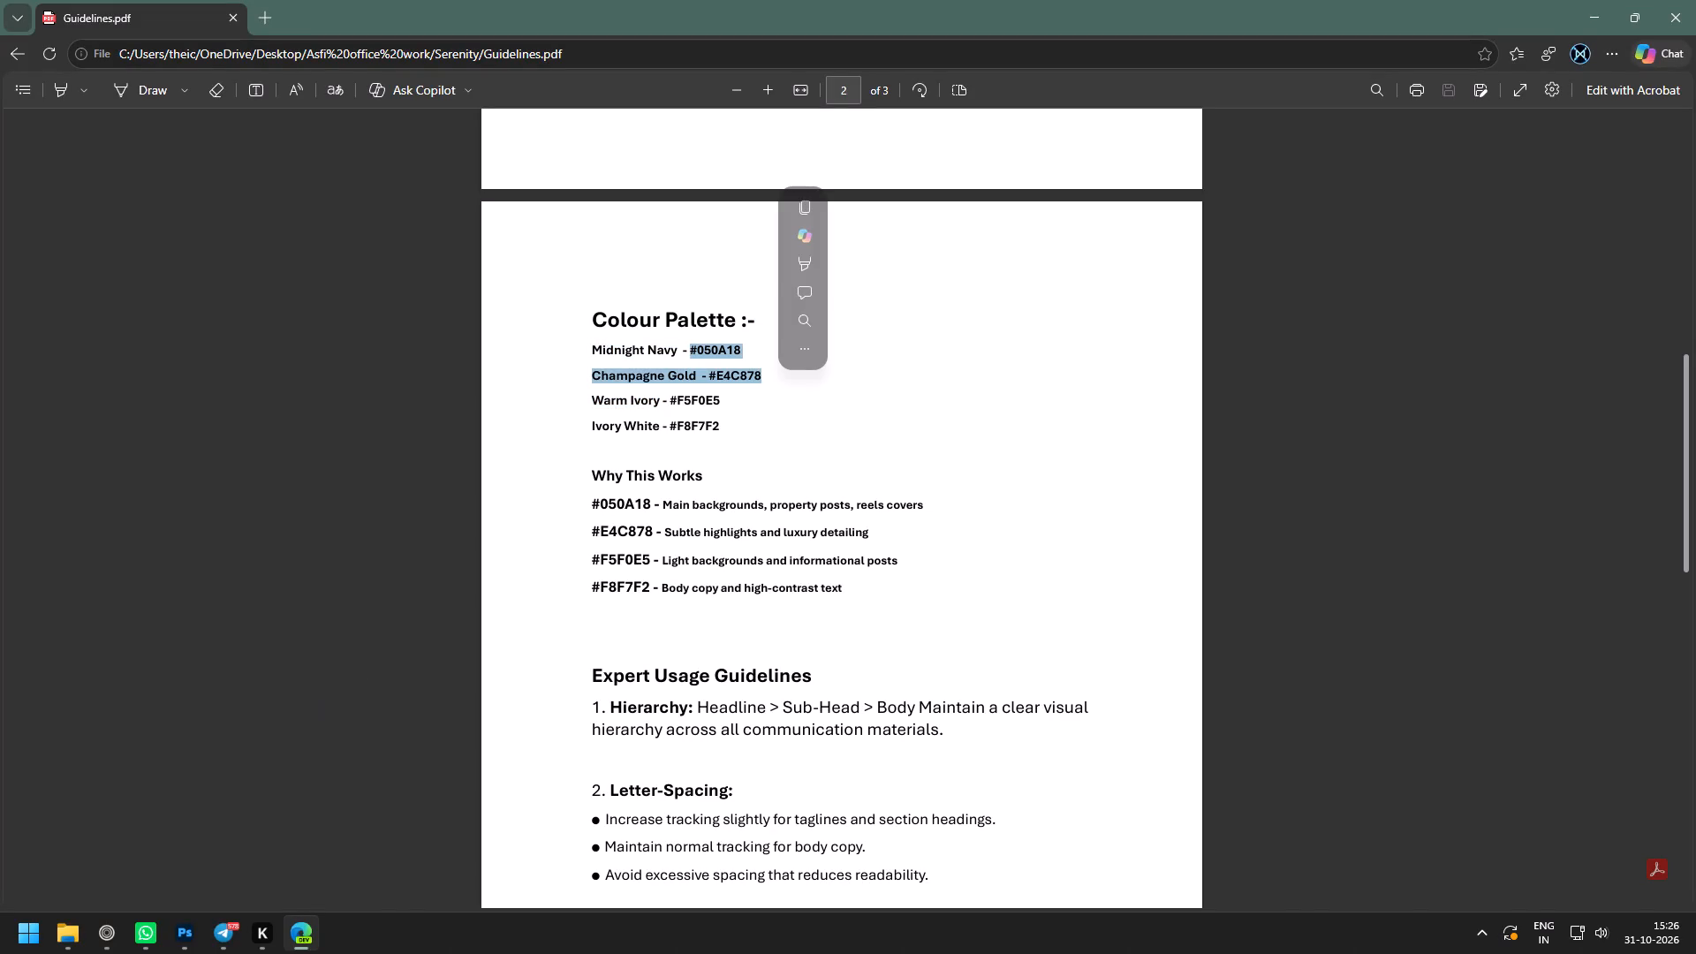
pyautogui.click(661, 358)
pyautogui.moveTo(692, 348); pyautogui.dragTo(753, 352)
pyautogui.hotkey('ctrl', 'c')
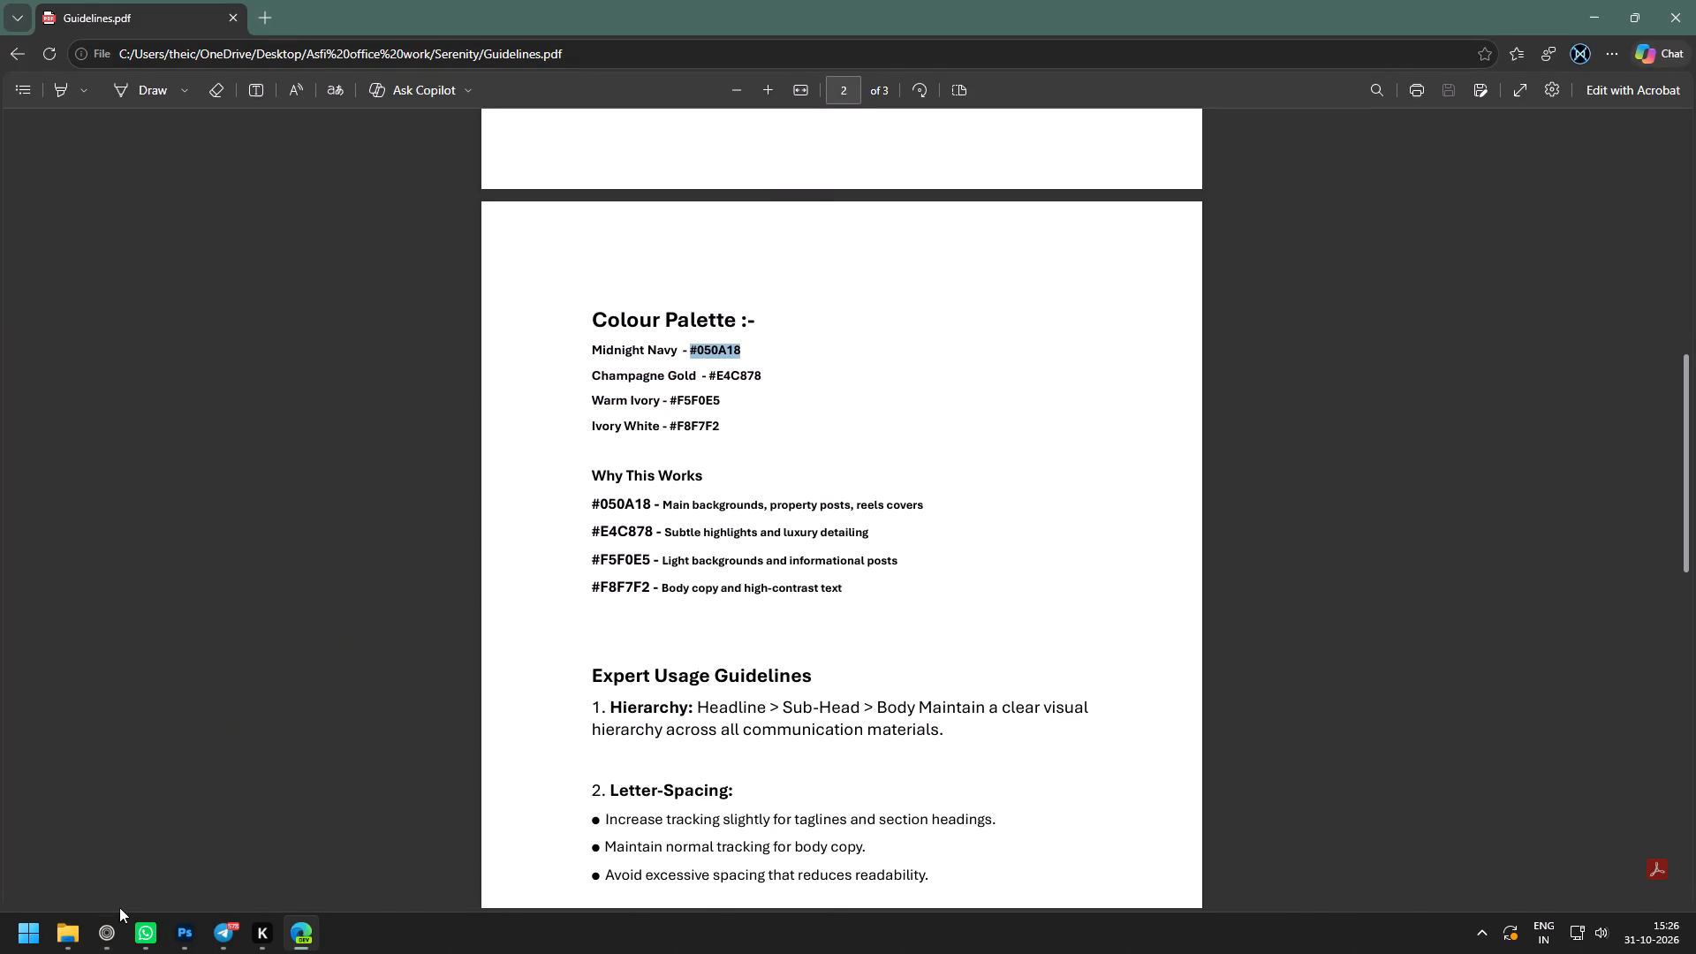
pyautogui.click(117, 941)
pyautogui.click(635, 71)
pyautogui.hotkey('ctrl', 'a')
pyautogui.hotkey('ctrl', 'v')
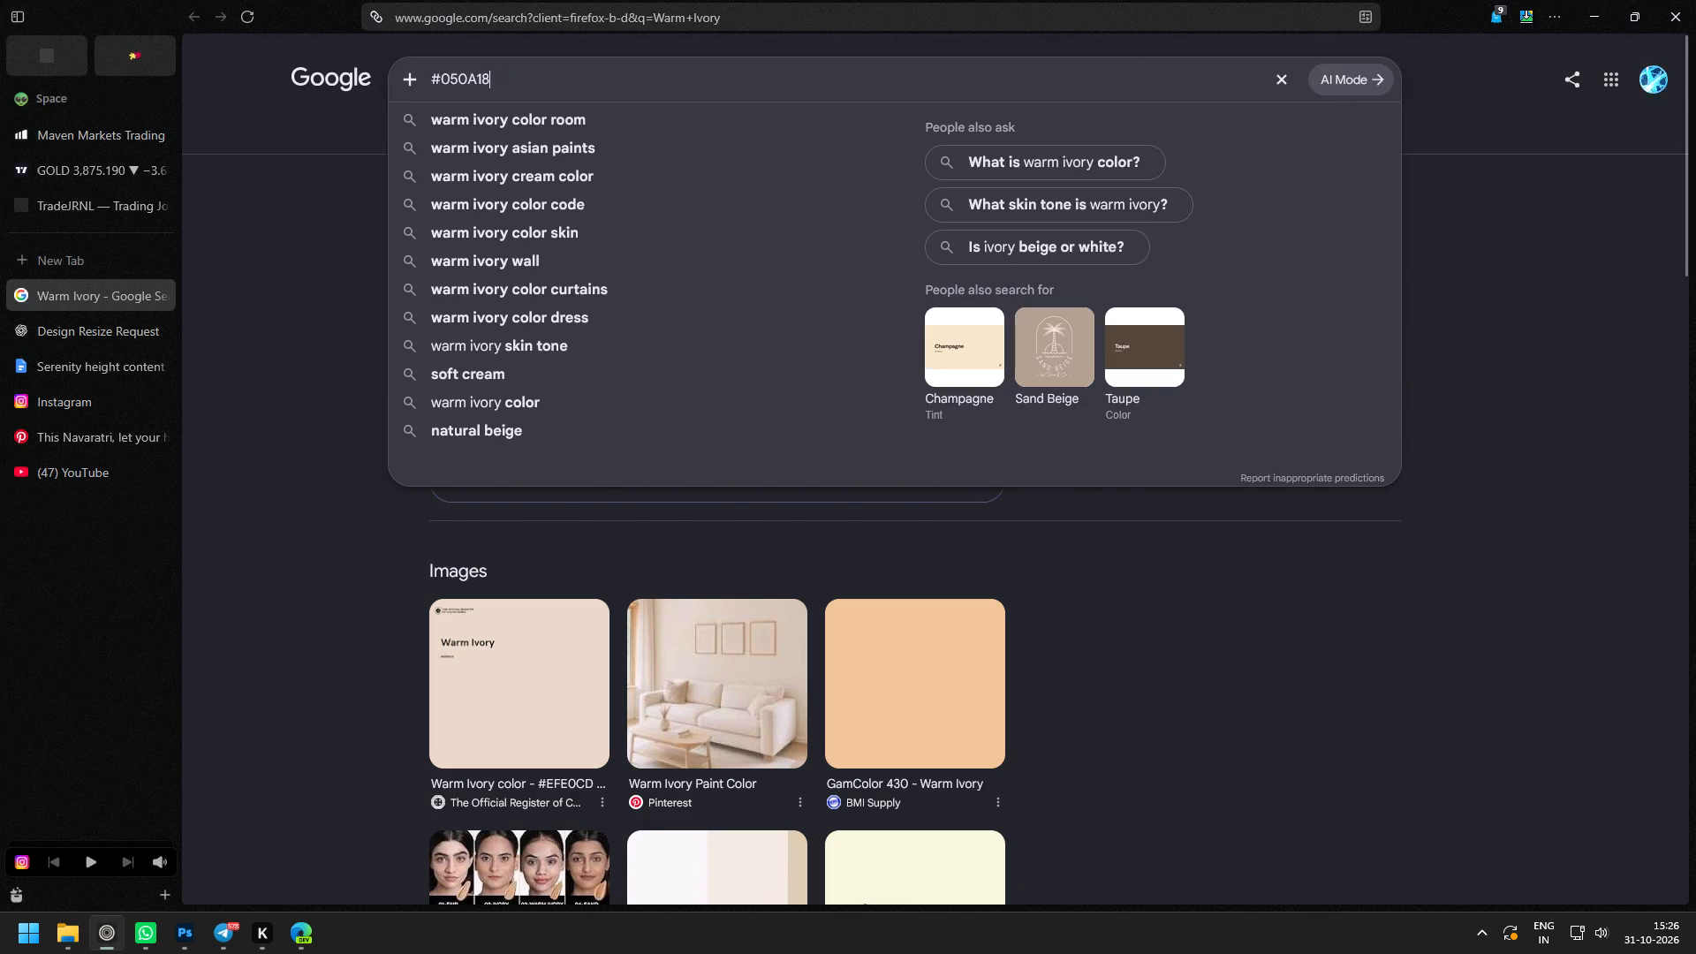
pyautogui.press('Return')
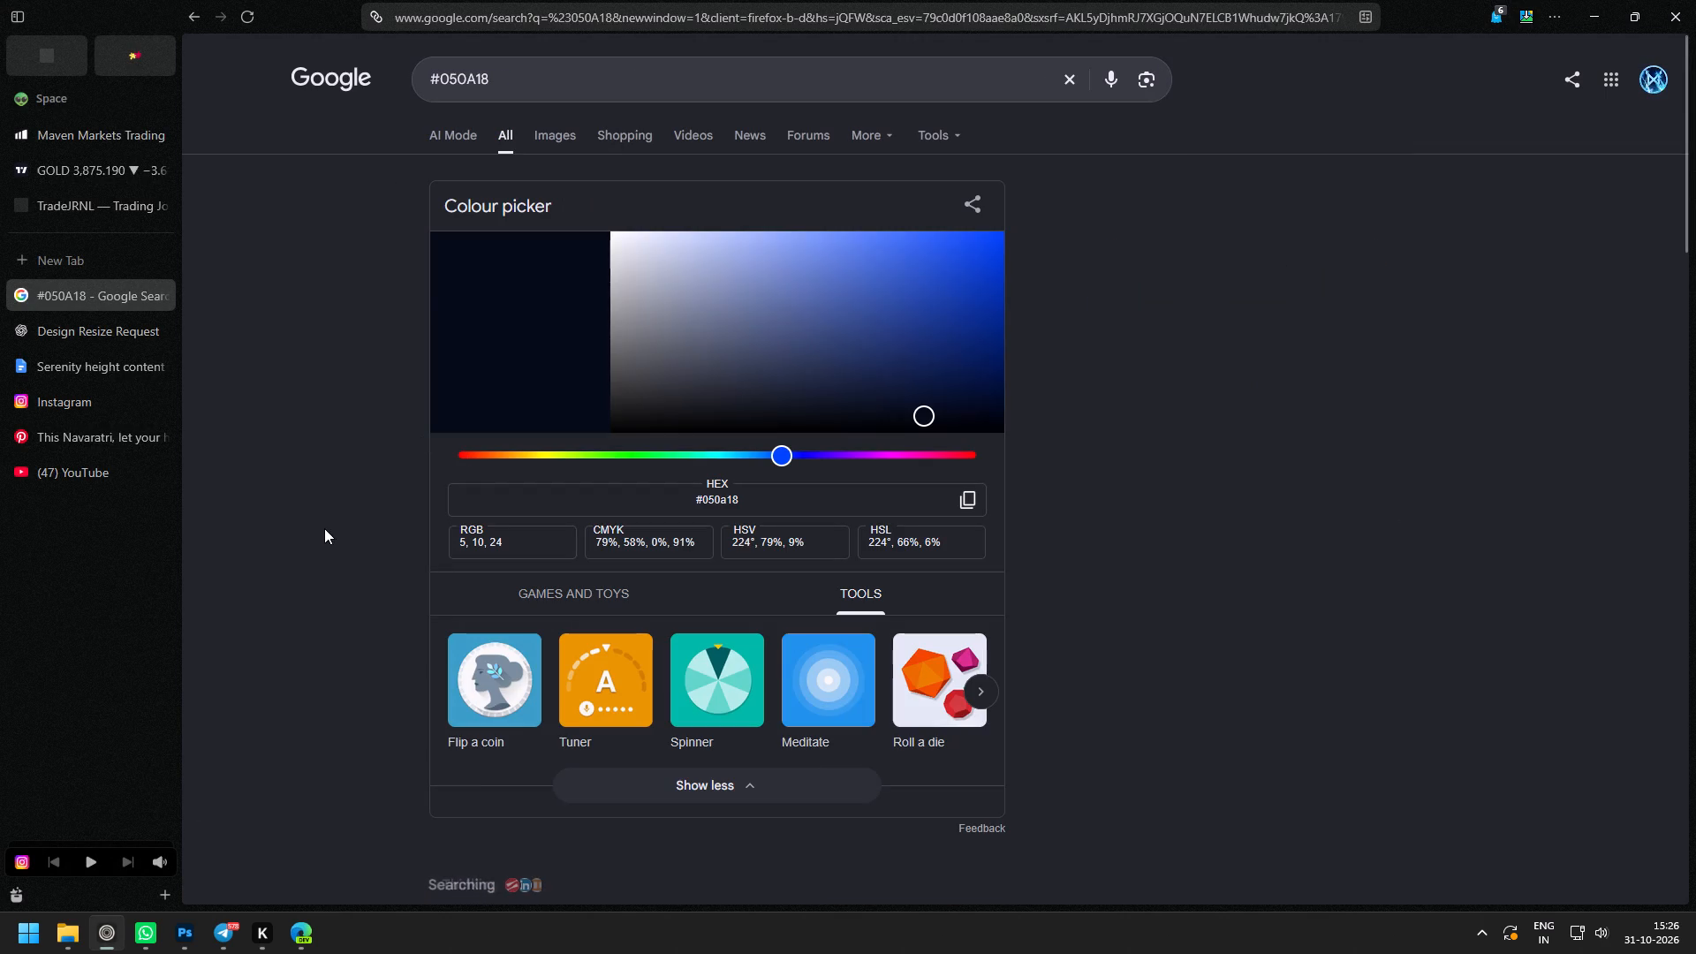
# In Photoshop, add a Solid Color fill layer directly above the Background layer using the copied colour #050A18.
pyautogui.click(184, 932)
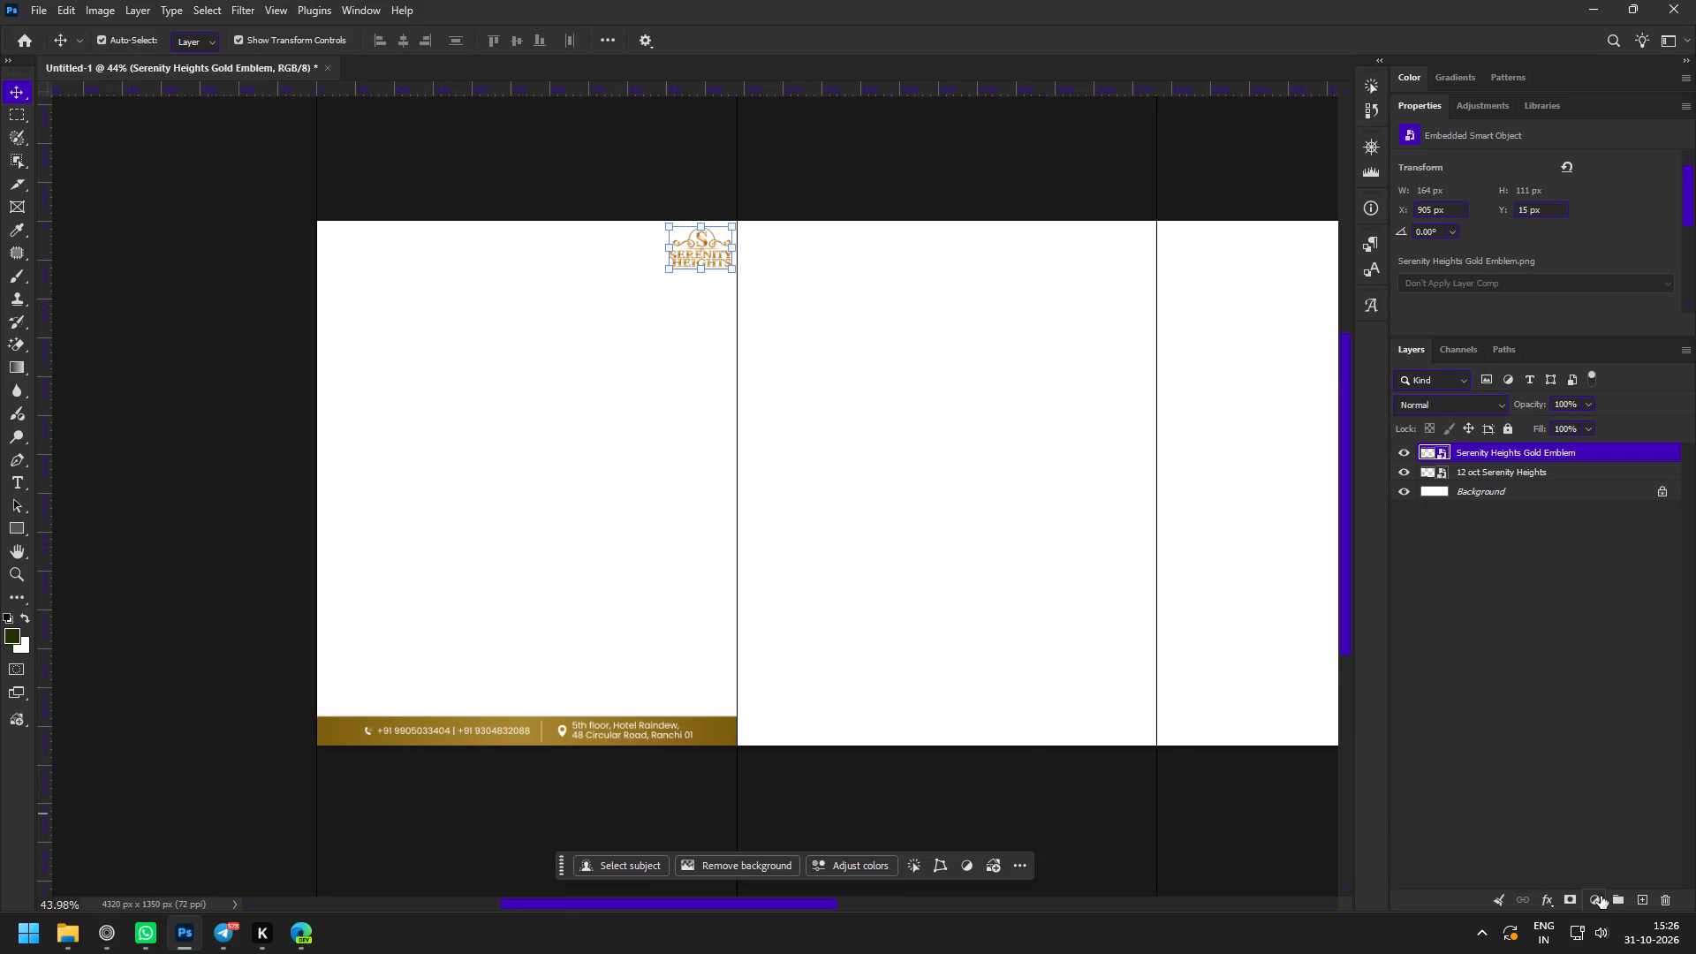
pyautogui.click(1518, 493)
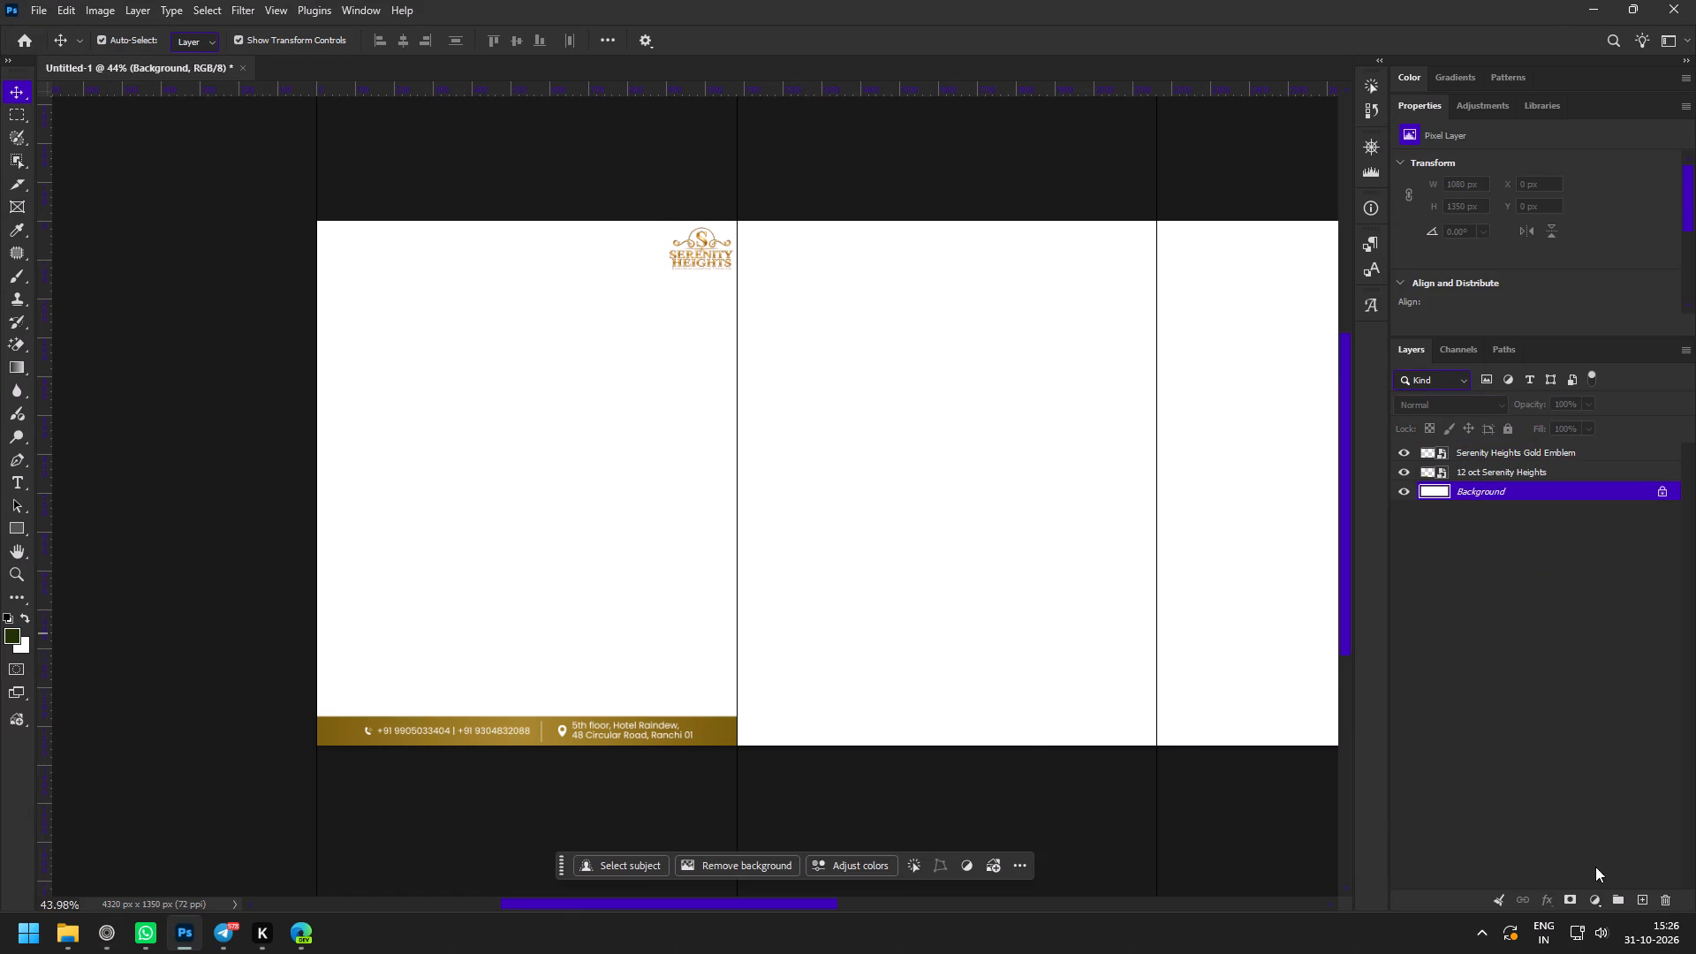
pyautogui.click(1594, 906)
pyautogui.click(1592, 868)
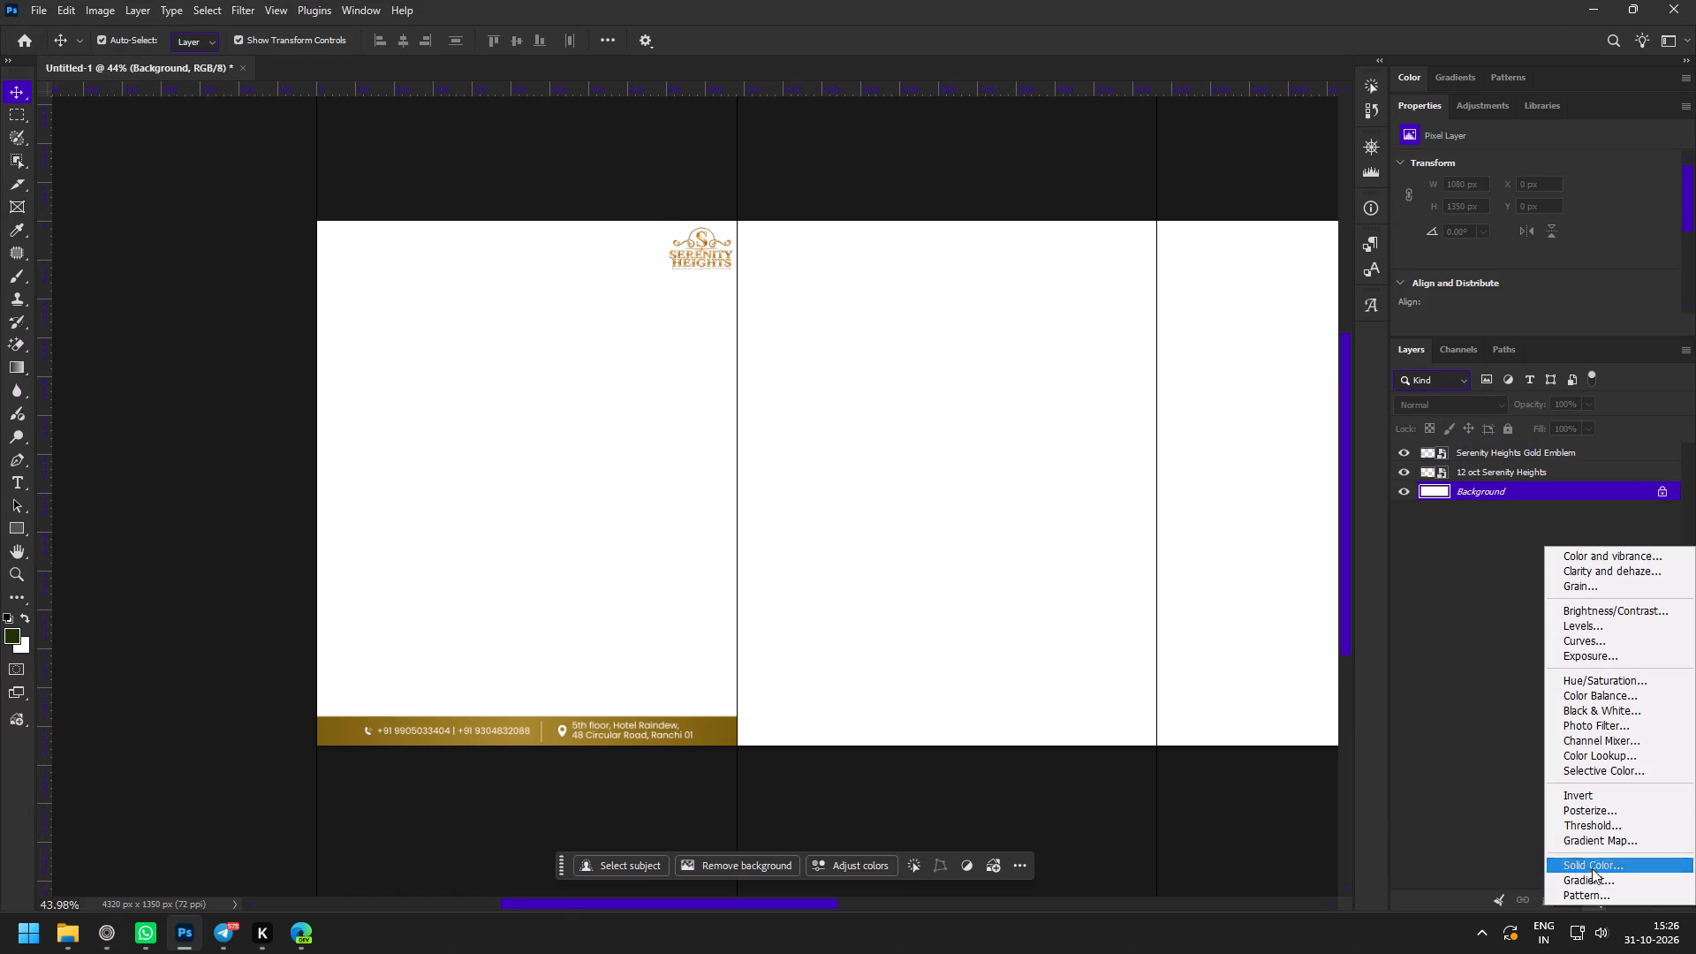
pyautogui.hotkey('ctrl', 'v')
pyautogui.click(1384, 473)
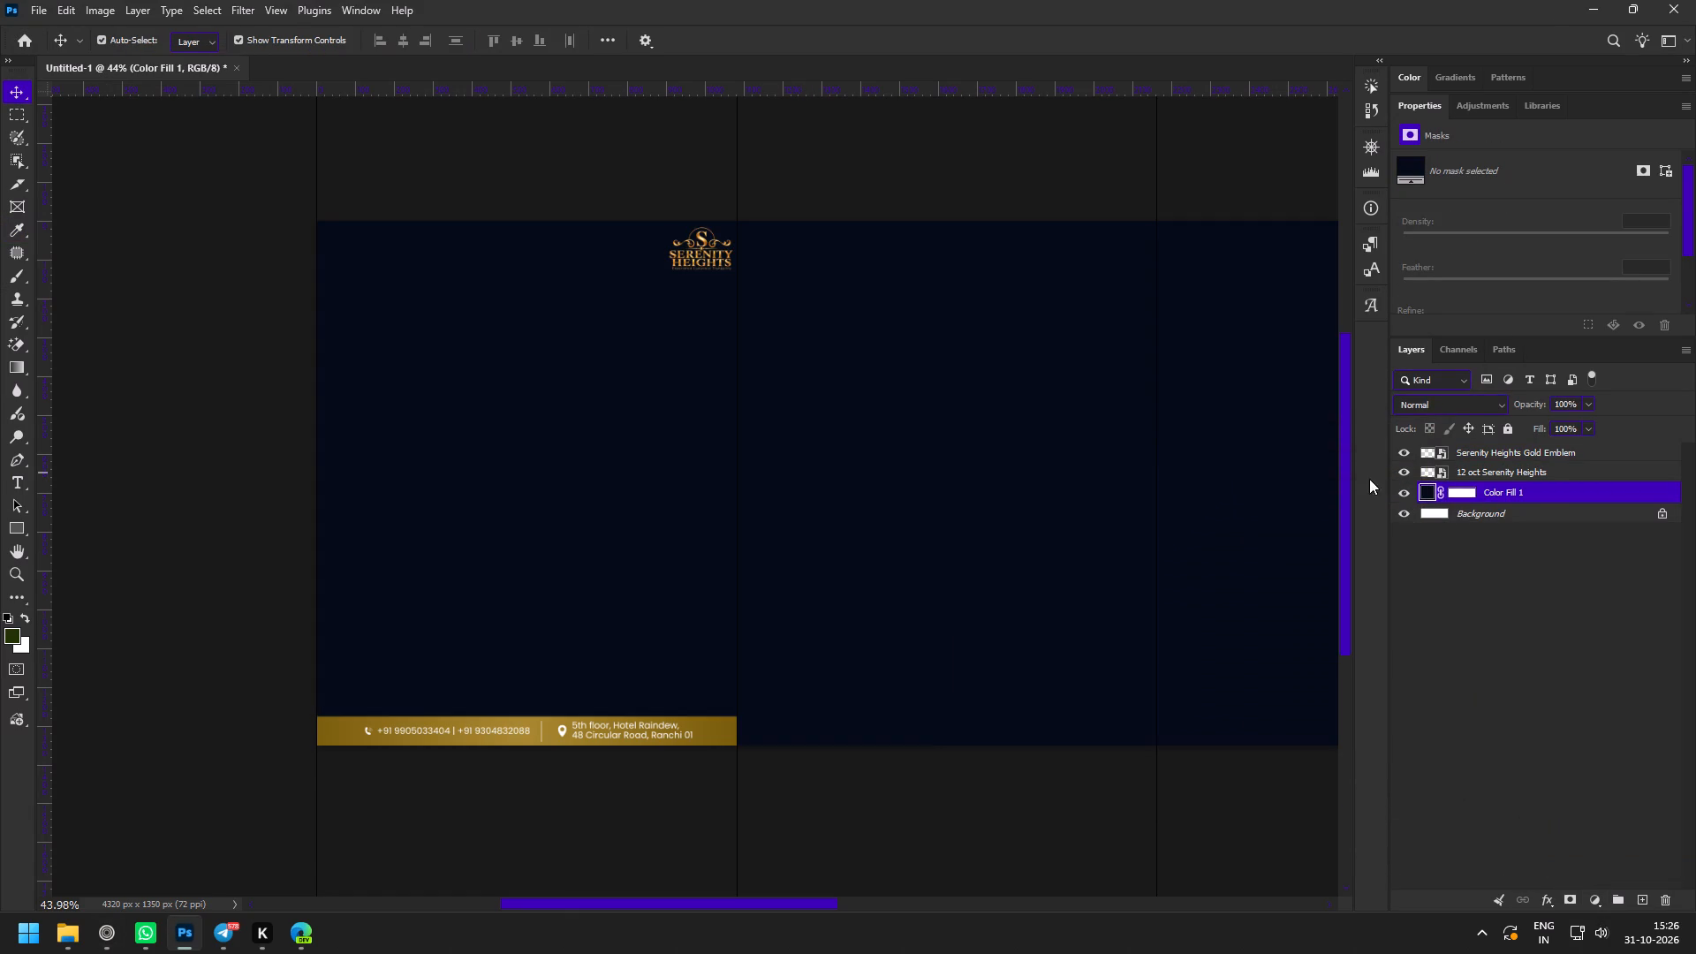
# Change the solid colour fill layer to a brighter, more saturated navy blue, keeping the same hue.
pyautogui.doubleClick(1428, 492)
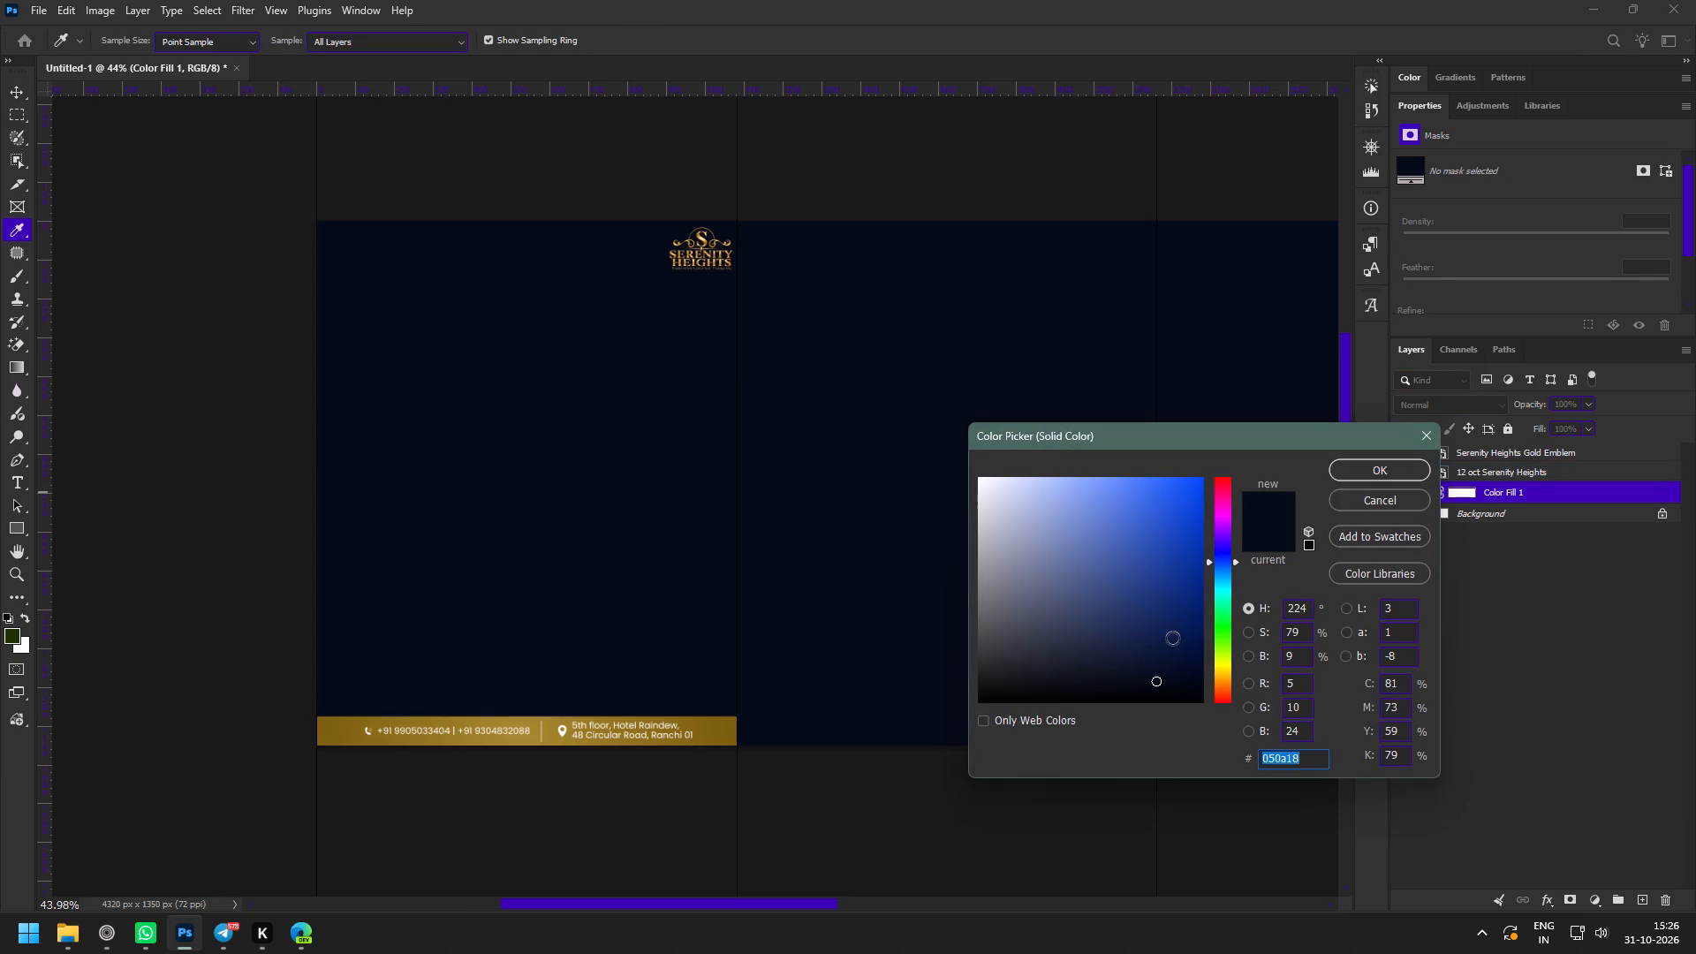
pyautogui.moveTo(1167, 667); pyautogui.dragTo(1170, 623)
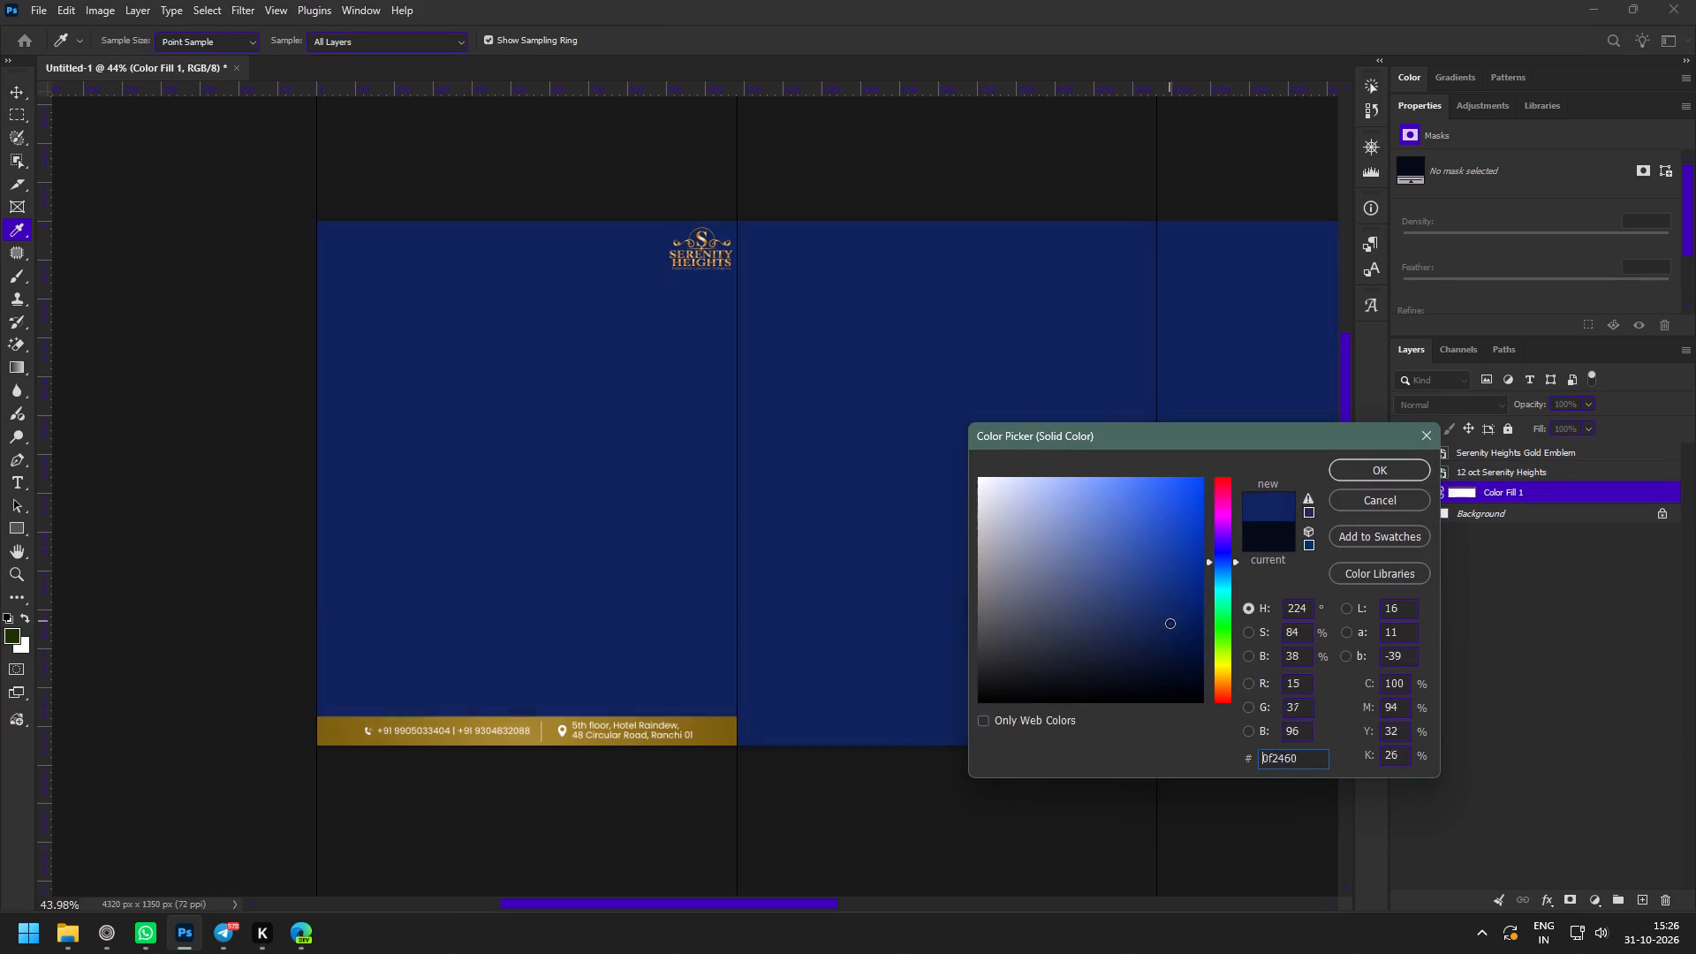
pyautogui.moveTo(1170, 623); pyautogui.dragTo(1180, 632)
pyautogui.click(1379, 469)
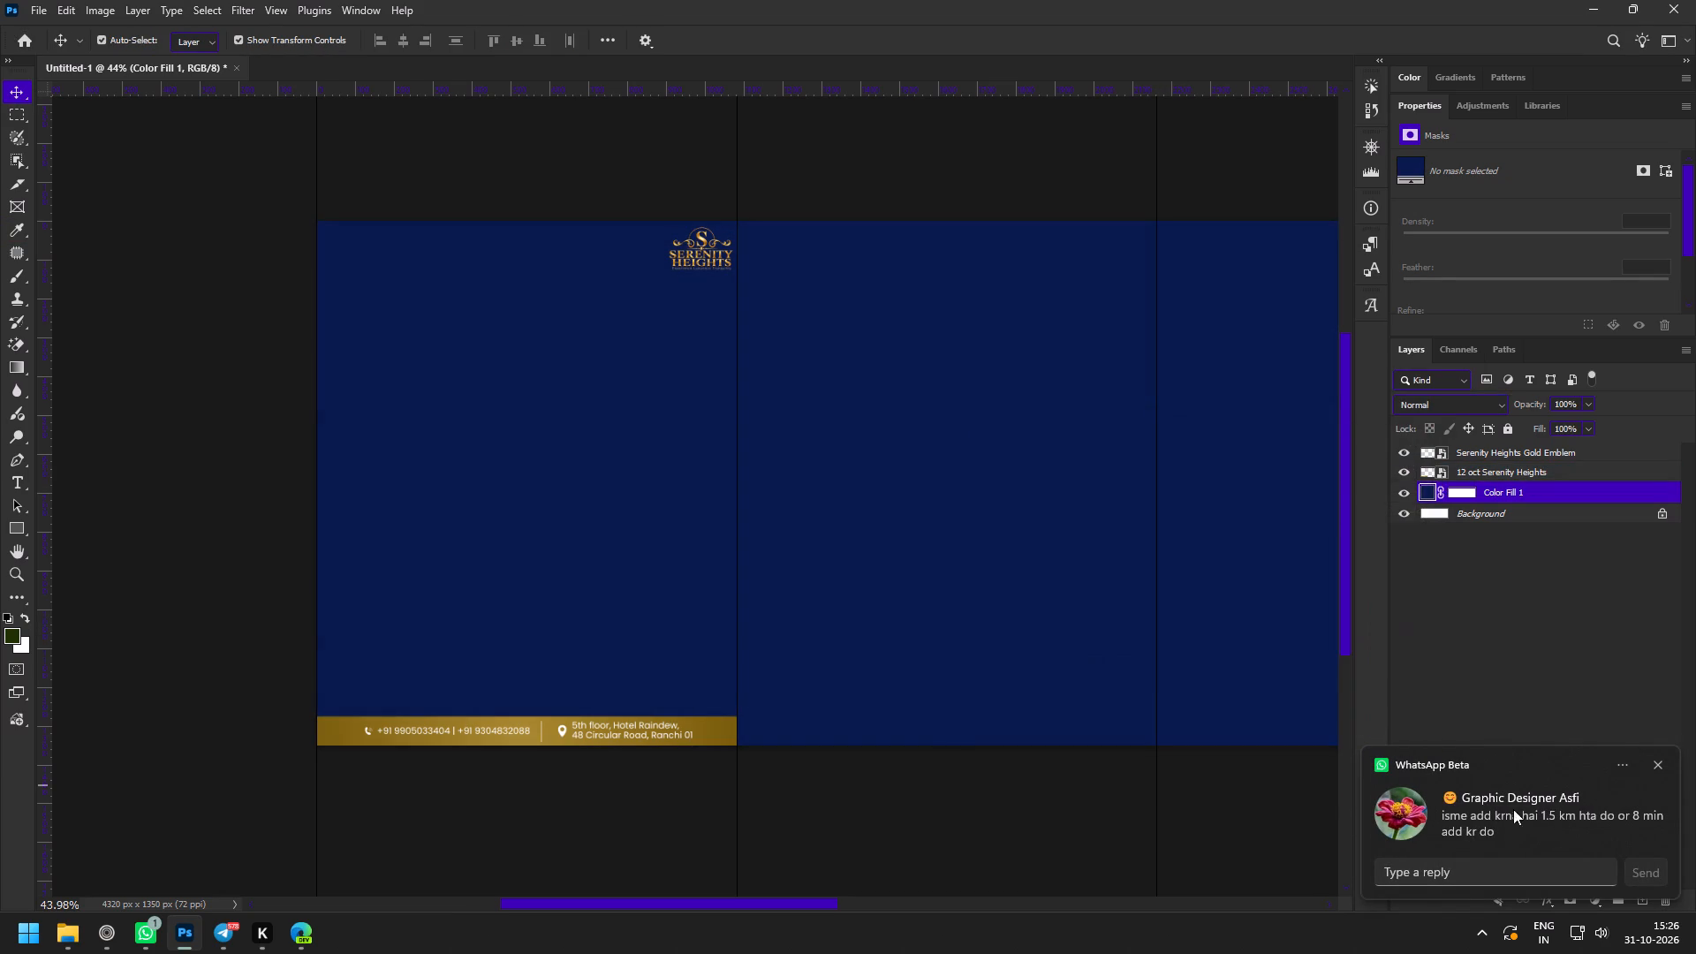
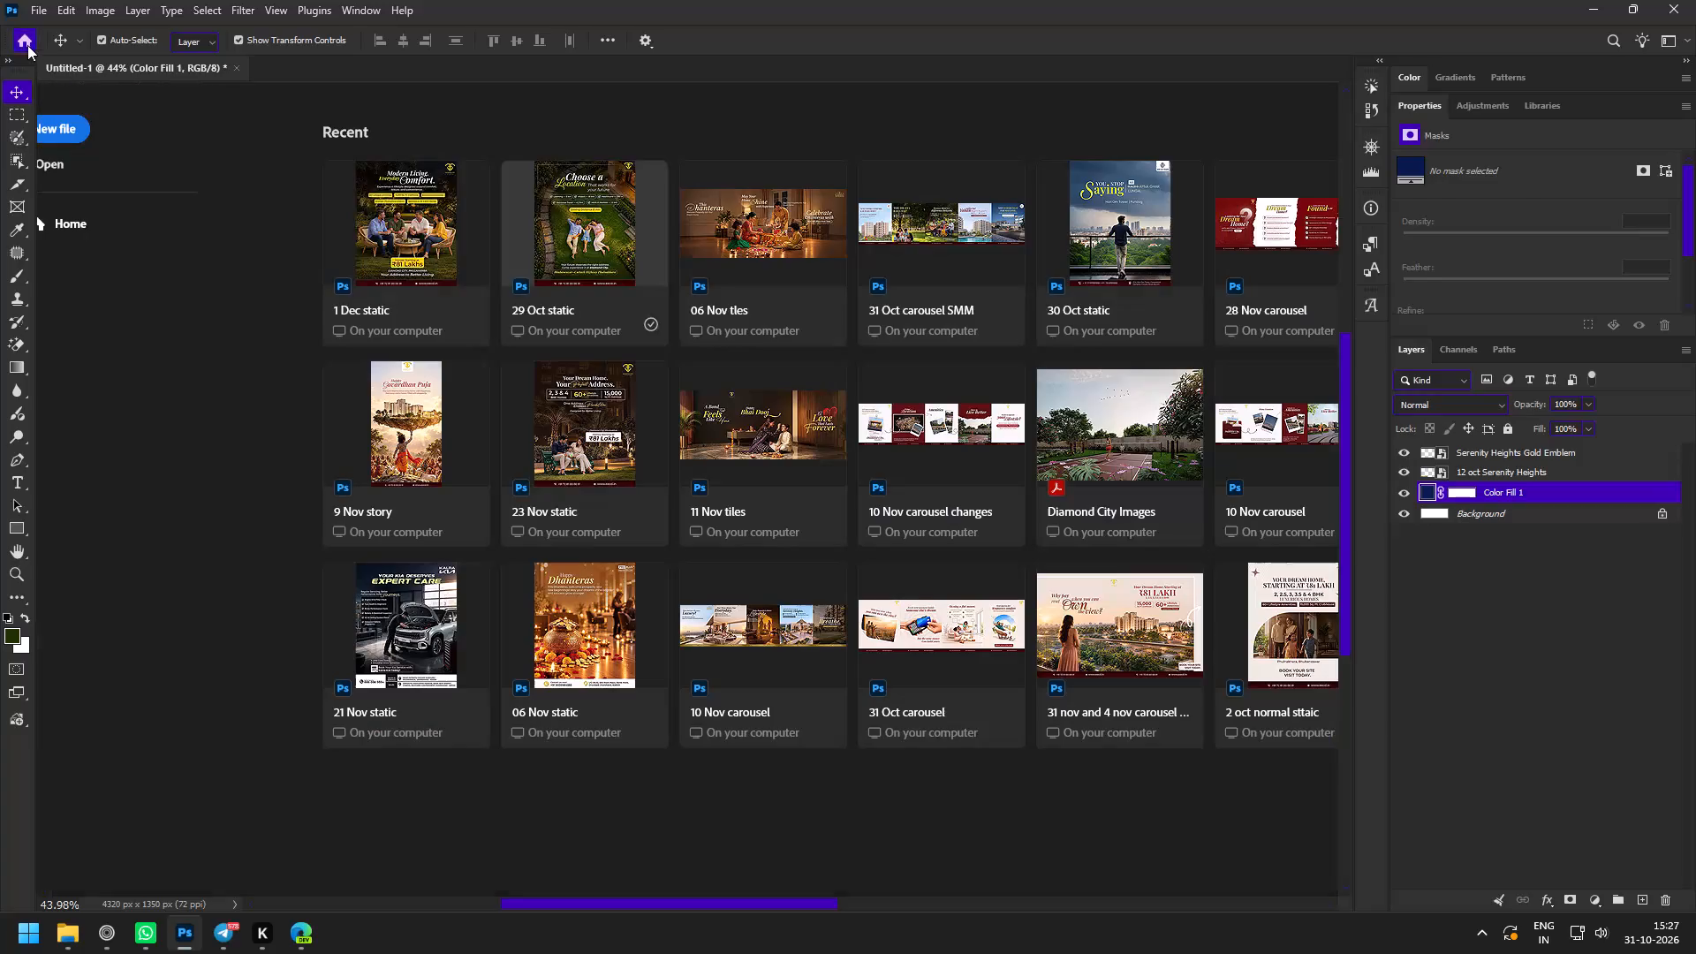
# Open the recent file 29 Oct static.
pyautogui.click(413, 219)
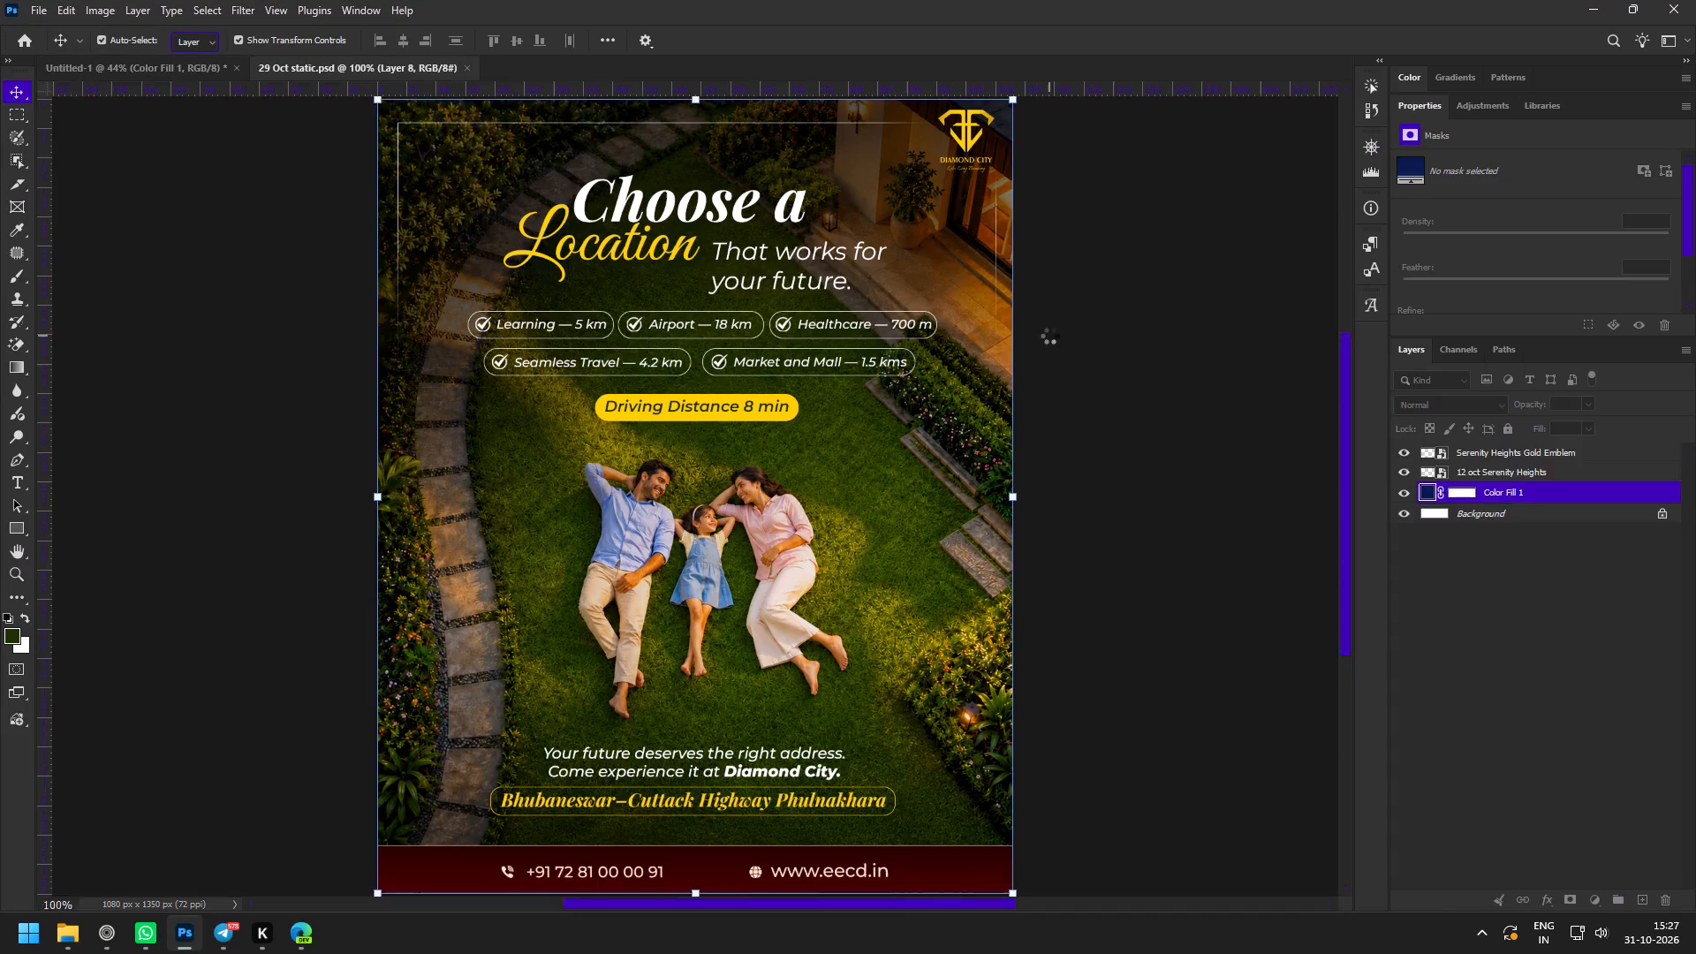
# Hide Layer 8, the merged image covering the editable text layers of the 29 Oct static.
pyautogui.press('z')
pyautogui.moveTo(898, 314); pyautogui.dragTo(975, 413)
pyautogui.moveTo(852, 369); pyautogui.dragTo(893, 418)
pyautogui.press('v')
pyautogui.click(863, 531)
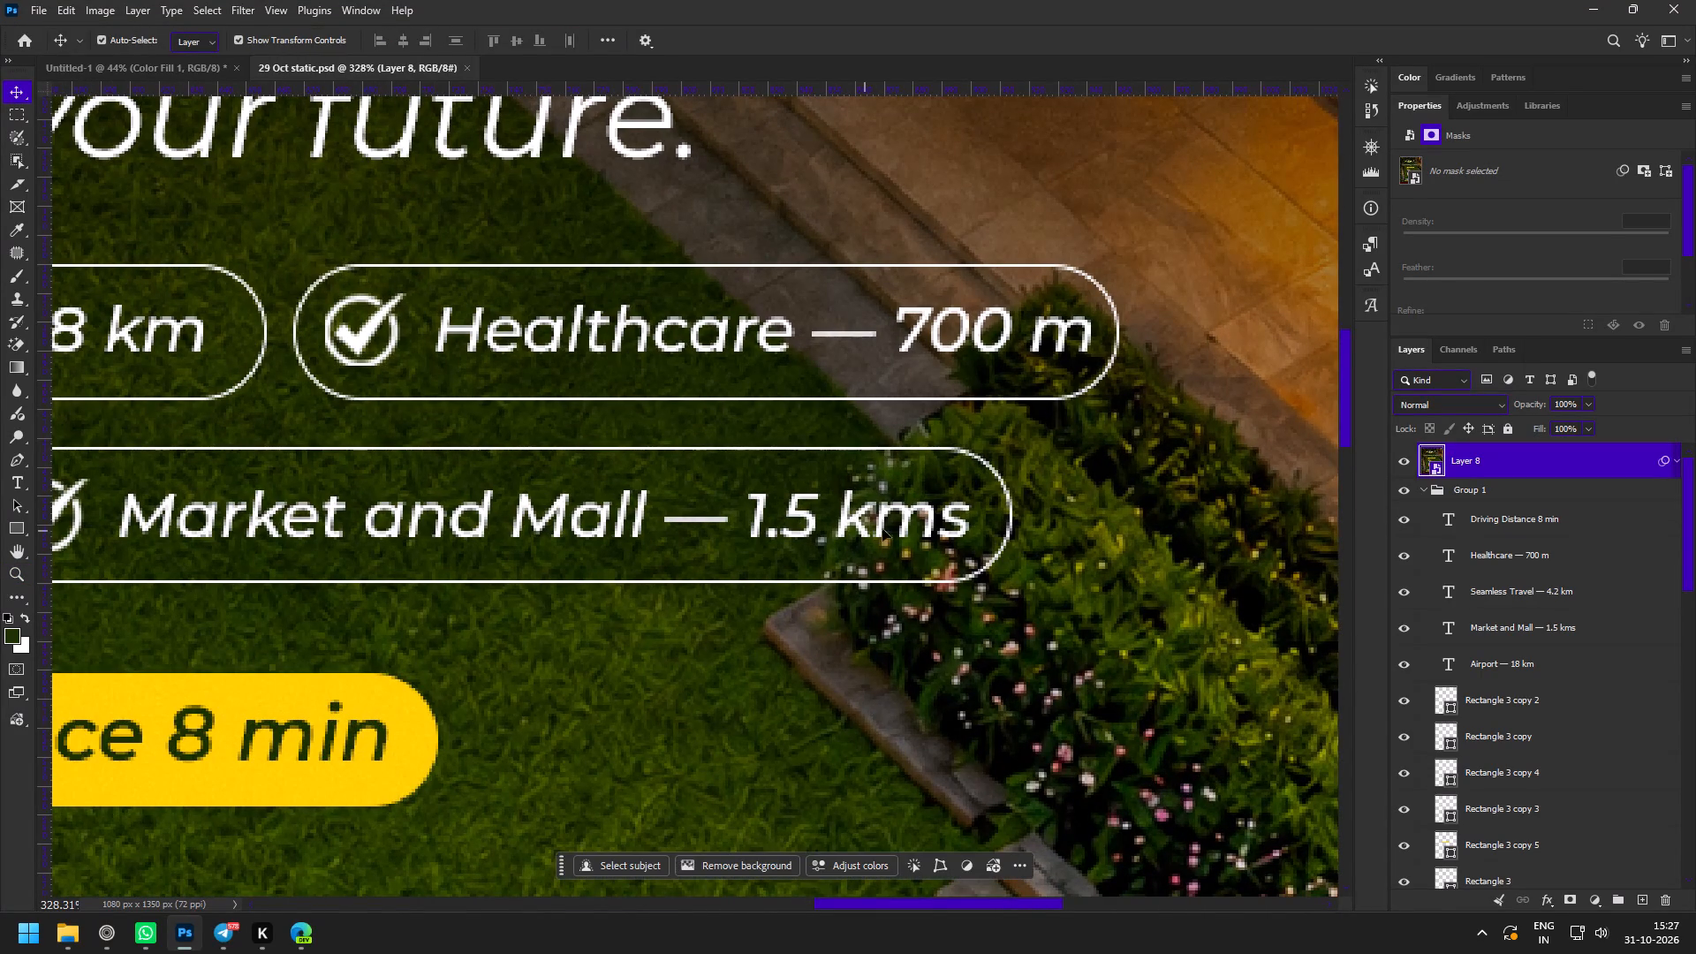
pyautogui.click(1408, 470)
# Replace the distance in the Market and Mall text with "8 Min" and check it against the whole poster.
pyautogui.click(904, 506)
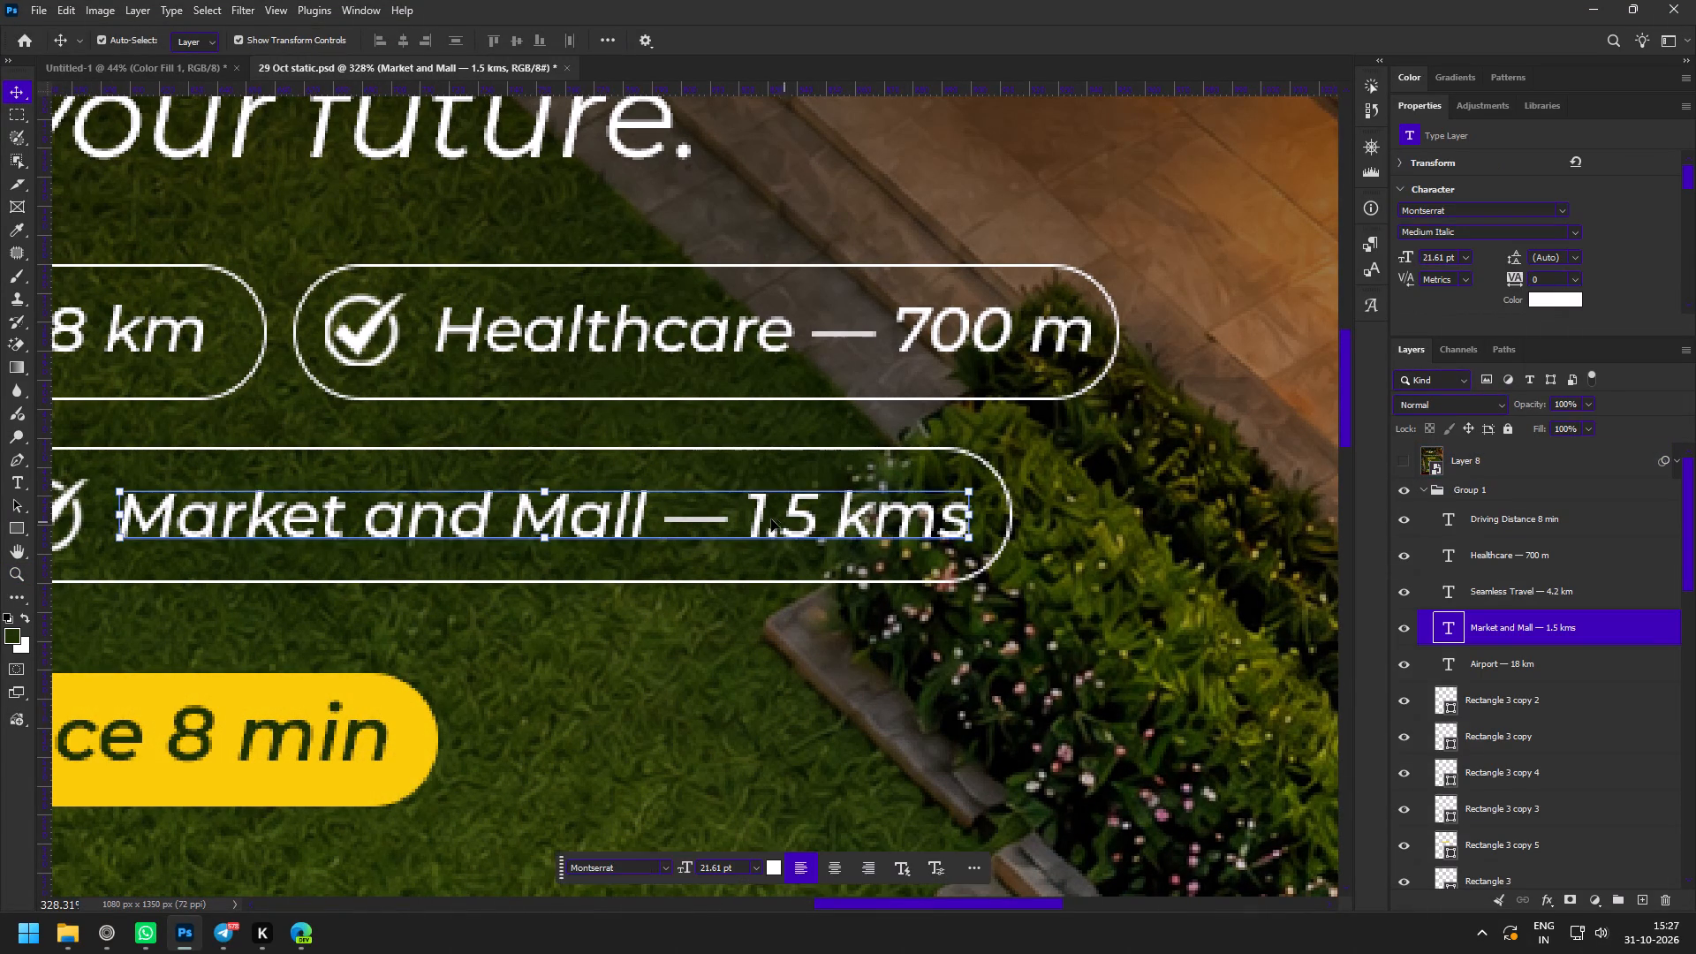
pyautogui.doubleClick(769, 519)
pyautogui.moveTo(743, 523); pyautogui.dragTo(972, 526)
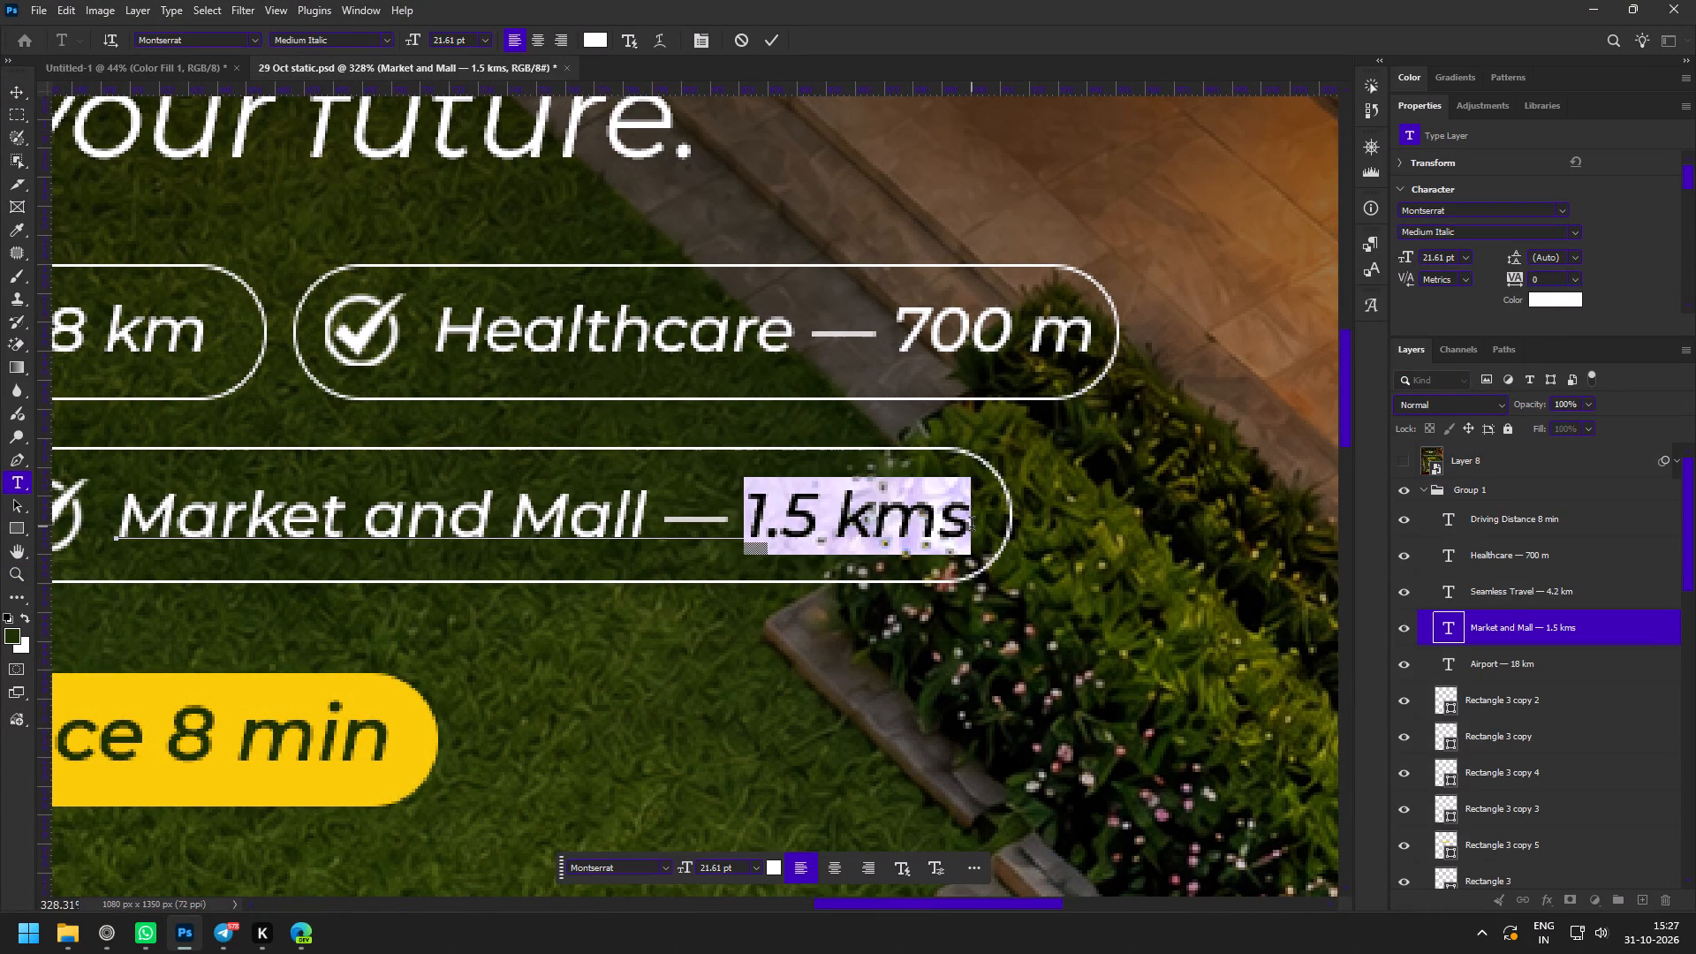
pyautogui.press('8')
pyautogui.press('space')
pyautogui.write('Min')
pyautogui.hotkey('ctrl', 'Return')
pyautogui.press('z')
pyautogui.moveTo(951, 529); pyautogui.dragTo(863, 488)
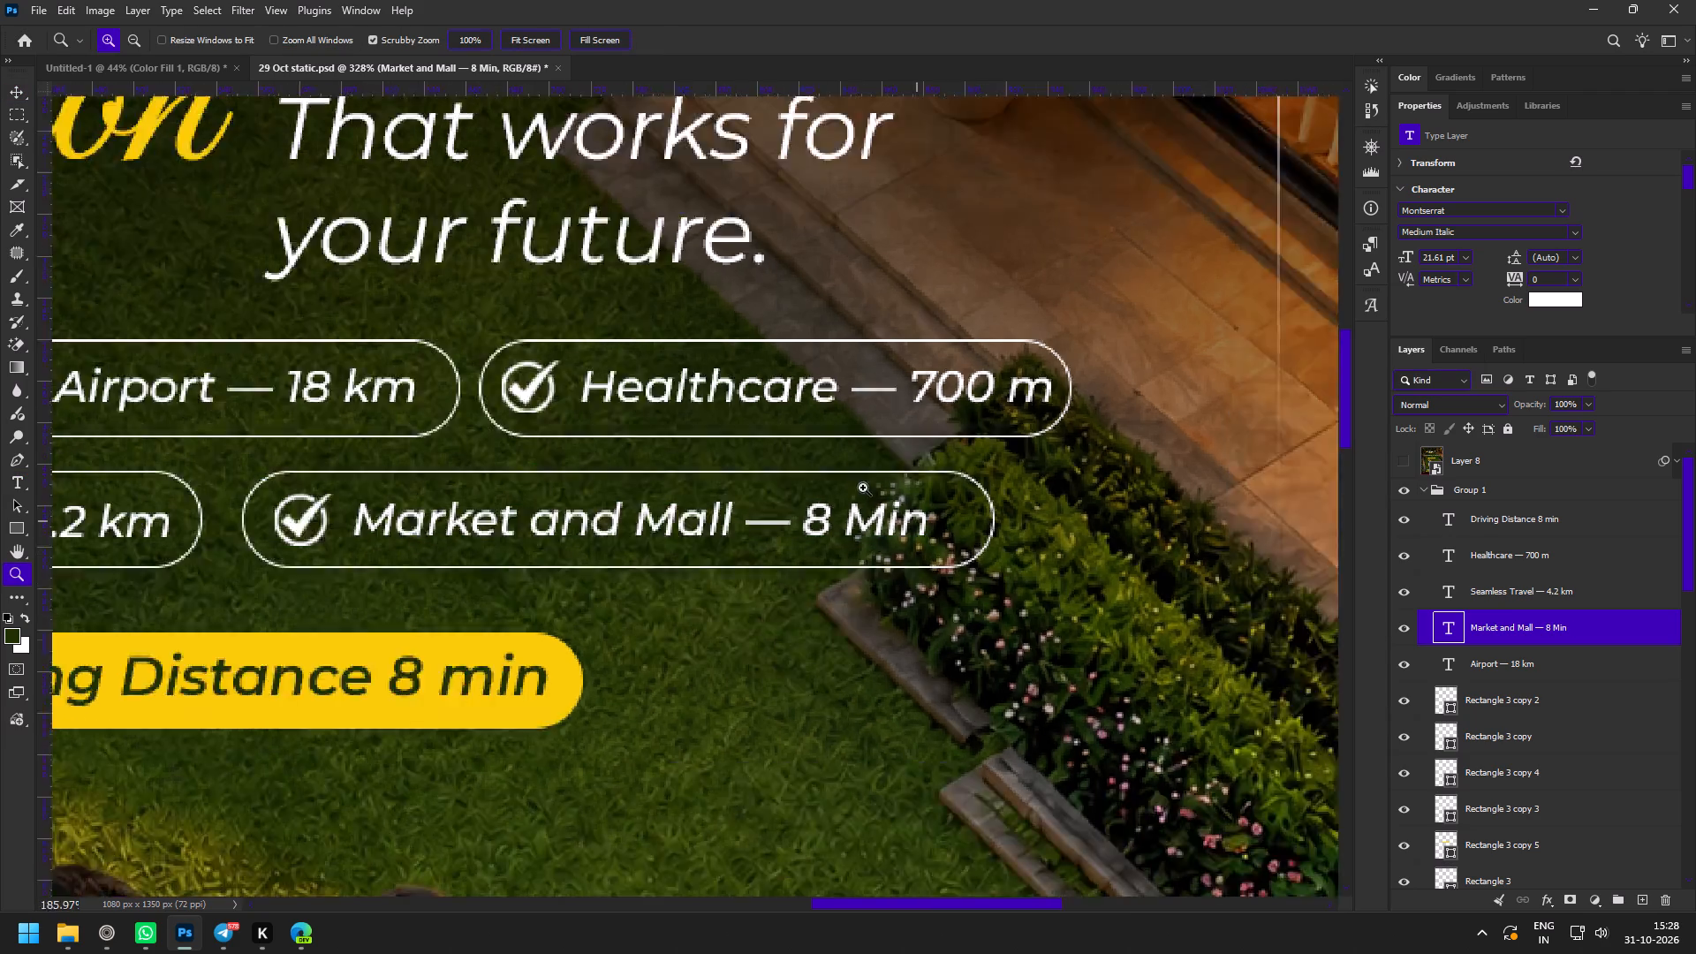
pyautogui.moveTo(863, 488); pyautogui.dragTo(839, 470)
pyautogui.press('space')
pyautogui.press('space')
pyautogui.press('space')
pyautogui.moveTo(837, 541); pyautogui.dragTo(763, 344)
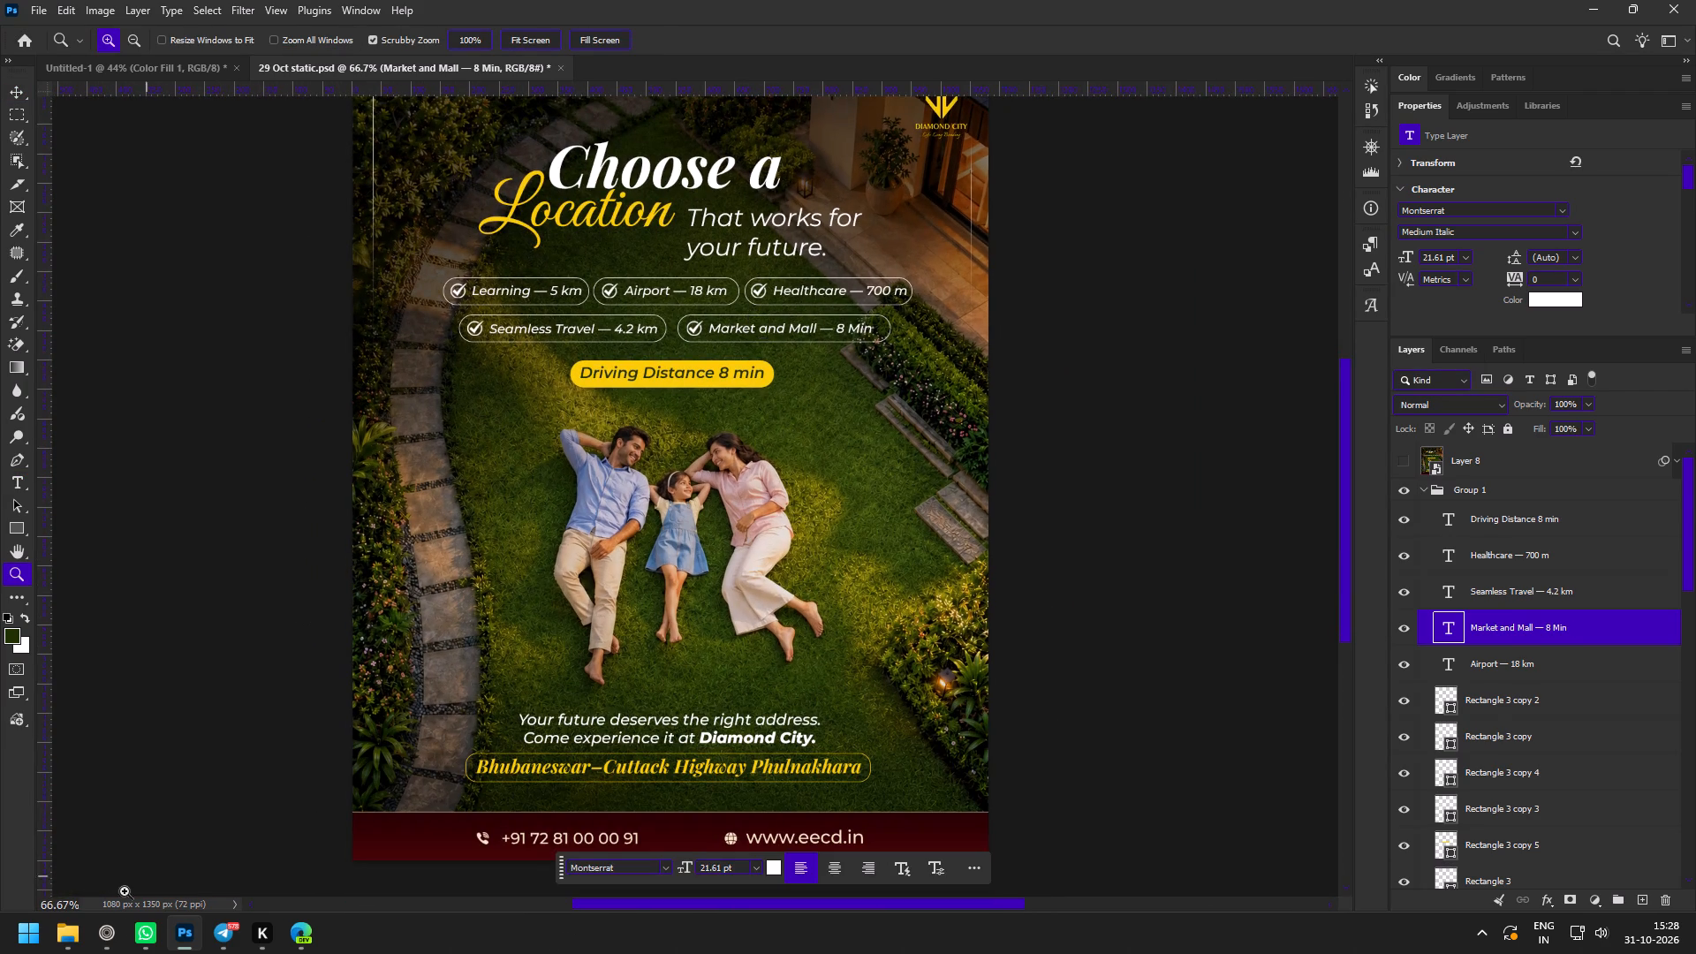
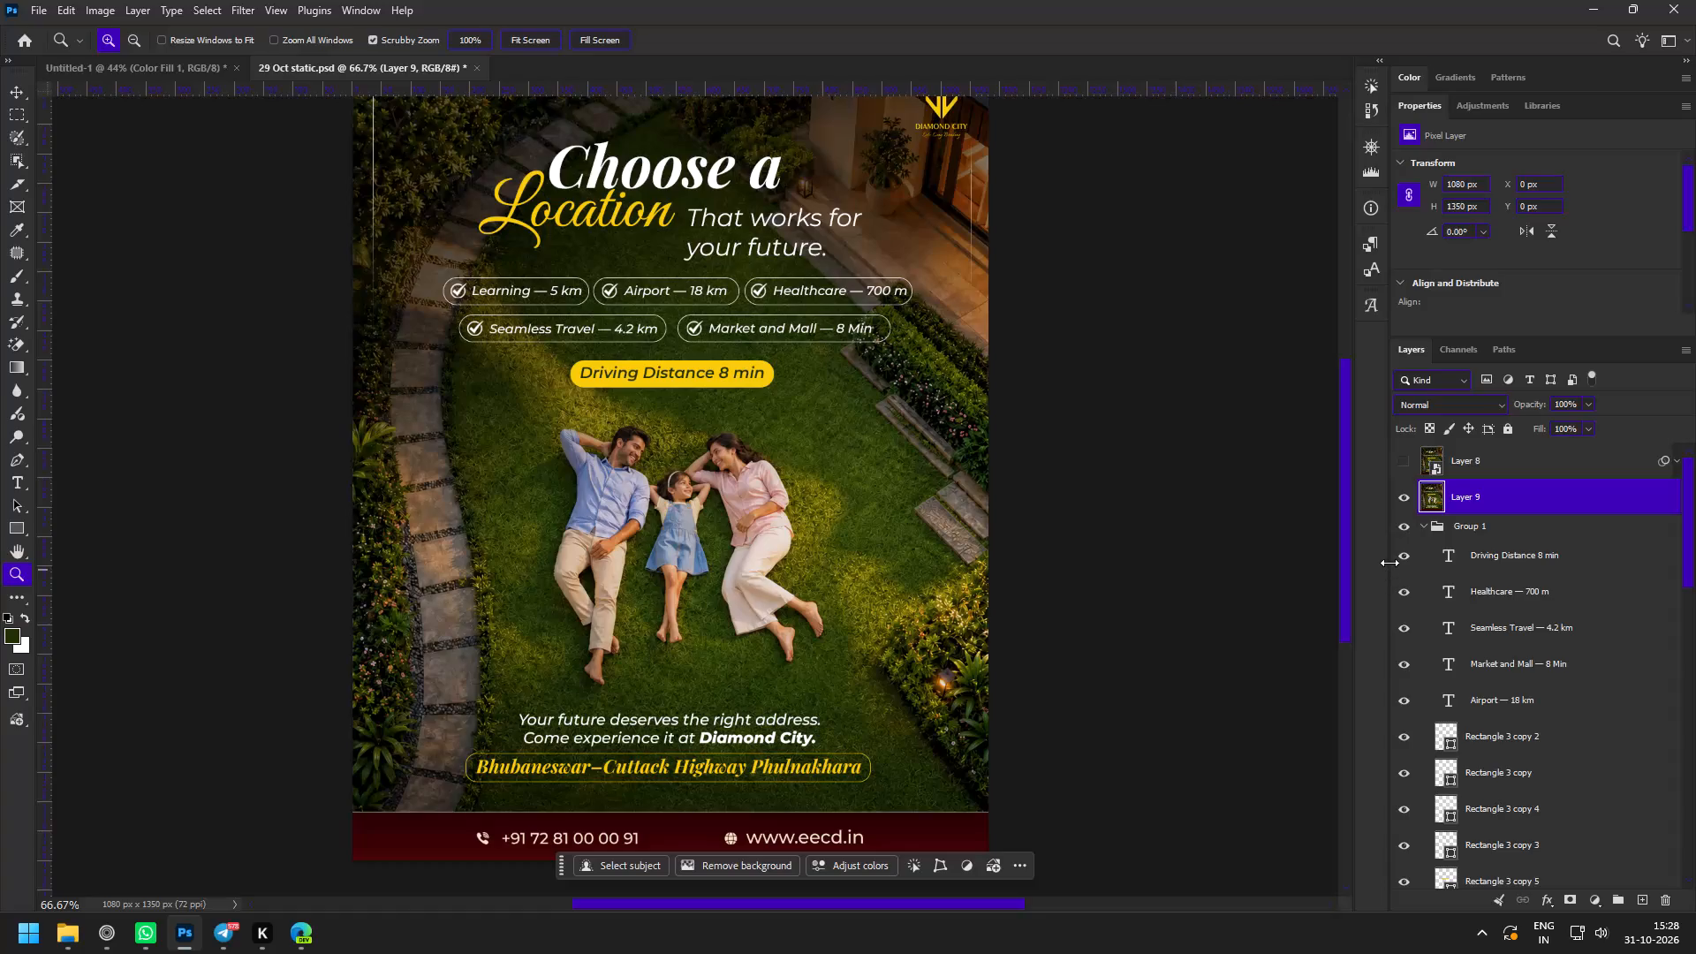
# Convert the merged poster image Layer 9 to a smart object and load its full outline as a selection.
pyautogui.press('F8')
pyautogui.keyDown('ctrl'); pyautogui.click(1427, 488); pyautogui.keyUp('ctrl')
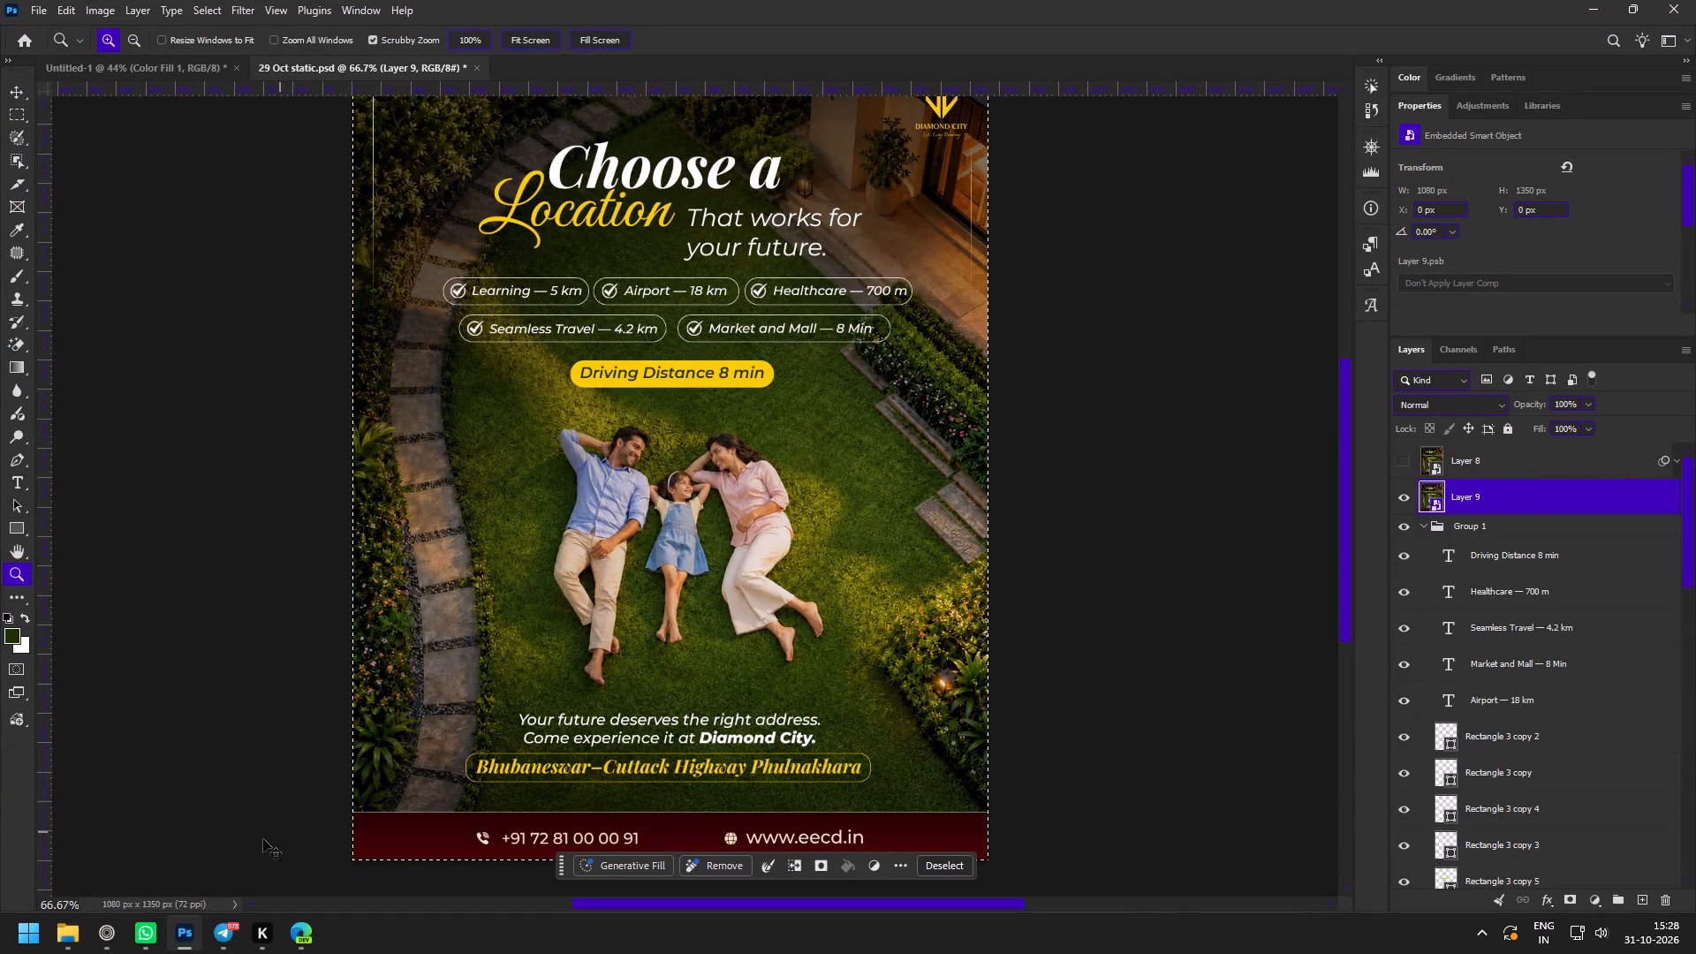
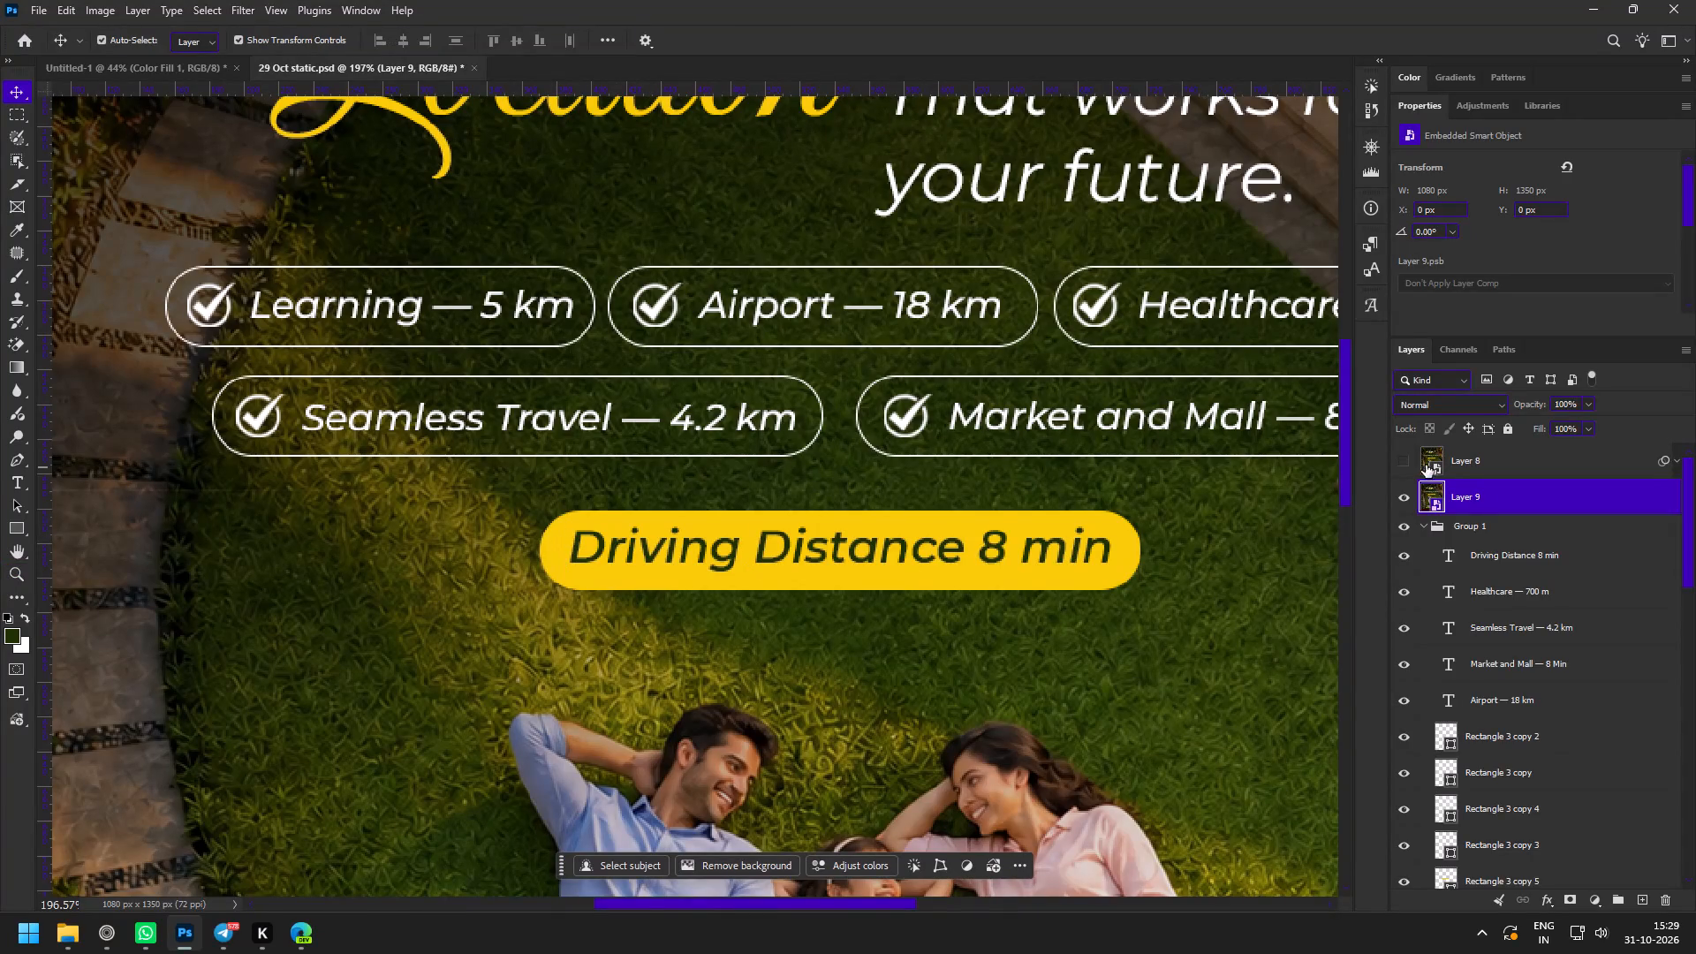
# Hide the merged image Layer 9, the "Driving Distance 8 min" text and the yellow pill shape behind it.
pyautogui.click(1409, 496)
pyautogui.click(555, 554)
pyautogui.keyDown('shift'); pyautogui.click(657, 548); pyautogui.keyUp('shift')
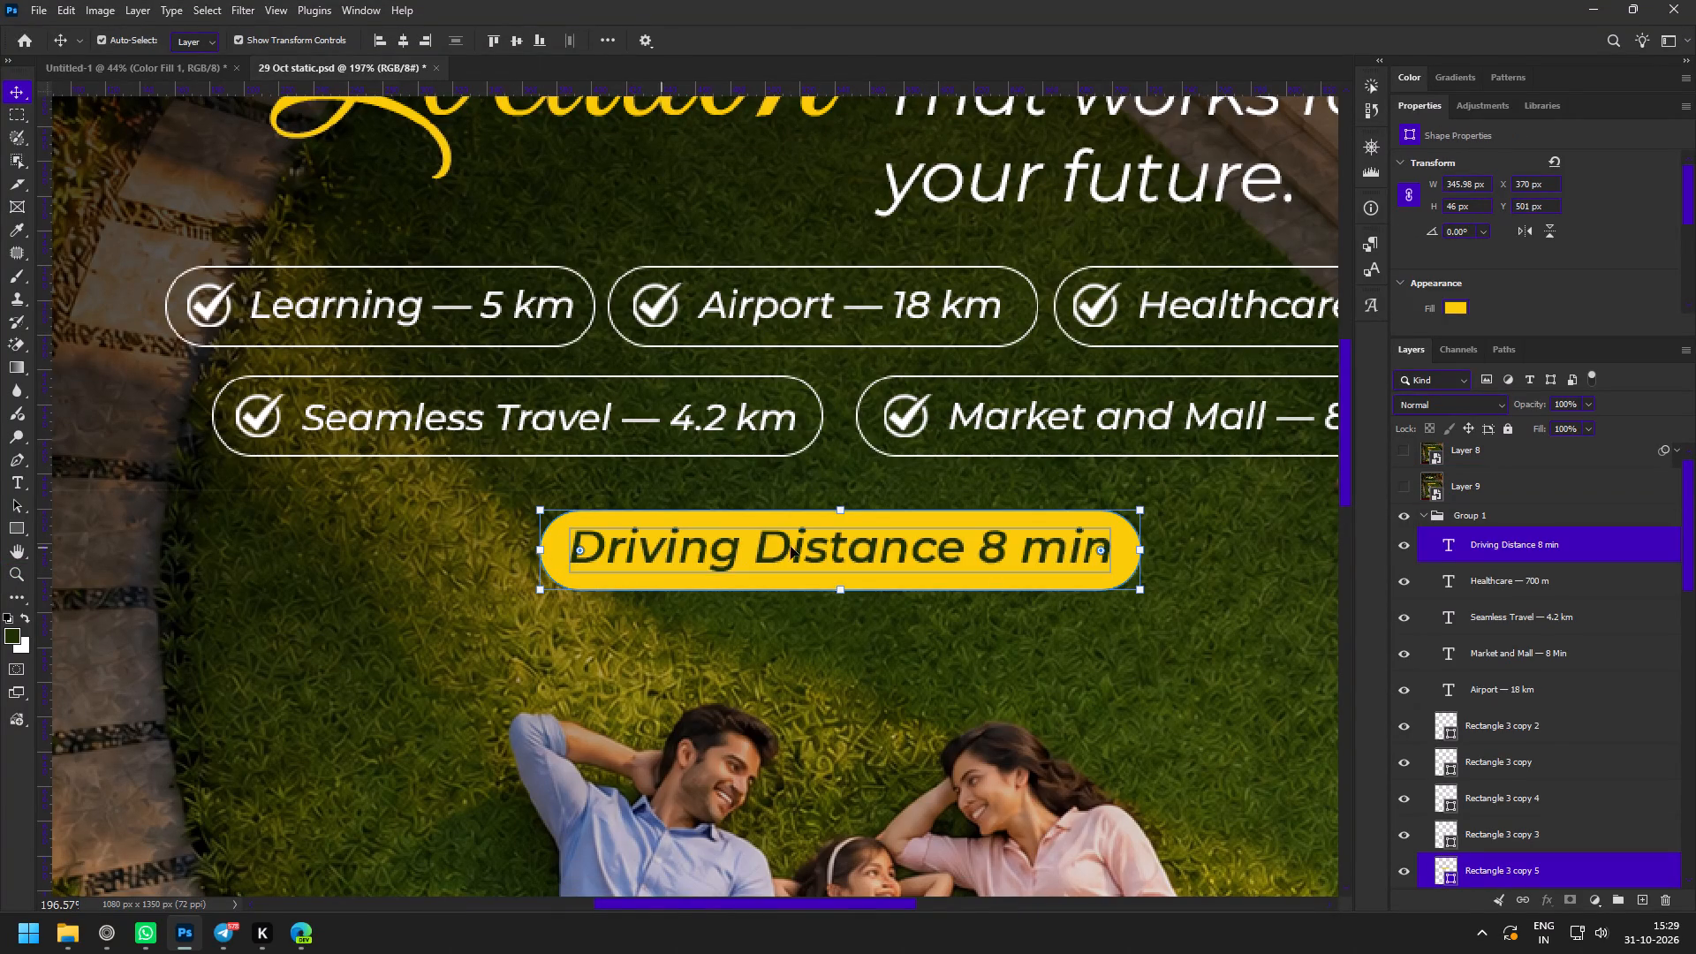
pyautogui.click(1411, 553)
pyautogui.click(1394, 873)
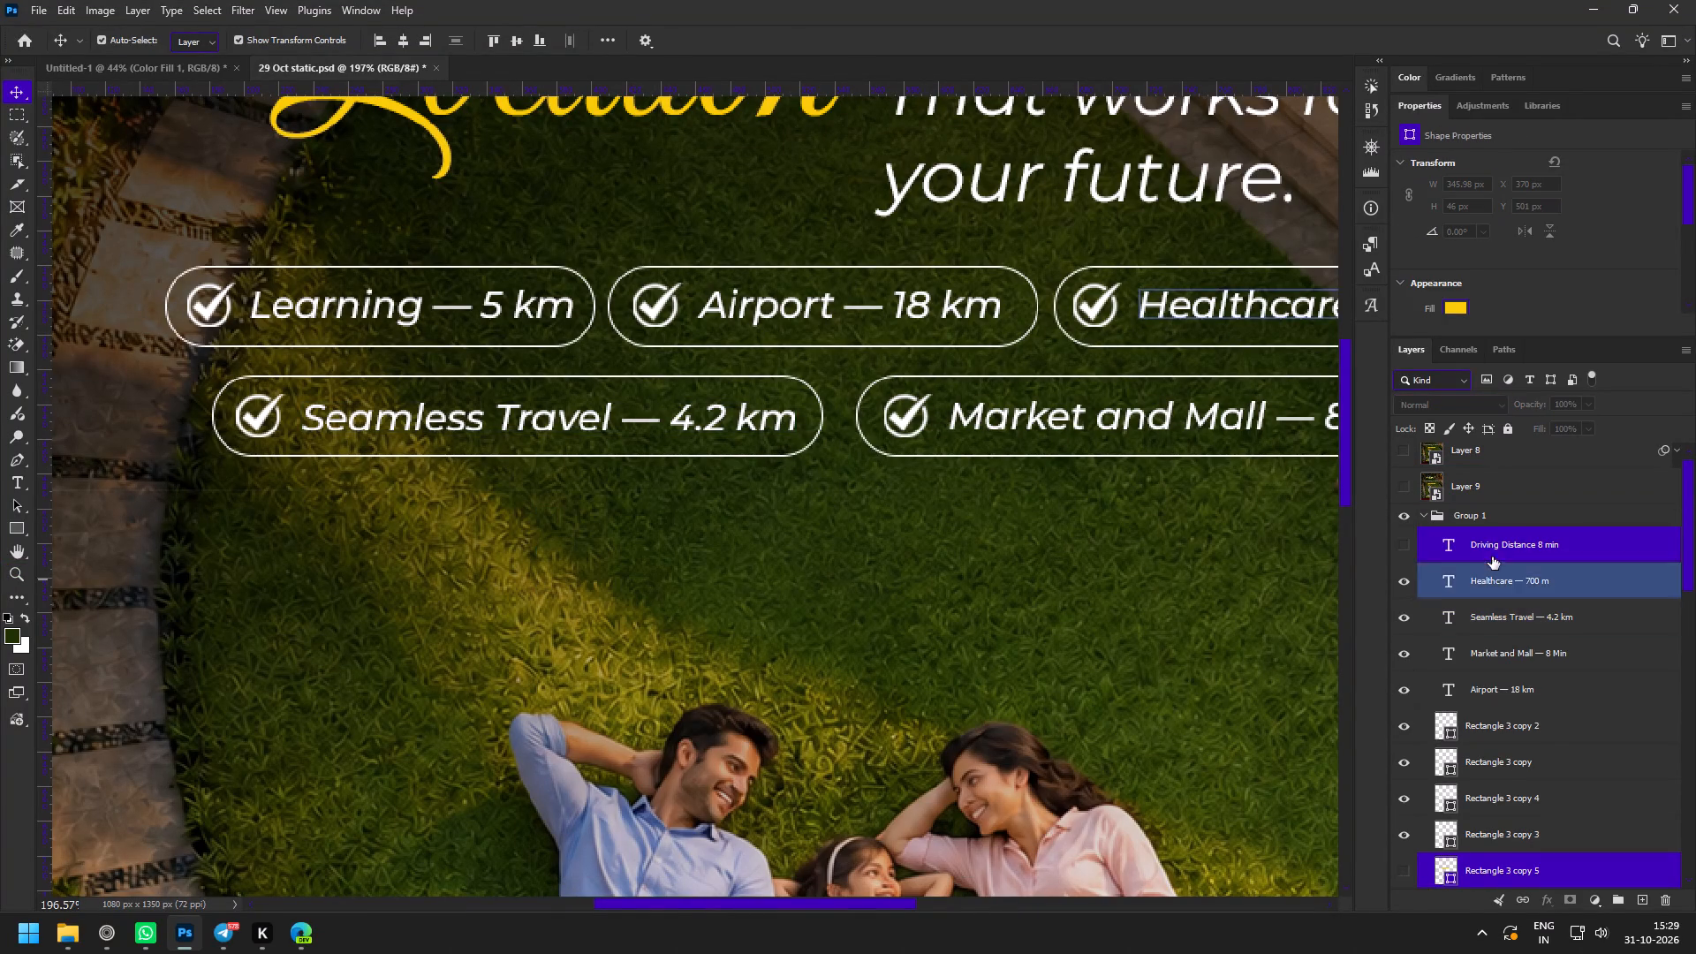
# Stamp all visible poster layers into a new merged layer directly above Group 1.
pyautogui.scroll(7, 1511, 530)
pyautogui.click(1473, 525)
pyautogui.hotkey('ctrl', 'alt', 'shift', 'e')
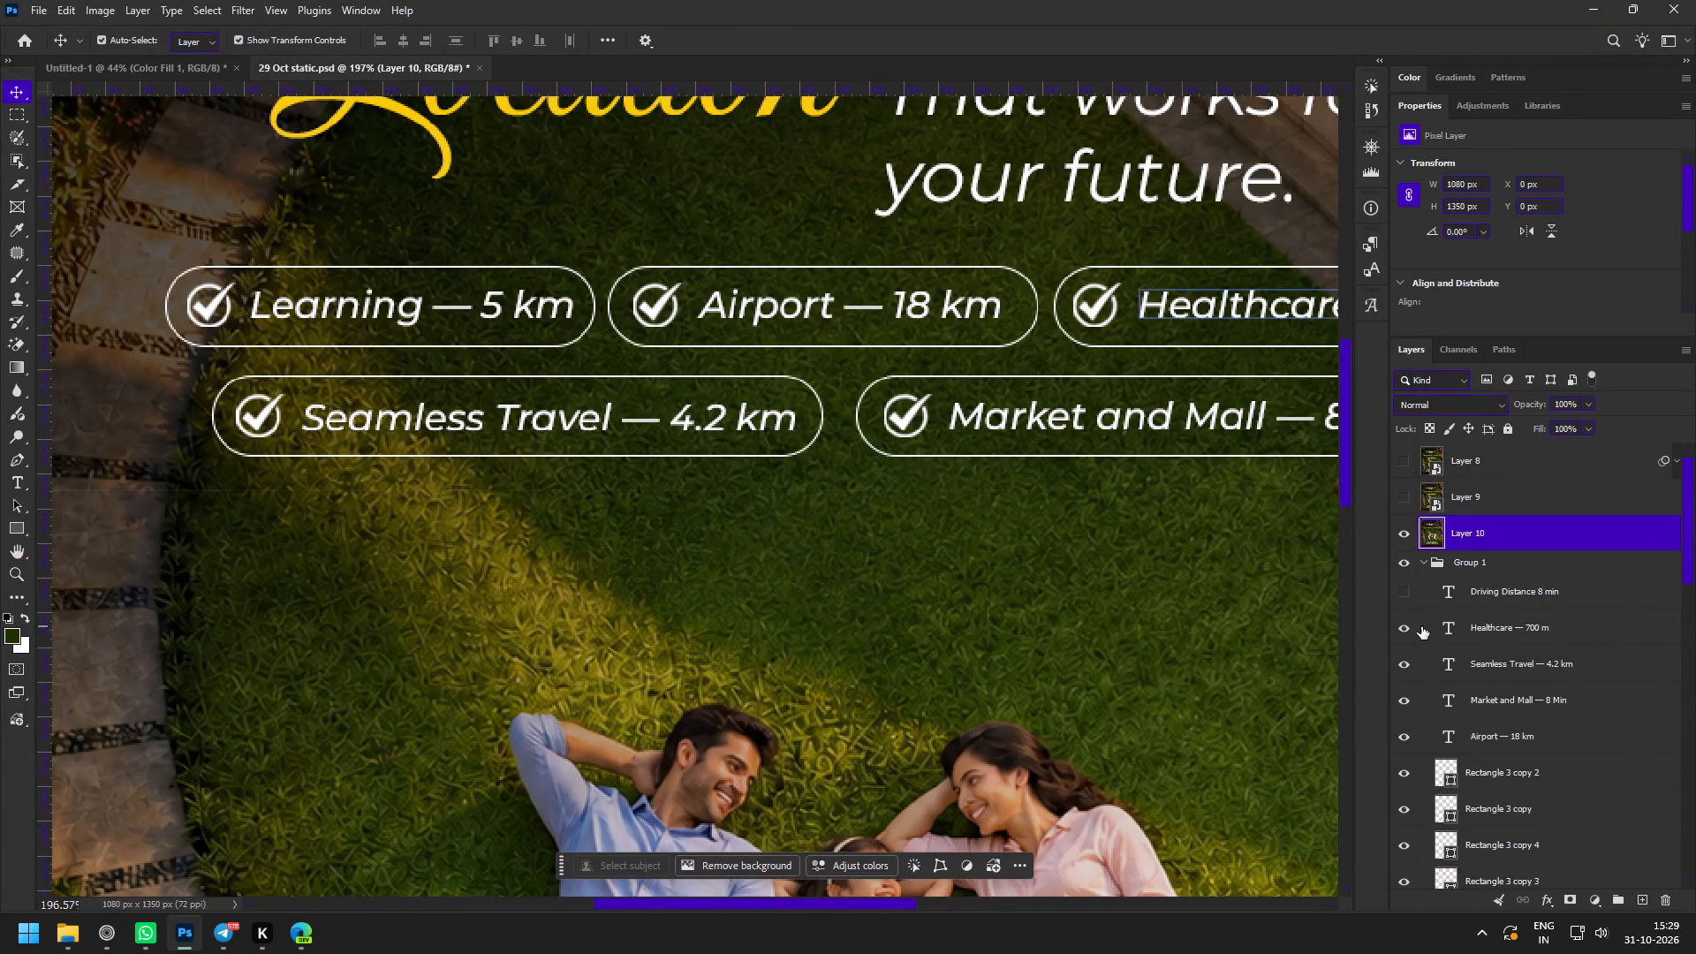
# Convert the new merged poster layer to a smart object and load its full outline as a selection.
pyautogui.press('F8')
pyautogui.keyDown('ctrl'); pyautogui.click(1435, 526); pyautogui.keyUp('ctrl')
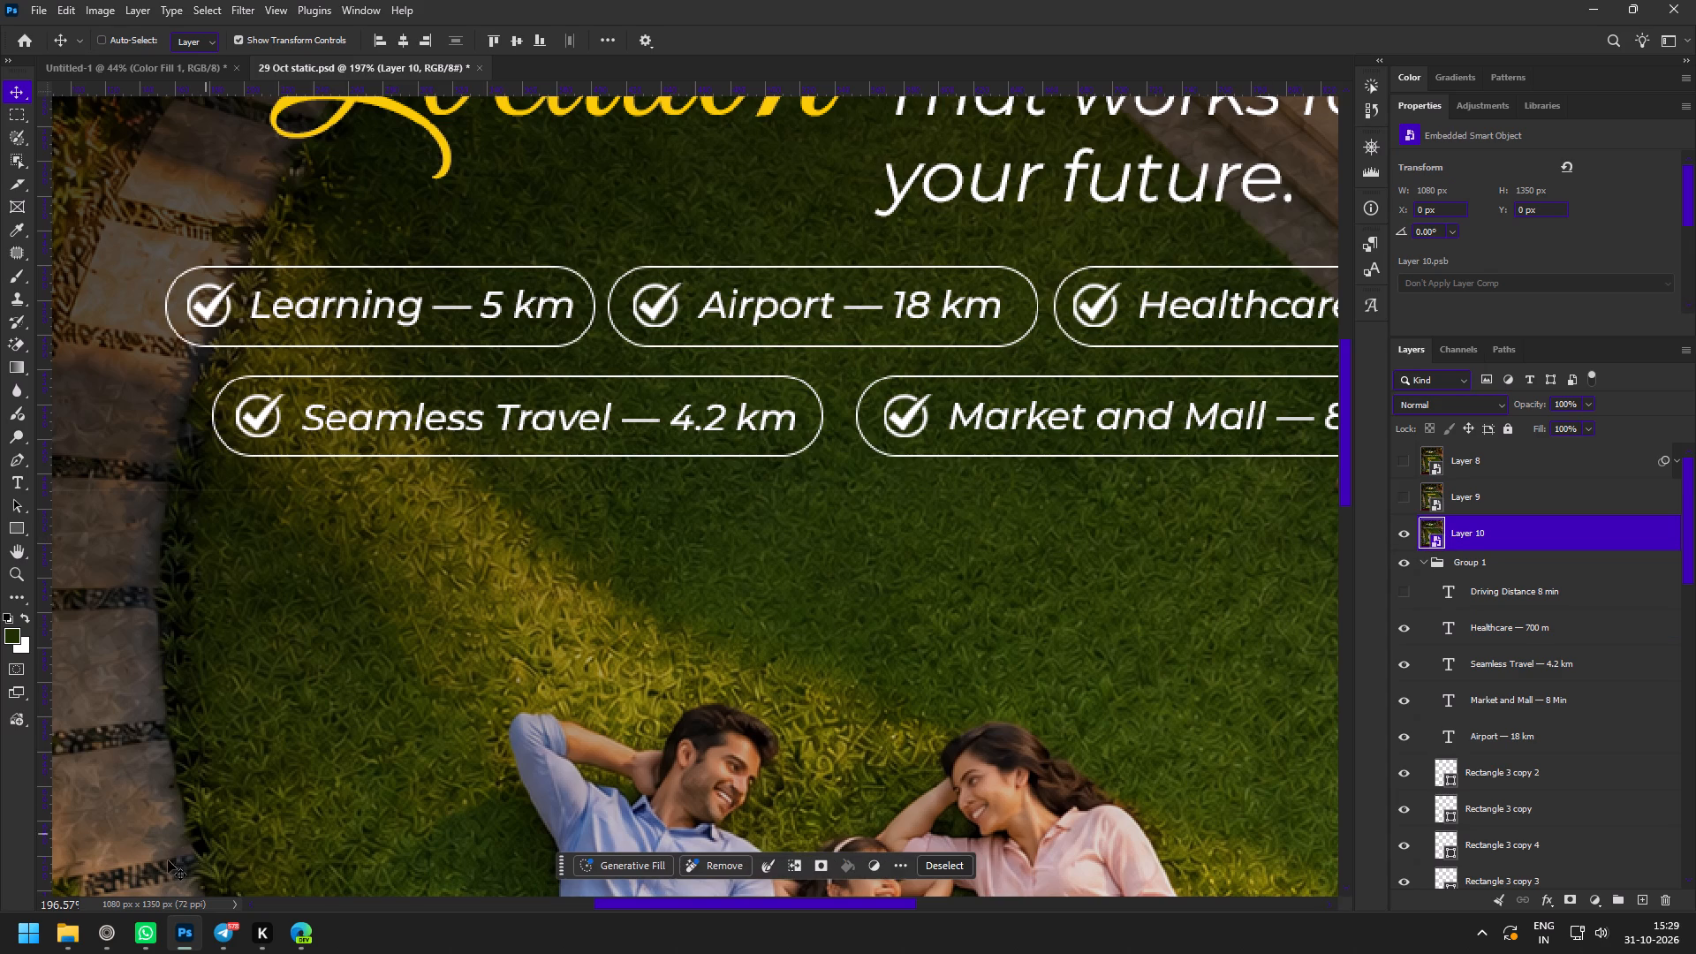
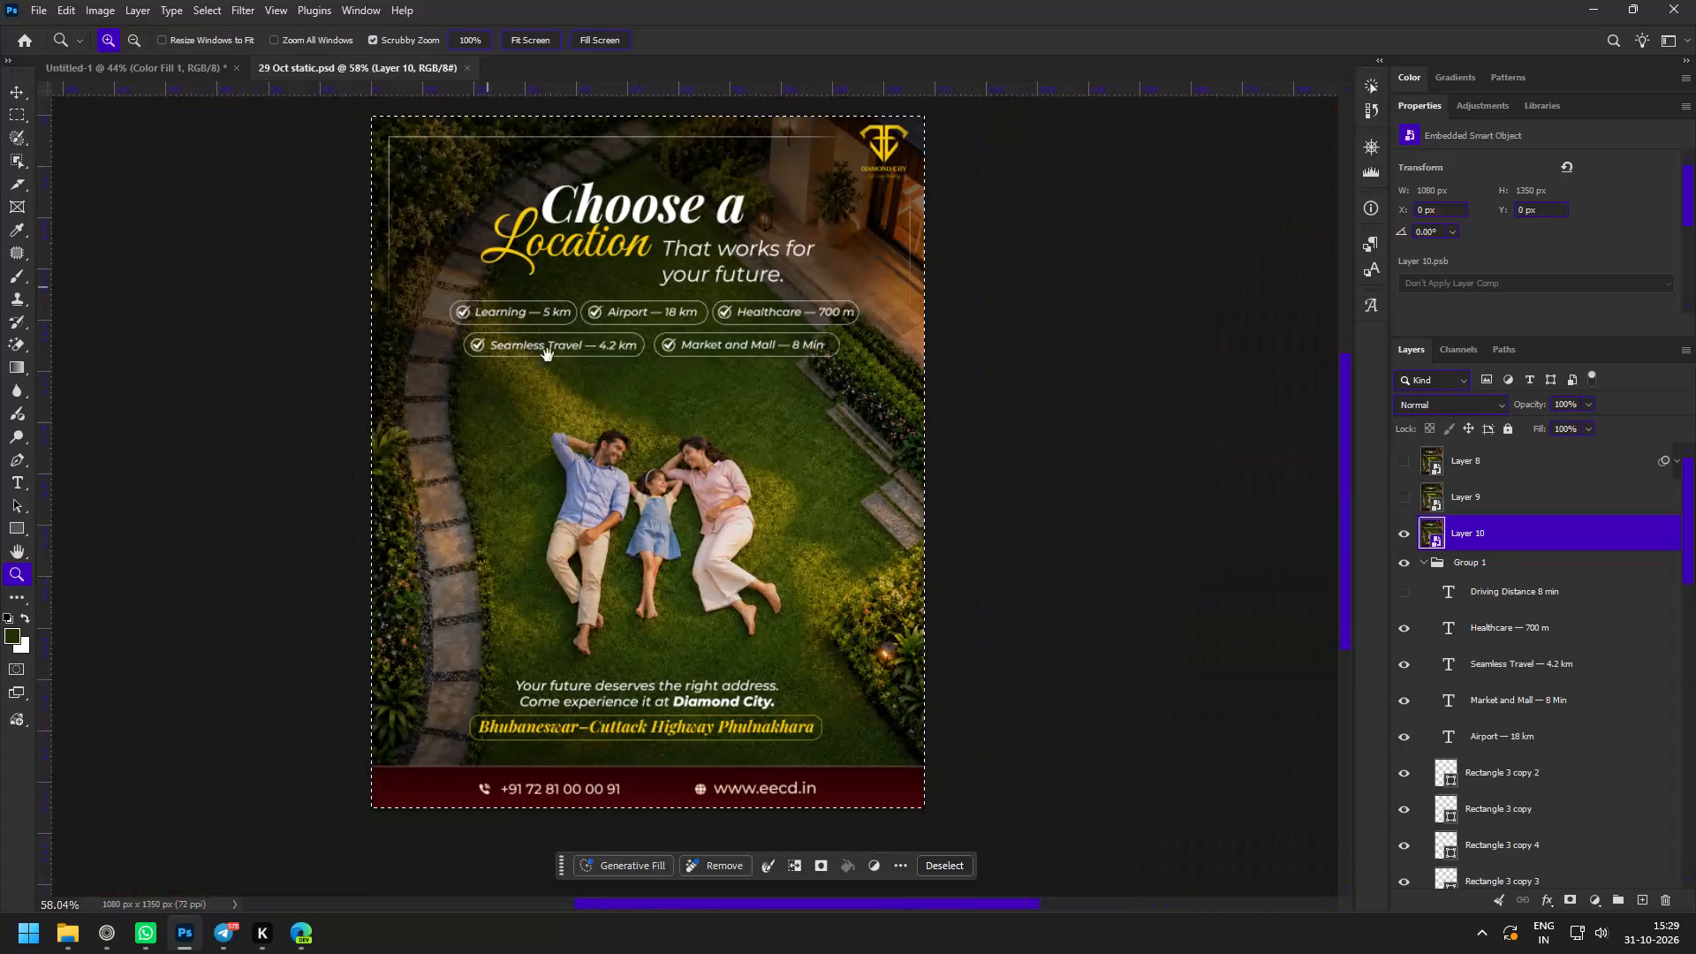
# Clear the selection around the merged poster layer and close the 29 Oct static poster document.
pyautogui.moveTo(642, 440); pyautogui.dragTo(745, 420)
pyautogui.hotkey('ctrl', 'd')
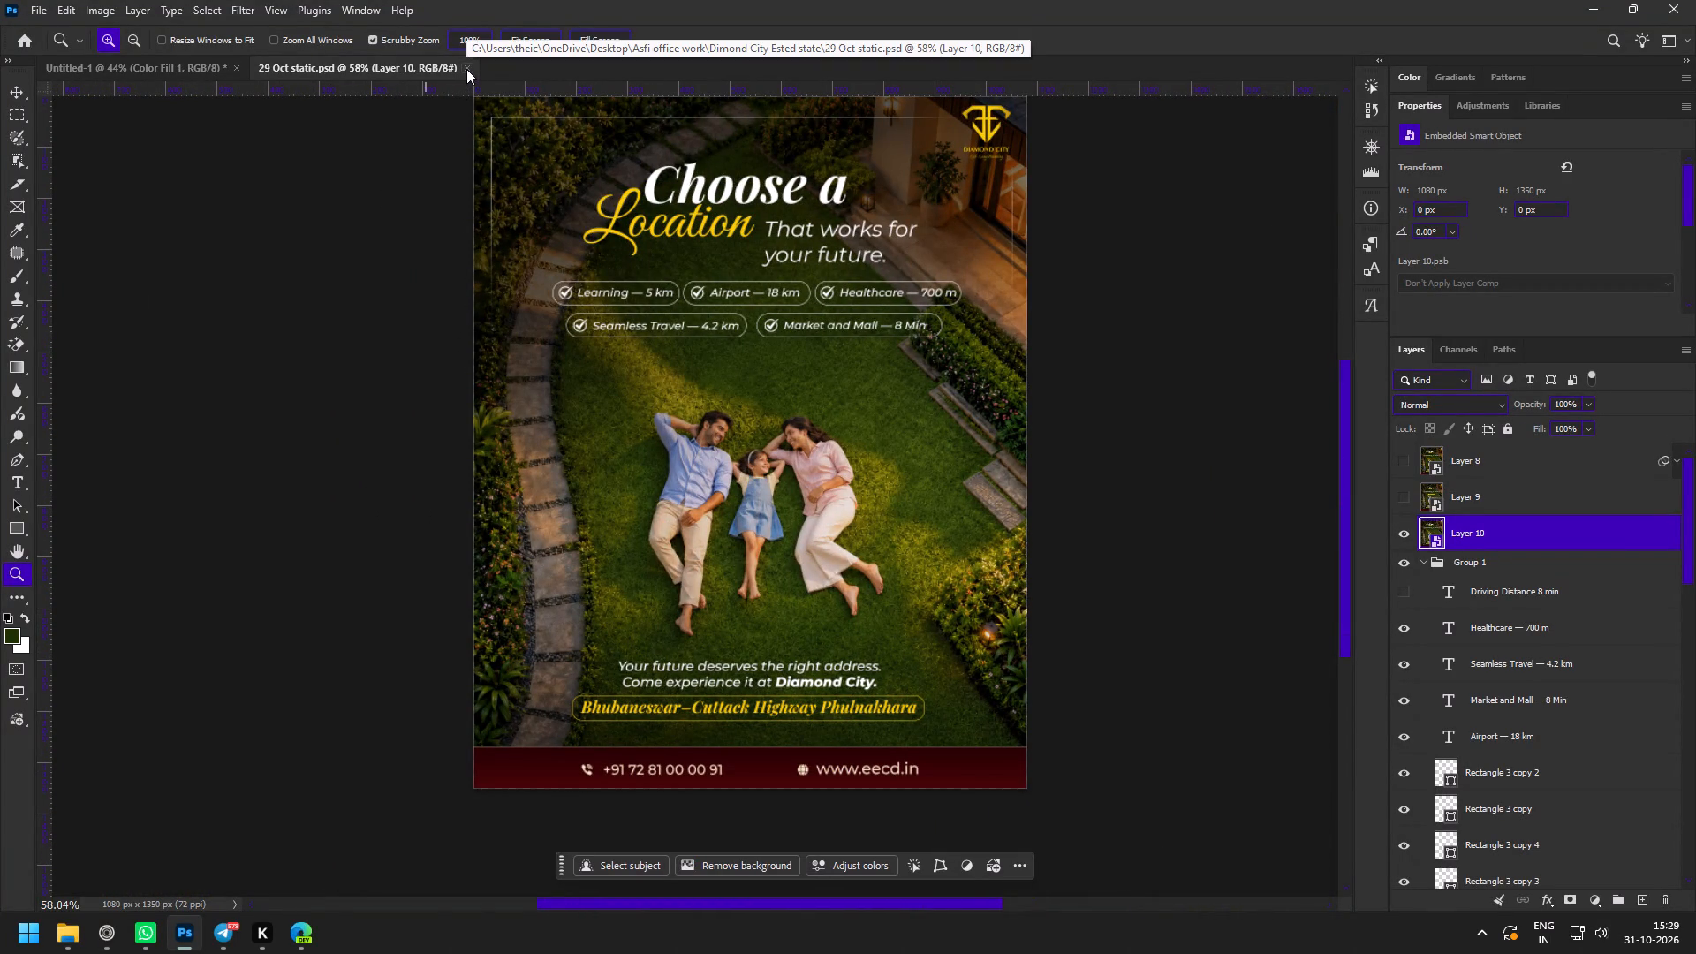
pyautogui.click(466, 69)
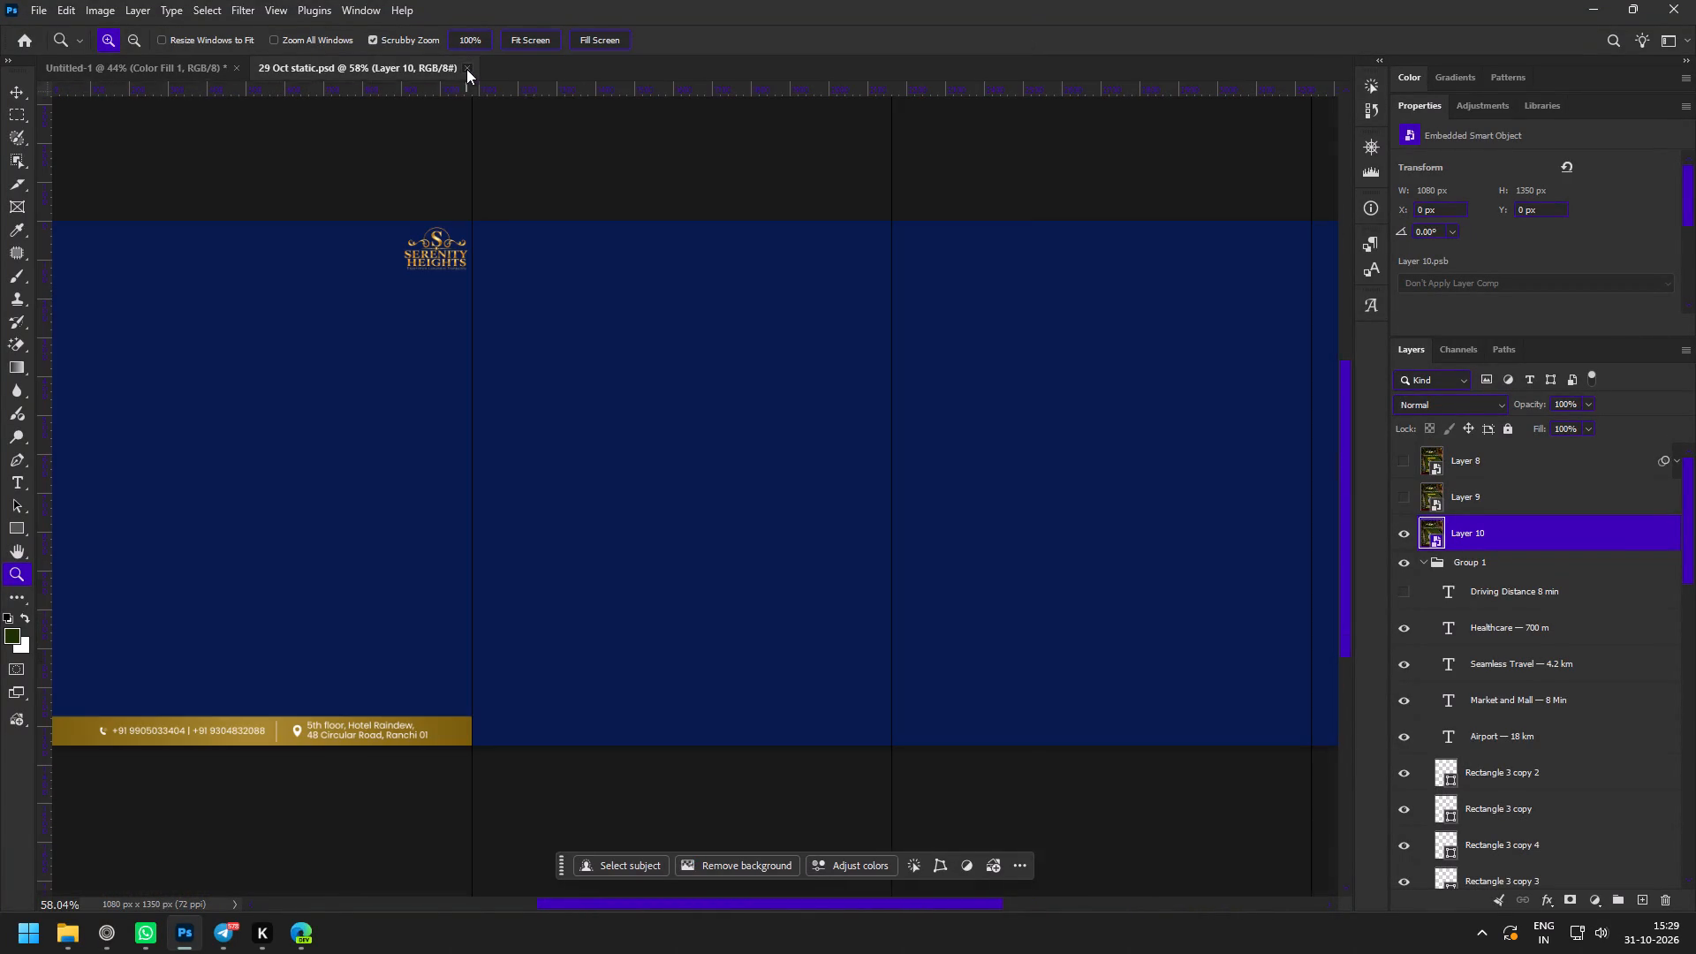
# Examine the first navy carousel slide with its Serenity Heights emblem and gold contact strip.
pyautogui.press('z')
pyautogui.press('space')
pyautogui.press('space')
pyautogui.press('space')
pyautogui.press('space')
pyautogui.press('space')
pyautogui.moveTo(460, 570); pyautogui.dragTo(741, 564)
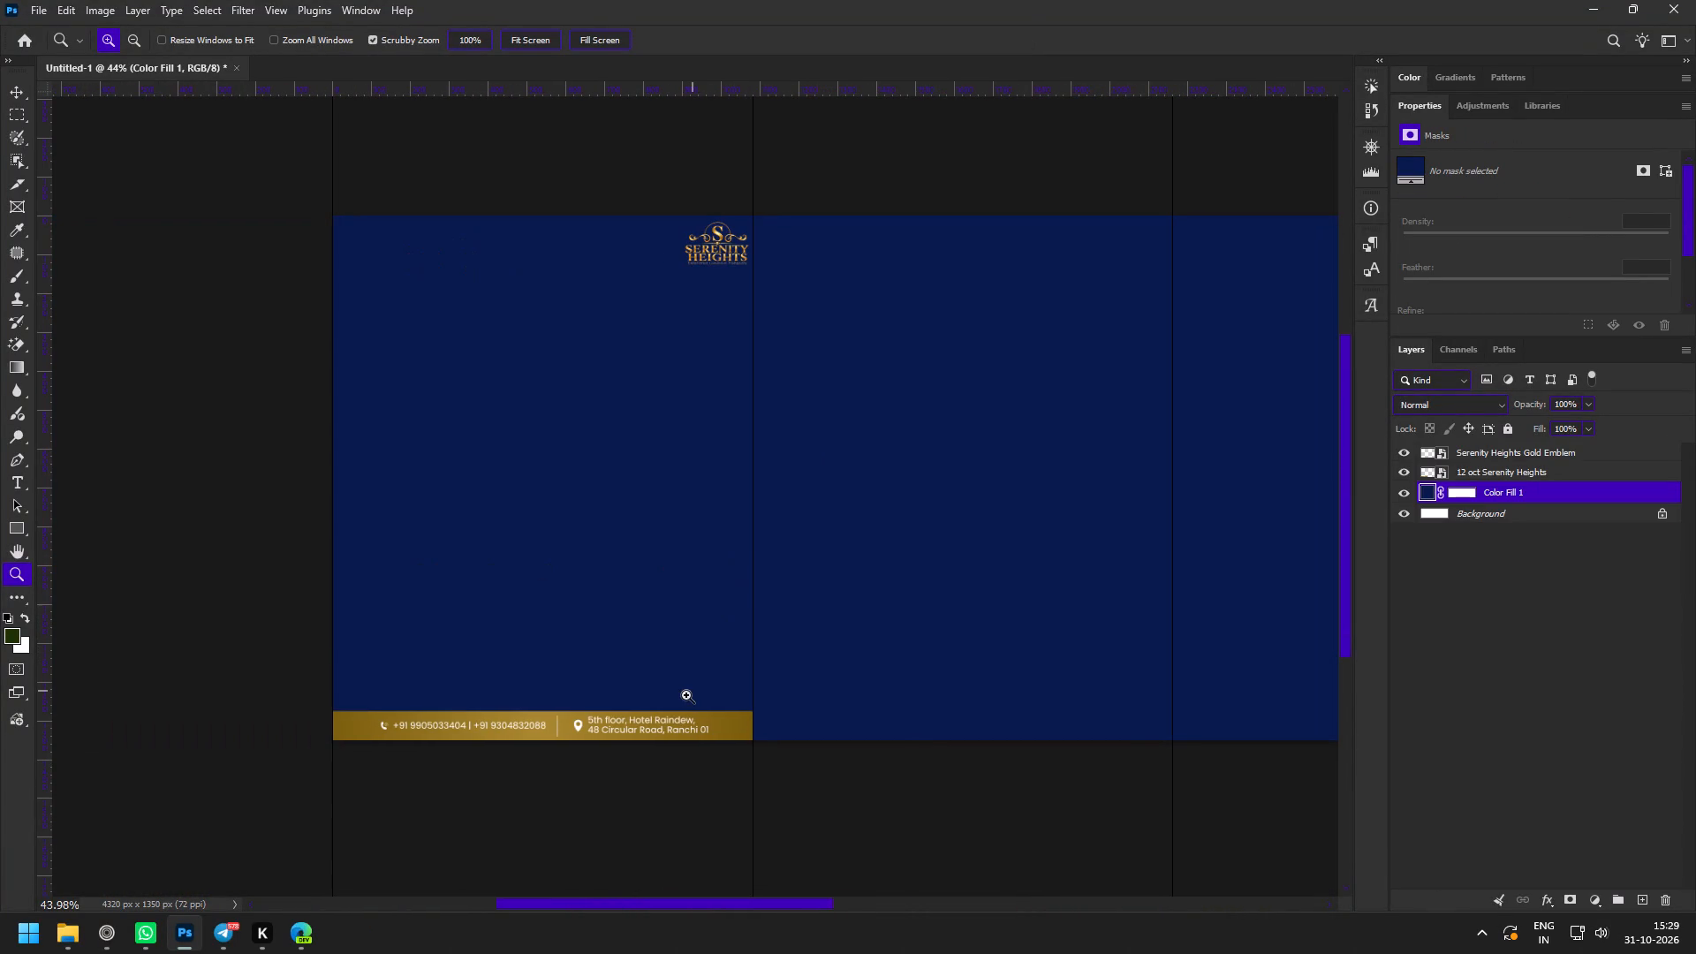
pyautogui.moveTo(440, 512); pyautogui.dragTo(464, 529)
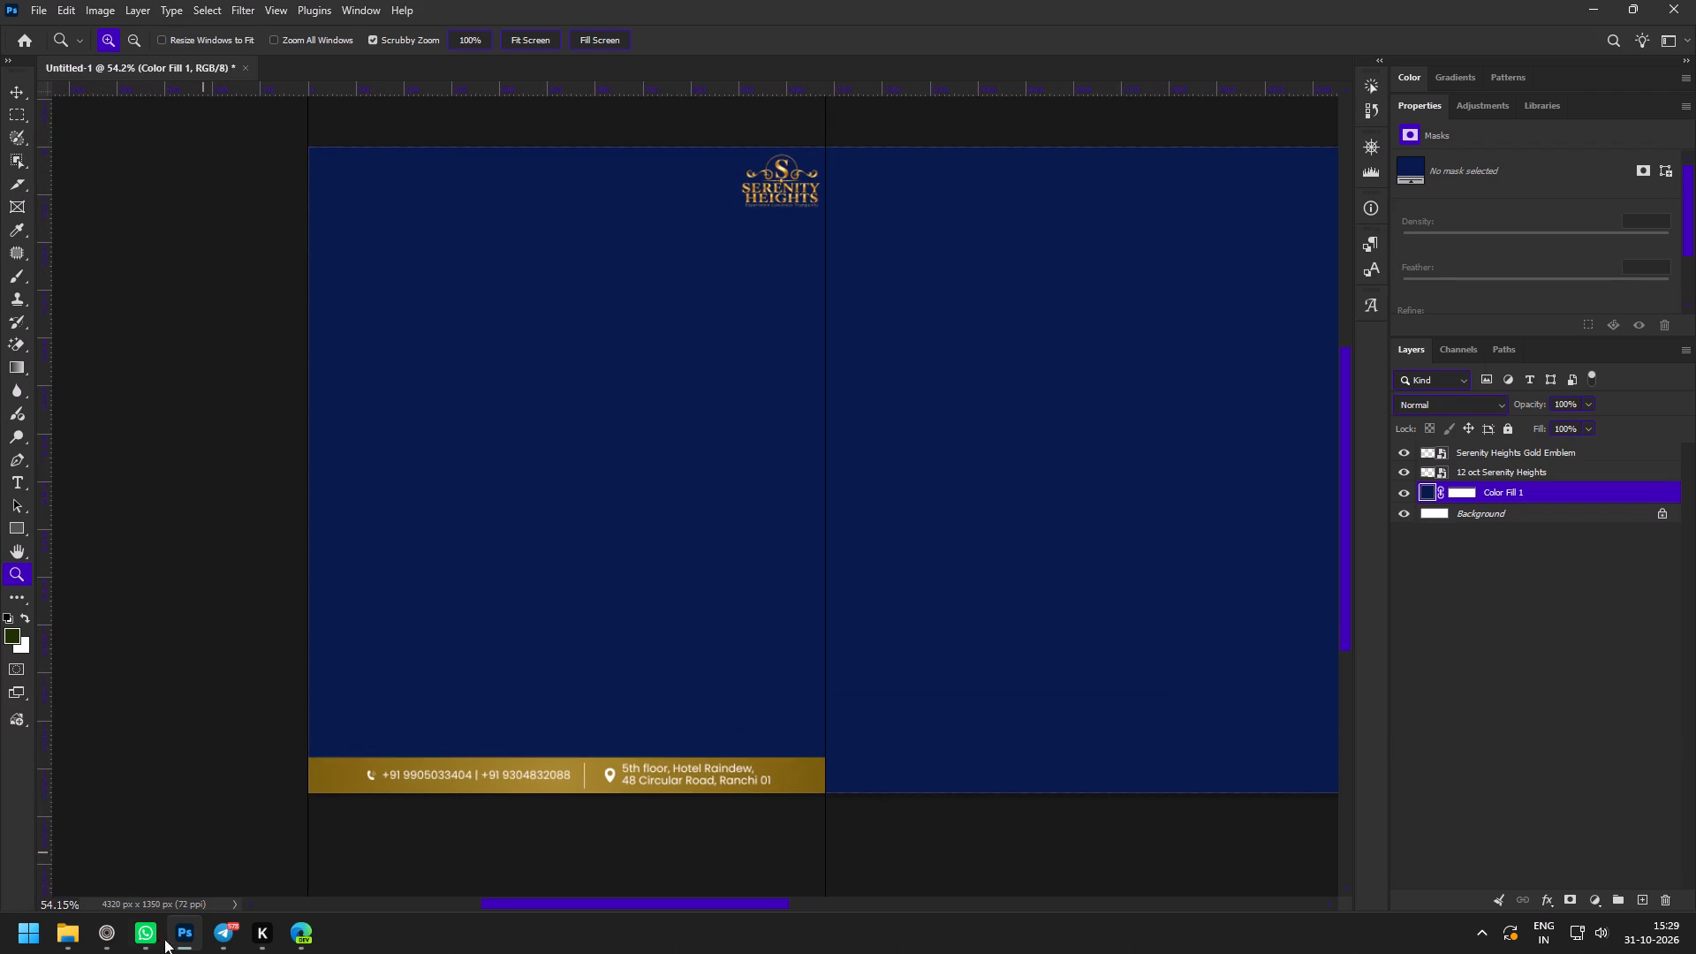
# Switch to the web browser holding the colour search and the Serenity Heights content tabs.
pyautogui.click(102, 934)
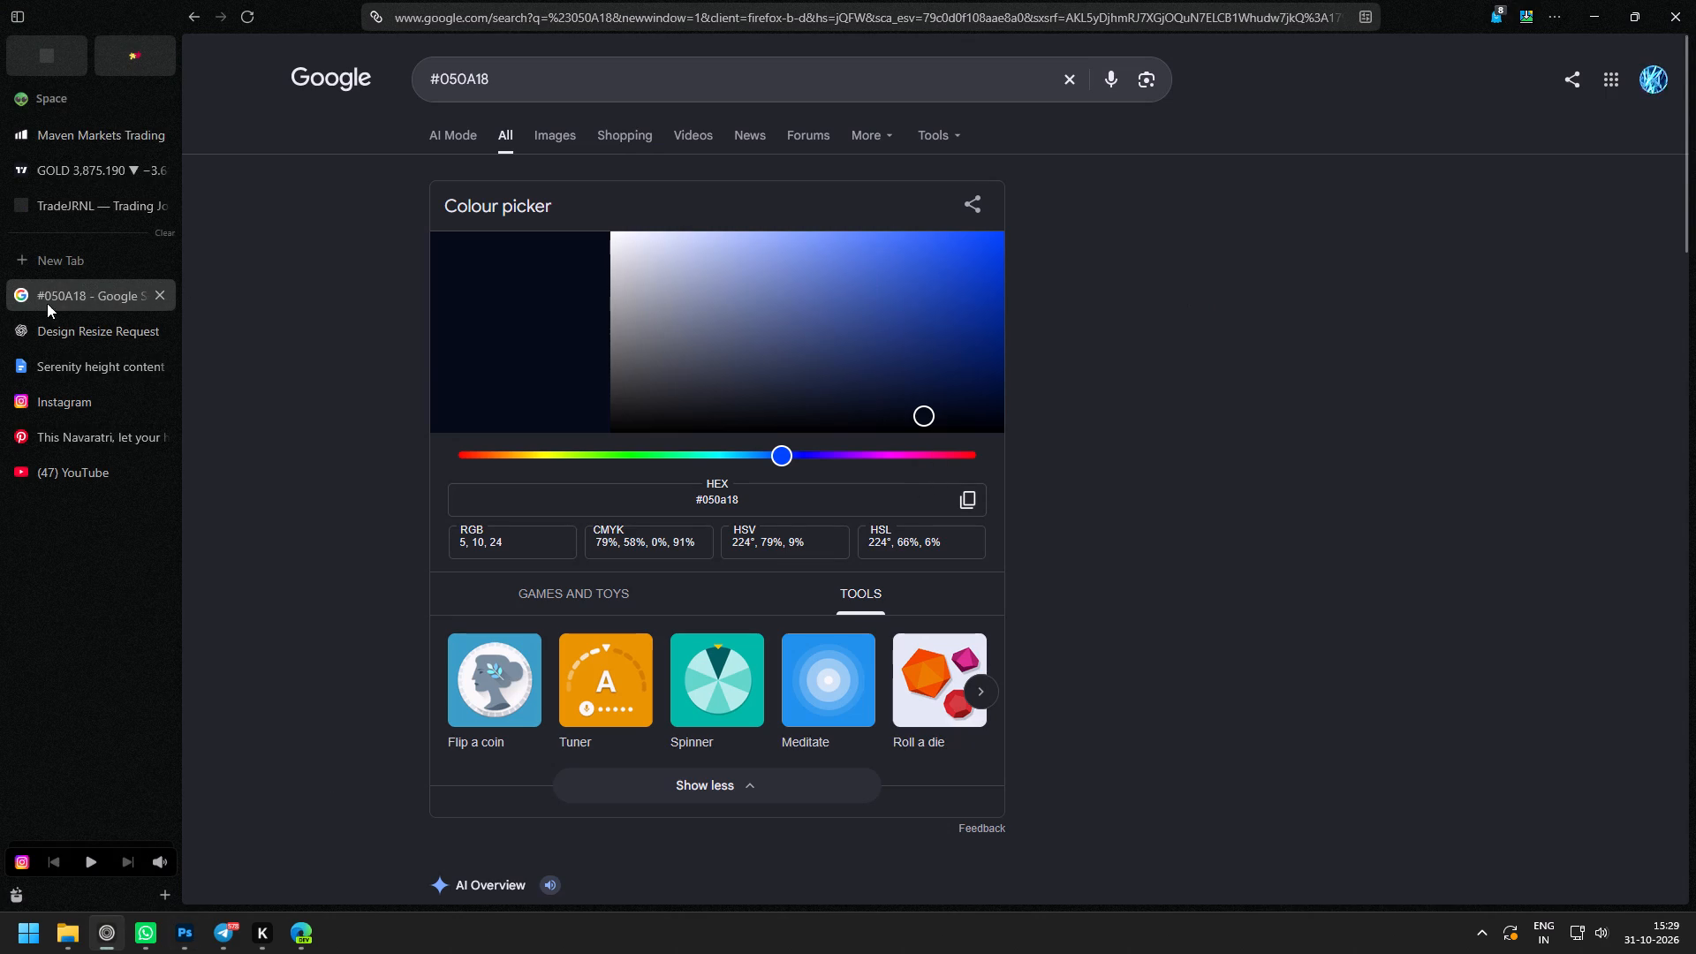
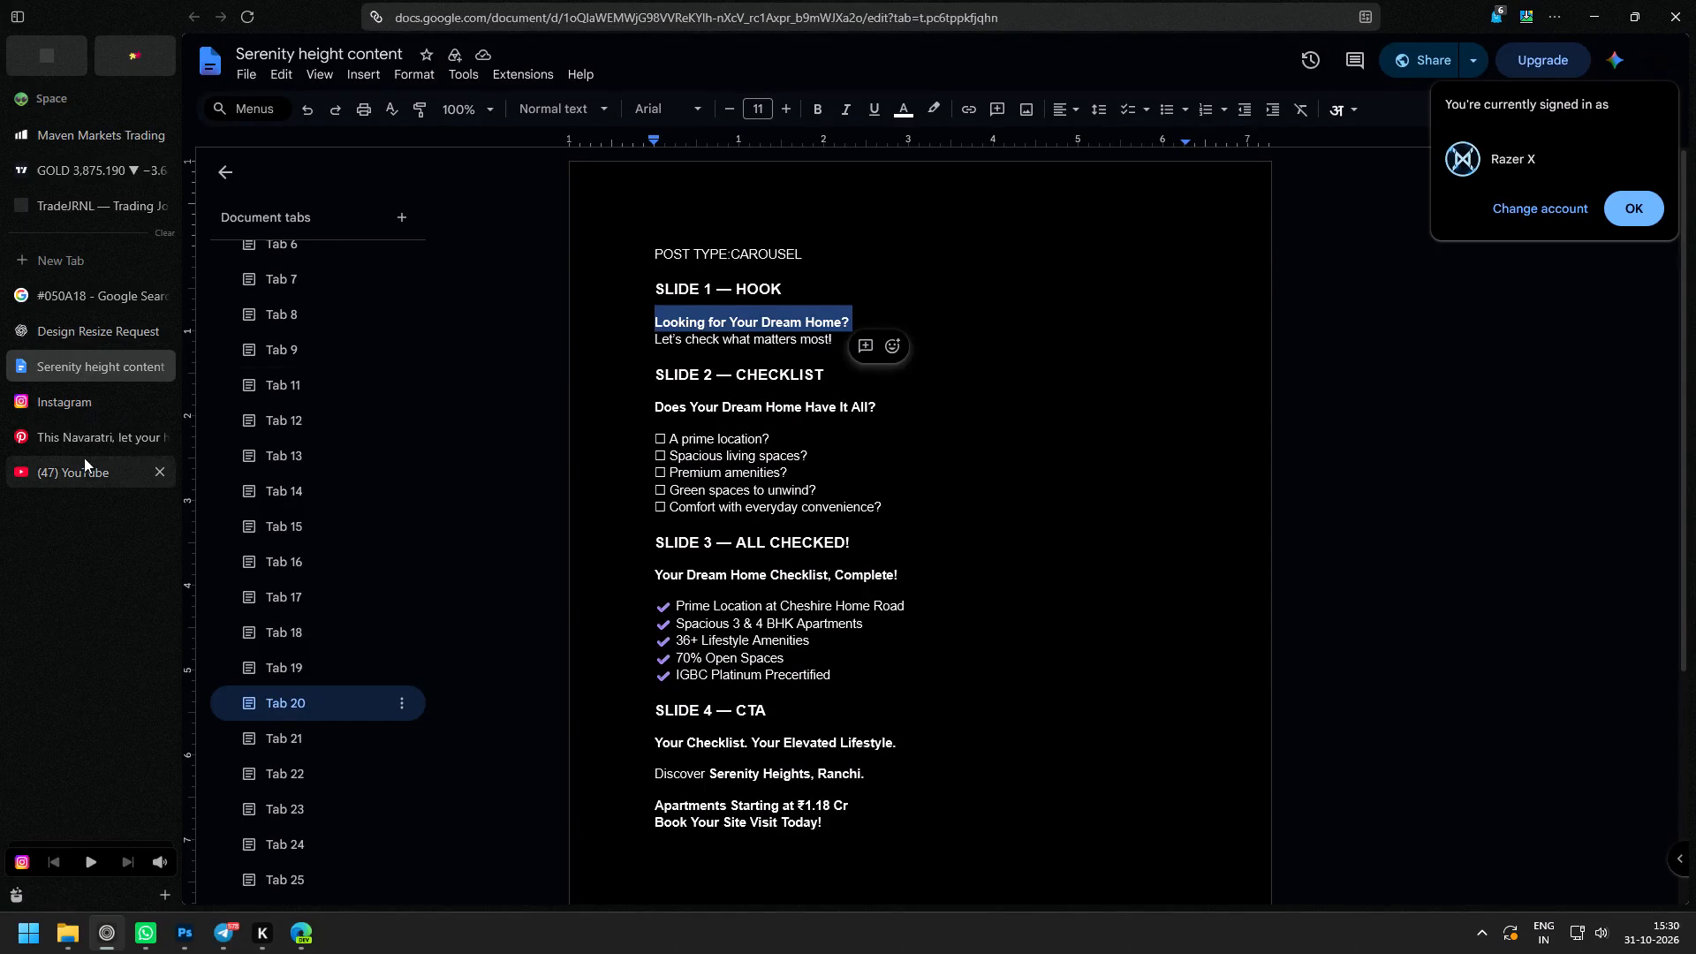
# Open the Serenity project folder and preview the 1.RGB_color.0000 copy building render.
pyautogui.click(72, 428)
pyautogui.click(78, 342)
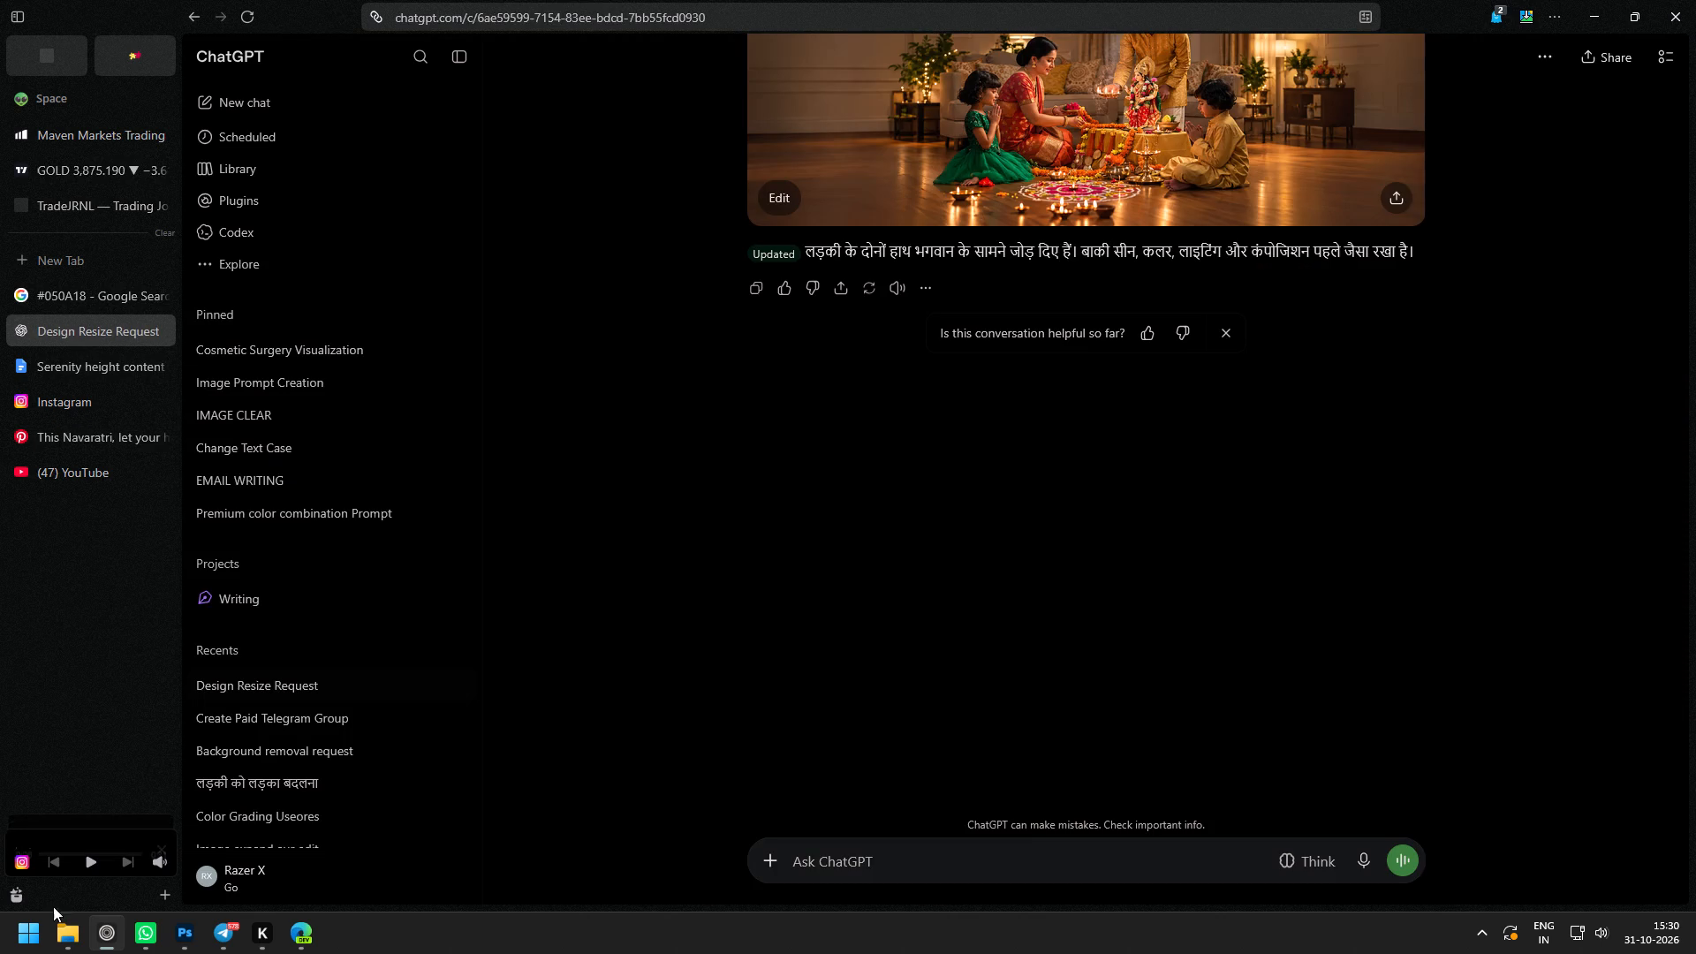
pyautogui.click(57, 935)
pyautogui.moveTo(659, 72); pyautogui.dragTo(692, 67)
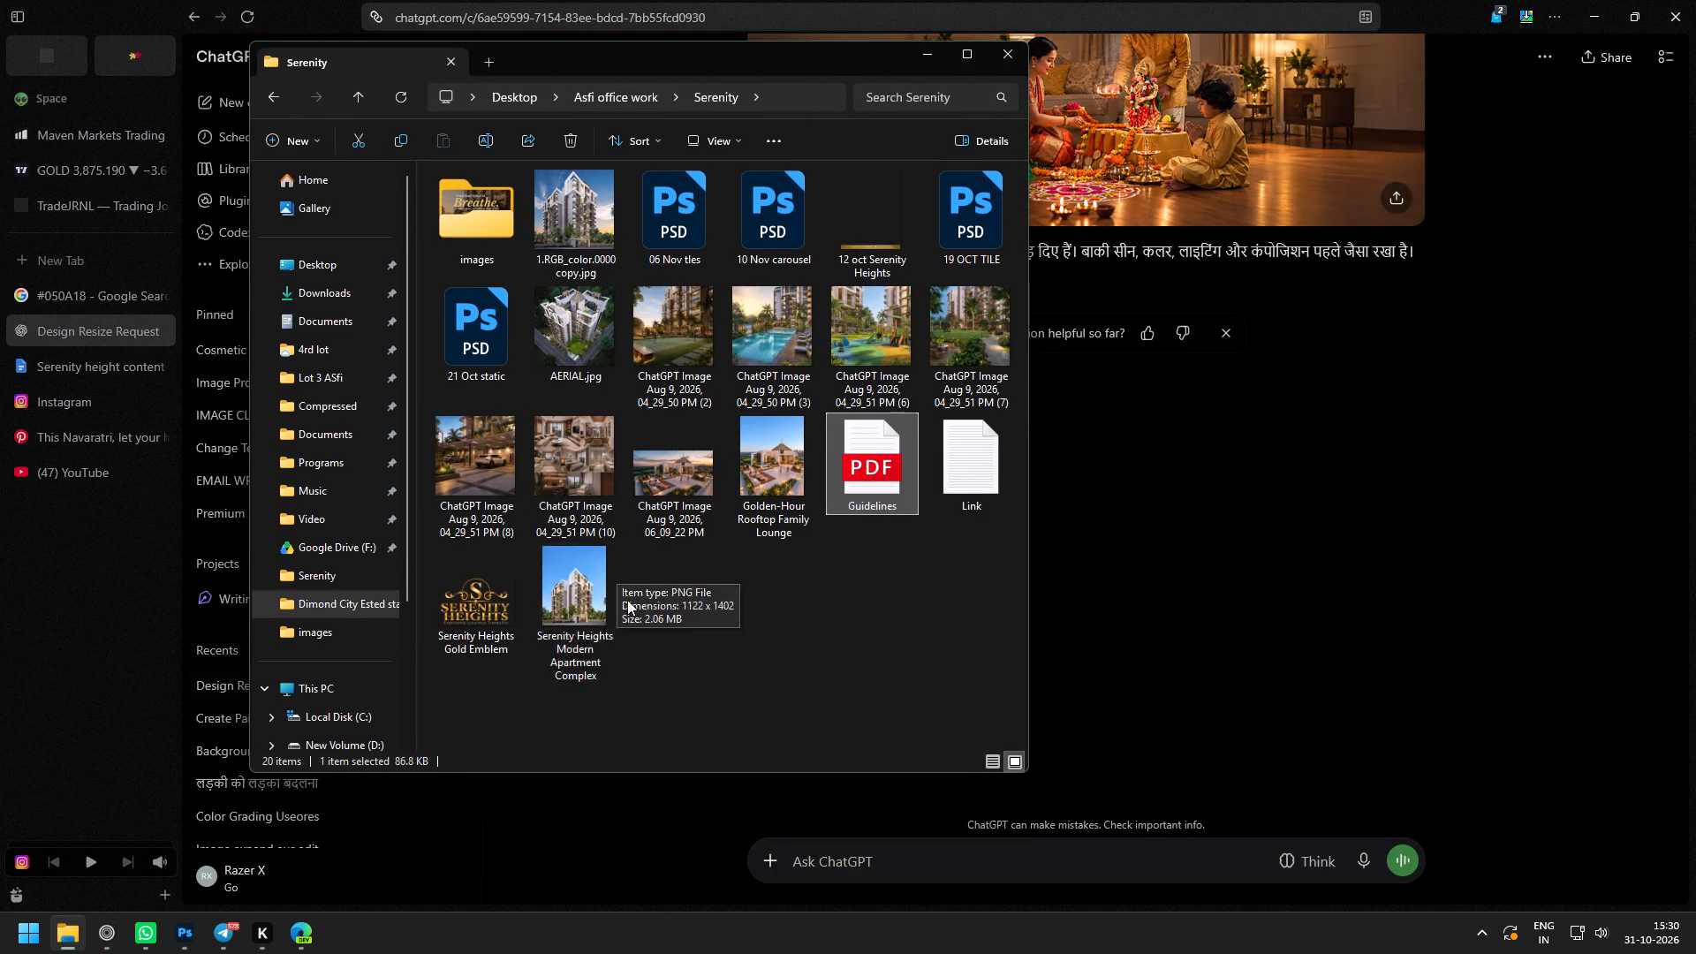
pyautogui.click(585, 575)
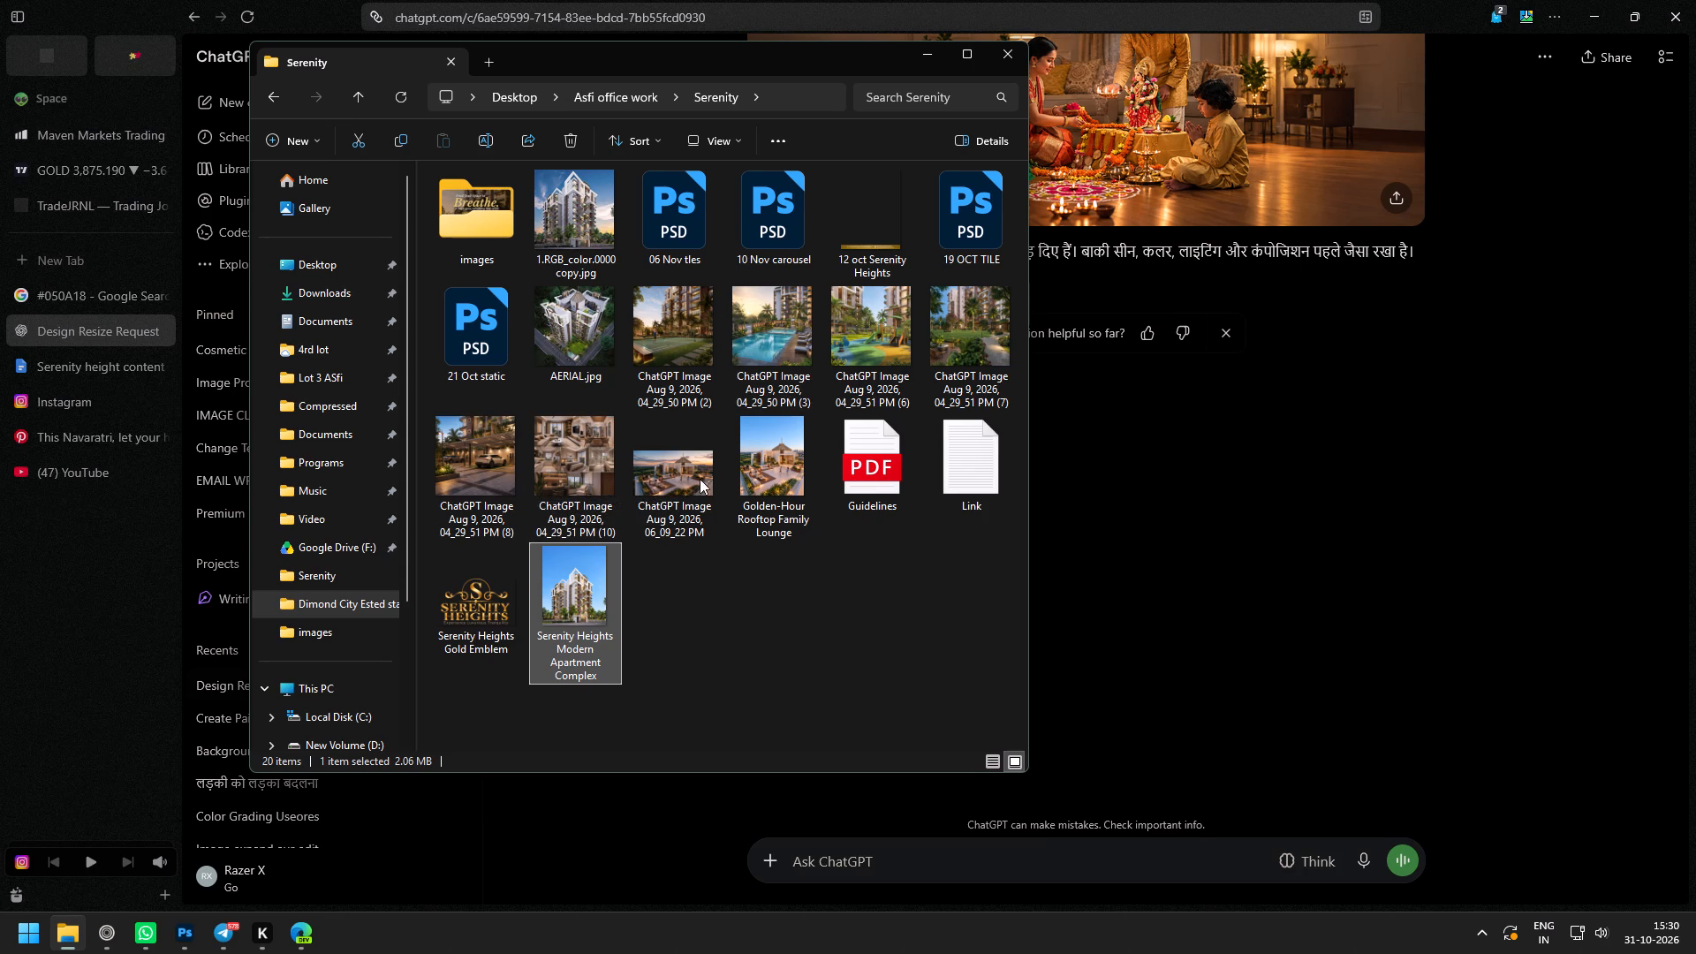
pyautogui.click(584, 231)
pyautogui.doubleClick(578, 214)
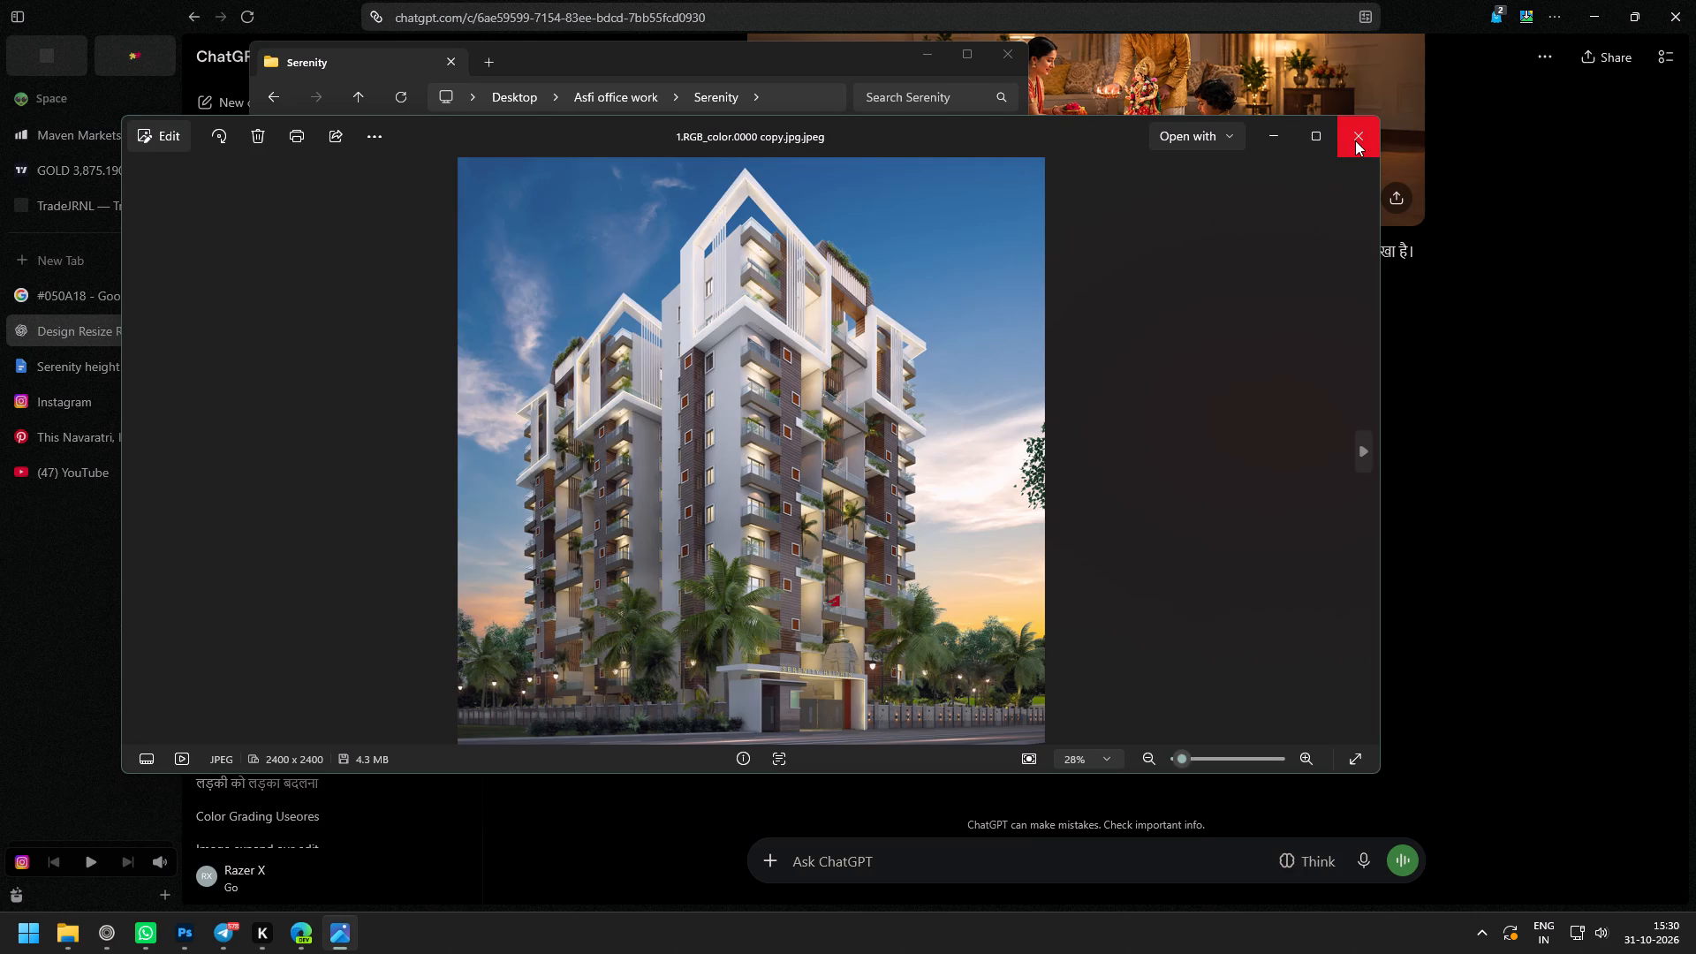
pyautogui.click(1355, 141)
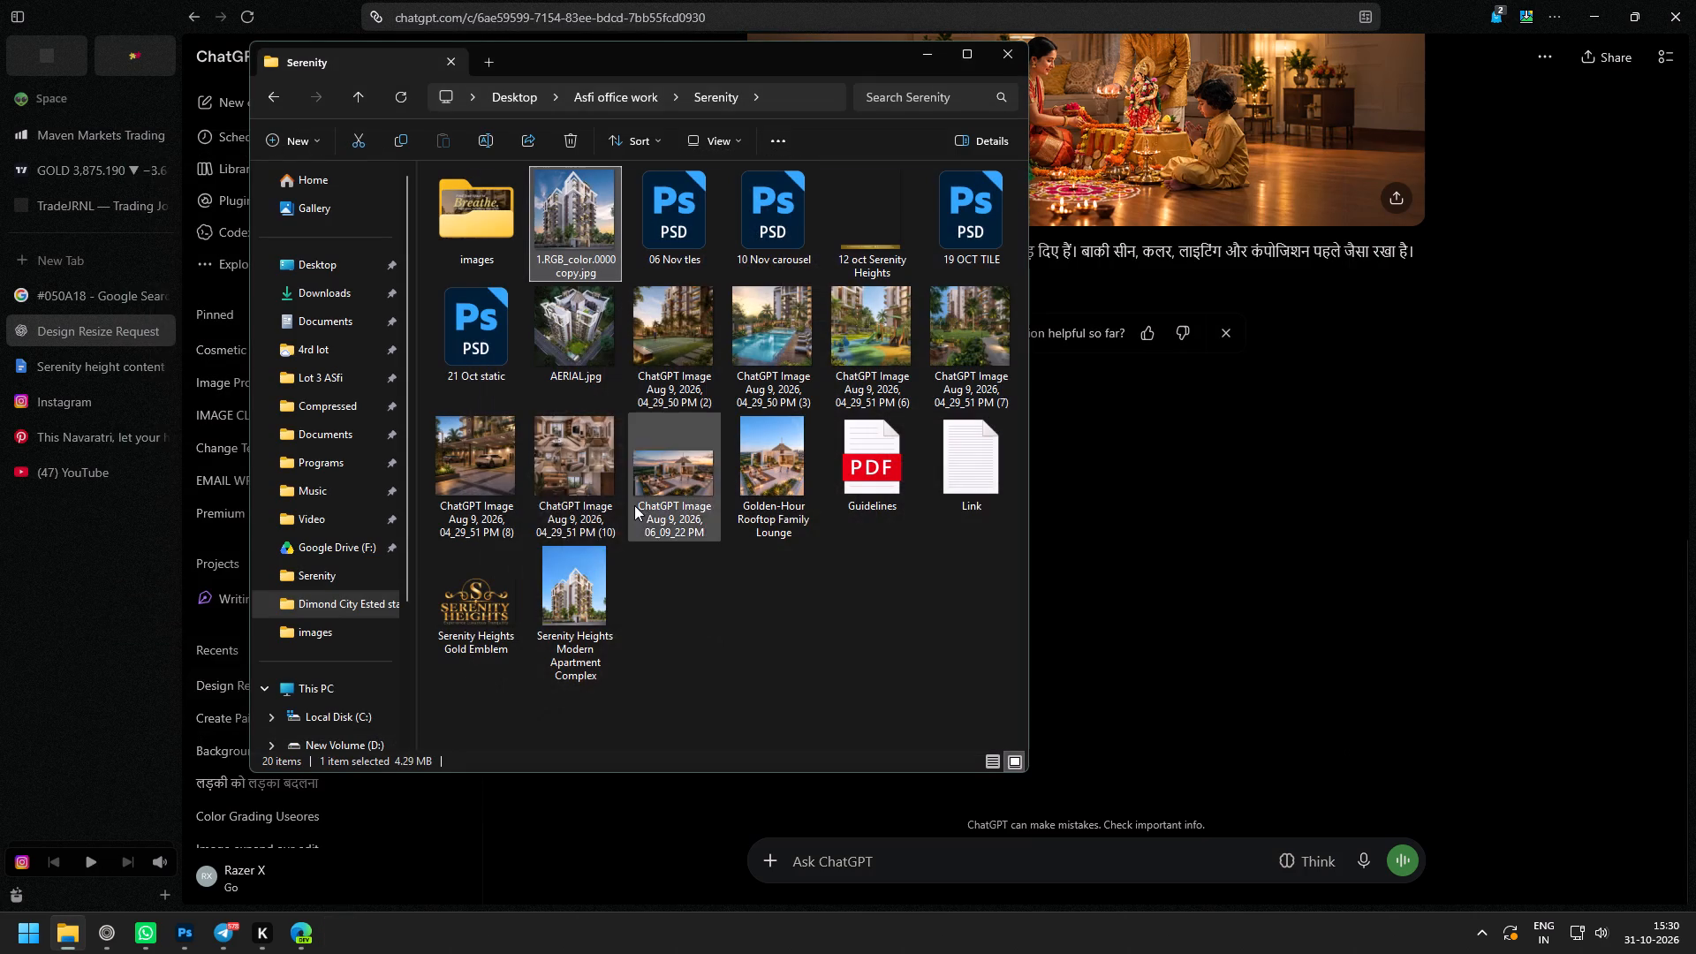
# Place the Serenity Heights Modern Apartment Complex image in Photoshop so it fills the first slide, beneath the emblem and contact strip.
pyautogui.click(572, 585)
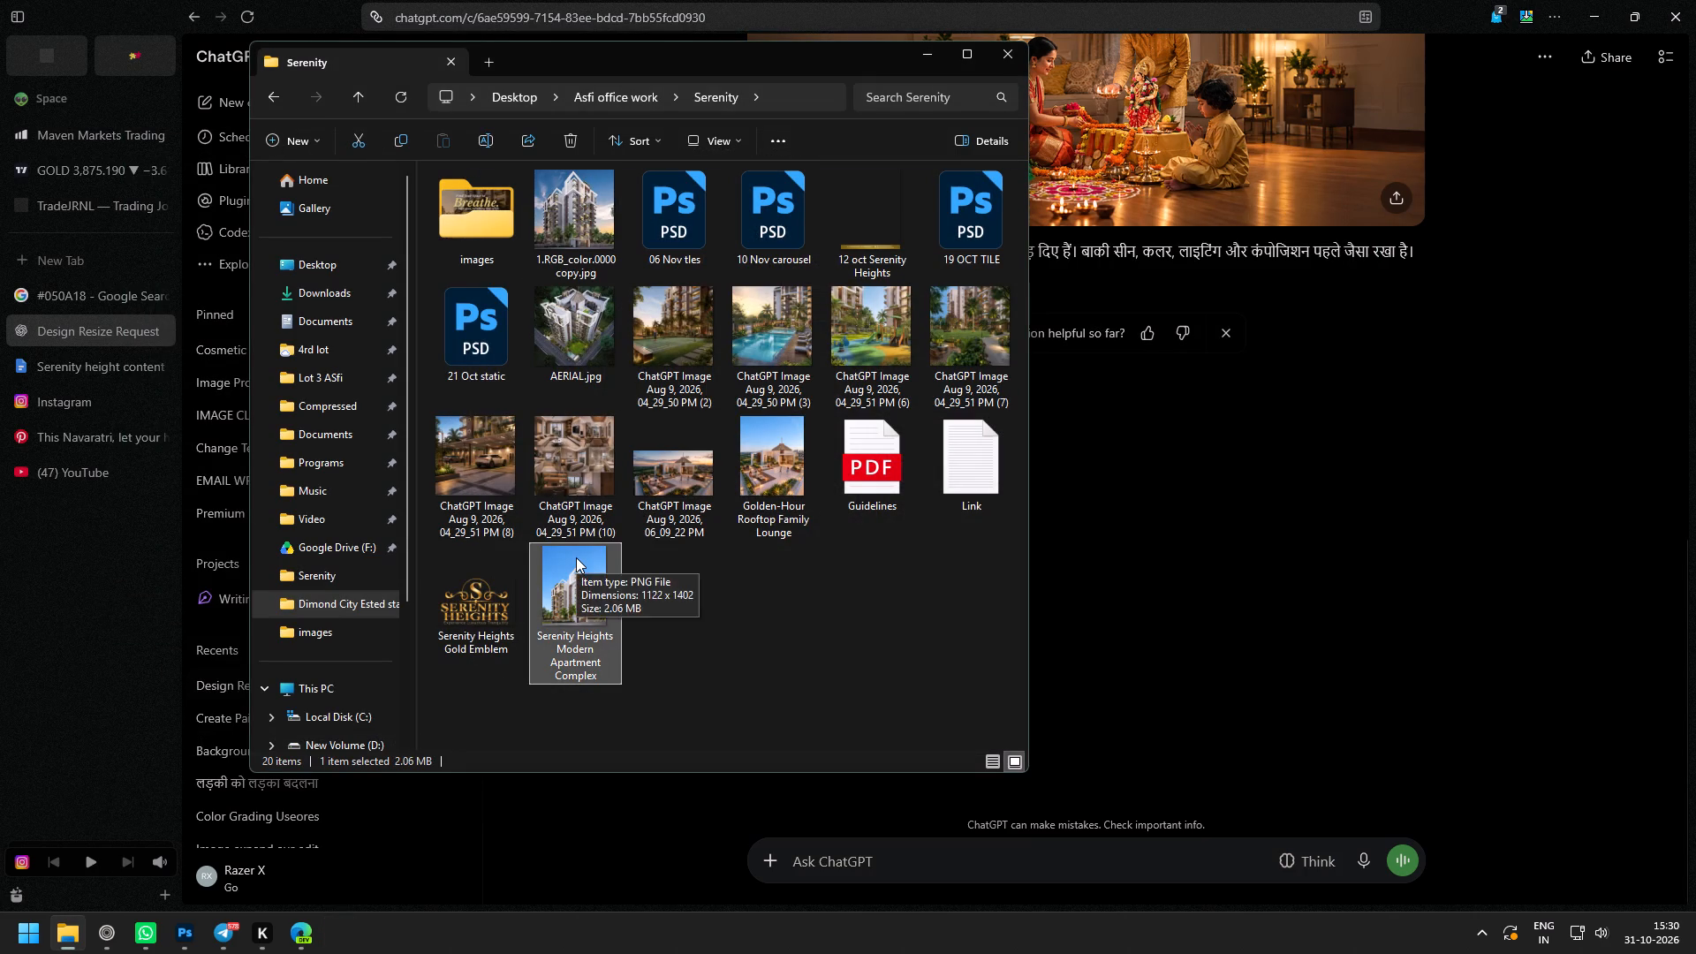
pyautogui.moveTo(576, 557); pyautogui.dragTo(485, 506)
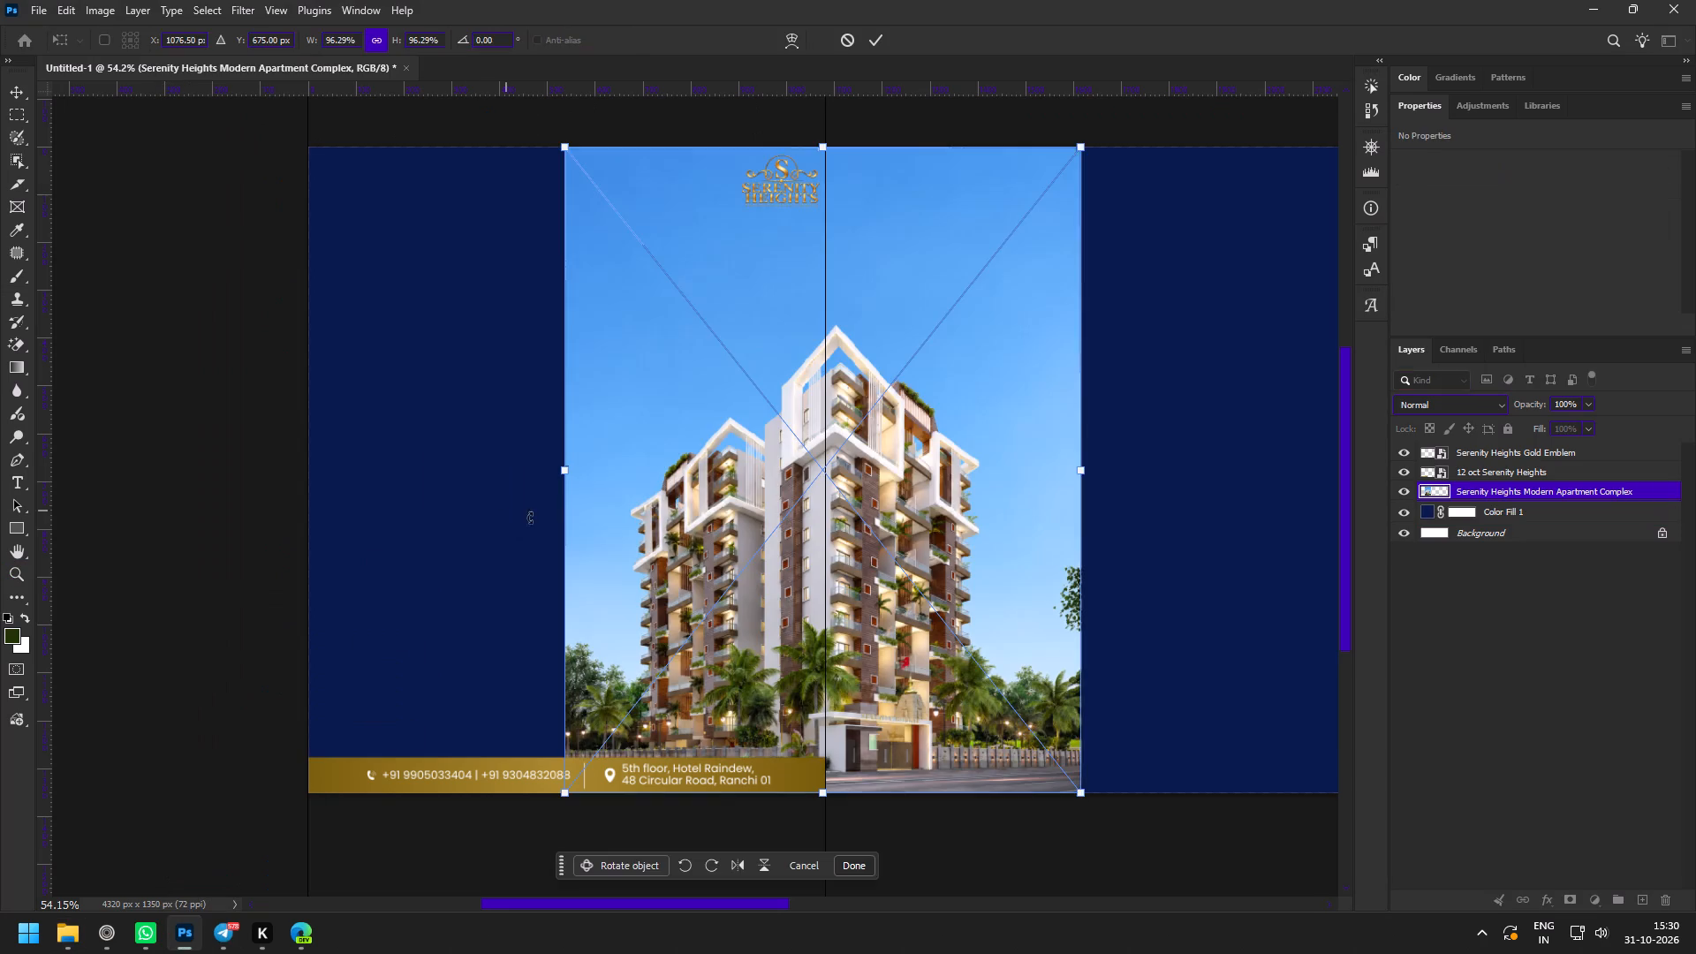
pyautogui.moveTo(643, 506); pyautogui.dragTo(390, 496)
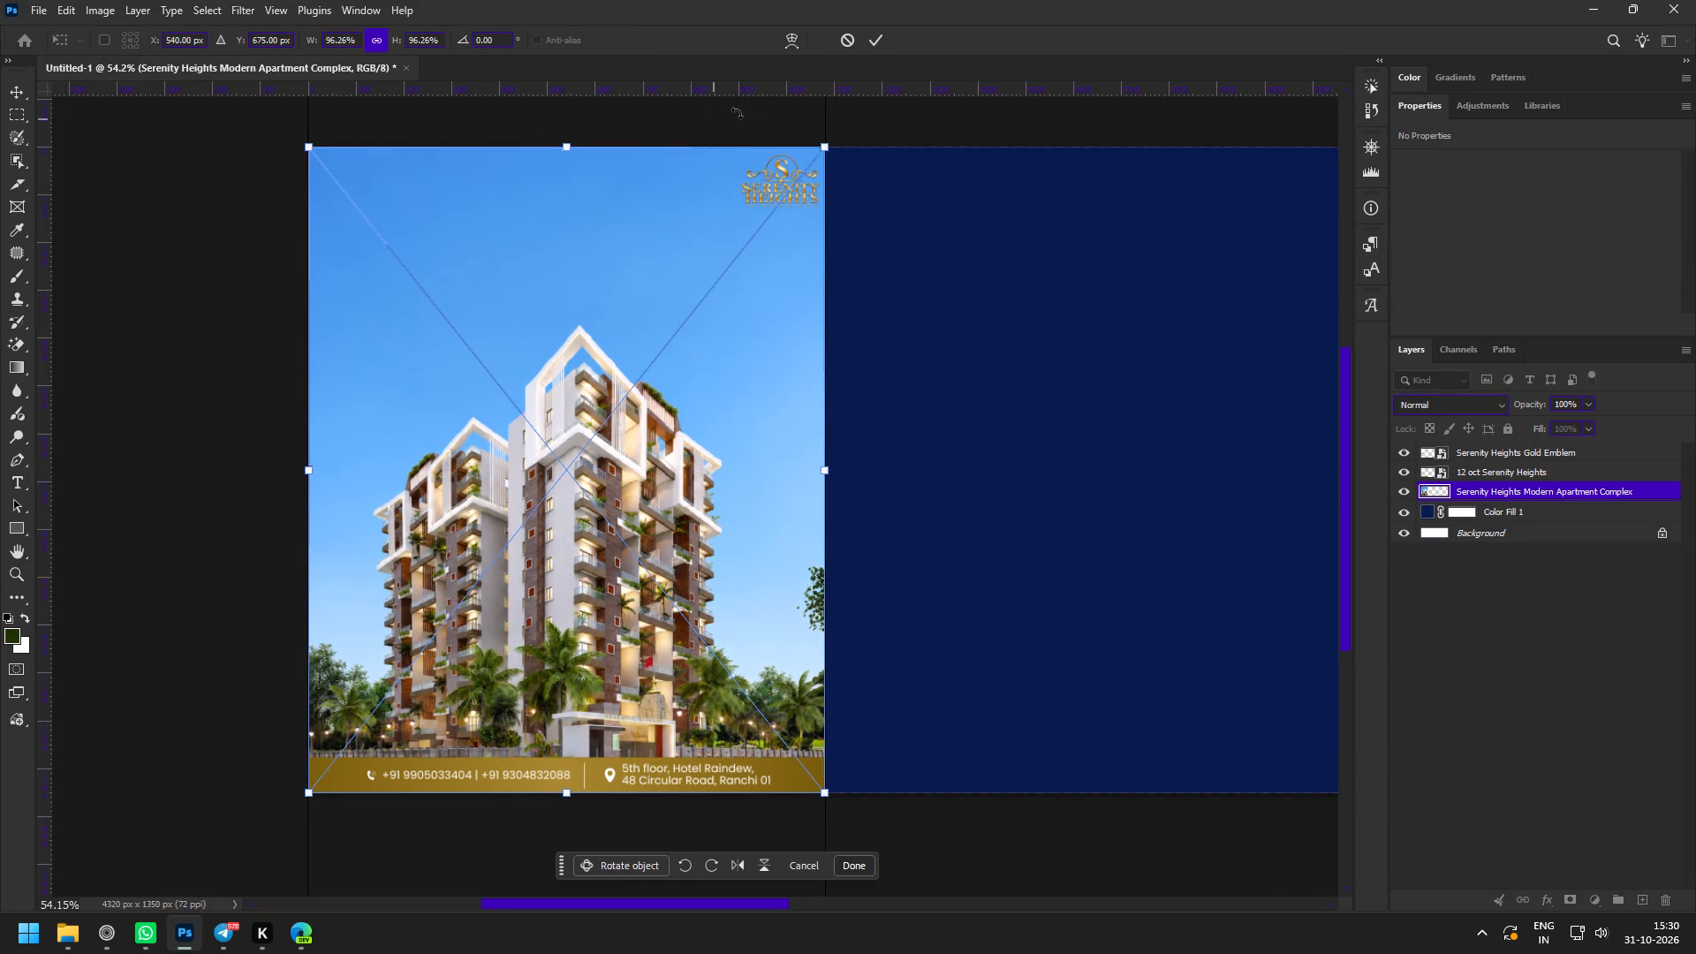
pyautogui.click(884, 42)
# Duplicate the gold contact strip along the bottom of the second, third and fourth slides, aligned edge to edge.
pyautogui.press('z')
pyautogui.press('v')
pyautogui.press('space')
pyautogui.press('space')
pyautogui.moveTo(1117, 478); pyautogui.dragTo(976, 475)
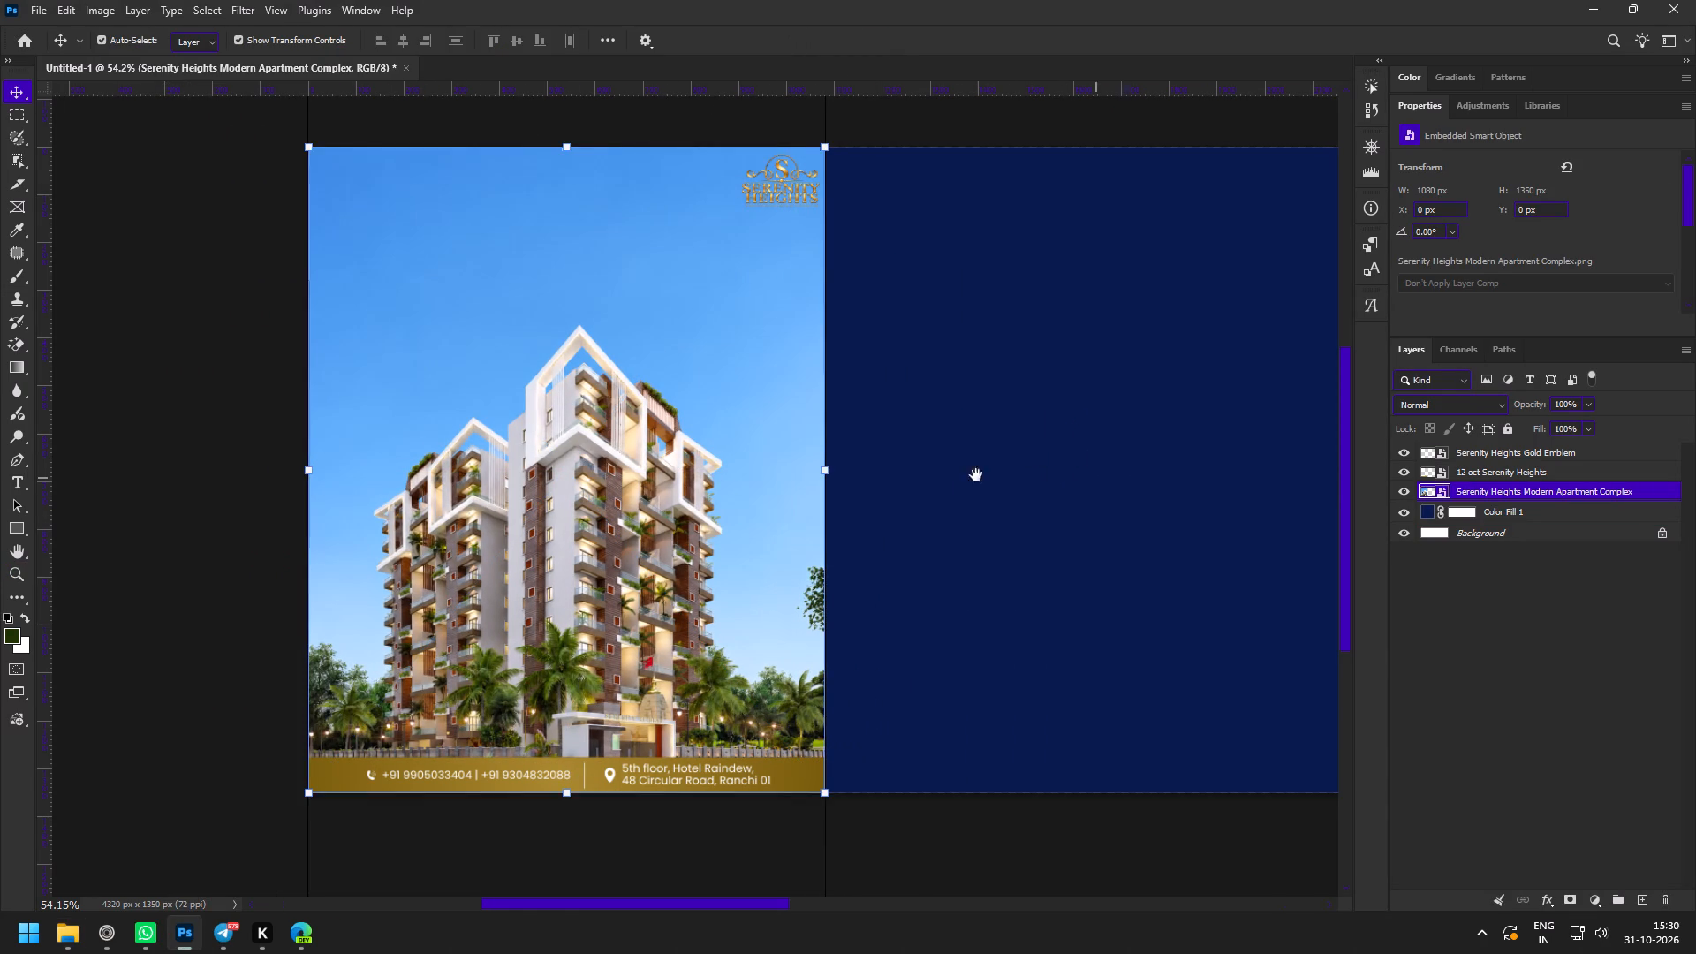
pyautogui.moveTo(976, 475); pyautogui.dragTo(790, 472)
pyautogui.press('v')
pyautogui.click(402, 761)
pyautogui.keyDown('alt'); pyautogui.keyDown('shift'); pyautogui.moveTo(391, 770); pyautogui.dragTo(883, 746); pyautogui.keyUp('shift'); pyautogui.keyUp('alt')
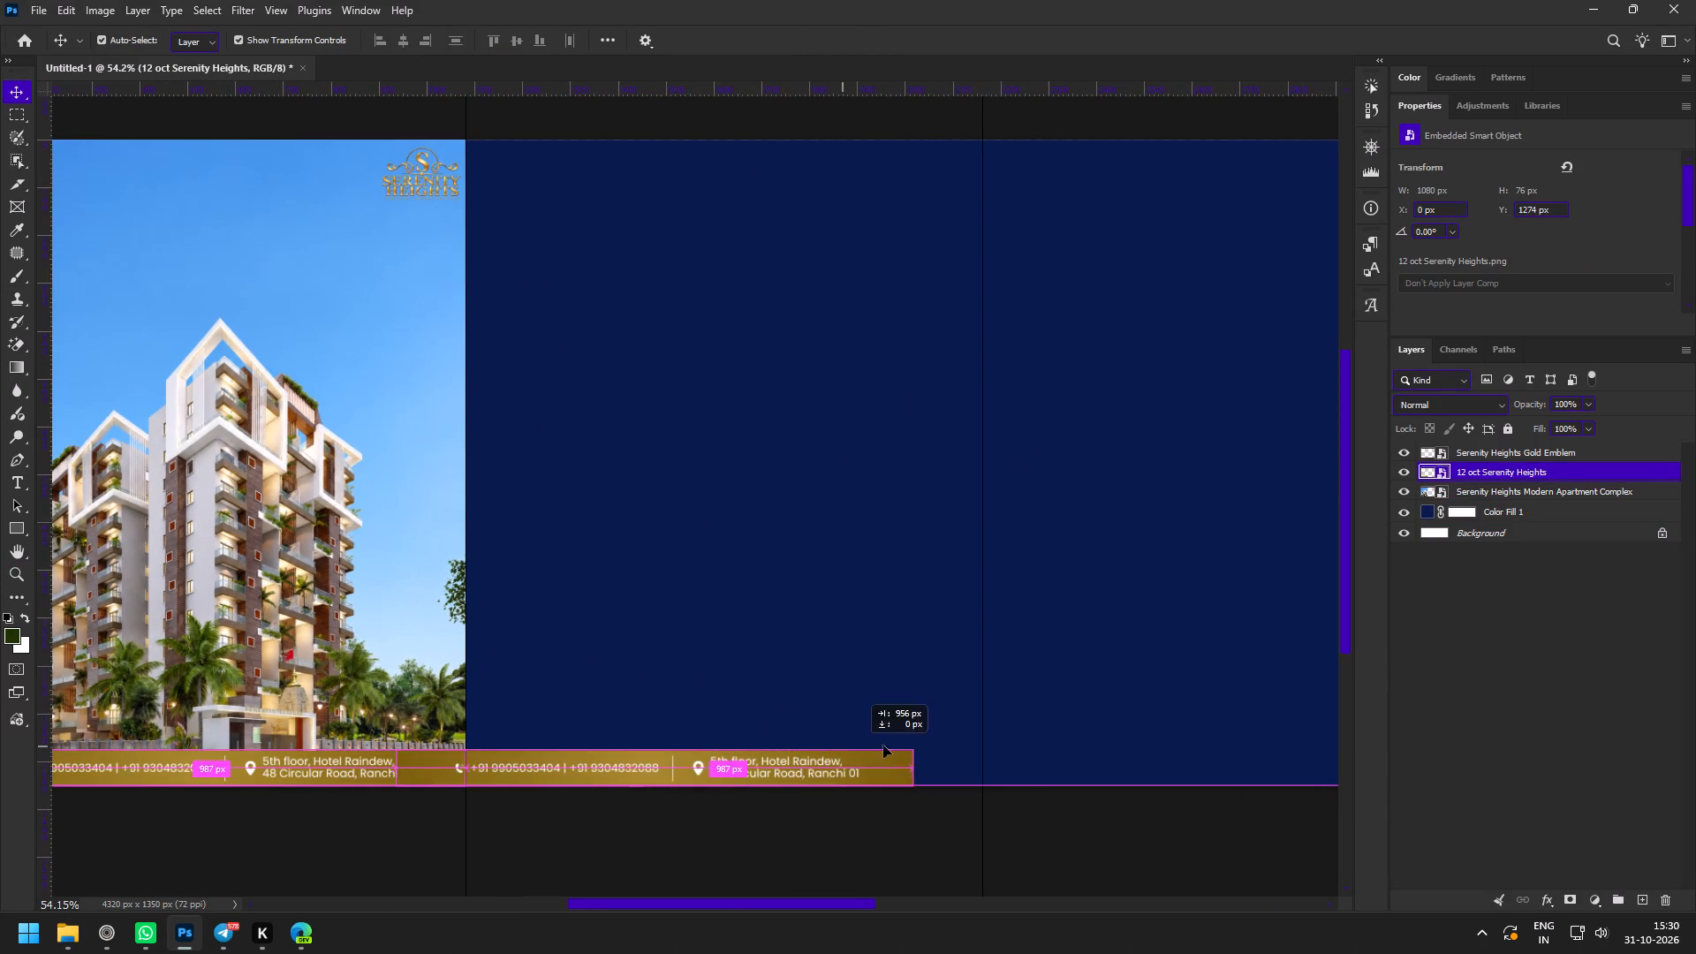
pyautogui.keyDown('alt'); pyautogui.keyDown('shift'); pyautogui.moveTo(883, 746); pyautogui.dragTo(906, 744); pyautogui.keyUp('shift'); pyautogui.keyUp('alt')
pyautogui.press('space')
pyautogui.press('space')
pyautogui.press('space')
pyautogui.moveTo(1139, 715); pyautogui.dragTo(703, 685)
pyautogui.keyDown('alt'); pyautogui.moveTo(456, 736); pyautogui.dragTo(535, 741); pyautogui.keyUp('alt')
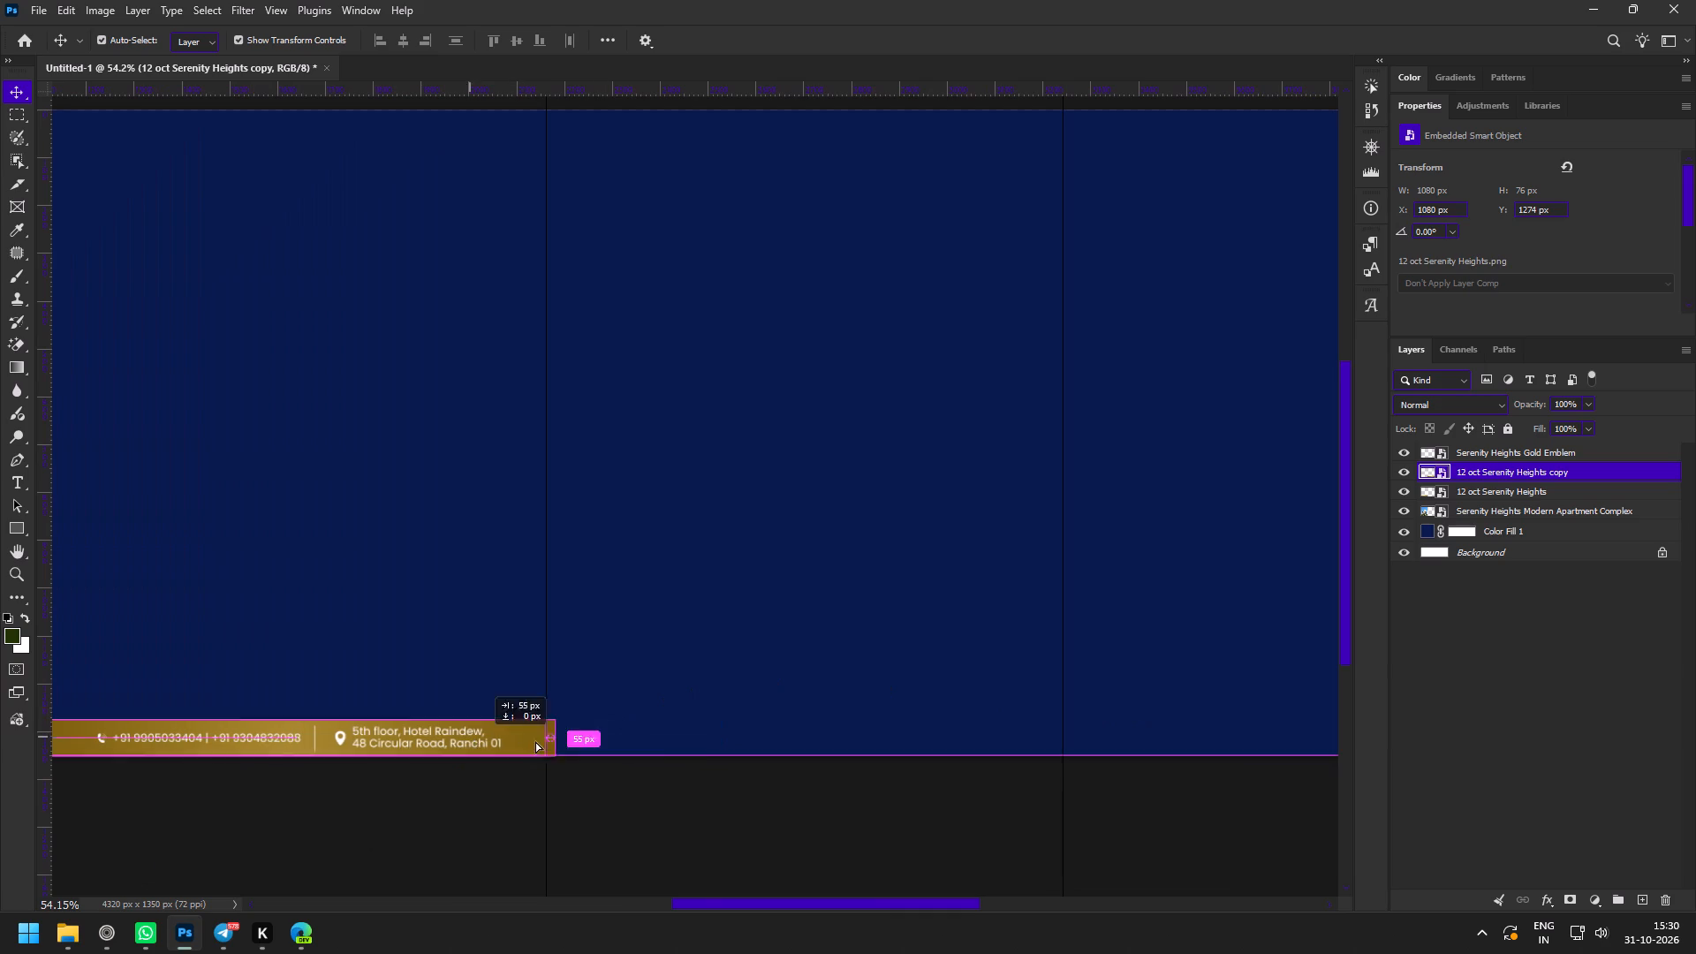
pyautogui.keyDown('alt'); pyautogui.moveTo(535, 741); pyautogui.dragTo(973, 736); pyautogui.keyUp('alt')
pyautogui.press('space')
pyautogui.press('space')
pyautogui.press('space')
pyautogui.press('space')
pyautogui.moveTo(1178, 713); pyautogui.dragTo(700, 697)
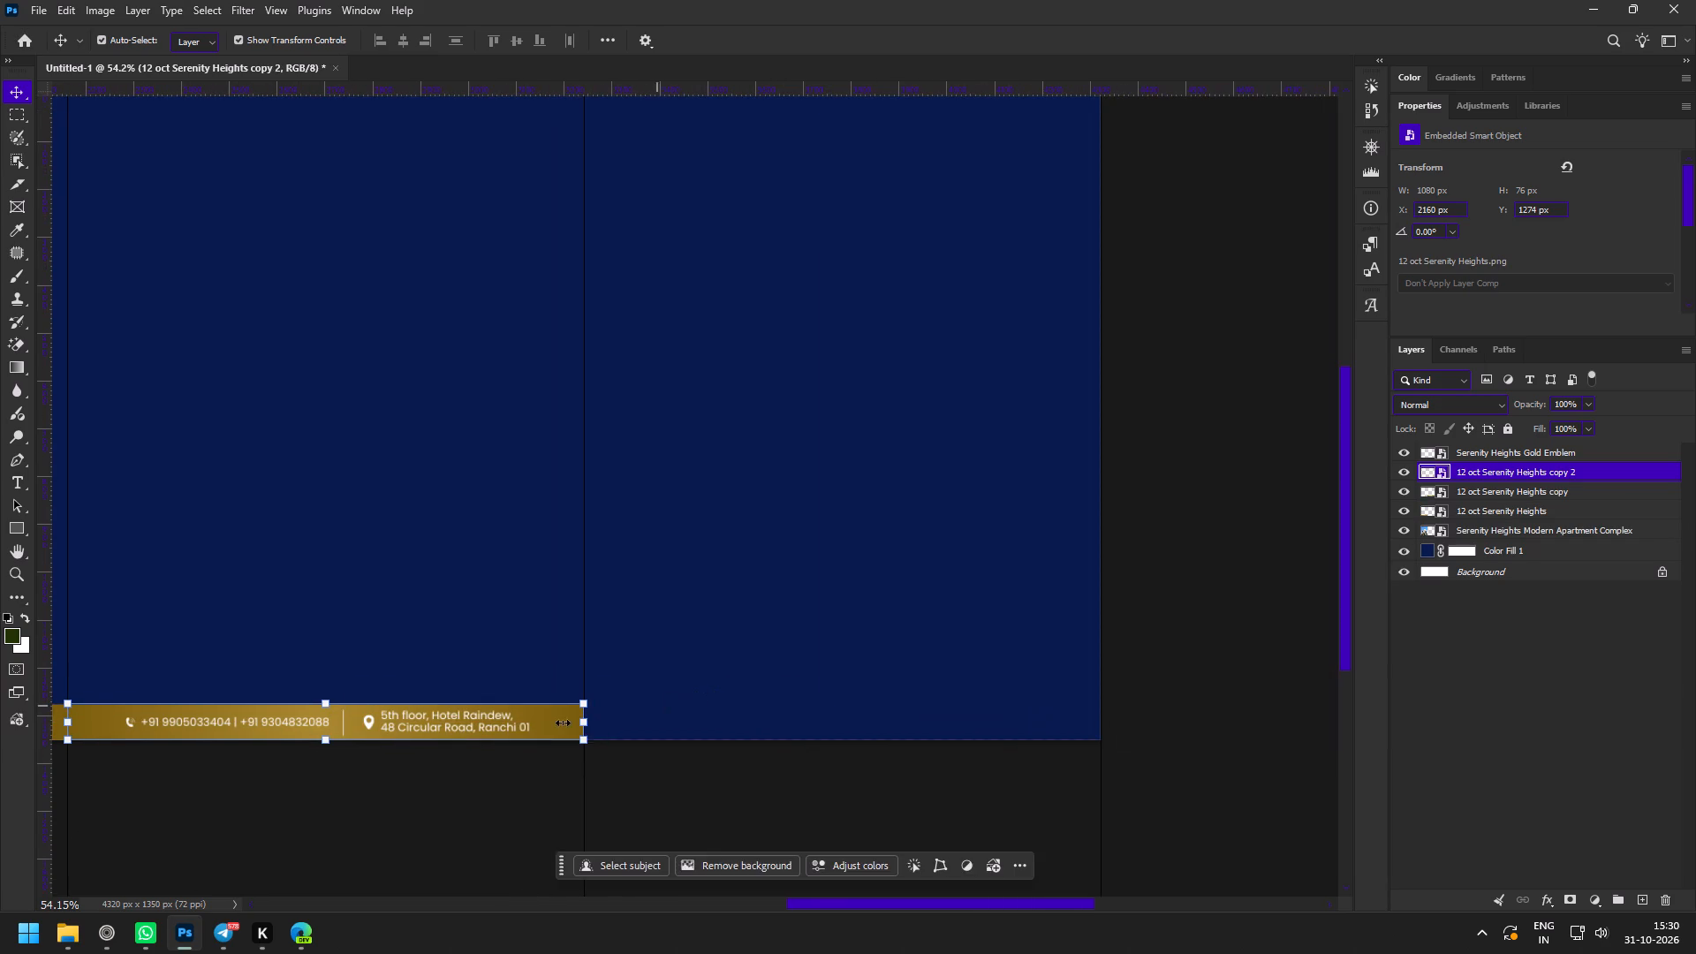
pyautogui.keyDown('alt'); pyautogui.keyDown('shift'); pyautogui.moveTo(506, 726); pyautogui.dragTo(1026, 718); pyautogui.keyUp('shift'); pyautogui.keyUp('alt')
# Review the first slide, the carousel copy in the Serenity Heights content document and the project images available for the second slide.
pyautogui.press('space')
pyautogui.press('space')
pyautogui.press('space')
pyautogui.press('space')
pyautogui.press('space')
pyautogui.press('space')
pyautogui.press('space')
pyautogui.press('space')
pyautogui.press('space')
pyautogui.press('space')
pyautogui.press('space')
pyautogui.press('space')
pyautogui.press('space')
pyautogui.press('space')
pyautogui.press('space')
pyautogui.press('space')
pyautogui.press('space')
pyautogui.press('space')
pyautogui.press('space')
pyautogui.press('space')
pyautogui.moveTo(405, 579); pyautogui.dragTo(792, 588)
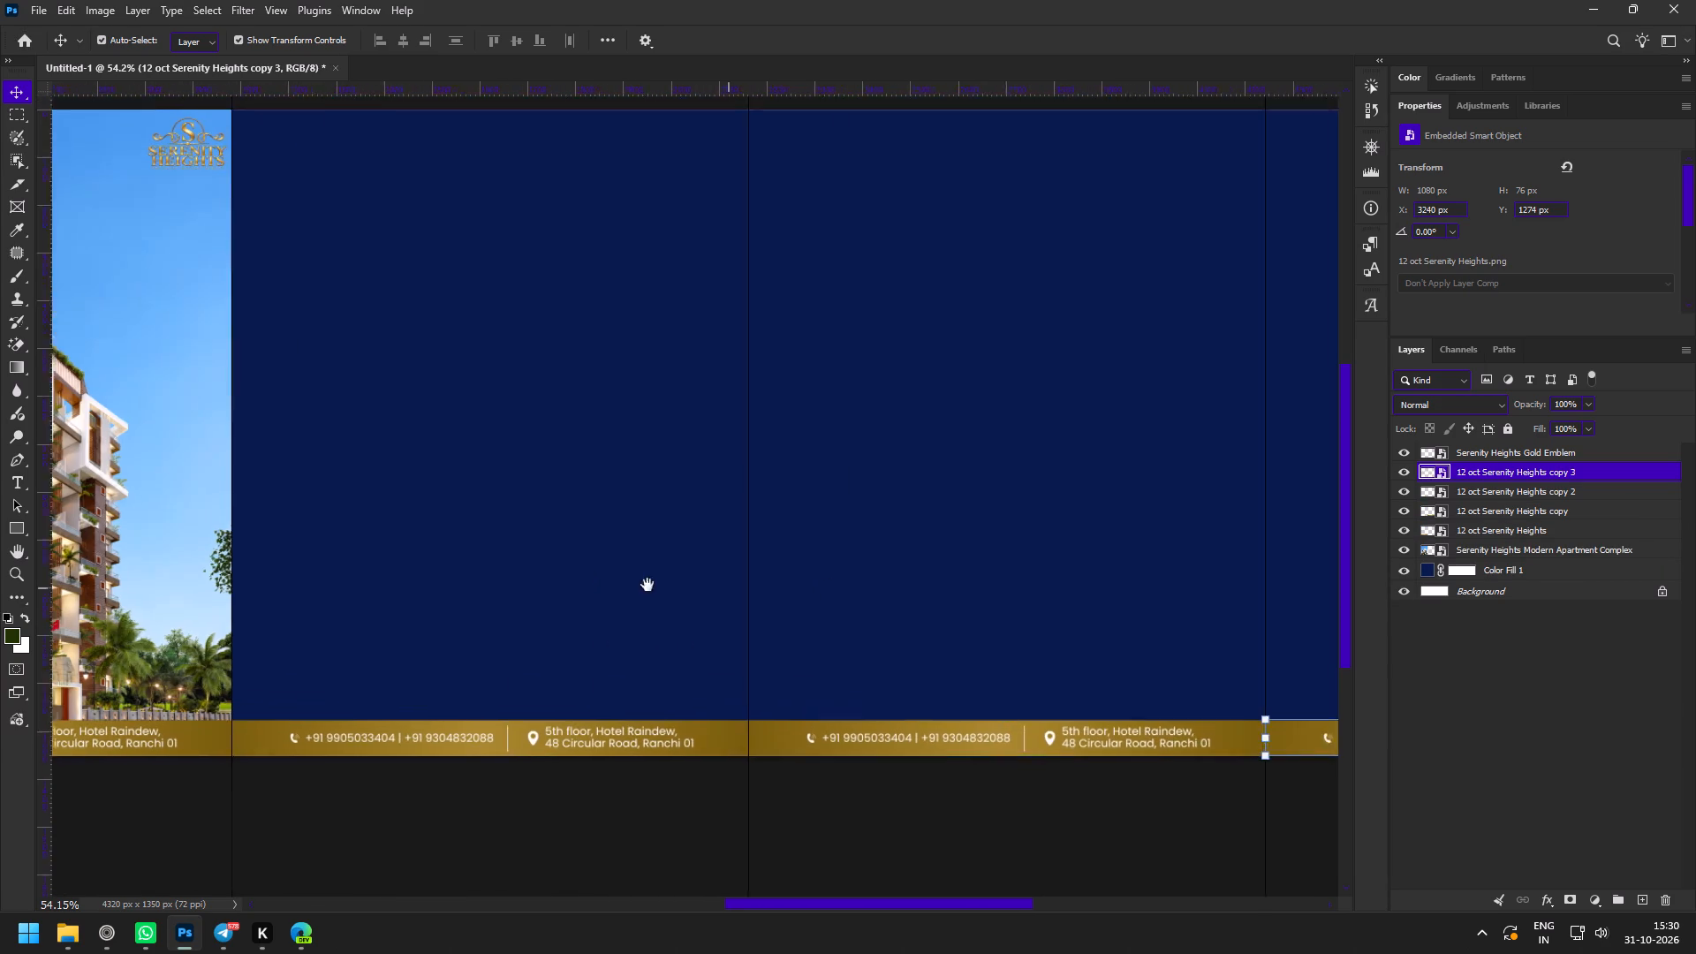
pyautogui.moveTo(658, 583); pyautogui.dragTo(832, 665)
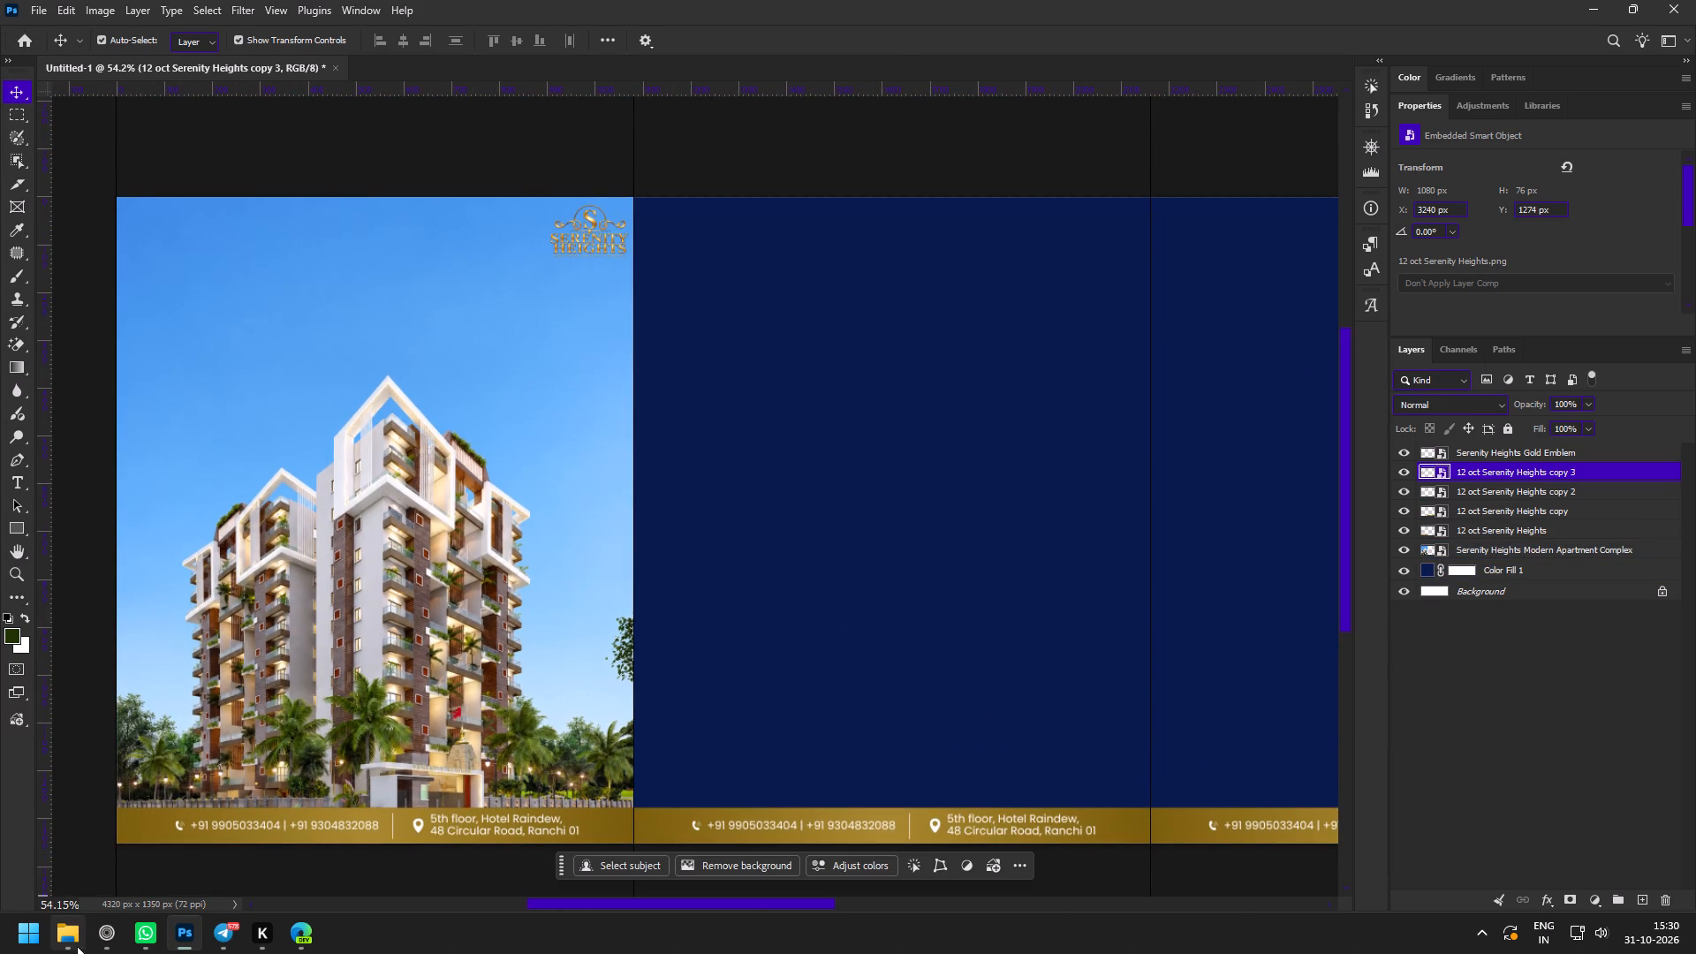
pyautogui.click(111, 938)
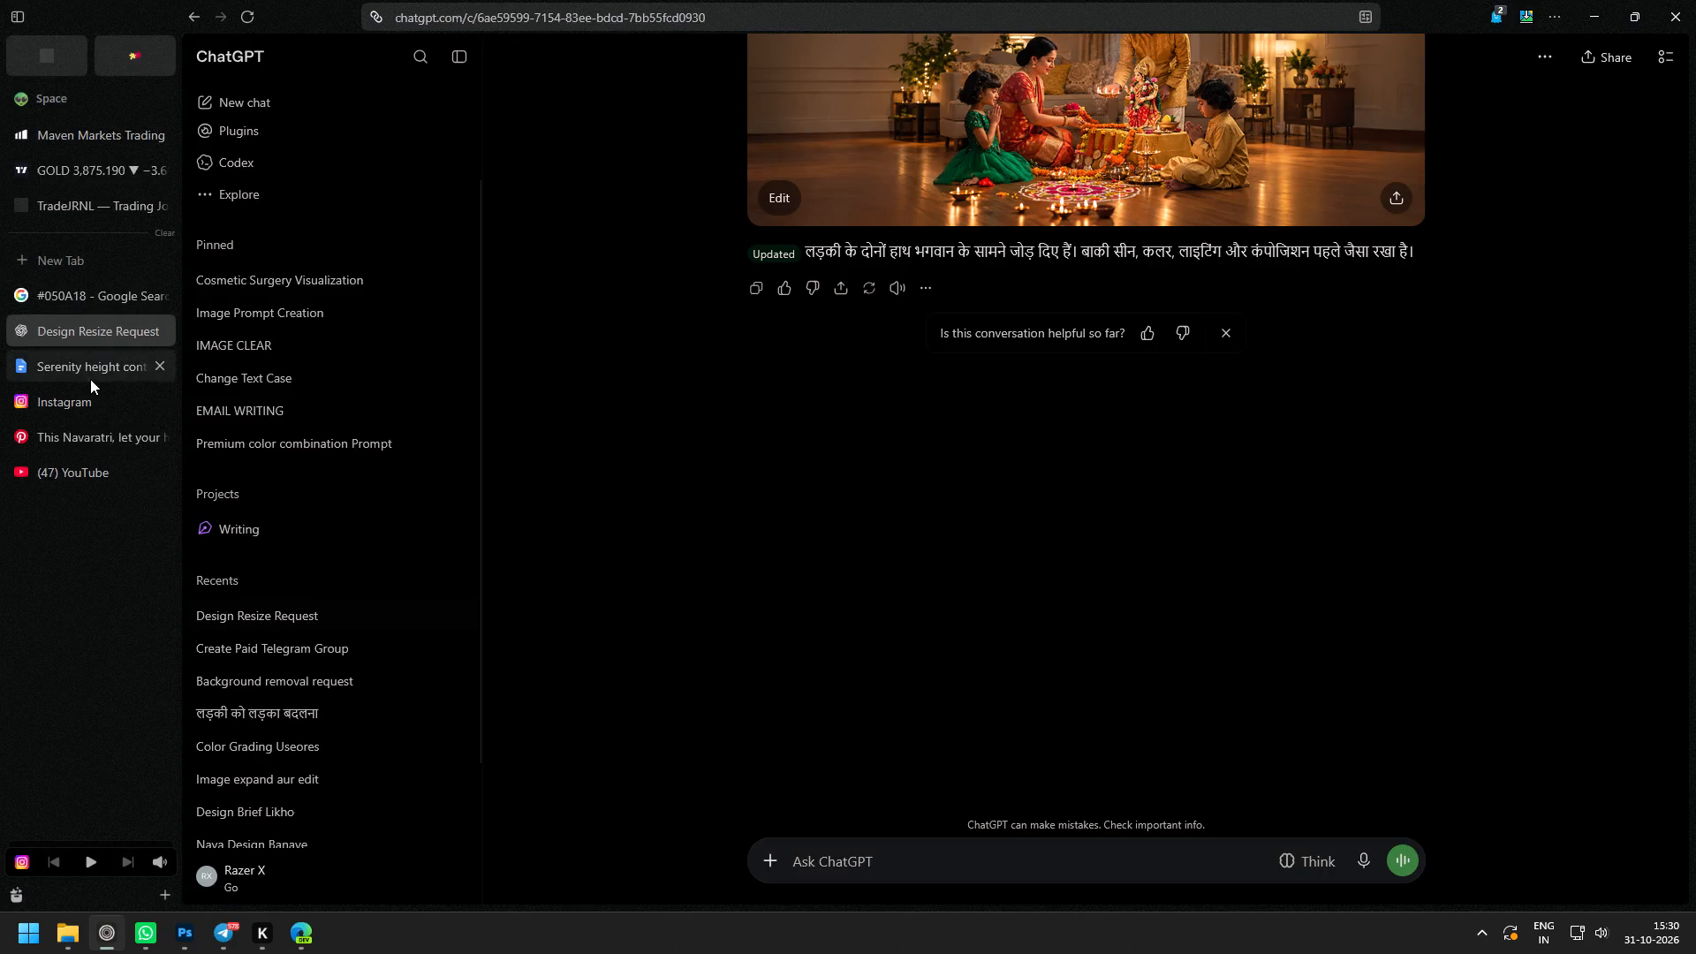
pyautogui.click(90, 379)
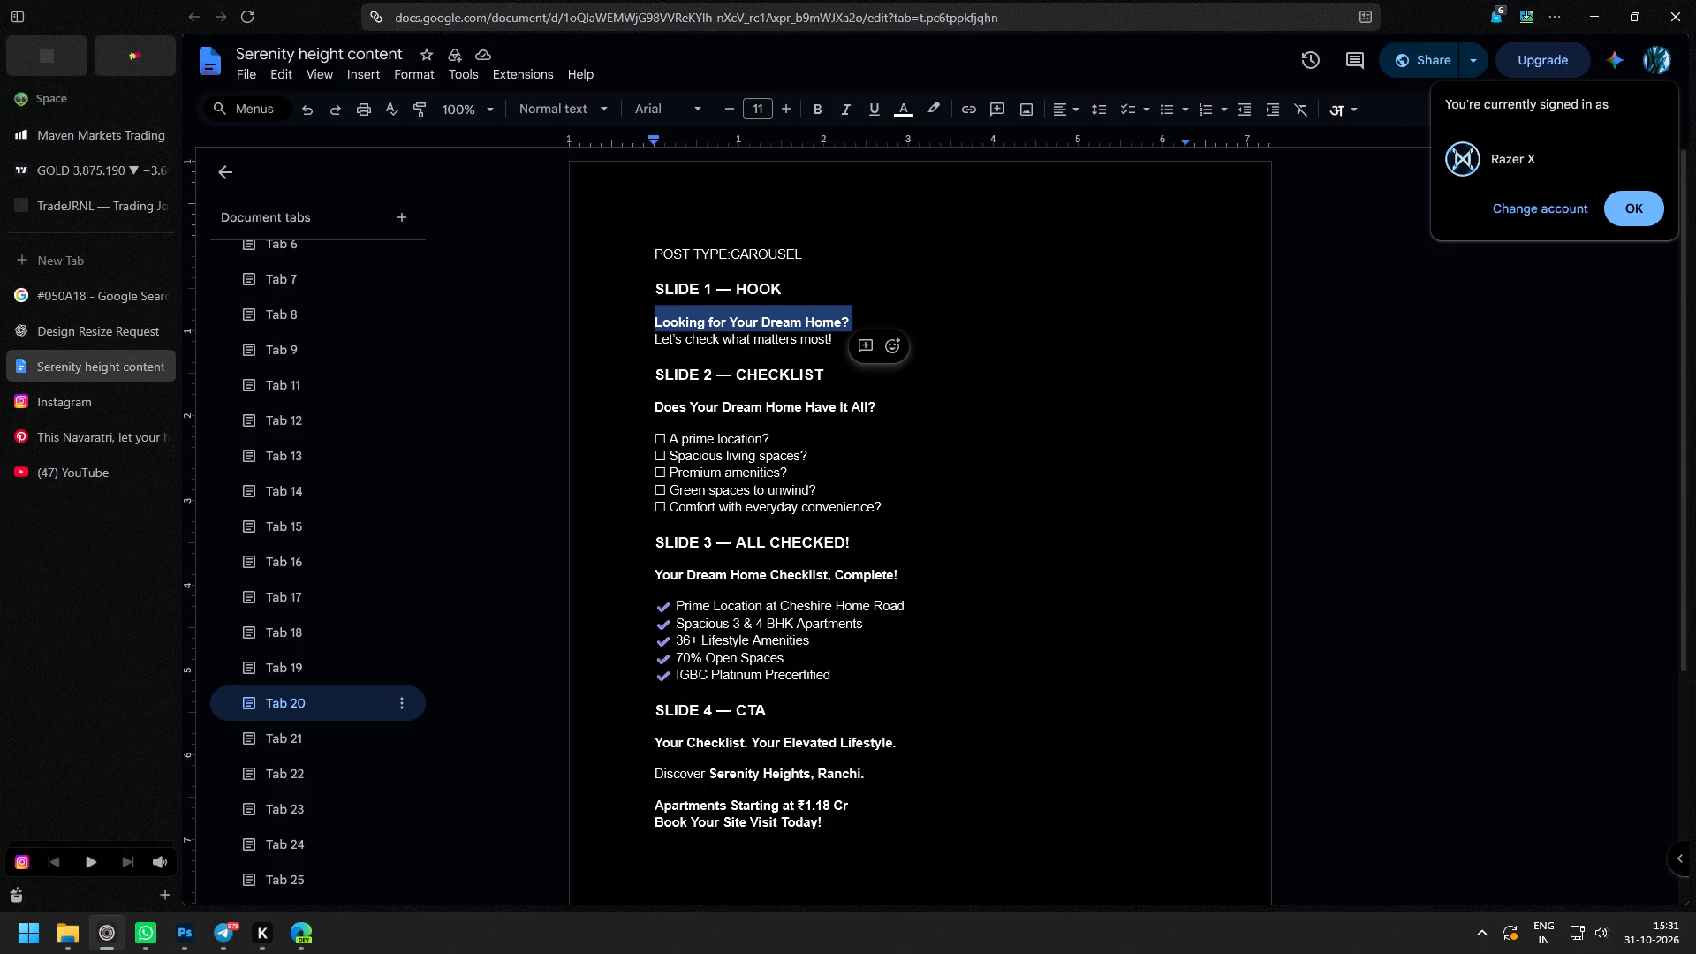
pyautogui.click(77, 923)
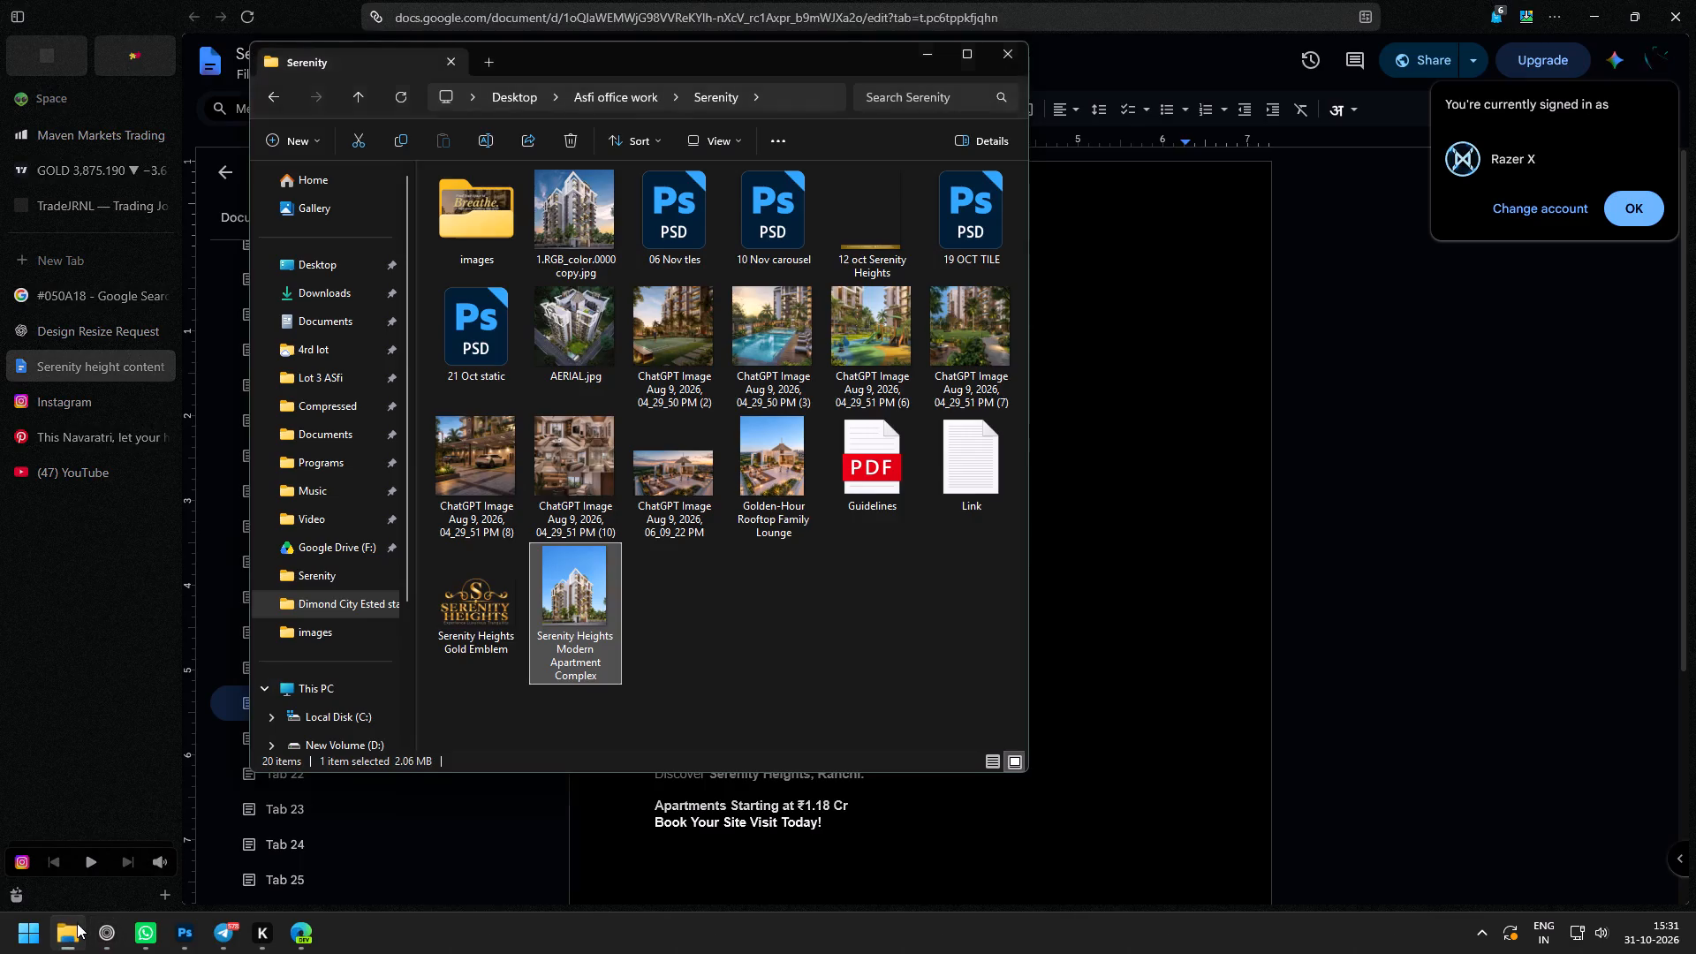
pyautogui.click(77, 923)
pyautogui.click(77, 923)
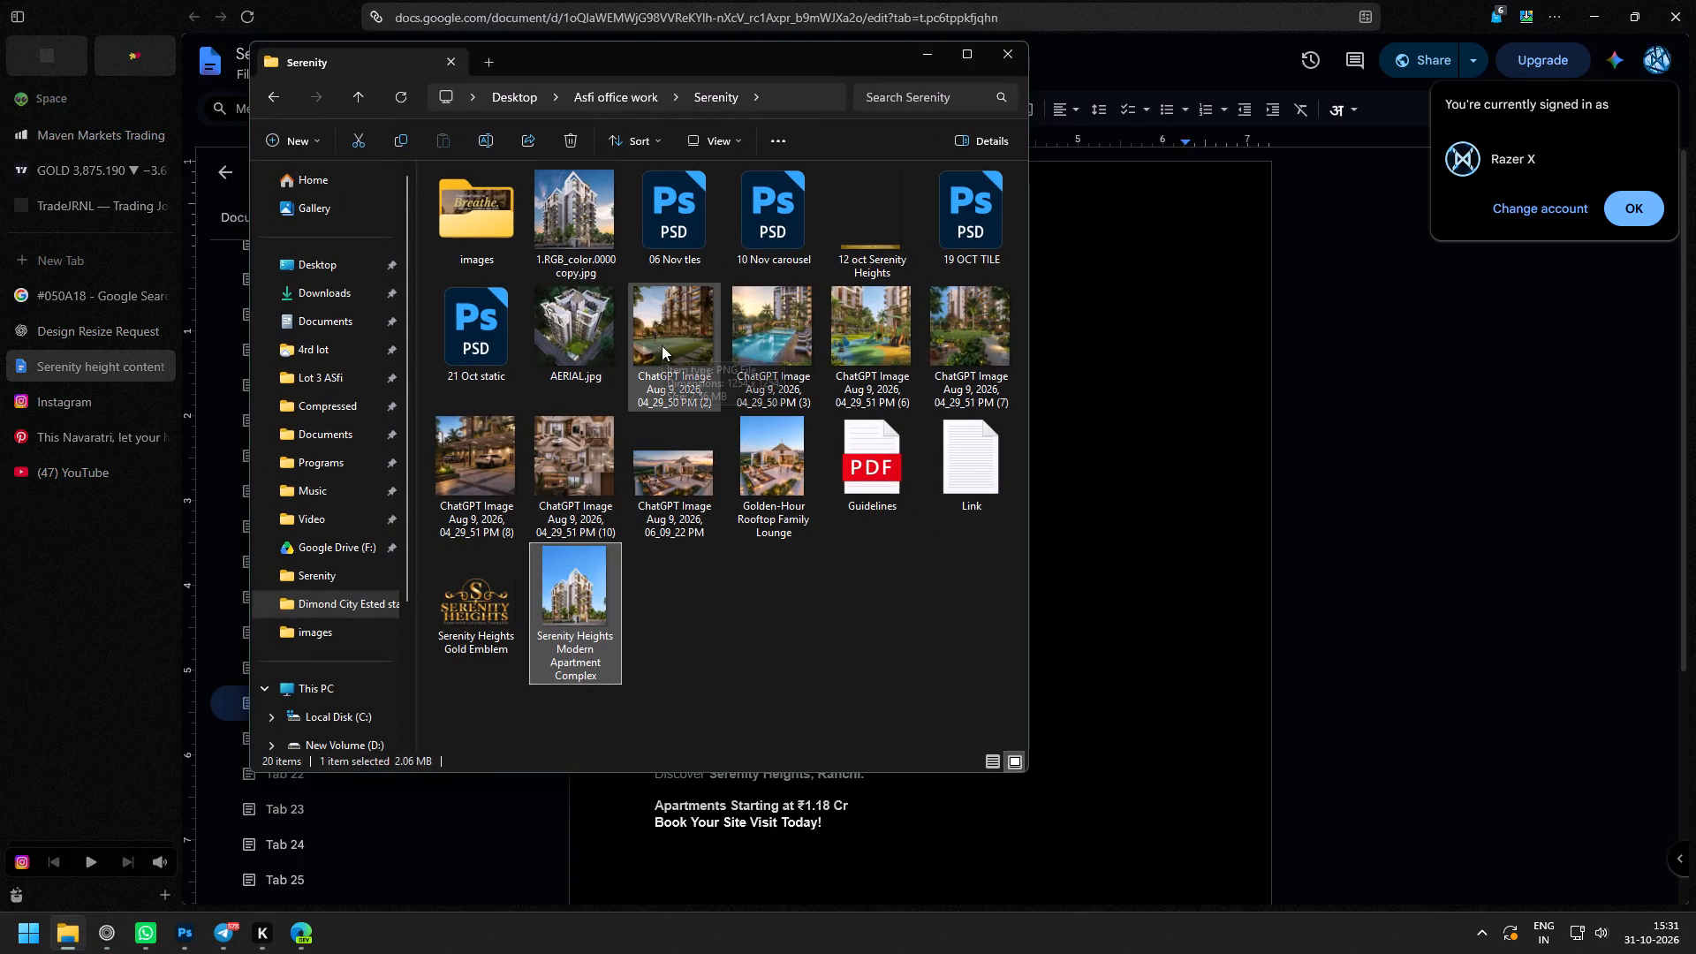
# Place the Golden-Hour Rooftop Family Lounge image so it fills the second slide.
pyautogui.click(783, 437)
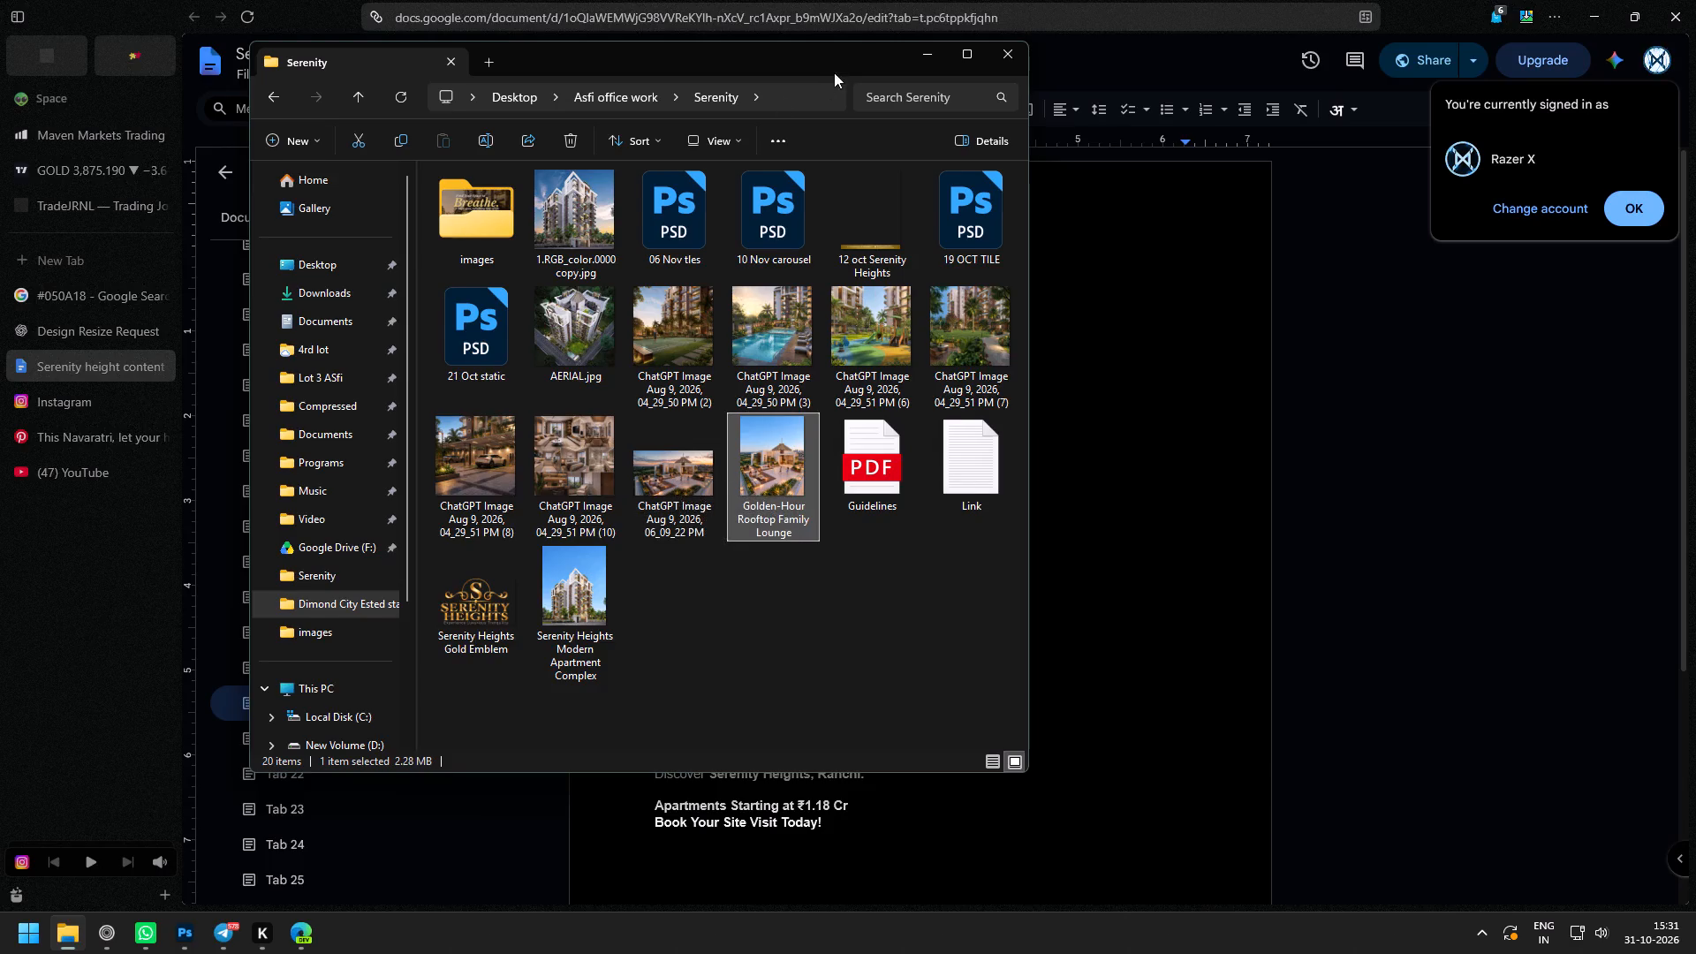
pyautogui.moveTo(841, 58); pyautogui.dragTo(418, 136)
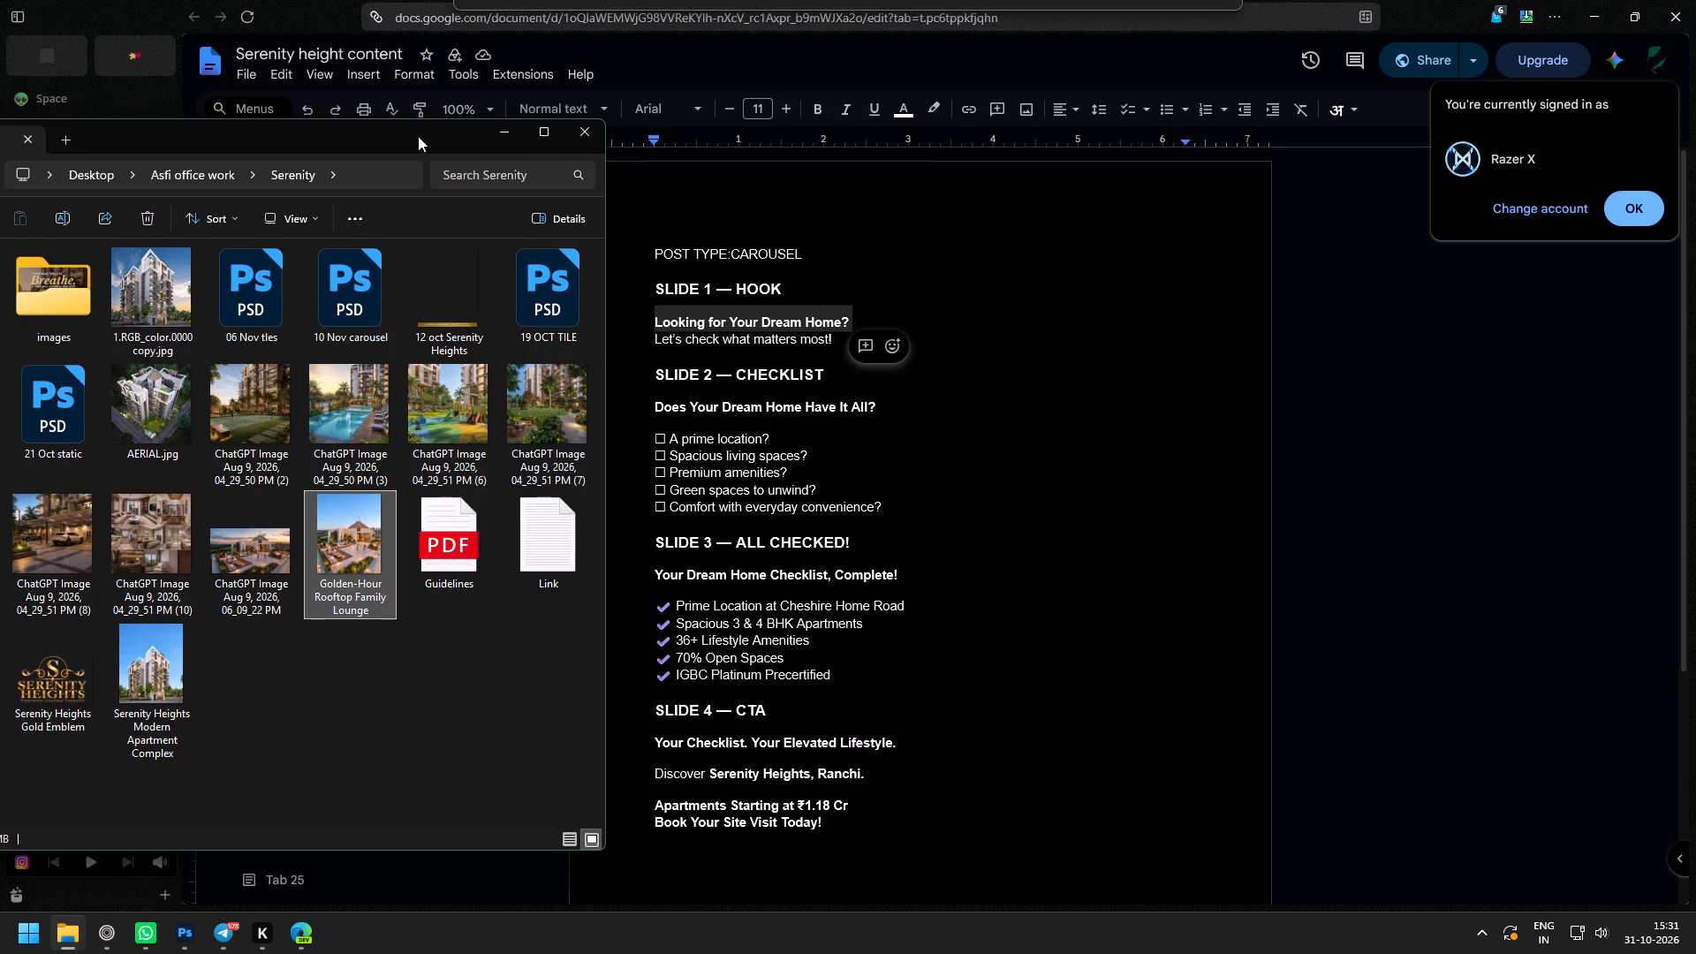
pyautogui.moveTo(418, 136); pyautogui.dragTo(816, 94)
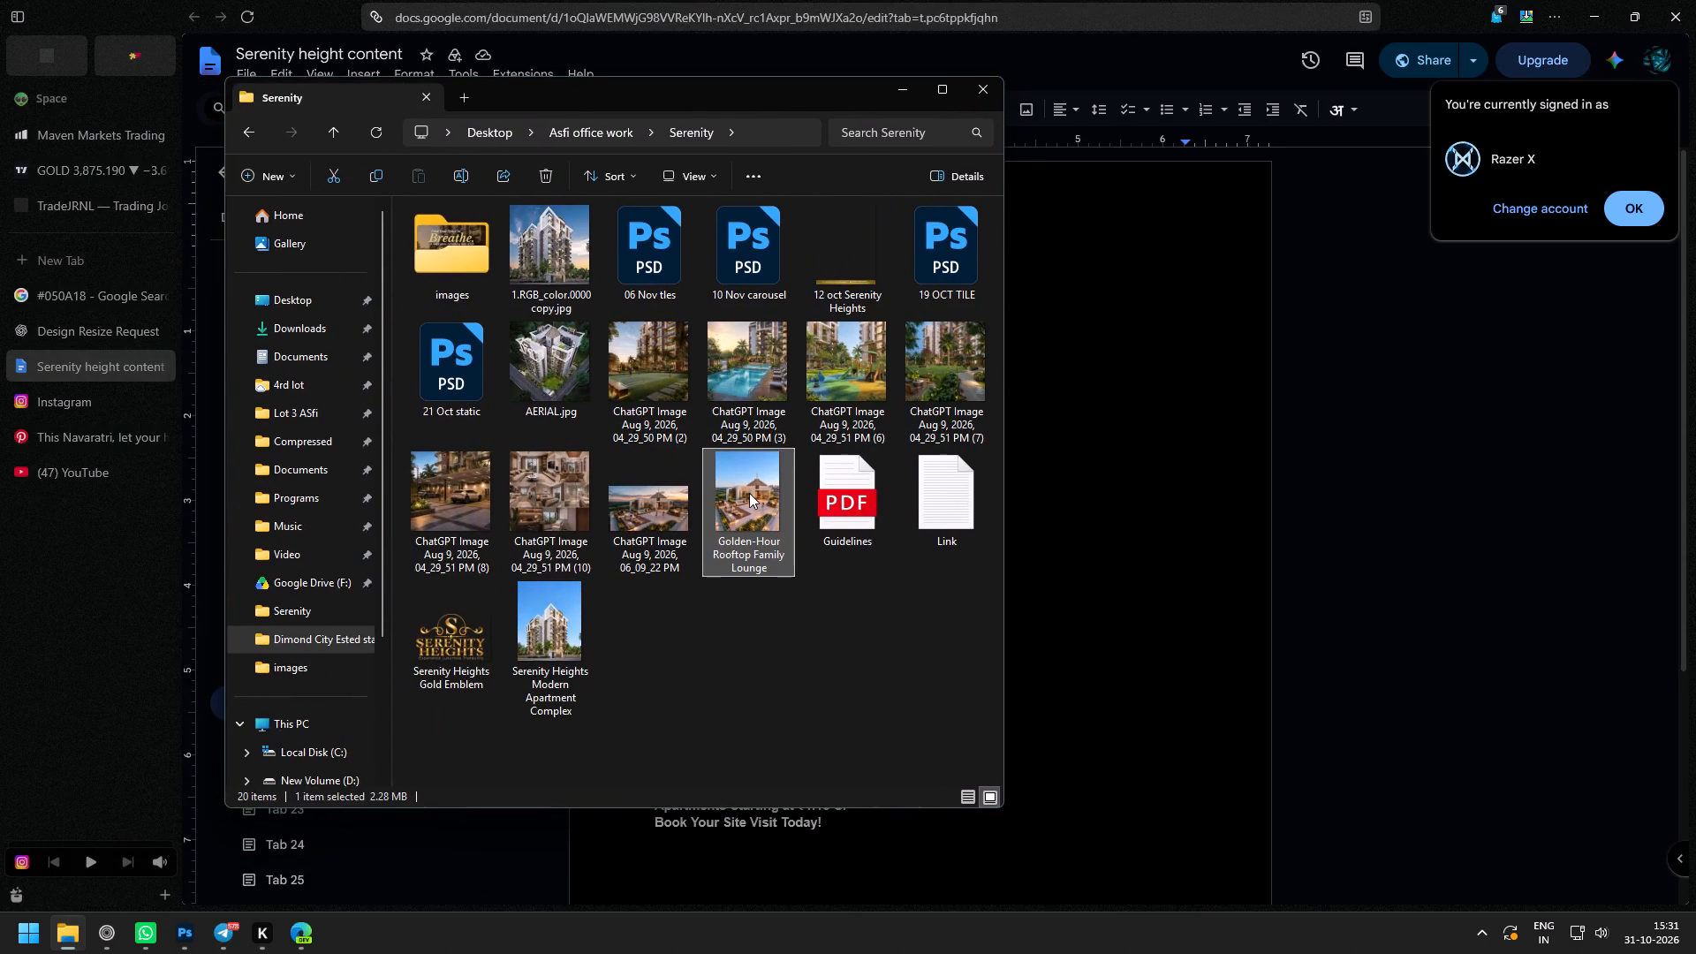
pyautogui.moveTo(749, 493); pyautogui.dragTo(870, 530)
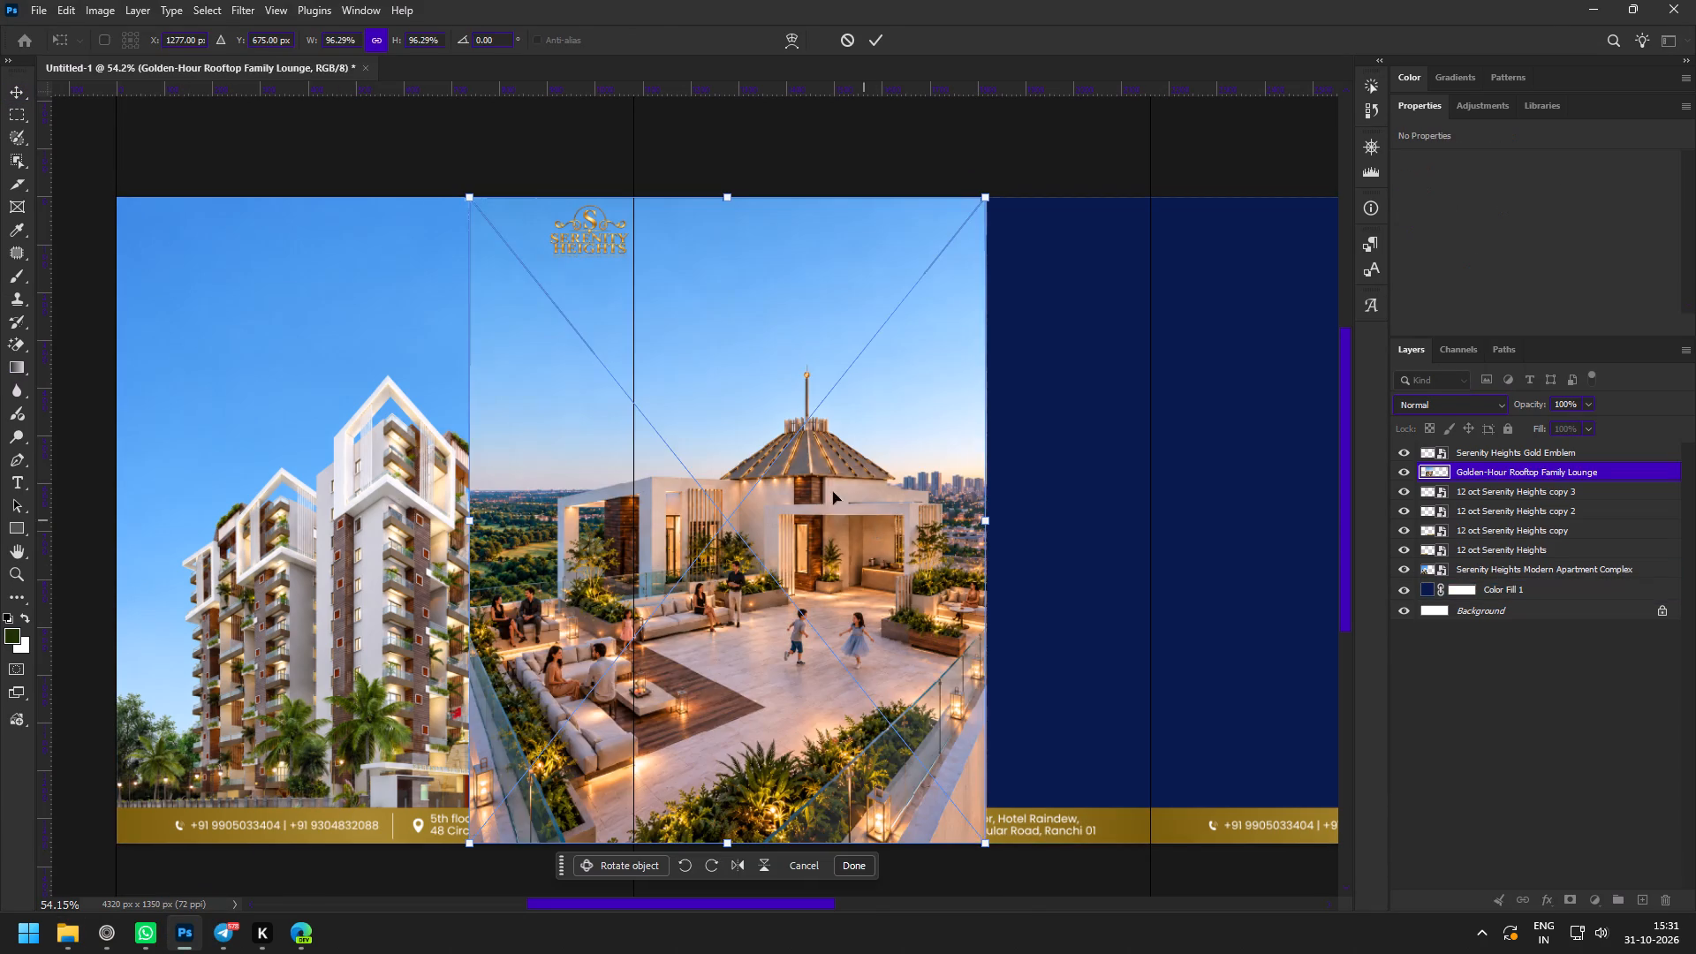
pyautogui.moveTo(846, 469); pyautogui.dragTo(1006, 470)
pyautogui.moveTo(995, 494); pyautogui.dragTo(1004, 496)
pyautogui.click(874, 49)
# Examine the blank slides beside the rooftop image and check them against the carousel copy in the browser document.
pyautogui.press('space')
pyautogui.press('space')
pyautogui.press('space')
pyautogui.press('space')
pyautogui.press('space')
pyautogui.press('space')
pyautogui.press('space')
pyautogui.moveTo(1106, 443); pyautogui.dragTo(673, 374)
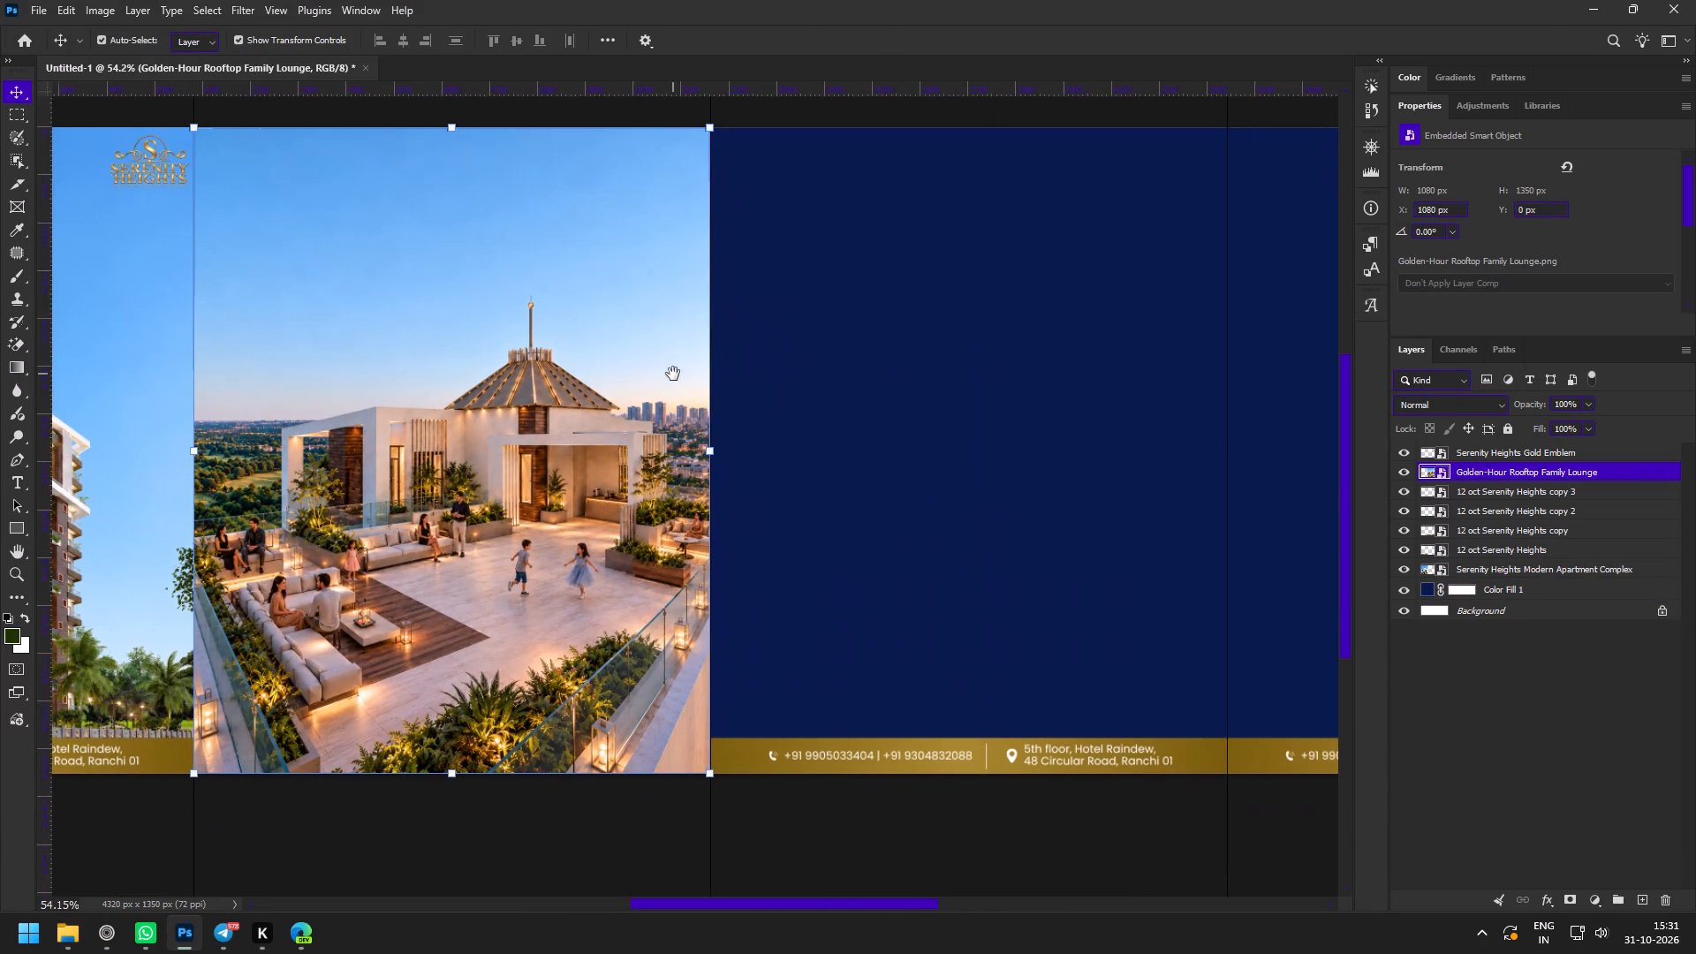
pyautogui.press('space')
pyautogui.moveTo(957, 486); pyautogui.dragTo(760, 509)
pyautogui.click(112, 940)
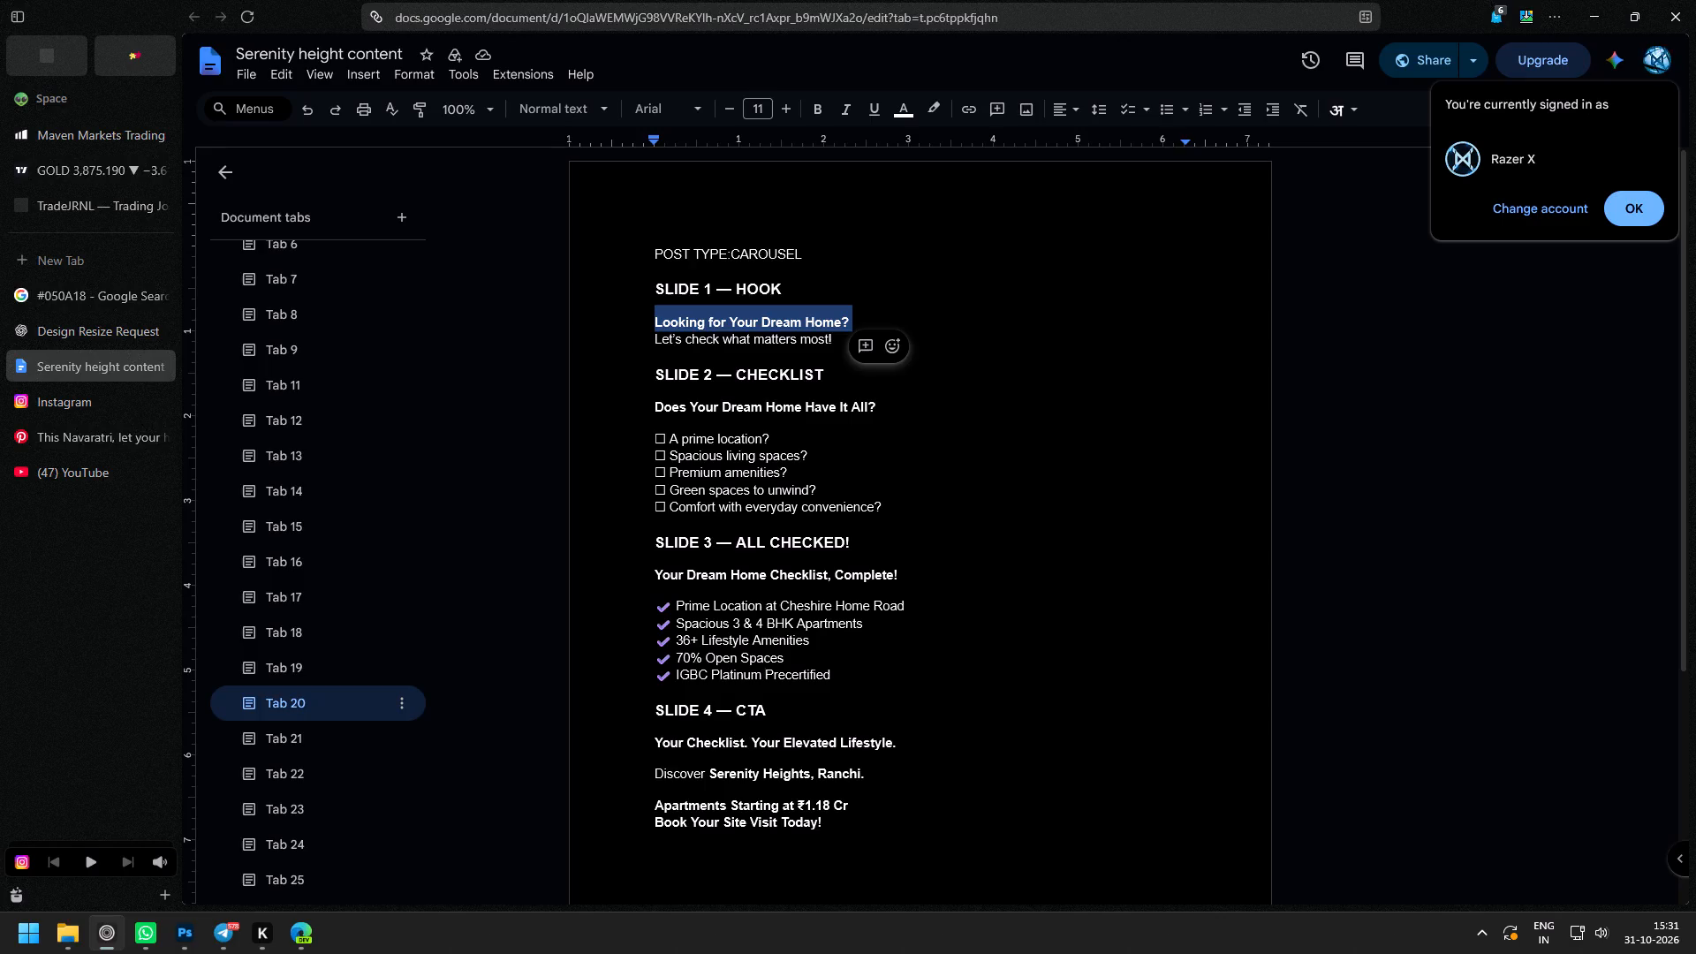
pyautogui.click(184, 942)
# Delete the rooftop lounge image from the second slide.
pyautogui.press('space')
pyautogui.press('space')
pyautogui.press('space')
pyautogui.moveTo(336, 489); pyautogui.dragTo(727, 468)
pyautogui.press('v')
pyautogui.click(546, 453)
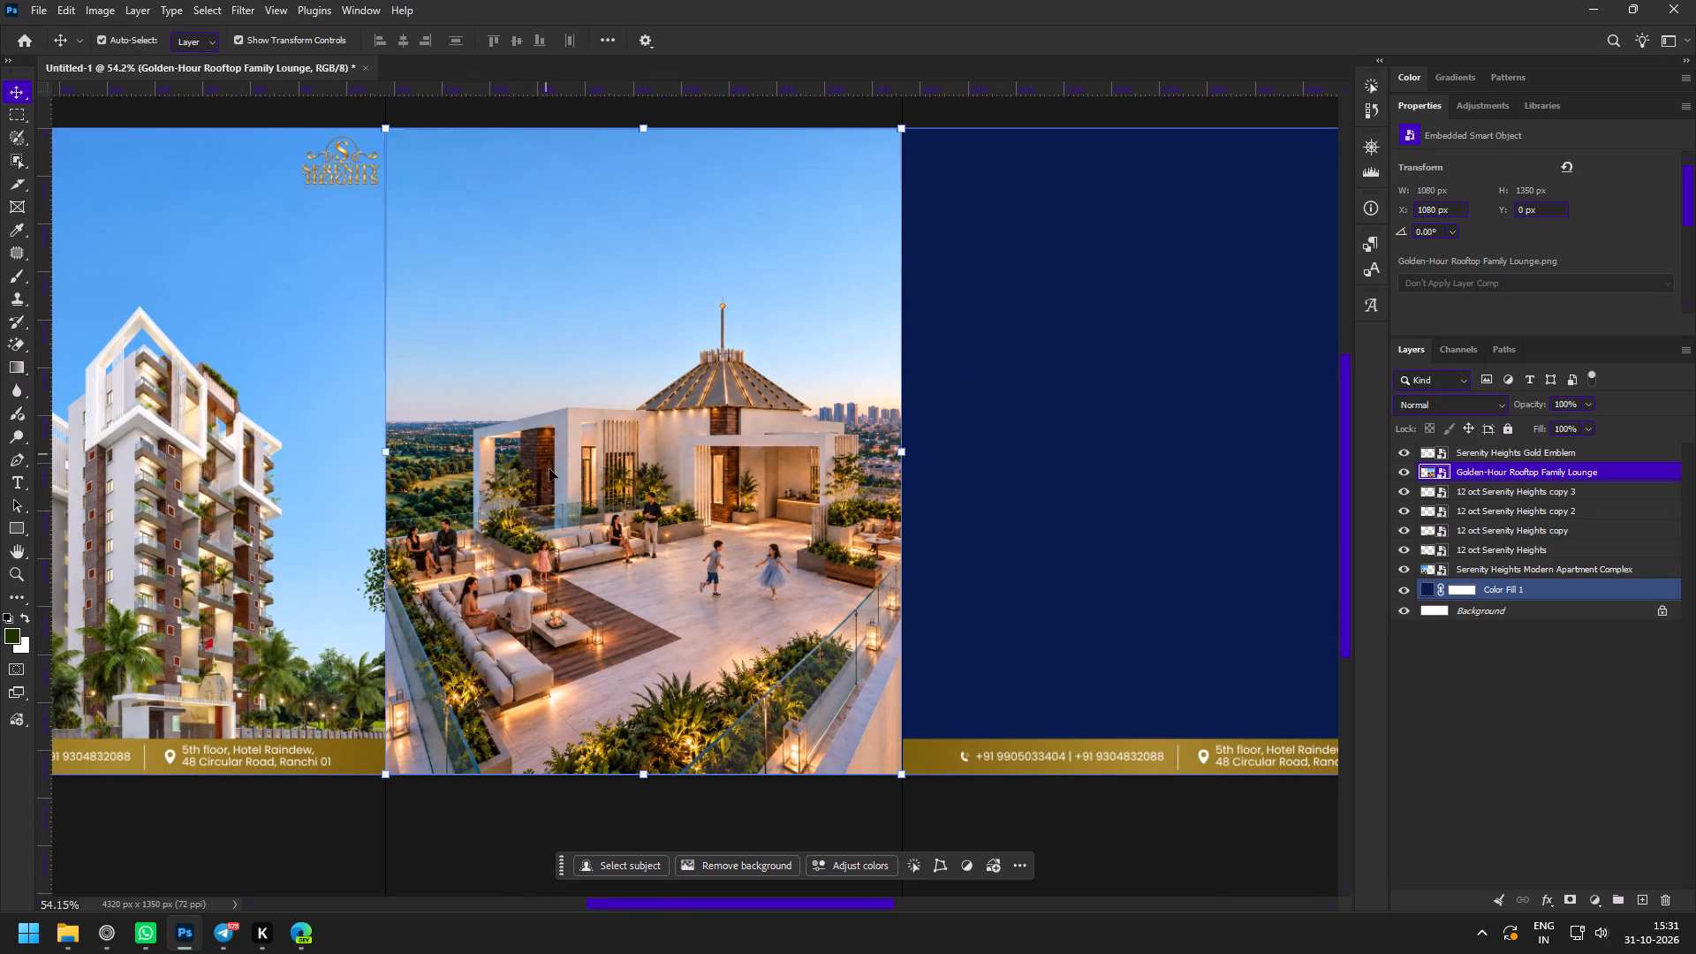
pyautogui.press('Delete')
# Change the carousel's solid colour fill background to a very light off-white.
pyautogui.click(772, 428)
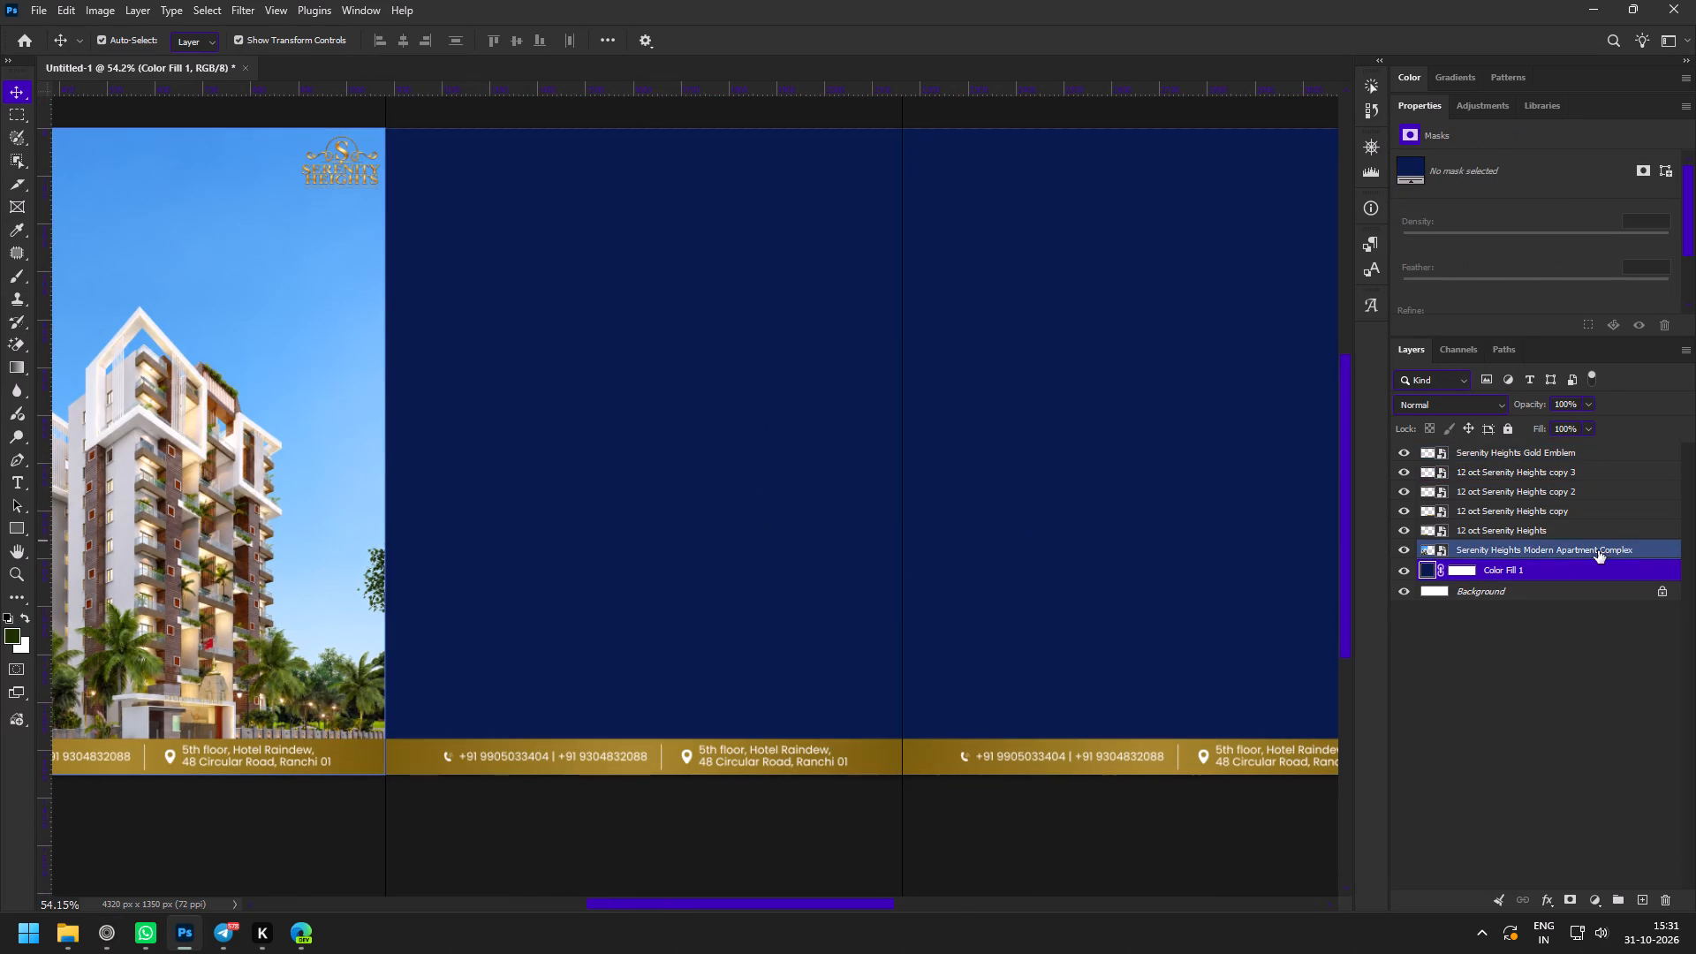
pyautogui.doubleClick(1432, 566)
pyautogui.moveTo(1177, 625); pyautogui.dragTo(1169, 594)
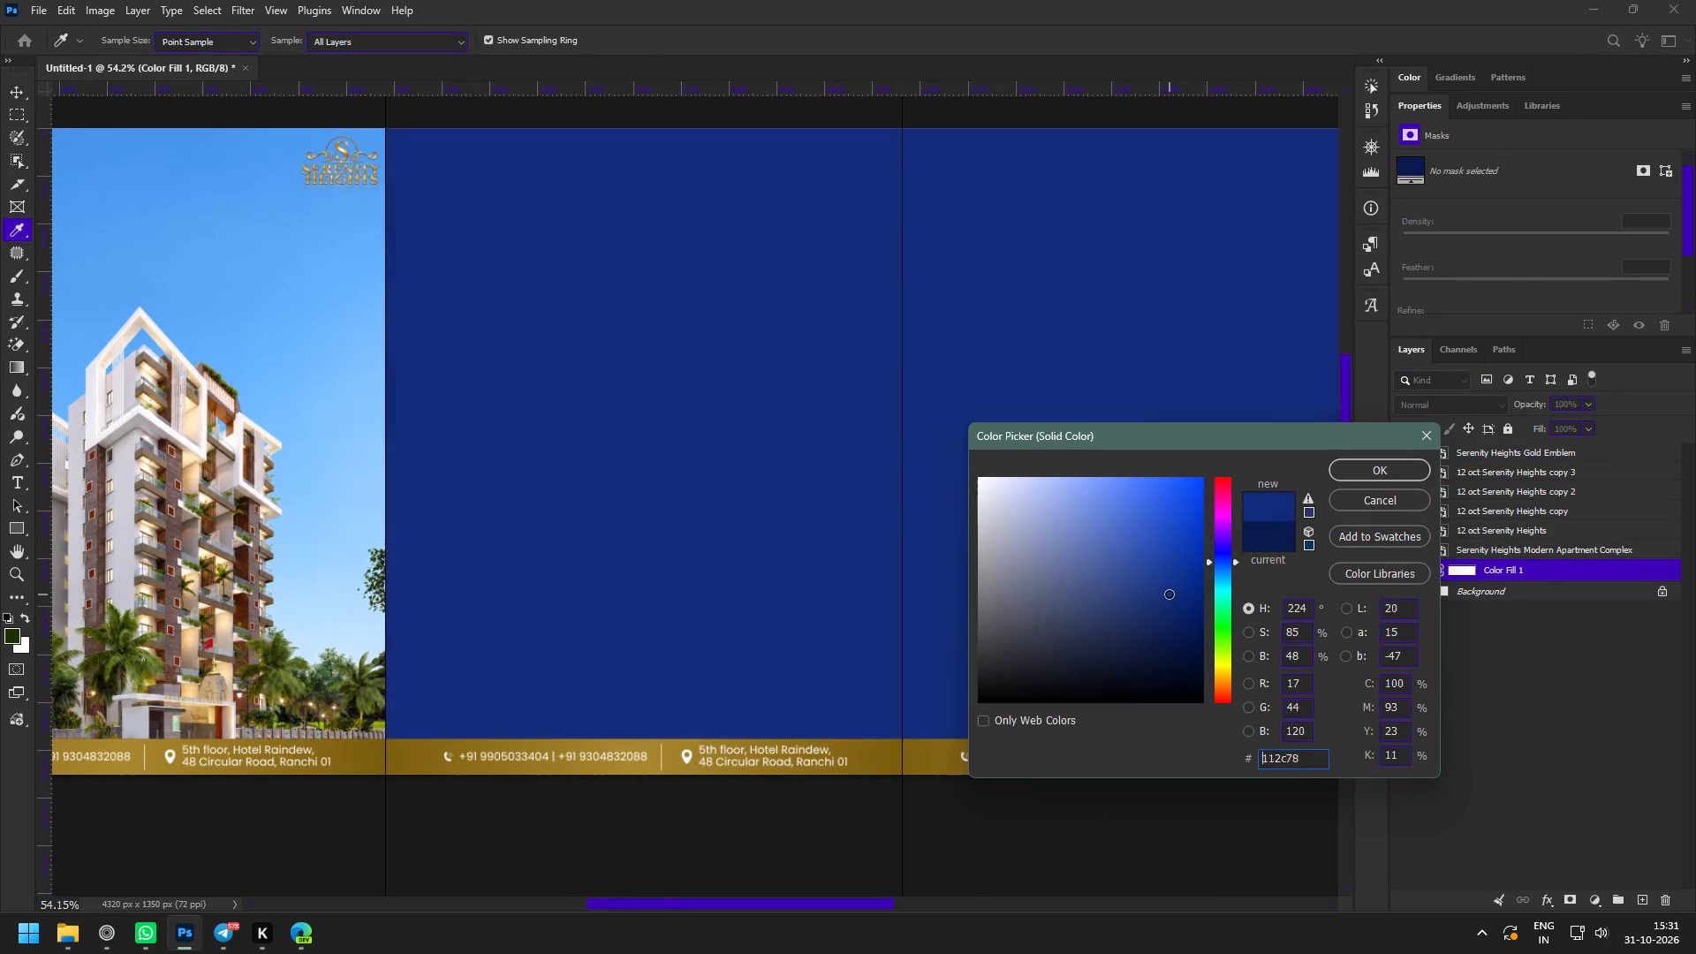
pyautogui.moveTo(1169, 594); pyautogui.dragTo(1172, 593)
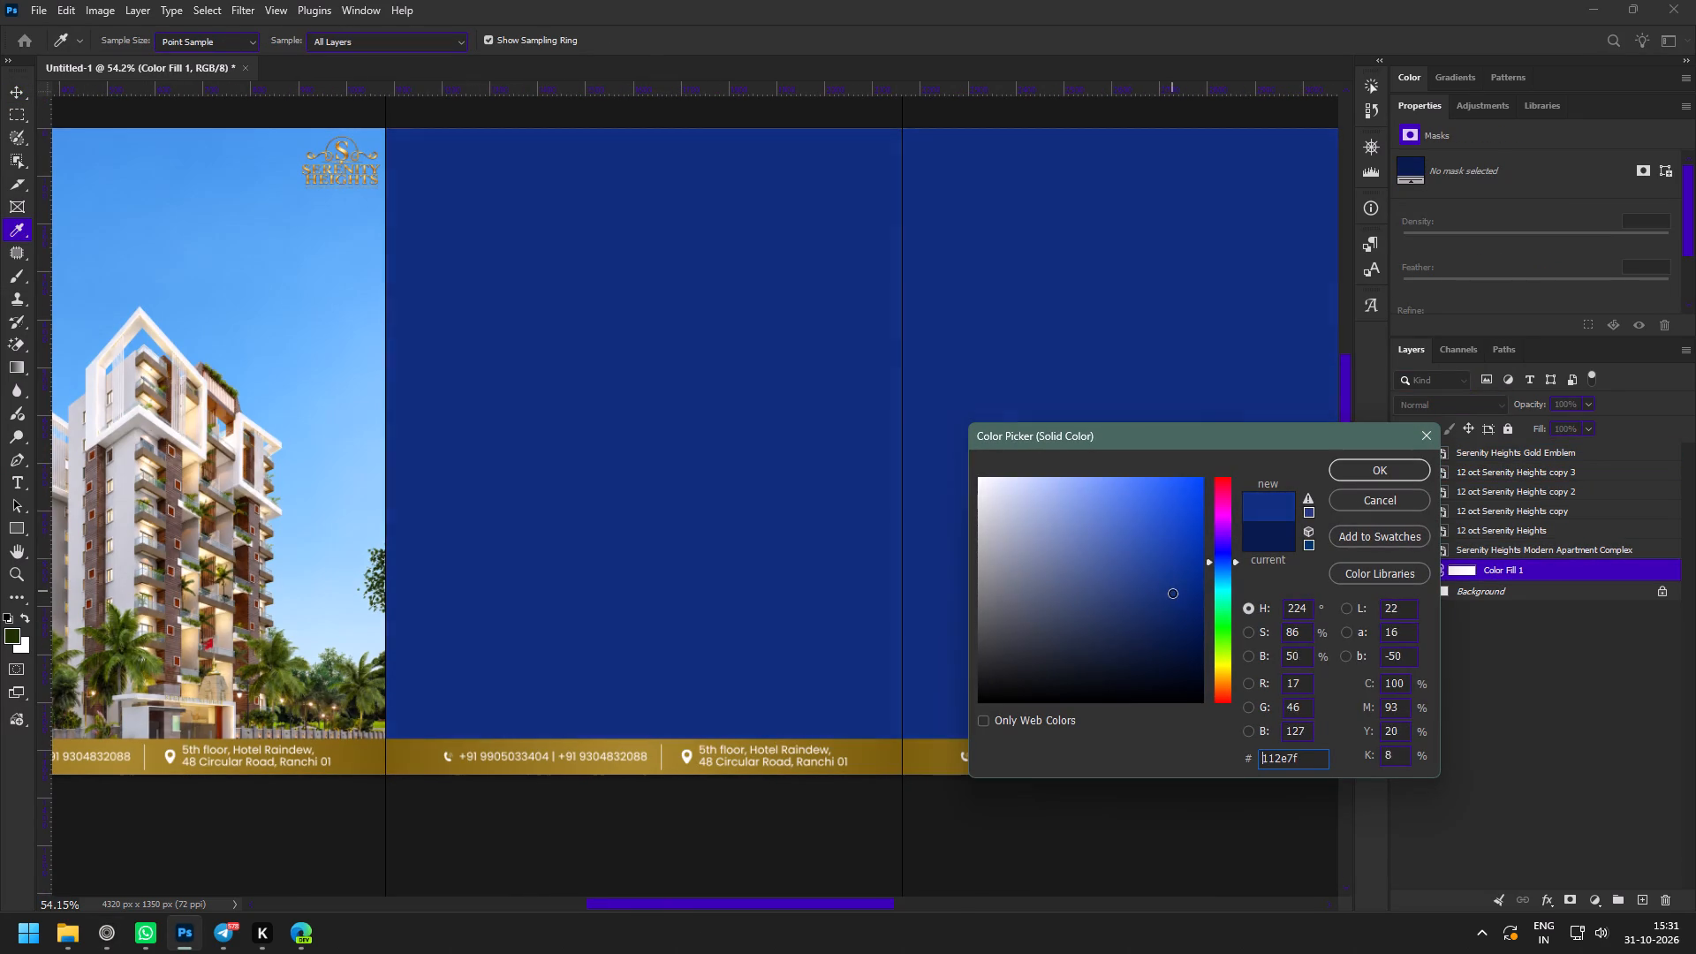
pyautogui.moveTo(1172, 593); pyautogui.dragTo(1171, 607)
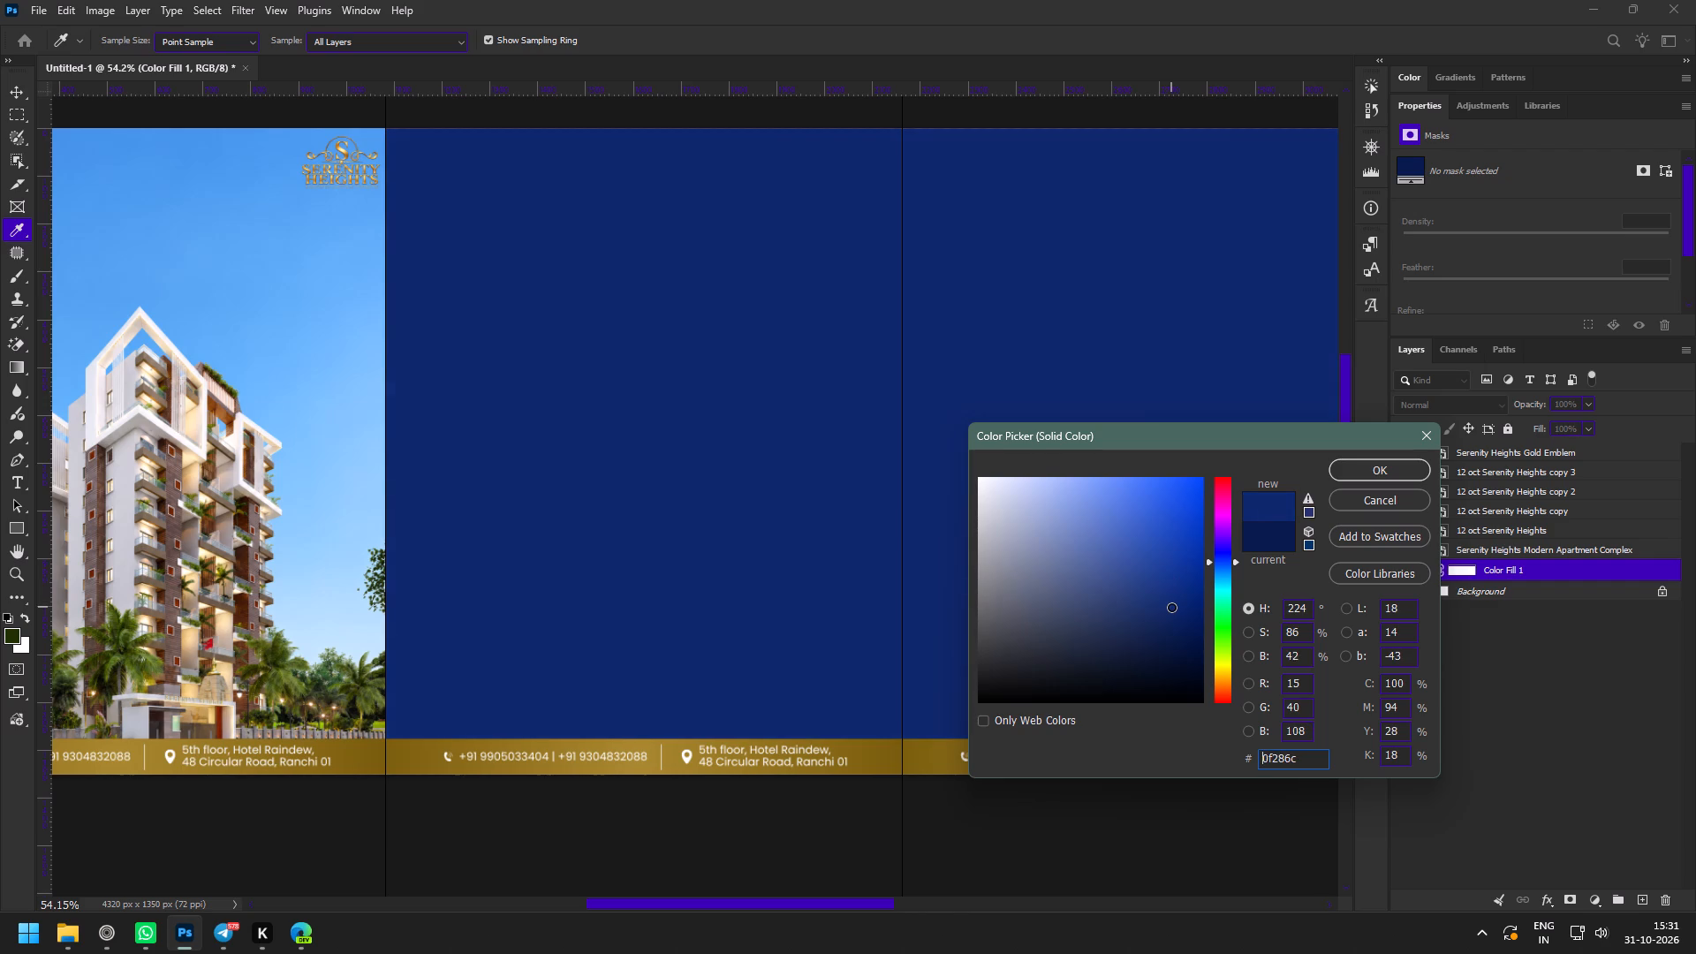
pyautogui.moveTo(1171, 607); pyautogui.dragTo(958, 497)
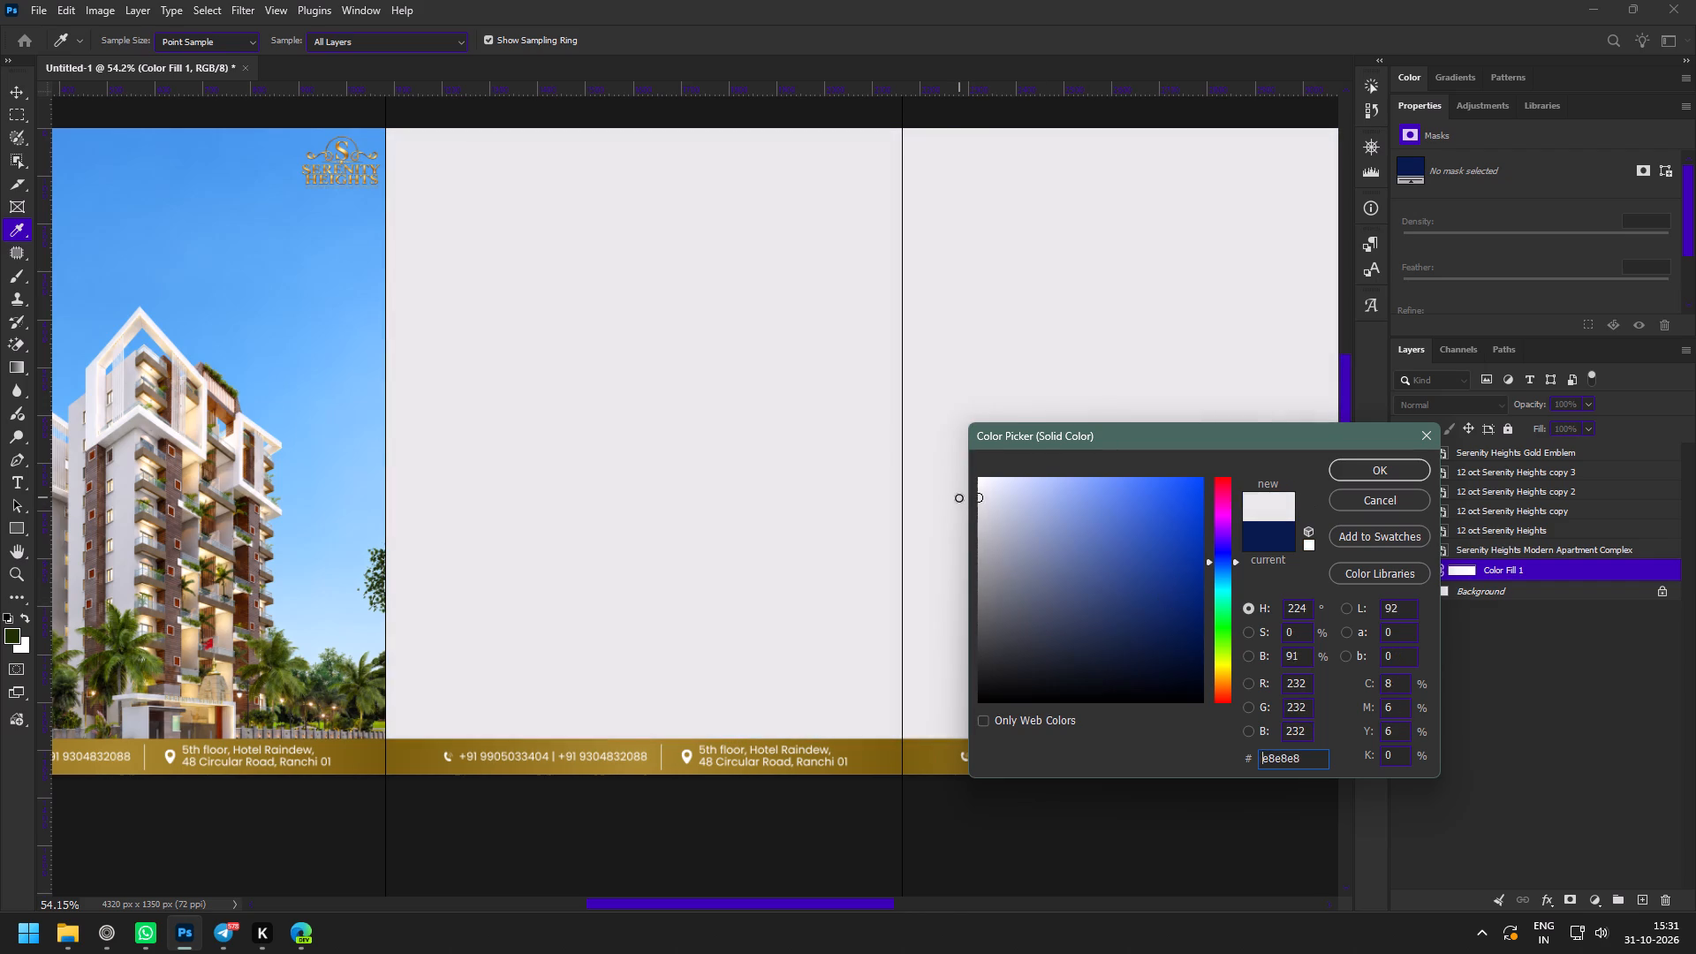
pyautogui.moveTo(958, 497); pyautogui.dragTo(928, 456)
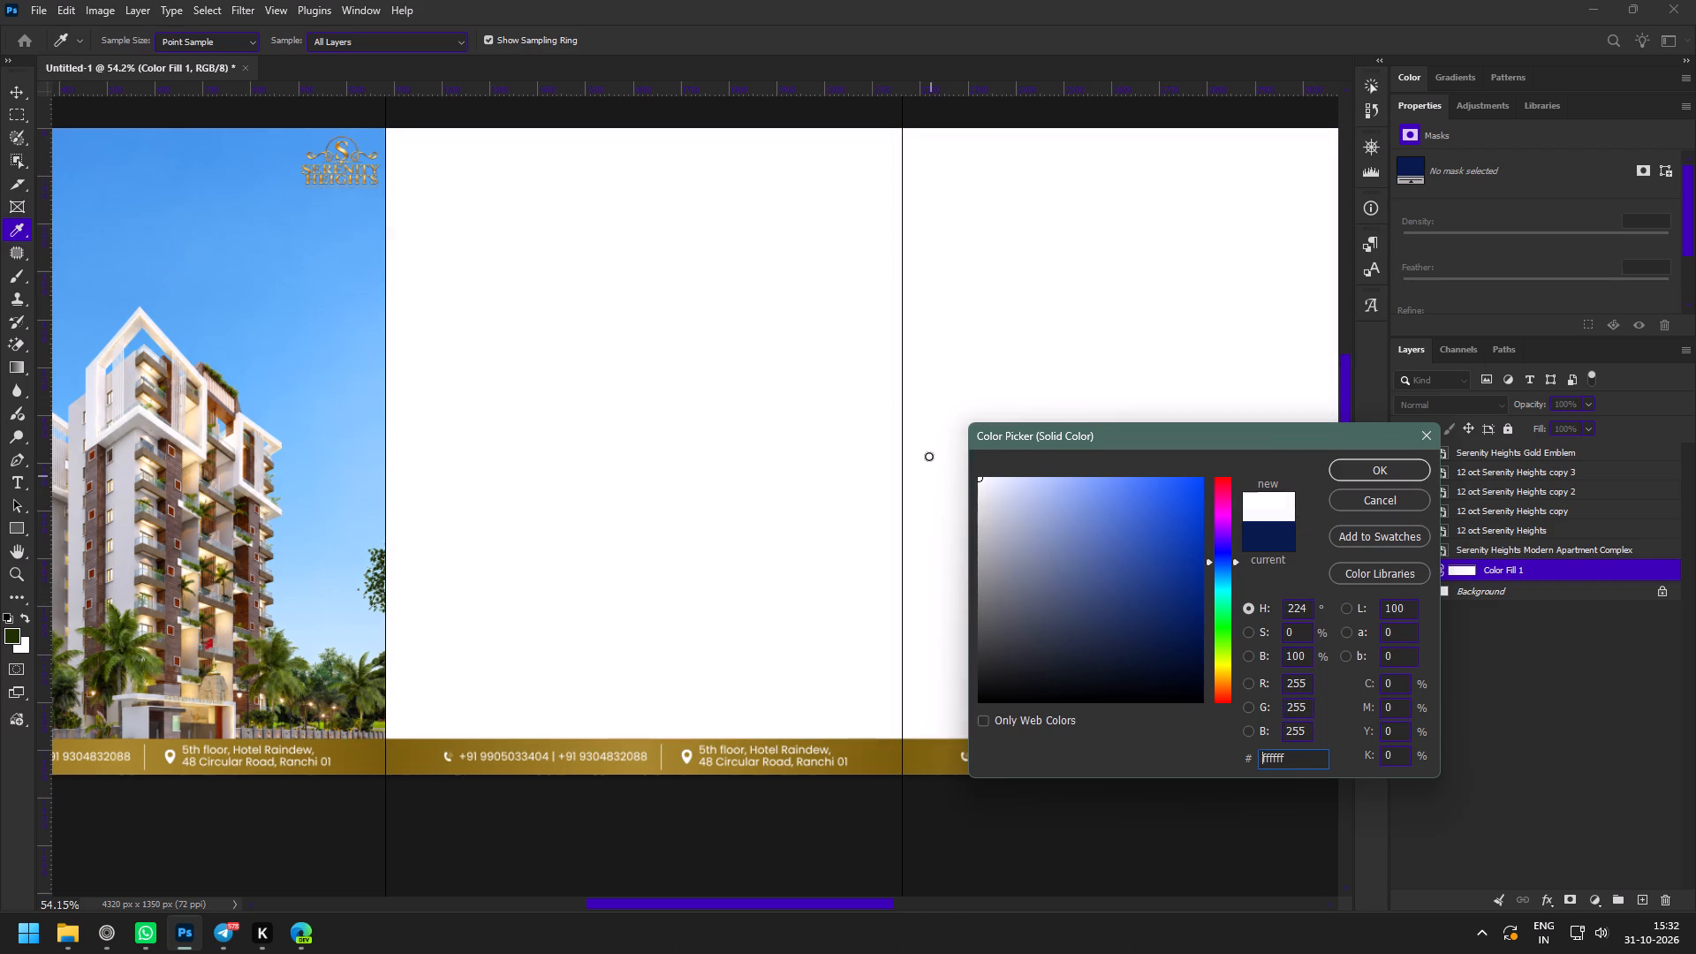
pyautogui.moveTo(928, 456); pyautogui.dragTo(927, 485)
pyautogui.click(1398, 465)
# Examine the apartment image slide alongside the neighbouring blank slides and their gold contact strips.
pyautogui.press('space')
pyautogui.press('space')
pyautogui.press('space')
pyautogui.moveTo(521, 441); pyautogui.dragTo(700, 452)
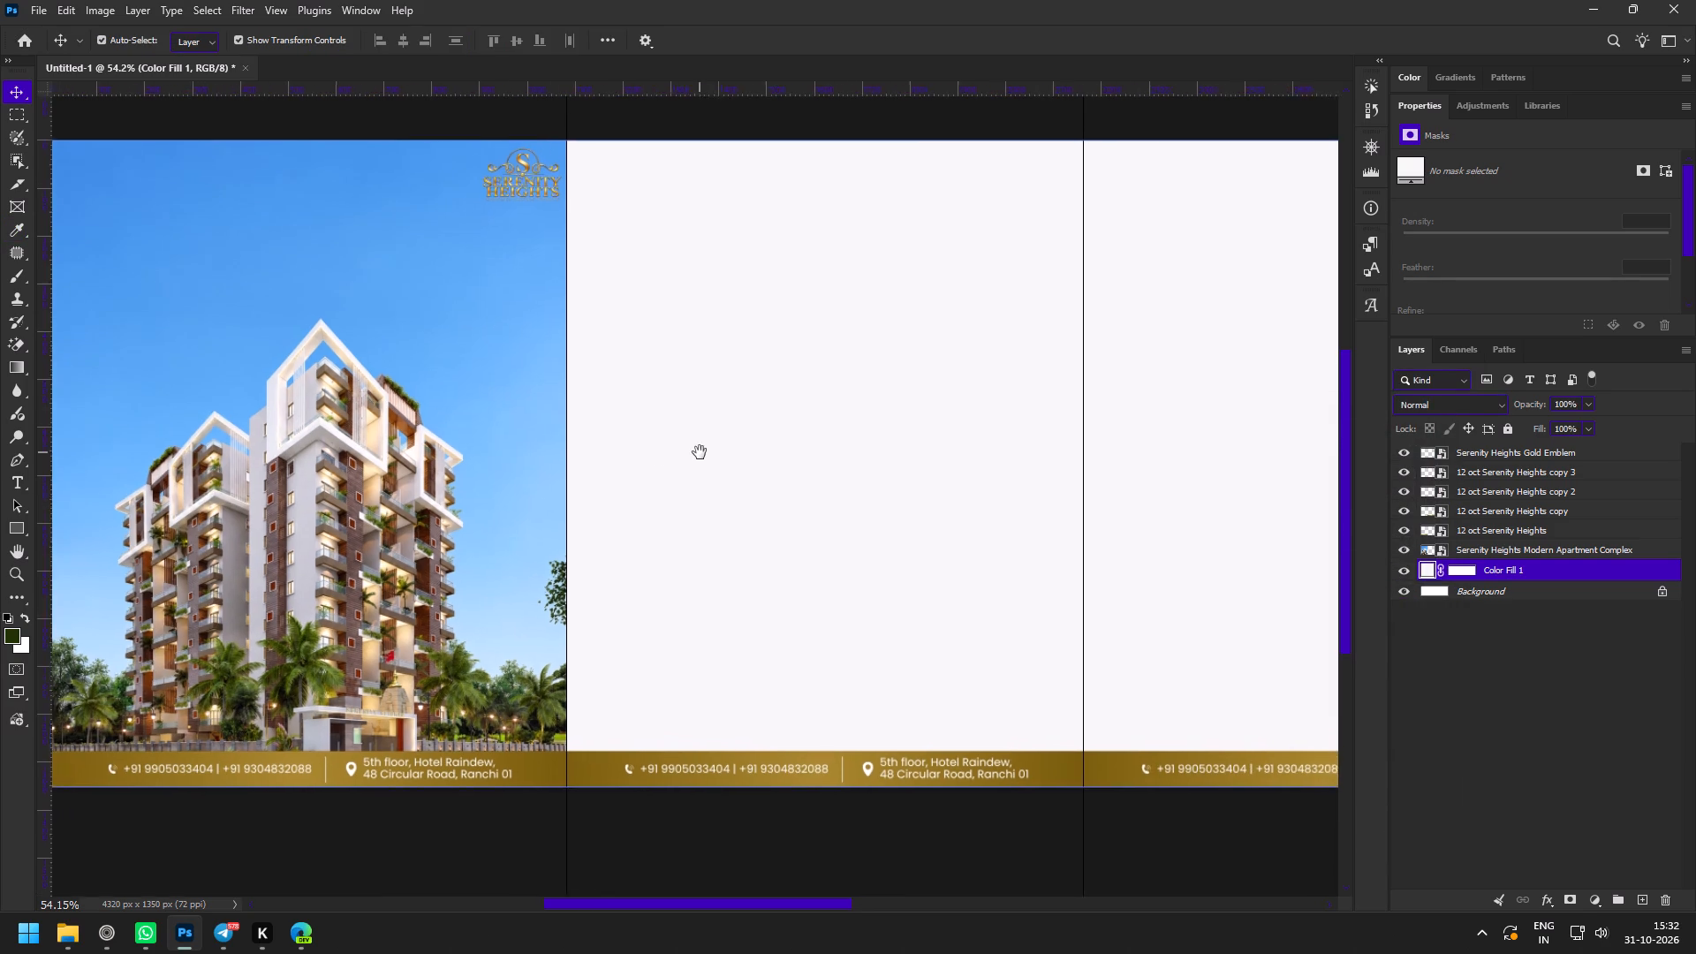
pyautogui.press('v')
pyautogui.press('z')
pyautogui.press('space')
pyautogui.press('space')
pyautogui.press('space')
pyautogui.press('space')
pyautogui.press('space')
pyautogui.press('space')
pyautogui.press('space')
pyautogui.press('space')
pyautogui.press('space')
pyautogui.press('space')
pyautogui.press('space')
pyautogui.moveTo(895, 420); pyautogui.dragTo(731, 446)
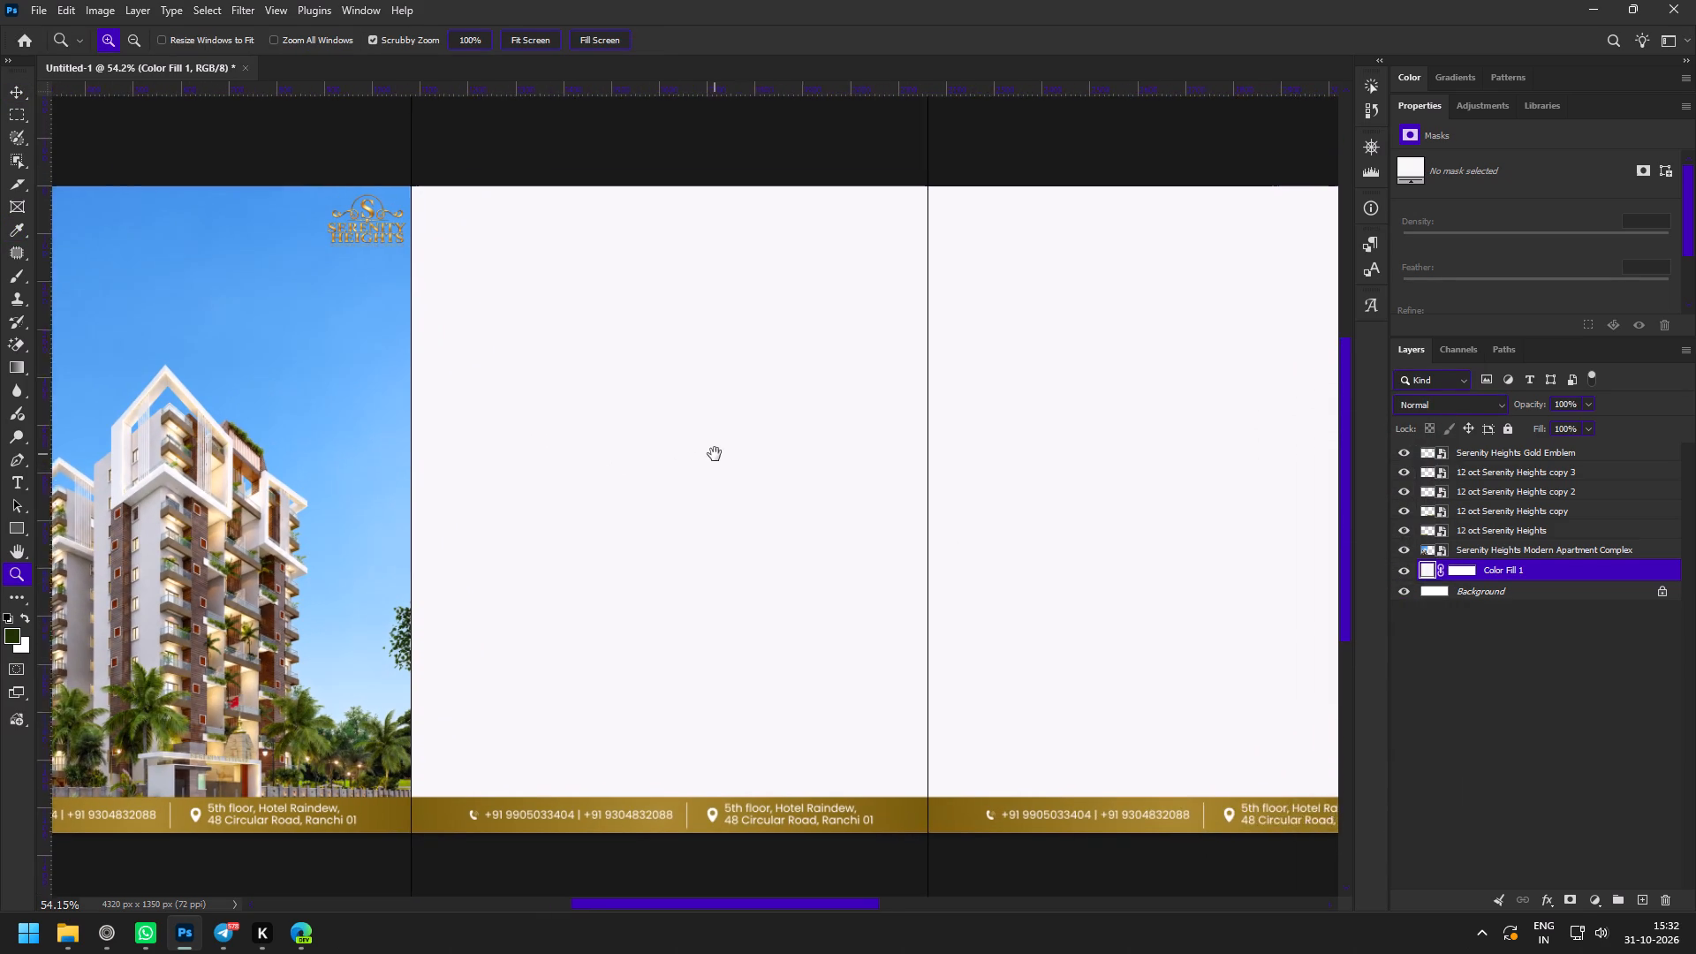
# Copy the slide 2 headline "Does Your Dream Home Have It All?" from the Serenity Heights content document in the browser.
pyautogui.click(102, 935)
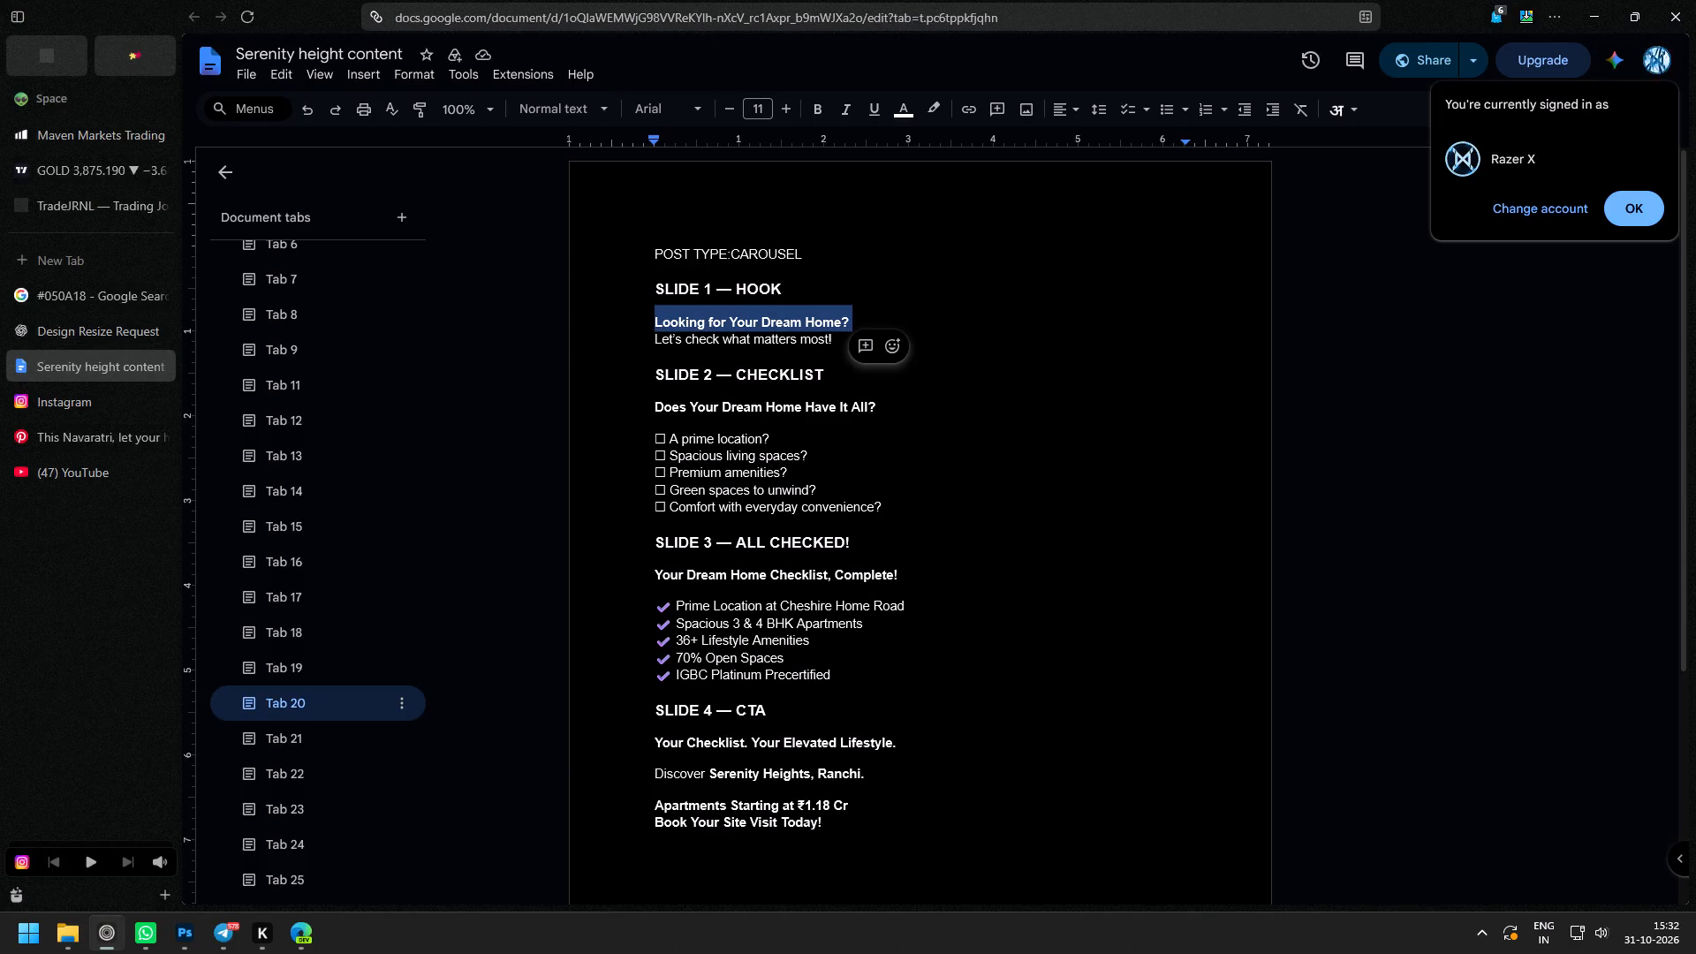
pyautogui.moveTo(654, 407); pyautogui.dragTo(878, 405)
pyautogui.hotkey('ctrl', 'c')
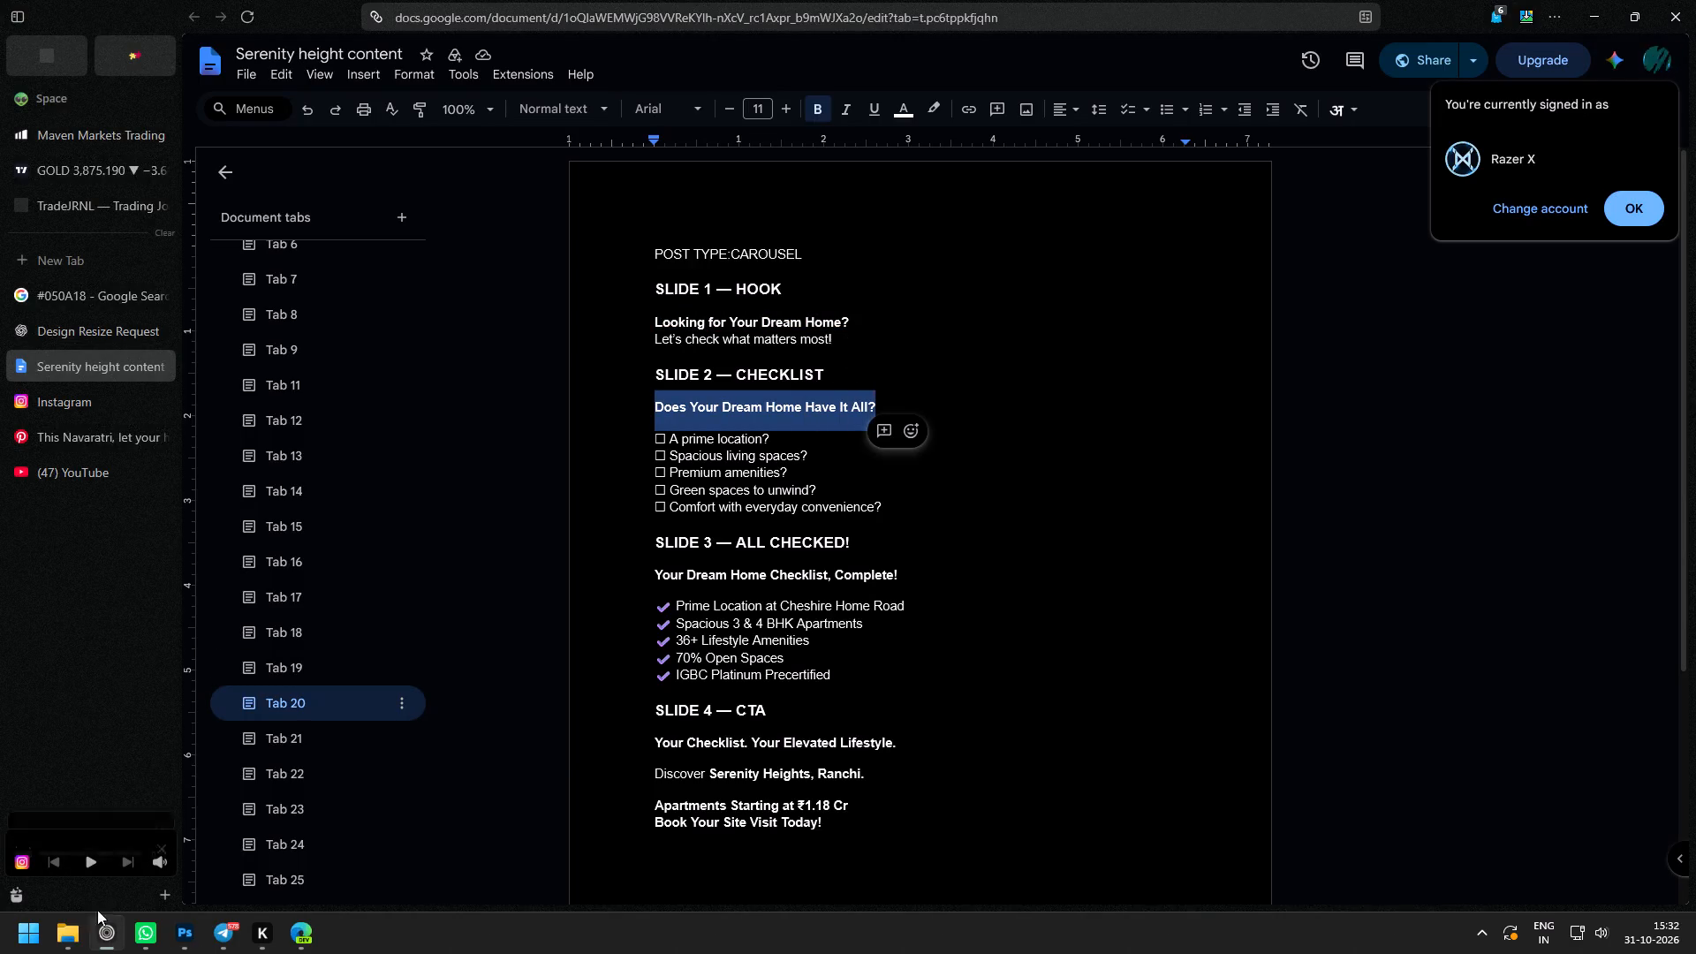
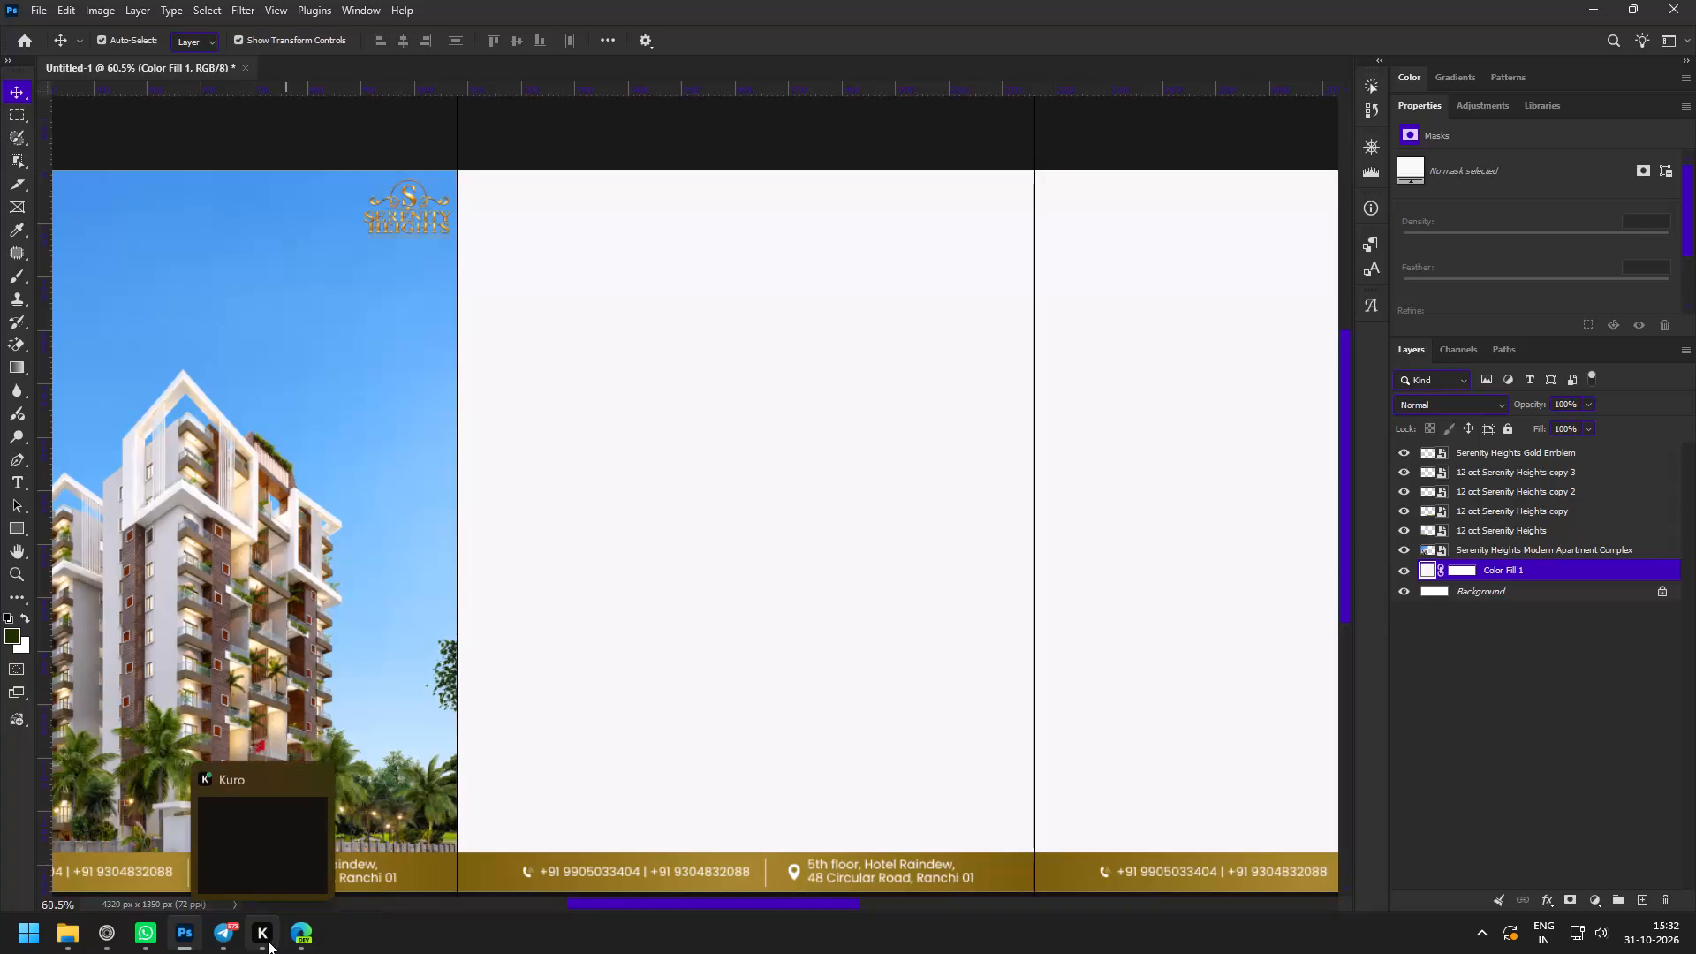
# Paste the copied headline "Does Your Dream Home Have It All?" as a text layer near the top of the second slide in Photoshop.
pyautogui.click(366, 949)
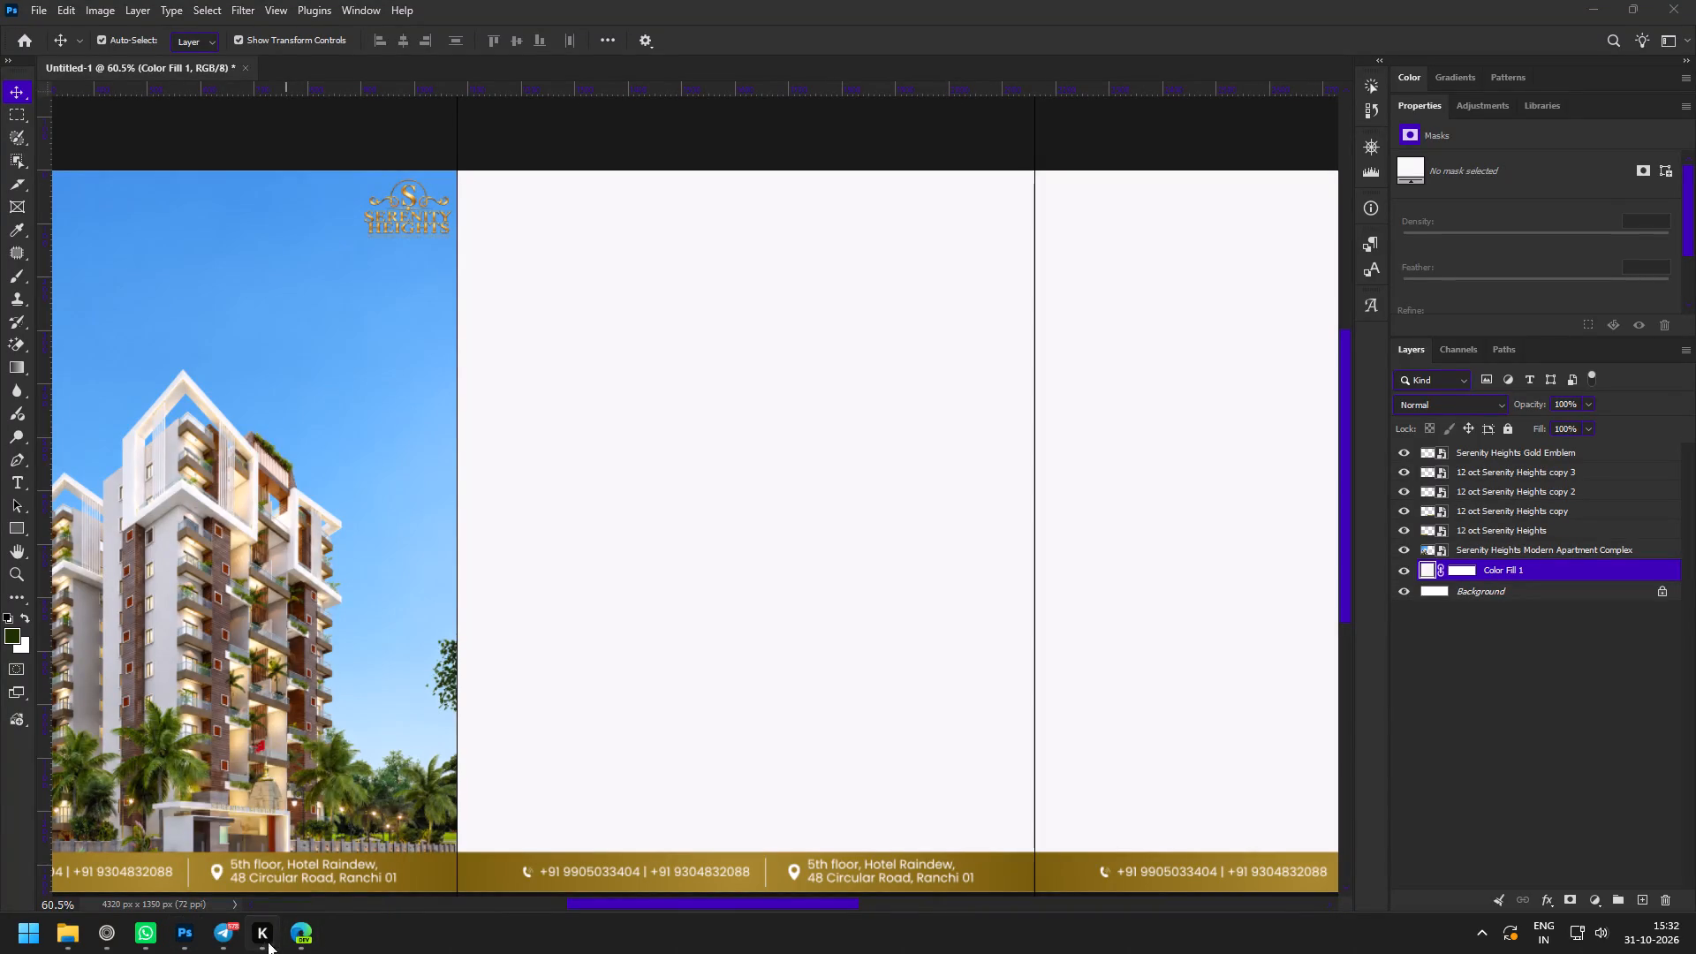
pyautogui.press('t')
pyautogui.press('v')
pyautogui.click(292, 435)
pyautogui.press('t')
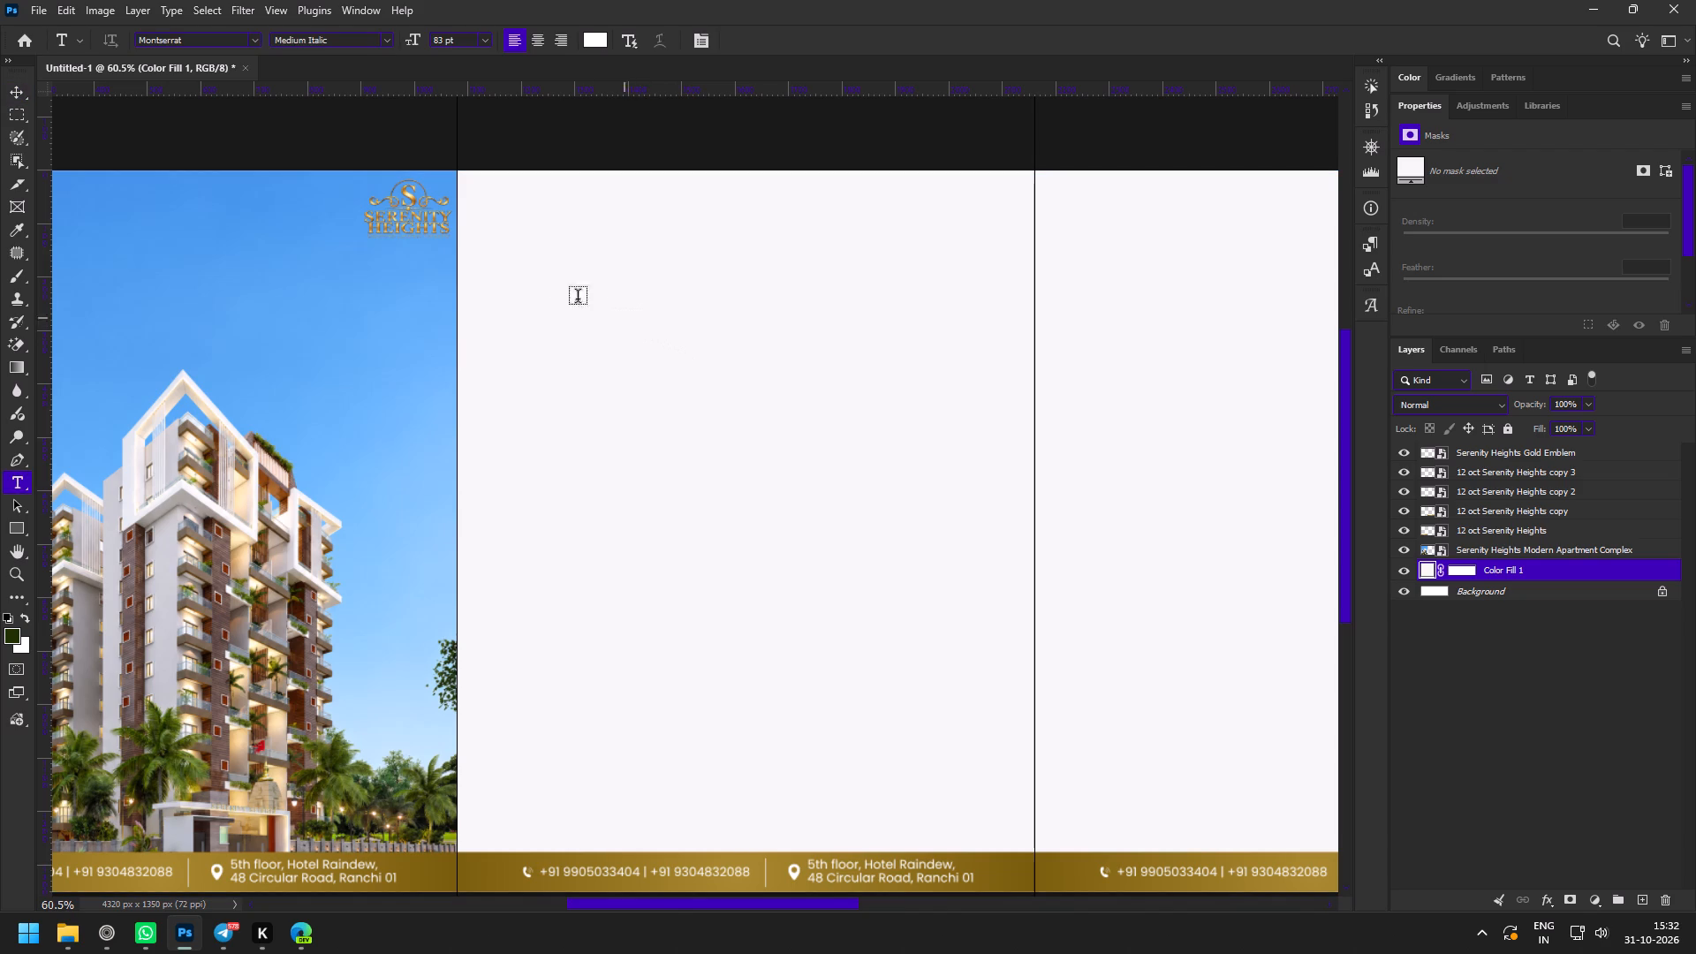
pyautogui.click(558, 288)
pyautogui.hotkey('ctrl', 'v')
pyautogui.hotkey('ctrl', 'Return')
pyautogui.press('v')
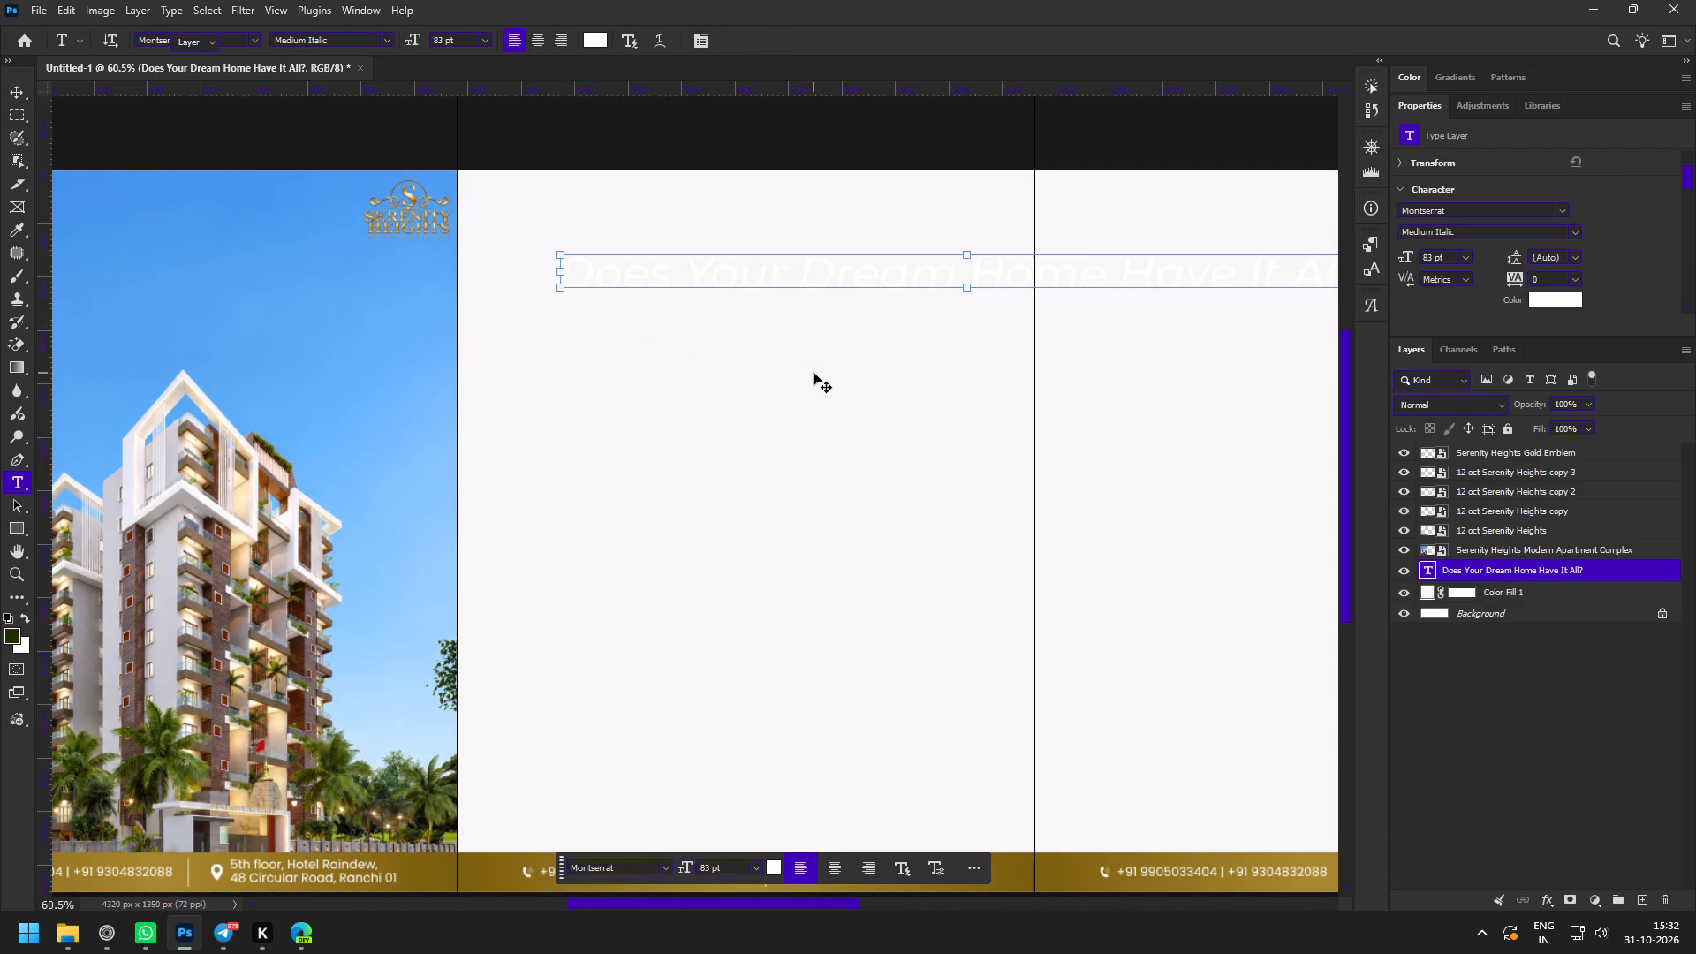
# Set the slide 2 headline font to Libre Baskerville in the SemiBold Italic style.
pyautogui.click(1561, 210)
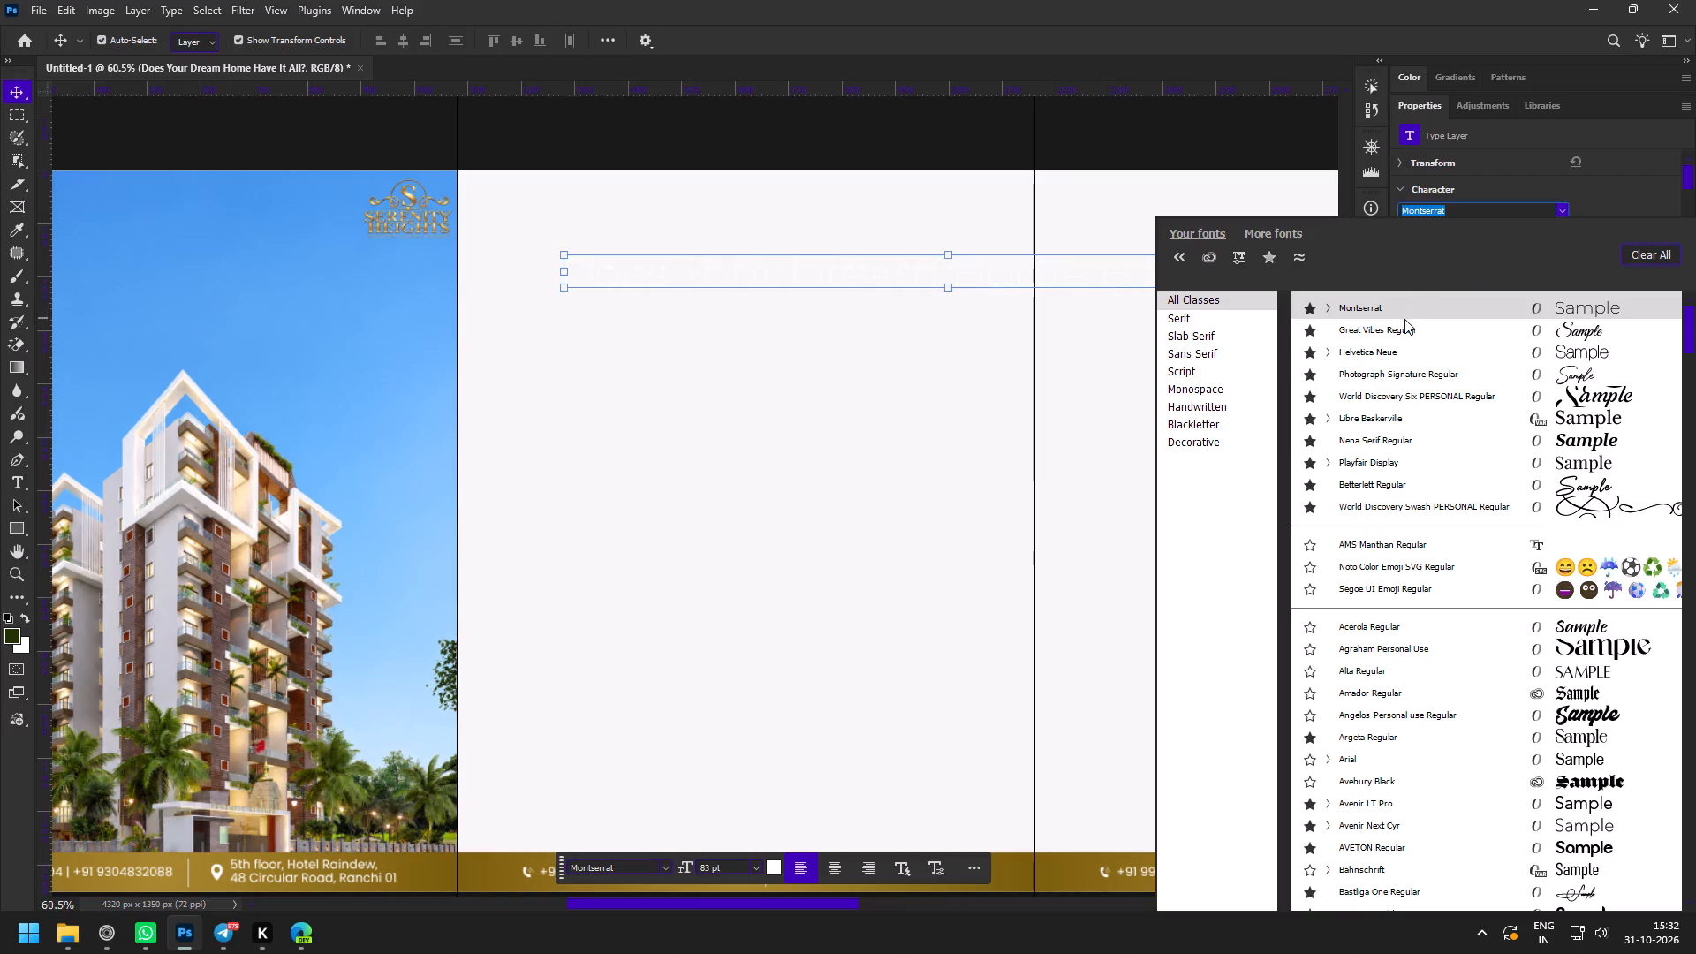
pyautogui.scroll(6, 1404, 319)
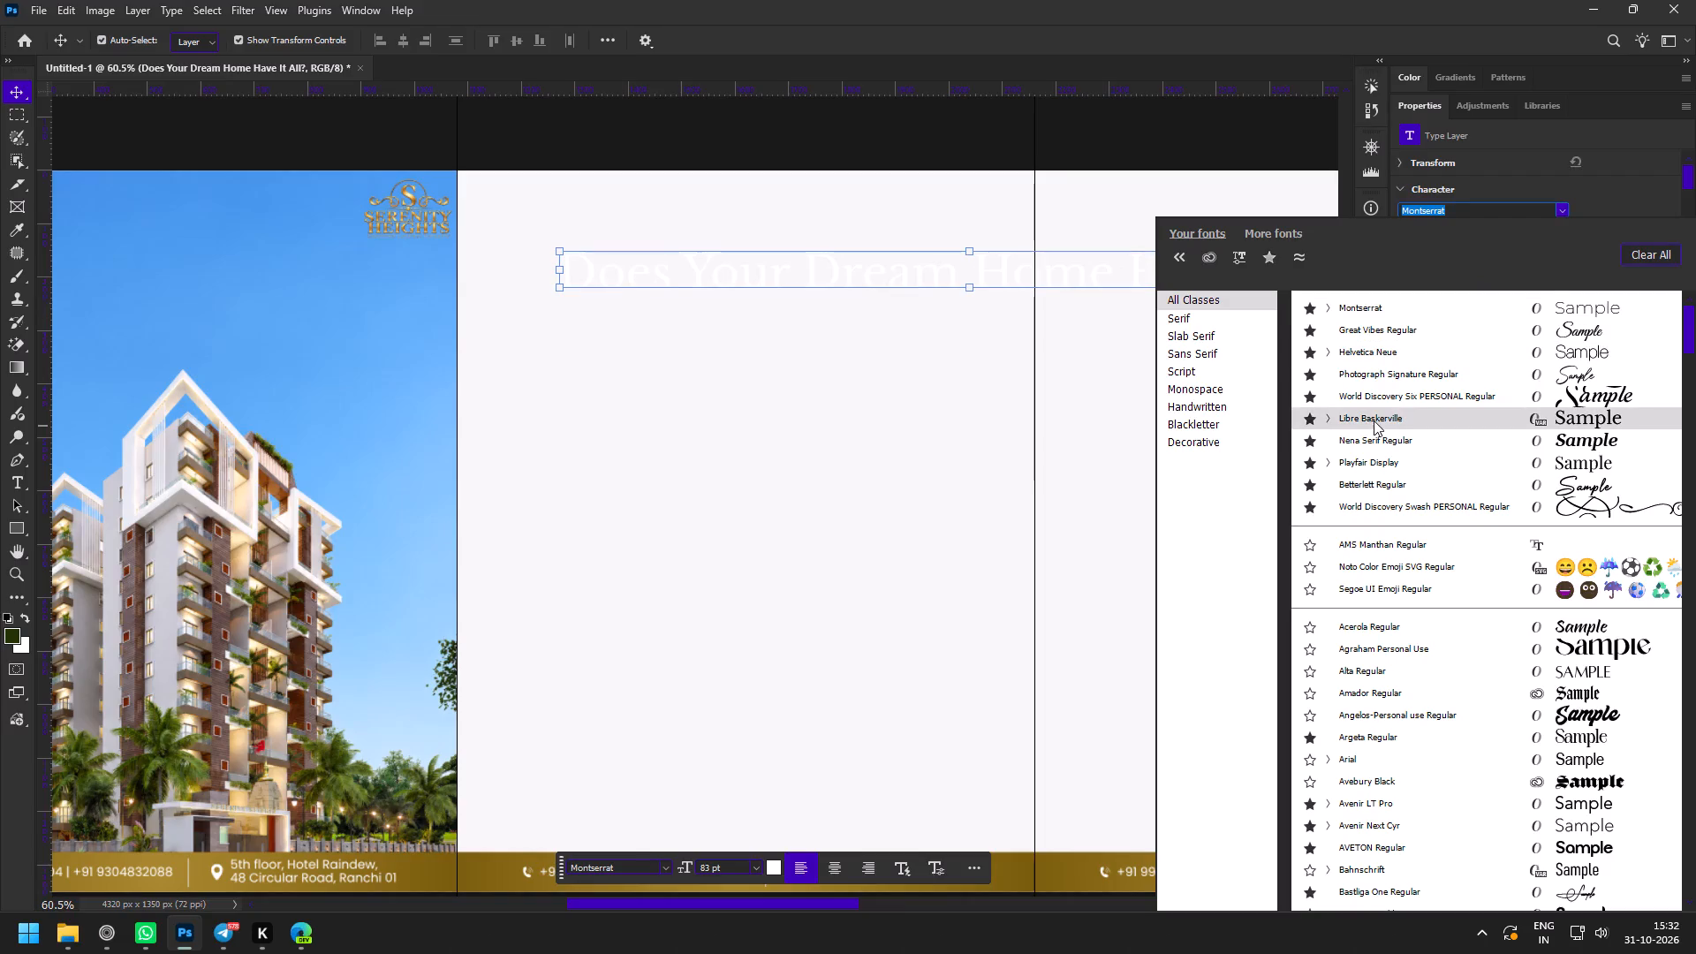
pyautogui.click(1374, 420)
pyautogui.click(1577, 243)
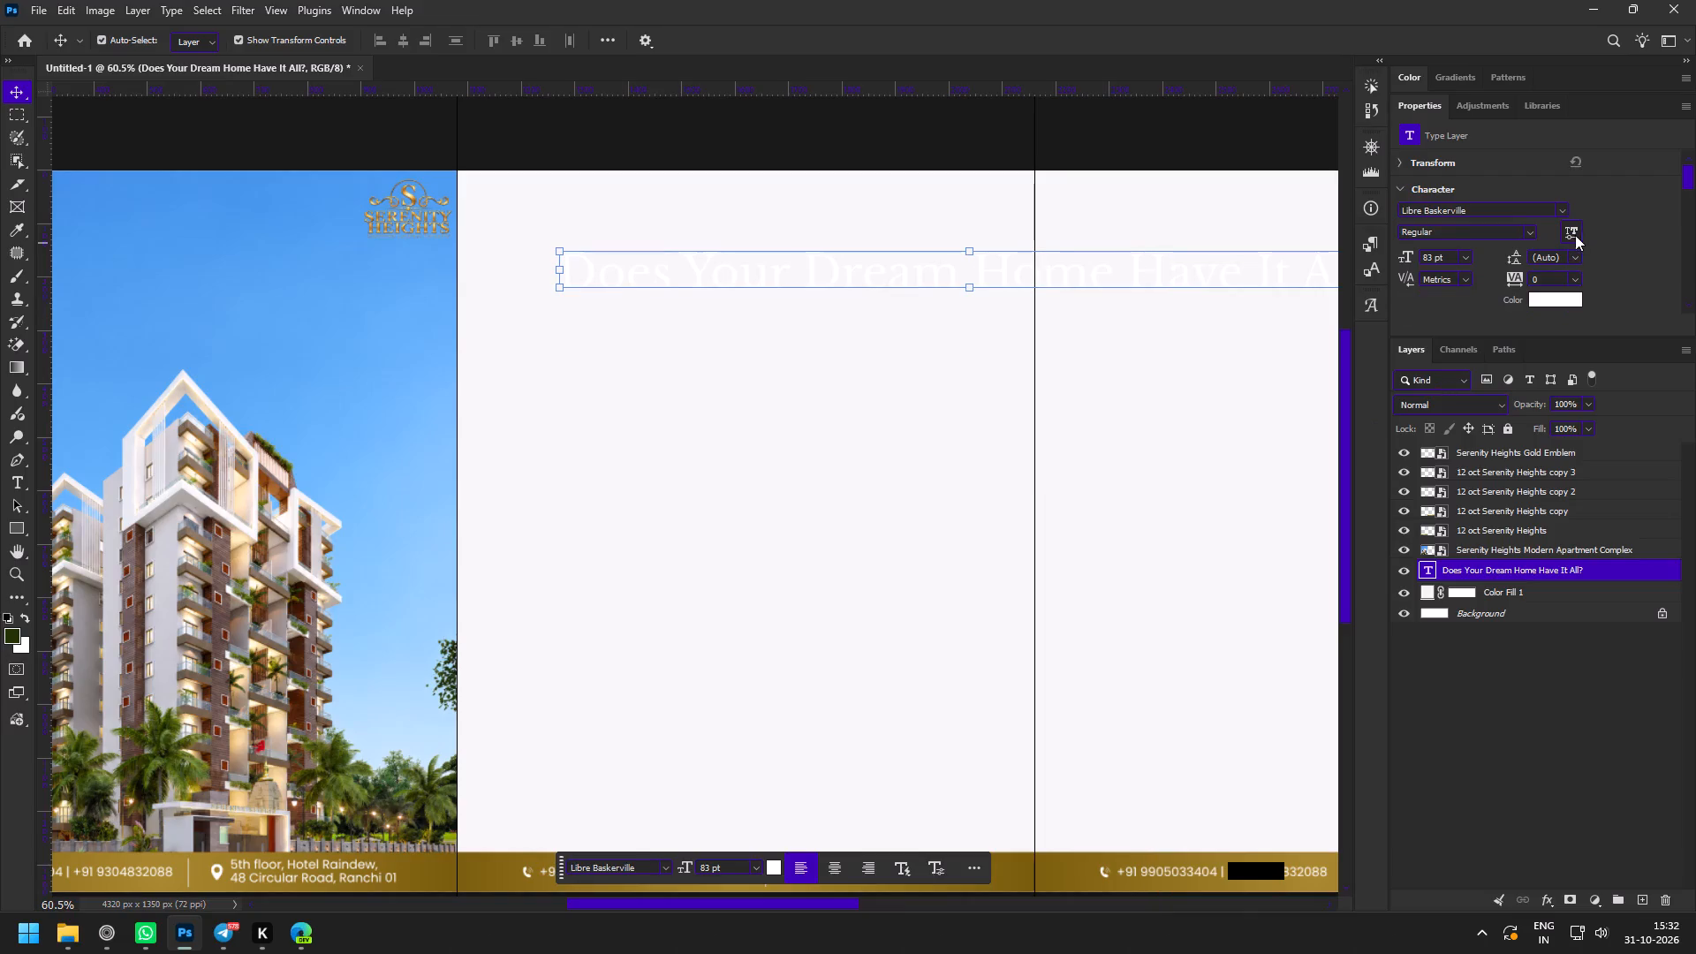
pyautogui.click(1575, 233)
pyautogui.click(1533, 231)
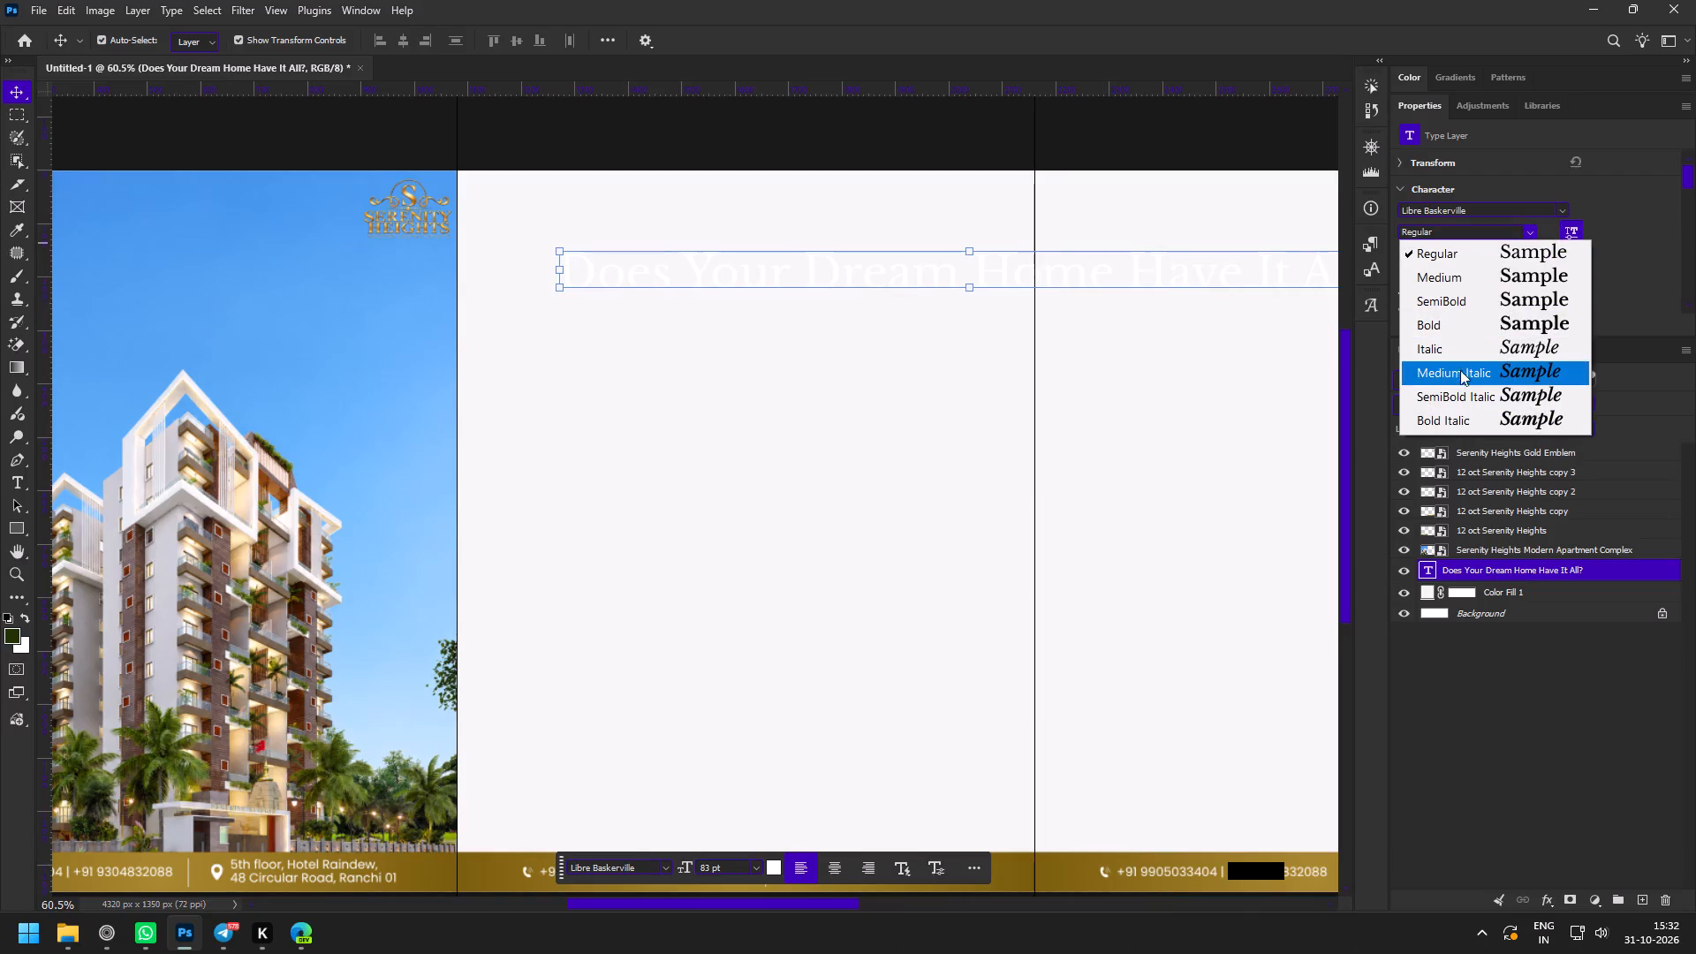
pyautogui.click(1464, 393)
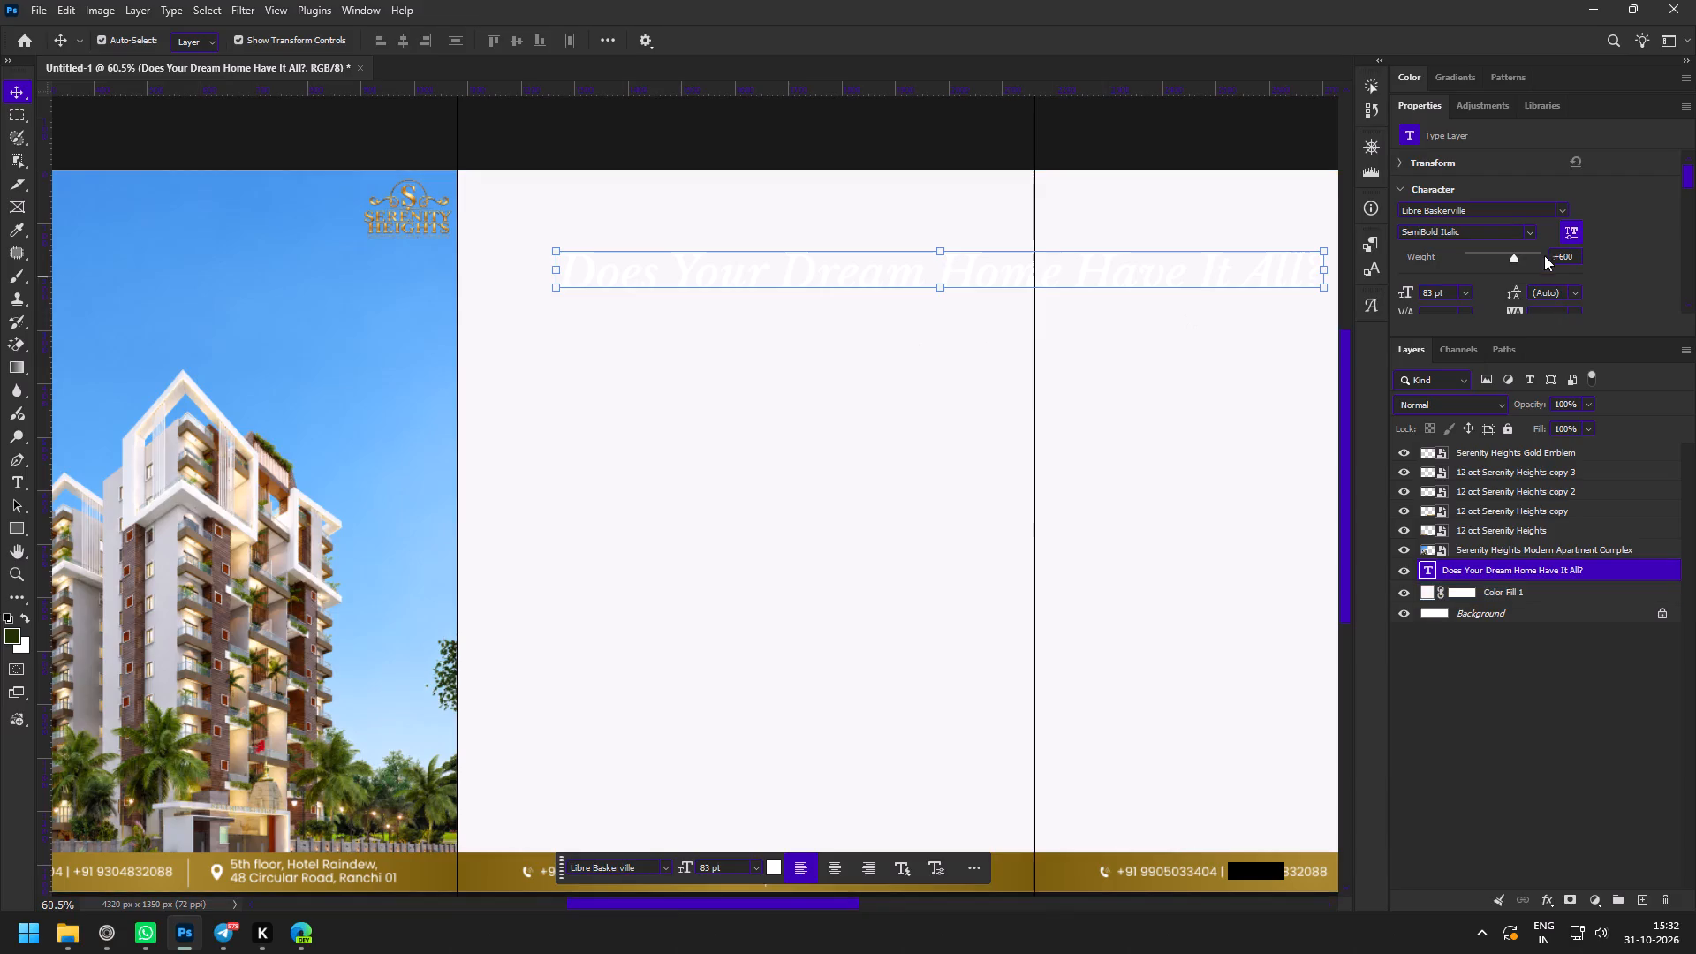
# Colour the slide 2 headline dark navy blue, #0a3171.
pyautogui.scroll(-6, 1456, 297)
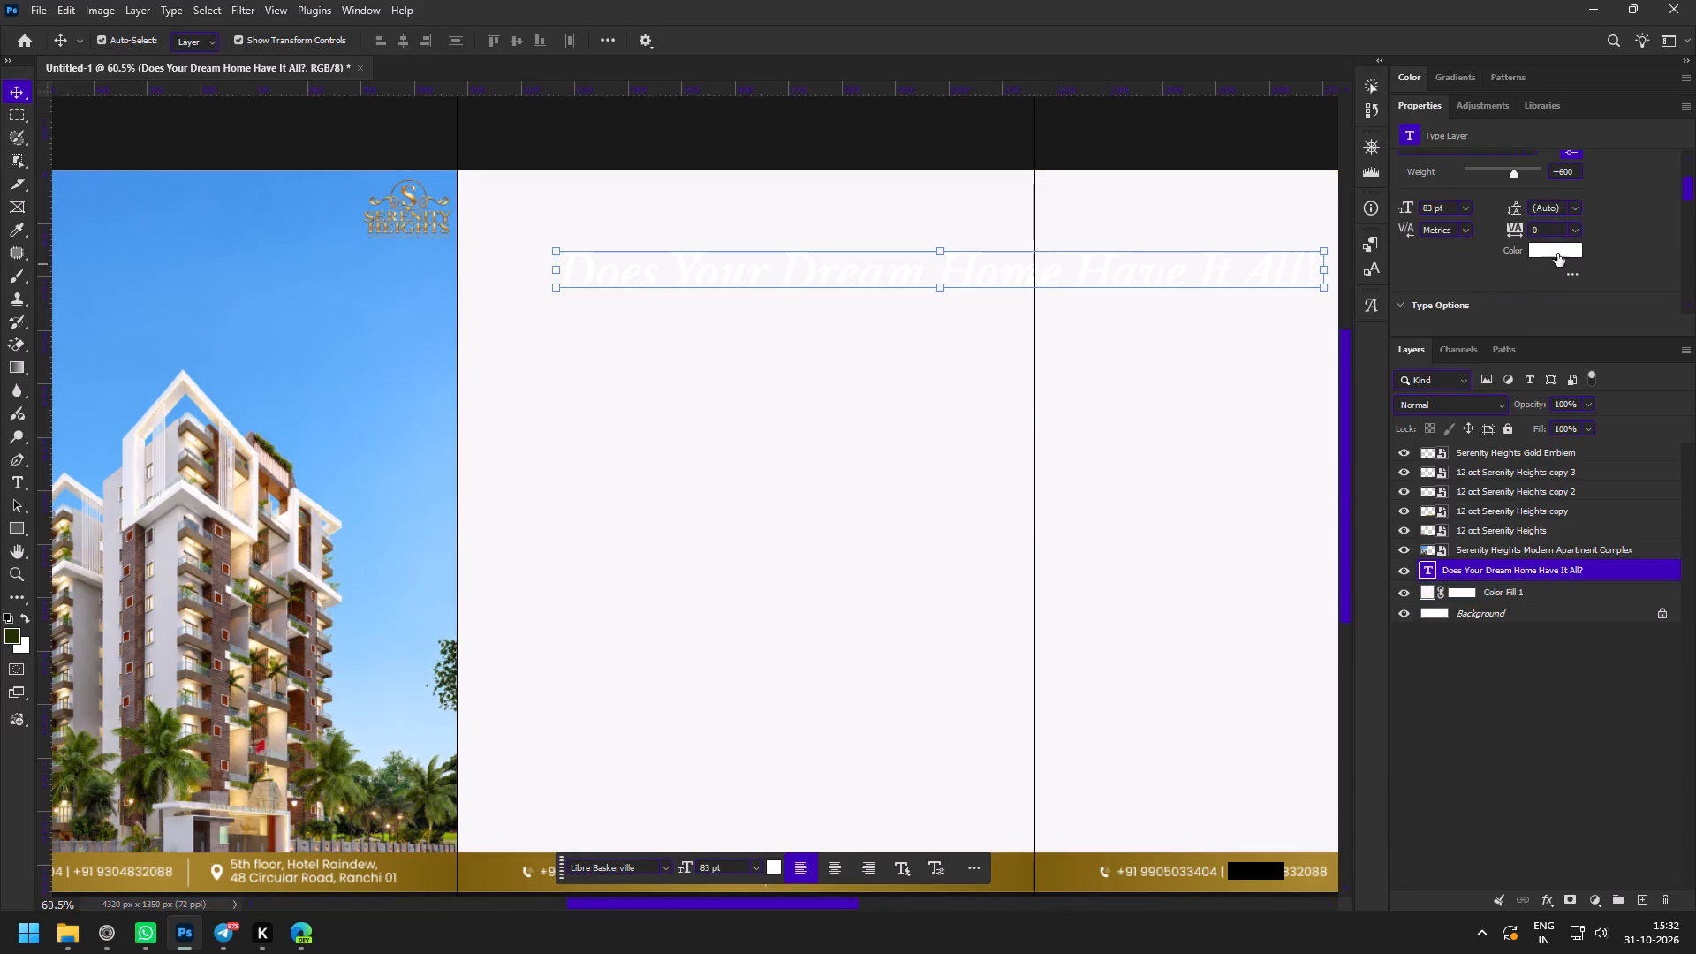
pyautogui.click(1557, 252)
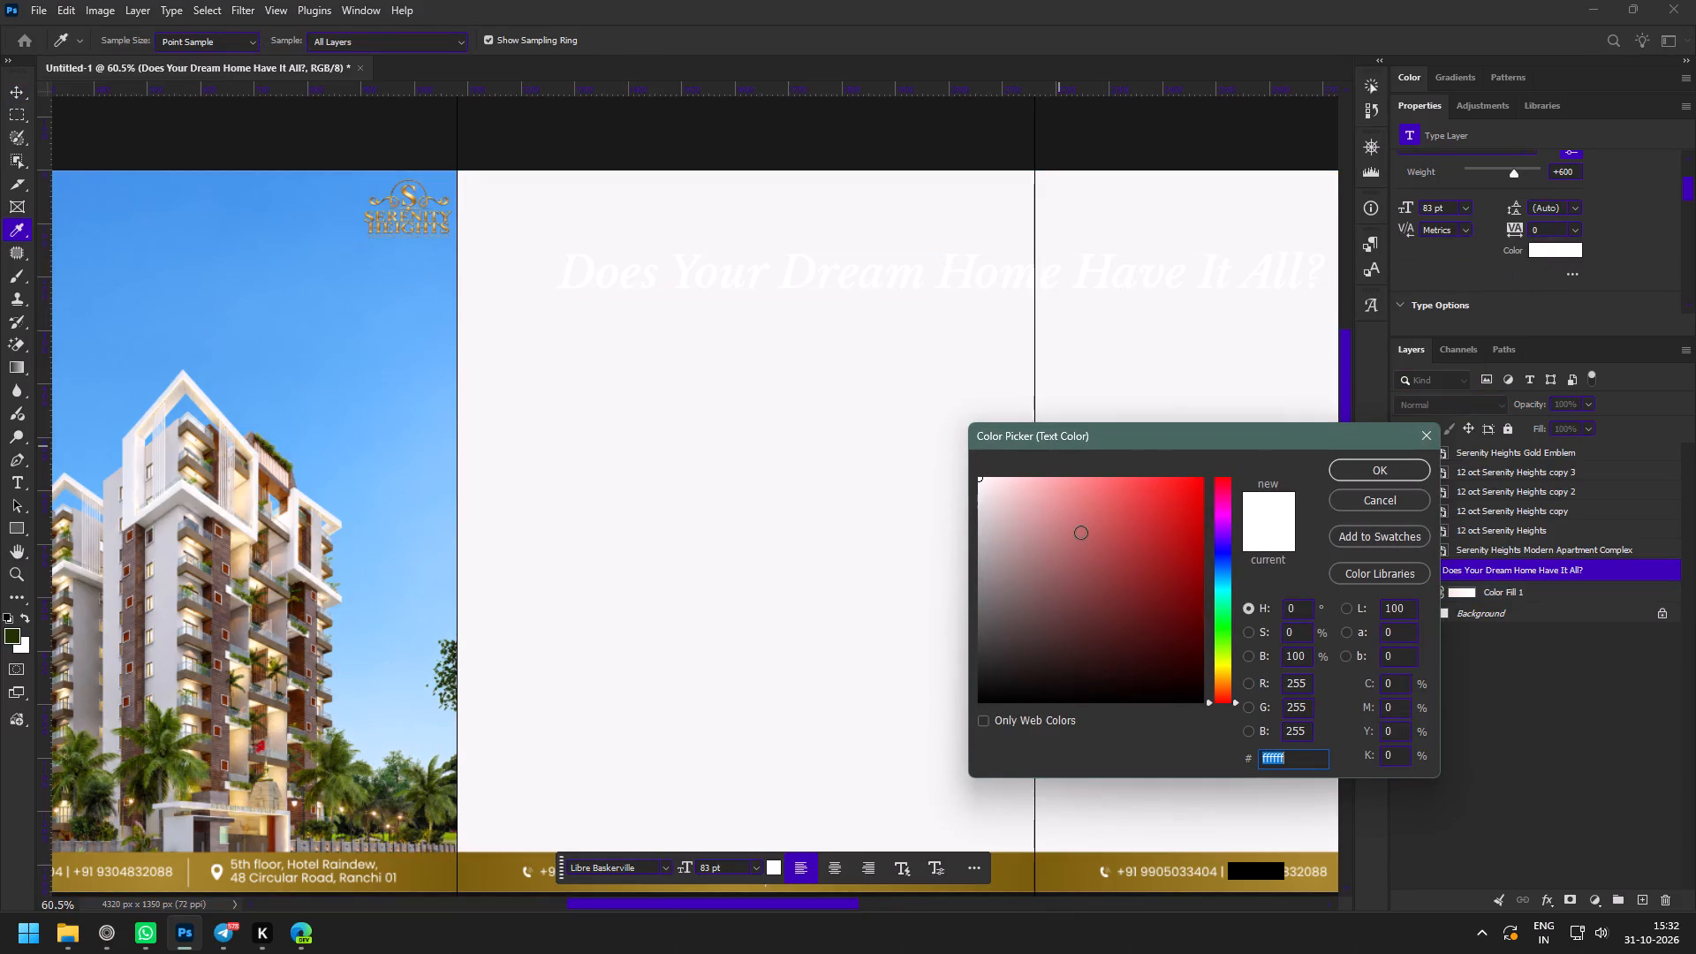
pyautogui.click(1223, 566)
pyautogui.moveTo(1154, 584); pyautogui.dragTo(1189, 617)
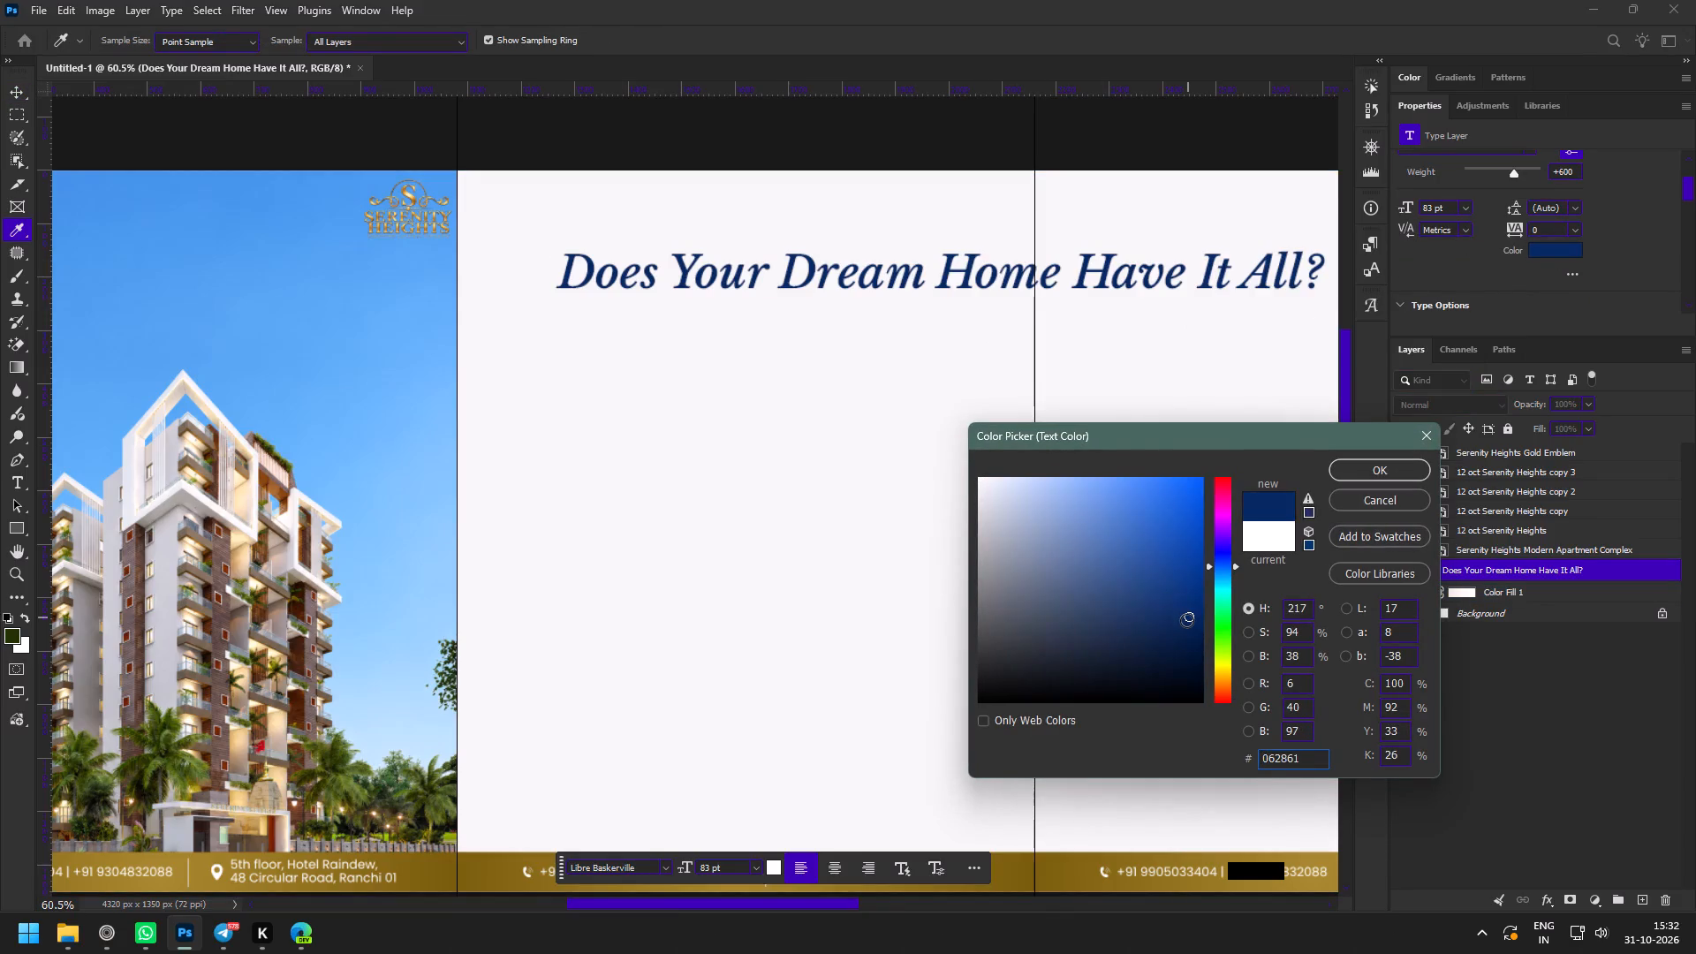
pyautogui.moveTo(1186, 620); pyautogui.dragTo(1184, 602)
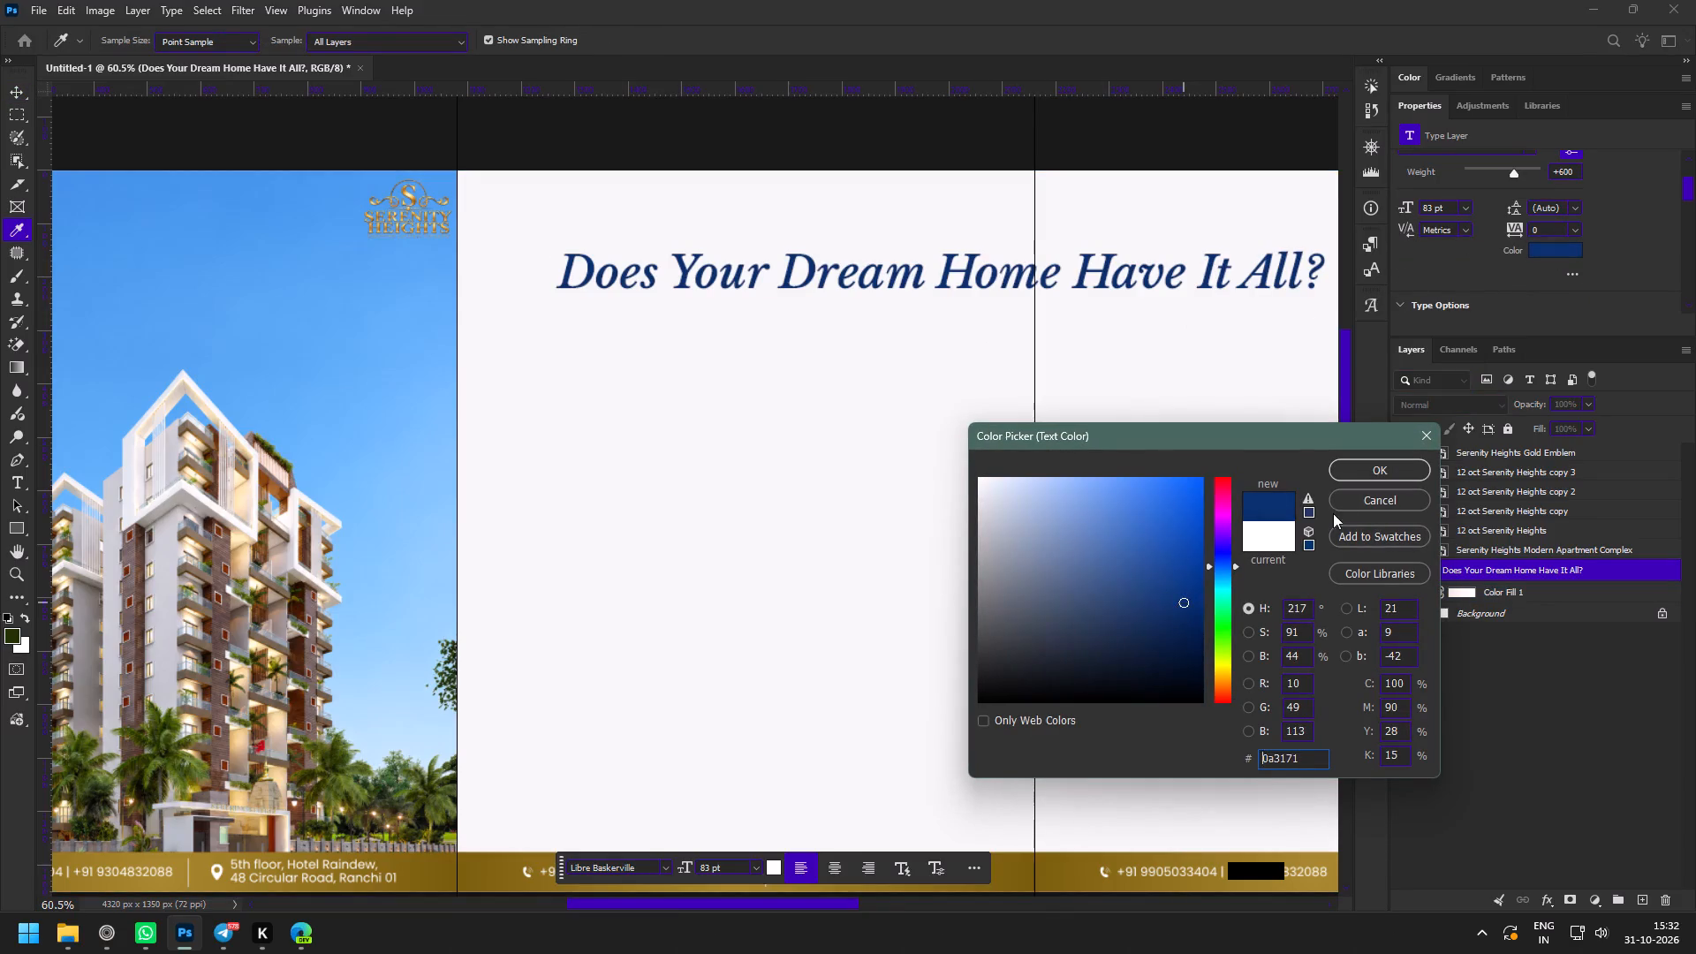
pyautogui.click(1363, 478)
# Recolour the headline a dark gold based on a colour sampled from the gold contact strip.
pyautogui.press('z')
pyautogui.press('space')
pyautogui.press('space')
pyautogui.press('space')
pyautogui.press('space')
pyautogui.press('space')
pyautogui.moveTo(1026, 515); pyautogui.dragTo(886, 512)
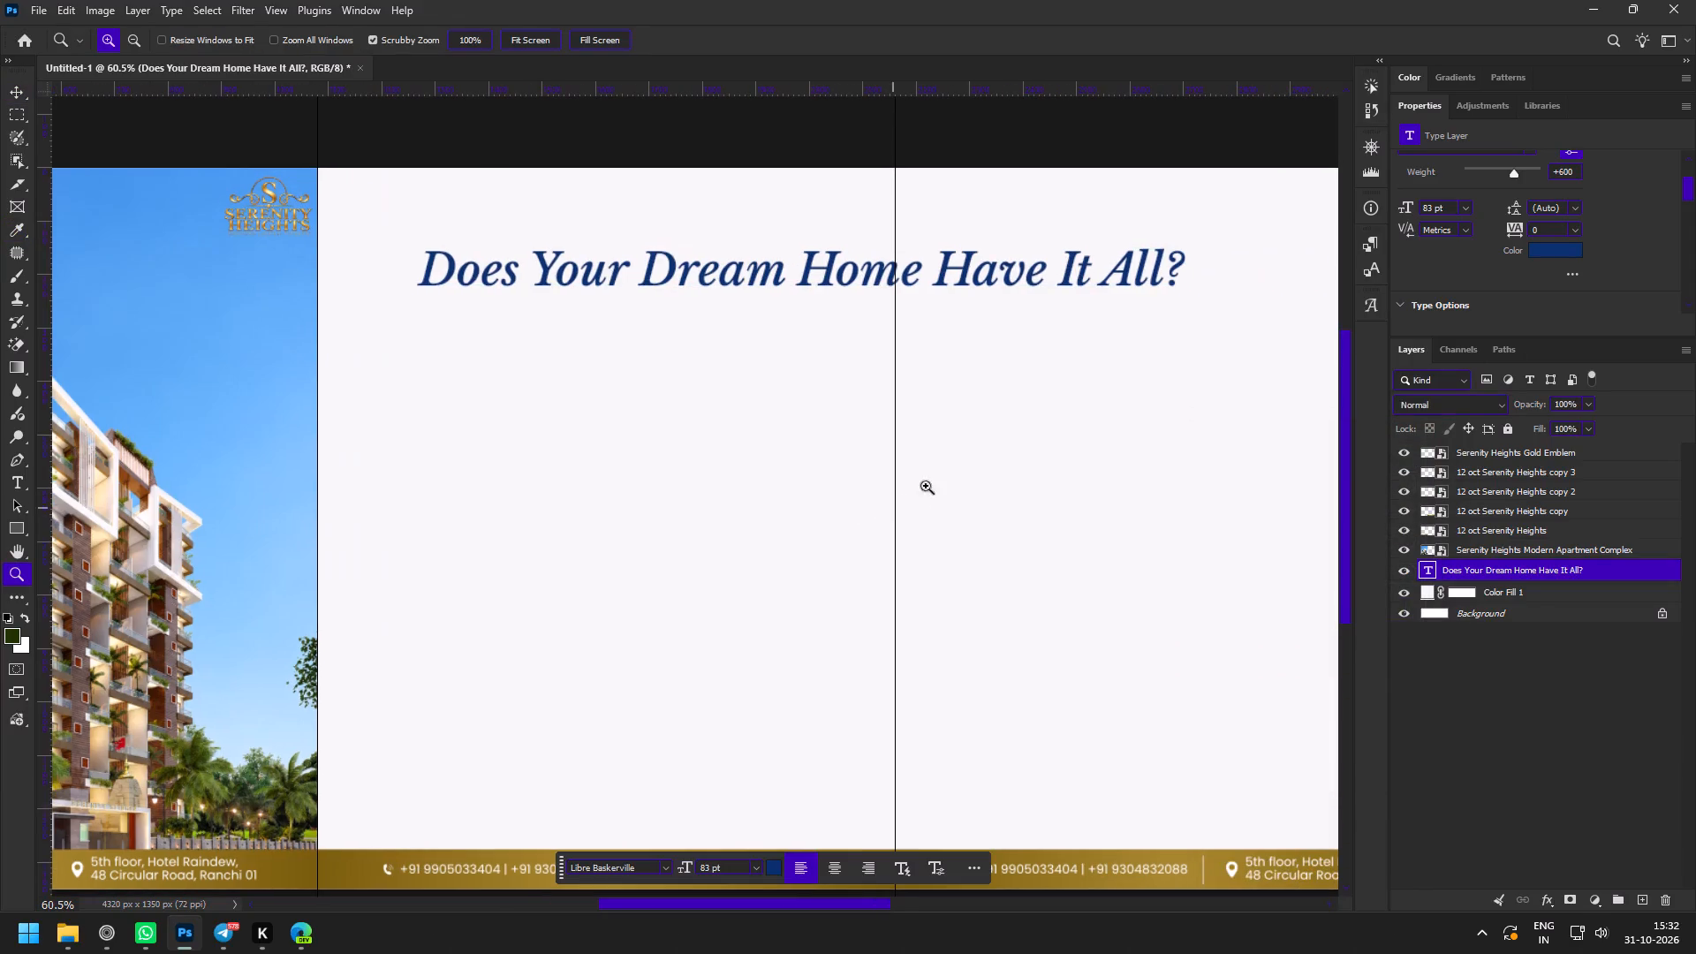
pyautogui.press('v')
pyautogui.click(1563, 248)
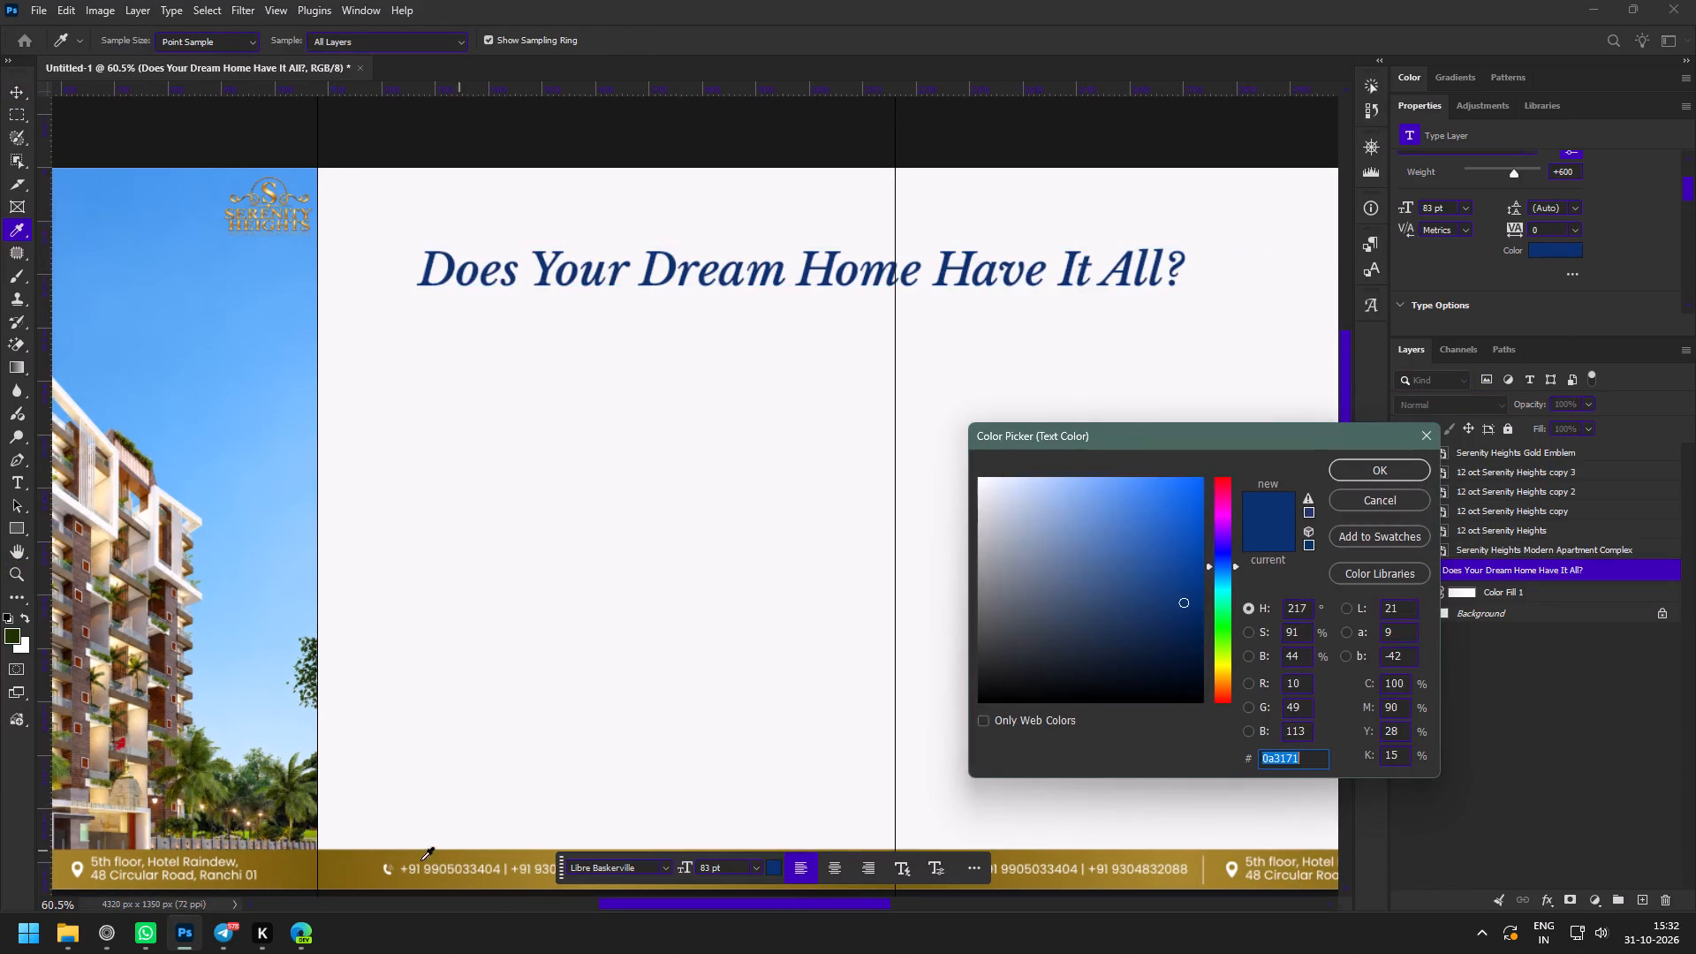
pyautogui.click(360, 867)
pyautogui.moveTo(1180, 595); pyautogui.dragTo(1188, 617)
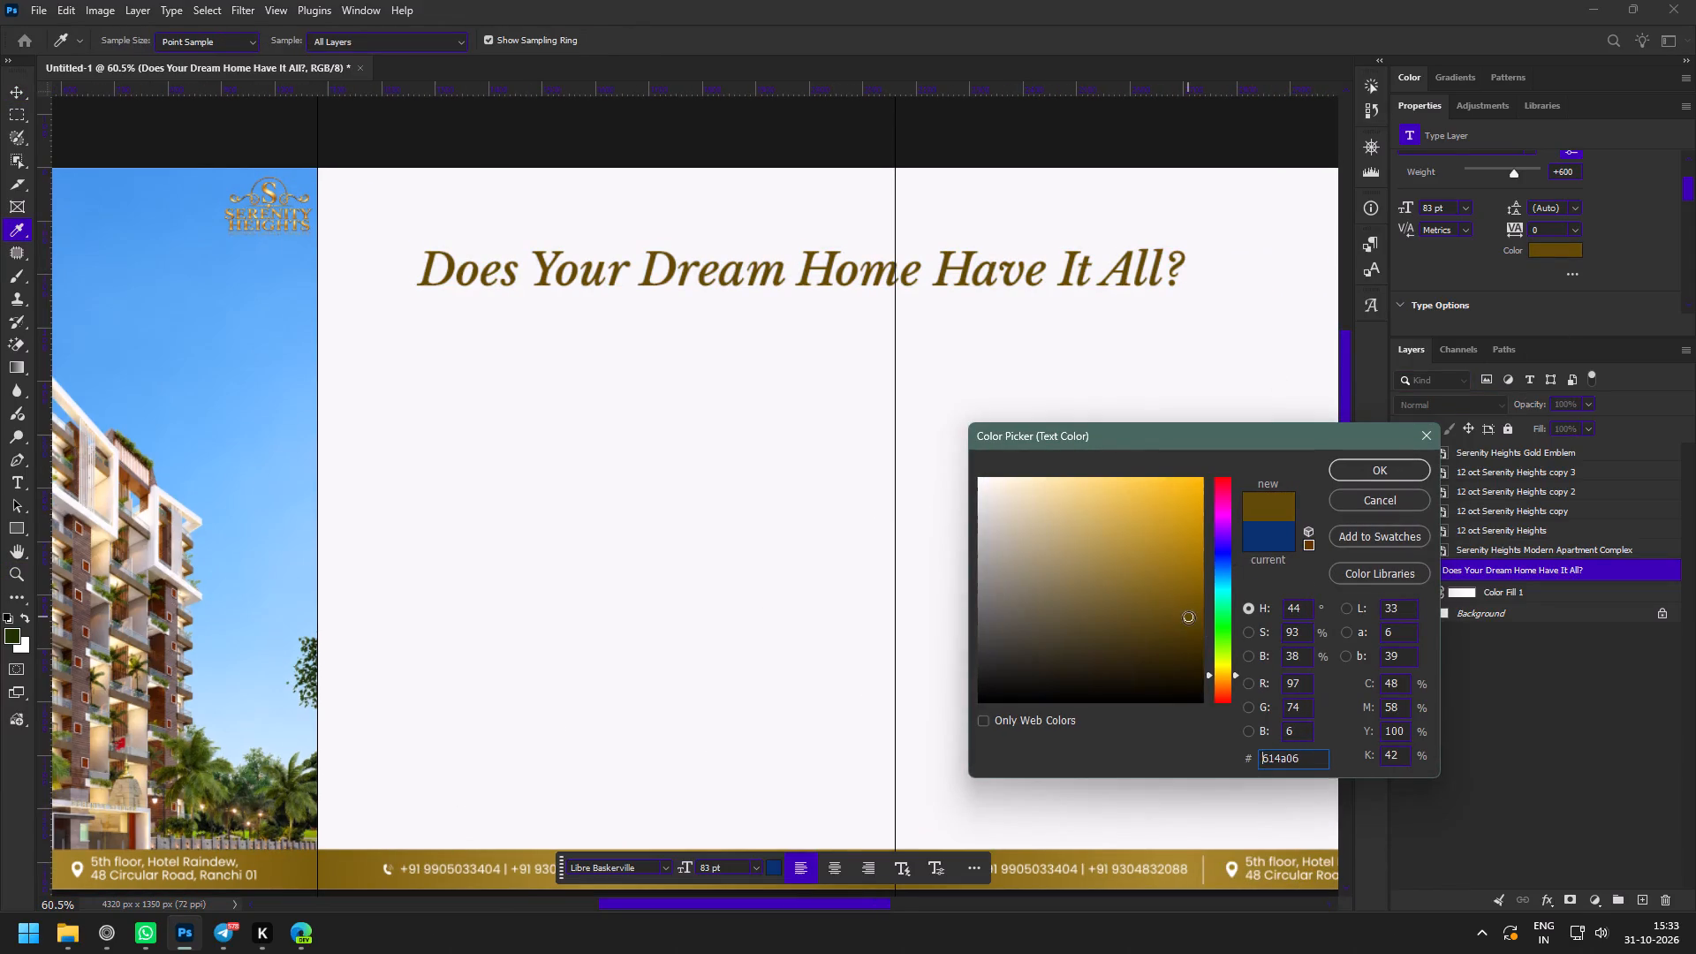
pyautogui.moveTo(1188, 617); pyautogui.dragTo(1185, 607)
pyautogui.moveTo(1185, 605); pyautogui.dragTo(1160, 598)
pyautogui.moveTo(1170, 601); pyautogui.dragTo(1172, 565)
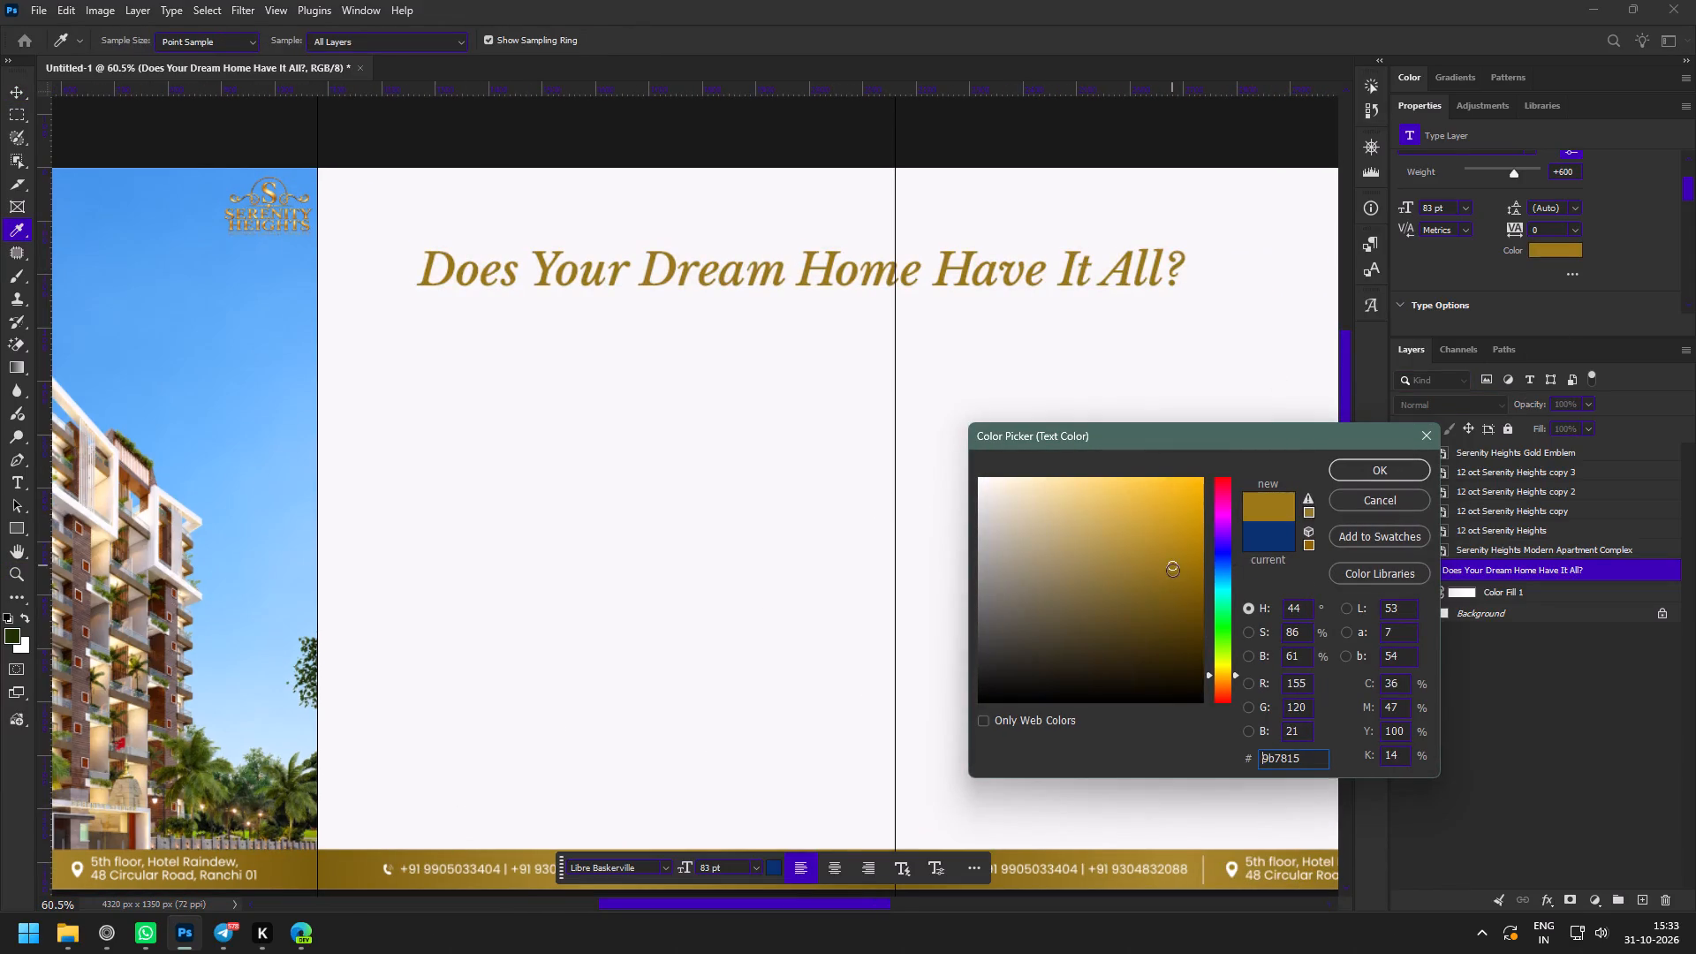
pyautogui.moveTo(1187, 585); pyautogui.dragTo(1184, 564)
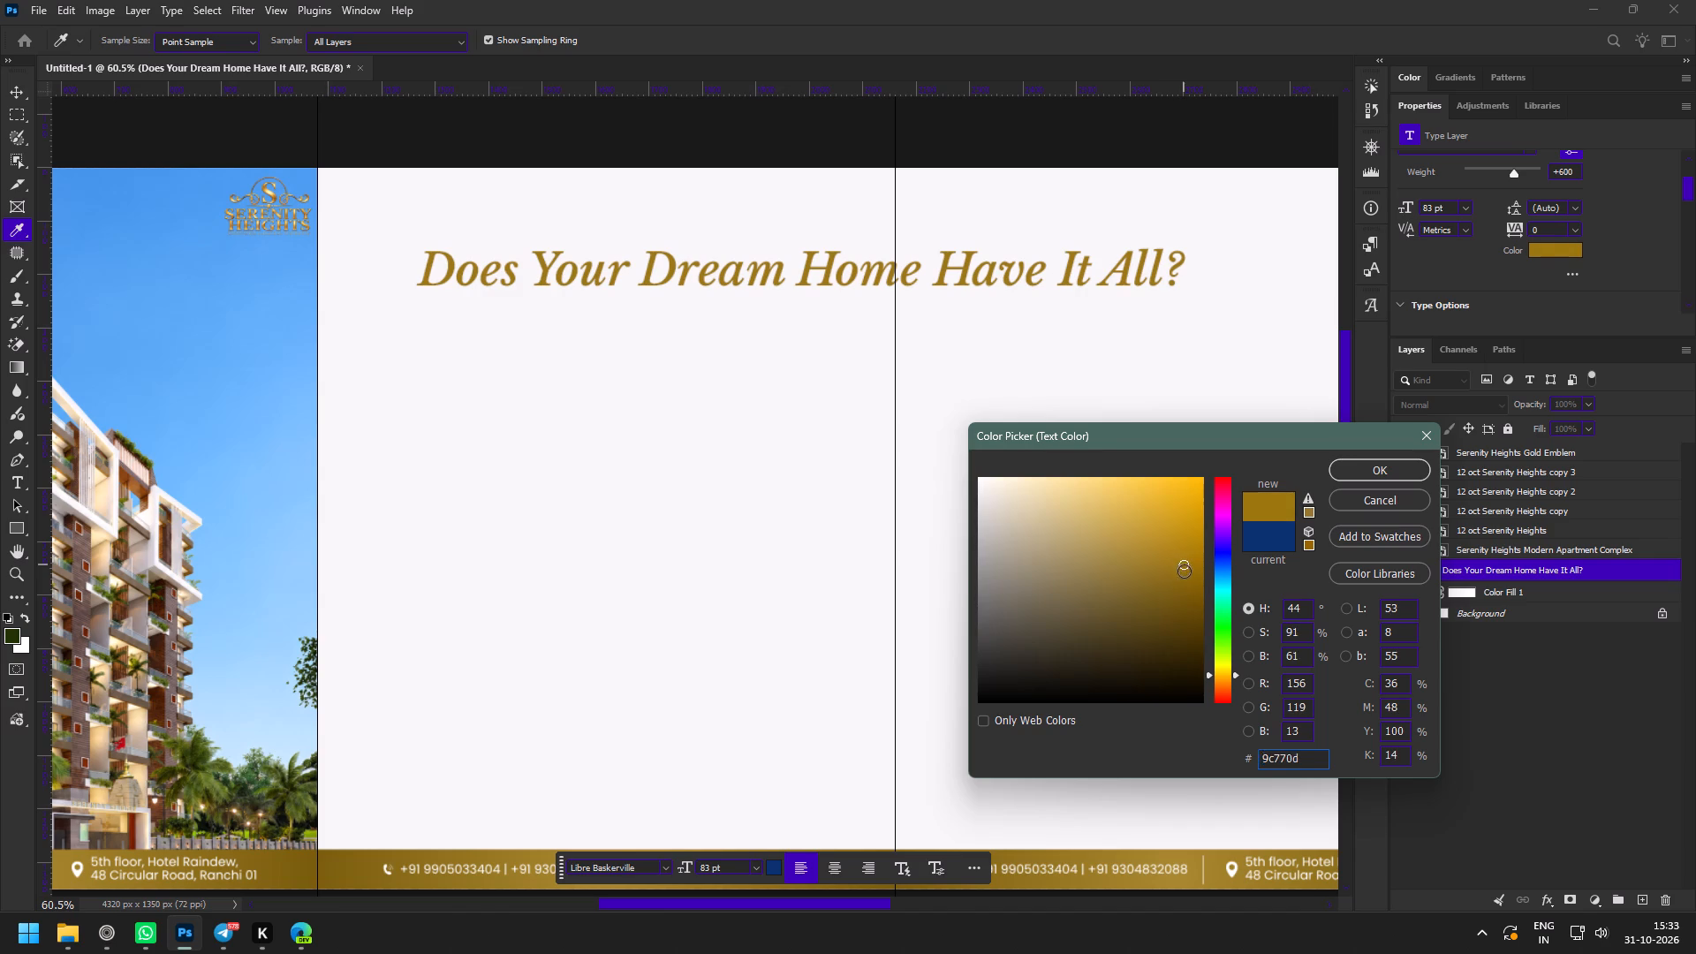
pyautogui.click(1184, 571)
pyautogui.click(1354, 465)
# Scale the headline down to about 47 pt so it fits on one line within the second slide.
pyautogui.press('z')
pyautogui.press('v')
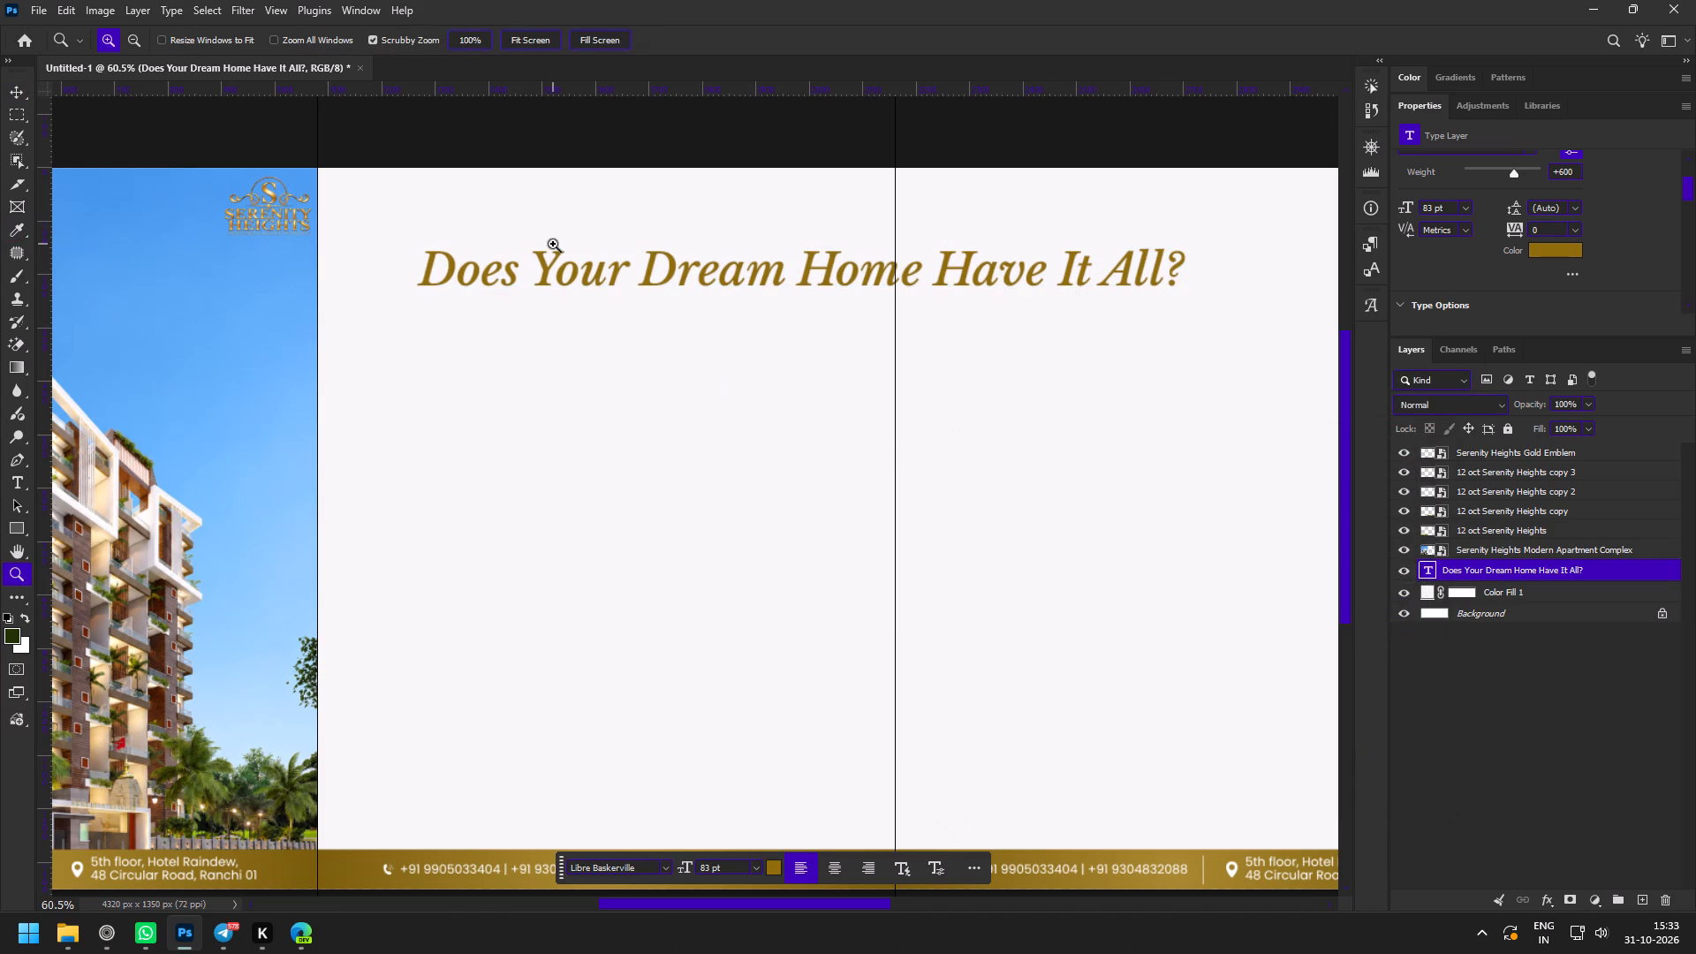
pyautogui.click(567, 261)
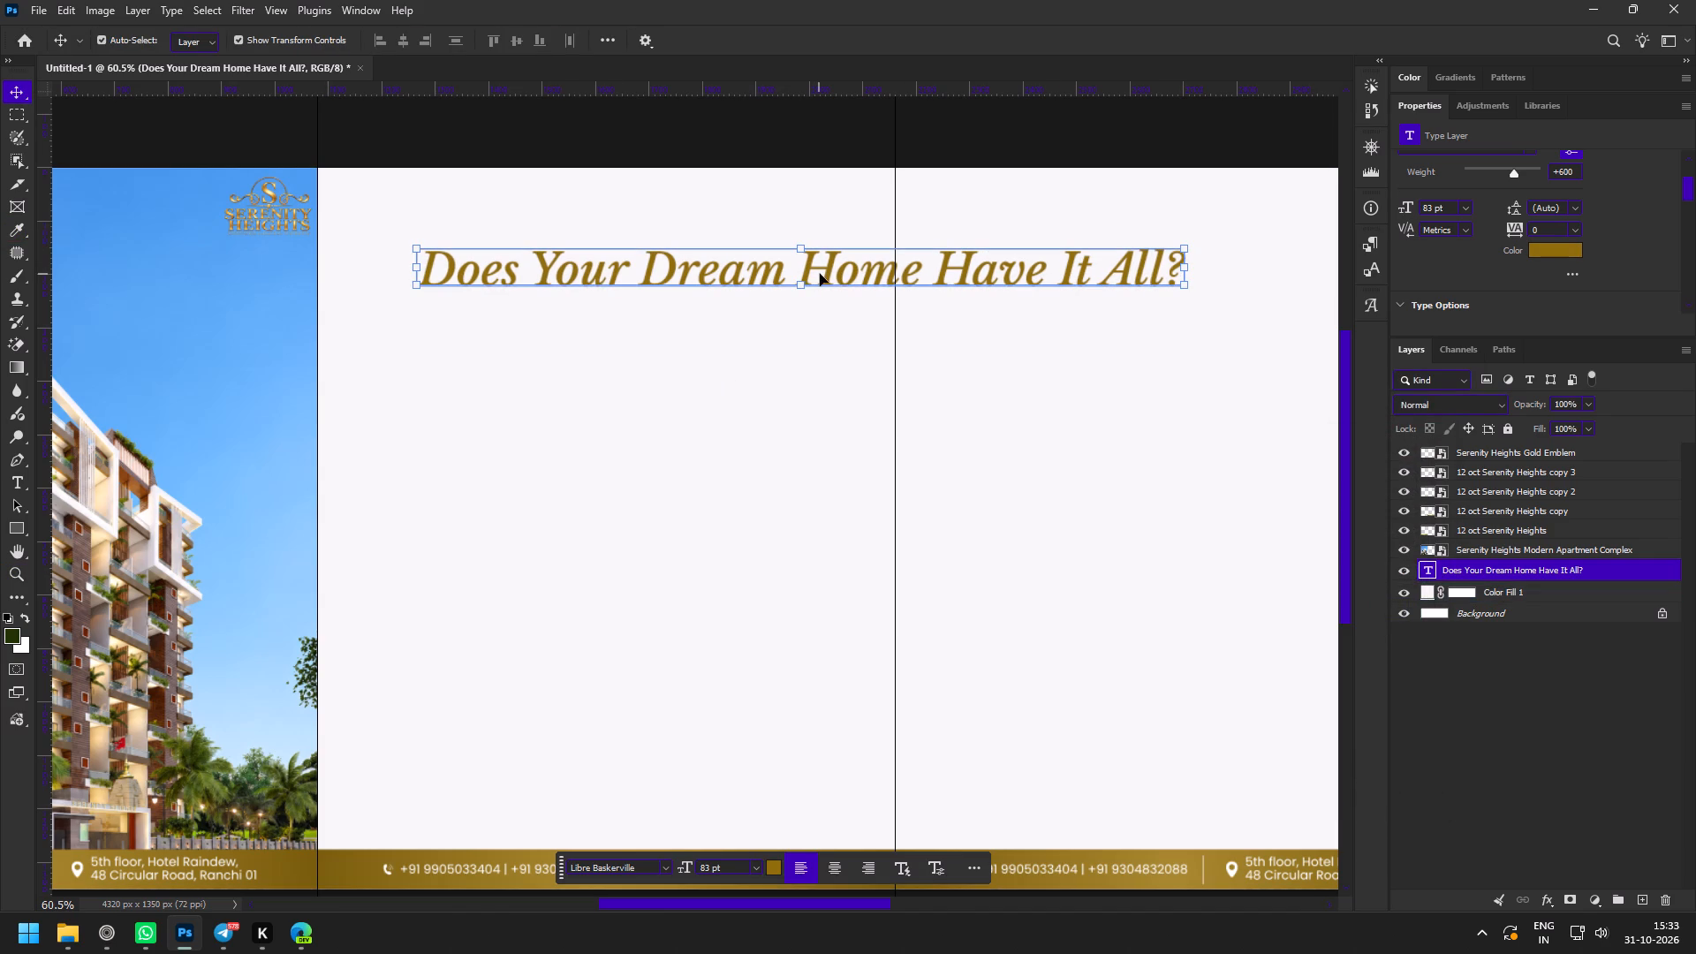
pyautogui.click(1185, 266)
pyautogui.moveTo(1189, 271); pyautogui.dragTo(855, 269)
pyautogui.click(867, 37)
# Preview the playground and swimming pool images in the Serenity folder as candidates for the carousel.
pyautogui.click(95, 936)
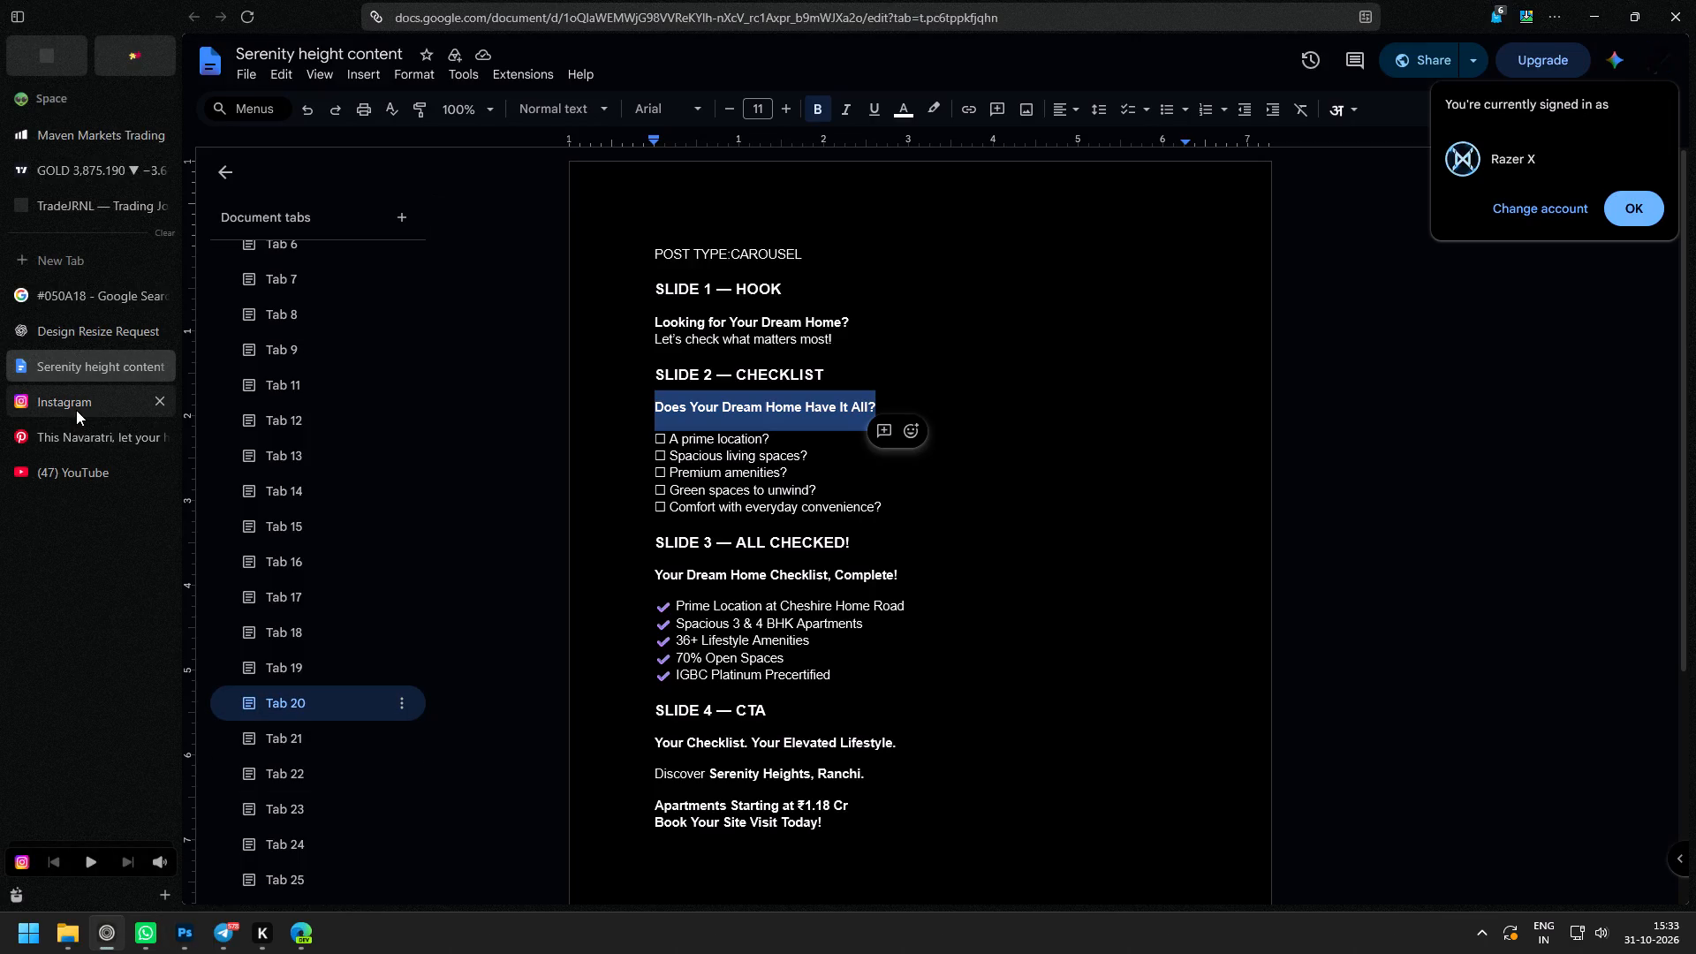
pyautogui.click(199, 941)
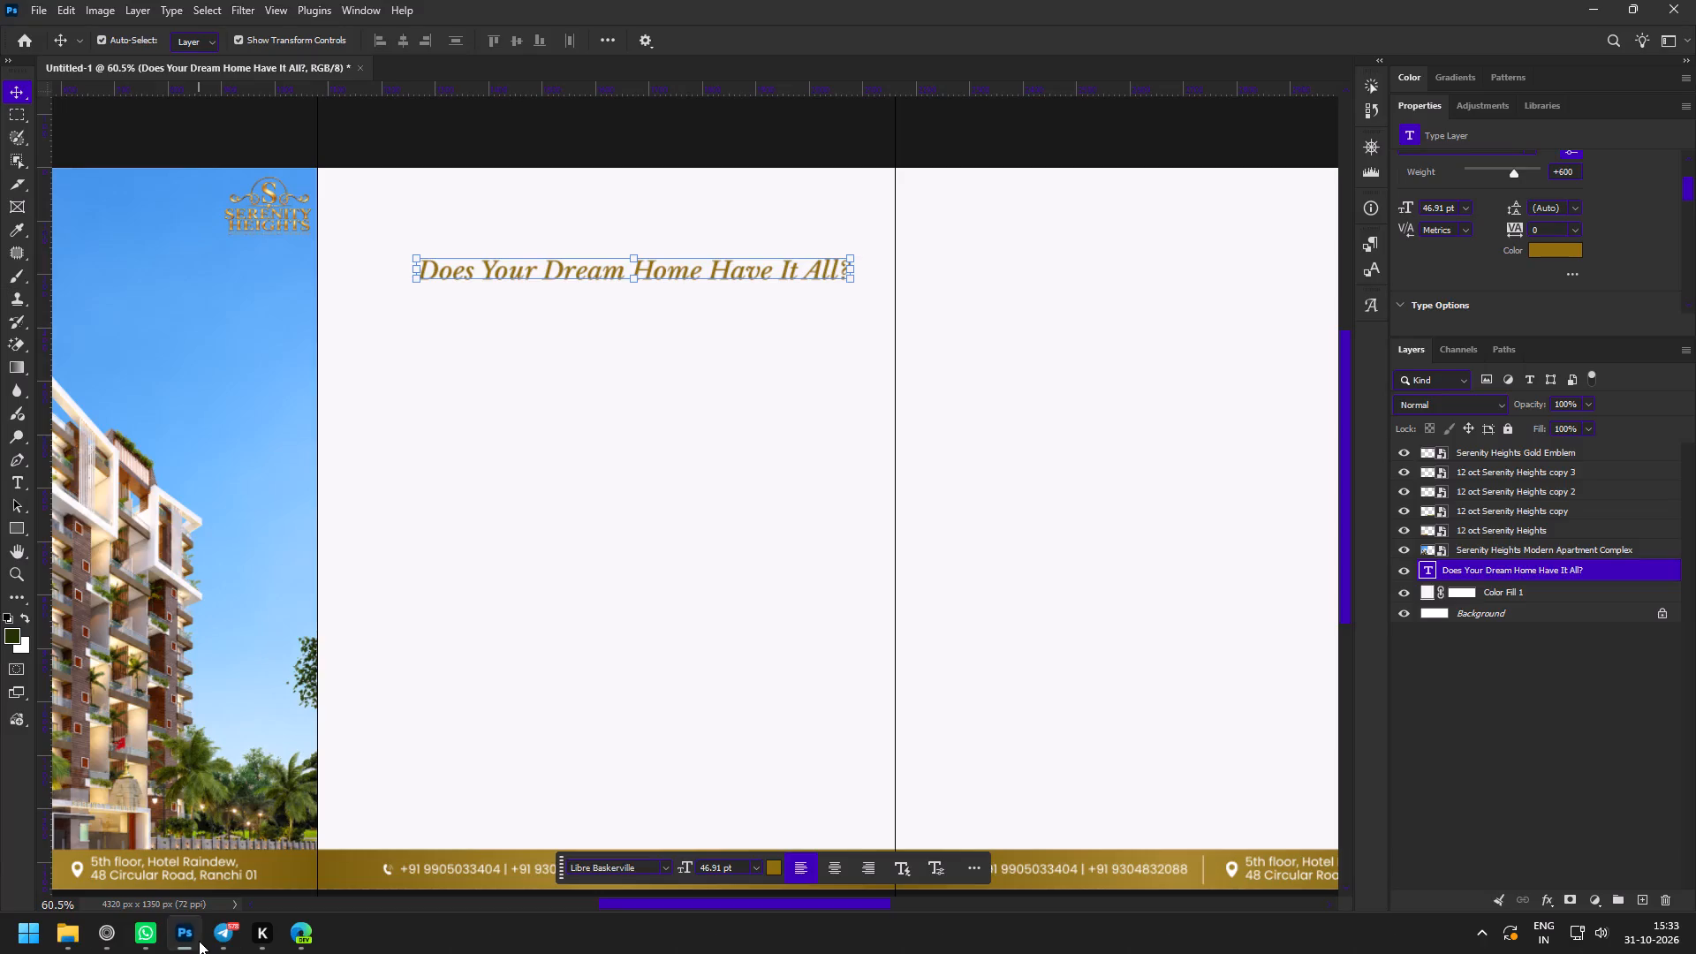
pyautogui.click(199, 941)
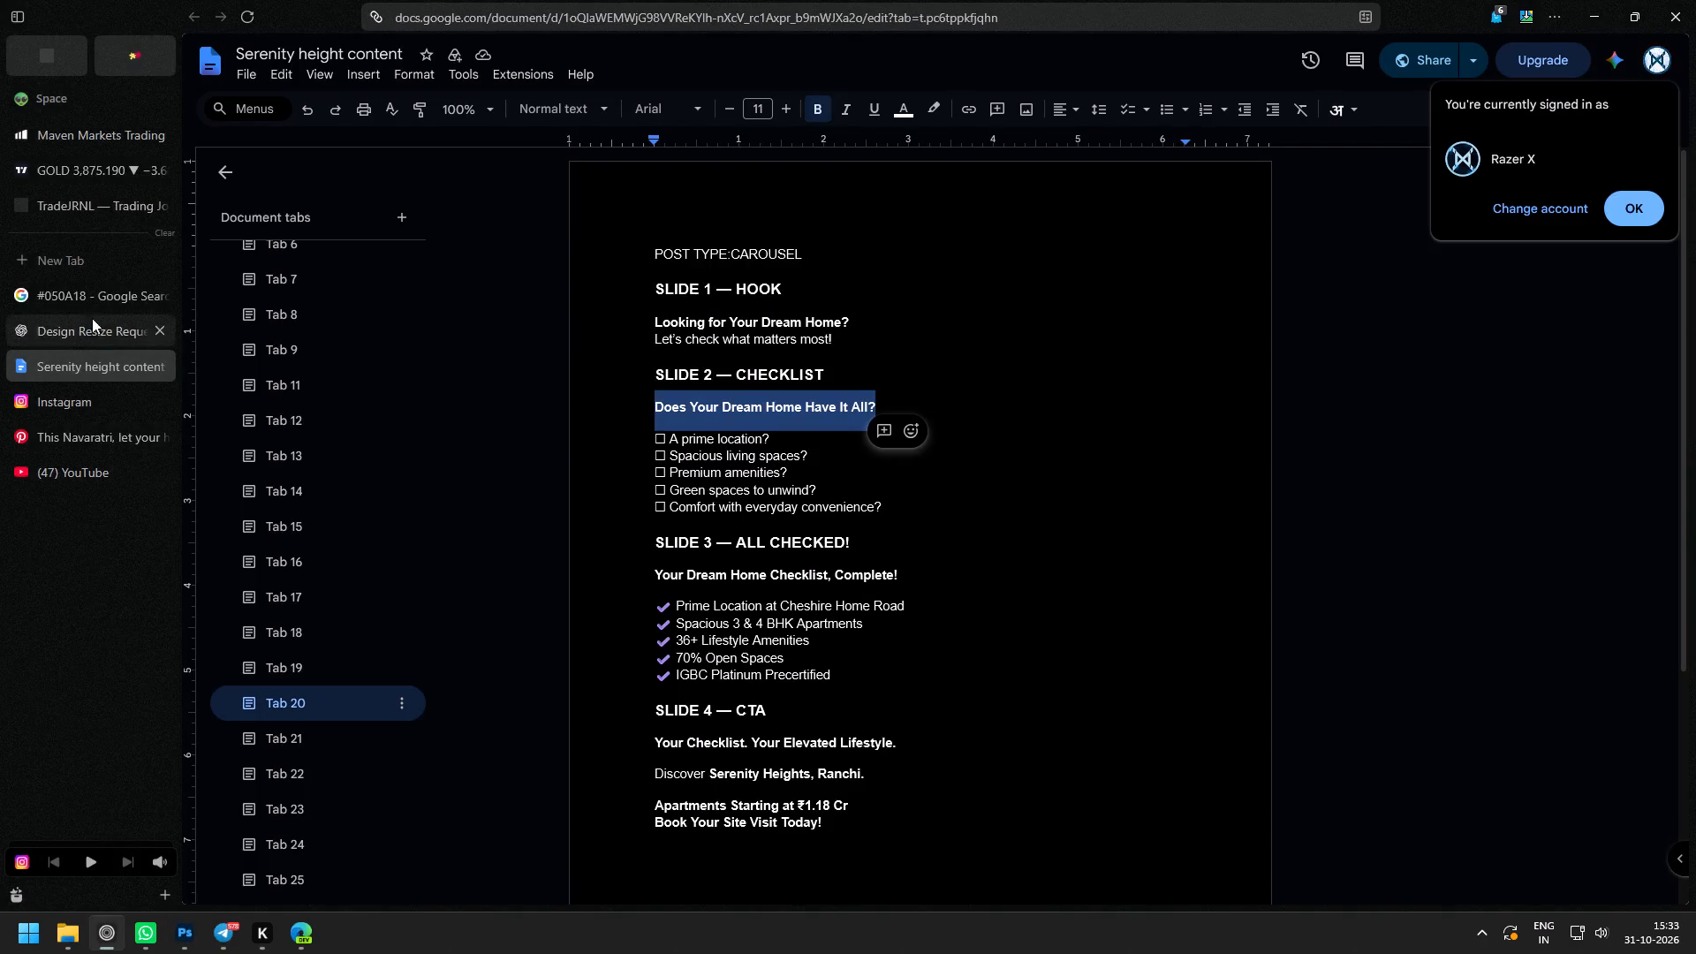
pyautogui.click(71, 937)
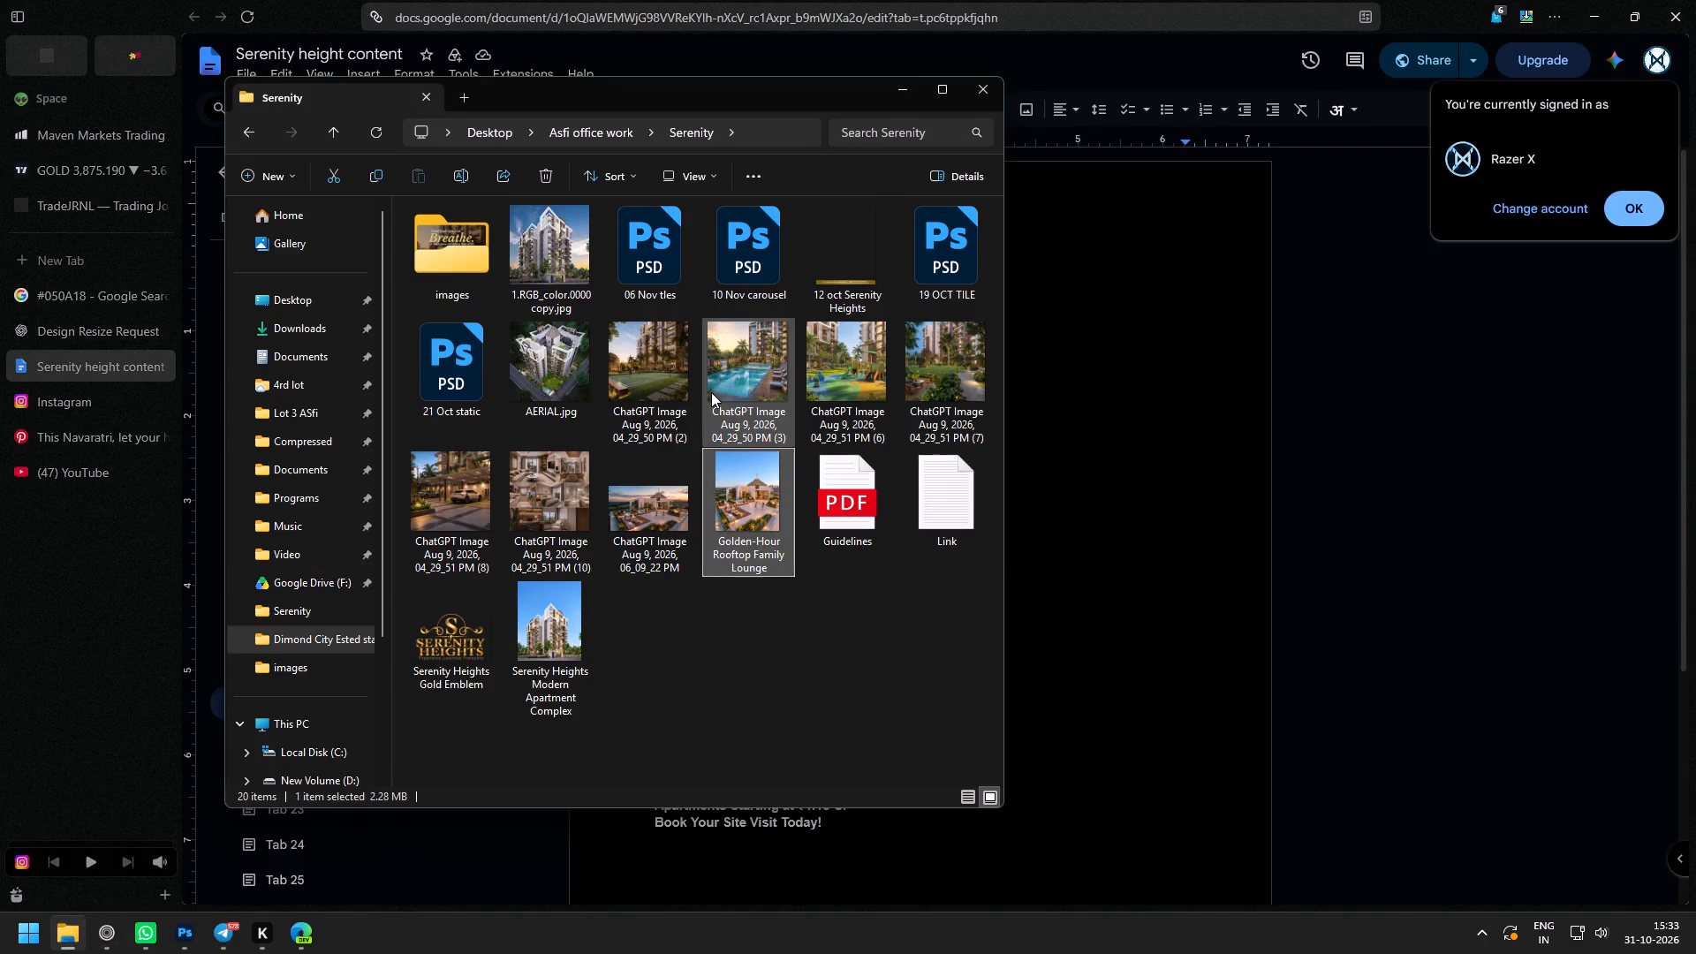
pyautogui.click(831, 374)
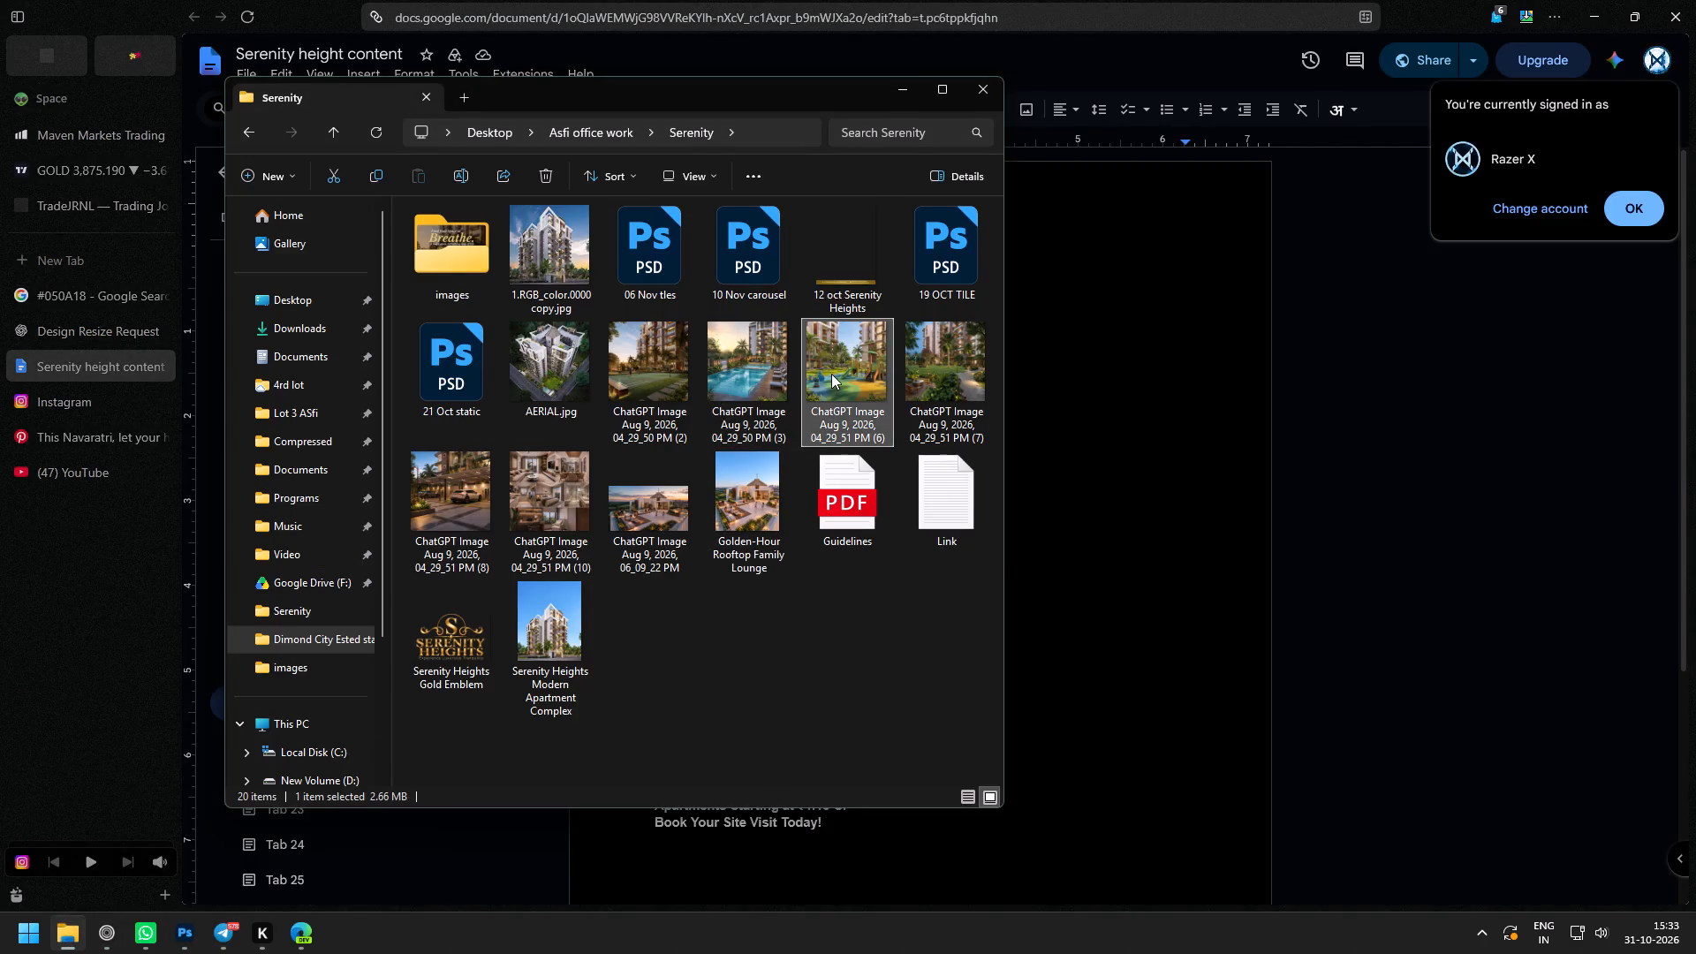
pyautogui.doubleClick(845, 351)
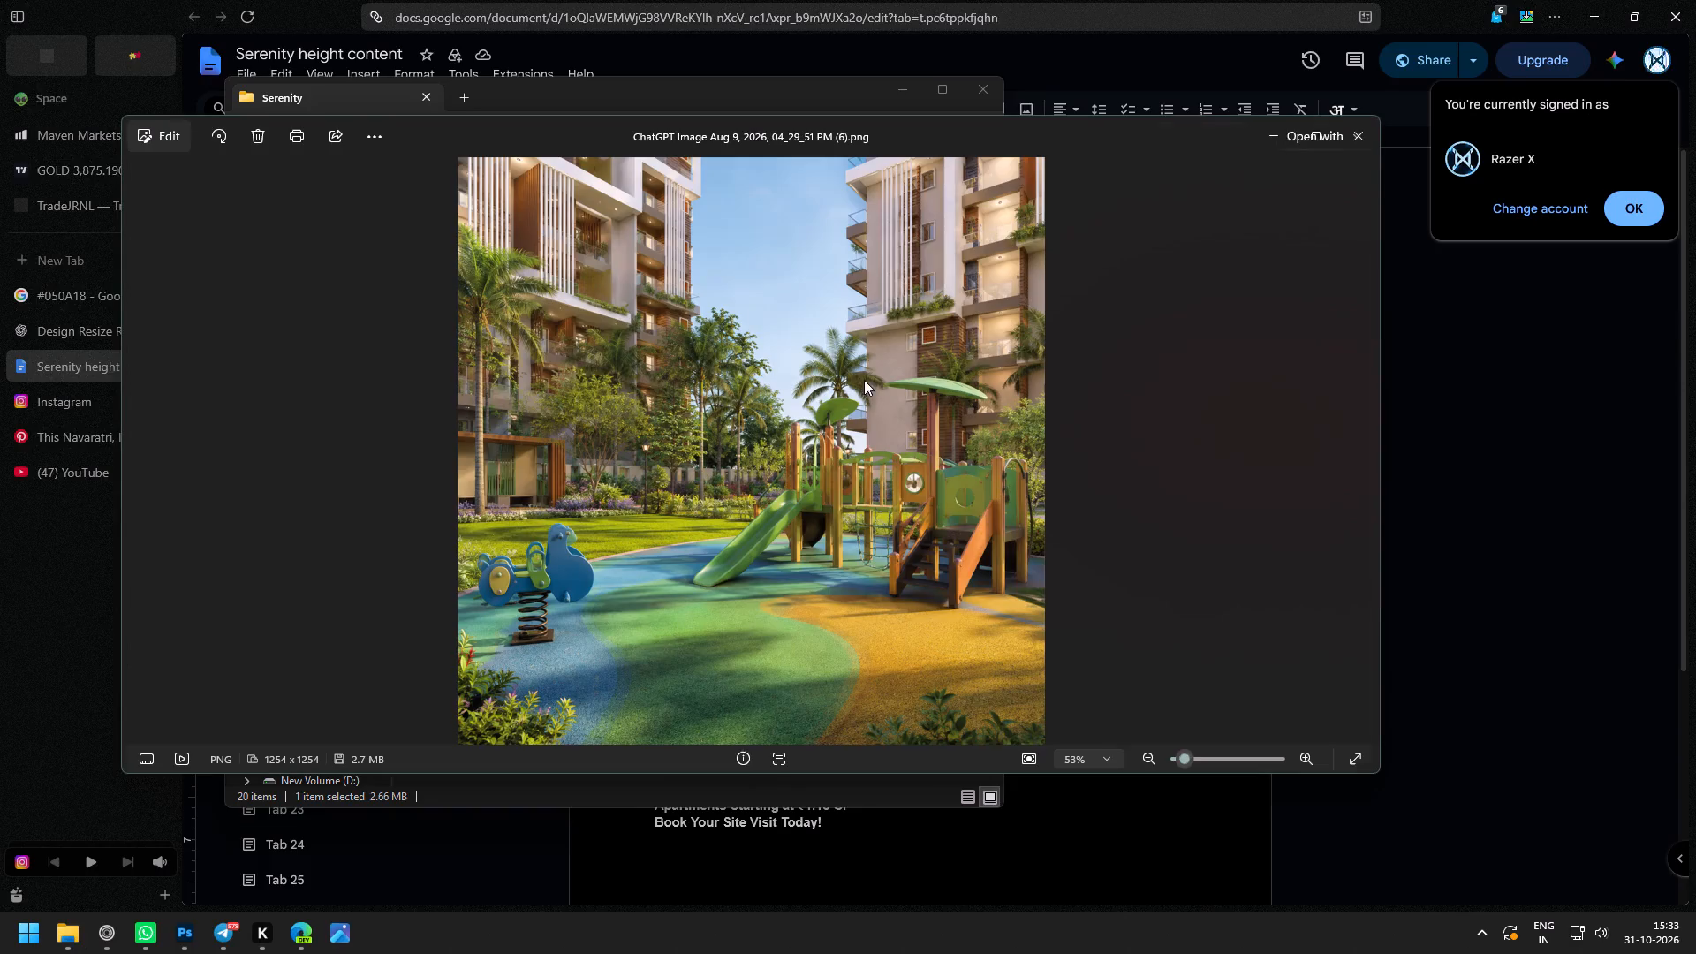
pyautogui.click(1369, 127)
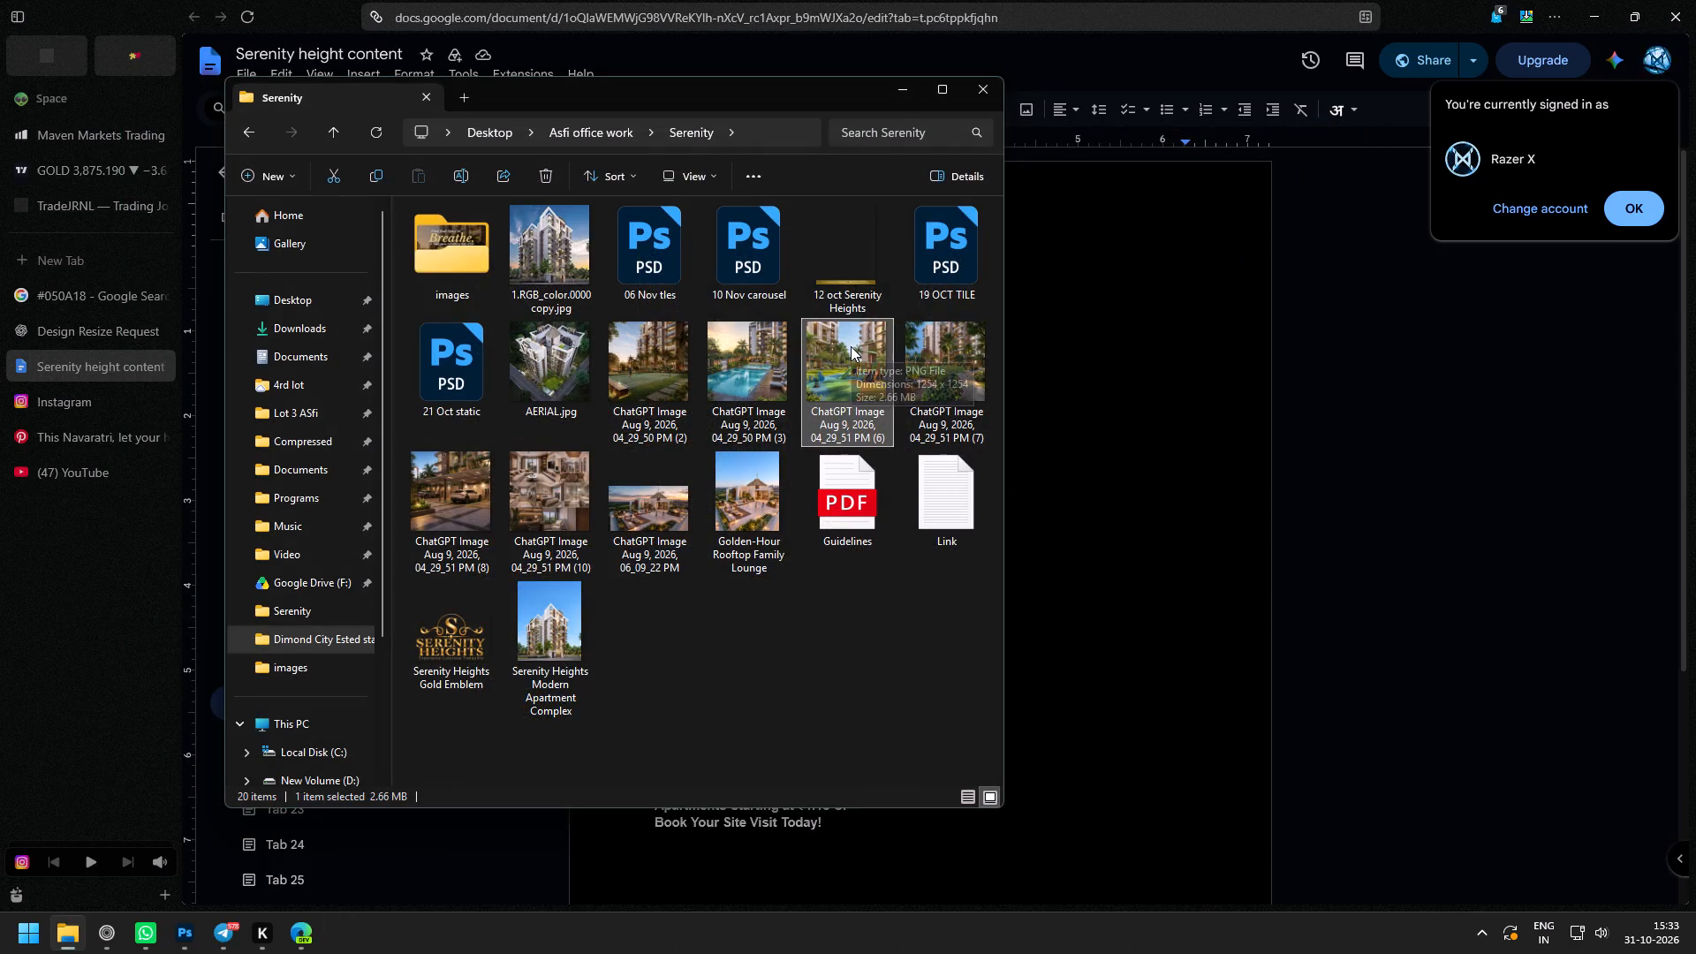
pyautogui.click(718, 359)
pyautogui.doubleClick(757, 355)
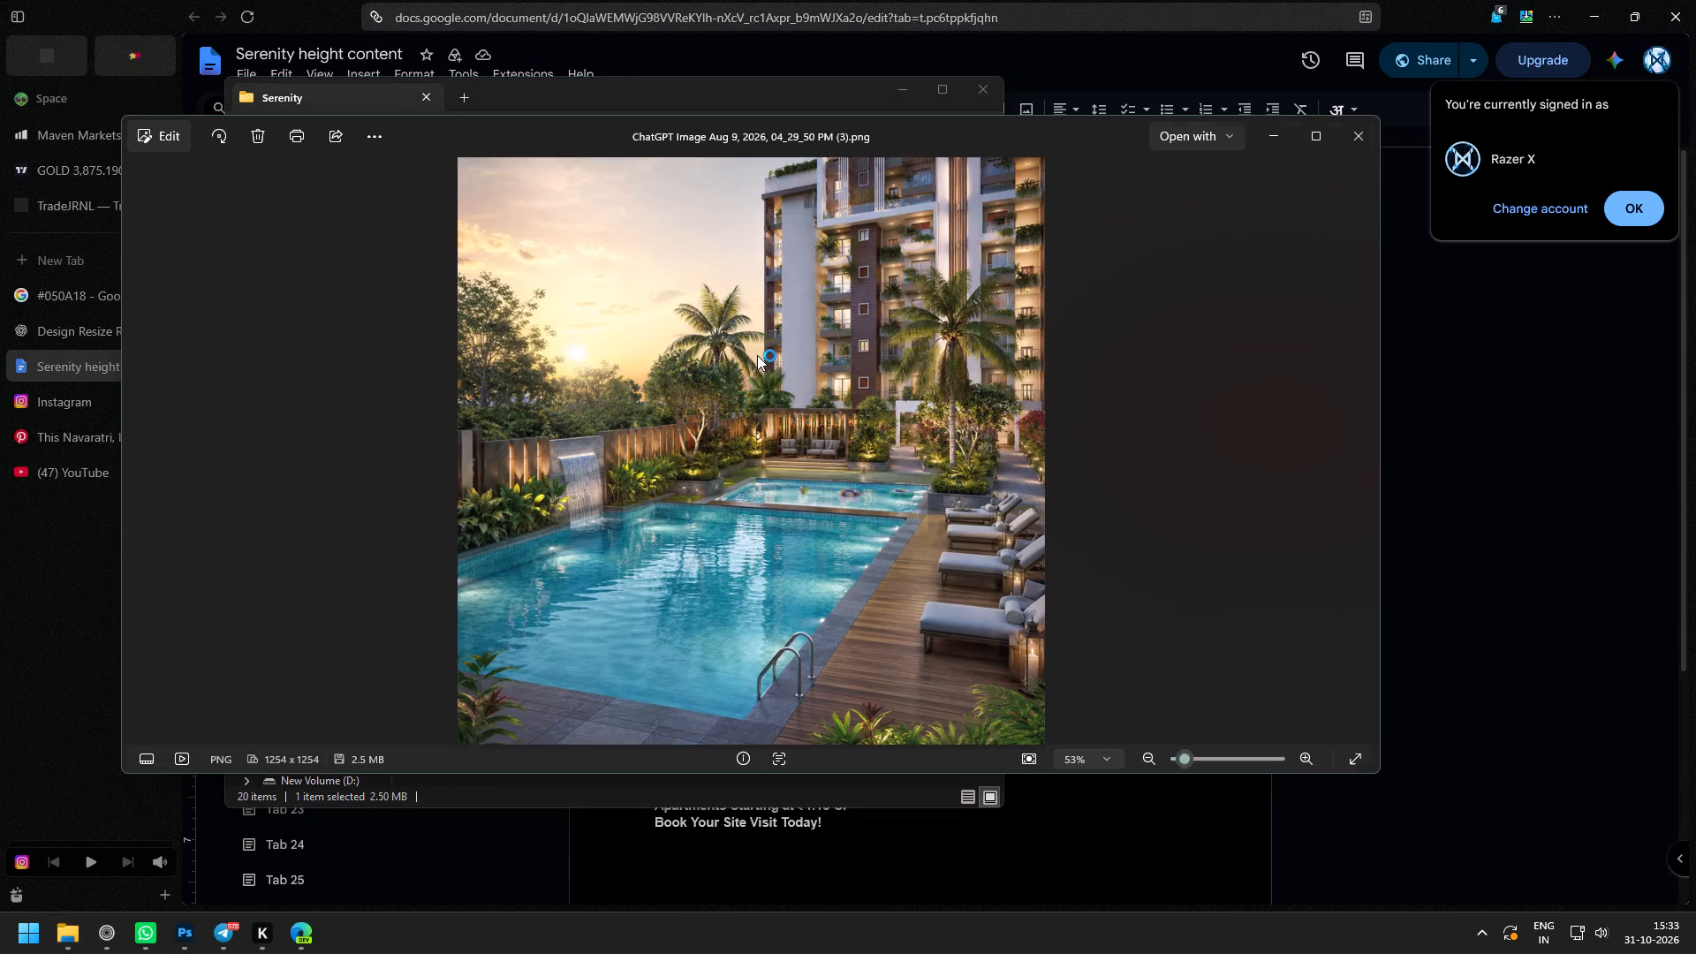
pyautogui.click(1355, 135)
pyautogui.moveTo(798, 96); pyautogui.dragTo(922, 93)
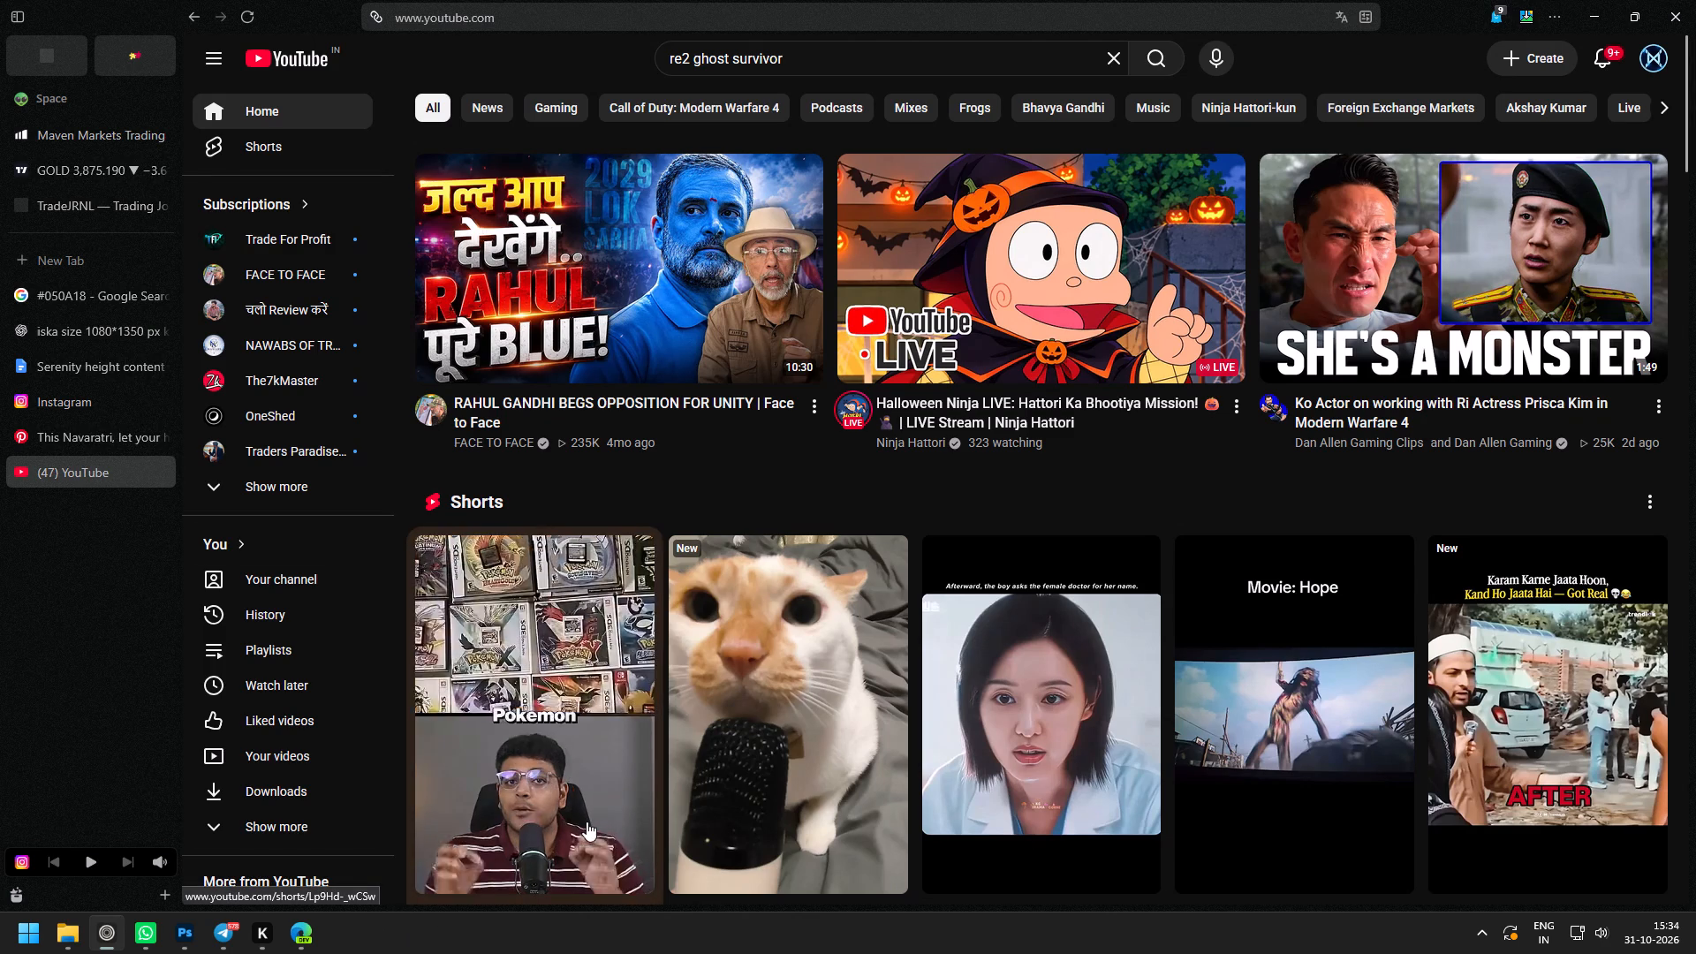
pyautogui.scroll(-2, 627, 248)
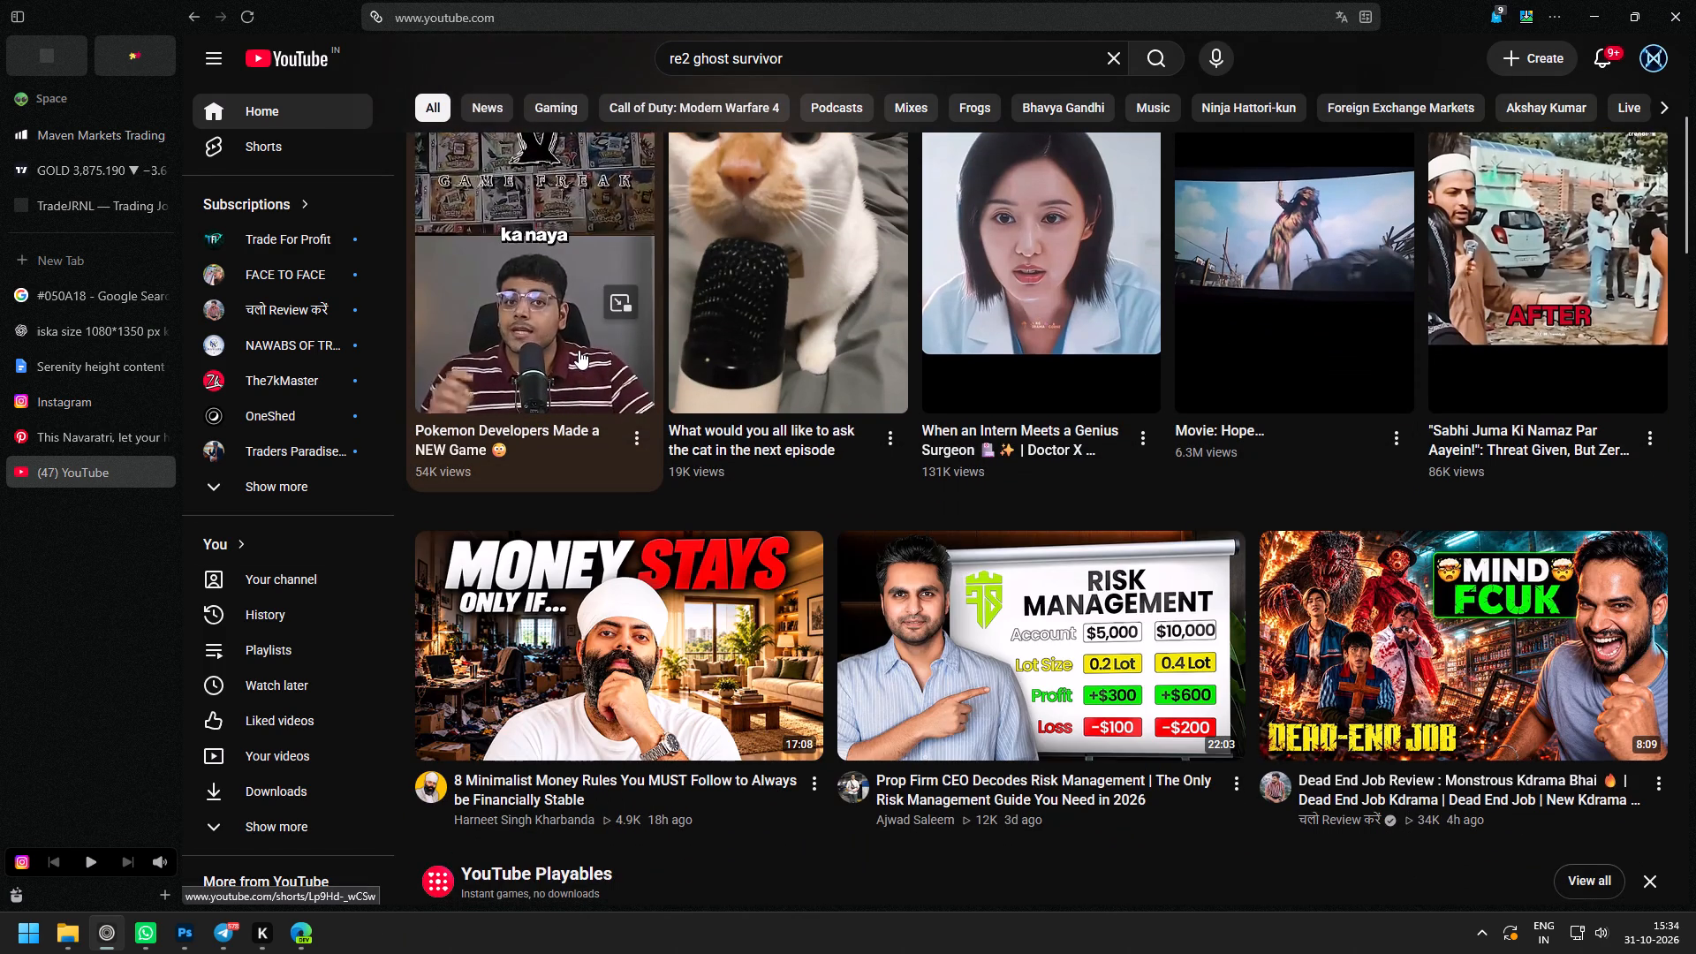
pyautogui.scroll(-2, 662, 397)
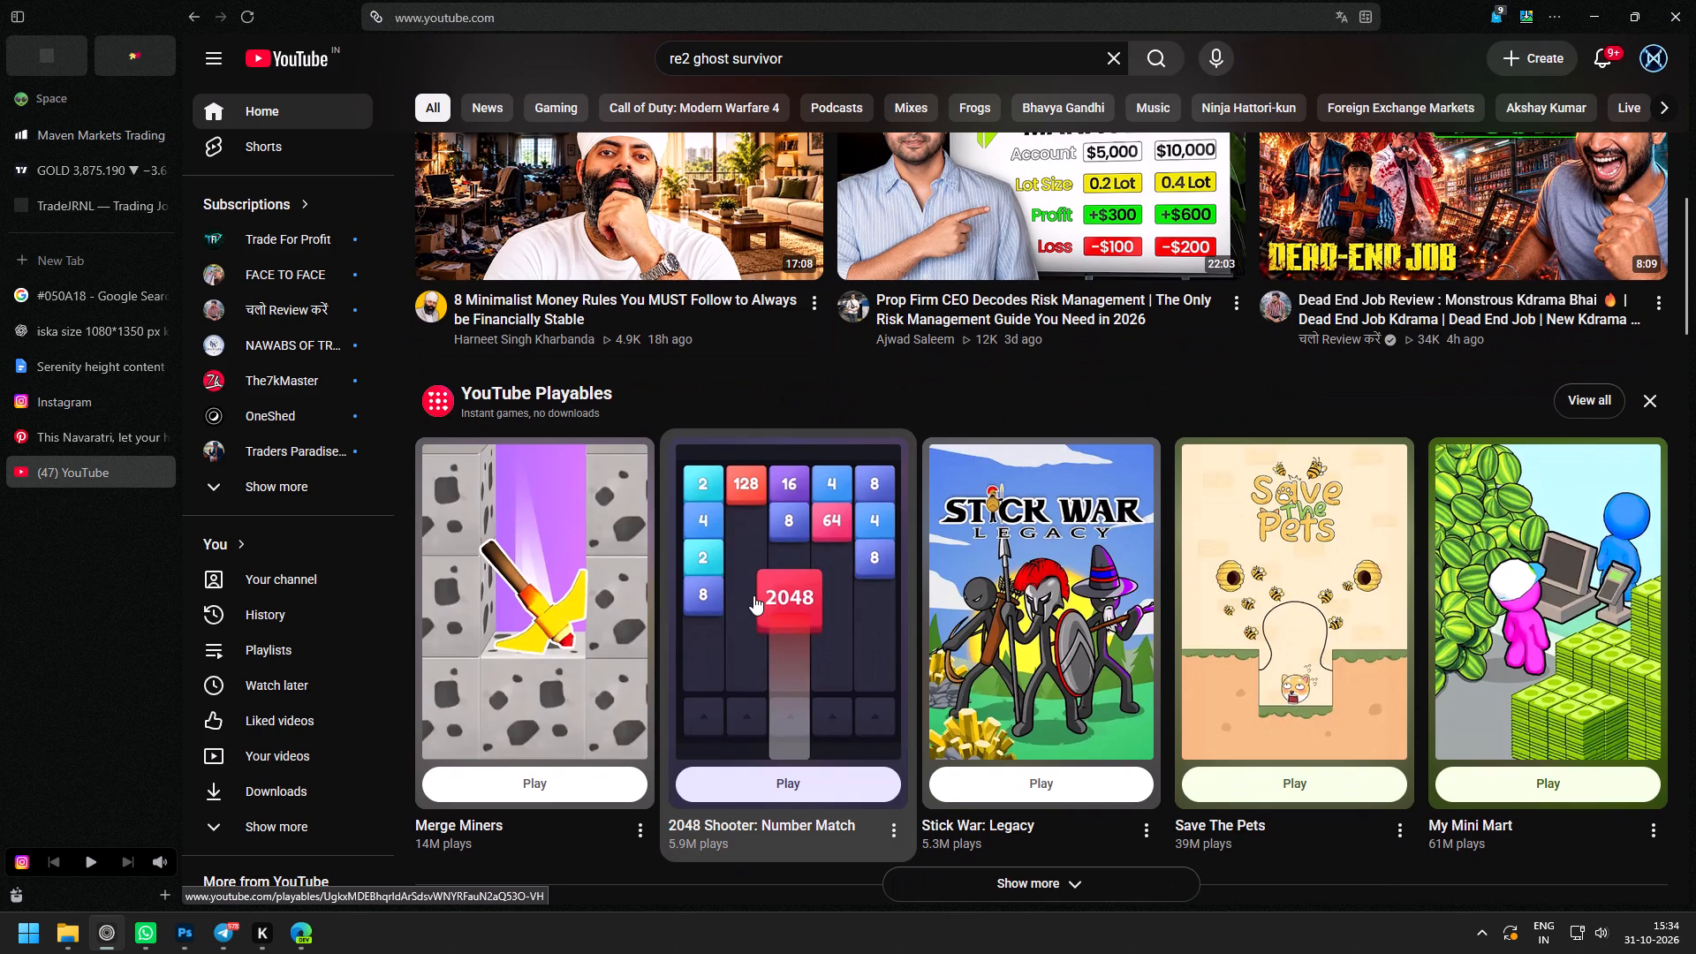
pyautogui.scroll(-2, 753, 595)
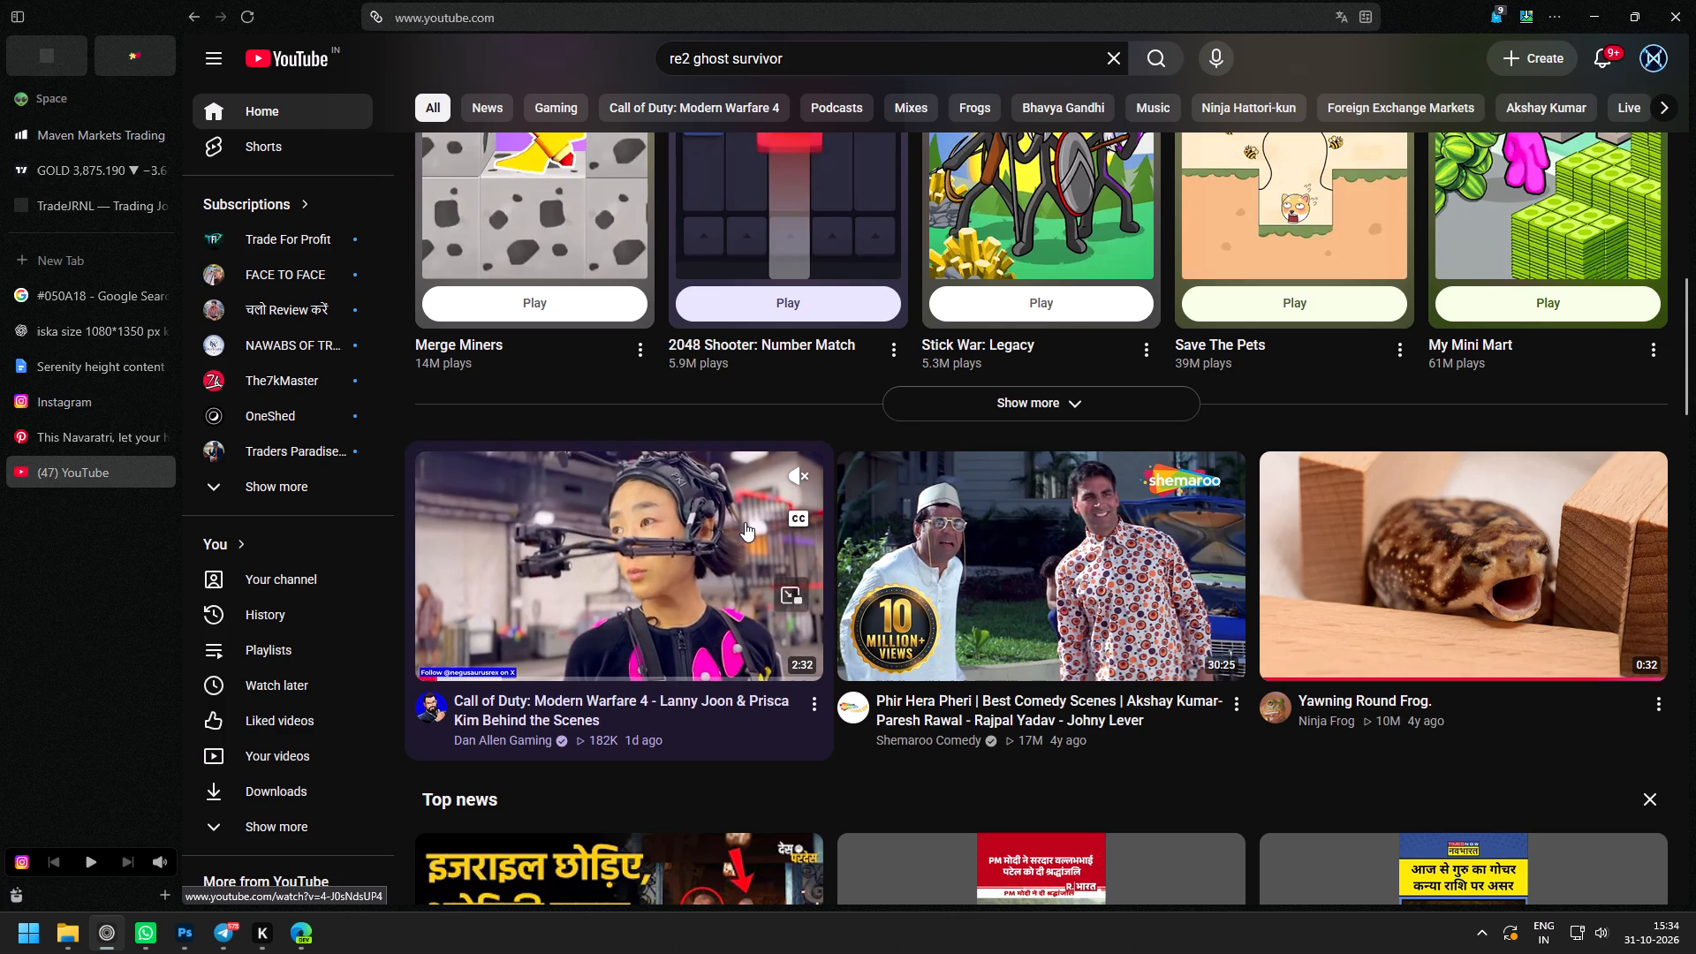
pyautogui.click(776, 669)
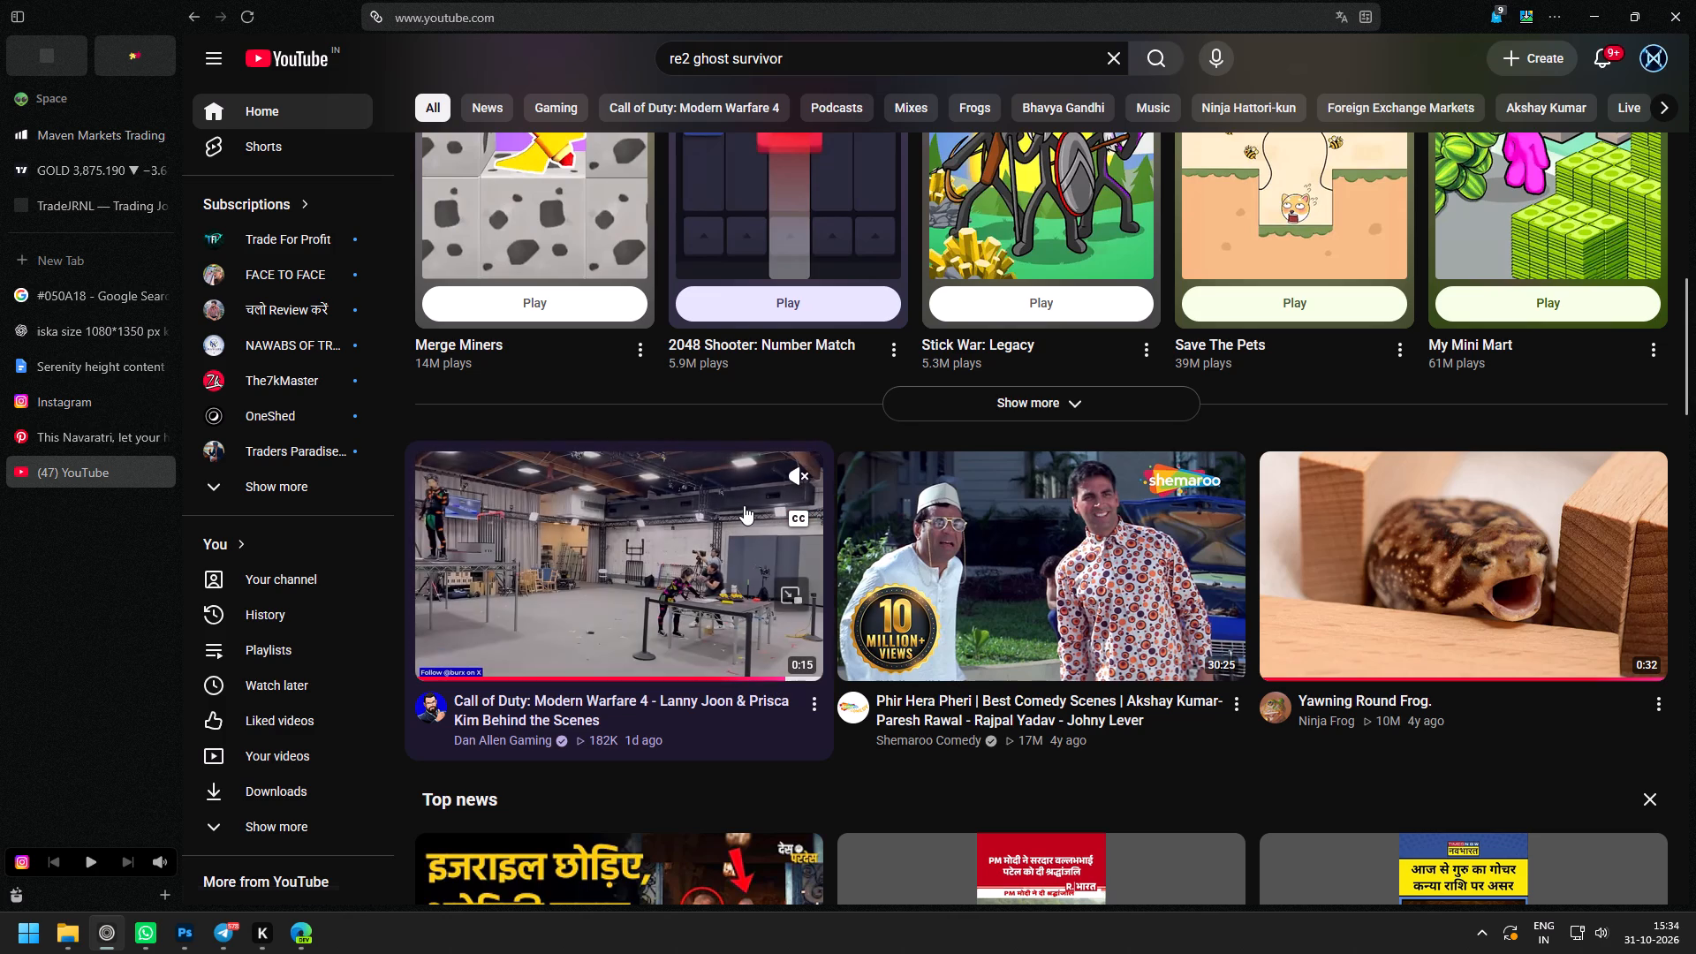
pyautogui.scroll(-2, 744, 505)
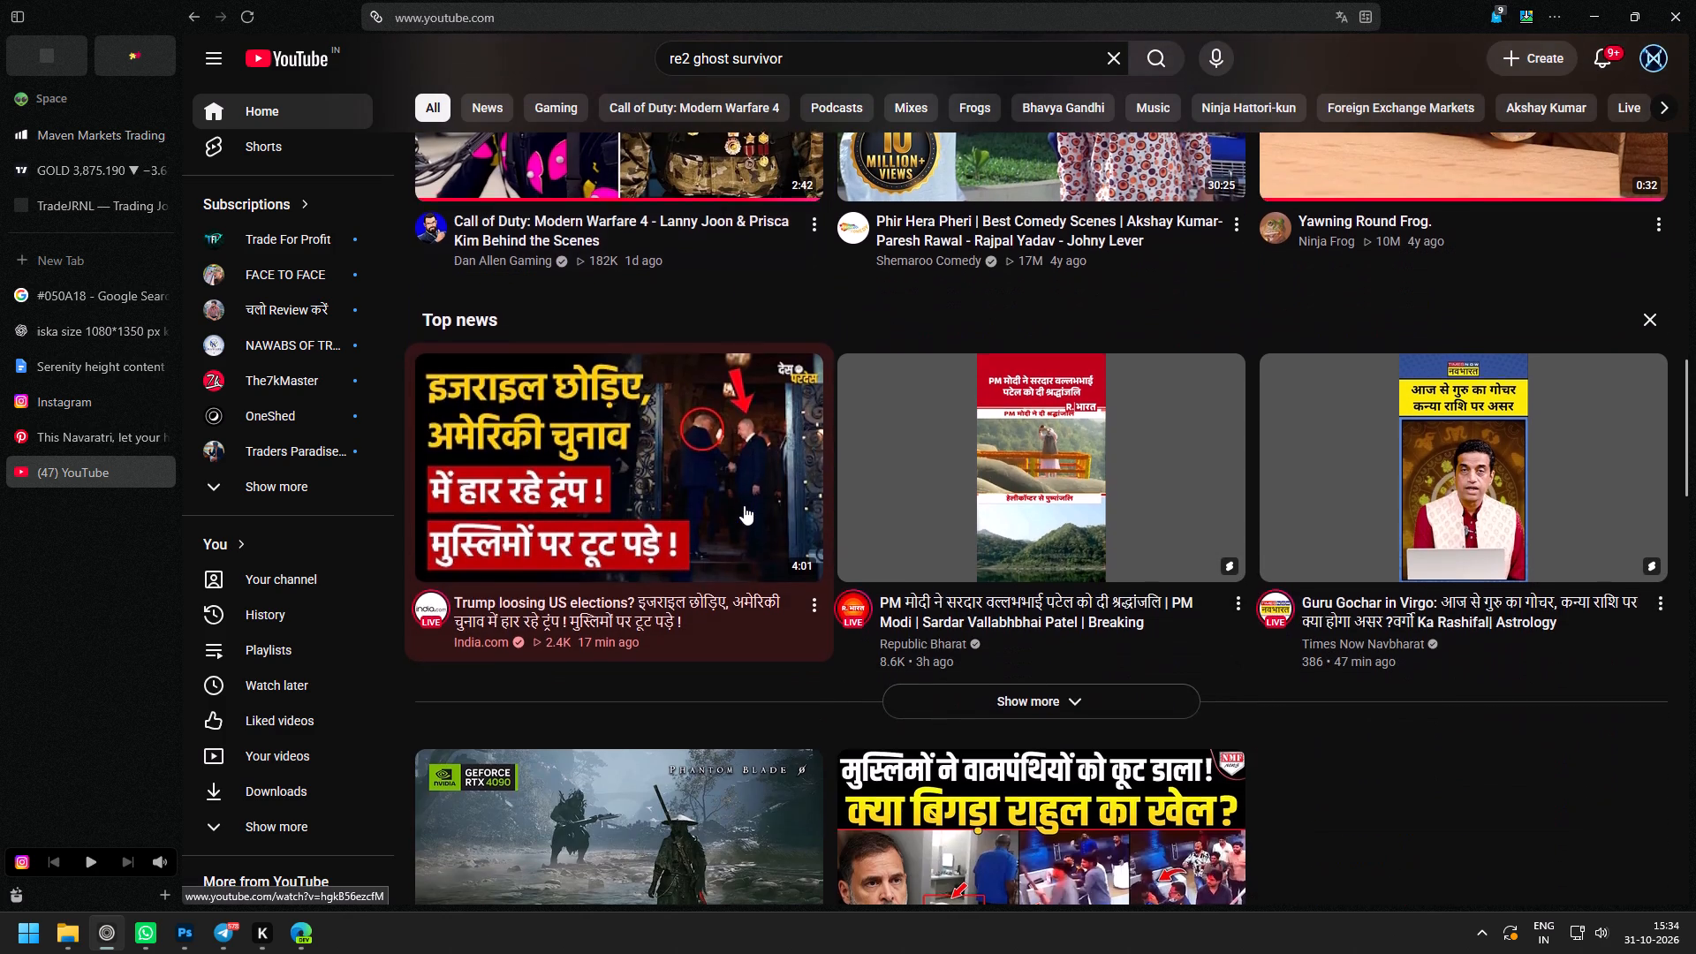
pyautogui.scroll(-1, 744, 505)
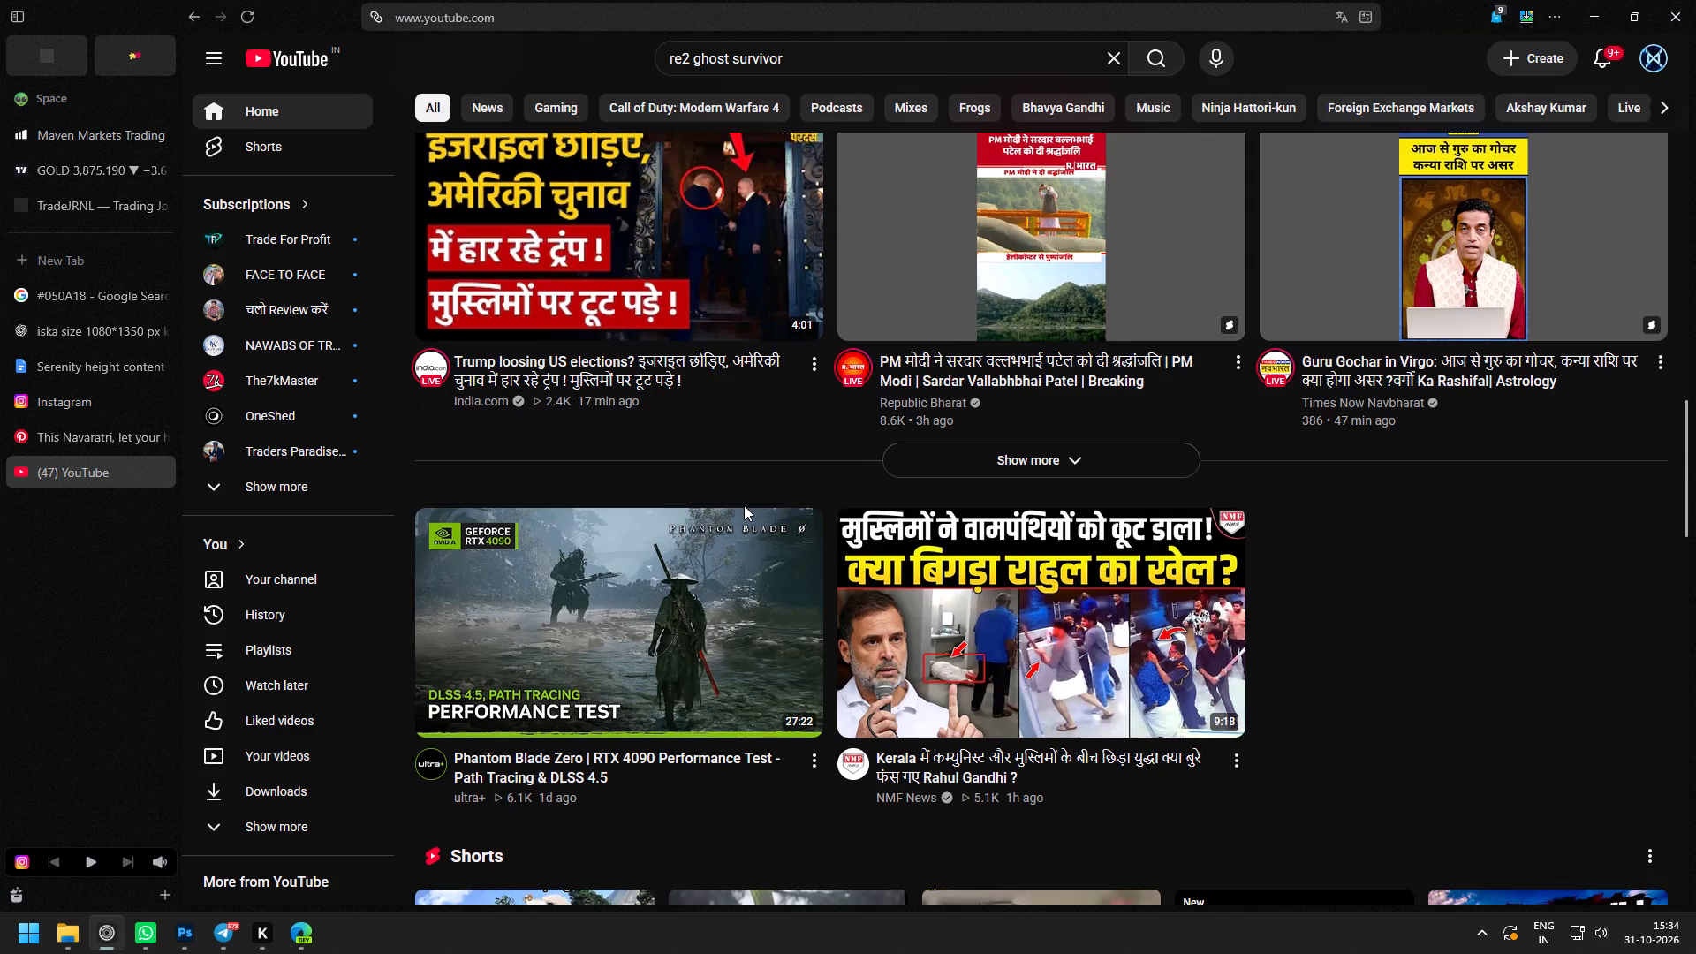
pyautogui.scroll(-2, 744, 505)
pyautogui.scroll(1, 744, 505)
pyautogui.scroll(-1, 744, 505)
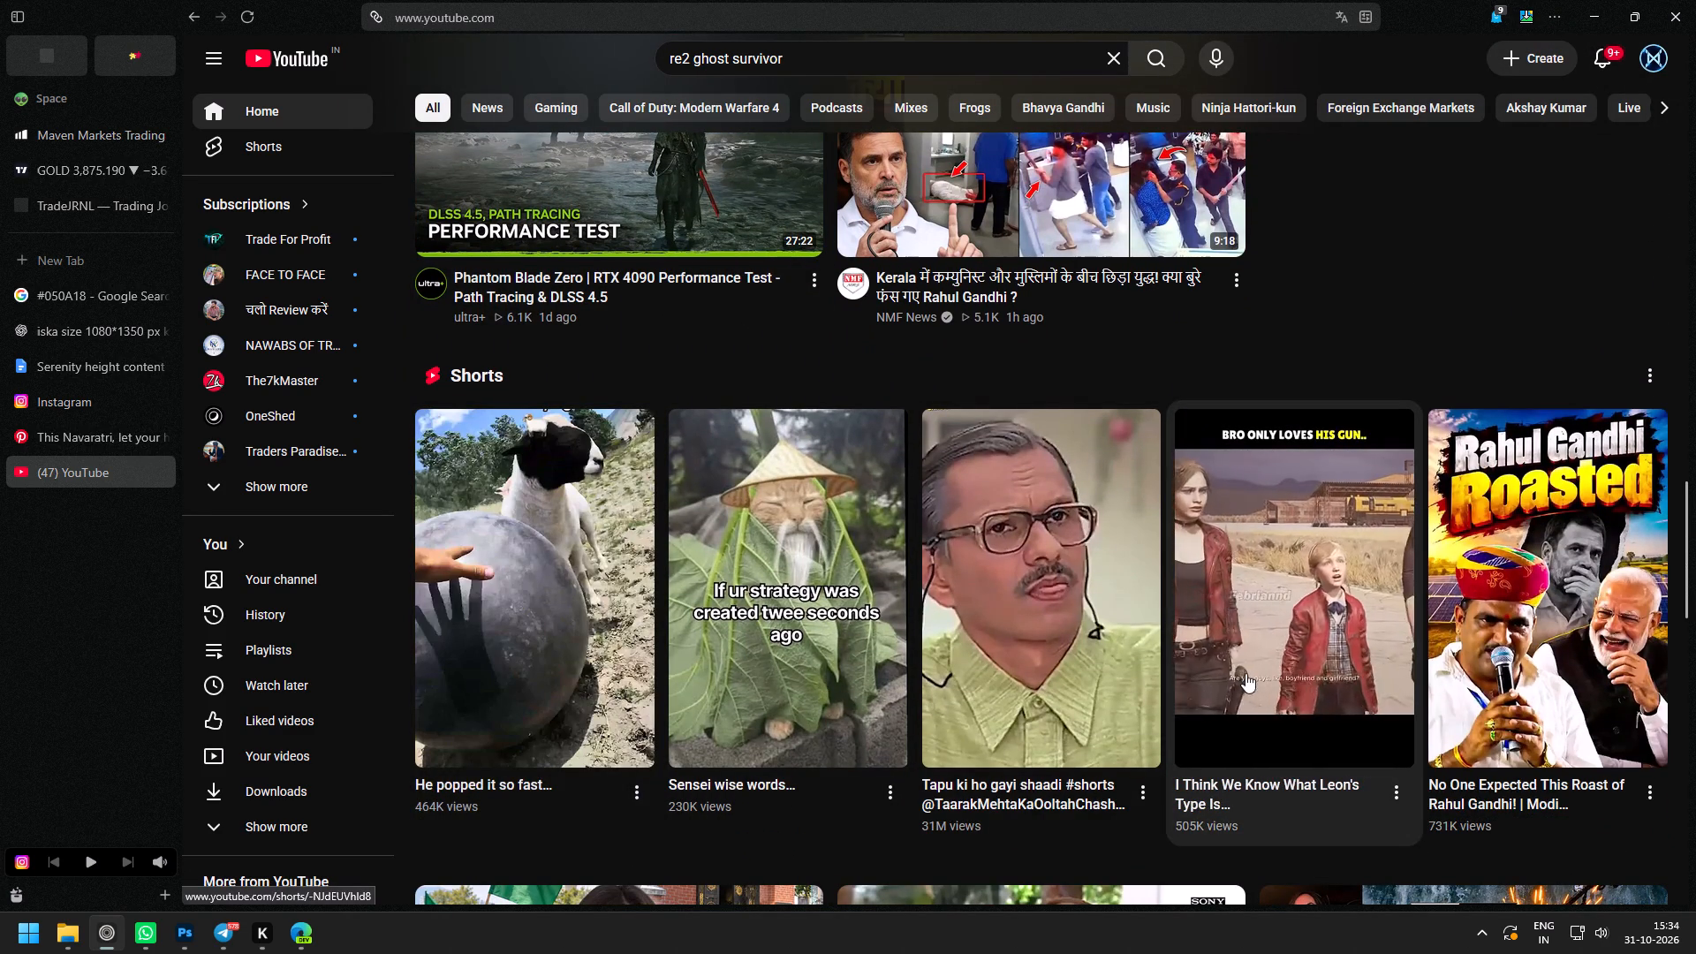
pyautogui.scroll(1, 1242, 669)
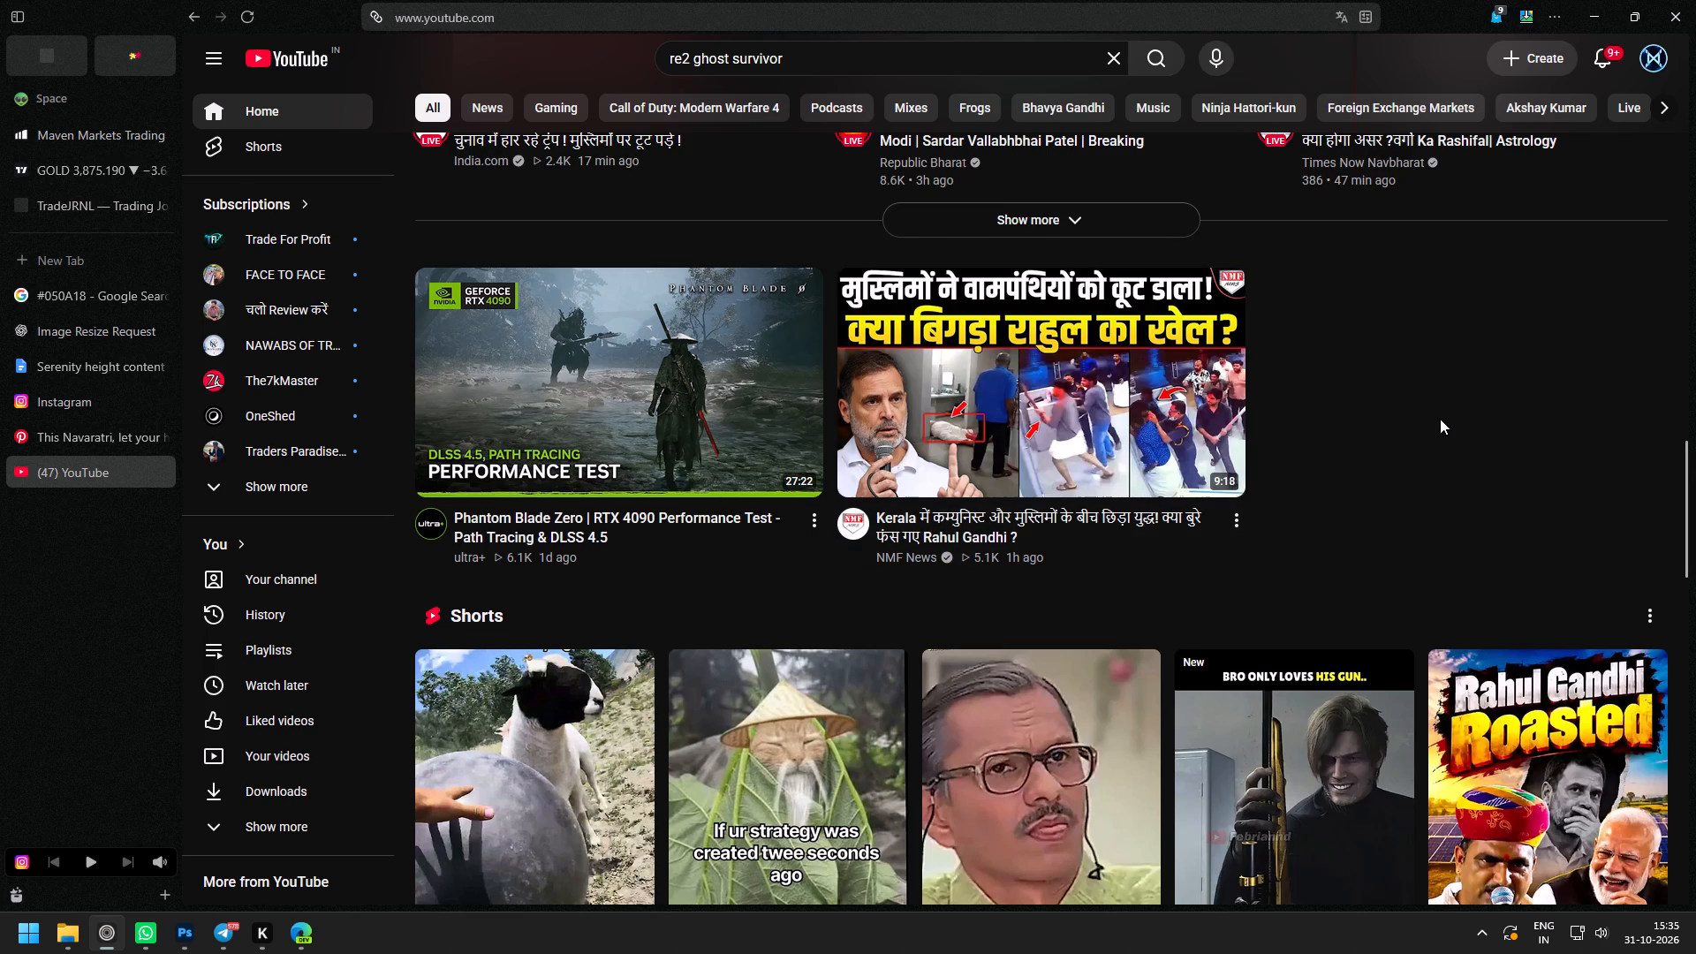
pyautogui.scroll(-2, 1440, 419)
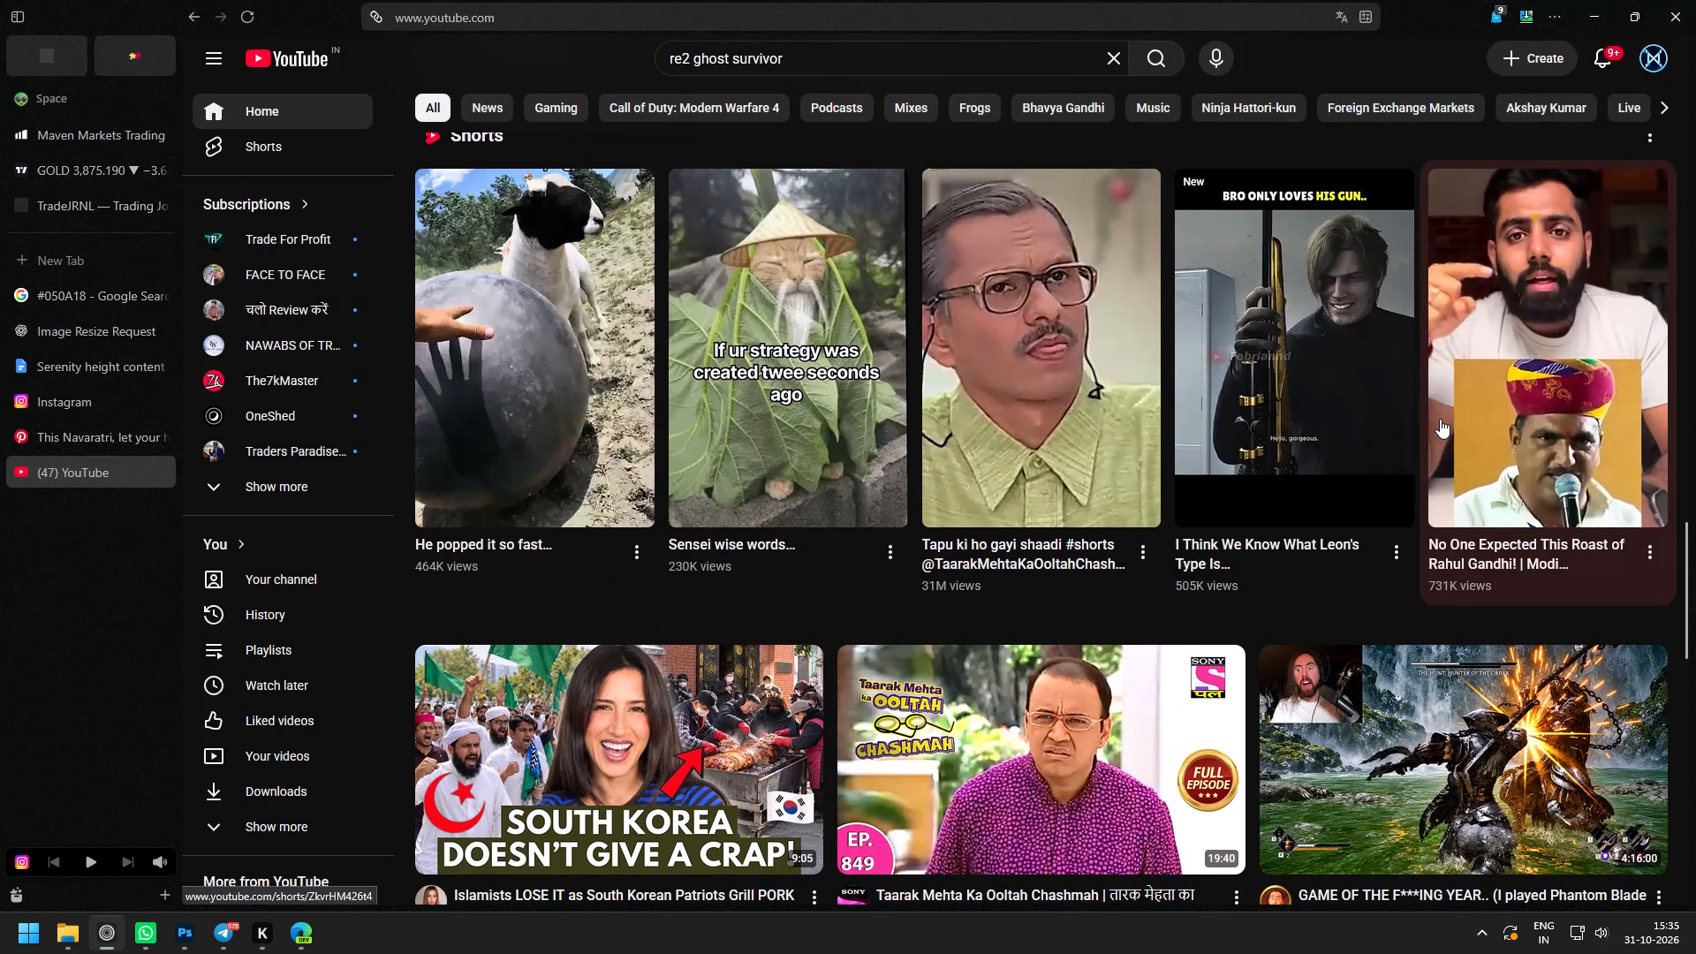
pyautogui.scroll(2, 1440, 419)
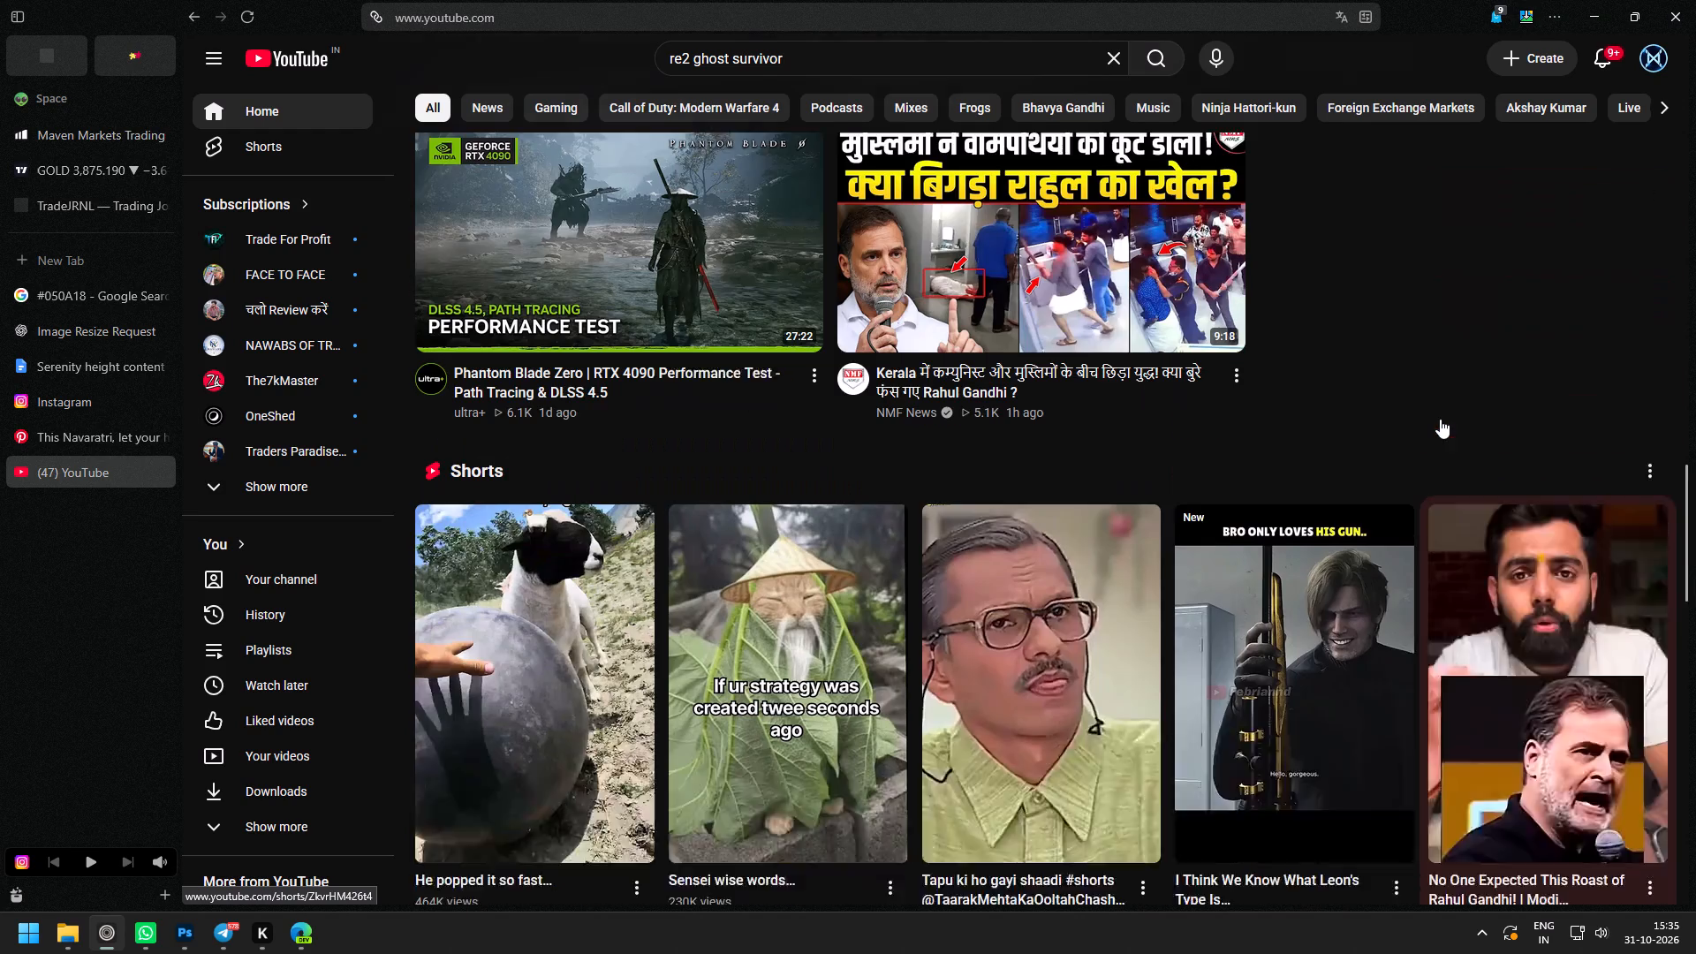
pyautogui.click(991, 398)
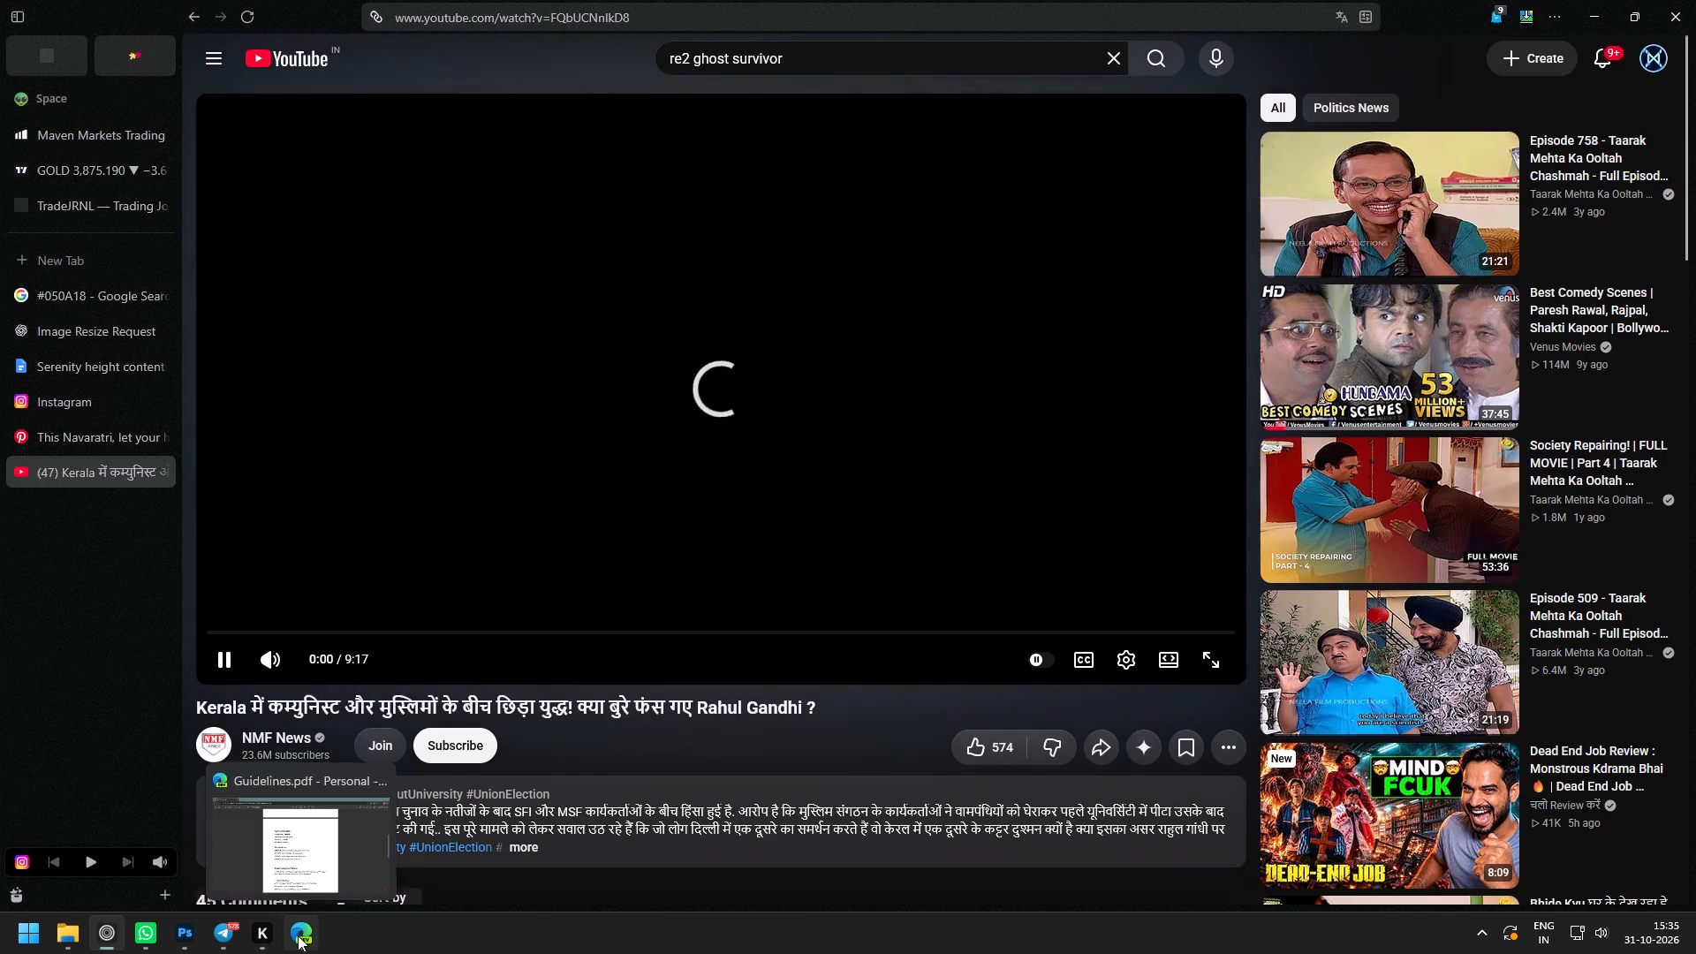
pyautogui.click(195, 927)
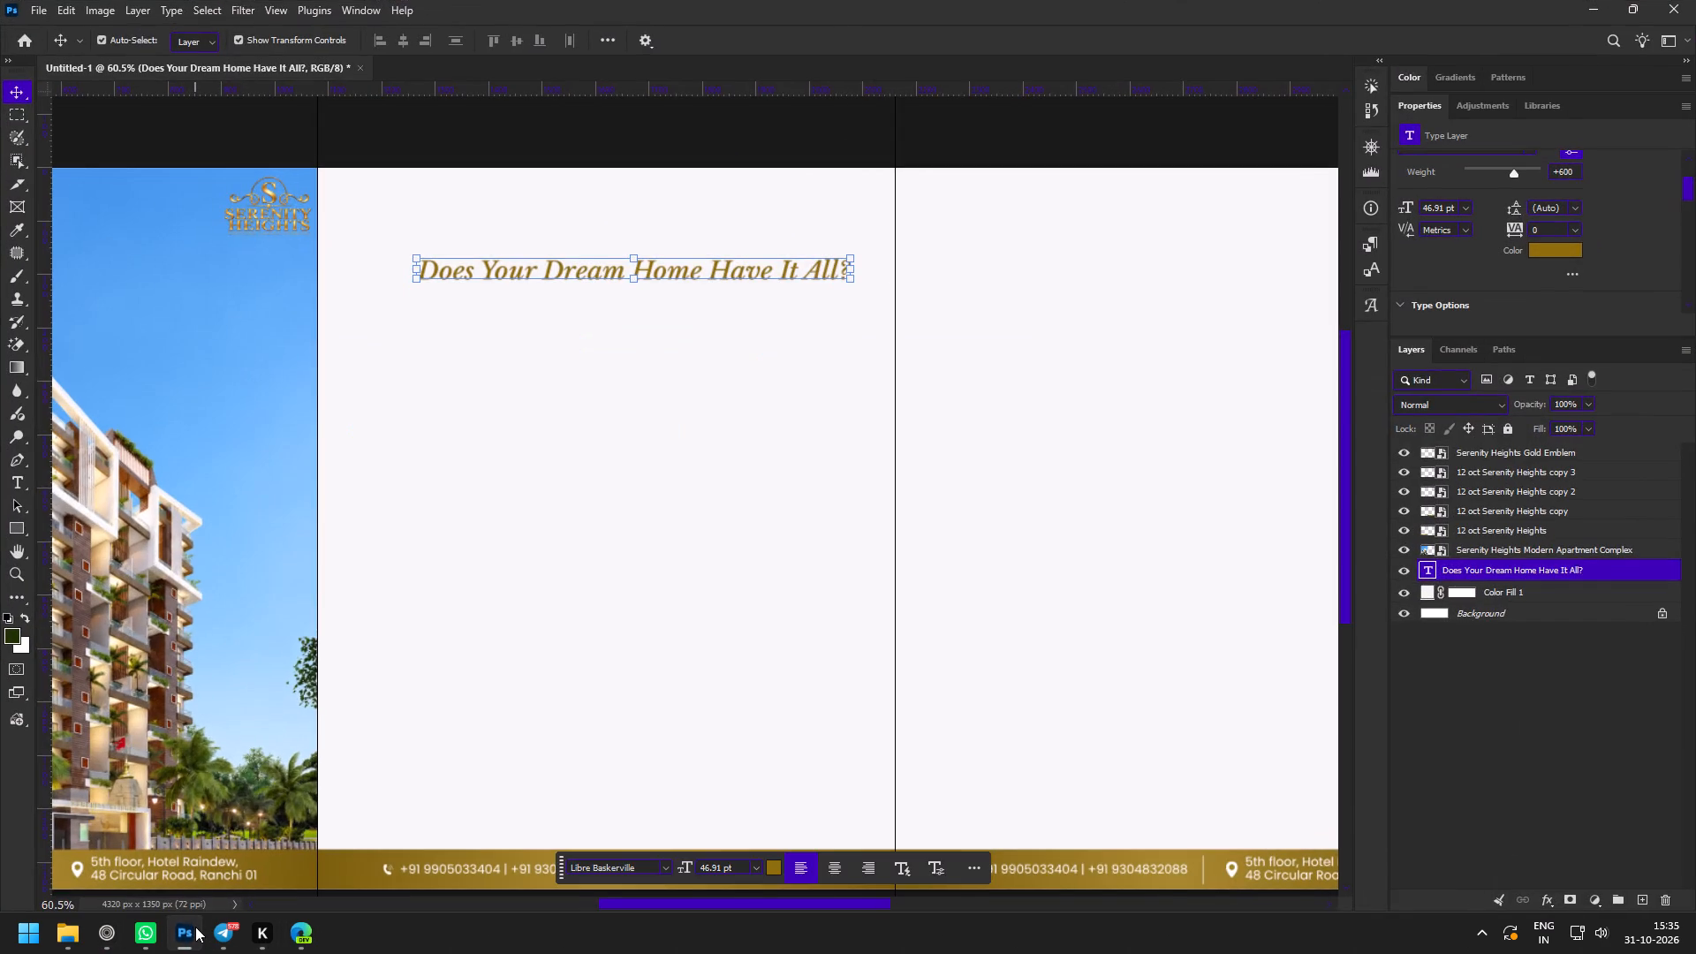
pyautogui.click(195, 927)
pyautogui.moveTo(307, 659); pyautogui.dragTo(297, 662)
# Close the browser tab with the #050A18 Google search.
pyautogui.click(82, 288)
pyautogui.click(160, 293)
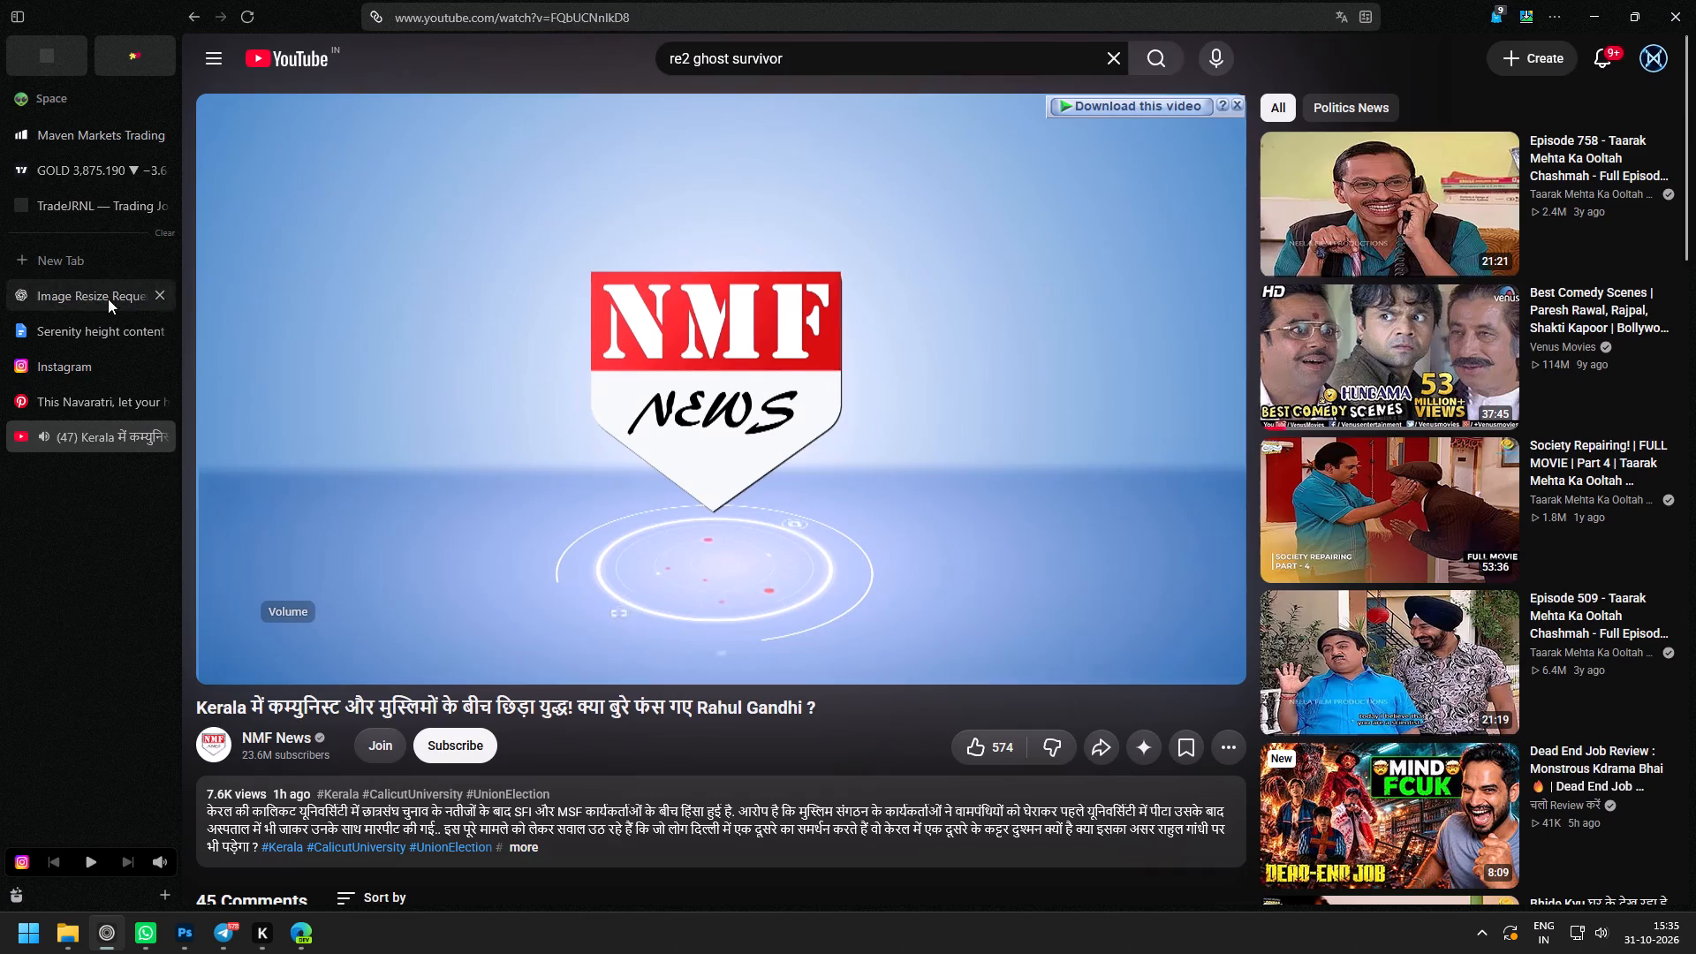
pyautogui.click(91, 303)
pyautogui.click(1002, 459)
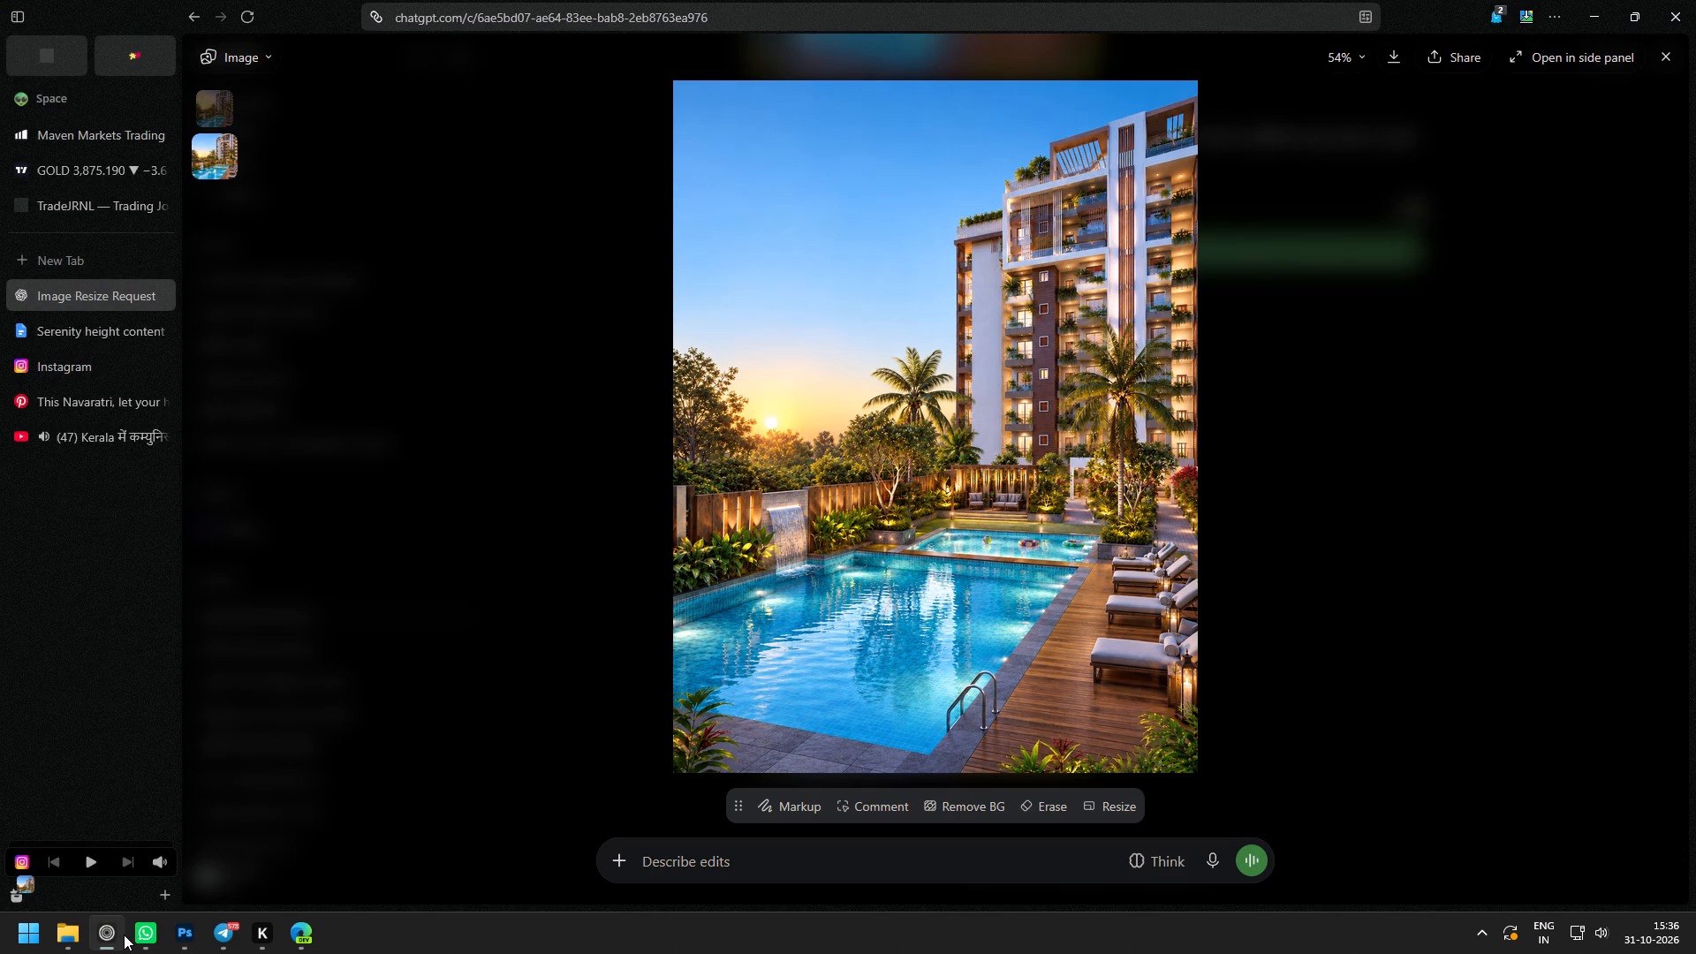
pyautogui.click(124, 935)
pyautogui.click(124, 935)
pyautogui.click(178, 937)
pyautogui.click(65, 943)
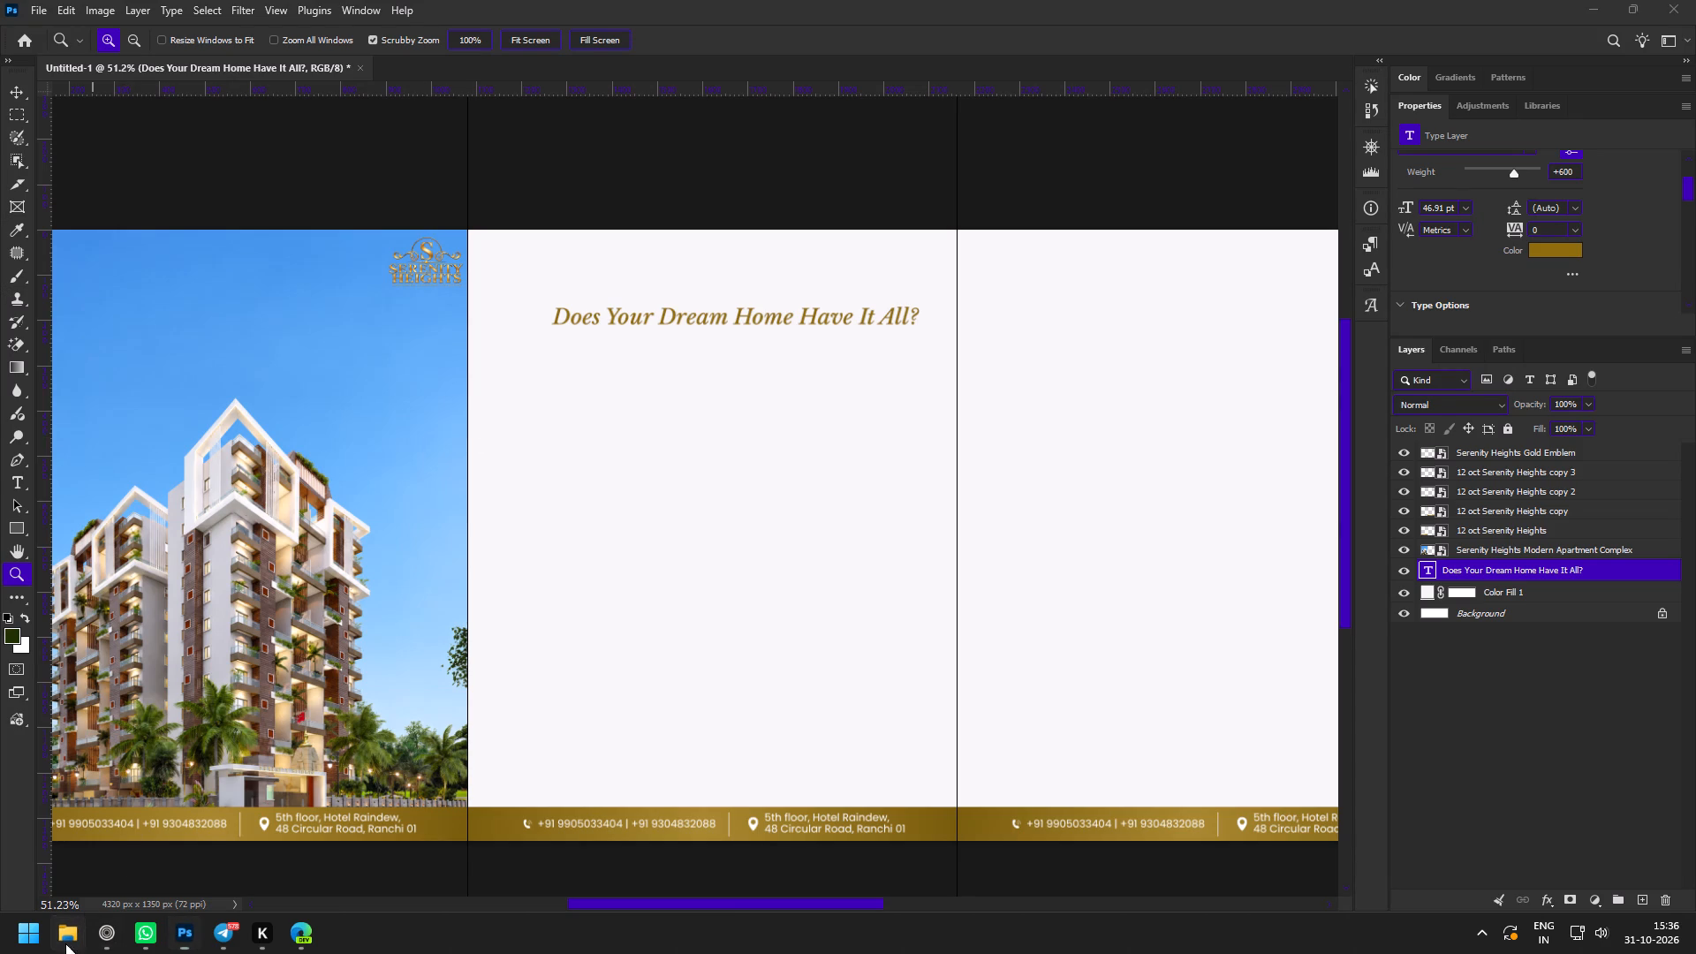
pyautogui.moveTo(746, 88); pyautogui.dragTo(1180, 87)
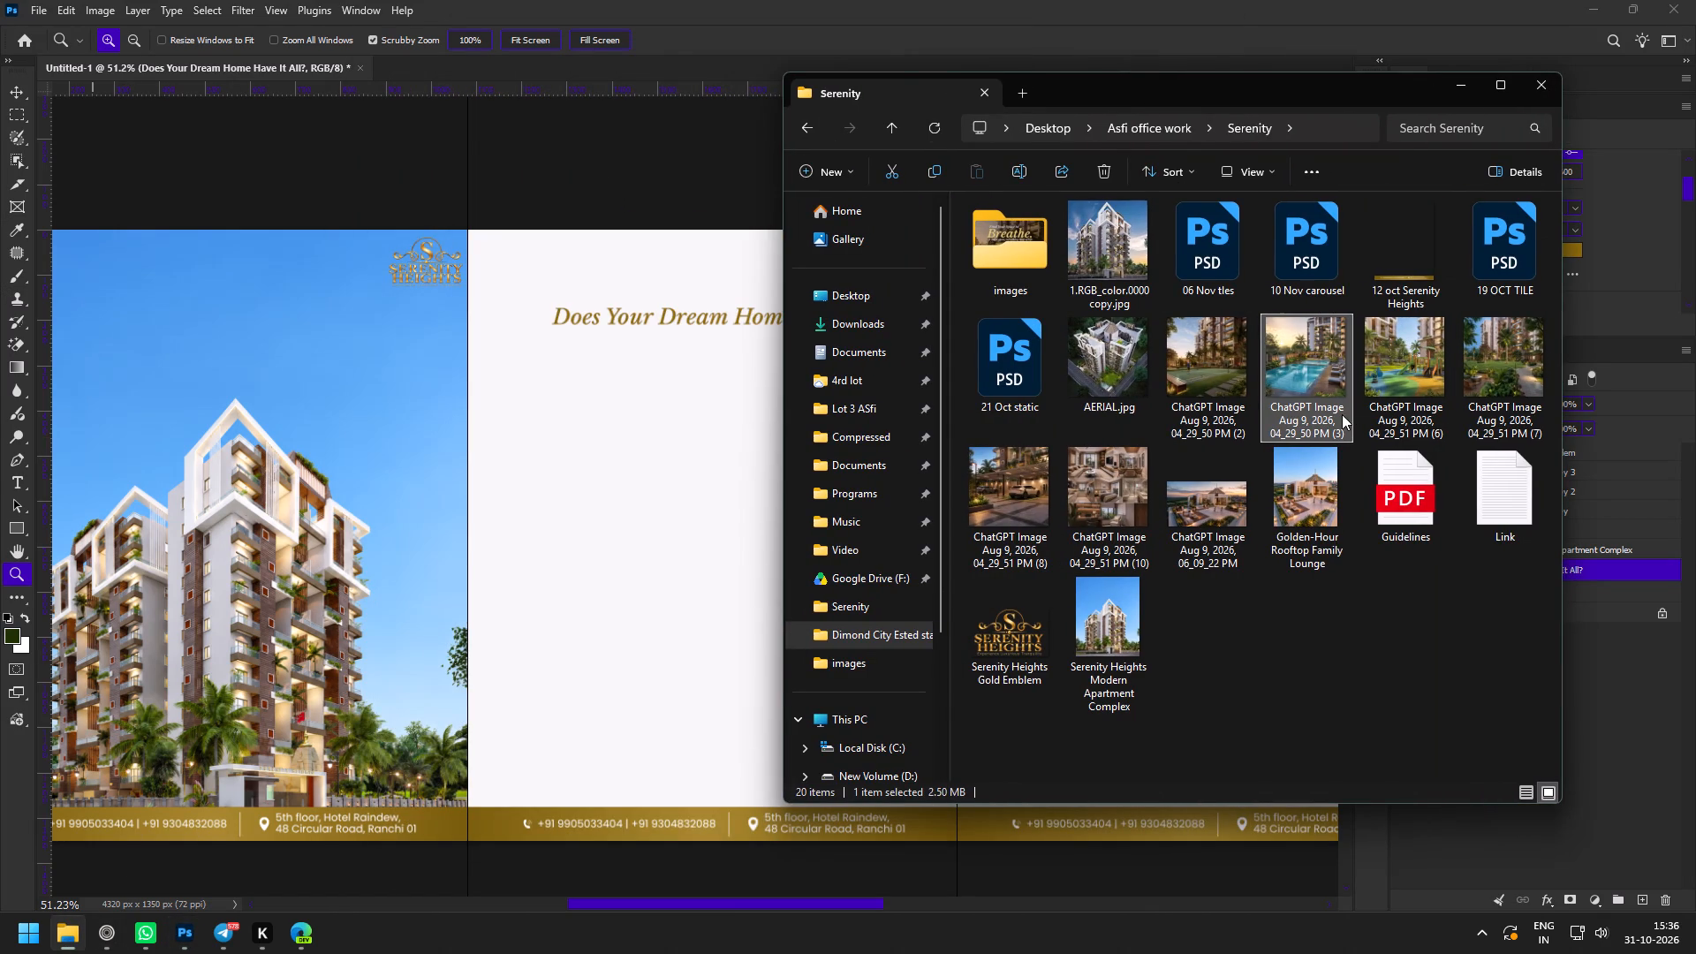
pyautogui.click(1325, 347)
pyautogui.click(849, 319)
pyautogui.click(1073, 357)
pyautogui.moveTo(1079, 295); pyautogui.dragTo(651, 359)
pyautogui.keyDown('shift'); pyautogui.moveTo(779, 512); pyautogui.dragTo(811, 515); pyautogui.keyUp('shift')
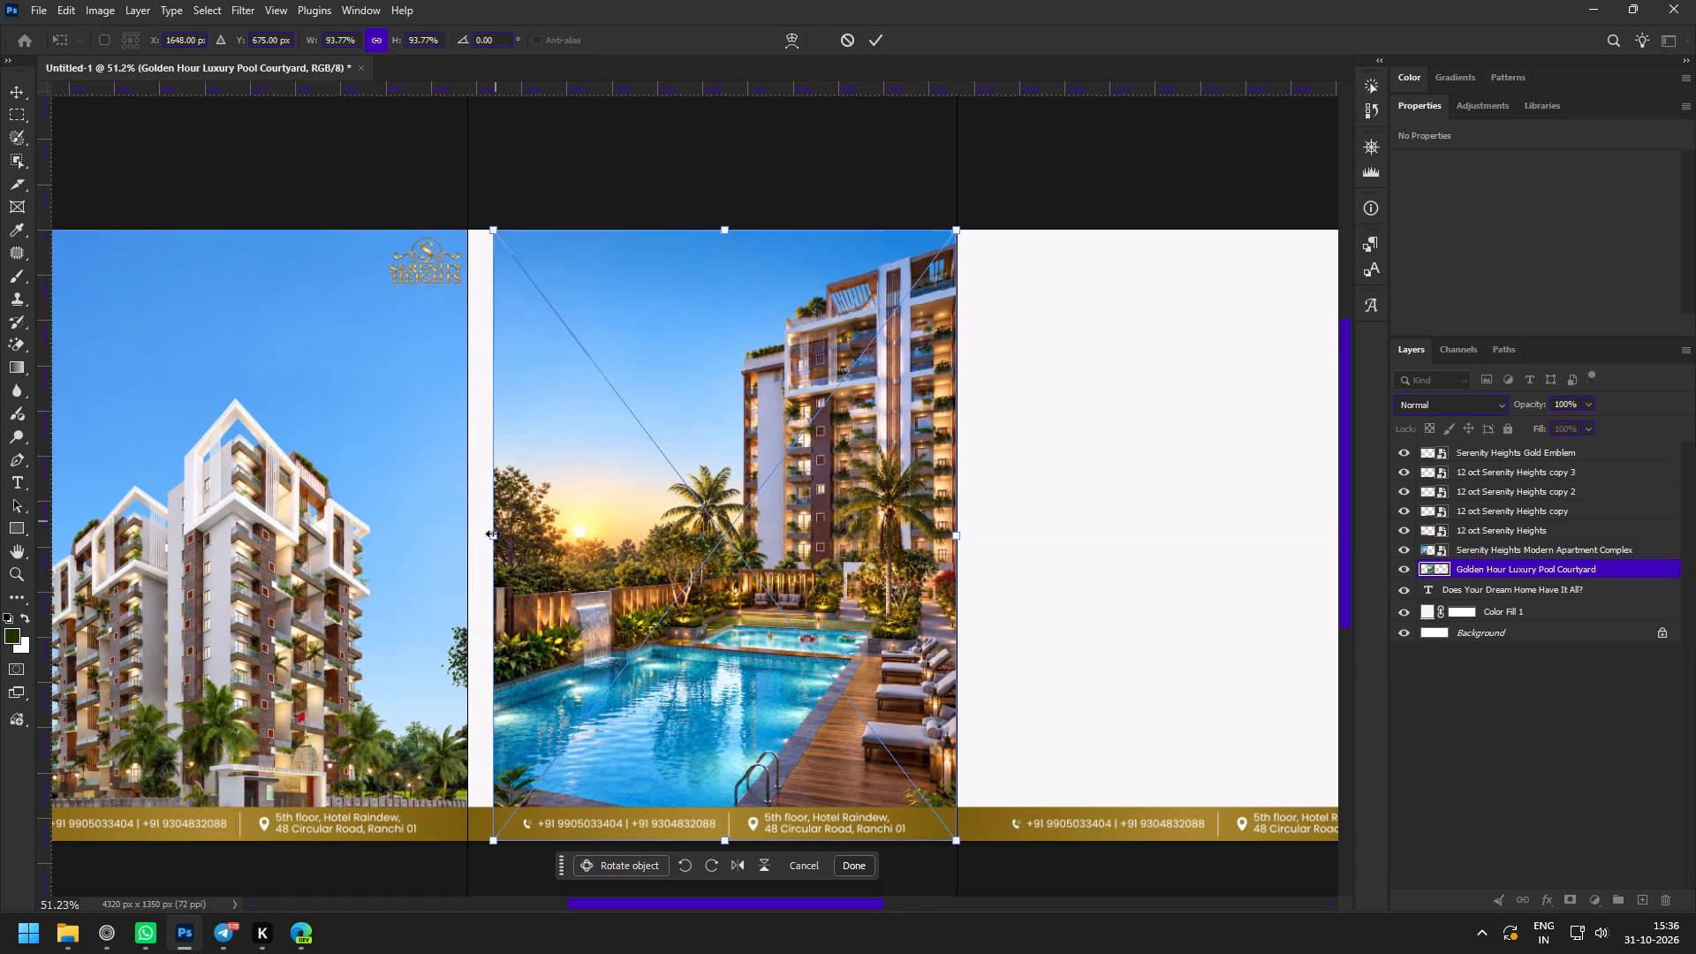
pyautogui.moveTo(496, 536); pyautogui.dragTo(472, 540)
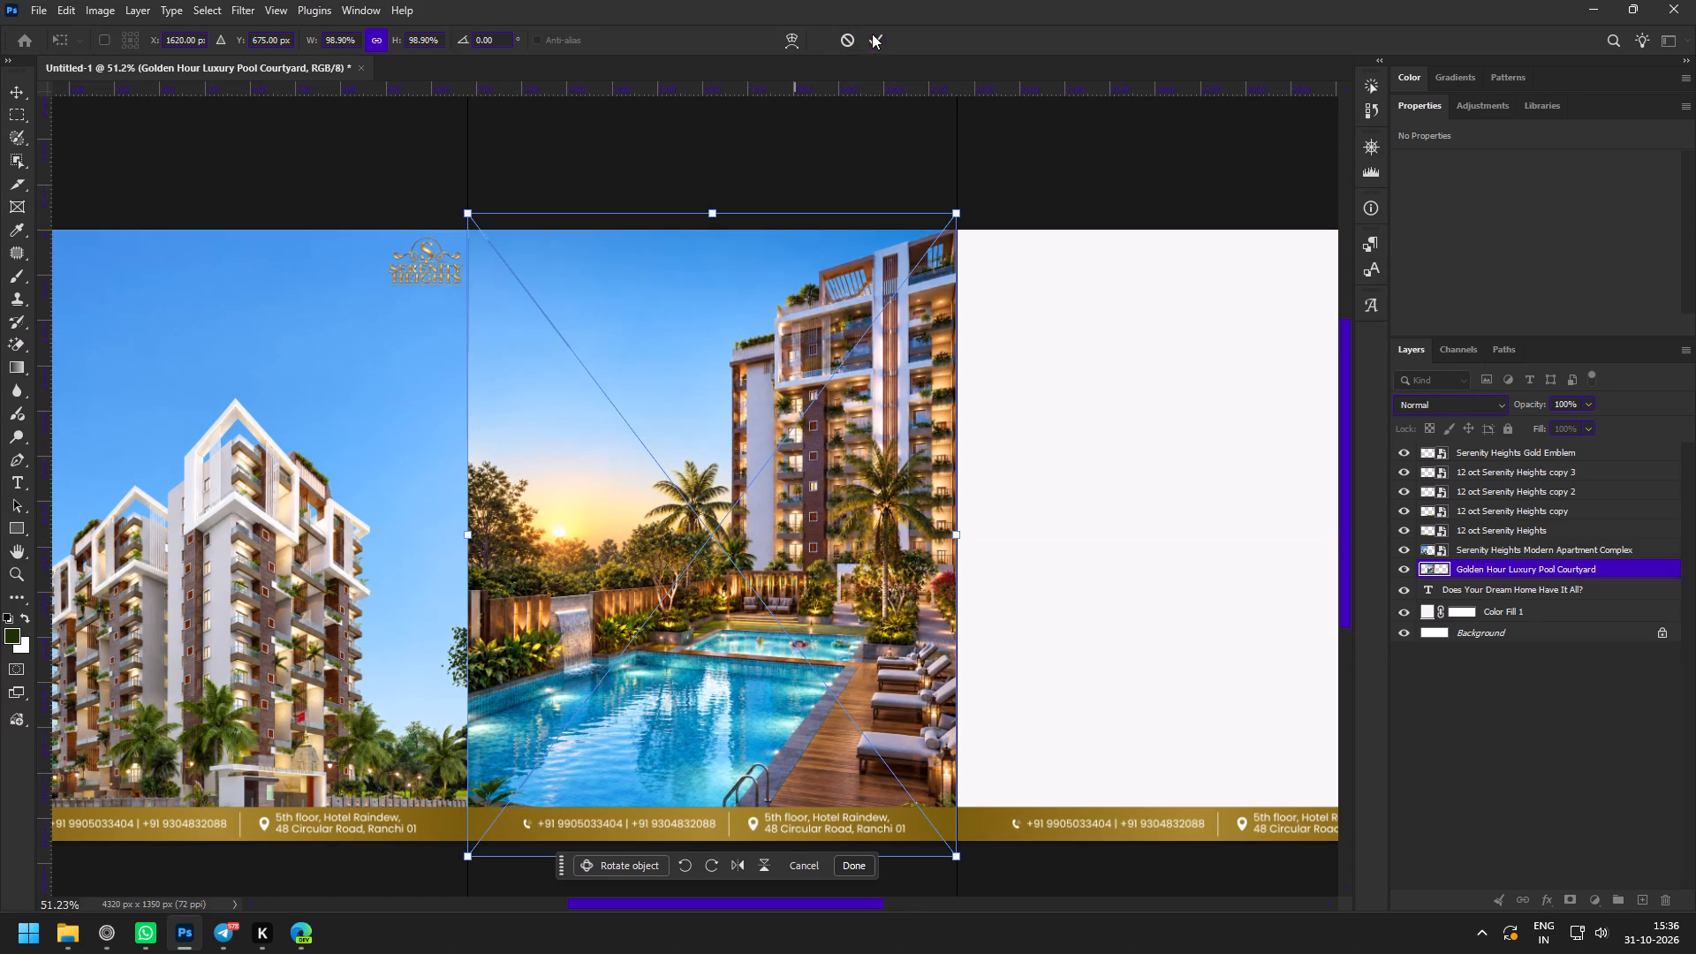
pyautogui.click(872, 34)
# Move the pool image straight up to about Y -112 px, keeping its lower edge behind the contact strip.
pyautogui.press('v')
pyautogui.moveTo(849, 646); pyautogui.dragTo(852, 571)
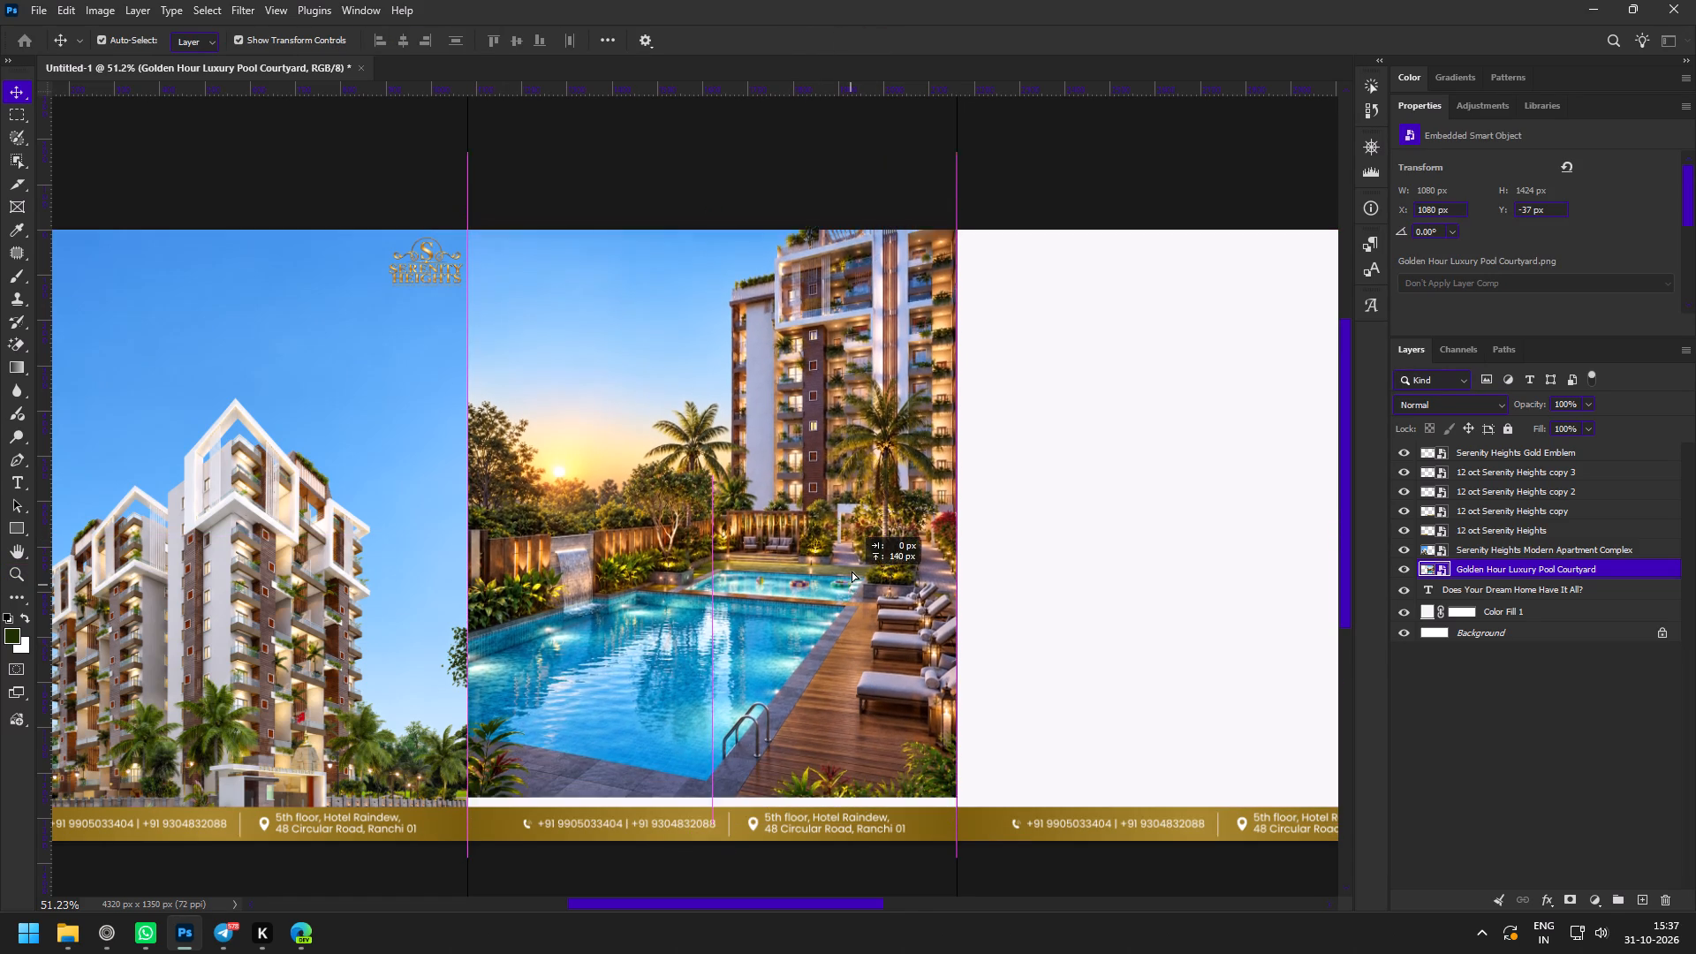
pyautogui.moveTo(852, 571); pyautogui.dragTo(849, 591)
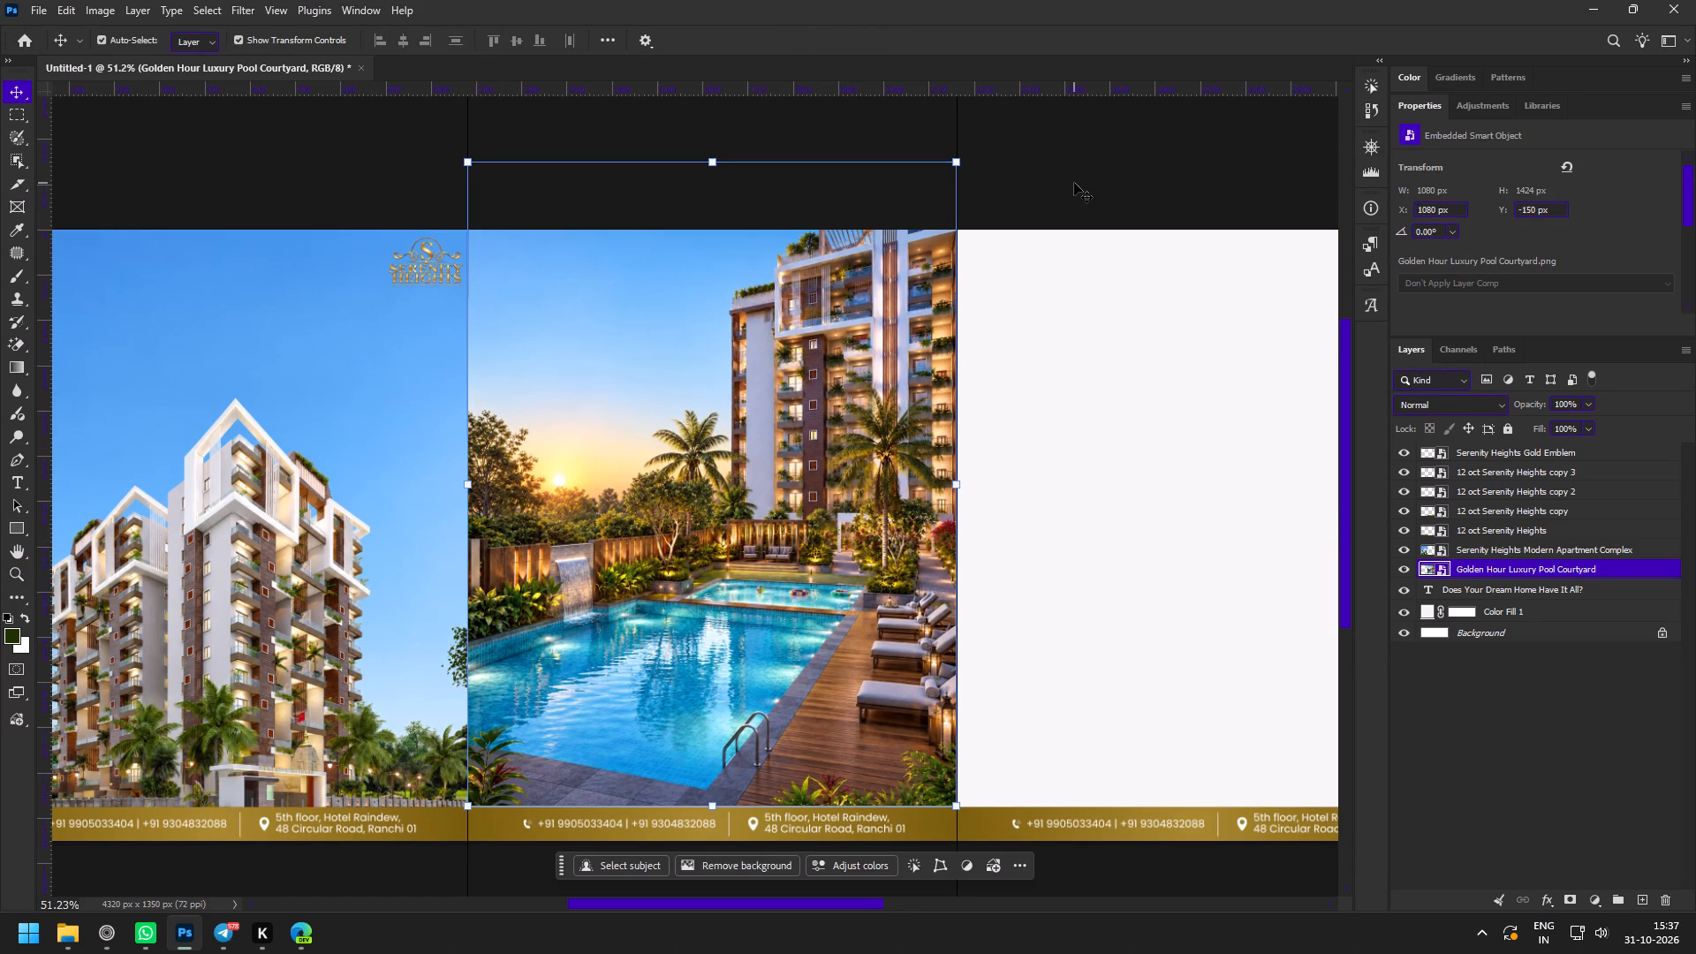
pyautogui.keyDown('shift'); pyautogui.moveTo(789, 447); pyautogui.dragTo(789, 479); pyautogui.keyUp('shift')
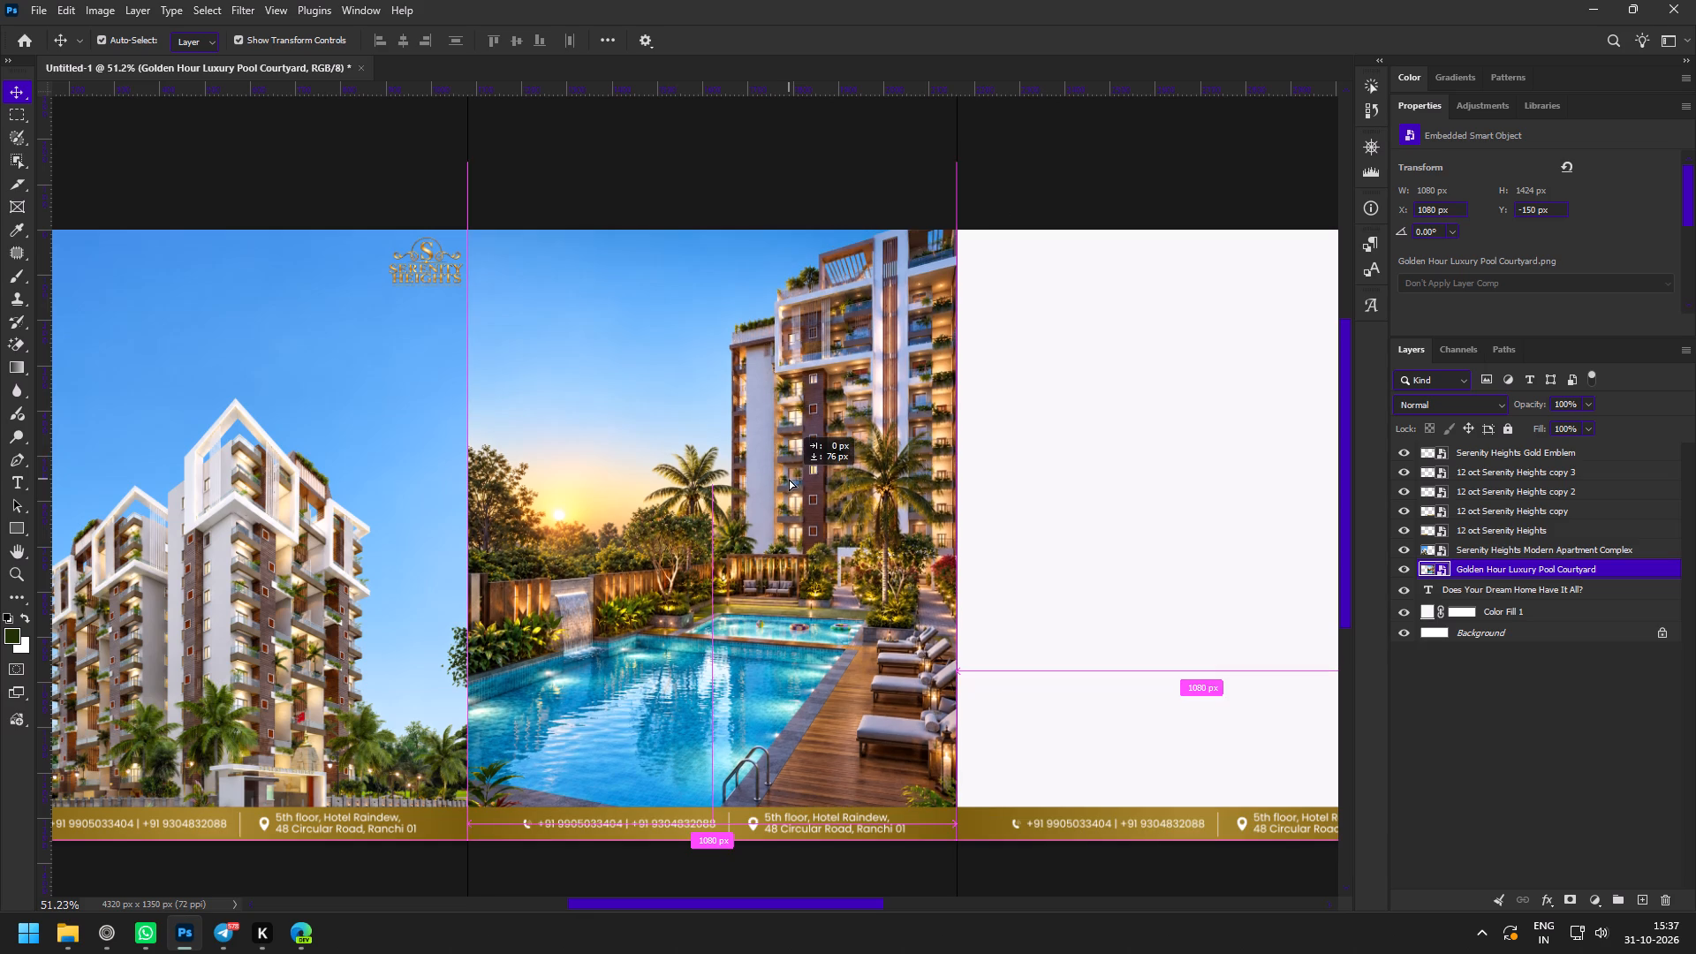
pyautogui.keyDown('shift'); pyautogui.moveTo(789, 479); pyautogui.dragTo(791, 461); pyautogui.keyUp('shift')
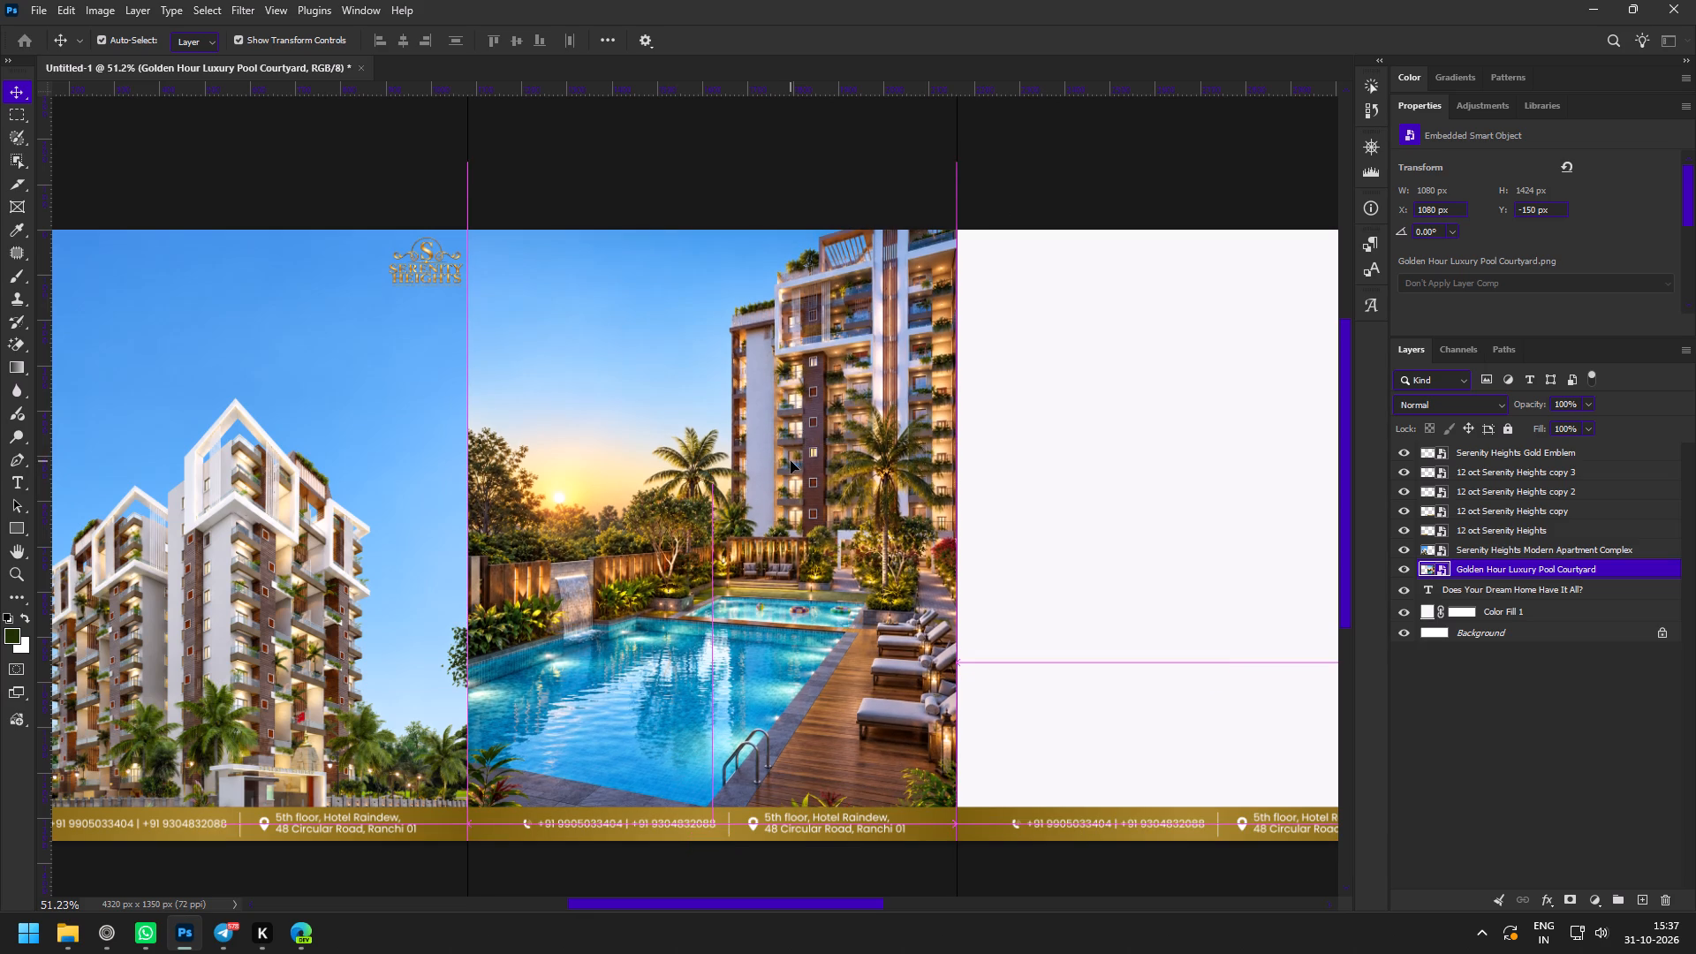
# Reorder the layers so the Golden Hour Luxury Pool Courtyard image sits below the "Does Your Dream Home Have It All?" text.
pyautogui.moveTo(1473, 570); pyautogui.dragTo(1469, 595)
# Shift the "Does Your Dream Home Have It All?" headline left, nearer the second slide's left edge.
pyautogui.press('z')
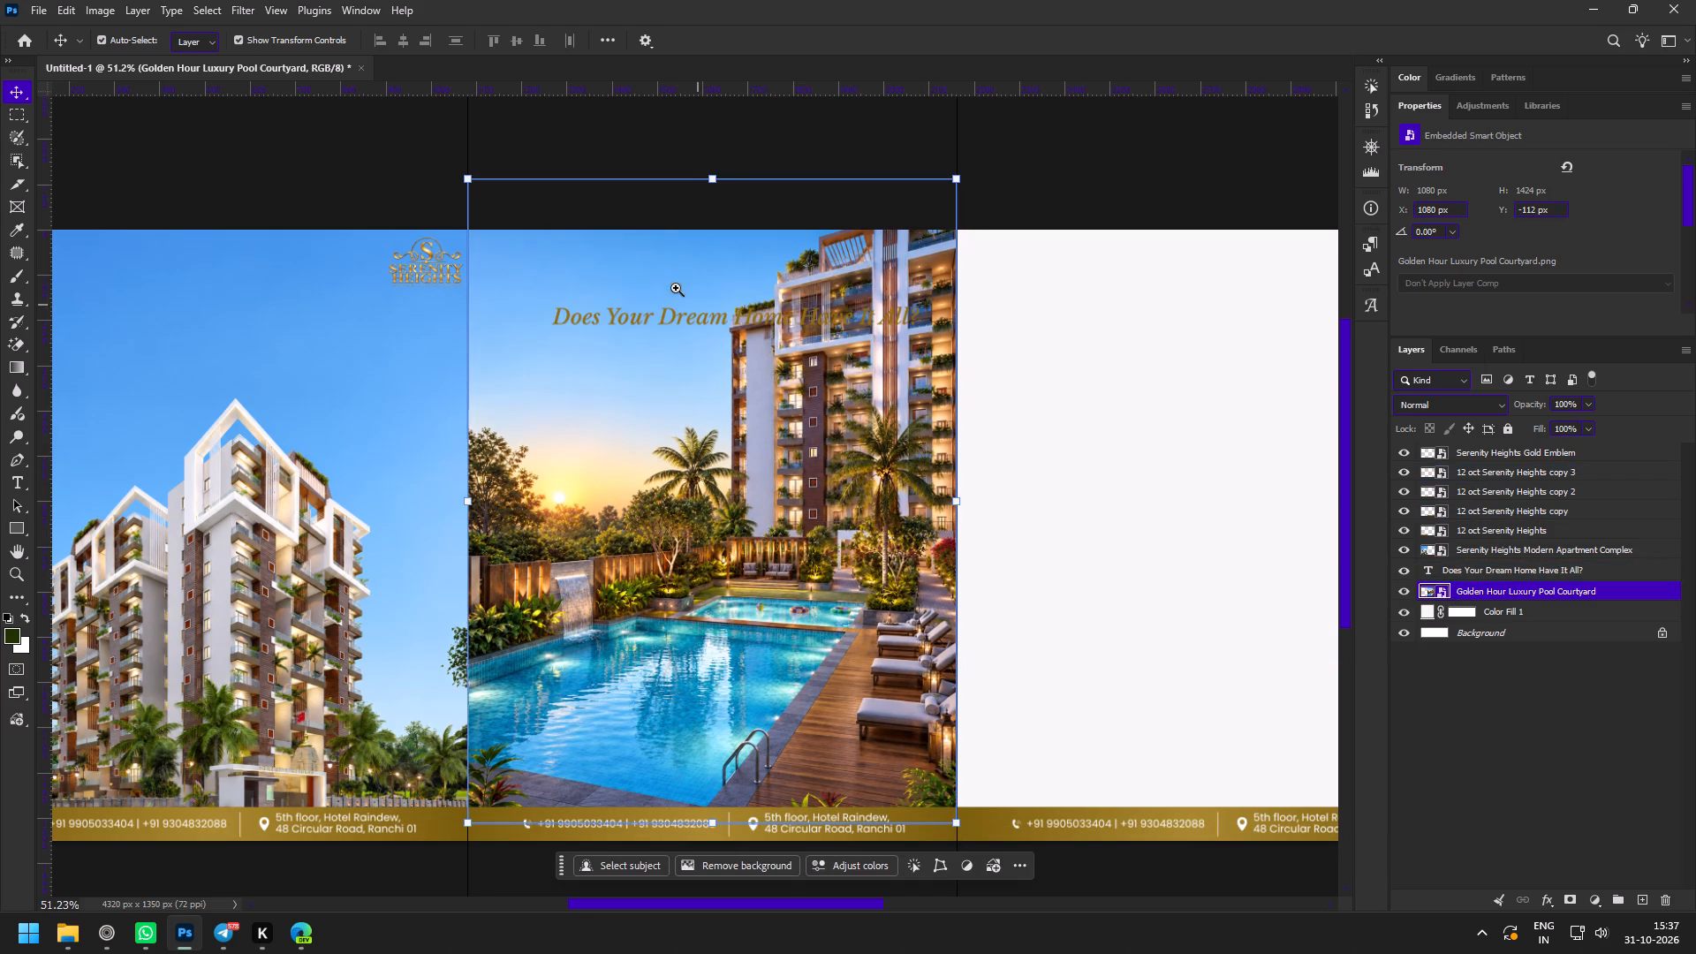
pyautogui.moveTo(530, 232); pyautogui.dragTo(555, 266)
pyautogui.moveTo(520, 254); pyautogui.dragTo(559, 302)
pyautogui.press('v')
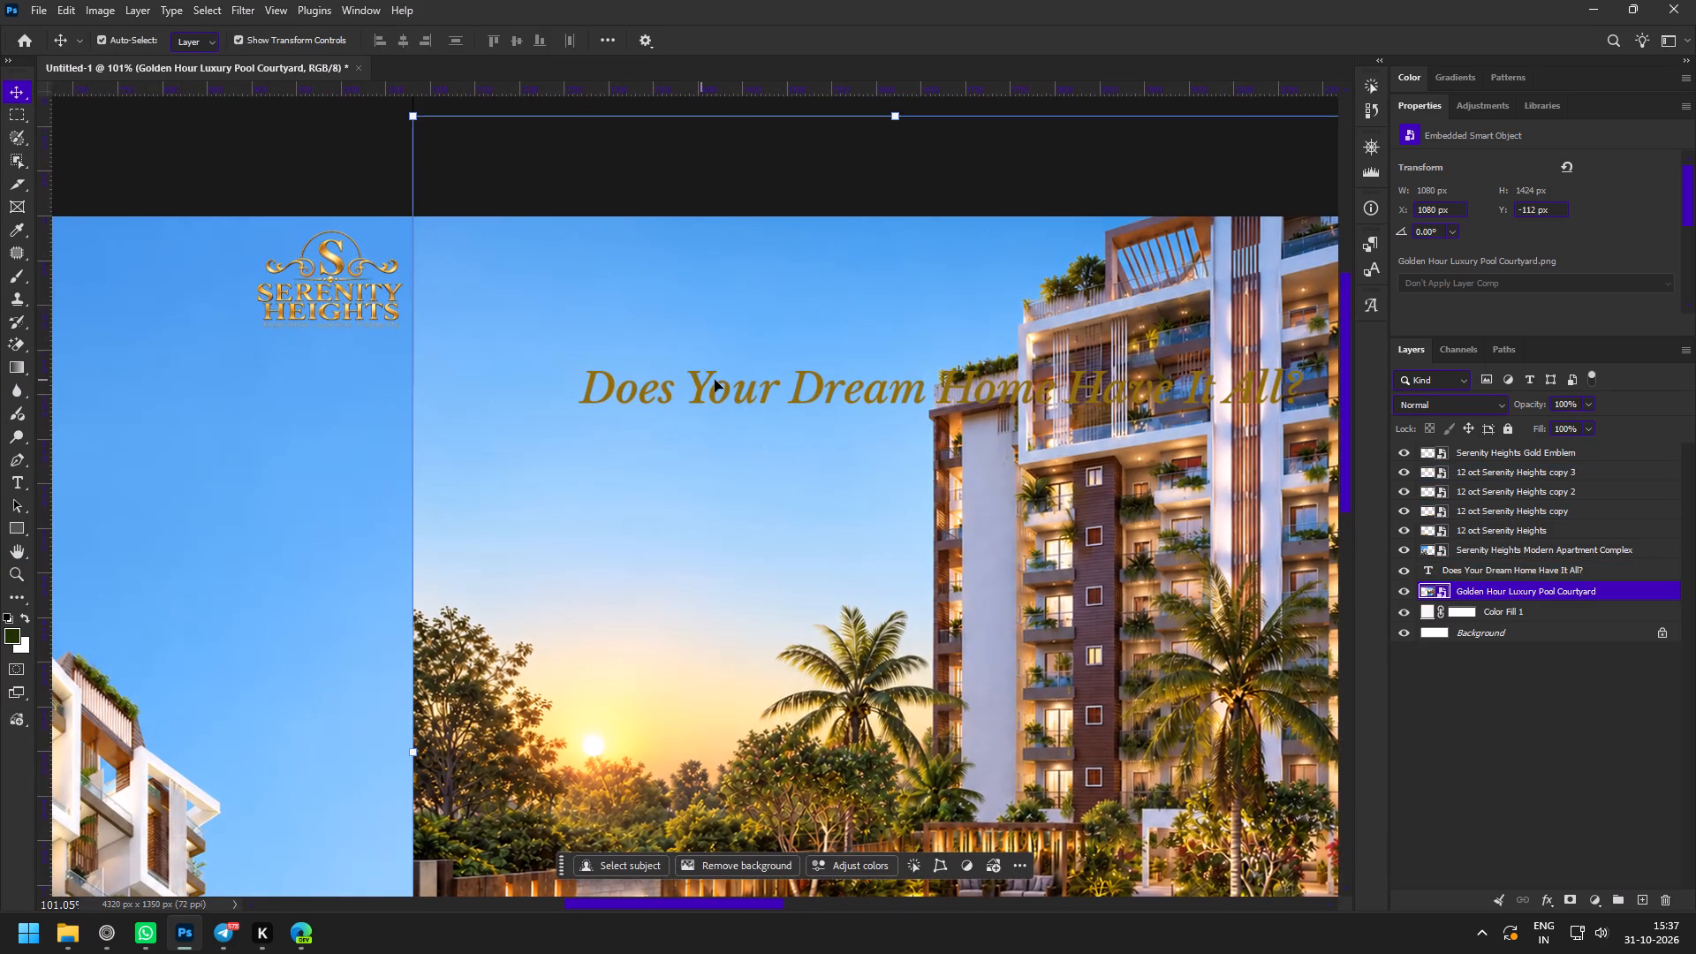
pyautogui.click(715, 380)
pyautogui.moveTo(738, 388); pyautogui.dragTo(632, 384)
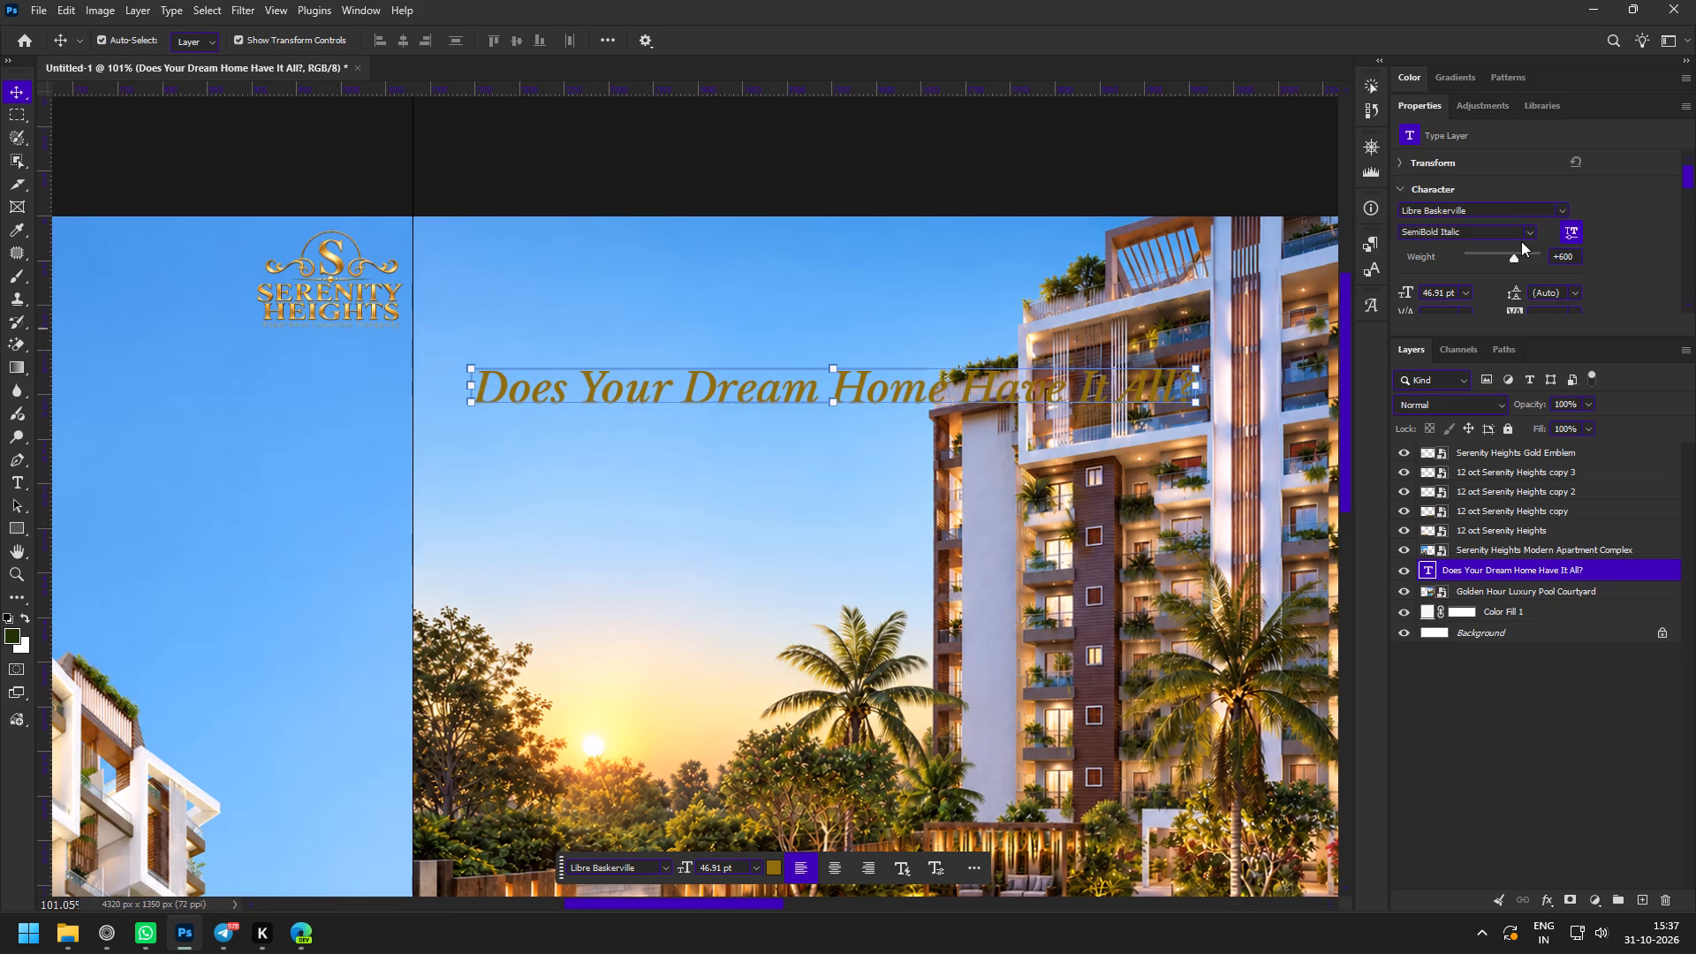
# Set the "Does Your Dream Home Have It All?" headline's text colour to white, #ffffff.
pyautogui.scroll(-3, 1520, 252)
pyautogui.click(1545, 296)
pyautogui.moveTo(1013, 551); pyautogui.dragTo(918, 428)
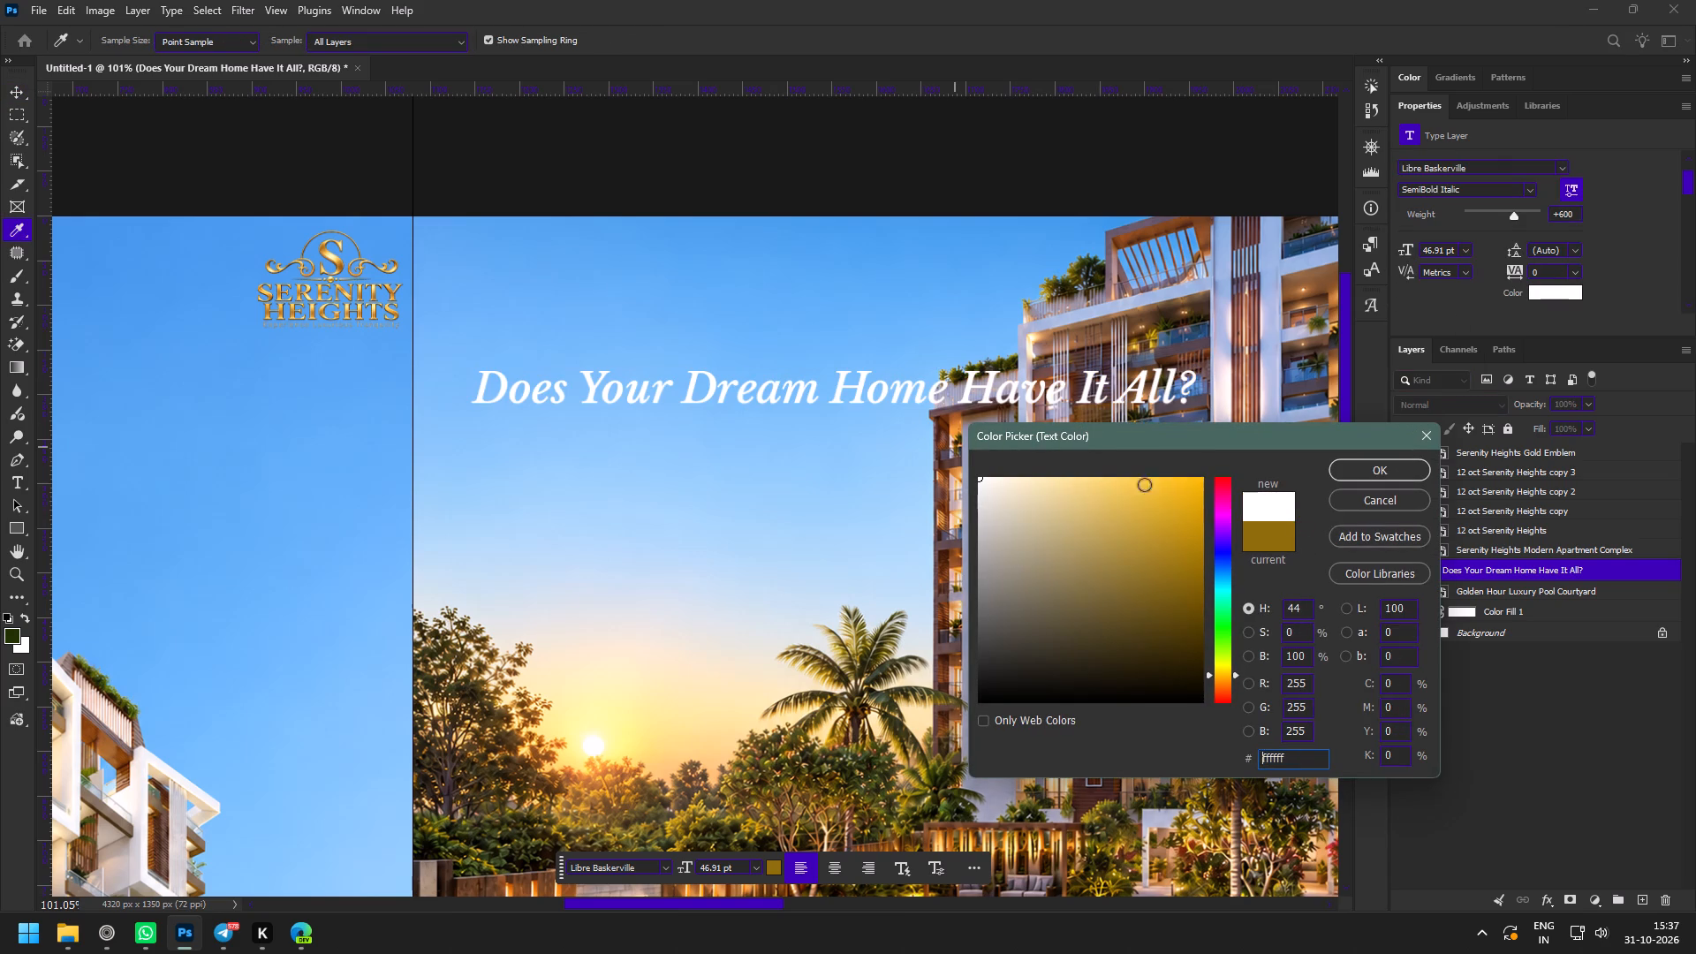
pyautogui.click(1390, 473)
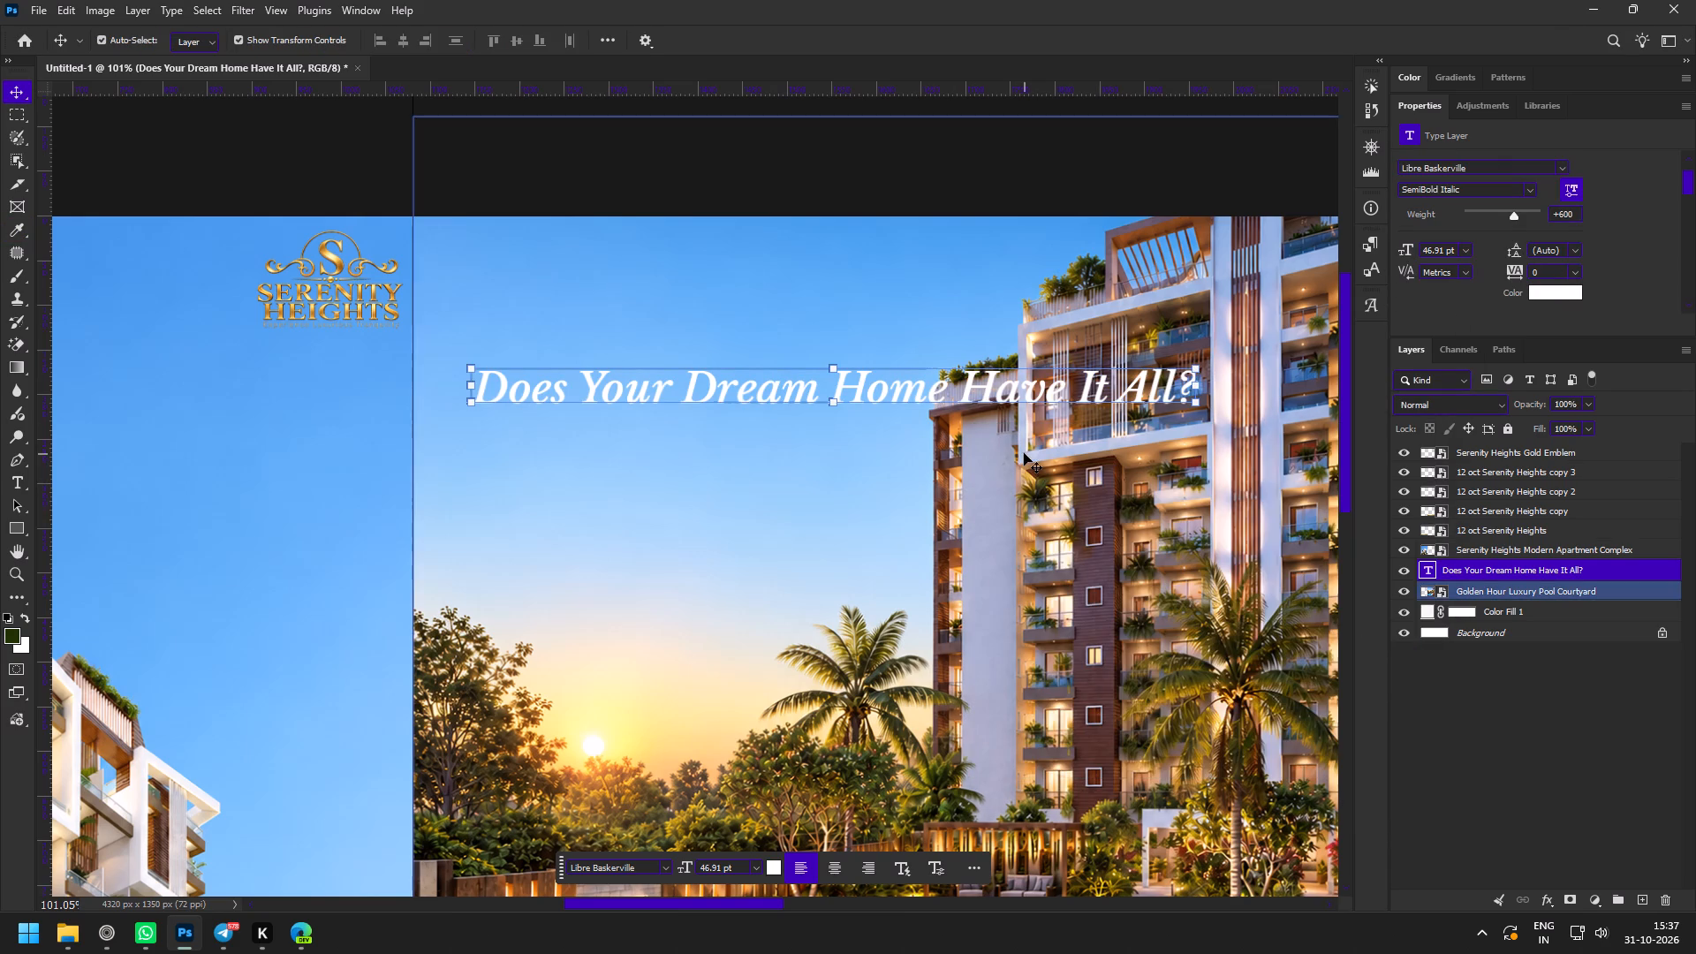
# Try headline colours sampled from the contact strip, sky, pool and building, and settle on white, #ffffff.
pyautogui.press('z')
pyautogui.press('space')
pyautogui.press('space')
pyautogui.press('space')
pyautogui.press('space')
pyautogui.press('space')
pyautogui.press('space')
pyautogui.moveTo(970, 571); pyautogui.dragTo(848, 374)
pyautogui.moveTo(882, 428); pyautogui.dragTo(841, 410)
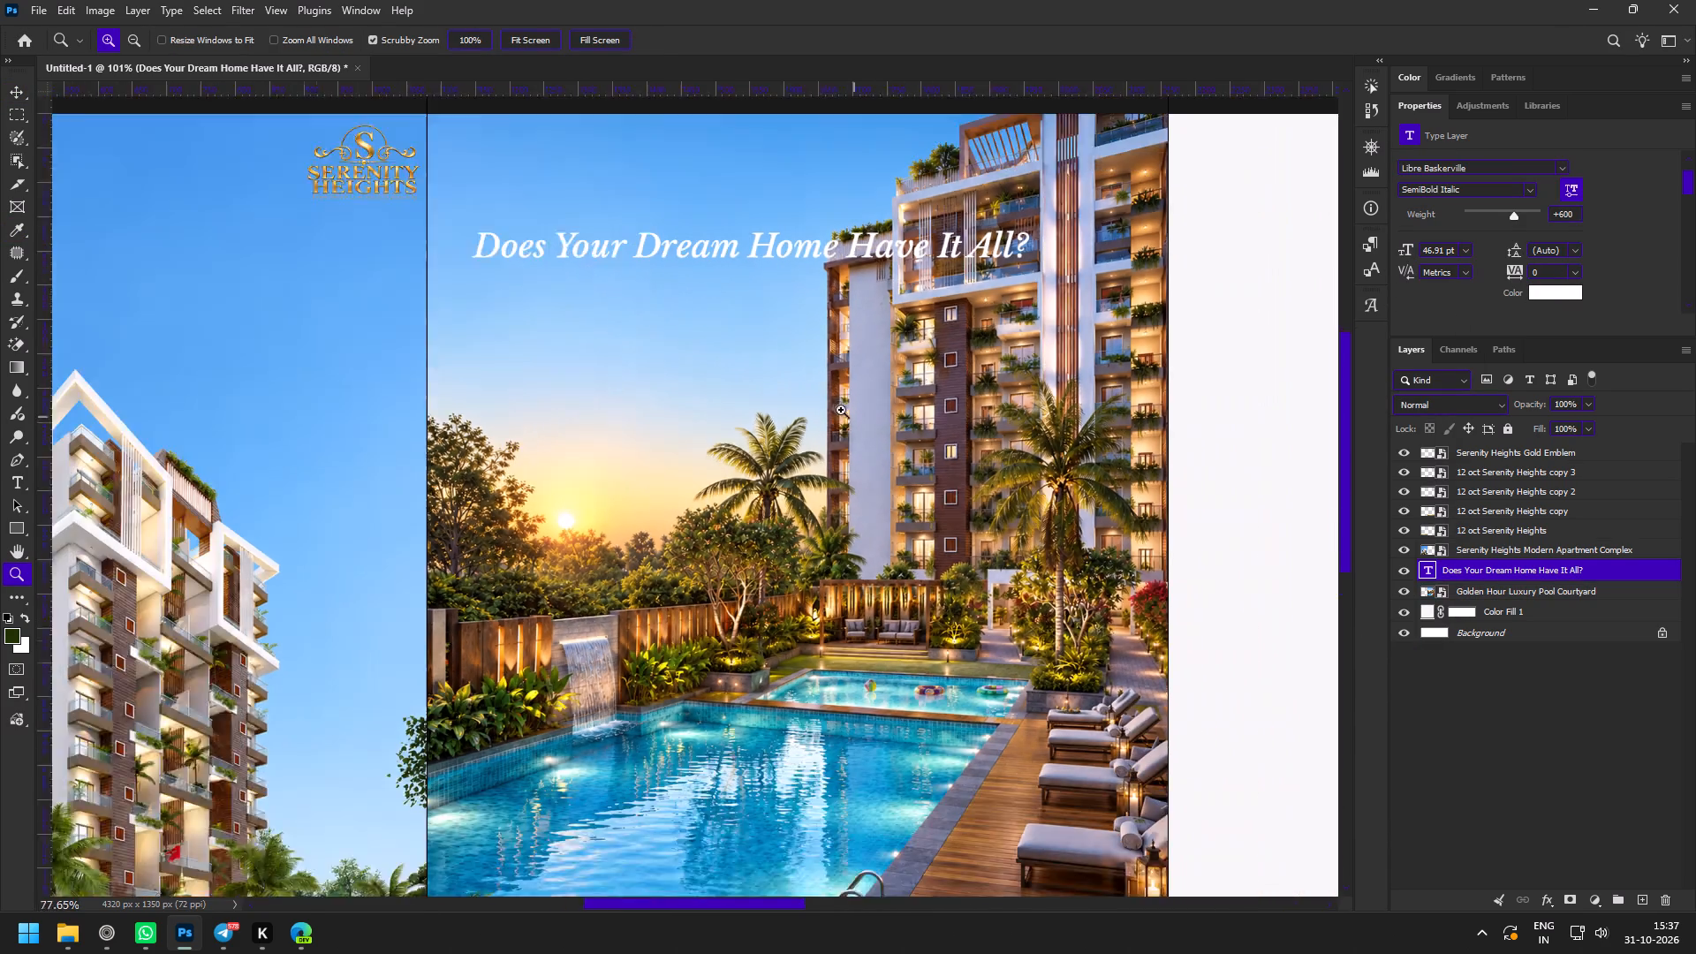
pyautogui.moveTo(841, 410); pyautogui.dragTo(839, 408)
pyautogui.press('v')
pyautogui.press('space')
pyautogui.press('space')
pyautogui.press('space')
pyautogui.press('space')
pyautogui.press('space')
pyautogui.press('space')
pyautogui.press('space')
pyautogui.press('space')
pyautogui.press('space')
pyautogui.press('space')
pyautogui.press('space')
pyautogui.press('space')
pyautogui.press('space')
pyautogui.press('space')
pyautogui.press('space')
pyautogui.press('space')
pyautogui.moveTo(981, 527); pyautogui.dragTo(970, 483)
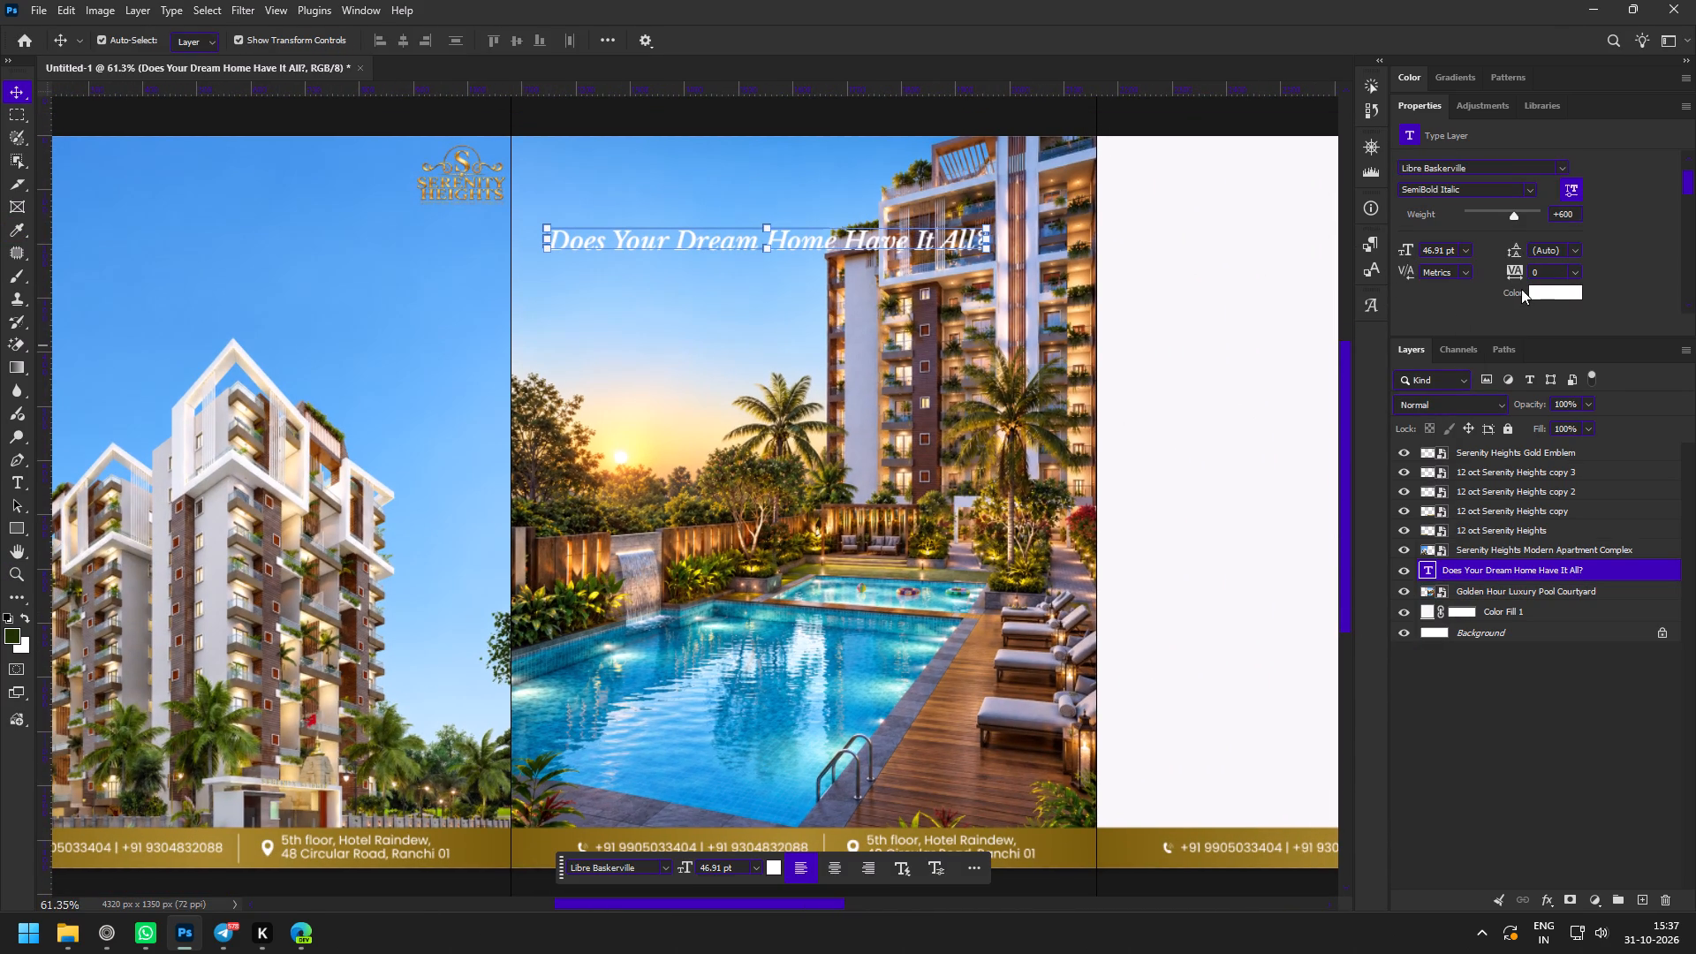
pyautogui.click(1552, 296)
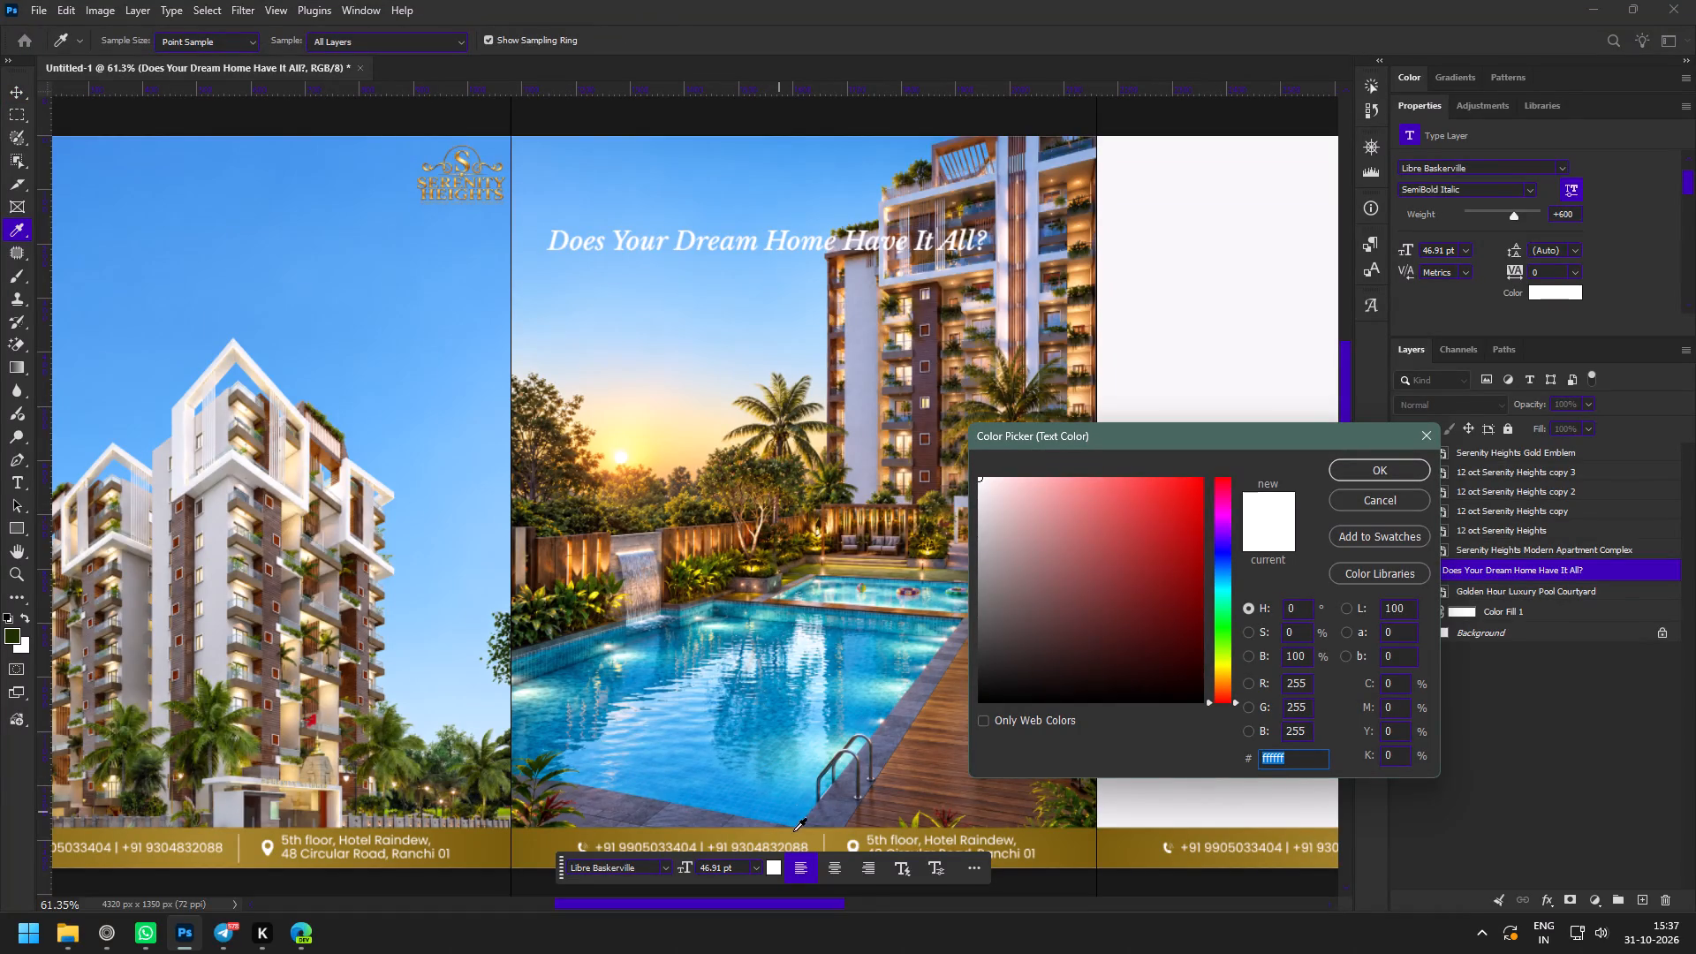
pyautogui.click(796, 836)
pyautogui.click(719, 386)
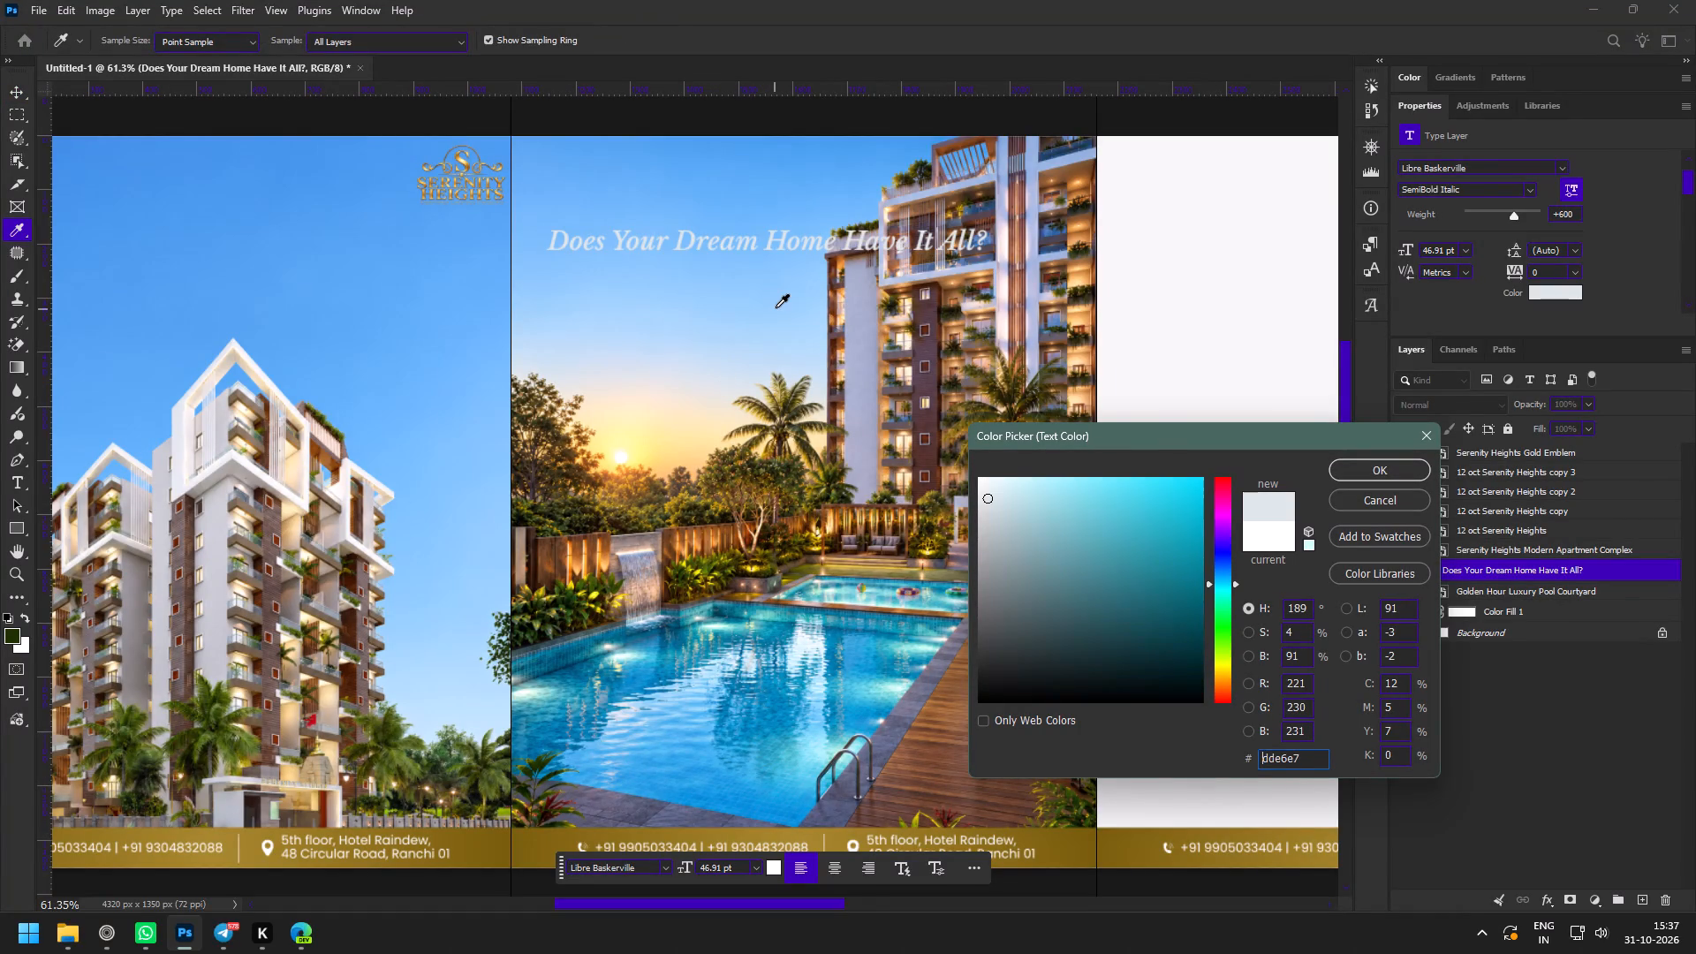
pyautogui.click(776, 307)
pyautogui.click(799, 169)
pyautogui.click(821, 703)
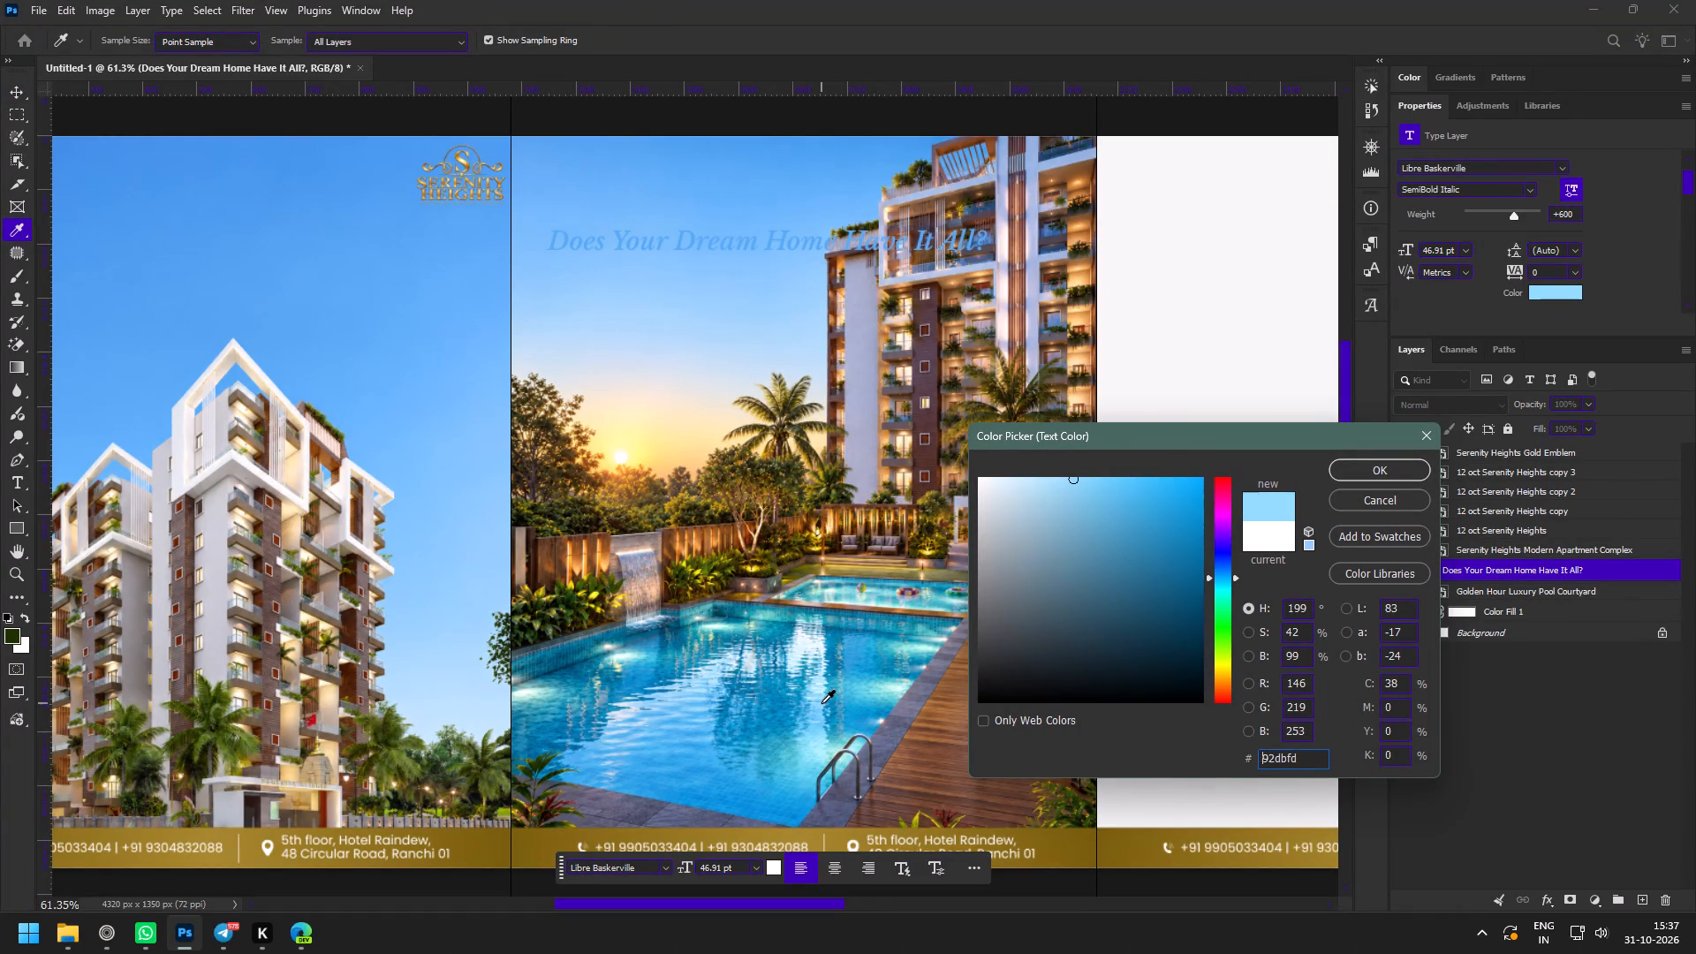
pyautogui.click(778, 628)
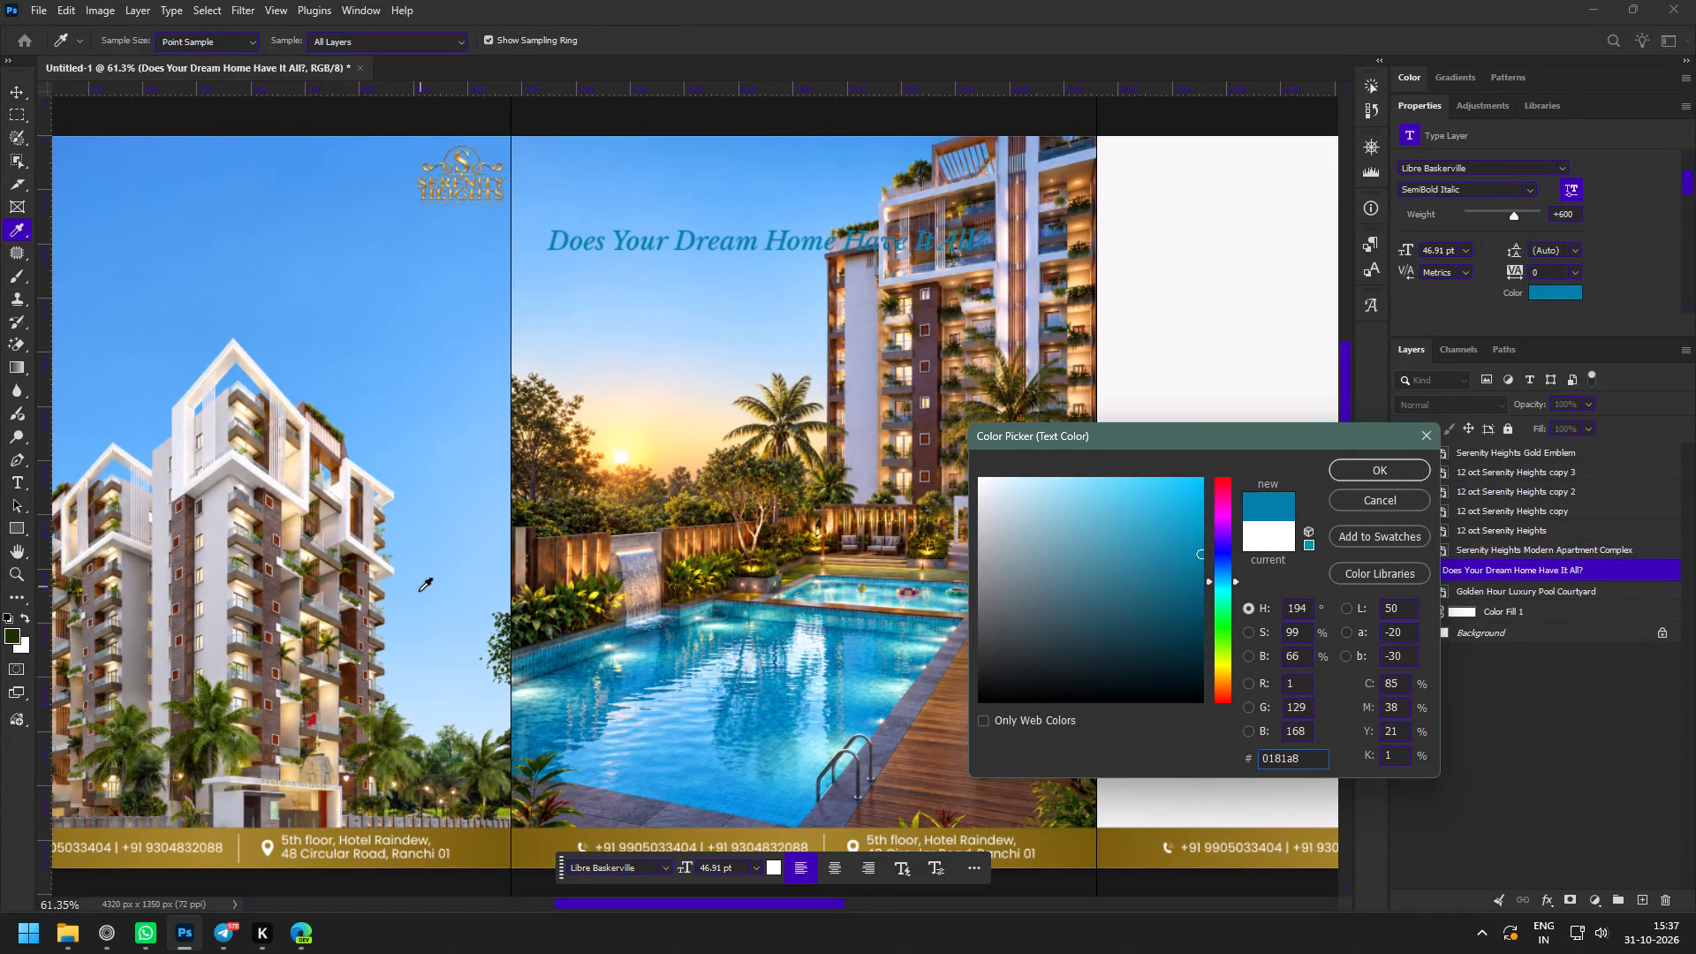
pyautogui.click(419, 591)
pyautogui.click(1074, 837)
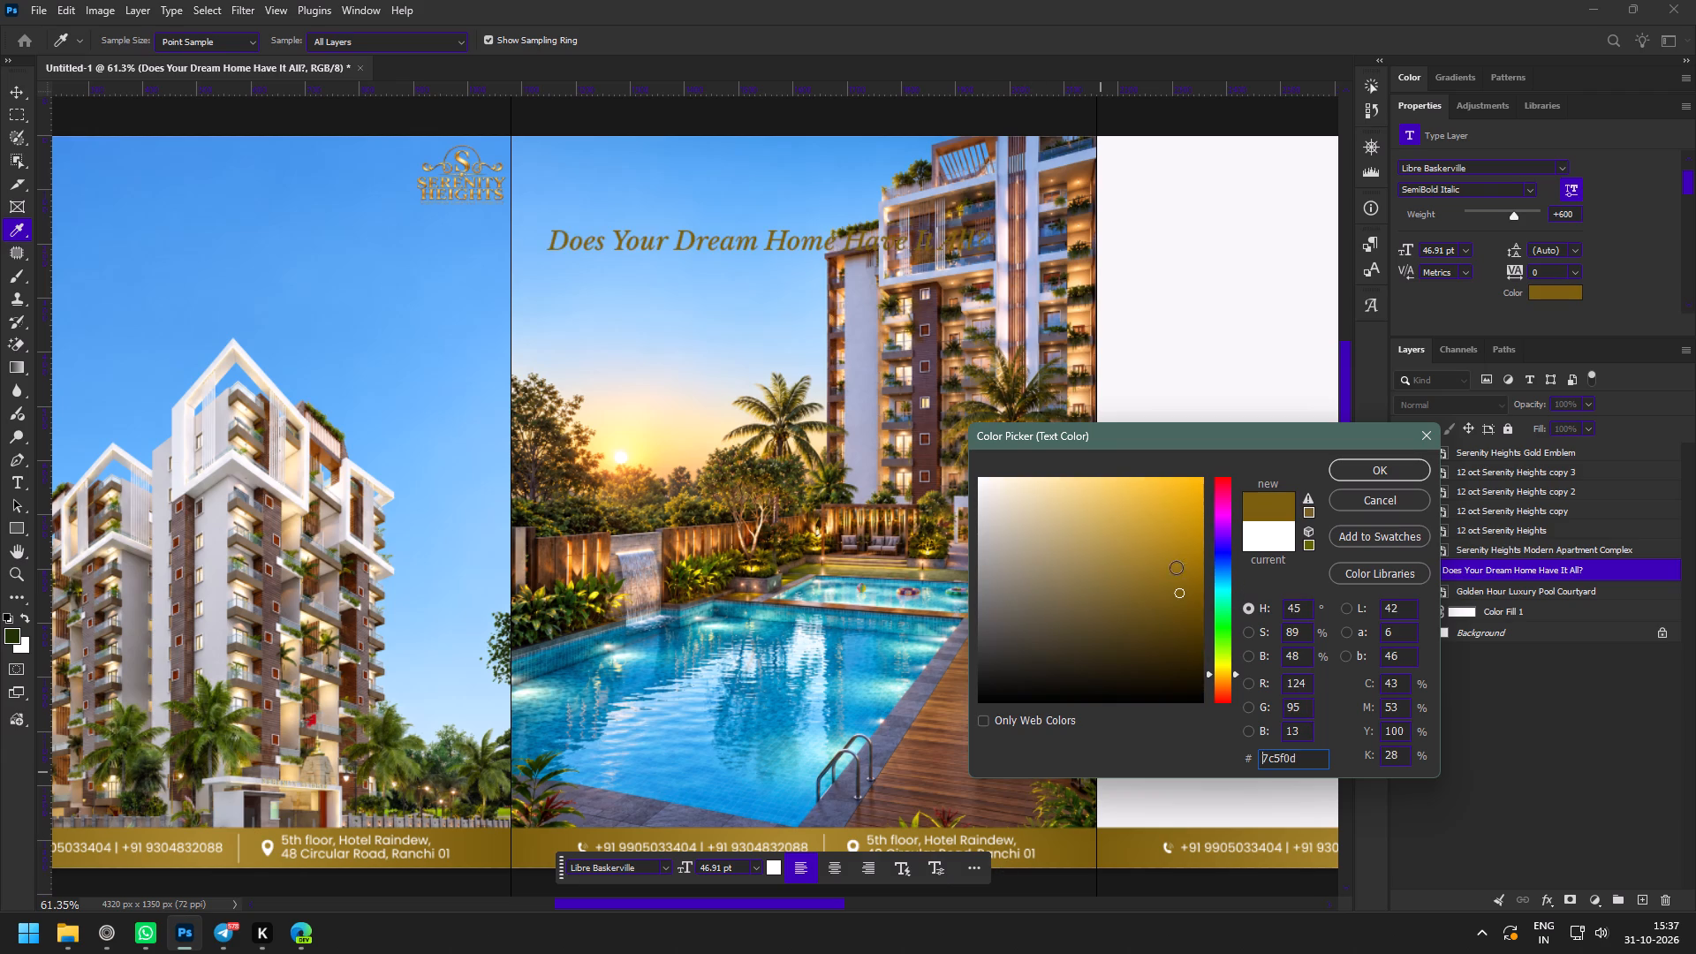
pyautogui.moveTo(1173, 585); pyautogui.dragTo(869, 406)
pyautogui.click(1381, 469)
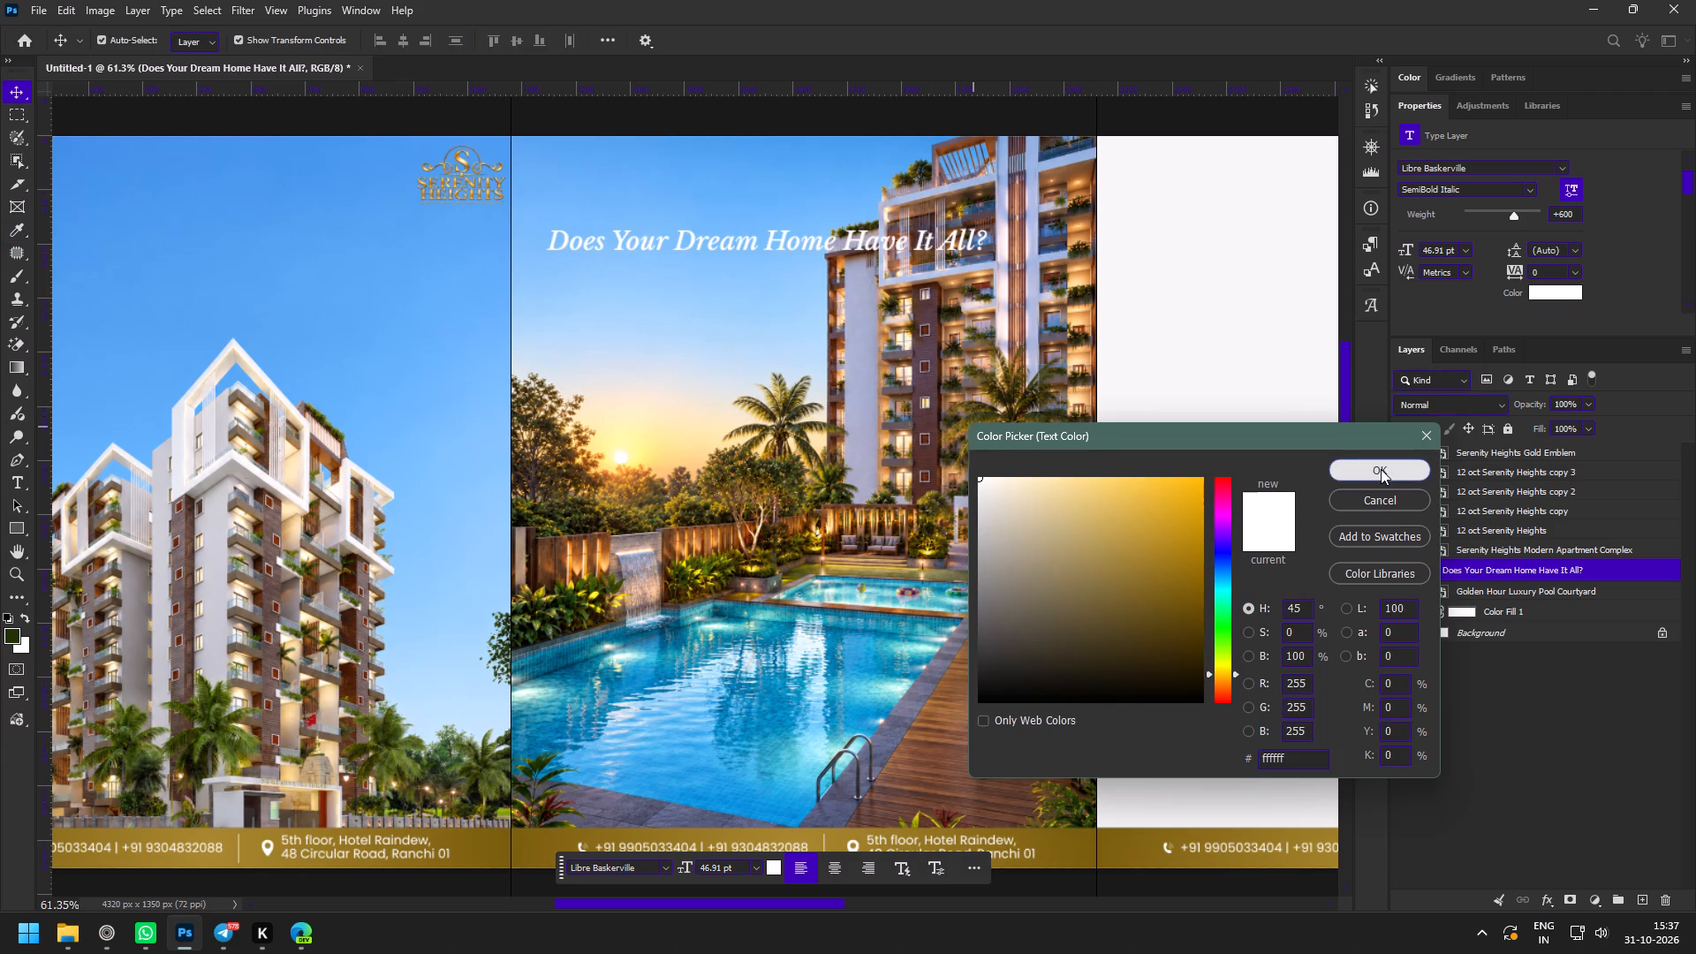
# Move the white "Does Your Dream Home Have It All?" headline up the second slide, level with the first slide's Serenity Heights logo.
pyautogui.press('z')
pyautogui.moveTo(668, 148); pyautogui.dragTo(700, 187)
pyautogui.moveTo(716, 177); pyautogui.dragTo(738, 204)
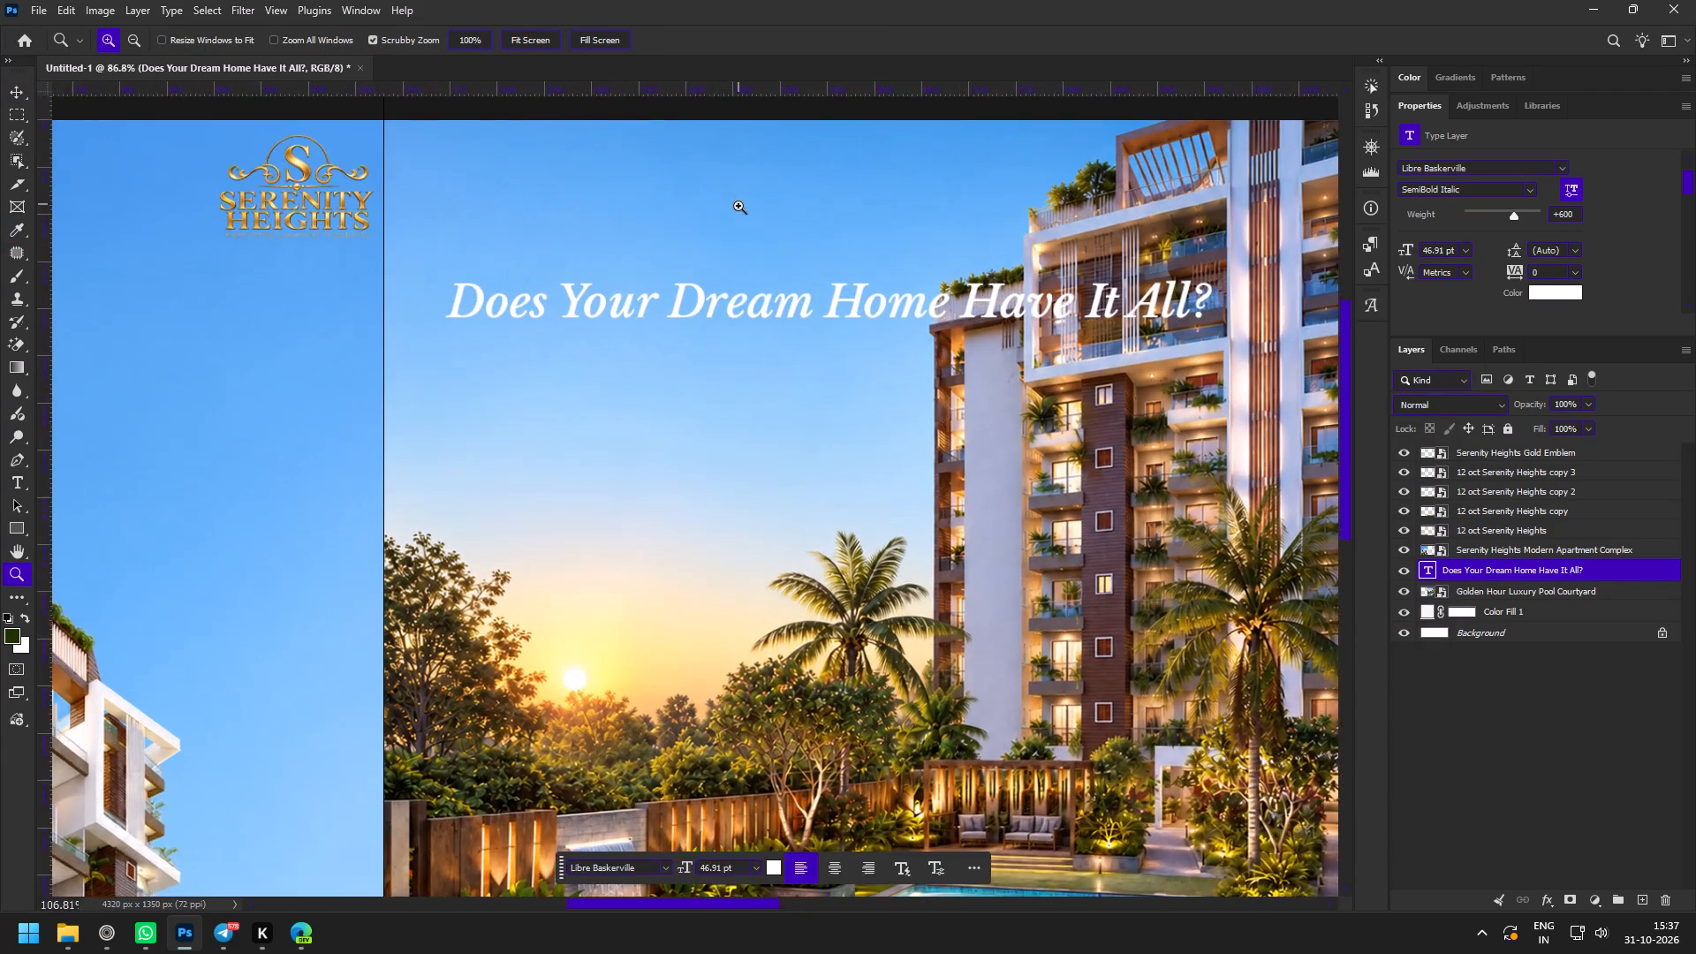
pyautogui.press('space')
pyautogui.press('space')
pyautogui.moveTo(738, 238); pyautogui.dragTo(713, 332)
pyautogui.press('v')
pyautogui.click(970, 419)
pyautogui.moveTo(956, 413); pyautogui.dragTo(947, 367)
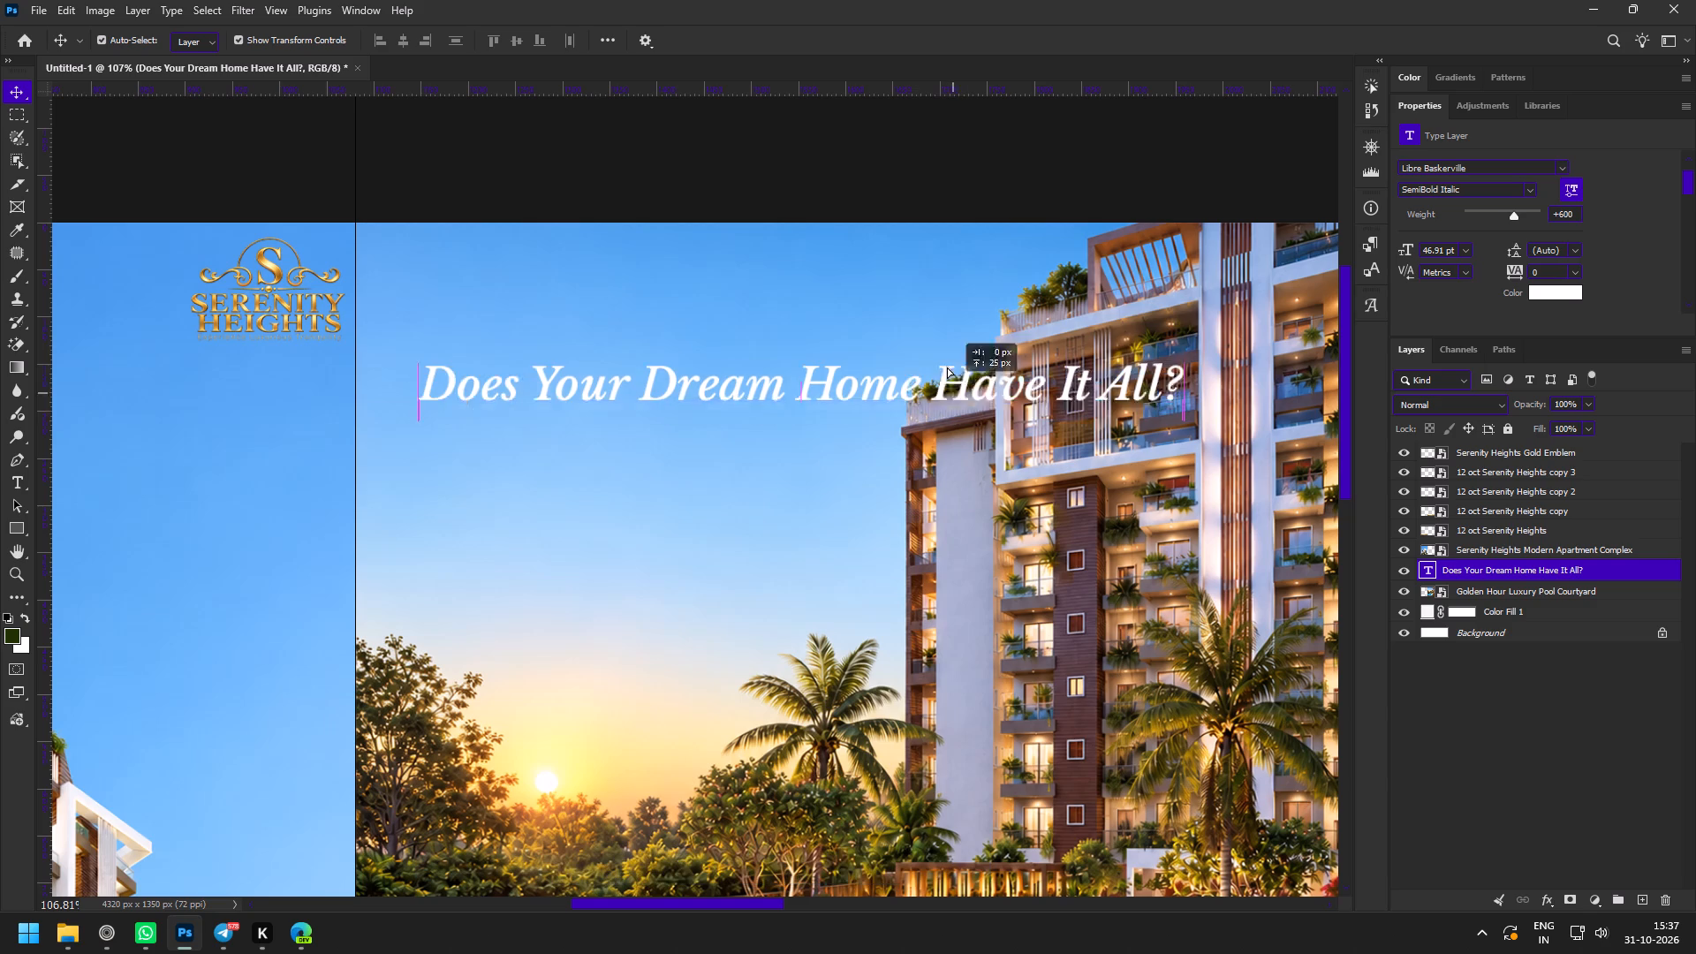
pyautogui.moveTo(947, 367); pyautogui.dragTo(935, 337)
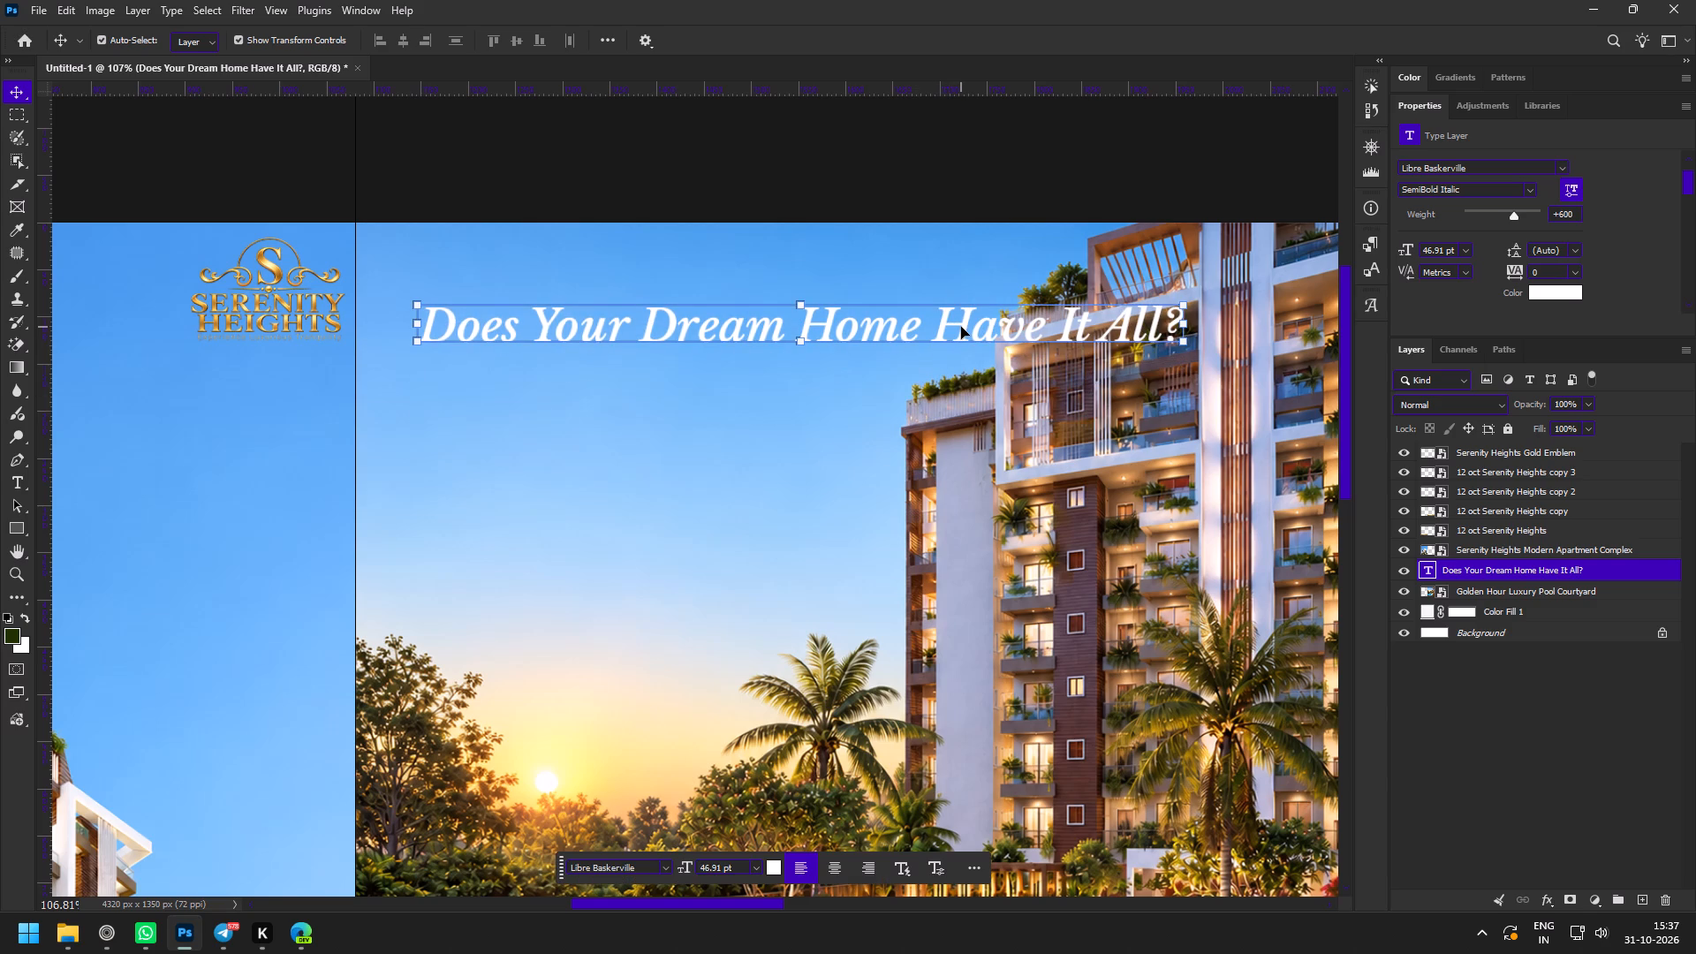
# Switch to the Serenity height content document in the browser and go to the Slide 2 checklist copy.
pyautogui.click(97, 935)
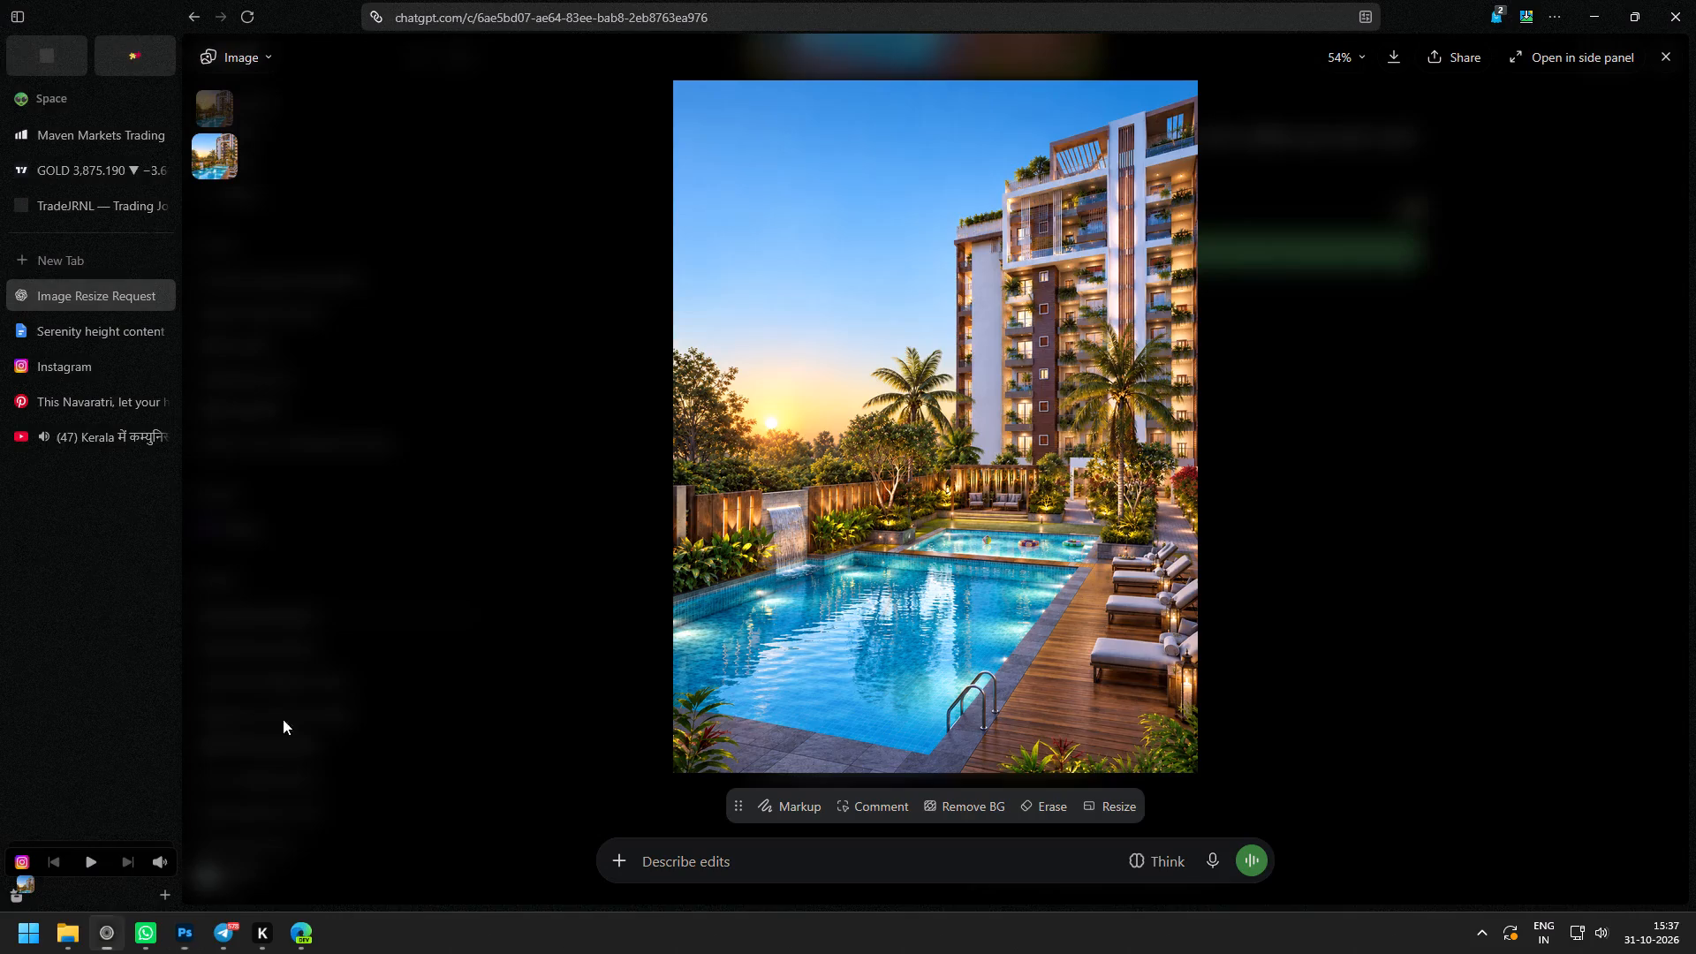
pyautogui.click(434, 388)
pyautogui.click(102, 330)
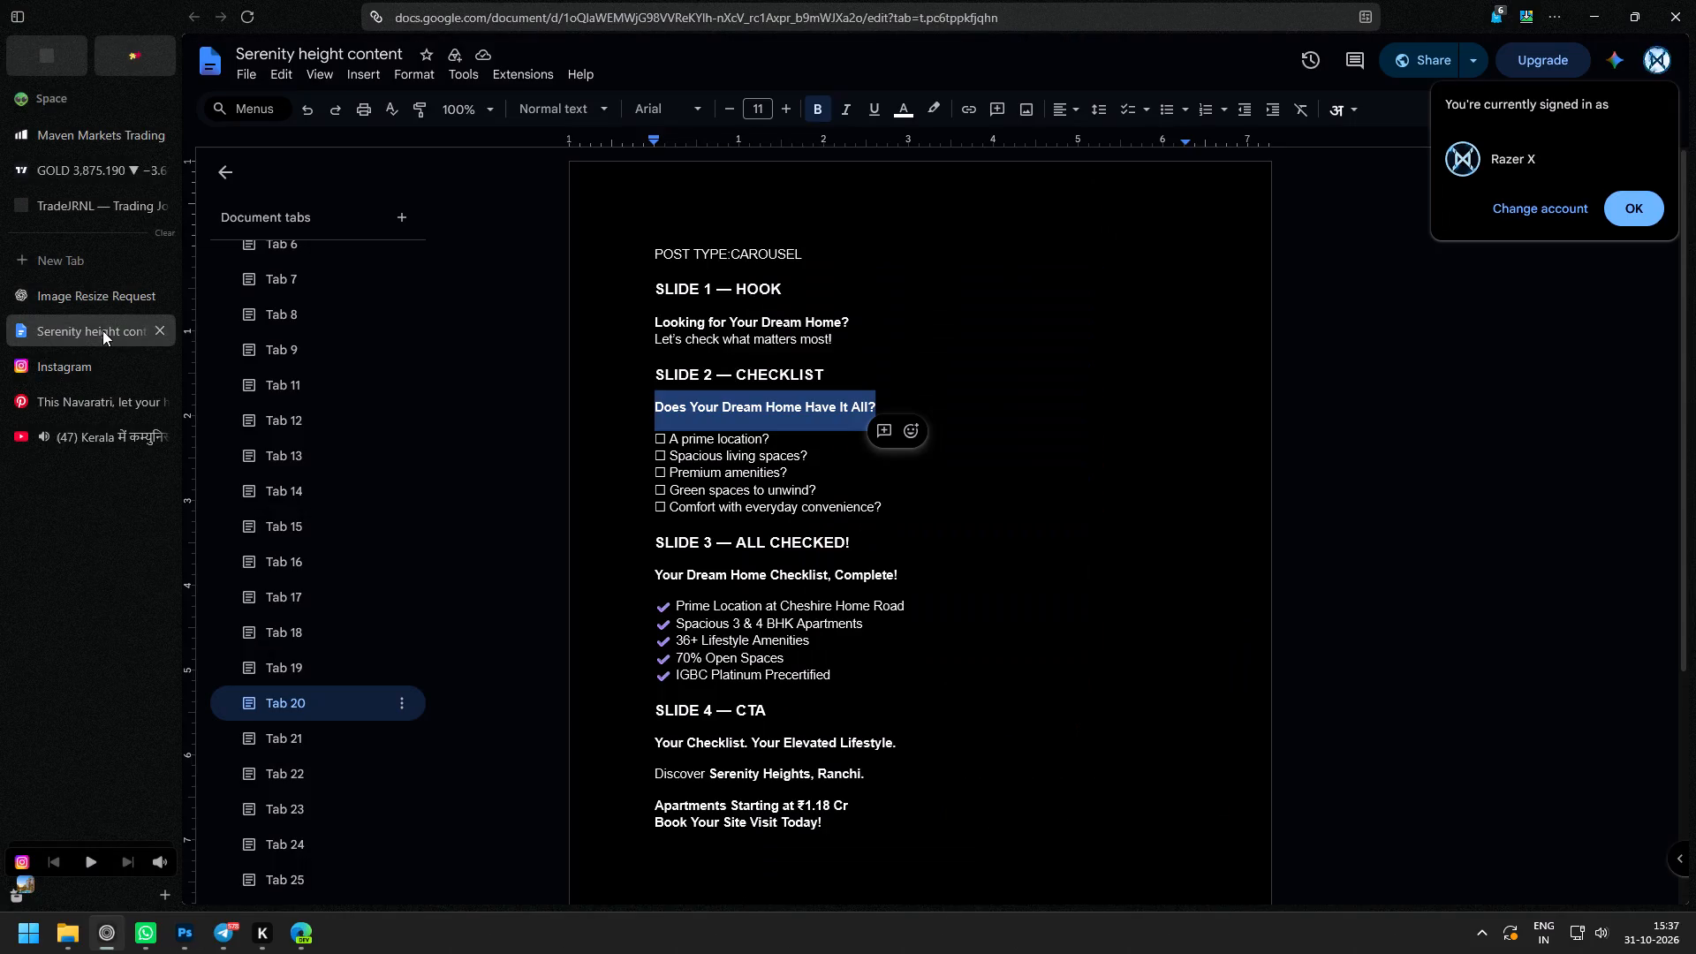
pyautogui.click(632, 409)
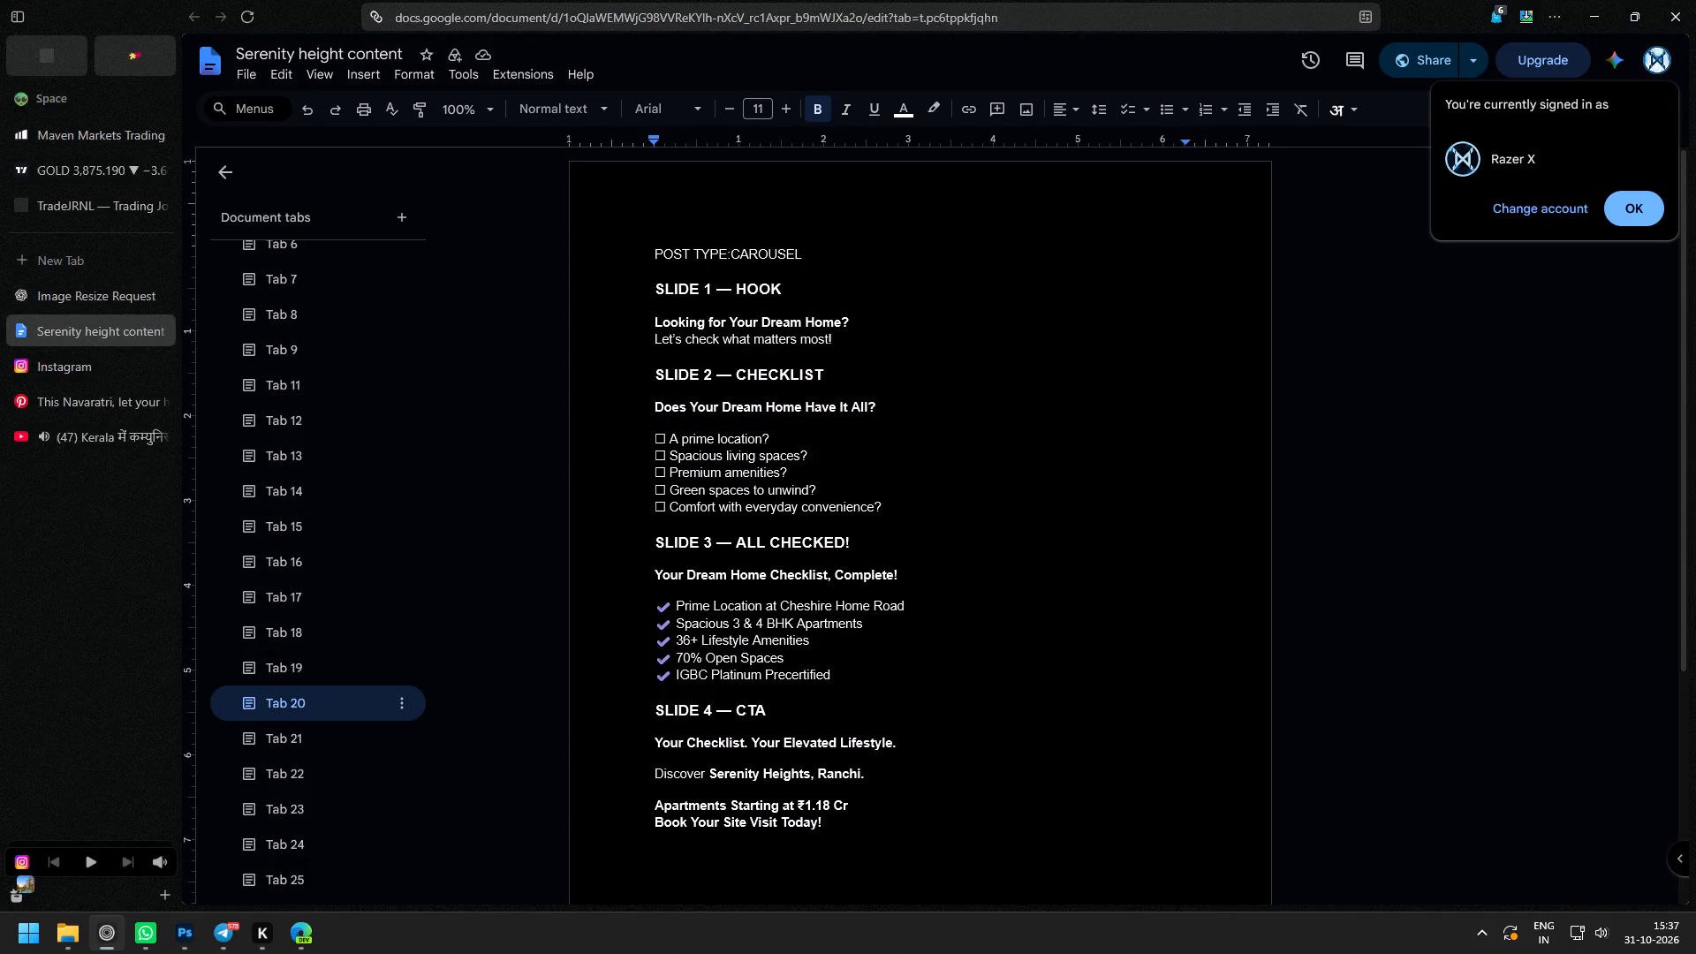
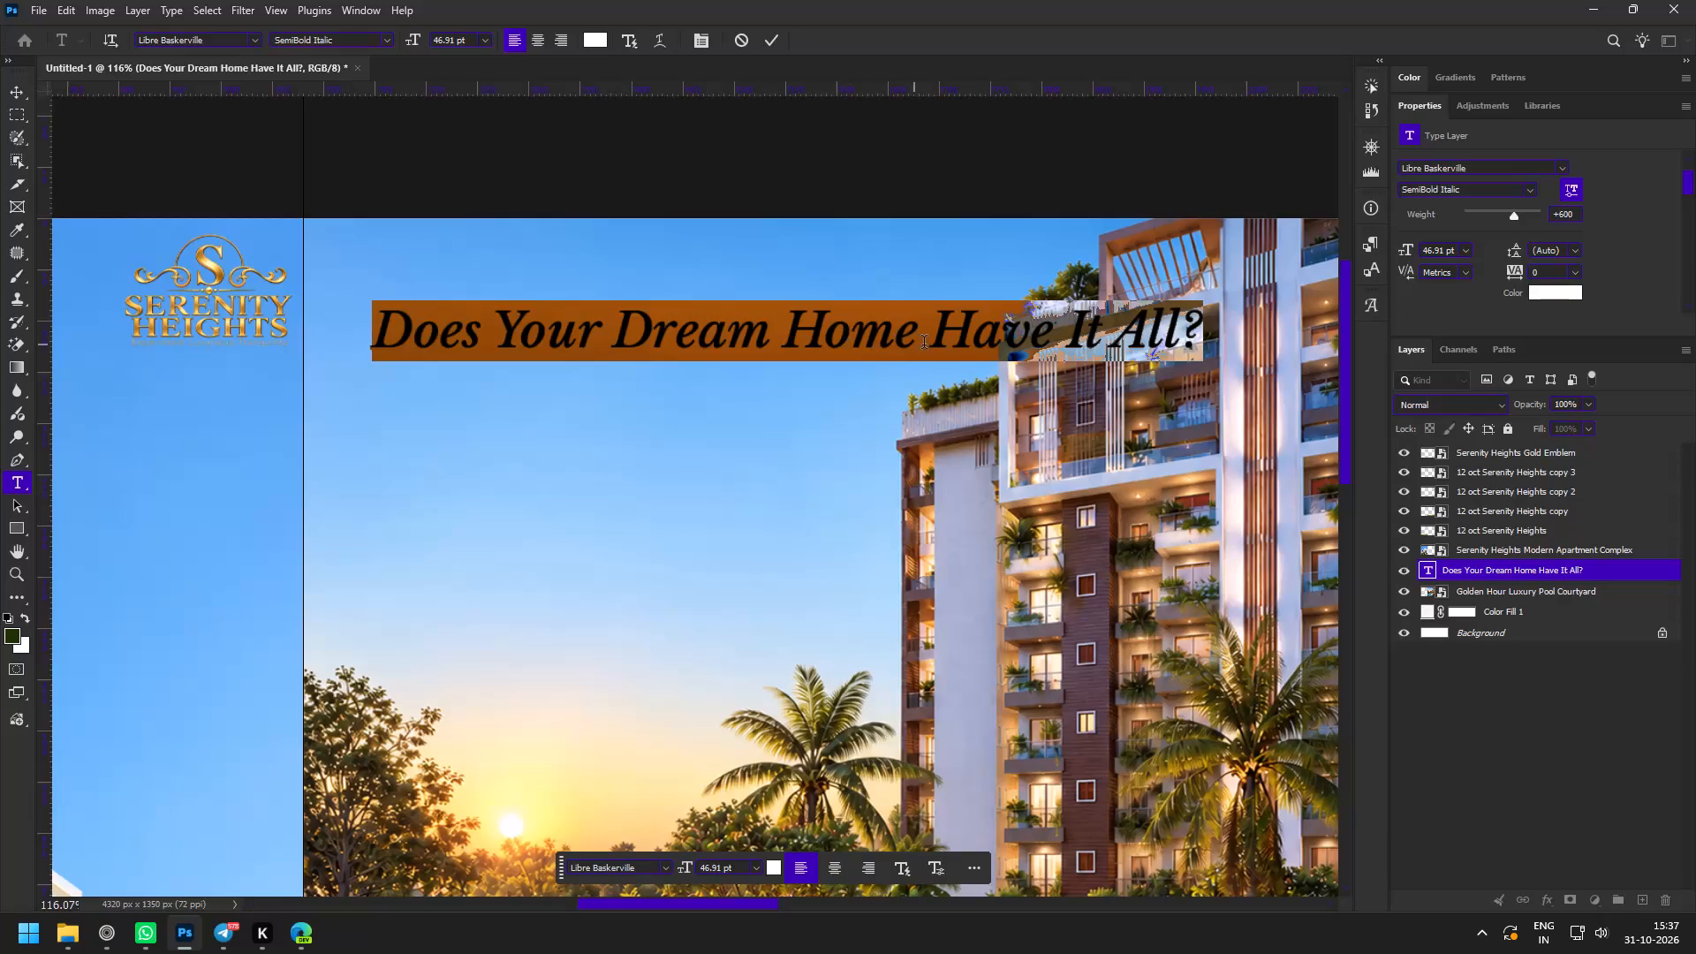
# Break the second slide's headline onto two lines so that "Have It All?" starts the second line.
pyautogui.click(933, 344)
pyautogui.press('Return')
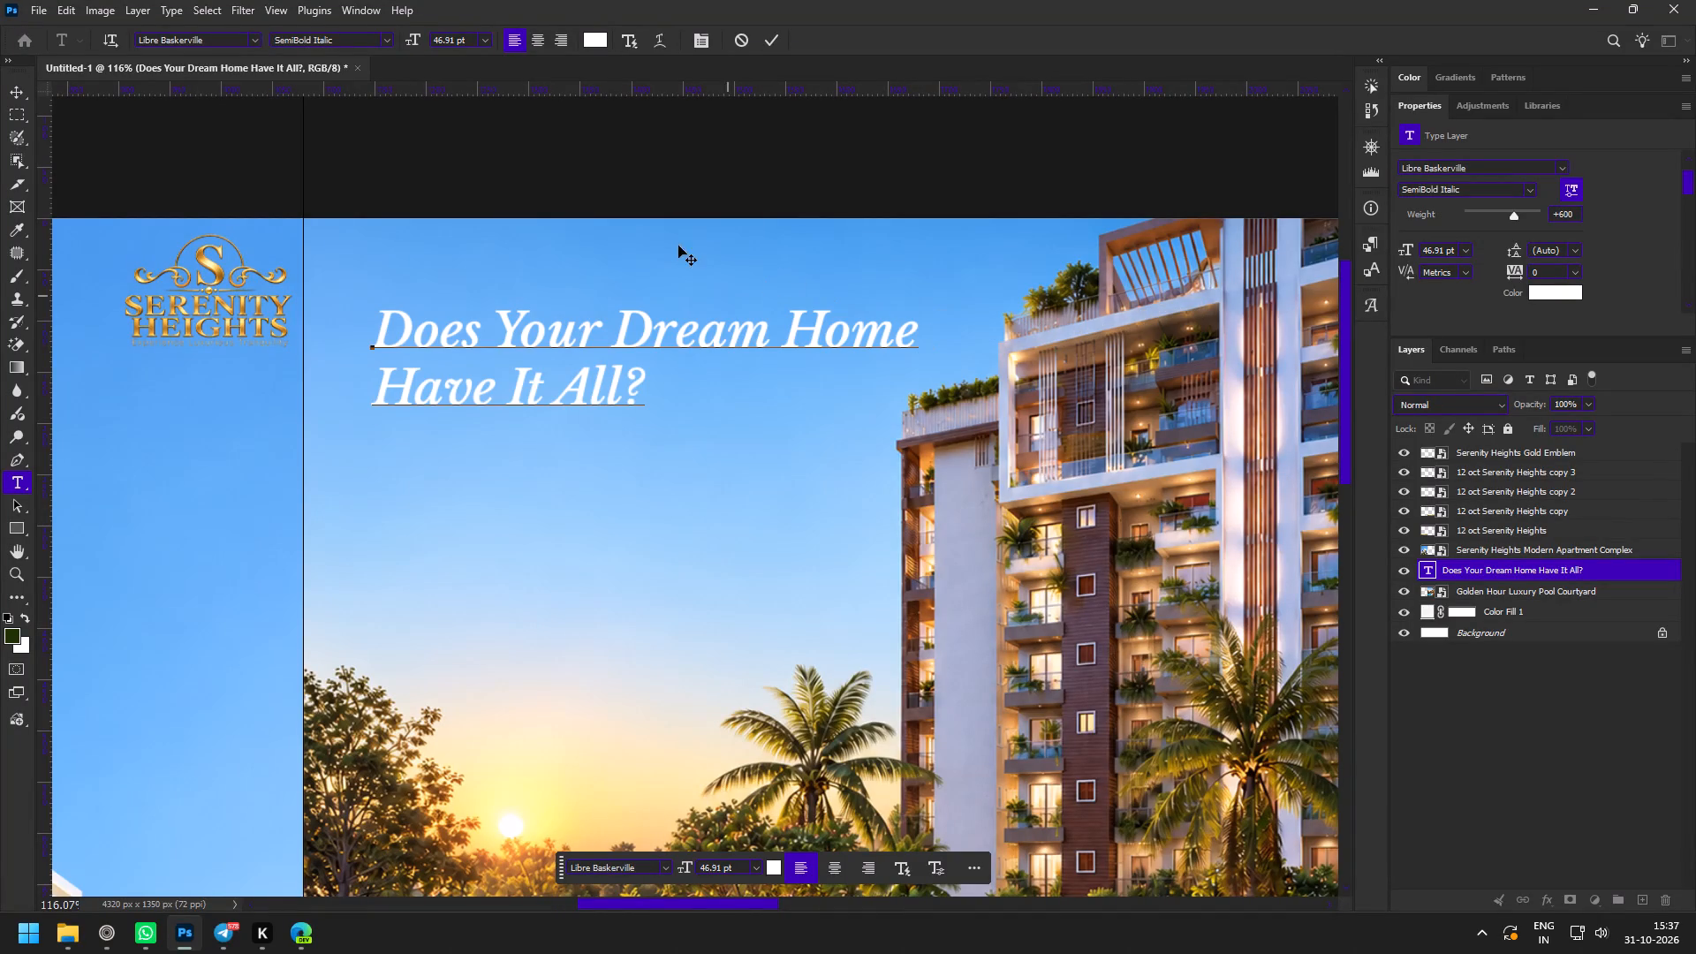
pyautogui.click(772, 42)
# Change the "Does Your Dream Home Have It All?" headline's font to Helvetica Neue Medium Italic.
pyautogui.press('z')
pyautogui.moveTo(444, 289); pyautogui.dragTo(468, 316)
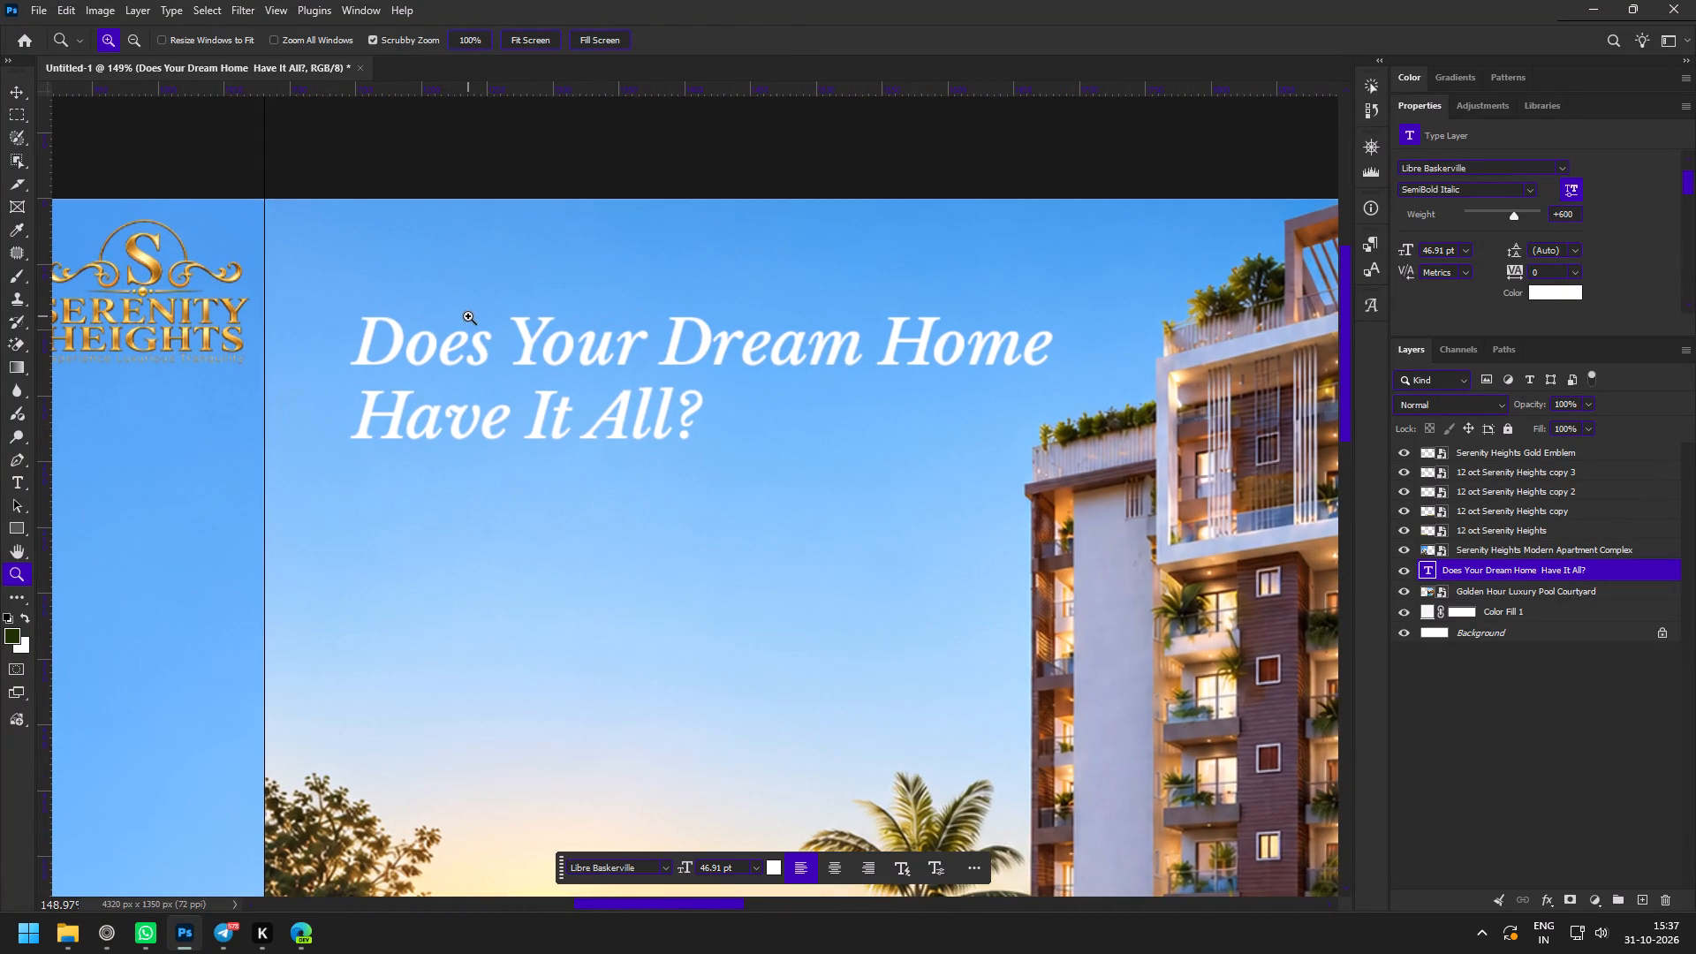
pyautogui.press('v')
pyautogui.scroll(5, 1420, 296)
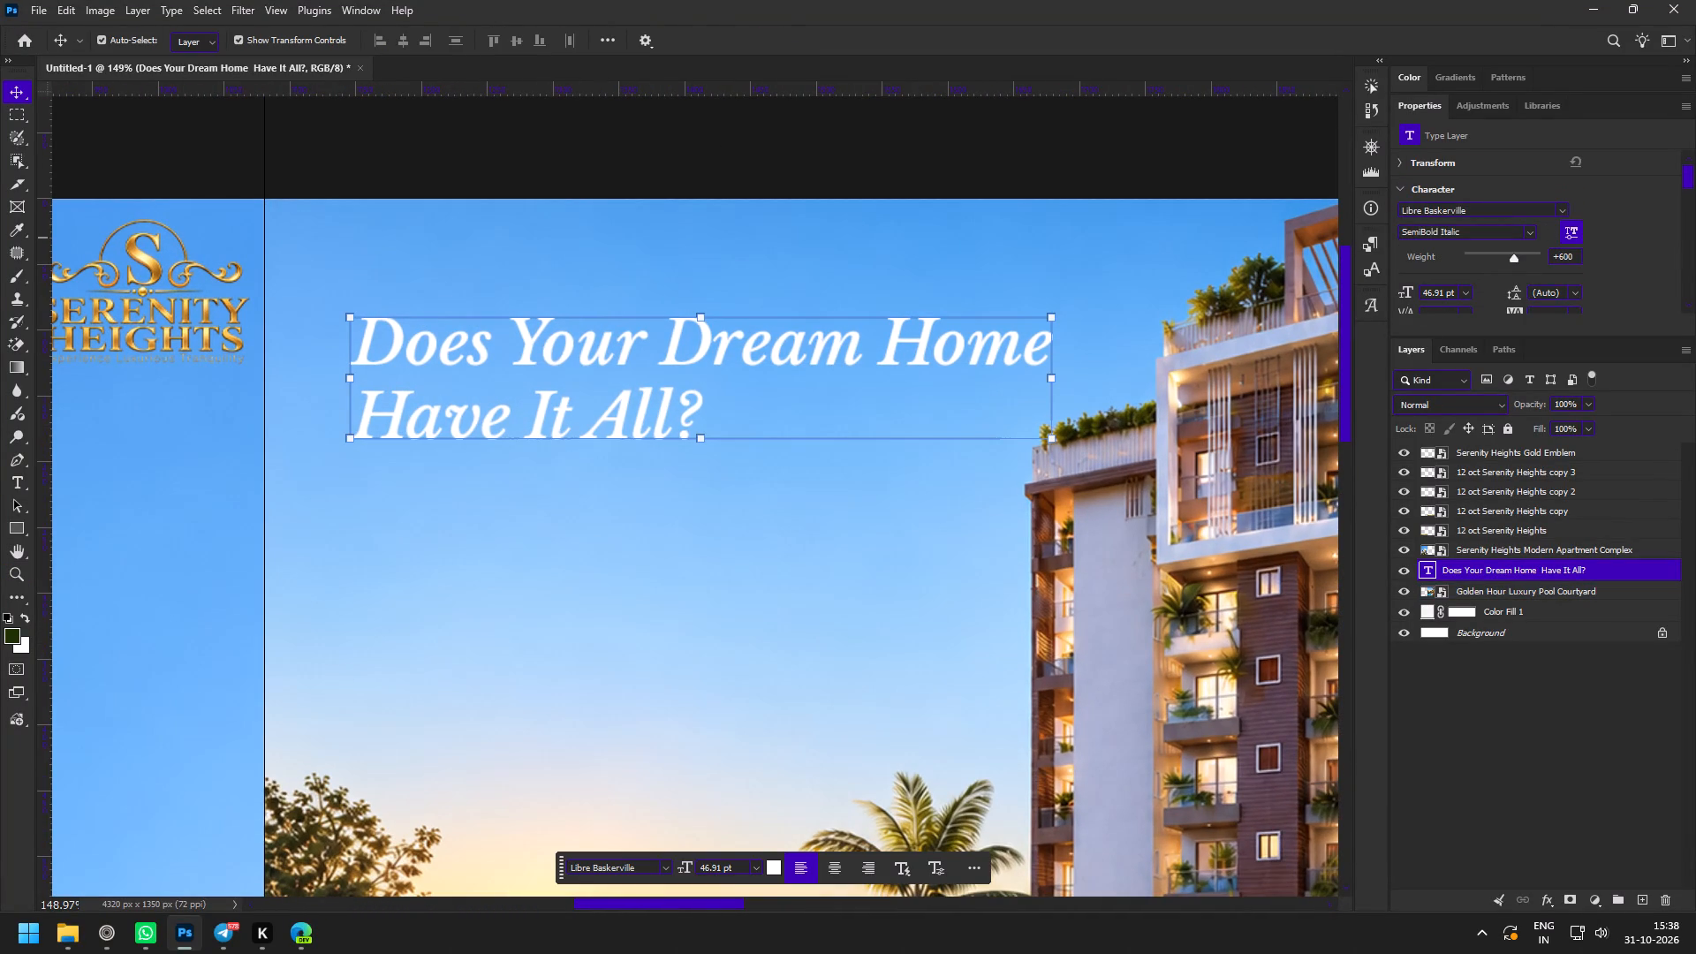
pyautogui.scroll(2, 1445, 298)
pyautogui.click(1530, 211)
pyautogui.write('hal')
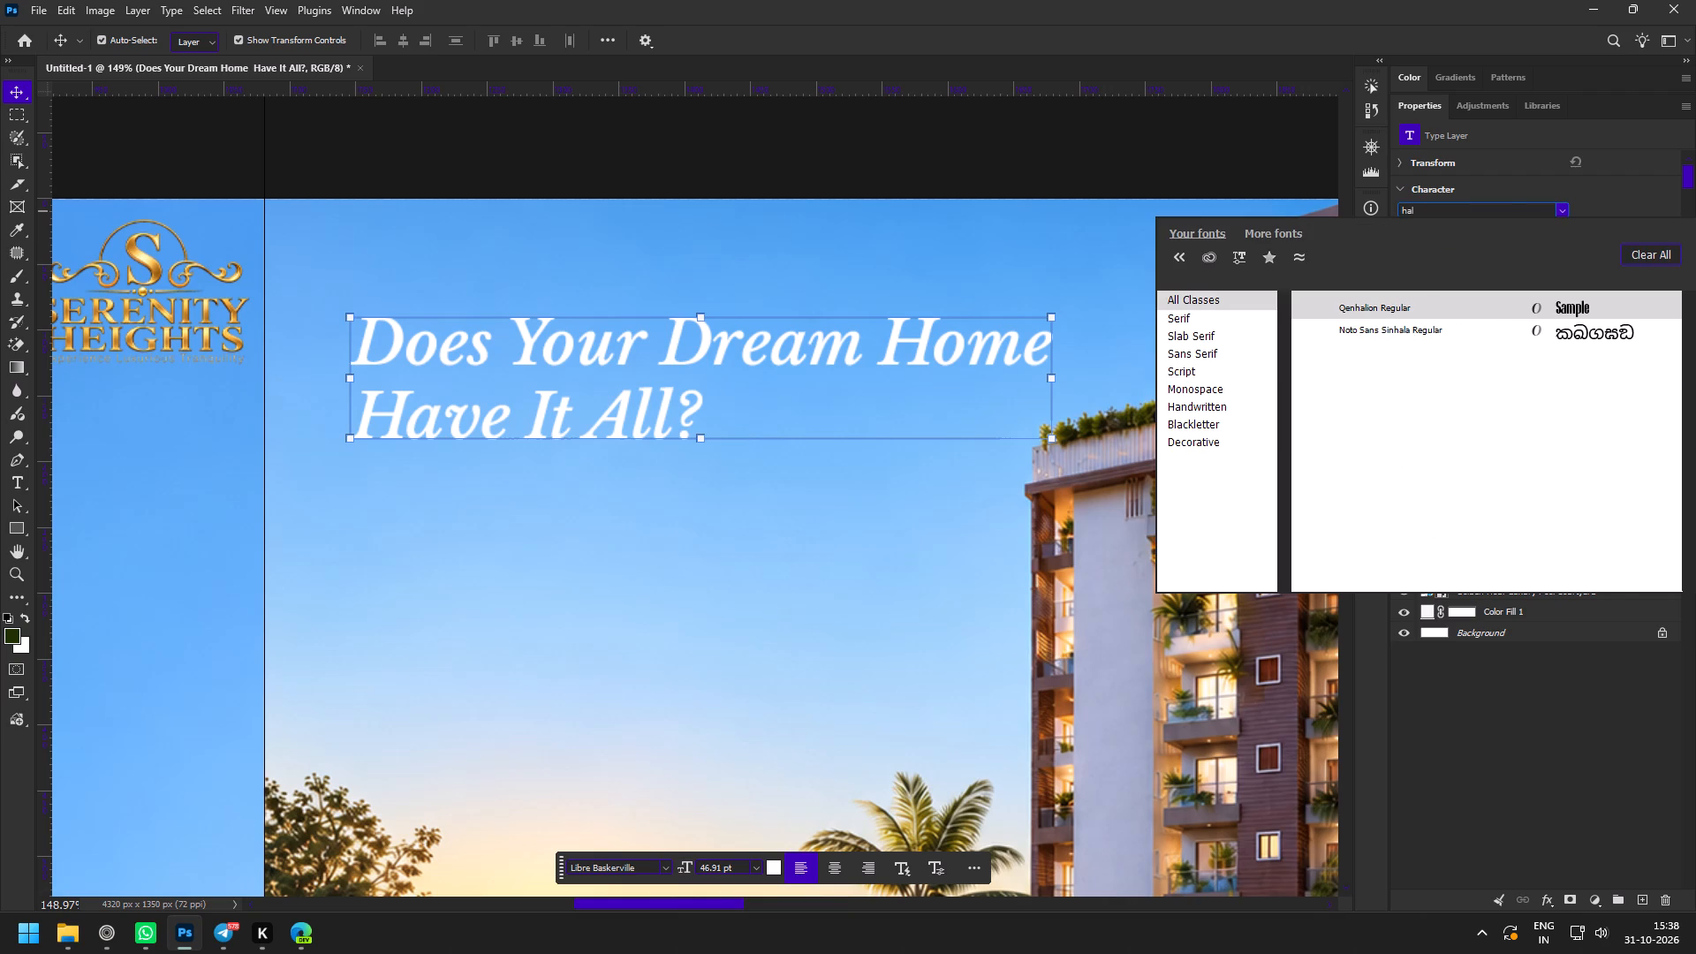
pyautogui.press('BackSpace')
pyautogui.press('BackSpace')
pyautogui.press('e')
pyautogui.press('l')
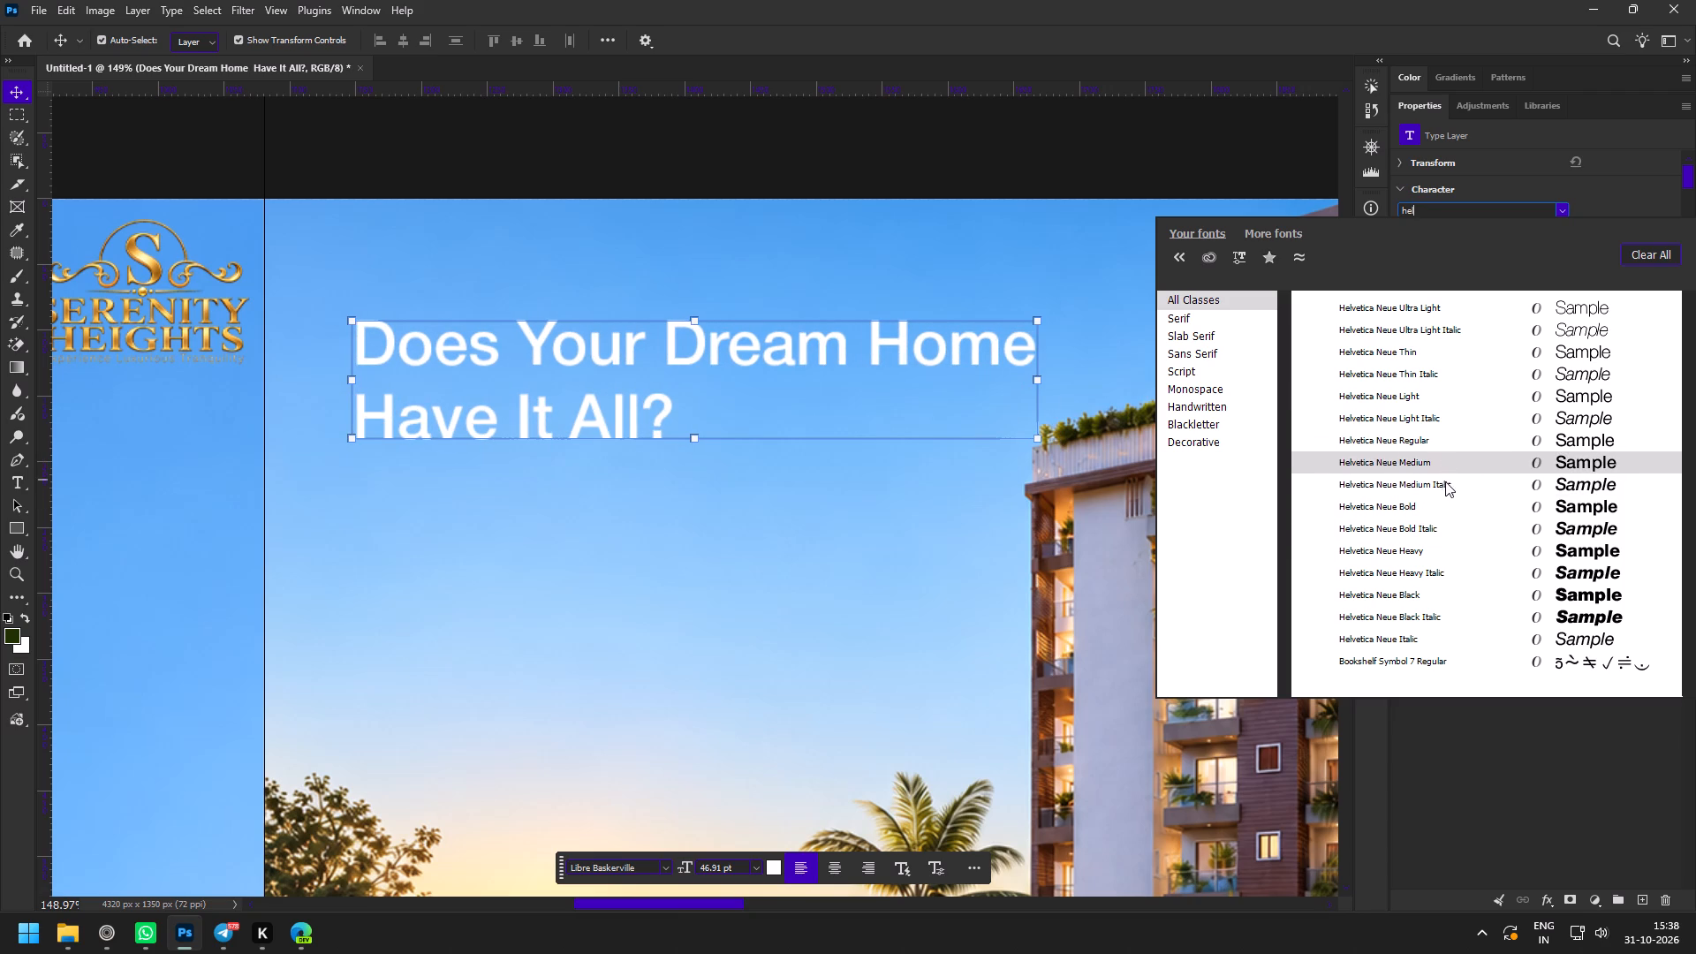
pyautogui.click(1448, 493)
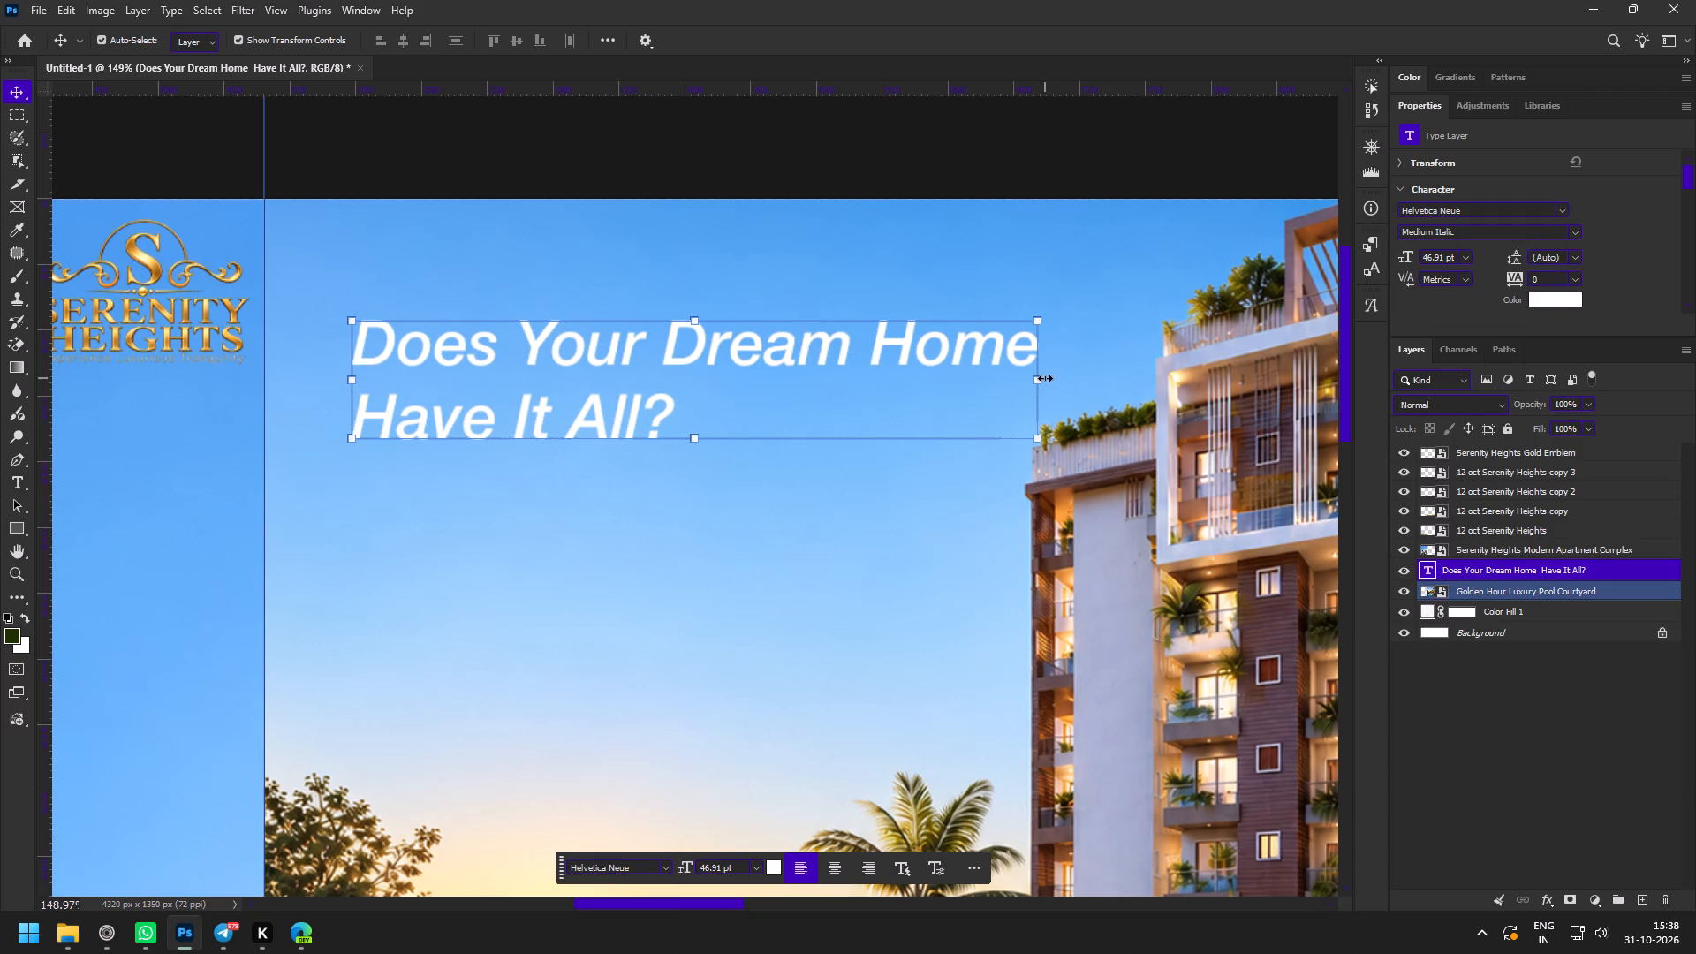
# Enlarge the two-line headline to about 55.3 pt and shift it slightly up and towards the second slide's left edge.
pyautogui.moveTo(1045, 378); pyautogui.dragTo(1105, 371)
pyautogui.hotkey('ctrl', 'z')
pyautogui.moveTo(1078, 389); pyautogui.dragTo(1133, 381)
pyautogui.hotkey('ctrl', 'z')
pyautogui.moveTo(1067, 384); pyautogui.dragTo(1150, 382)
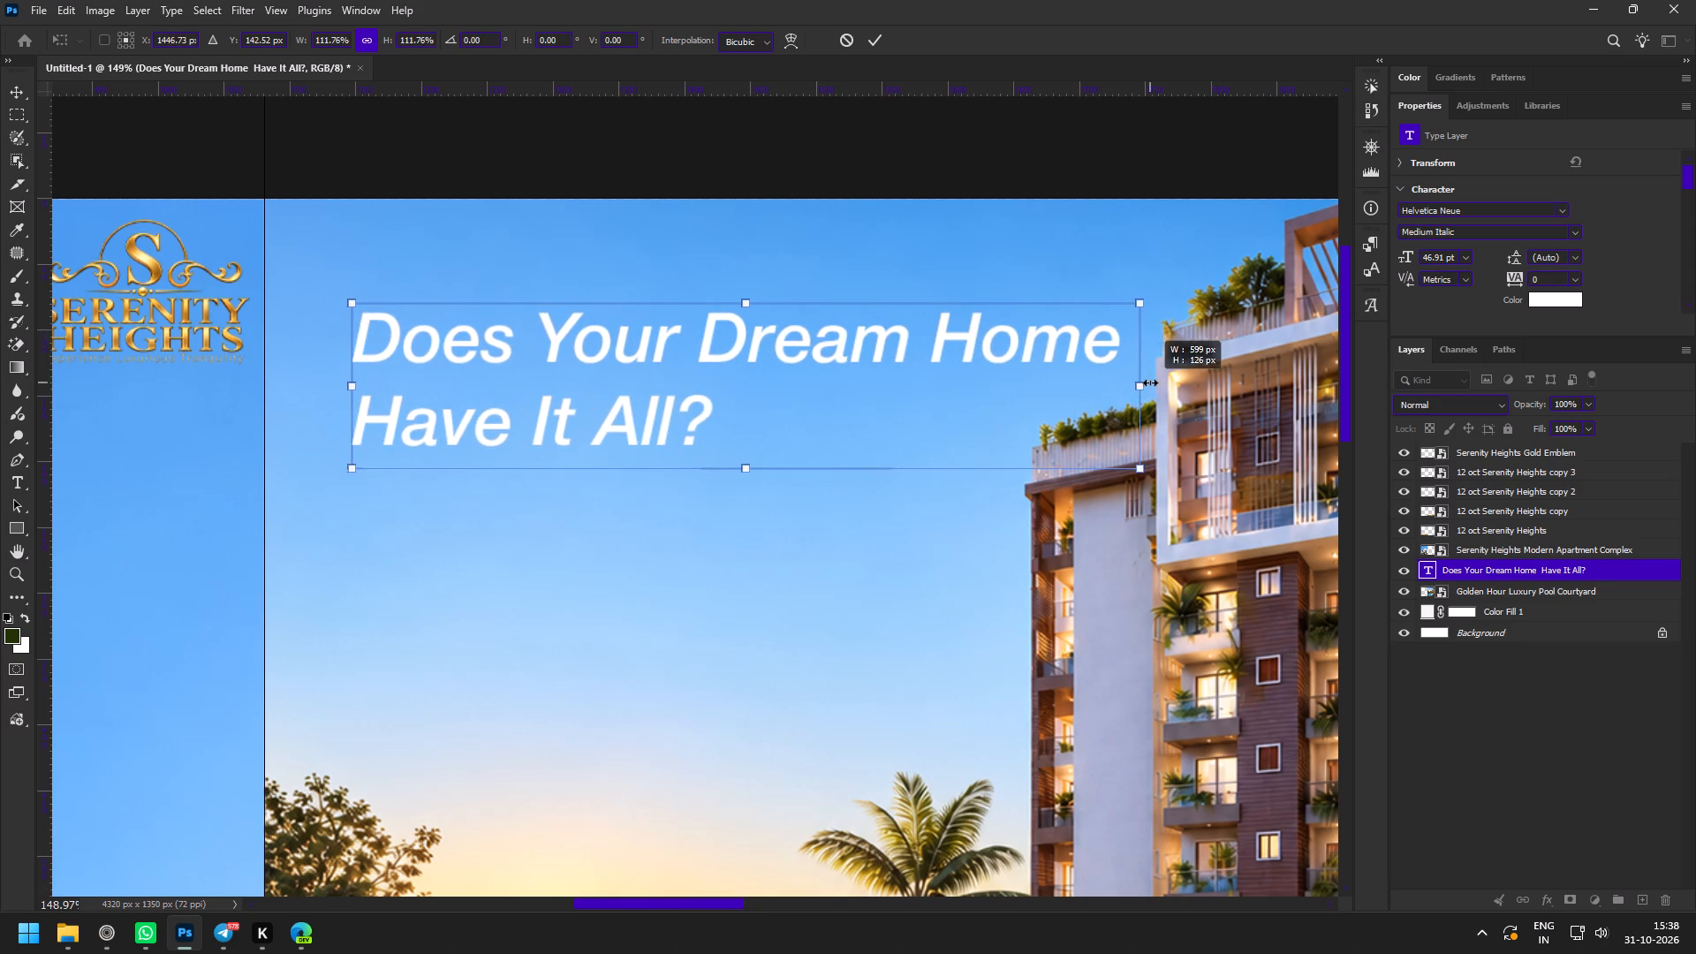
pyautogui.moveTo(1150, 382); pyautogui.dragTo(1155, 382)
pyautogui.moveTo(1003, 381); pyautogui.dragTo(971, 365)
pyautogui.moveTo(1120, 370); pyautogui.dragTo(1159, 371)
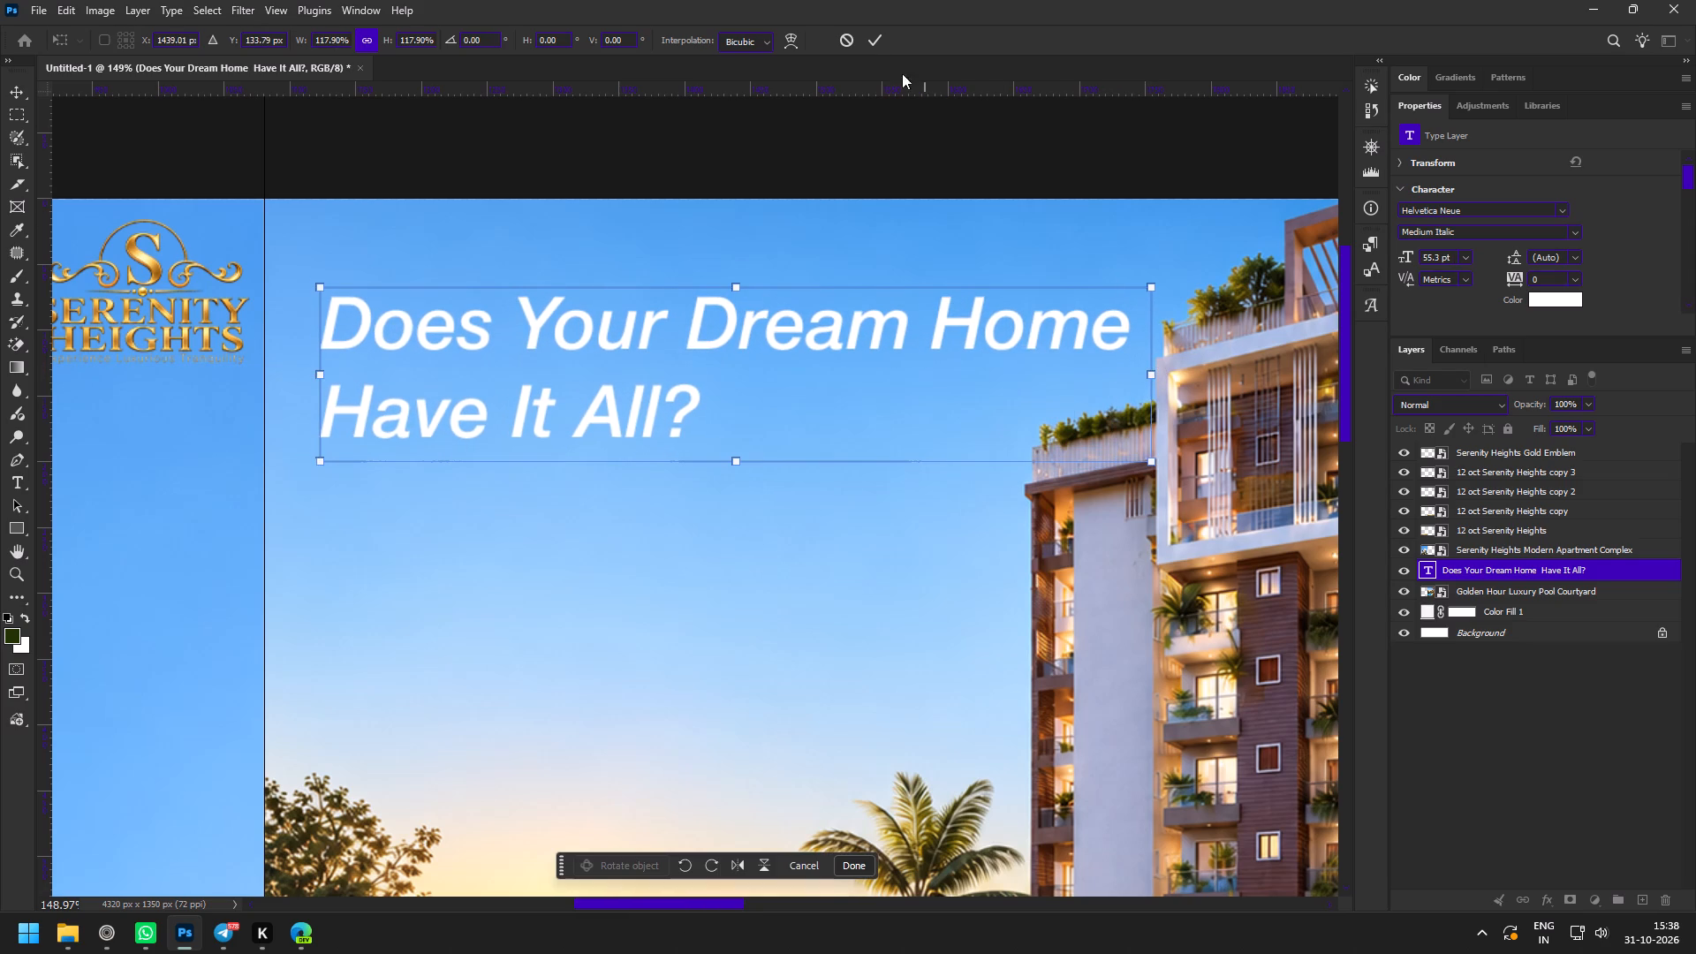
pyautogui.click(870, 24)
pyautogui.click(871, 36)
# Set the two-line headline's leading to 56 pt.
pyautogui.press('z')
pyautogui.moveTo(885, 319); pyautogui.dragTo(797, 284)
pyautogui.press('space')
pyautogui.press('space')
pyautogui.press('space')
pyautogui.moveTo(857, 384); pyautogui.dragTo(776, 321)
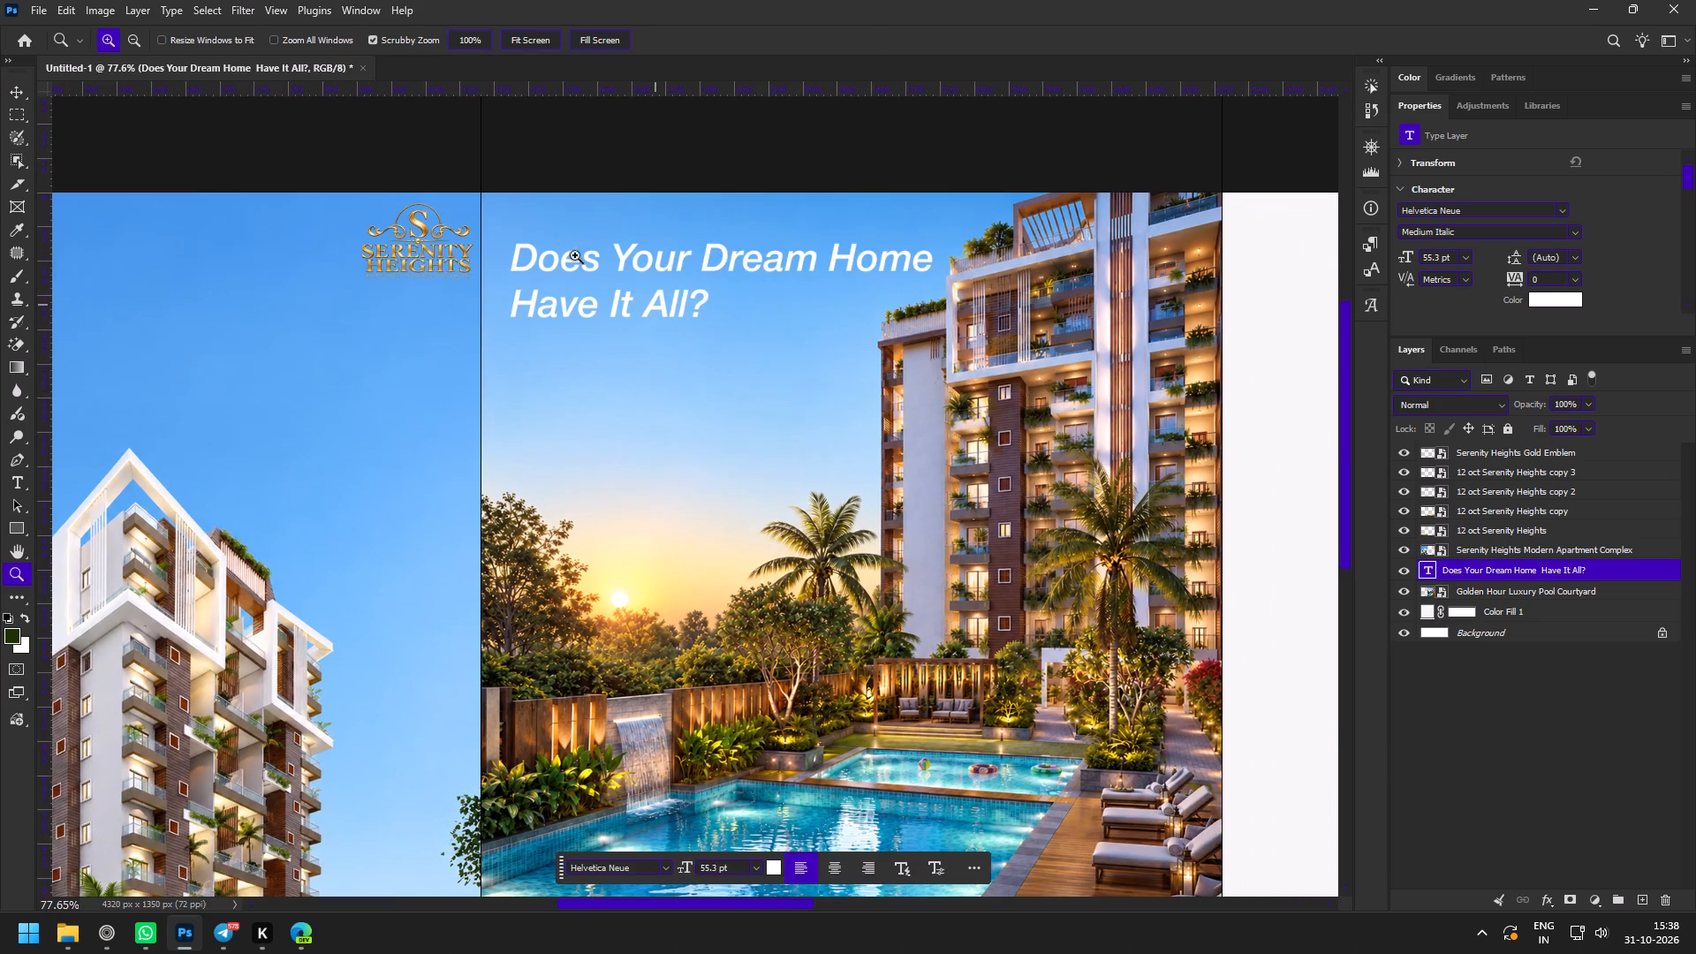
pyautogui.moveTo(524, 188); pyautogui.dragTo(549, 224)
pyautogui.moveTo(540, 216); pyautogui.dragTo(577, 273)
pyautogui.press('v')
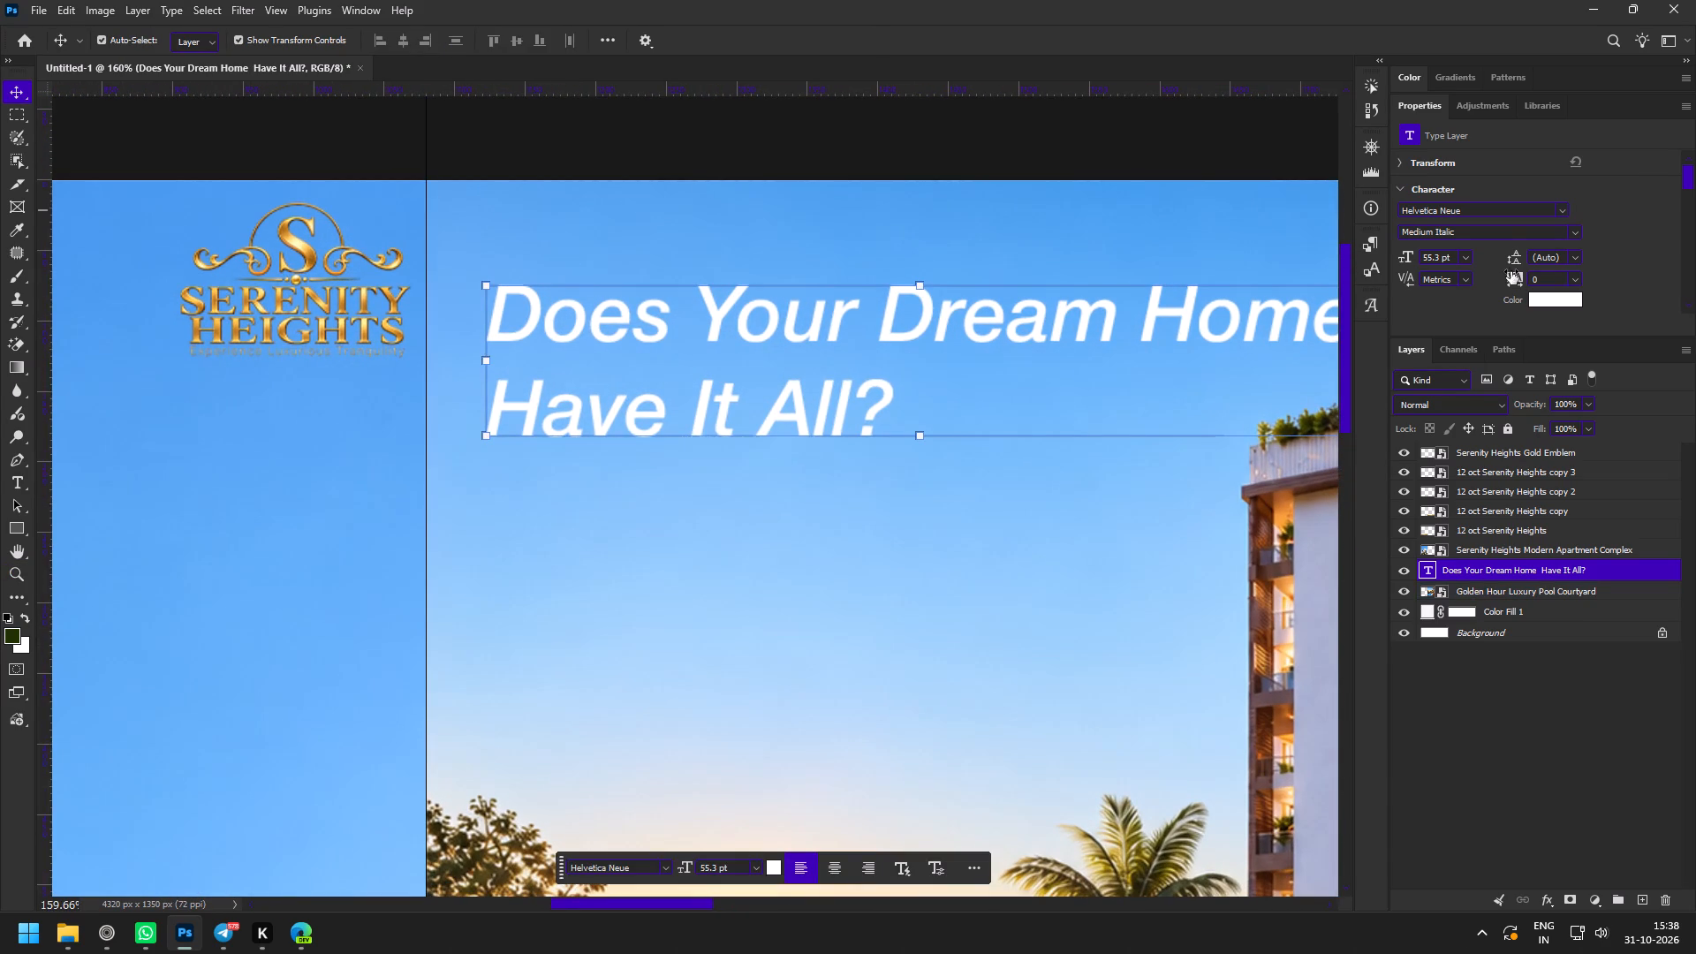
pyautogui.moveTo(1514, 261); pyautogui.dragTo(1503, 261)
# Duplicate the headline just below itself, scale the copy to about 55% and align it with the headline's left edge.
pyautogui.press('z')
pyautogui.moveTo(977, 507); pyautogui.dragTo(924, 487)
pyautogui.press('space')
pyautogui.press('space')
pyautogui.press('space')
pyautogui.press('space')
pyautogui.moveTo(959, 494); pyautogui.dragTo(774, 354)
pyautogui.moveTo(640, 220); pyautogui.dragTo(655, 245)
pyautogui.press('v')
pyautogui.keyDown('alt'); pyautogui.moveTo(558, 284); pyautogui.dragTo(556, 406); pyautogui.keyUp('alt')
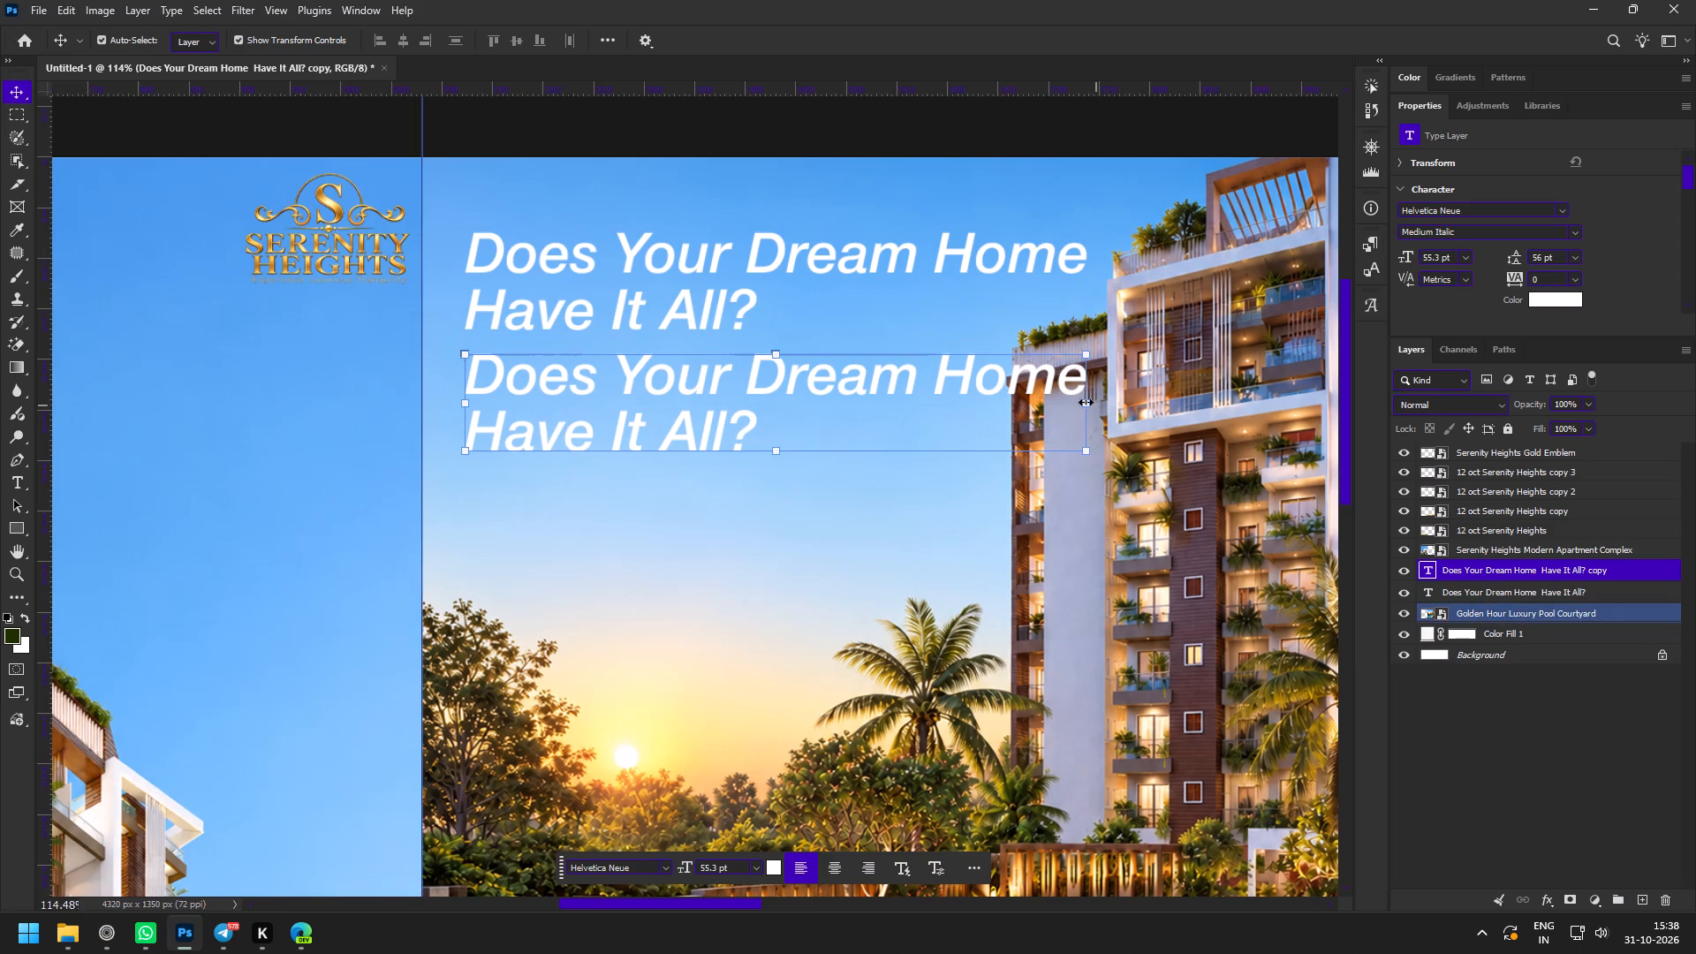
pyautogui.moveTo(1089, 400); pyautogui.dragTo(897, 405)
pyautogui.moveTo(919, 414); pyautogui.dragTo(633, 414)
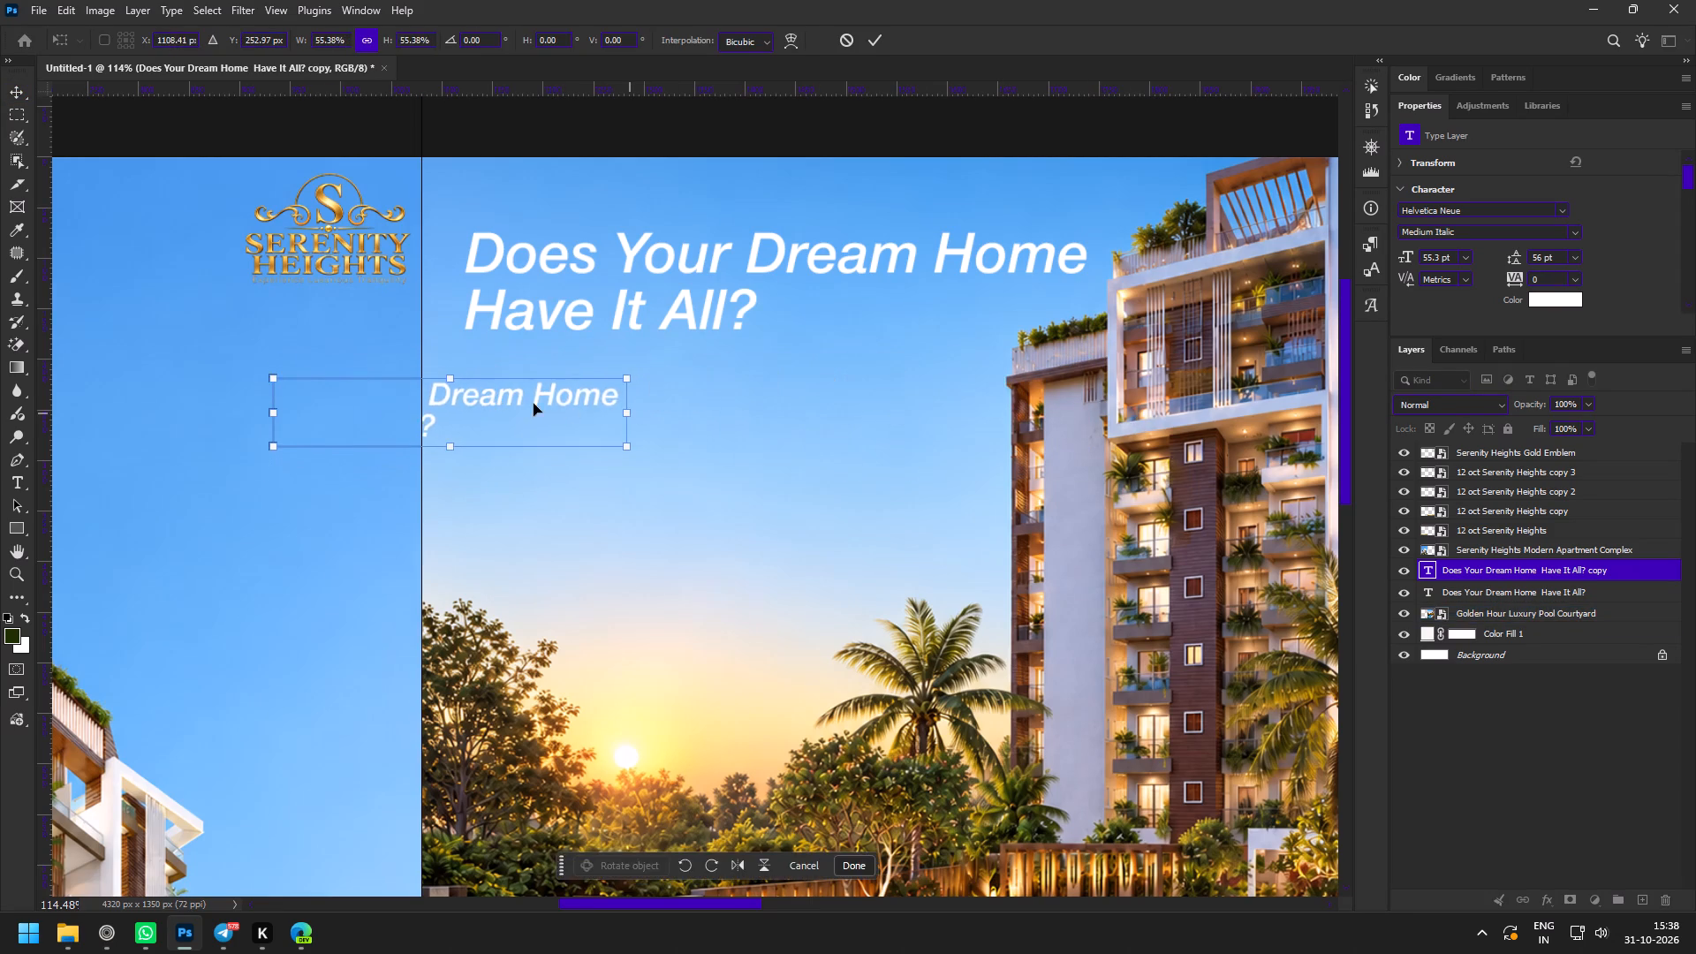
pyautogui.moveTo(546, 403); pyautogui.dragTo(733, 381)
pyautogui.click(871, 43)
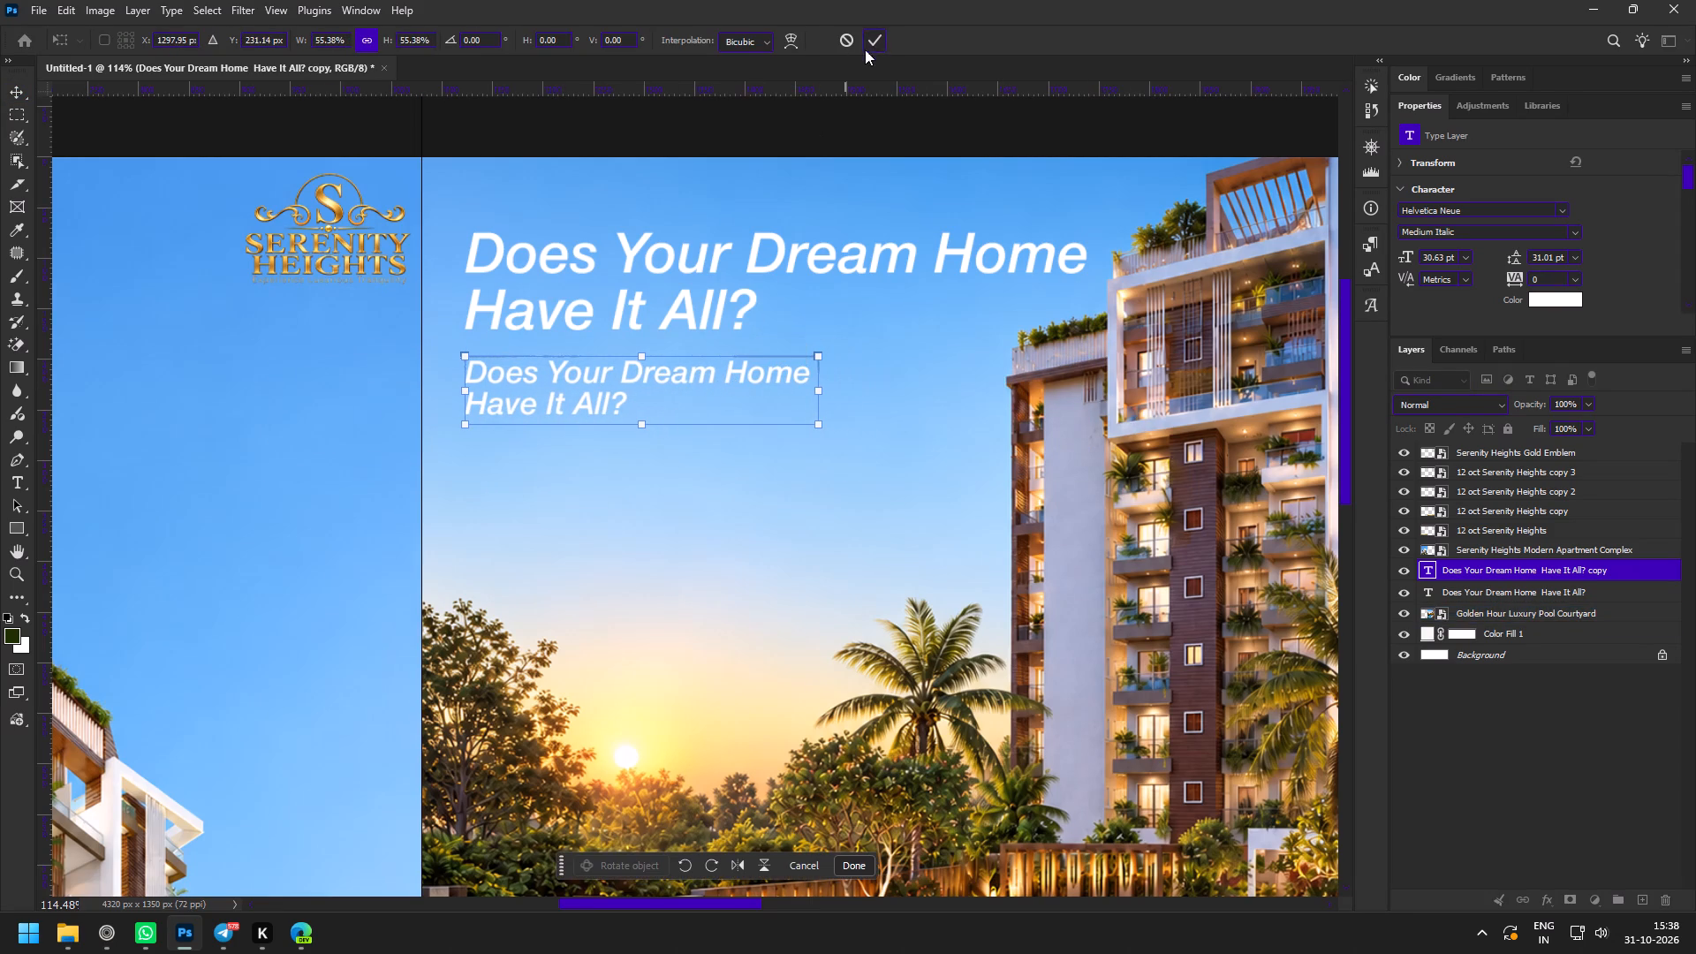
pyautogui.press('z')
# Copy "A prime location?" from the content document's Slide 2 checklist and replace the smaller headline copy's text with it in Photoshop.
pyautogui.click(108, 942)
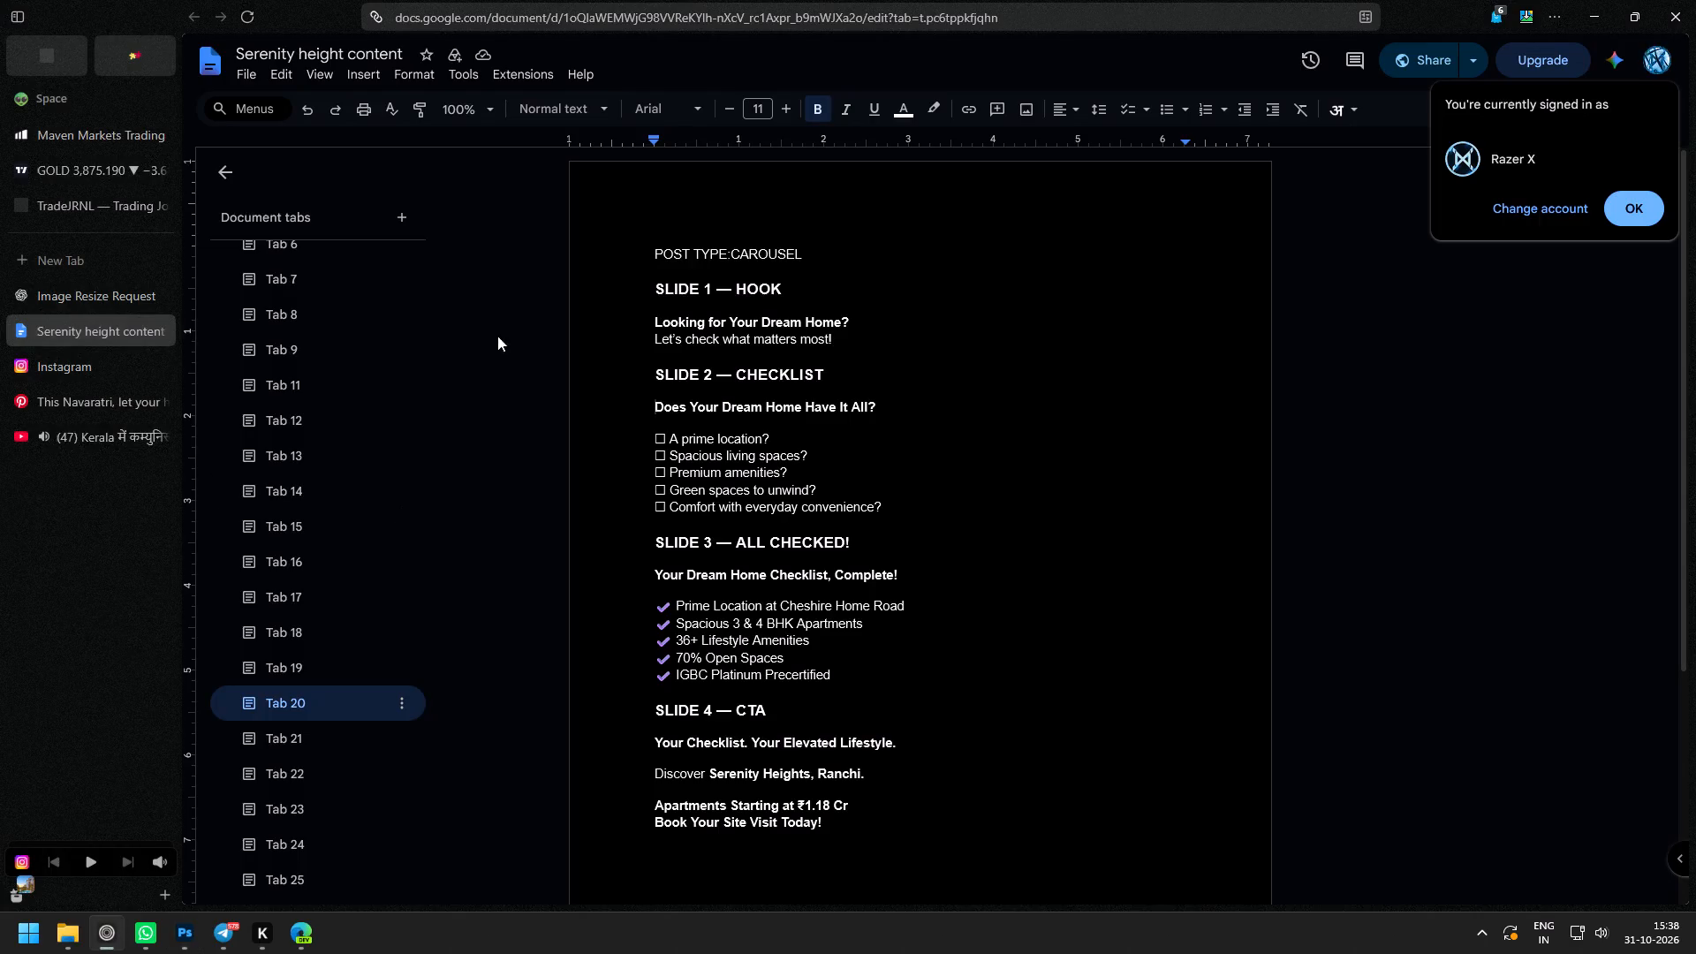
pyautogui.moveTo(784, 443); pyautogui.dragTo(673, 436)
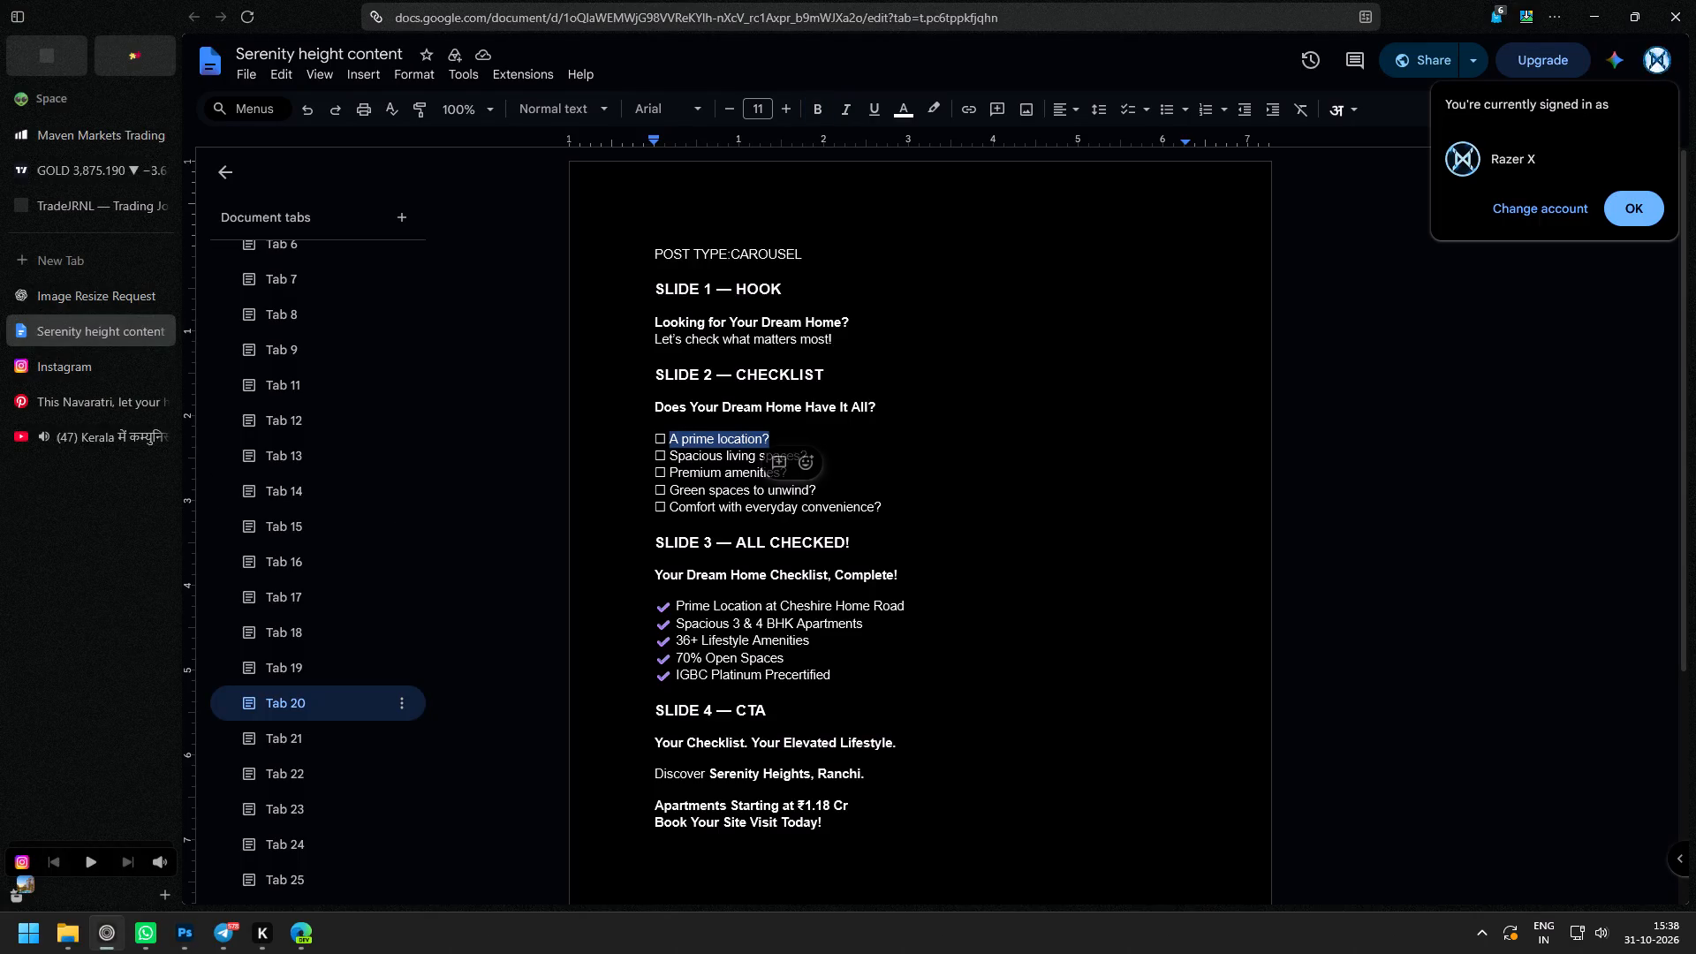
pyautogui.hotkey('ctrl', 'c')
pyautogui.click(188, 940)
pyautogui.press('z')
pyautogui.moveTo(578, 310); pyautogui.dragTo(596, 360)
pyautogui.press('v')
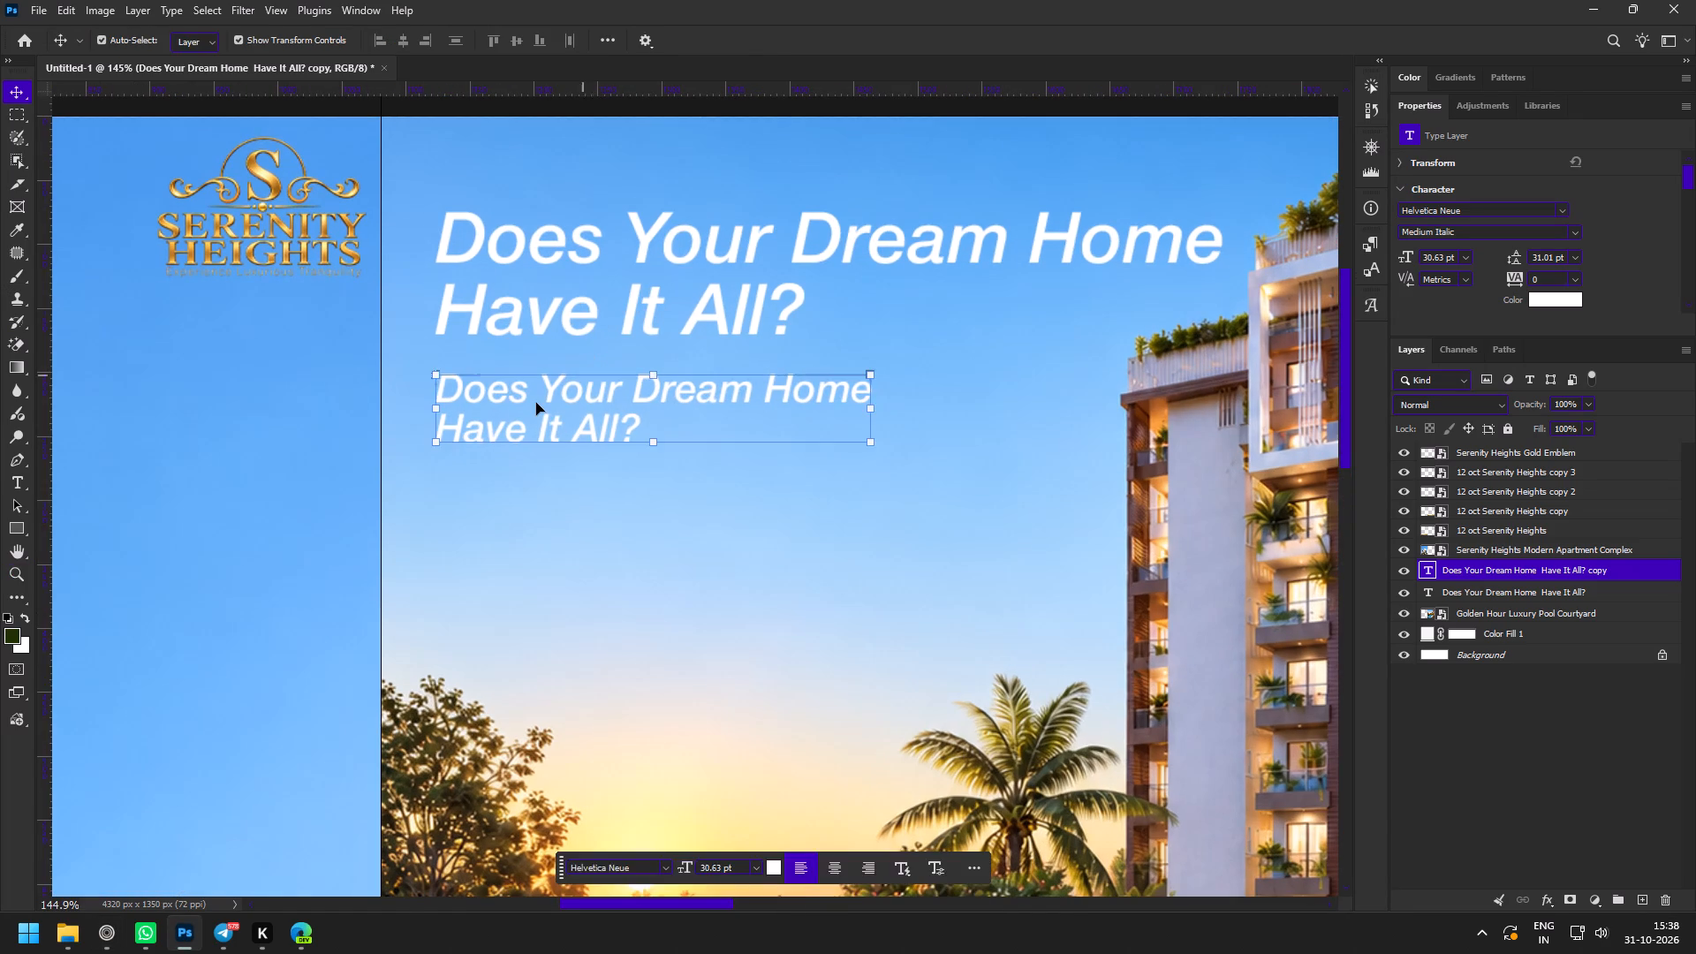
pyautogui.doubleClick(536, 403)
pyautogui.hotkey('ctrl', 'v')
pyautogui.hotkey('ctrl', 'Return')
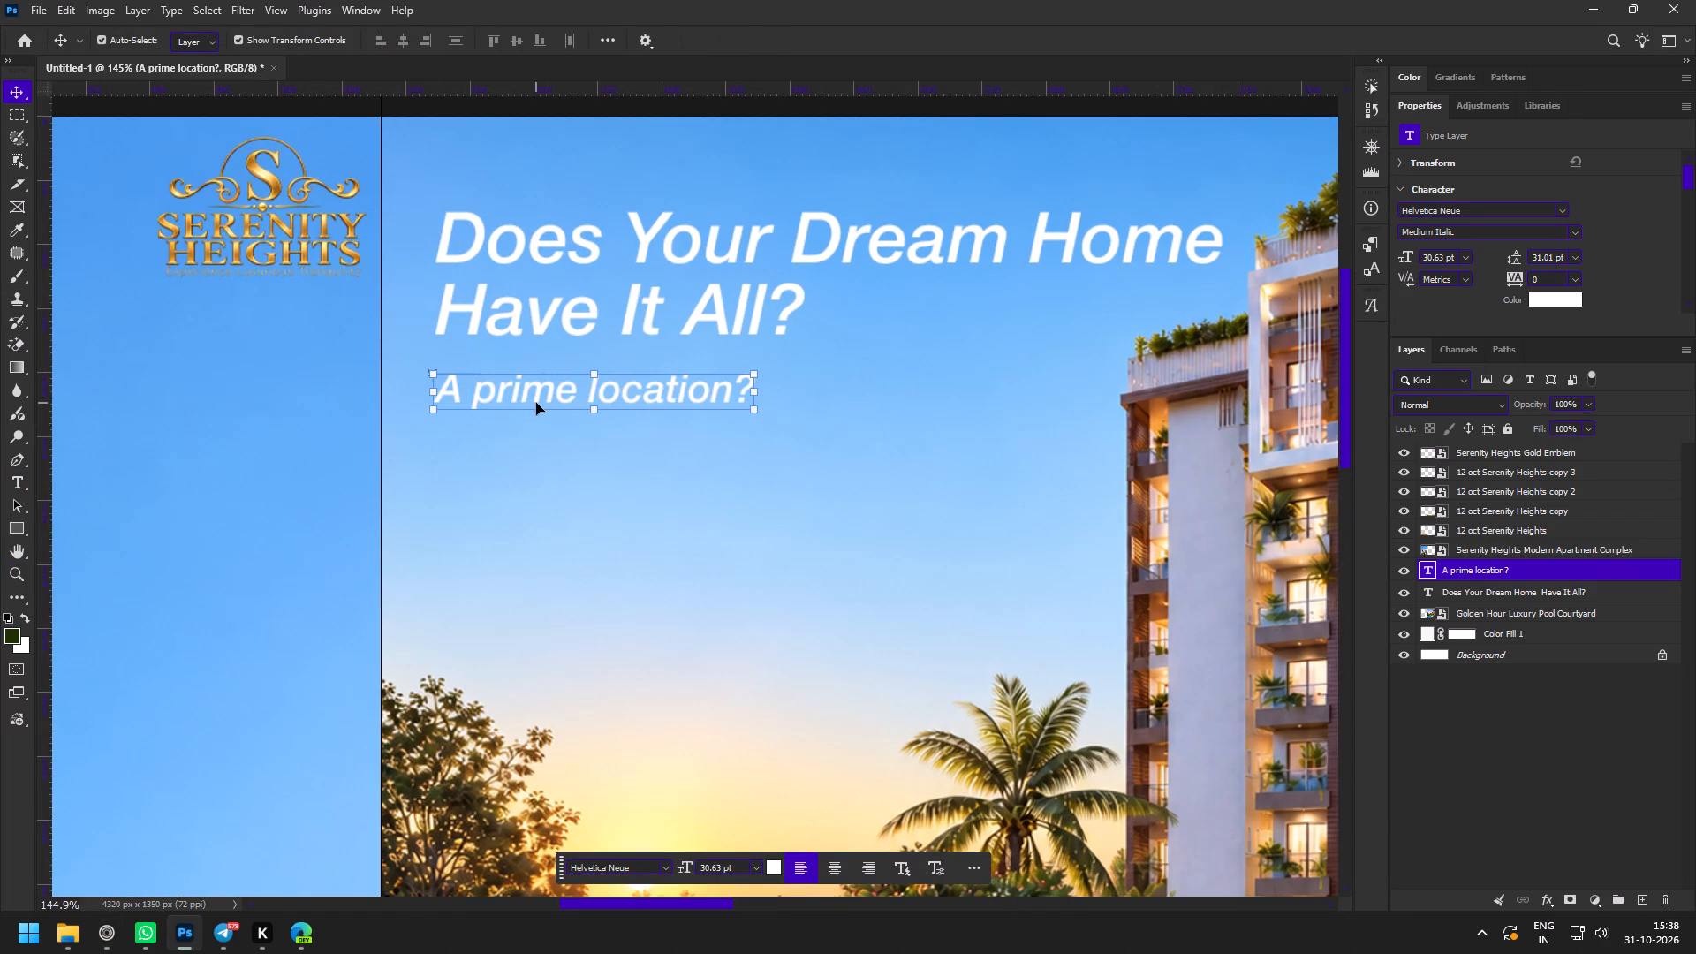
pyautogui.click(1574, 226)
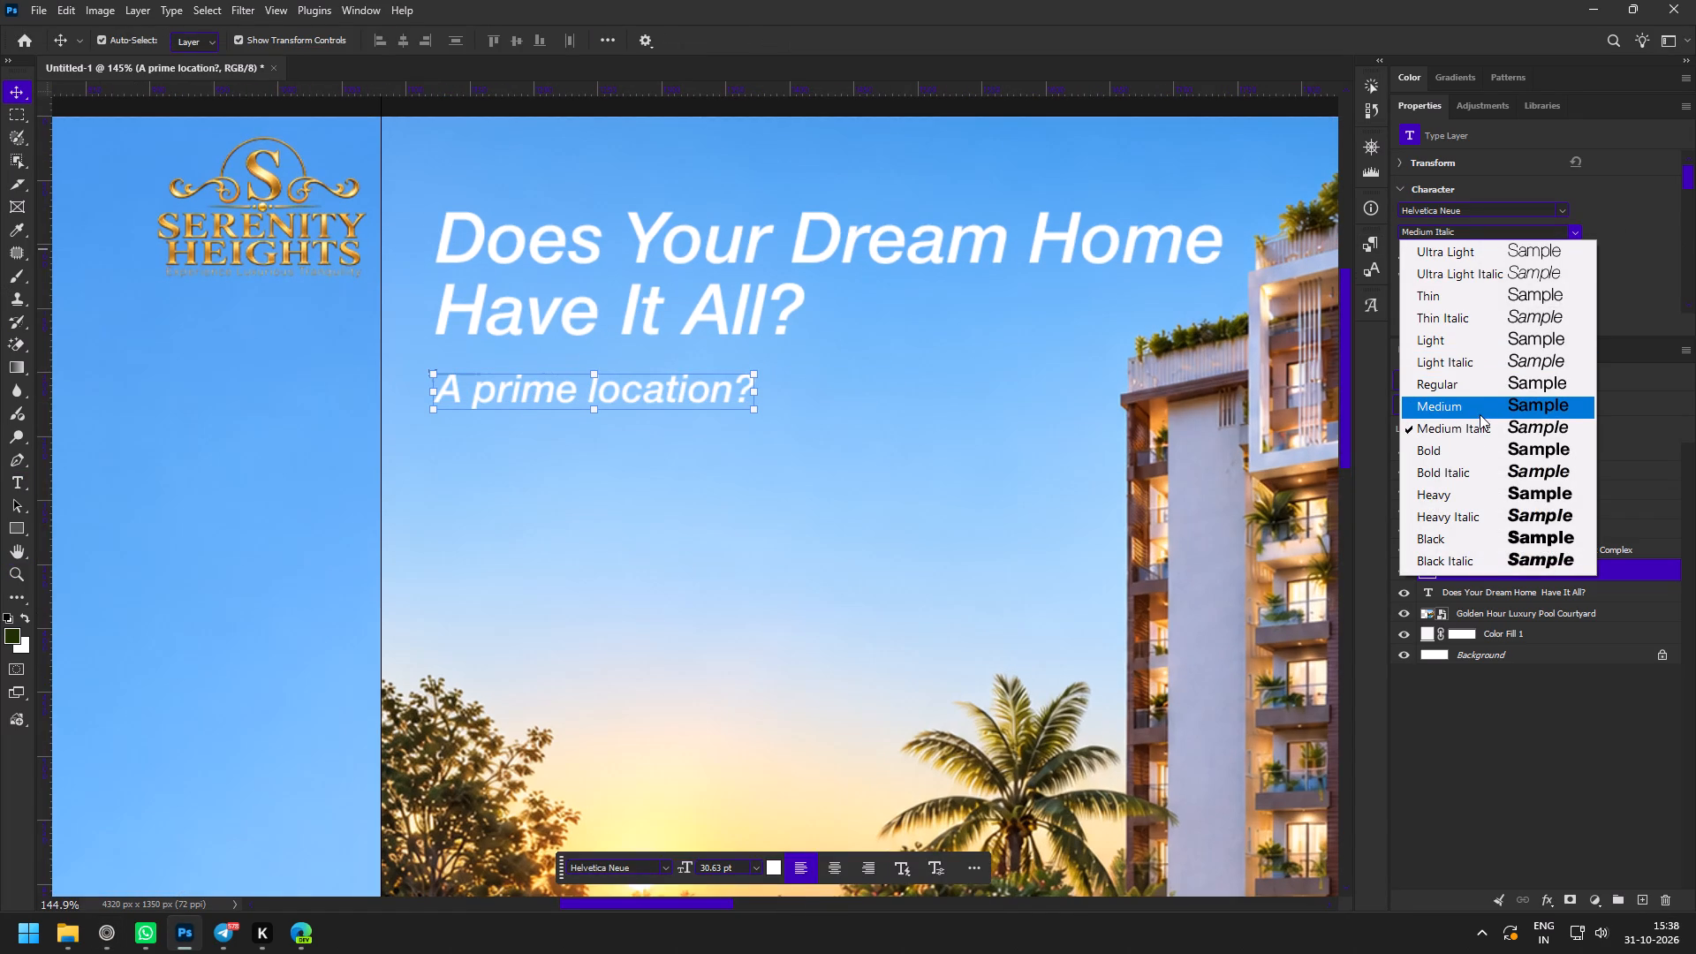
pyautogui.click(719, 382)
# Draw a rectangle about 278 × 45 px around "A prime location?" and round its corners fully into a pill.
pyautogui.press('z')
pyautogui.moveTo(550, 316); pyautogui.dragTo(577, 351)
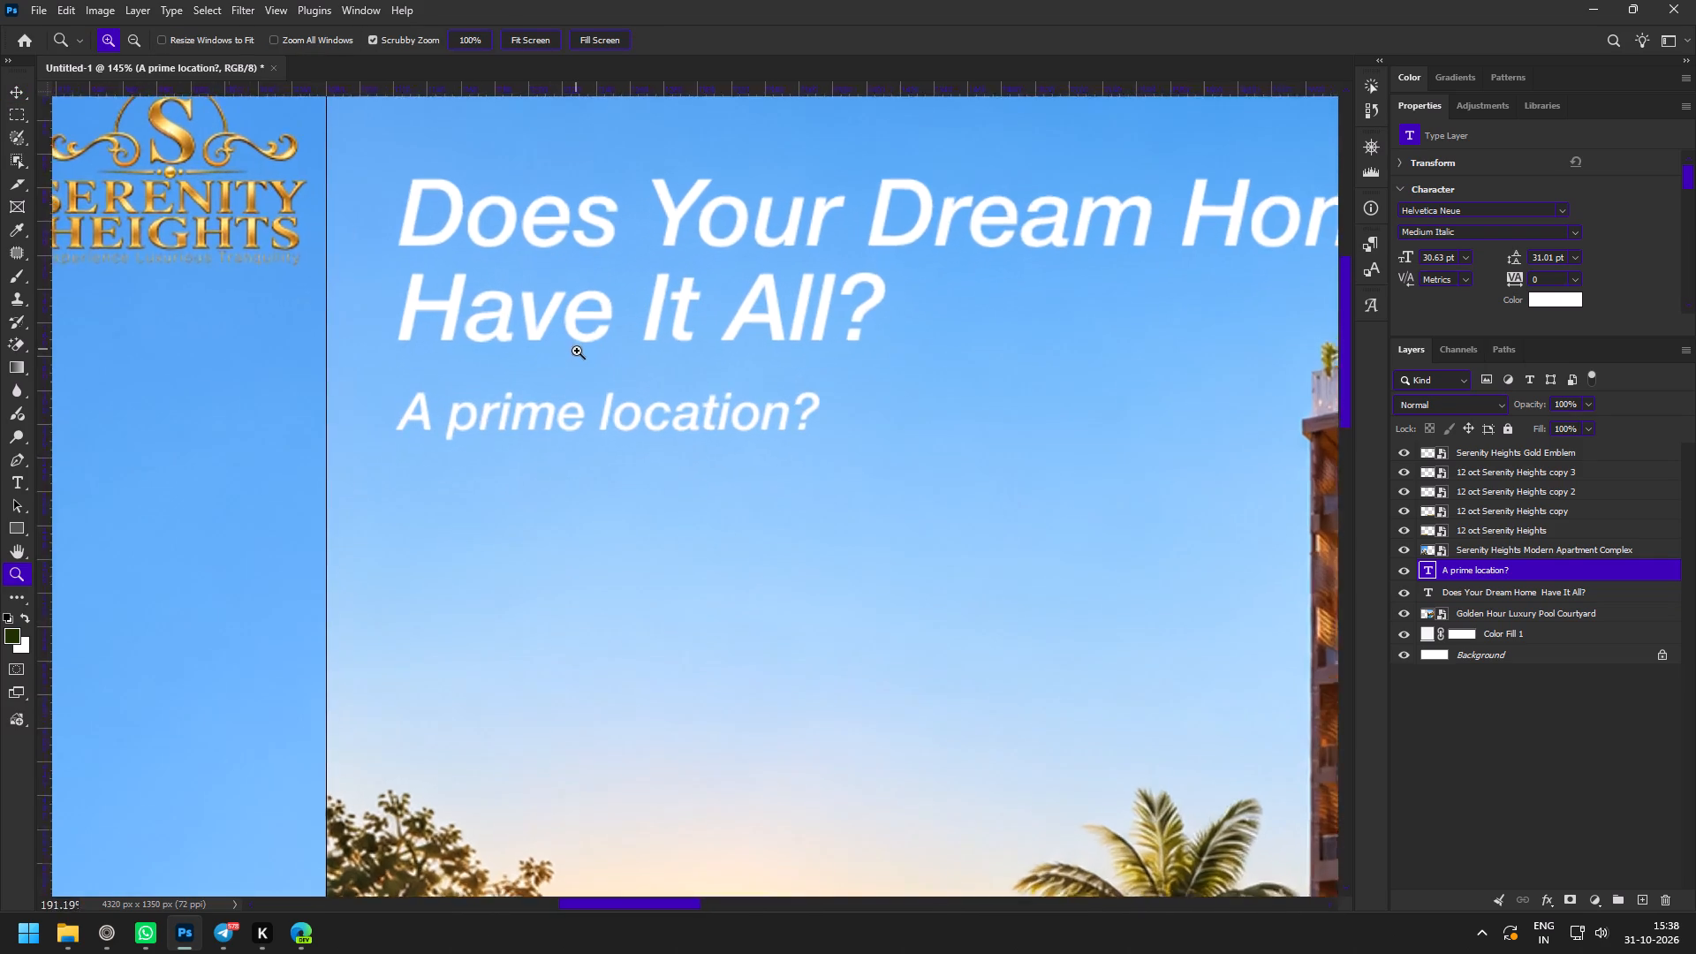
pyautogui.moveTo(577, 351); pyautogui.dragTo(585, 359)
pyautogui.rightClick(7, 523)
pyautogui.click(61, 520)
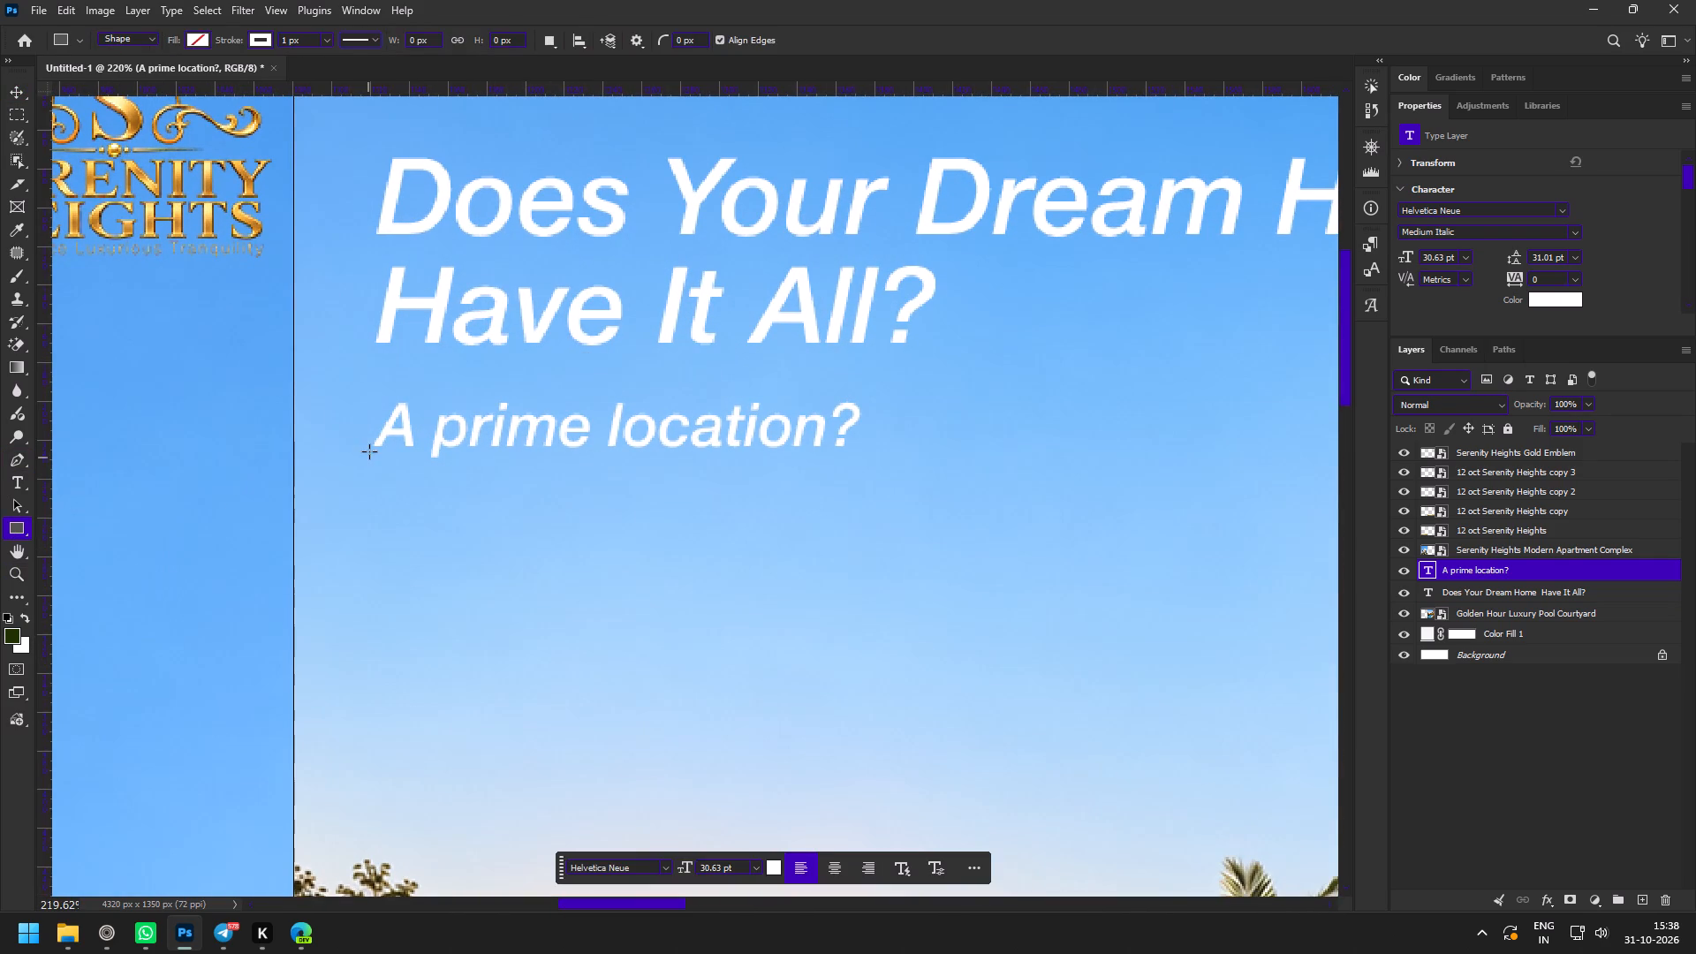
pyautogui.moveTo(357, 387); pyautogui.dragTo(890, 473)
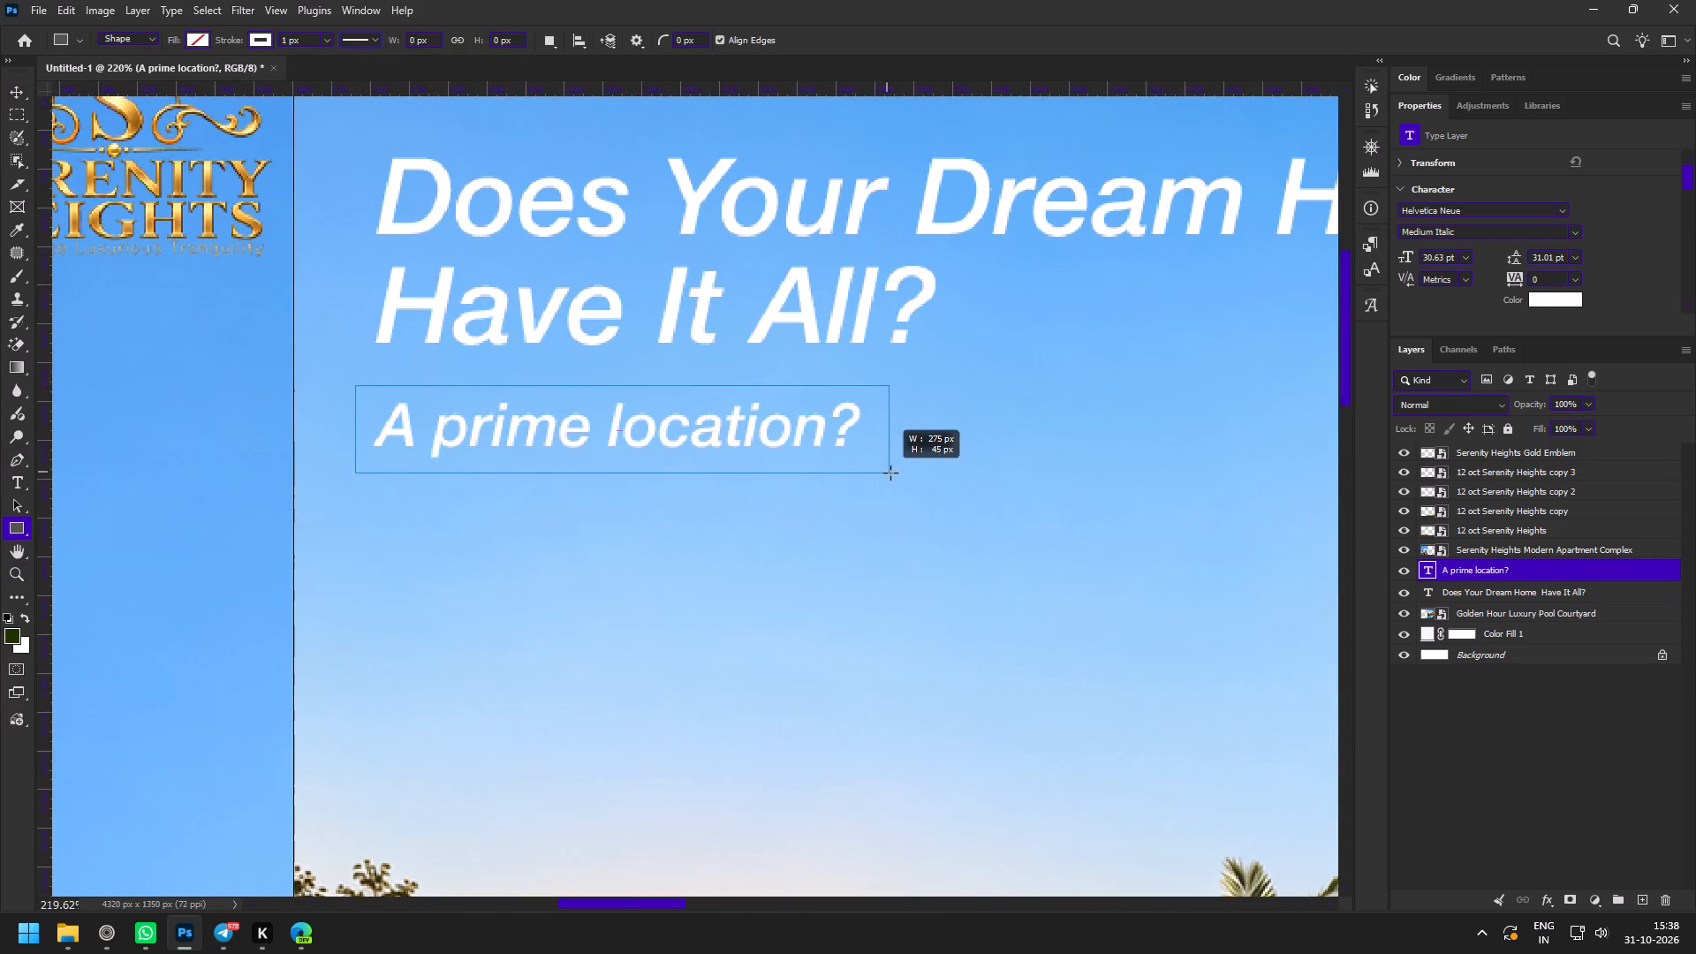
pyautogui.moveTo(890, 473); pyautogui.dragTo(893, 473)
pyautogui.moveTo(875, 405); pyautogui.dragTo(607, 454)
# Fill the pill shape around "A prime location?" with white.
pyautogui.press('z')
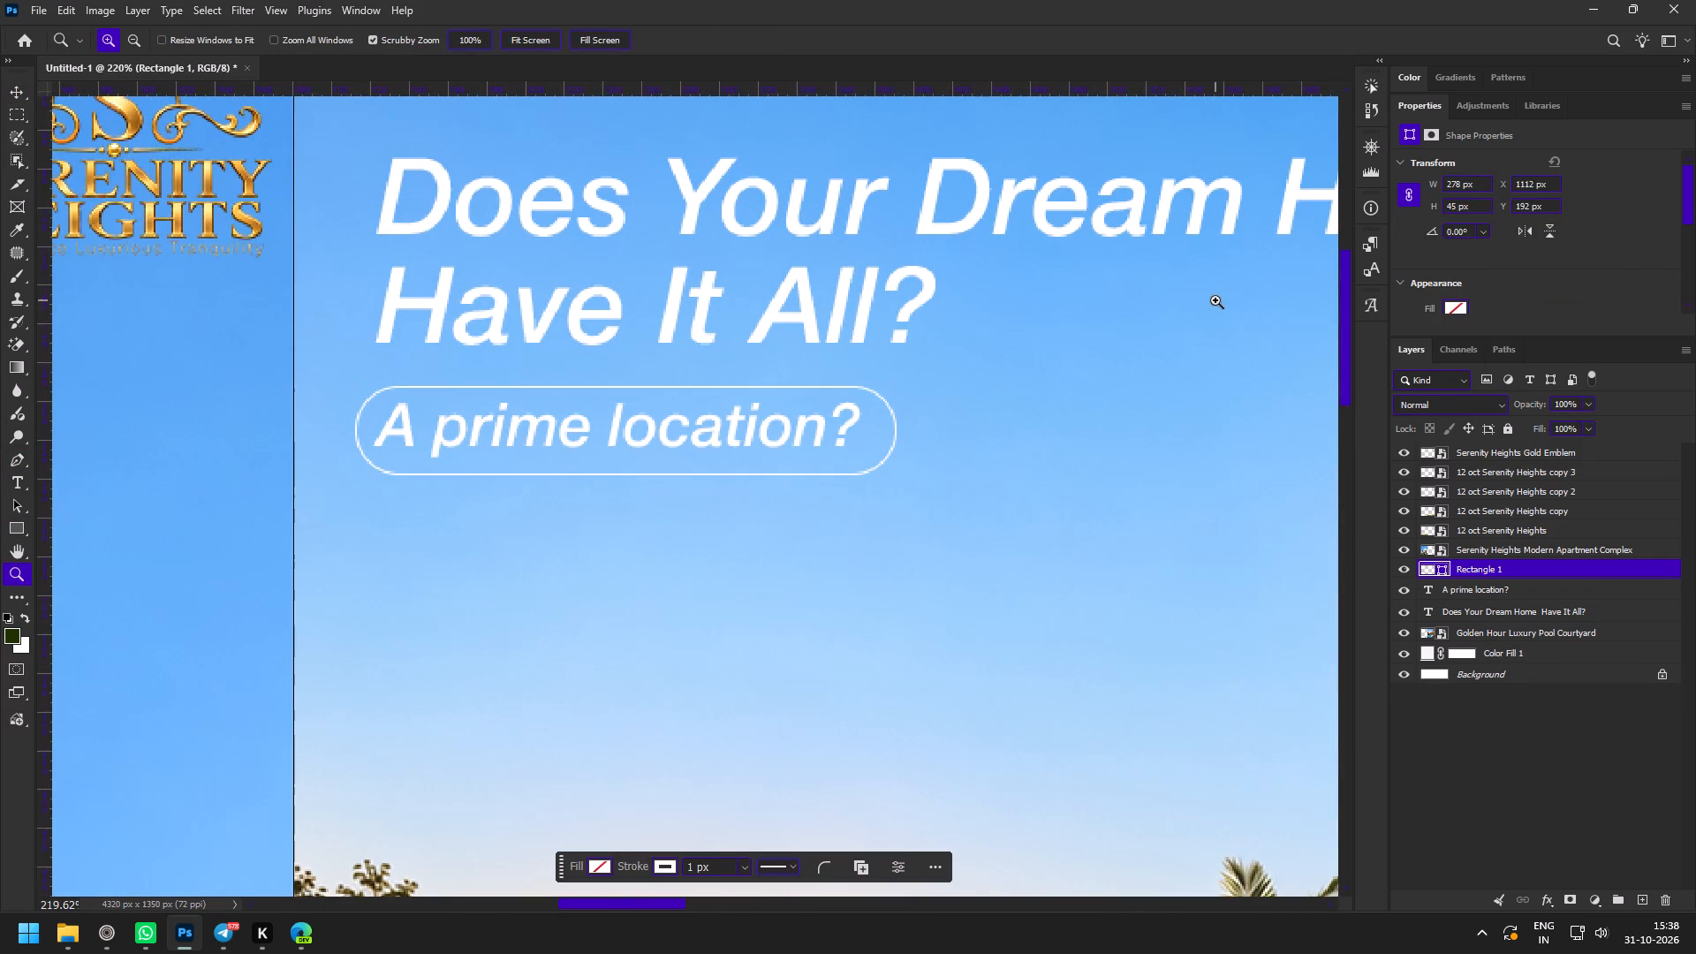
pyautogui.scroll(-3, 1490, 198)
pyautogui.click(1455, 266)
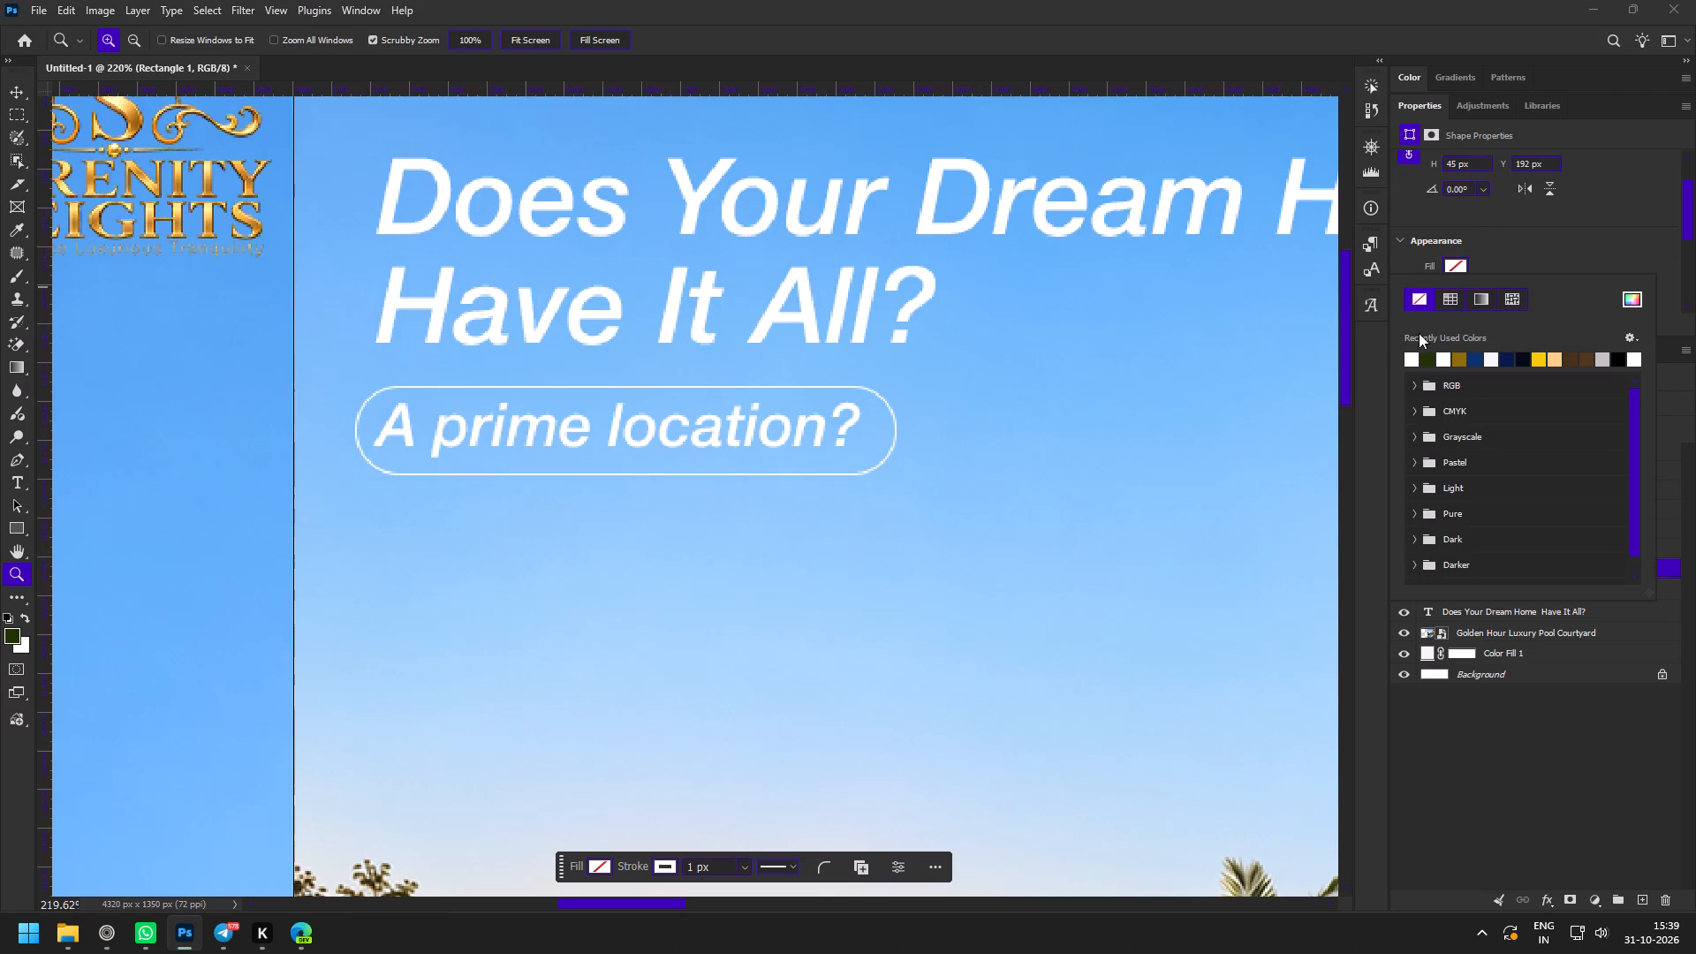
pyautogui.click(1412, 350)
pyautogui.click(1412, 353)
pyautogui.press('z')
pyautogui.press('v')
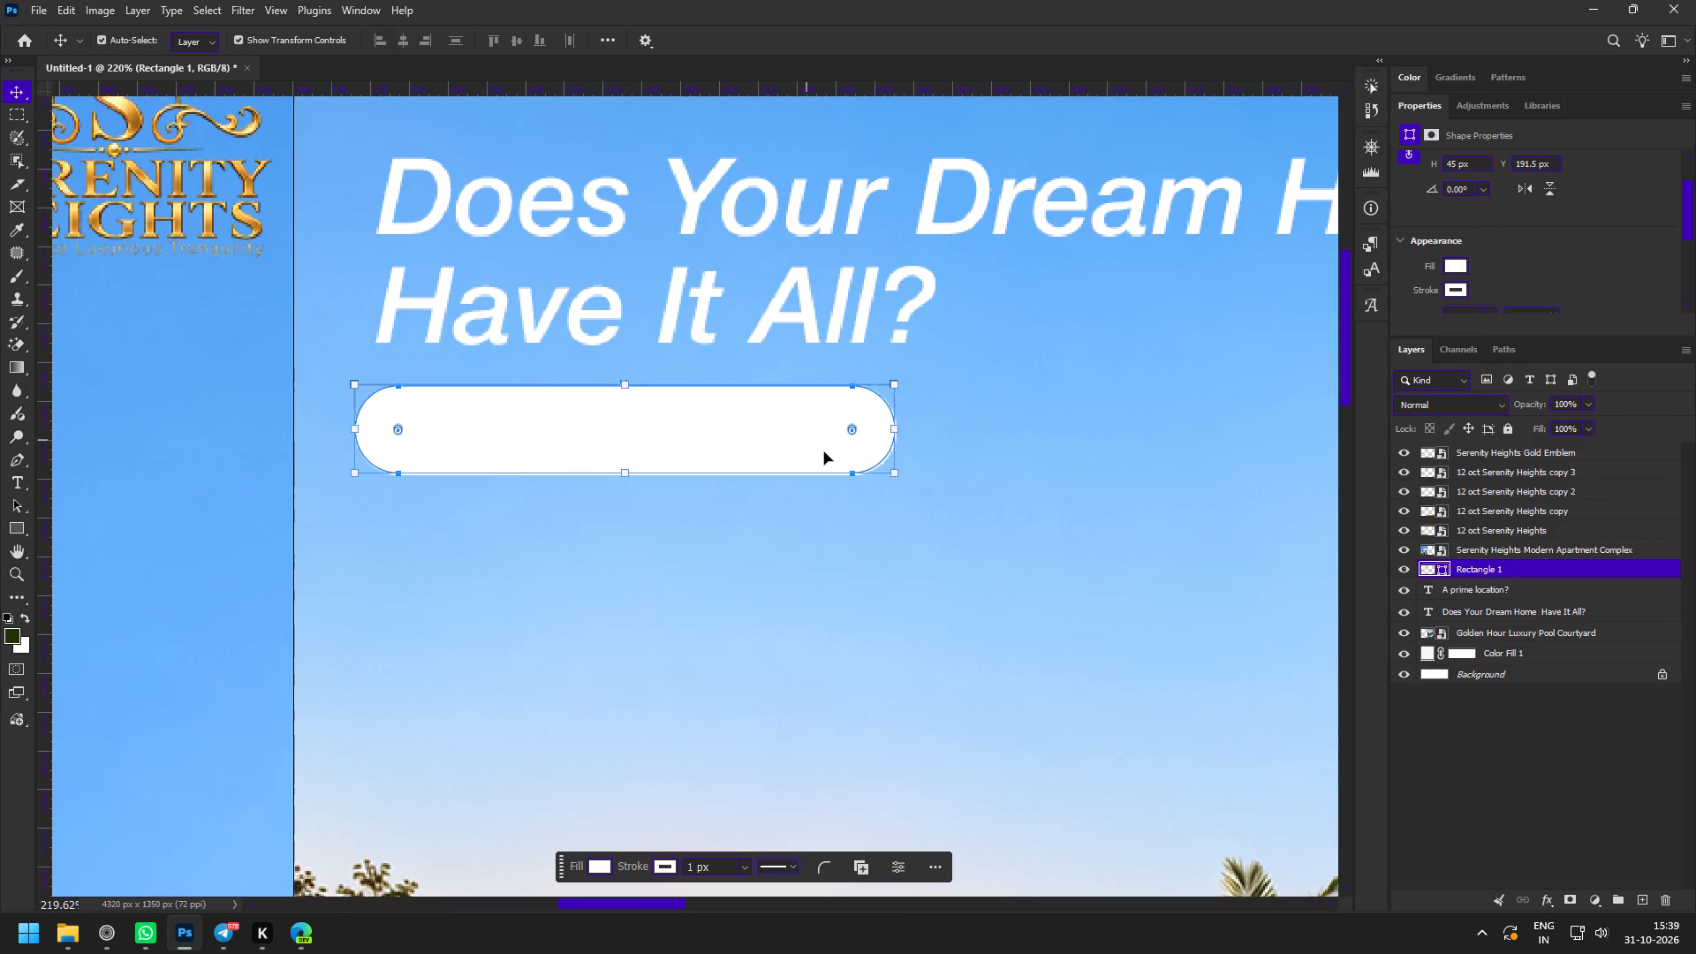
# Duplicate the white pill into a two-by-two grid, with the second column at X 1406 px and second row at Y 247 px.
pyautogui.press('space')
pyautogui.press('space')
pyautogui.press('space')
pyautogui.moveTo(962, 470); pyautogui.dragTo(728, 424)
pyautogui.keyDown('alt'); pyautogui.keyDown('shift'); pyautogui.moveTo(443, 393); pyautogui.dragTo(991, 380); pyautogui.keyUp('shift'); pyautogui.keyUp('alt')
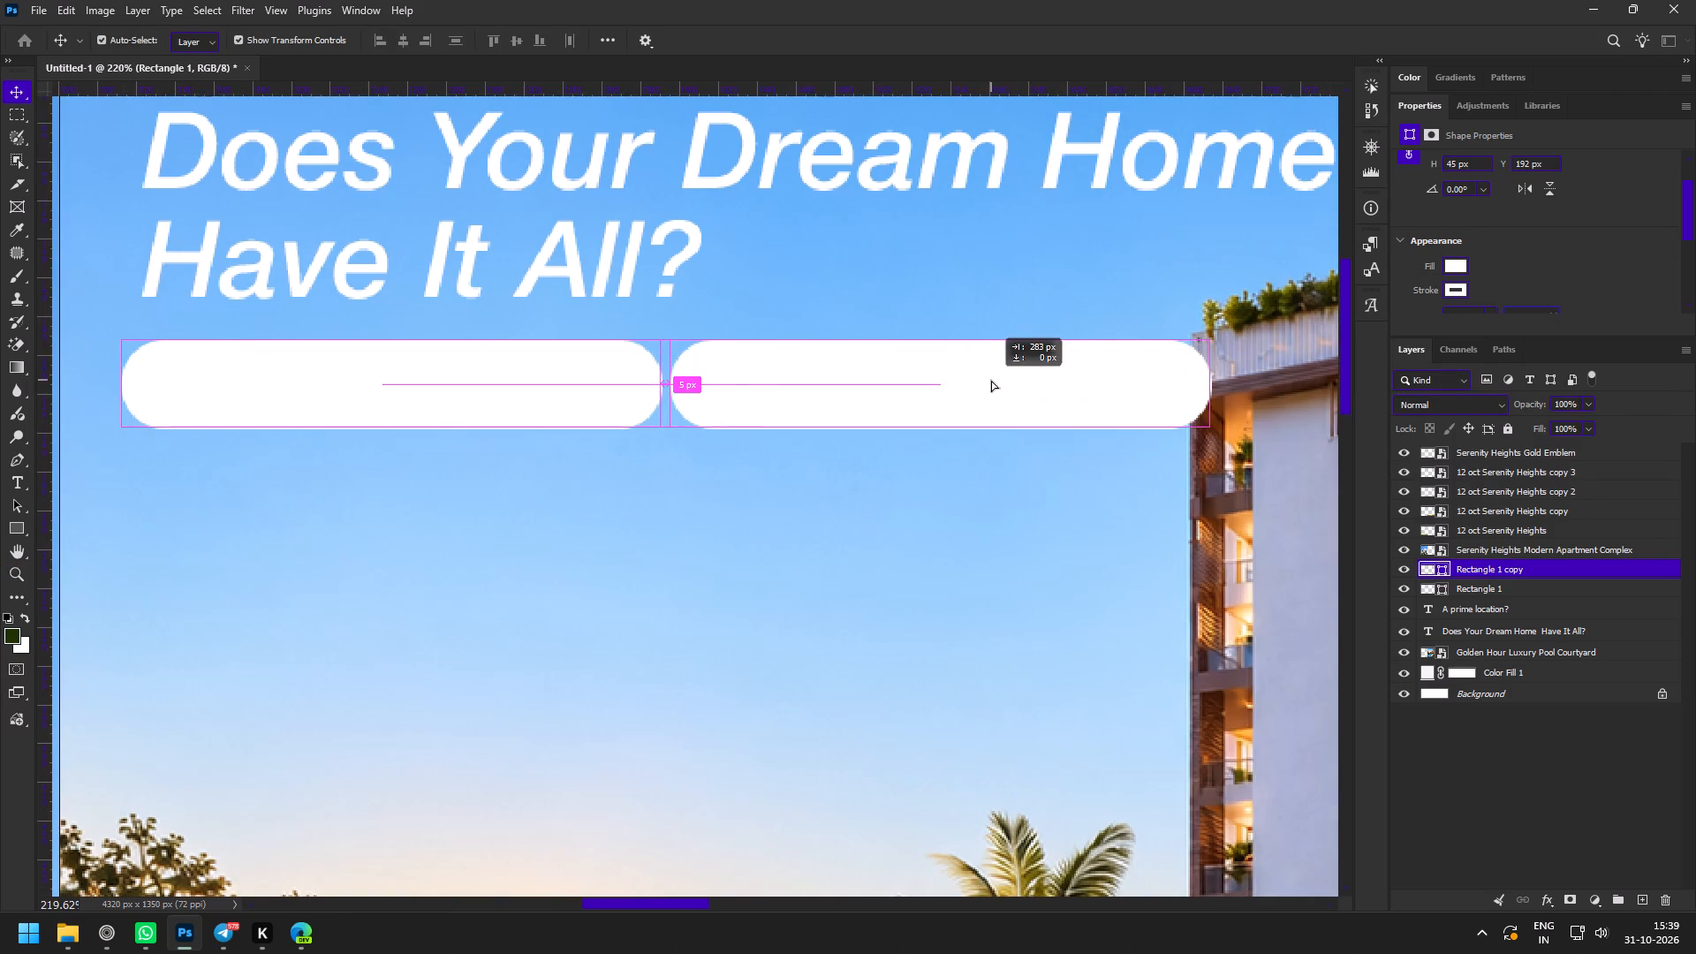
pyautogui.keyDown('alt'); pyautogui.keyDown('shift'); pyautogui.moveTo(991, 380); pyautogui.dragTo(1013, 380); pyautogui.keyUp('shift'); pyautogui.keyUp('alt')
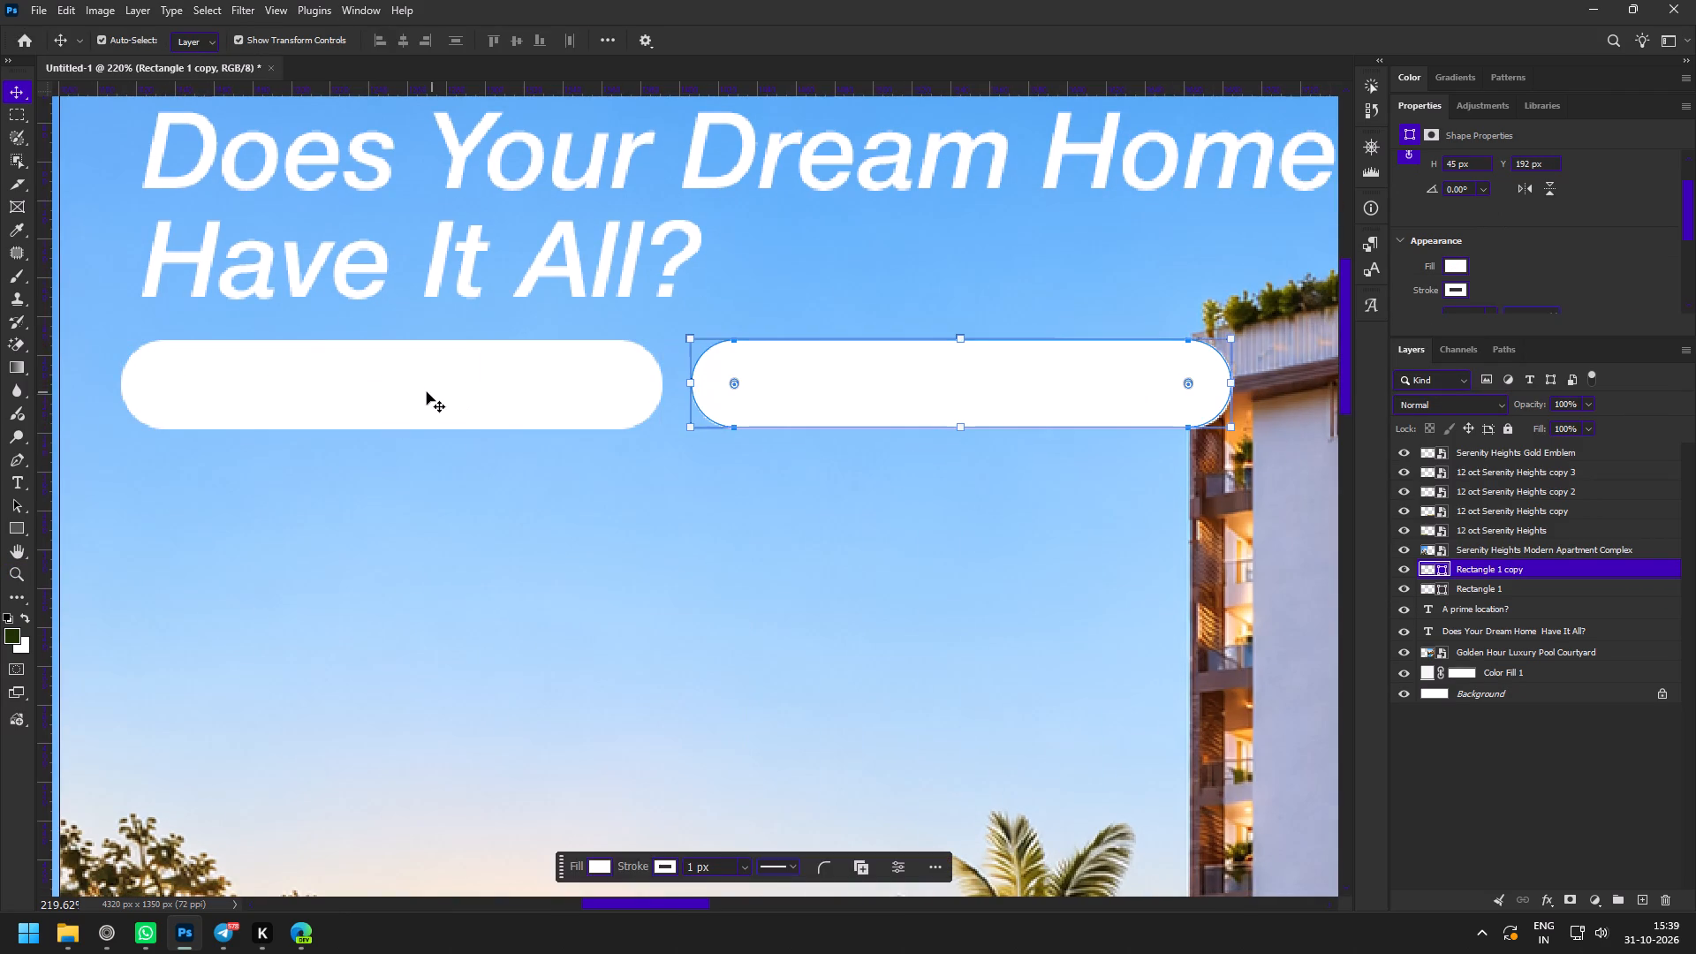
pyautogui.keyDown('shift'); pyautogui.click(427, 392); pyautogui.keyUp('shift')
pyautogui.keyDown('alt'); pyautogui.moveTo(806, 376); pyautogui.dragTo(799, 484); pyautogui.keyUp('alt')
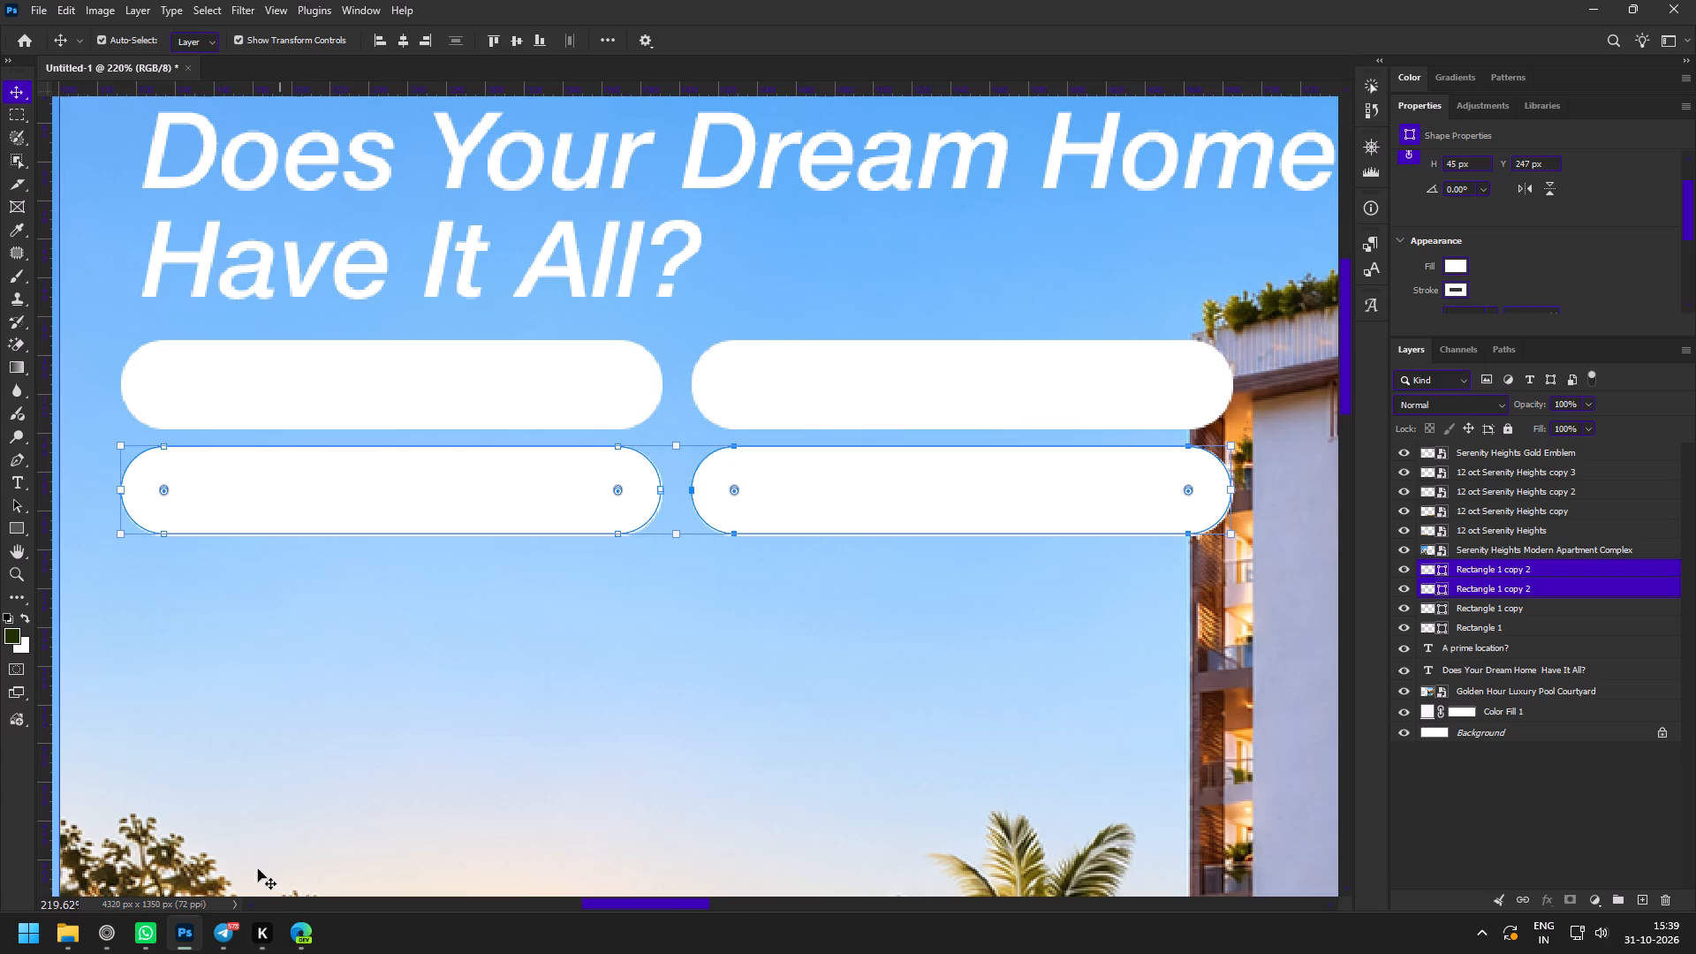
# Recheck the checklist document, and duplicate the second row's left pill below it at Y 302 px as the fifth pill.
pyautogui.click(110, 932)
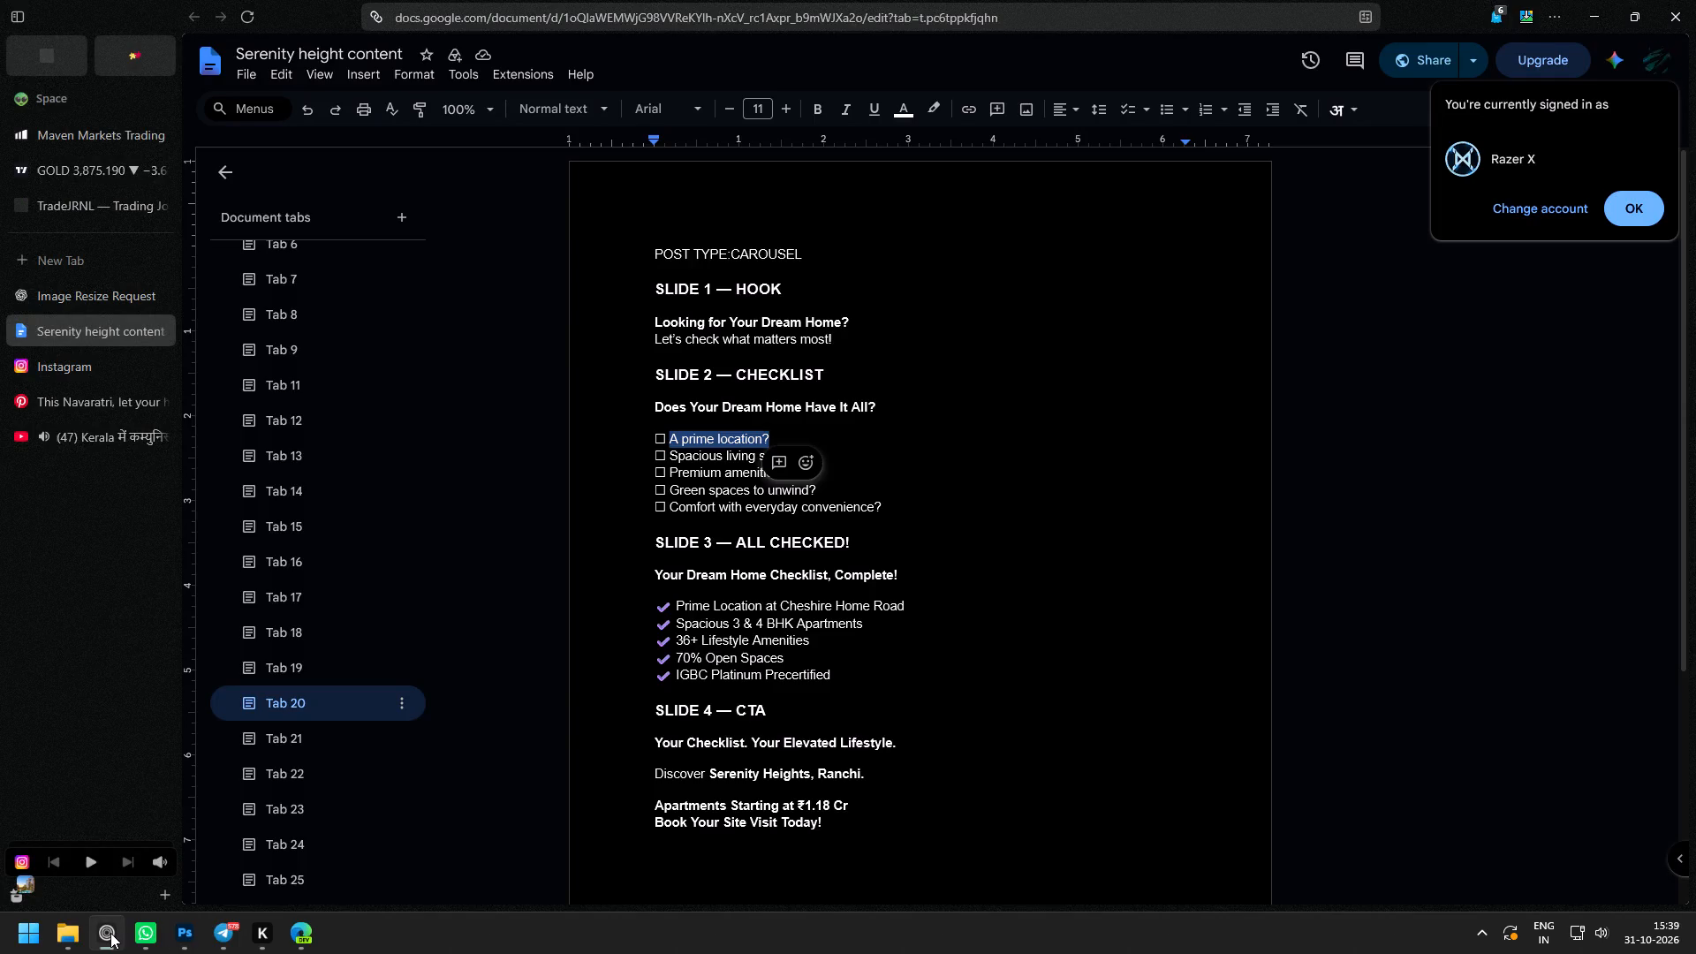
pyautogui.click(110, 933)
pyautogui.click(749, 625)
pyautogui.click(838, 474)
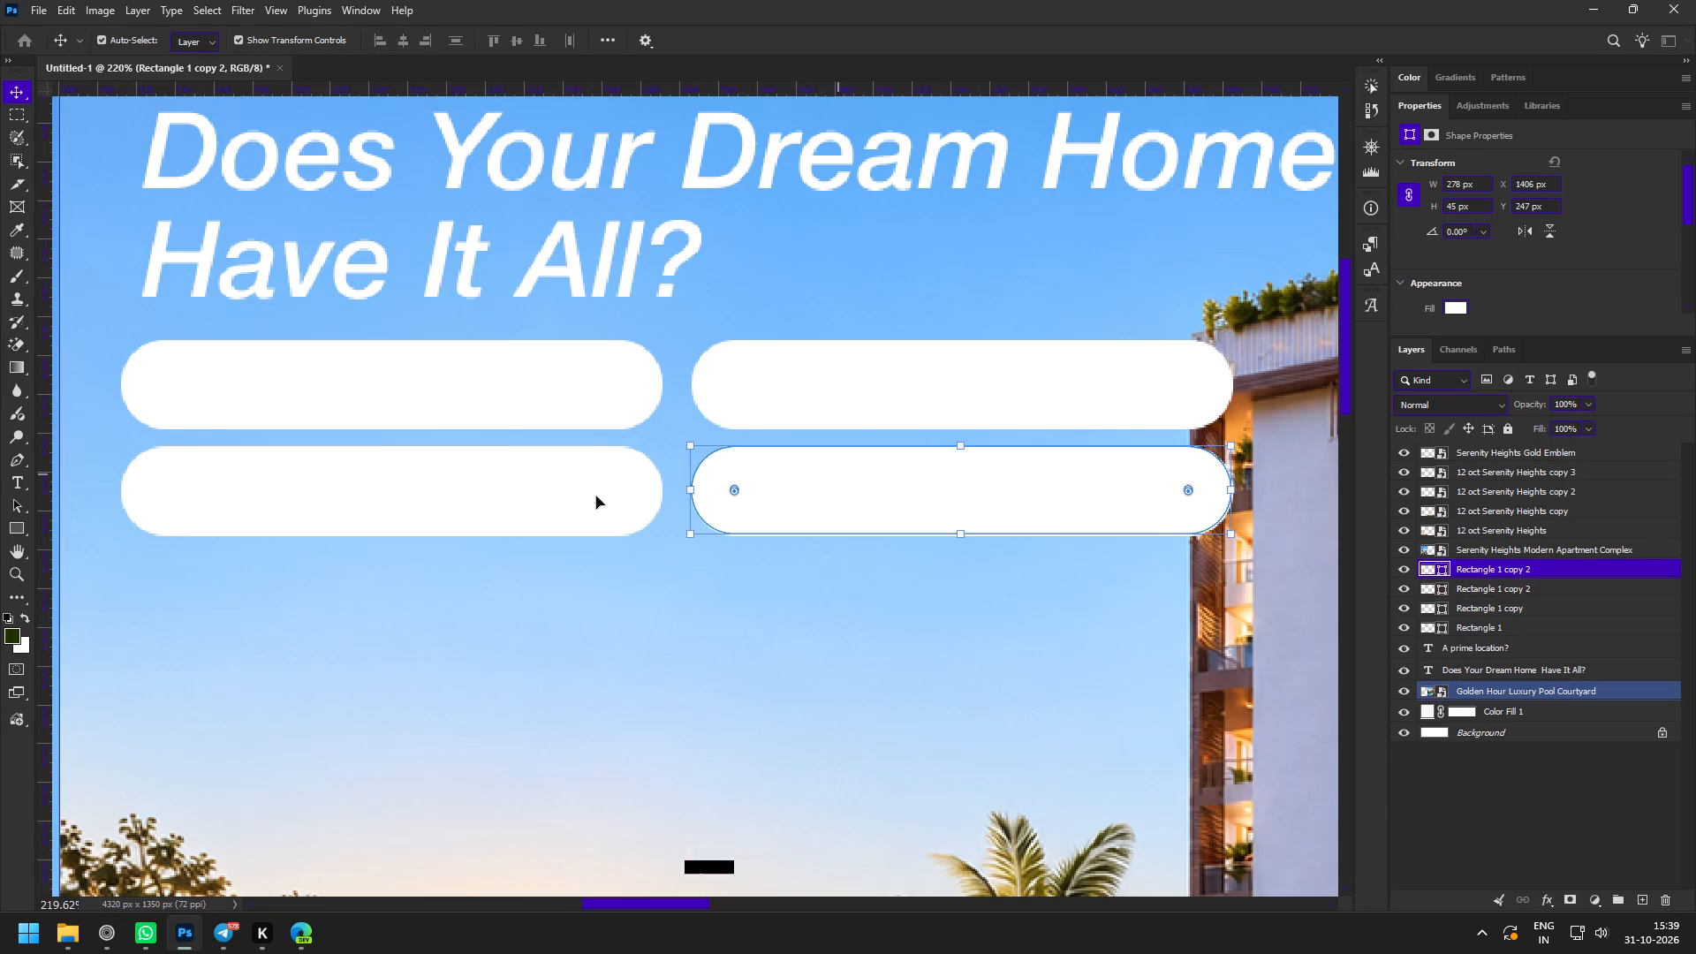
pyautogui.click(383, 502)
pyautogui.keyDown('alt'); pyautogui.moveTo(472, 496); pyautogui.dragTo(443, 600); pyautogui.keyUp('alt')
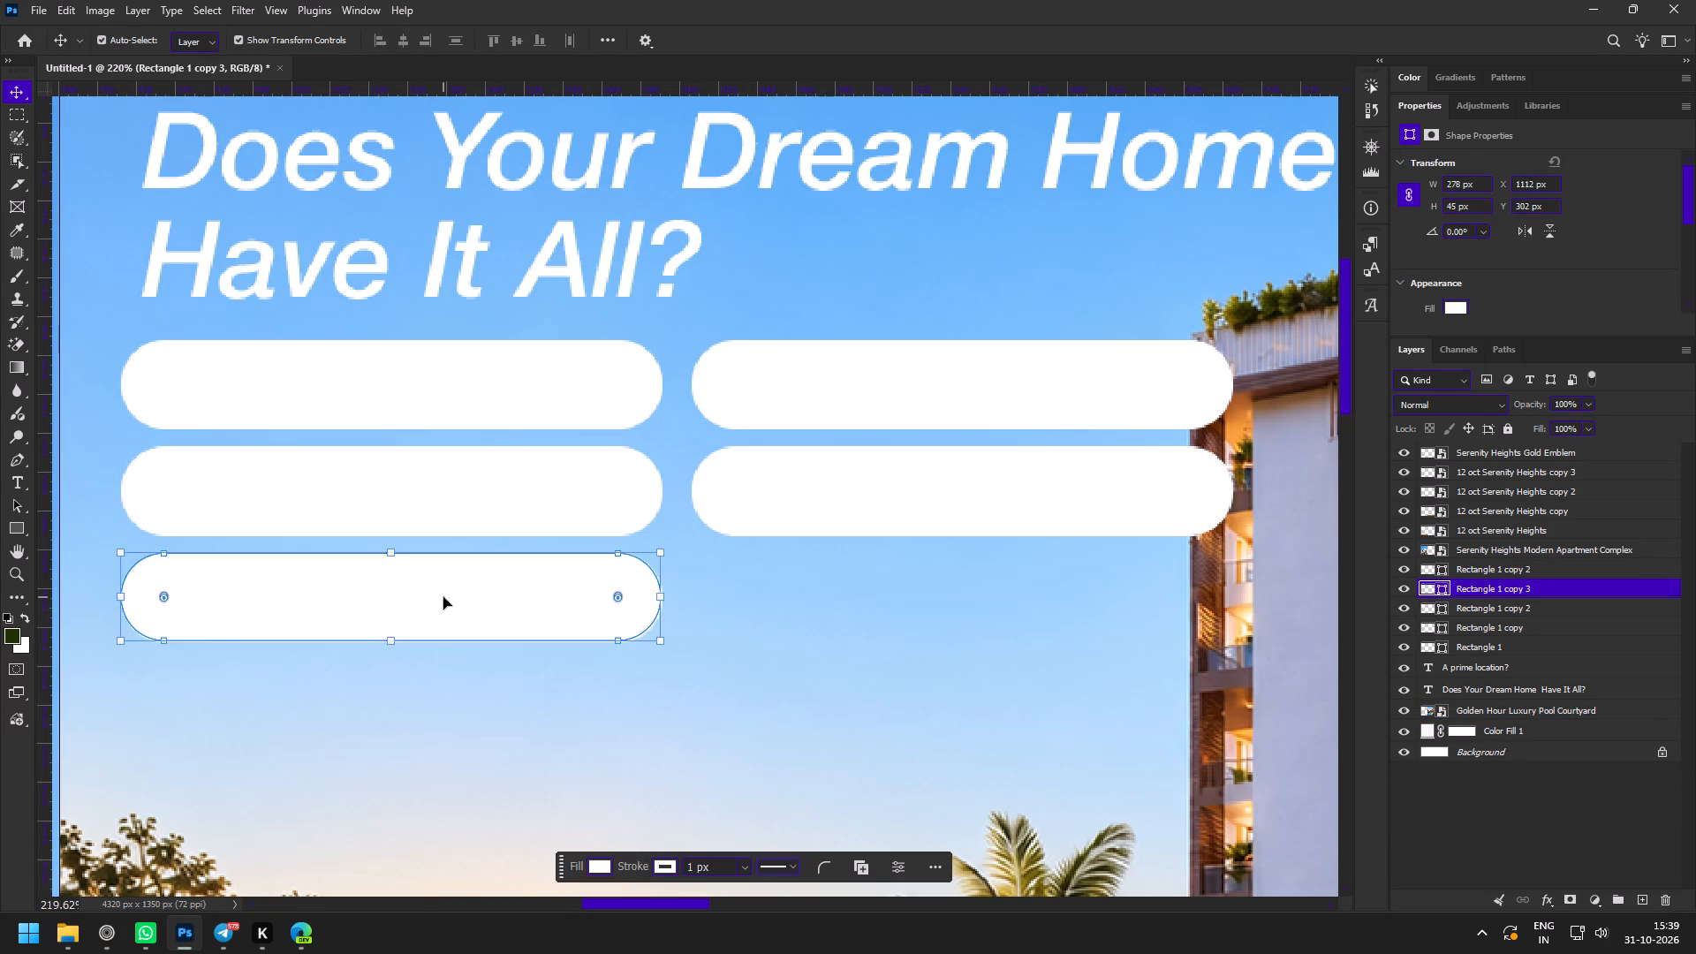
# Move all five pill layers beneath the headline and "A prime location?" text layers, above the Golden Hour Luxury Pool Courtyard image.
pyautogui.click(1481, 568)
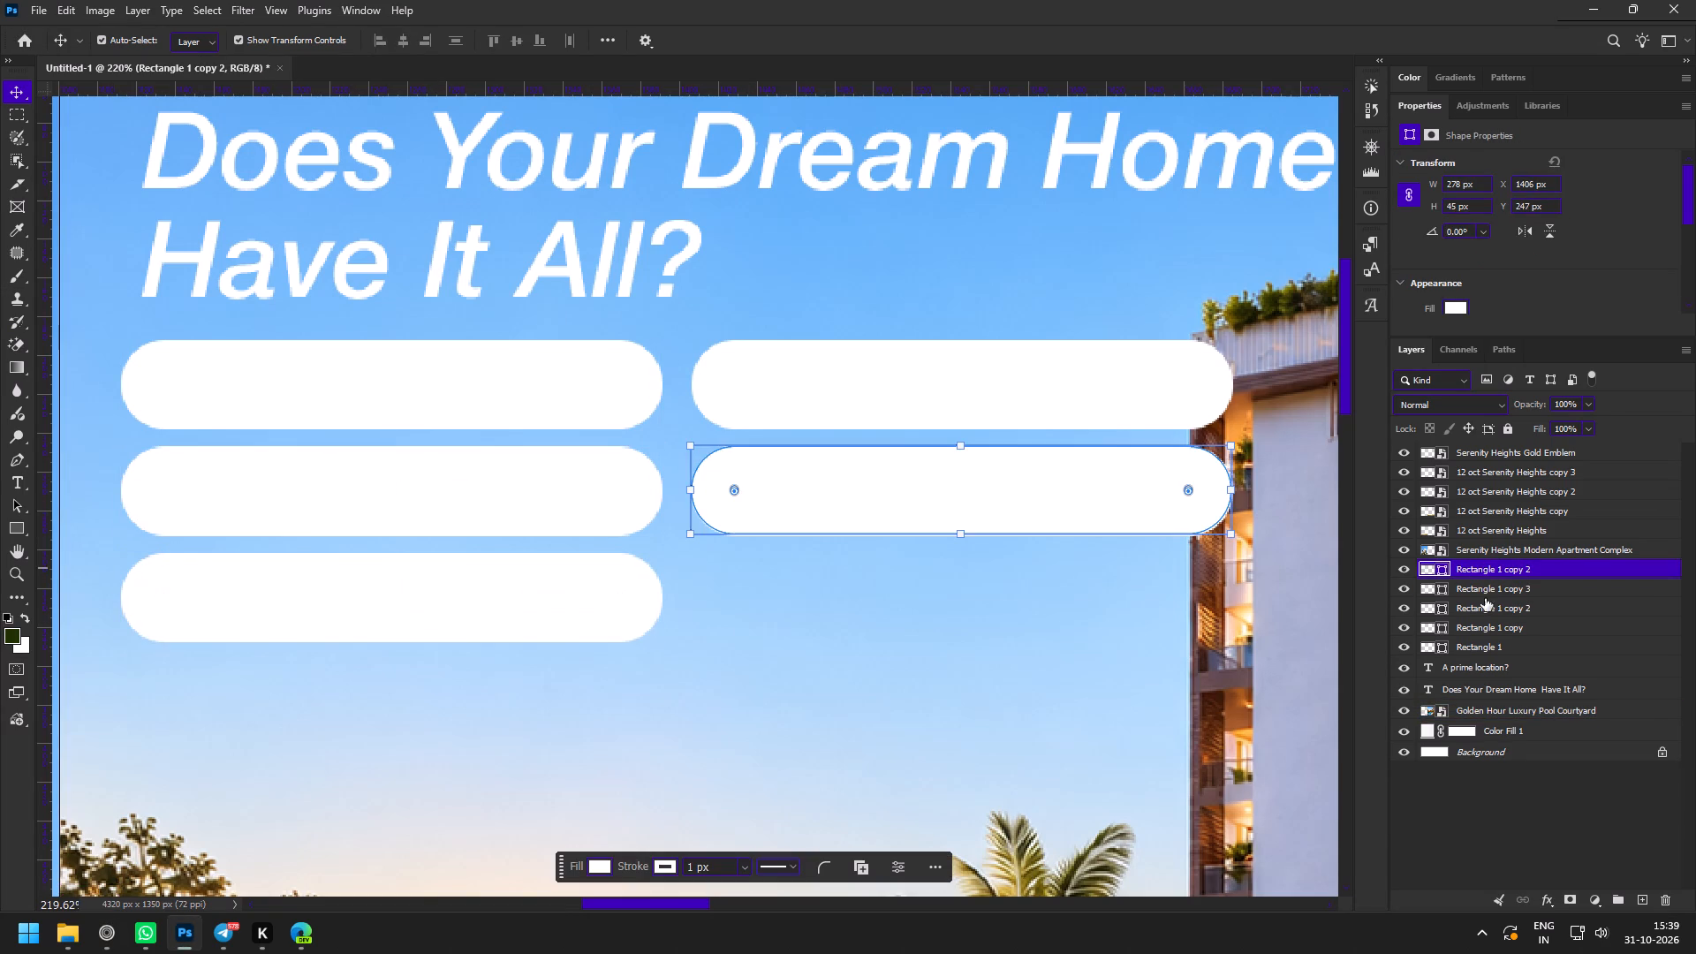
pyautogui.keyDown('shift'); pyautogui.click(1481, 649); pyautogui.keyUp('shift')
pyautogui.moveTo(1486, 583); pyautogui.dragTo(1482, 696)
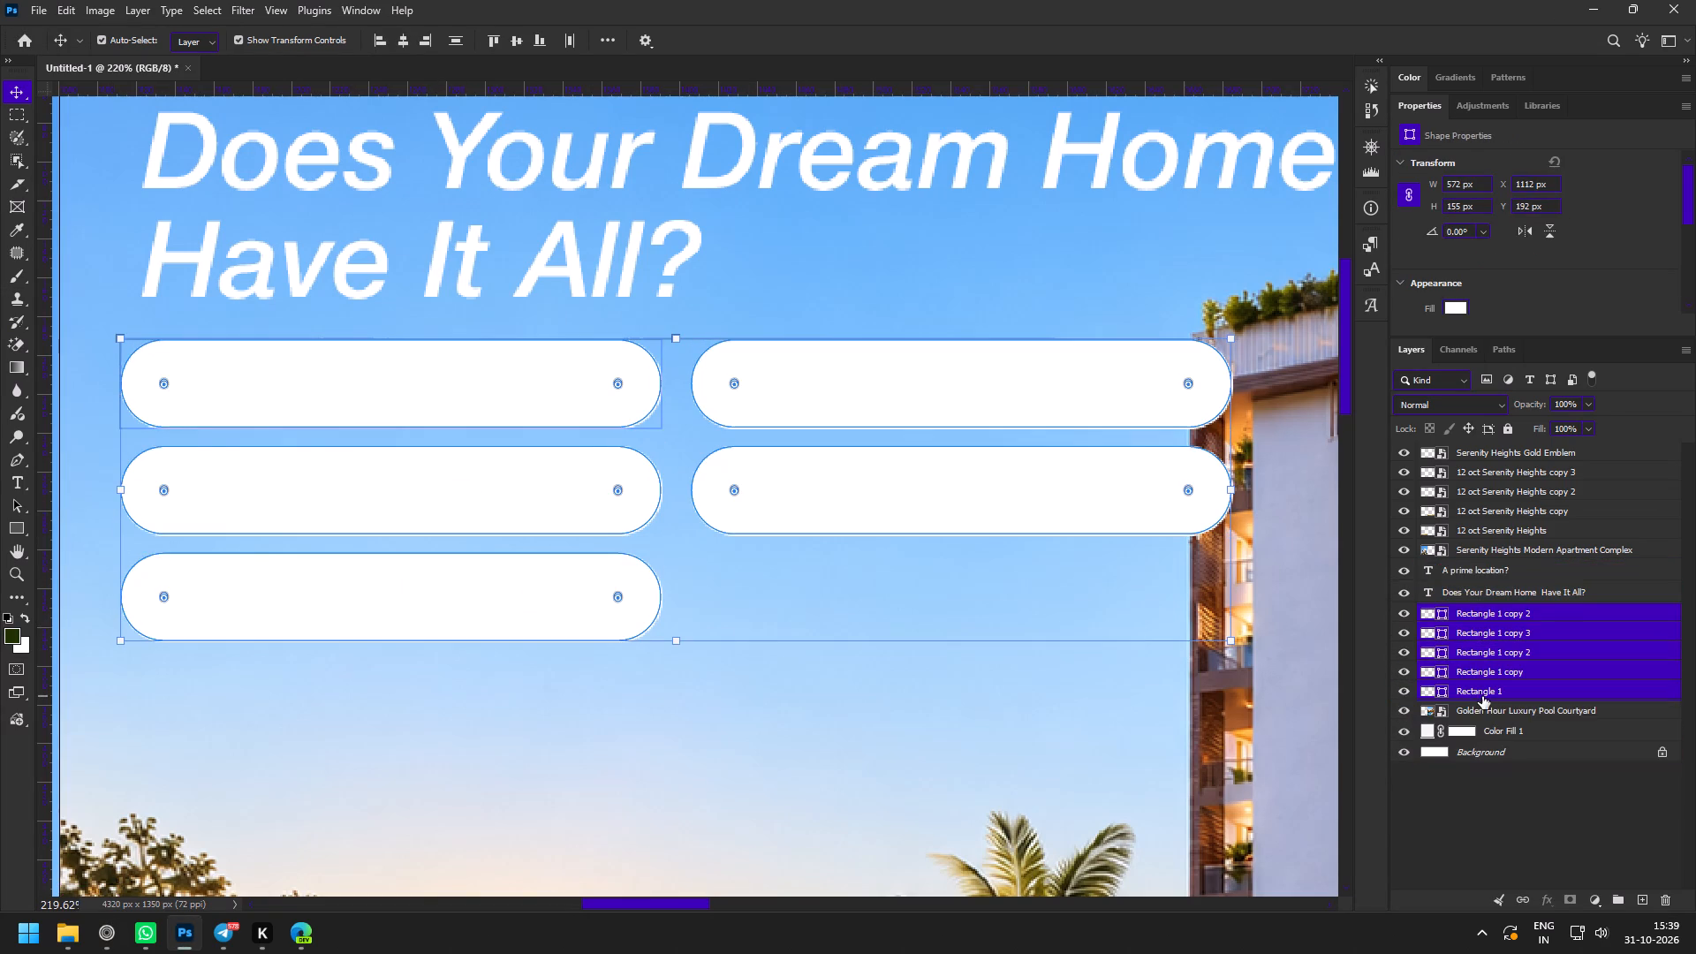
# Recolour the "A prime location?" text with the light blue sampled from the sky beside the headline.
pyautogui.click(353, 388)
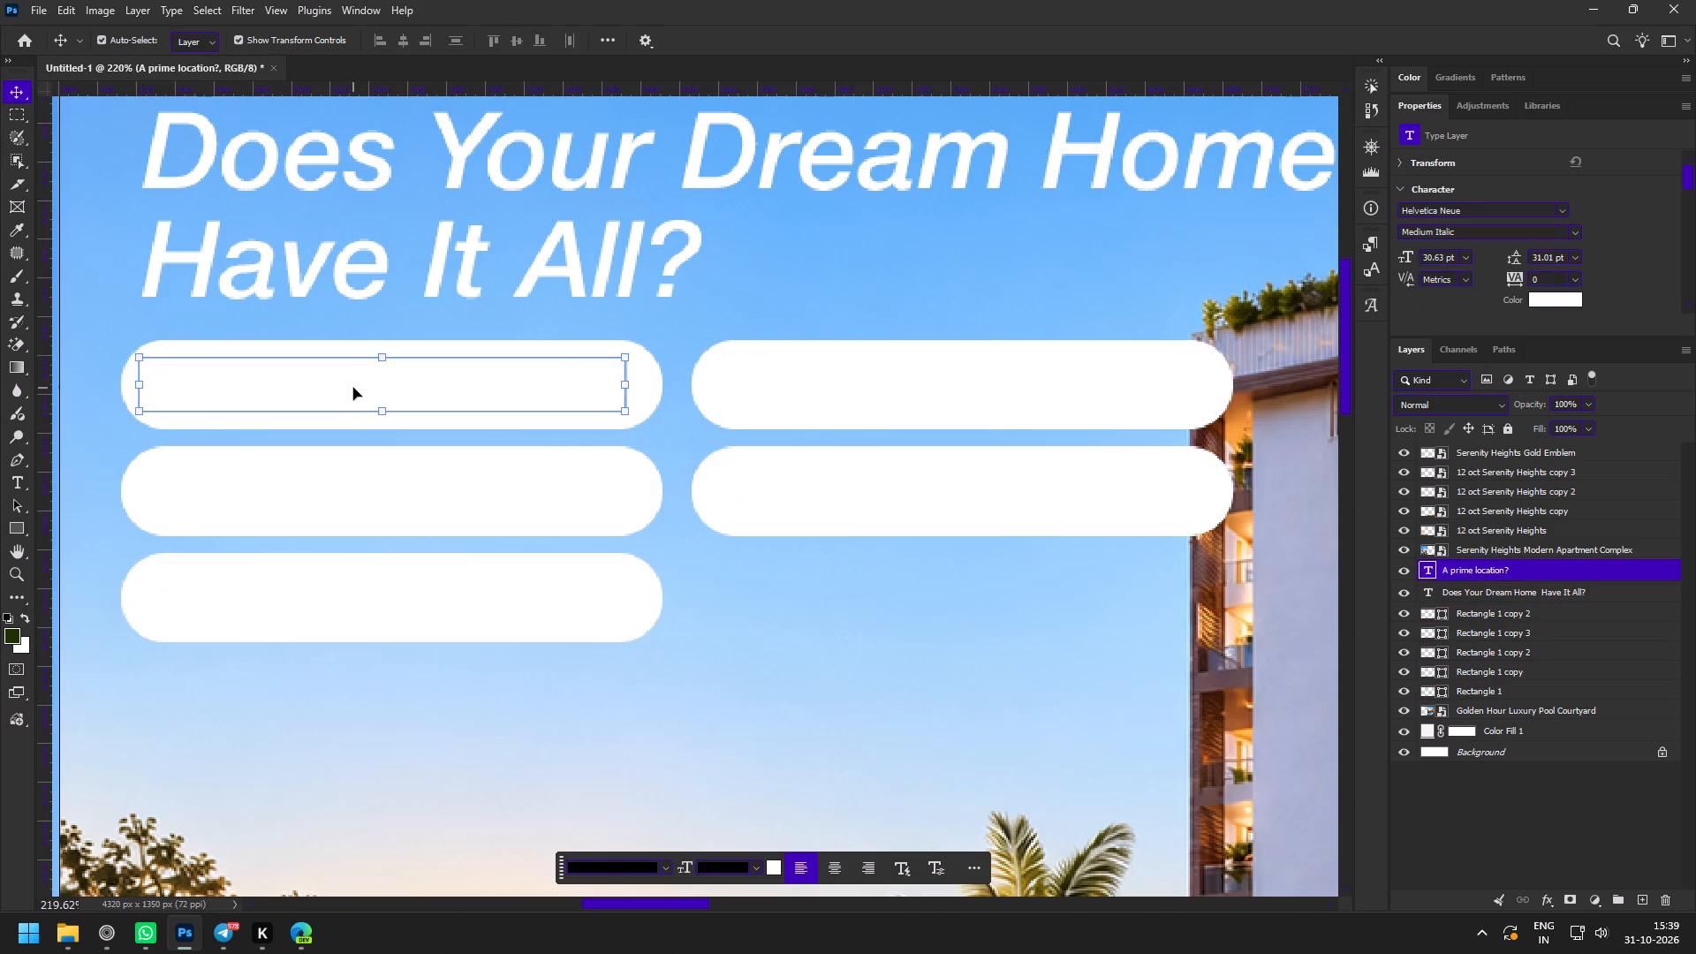
pyautogui.press('i')
pyautogui.click(876, 229)
pyautogui.hotkey('alt', 'BackSpace')
pyautogui.press('z')
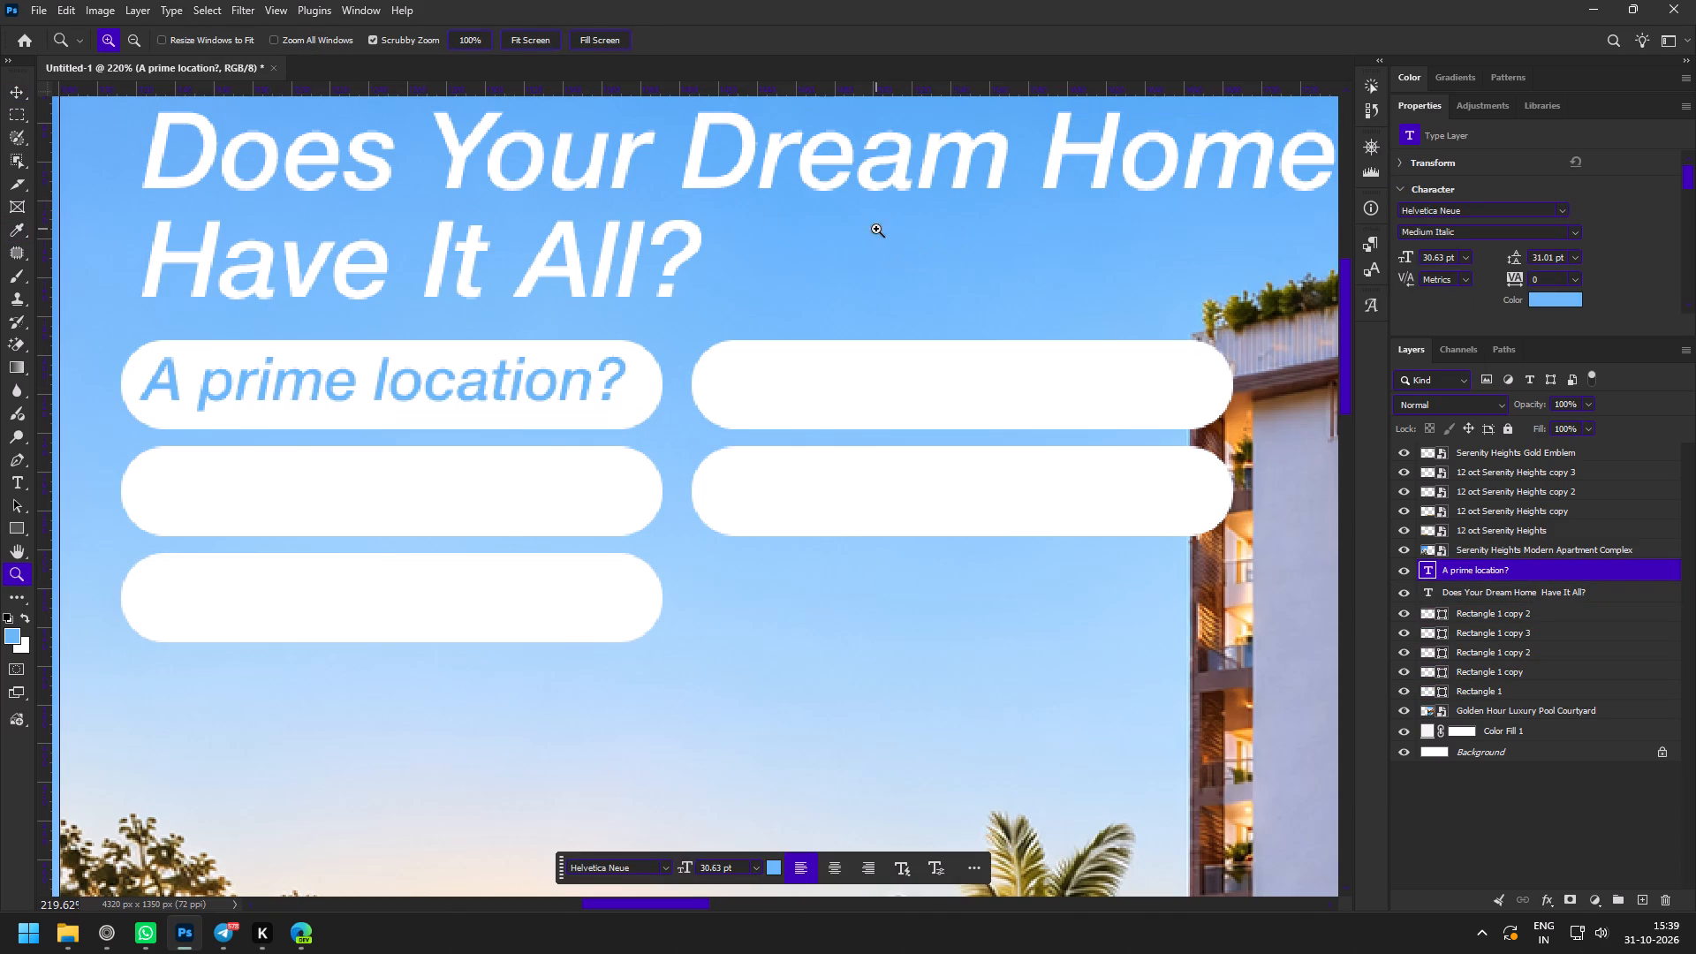
# Recolour the "A prime location?" text with a deeper, more saturated medium blue of the same hue.
pyautogui.moveTo(532, 531); pyautogui.dragTo(456, 488)
pyautogui.press('space')
pyautogui.press('space')
pyautogui.moveTo(477, 532); pyautogui.dragTo(560, 385)
pyautogui.moveTo(586, 225); pyautogui.dragTo(600, 247)
pyautogui.press('v')
pyautogui.click(1538, 301)
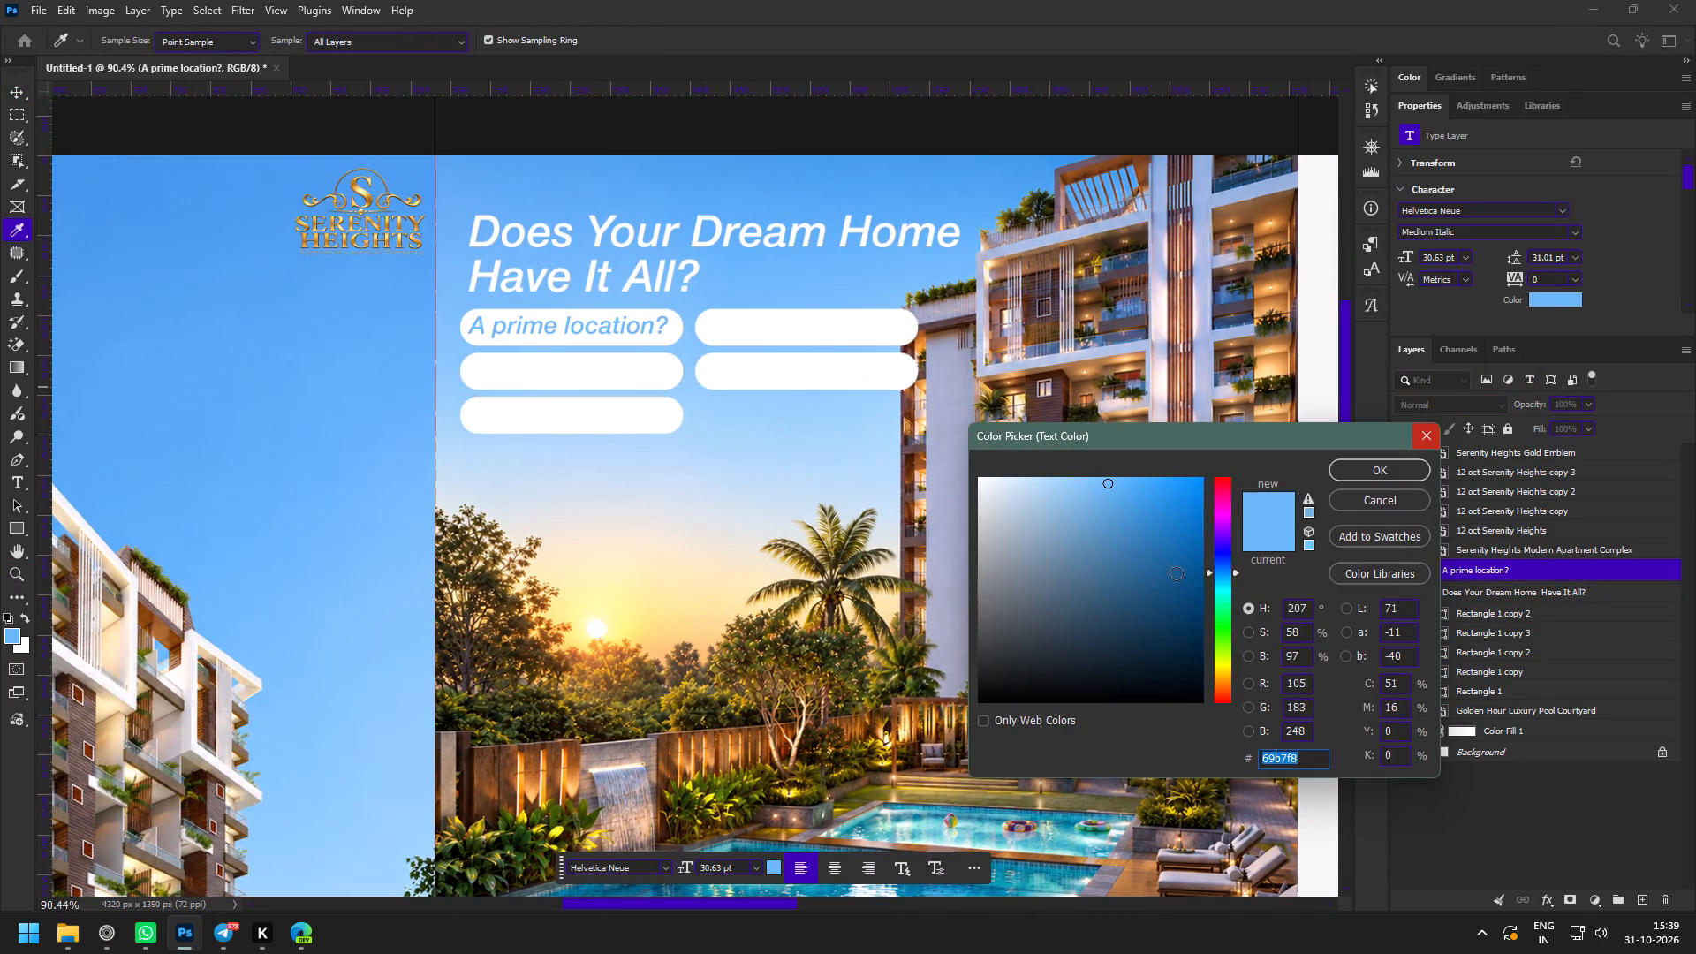
pyautogui.moveTo(1155, 544); pyautogui.dragTo(1163, 562)
pyautogui.moveTo(1166, 564); pyautogui.dragTo(1155, 547)
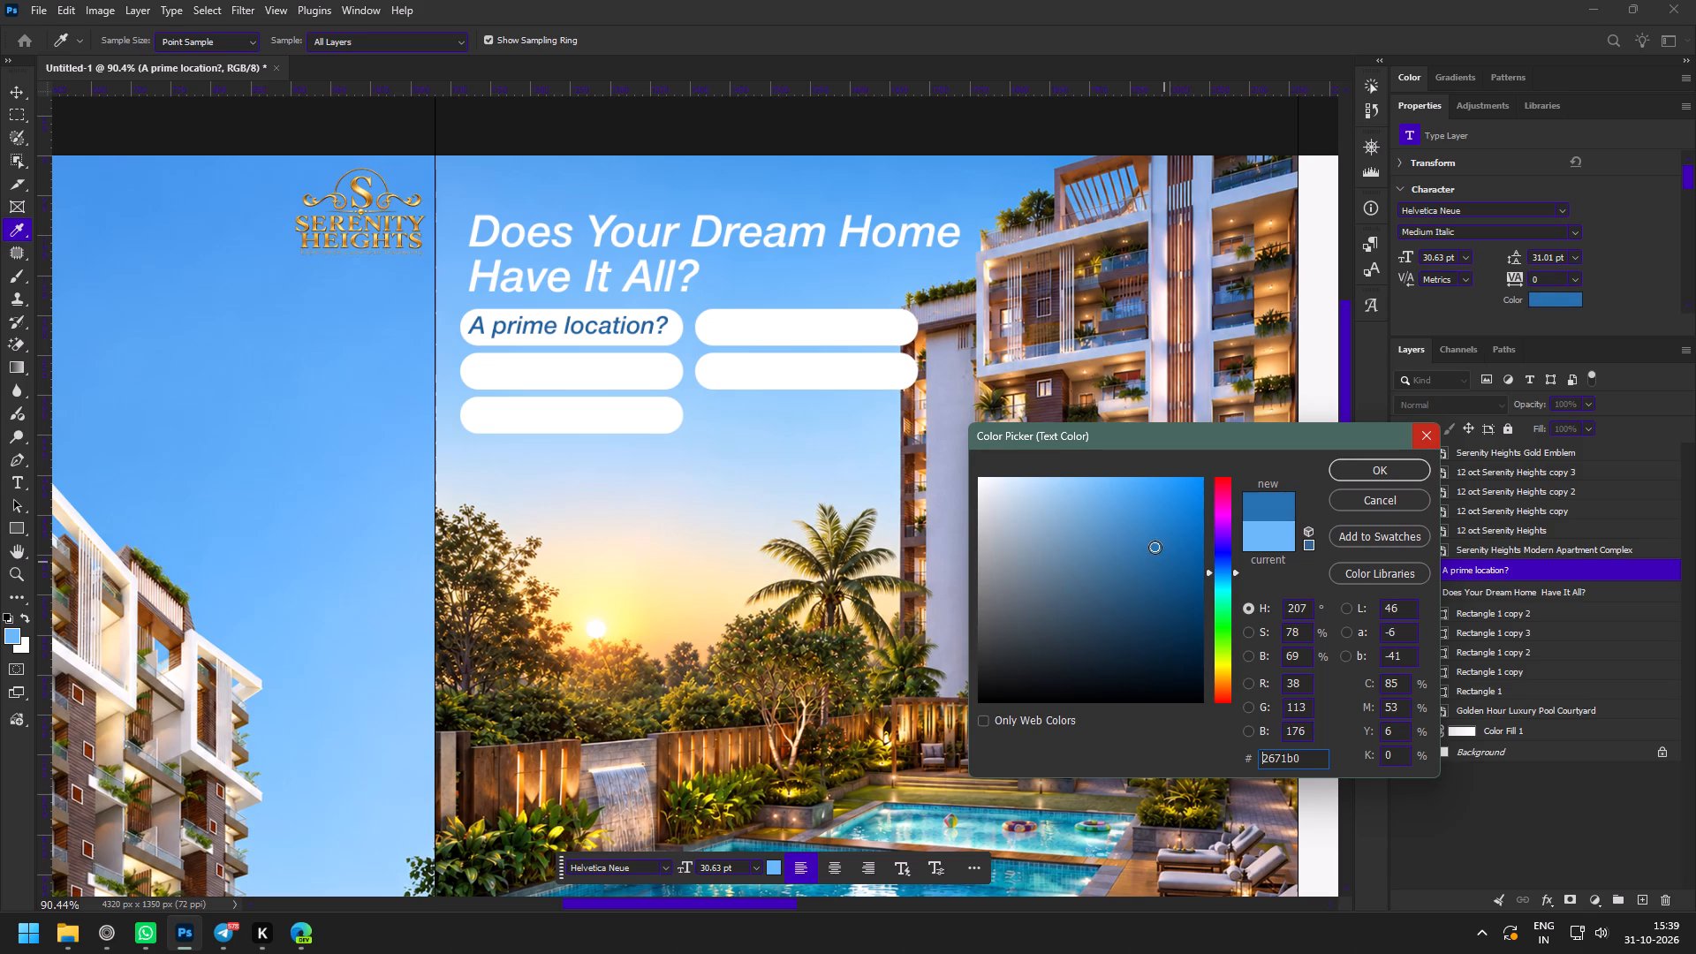
pyautogui.moveTo(1155, 547); pyautogui.dragTo(1144, 526)
pyautogui.moveTo(1129, 537); pyautogui.dragTo(1128, 496)
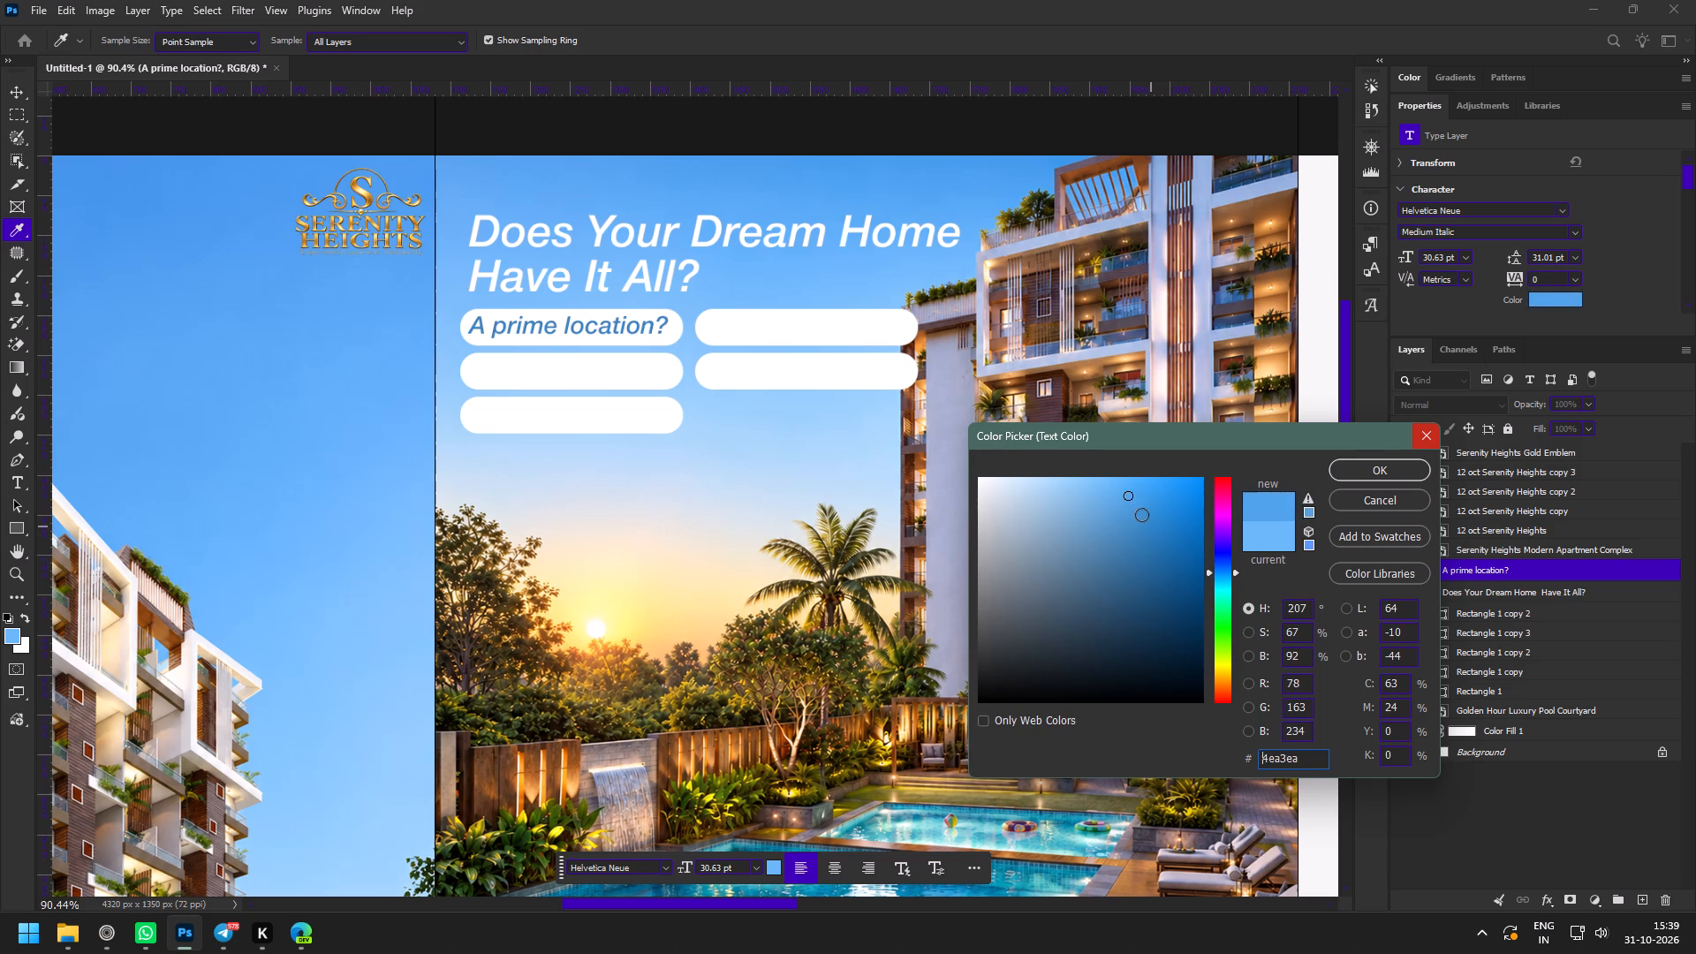
pyautogui.click(1144, 516)
pyautogui.click(1363, 465)
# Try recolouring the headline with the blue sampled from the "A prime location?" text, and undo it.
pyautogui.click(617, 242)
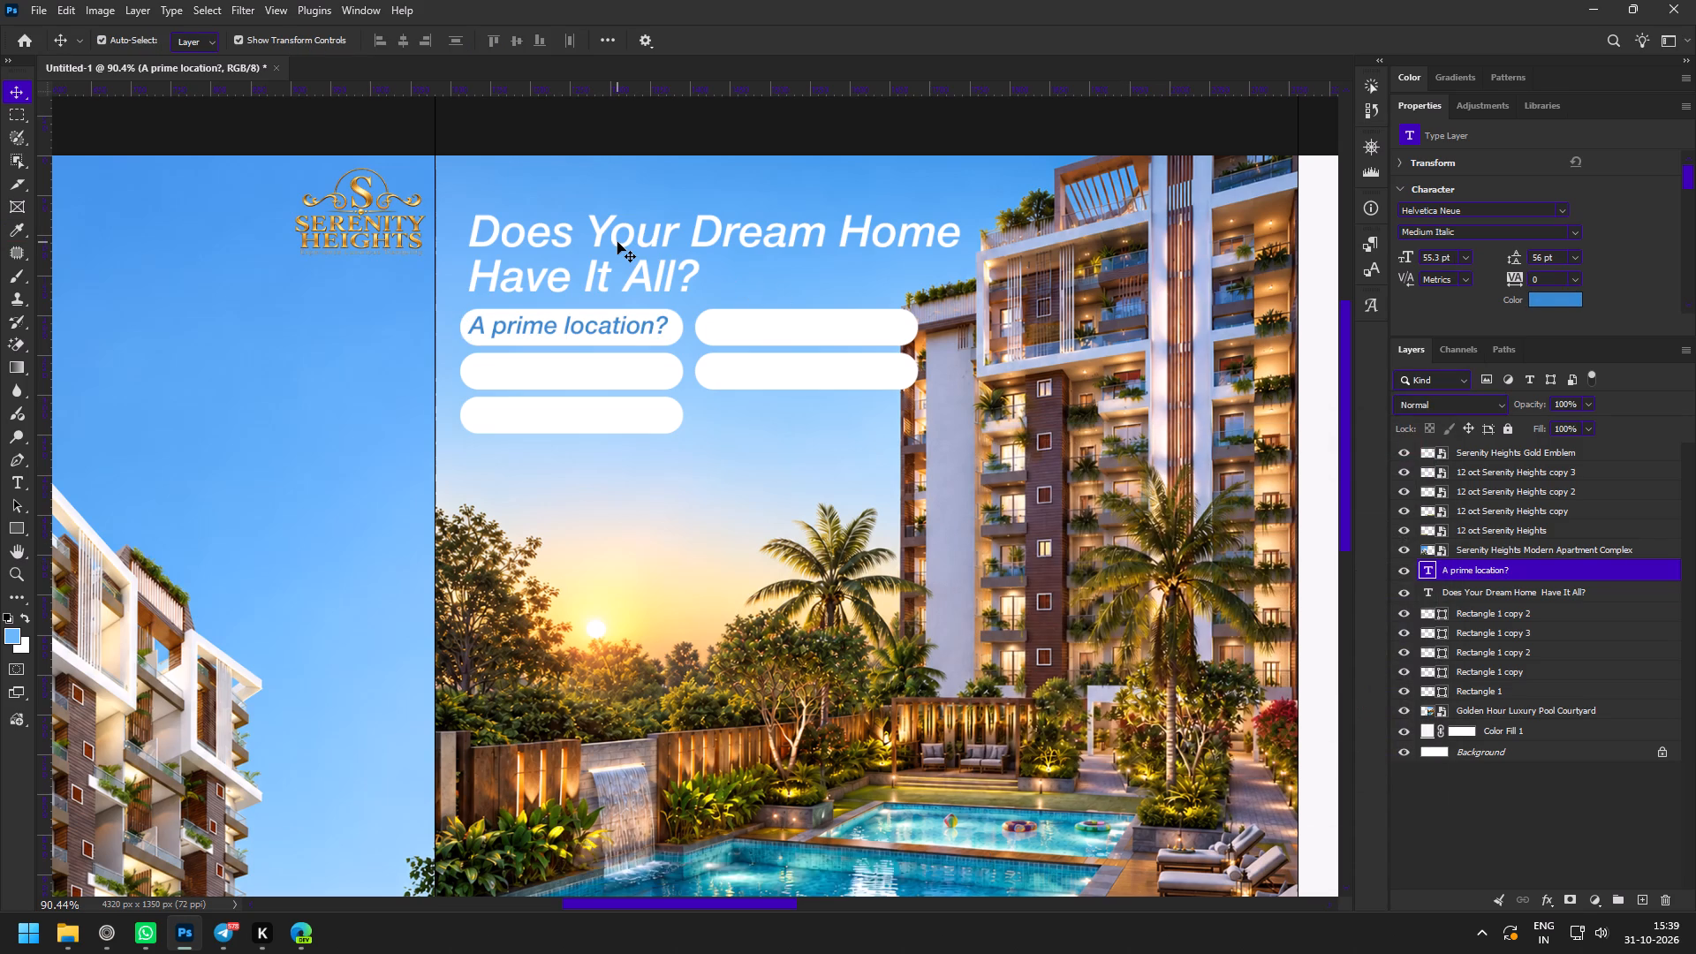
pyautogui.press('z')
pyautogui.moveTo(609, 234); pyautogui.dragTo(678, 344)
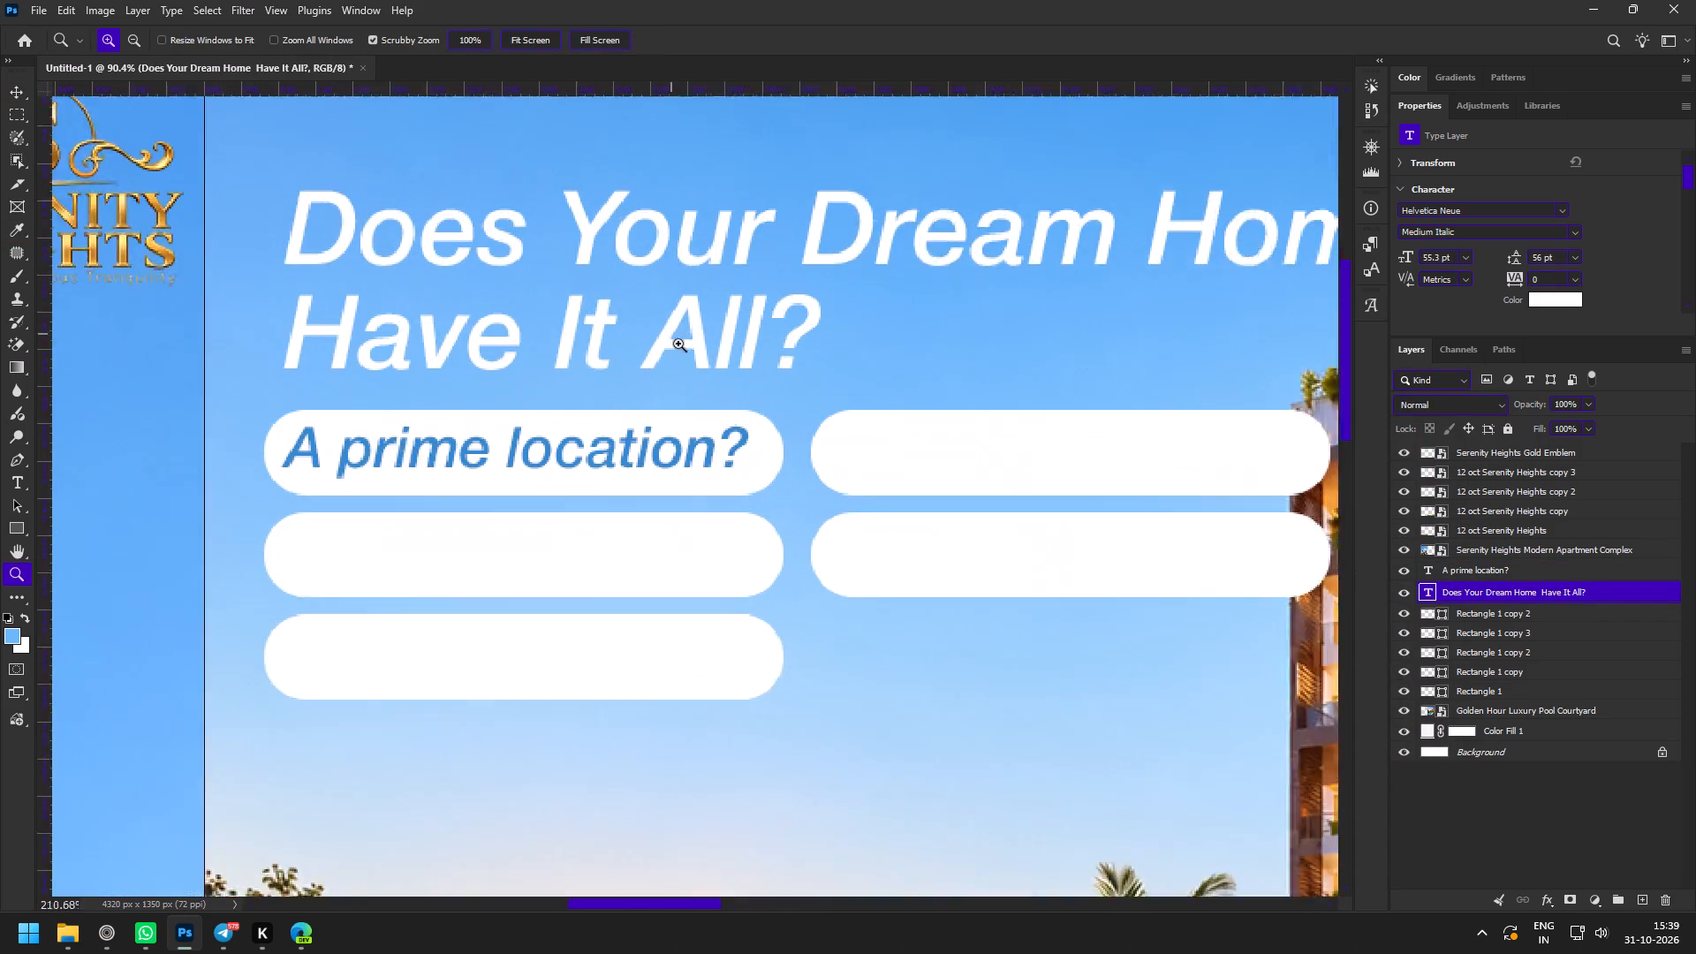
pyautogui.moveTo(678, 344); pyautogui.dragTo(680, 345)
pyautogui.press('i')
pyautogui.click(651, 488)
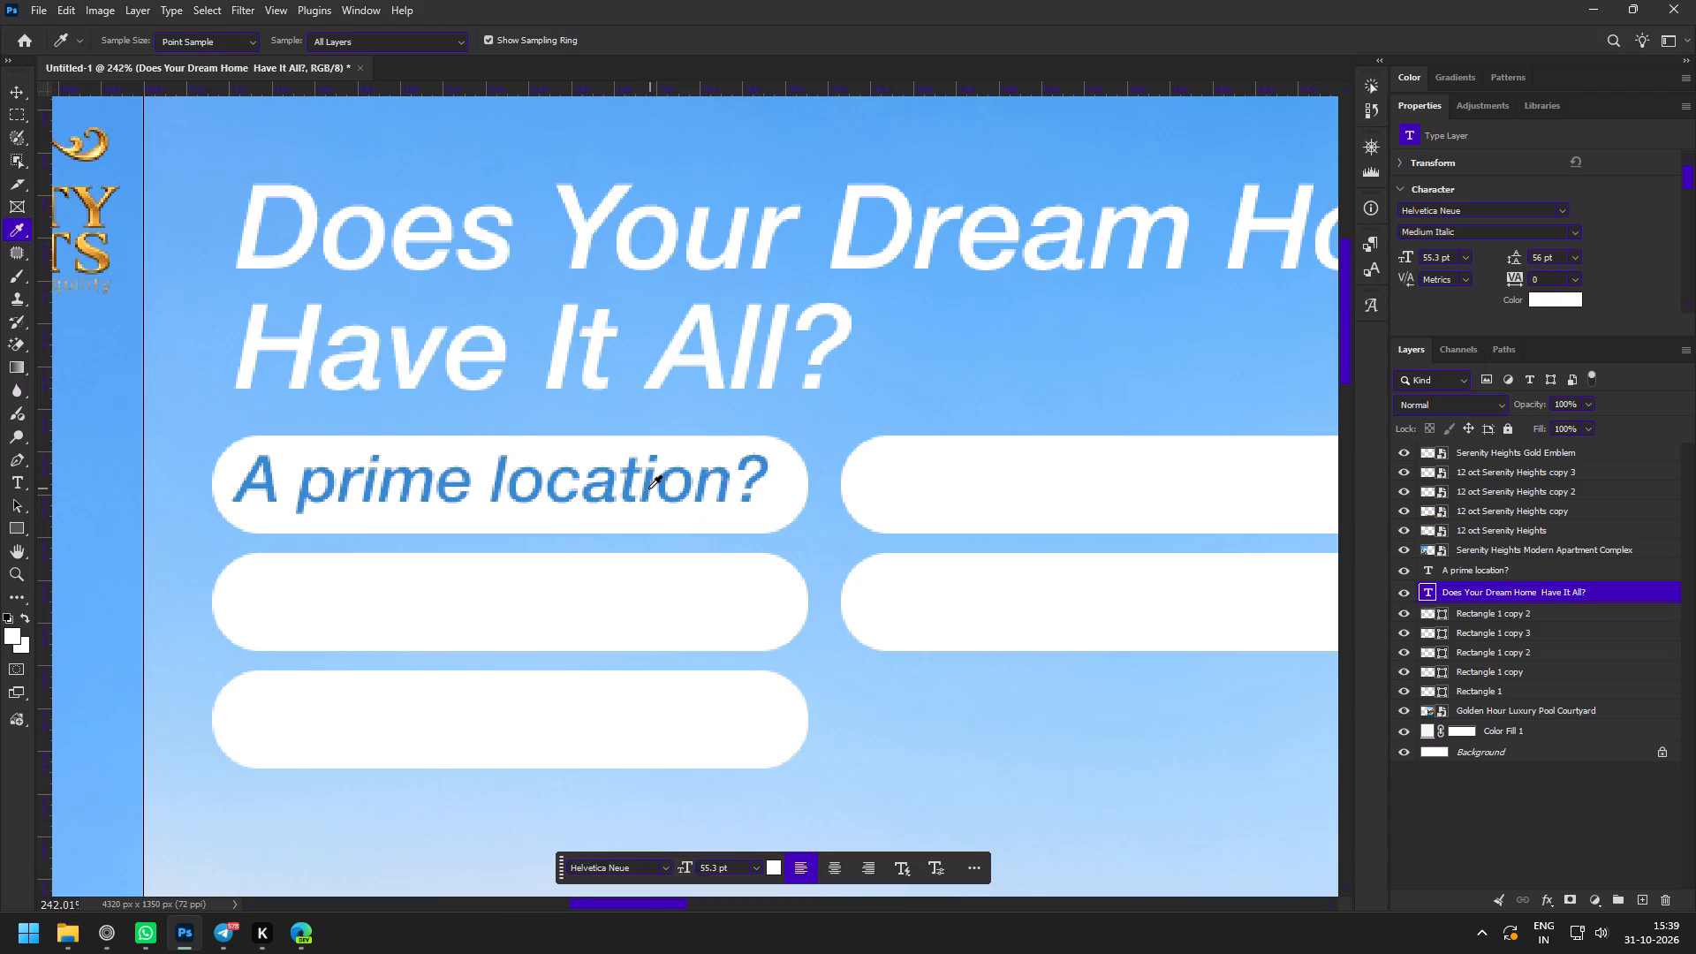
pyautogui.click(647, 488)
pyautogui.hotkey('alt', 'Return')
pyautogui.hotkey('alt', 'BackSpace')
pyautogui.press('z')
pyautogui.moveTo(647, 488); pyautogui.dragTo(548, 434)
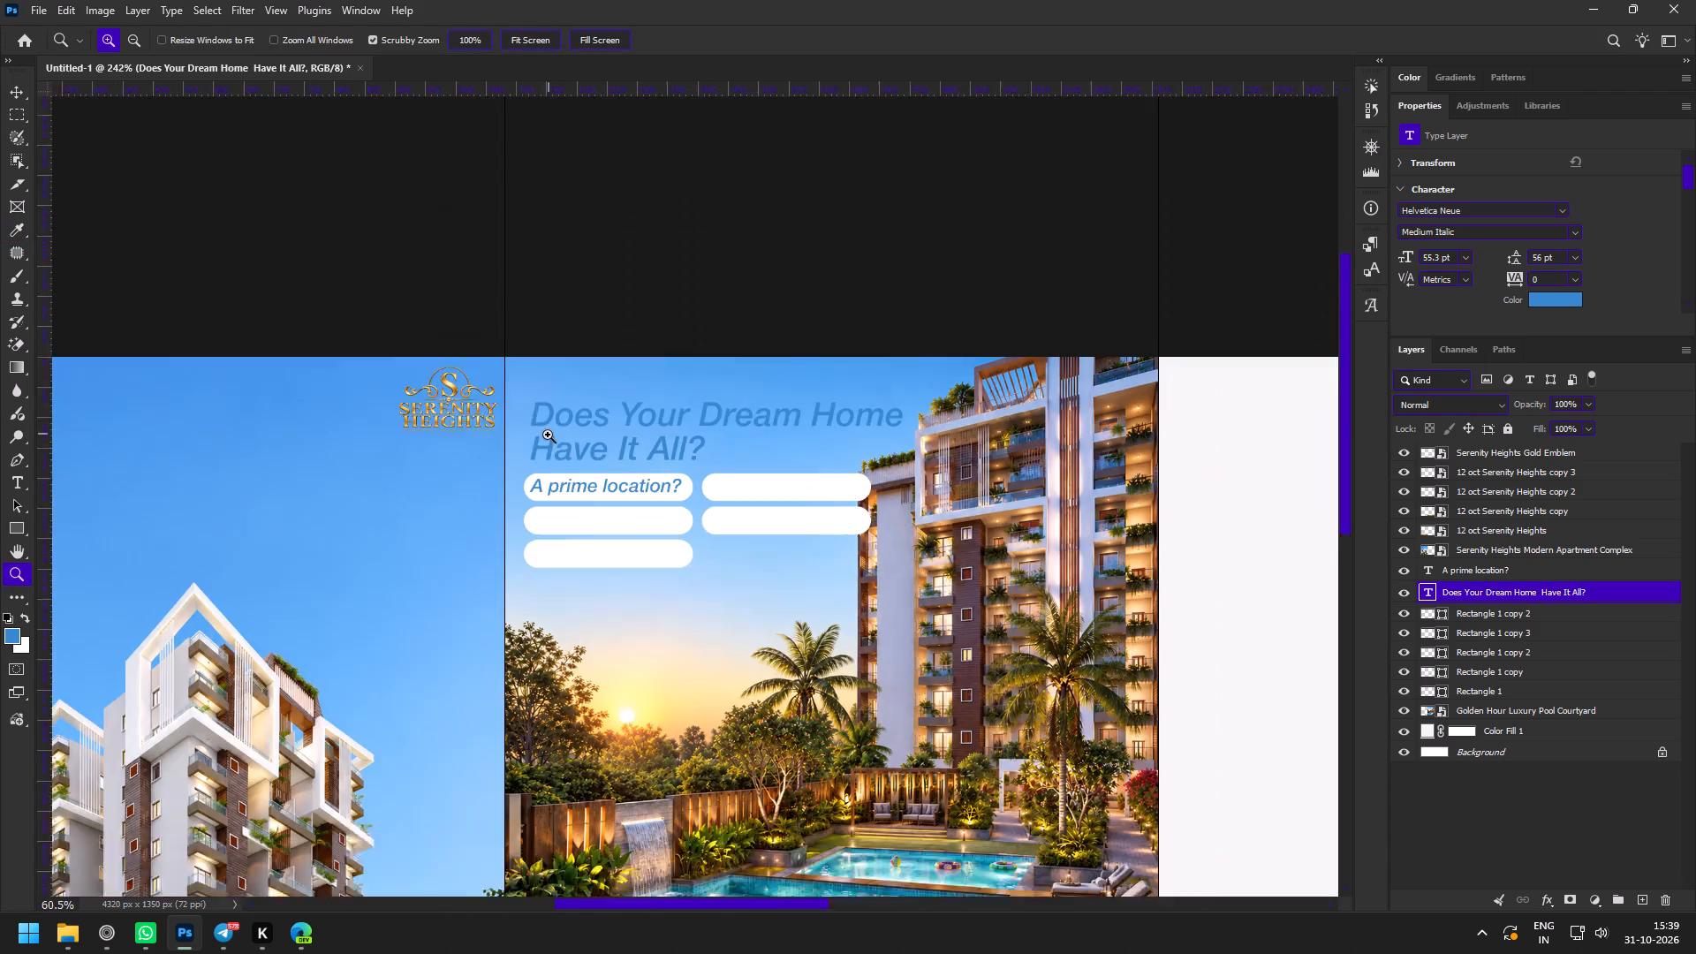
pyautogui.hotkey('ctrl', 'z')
# Scale the "A prime location?" text down to about 89.6% (27.44 pt) and reposition it inside the first pill.
pyautogui.press('z')
pyautogui.moveTo(591, 459); pyautogui.dragTo(646, 533)
pyautogui.moveTo(620, 533); pyautogui.dragTo(683, 588)
pyautogui.press('v')
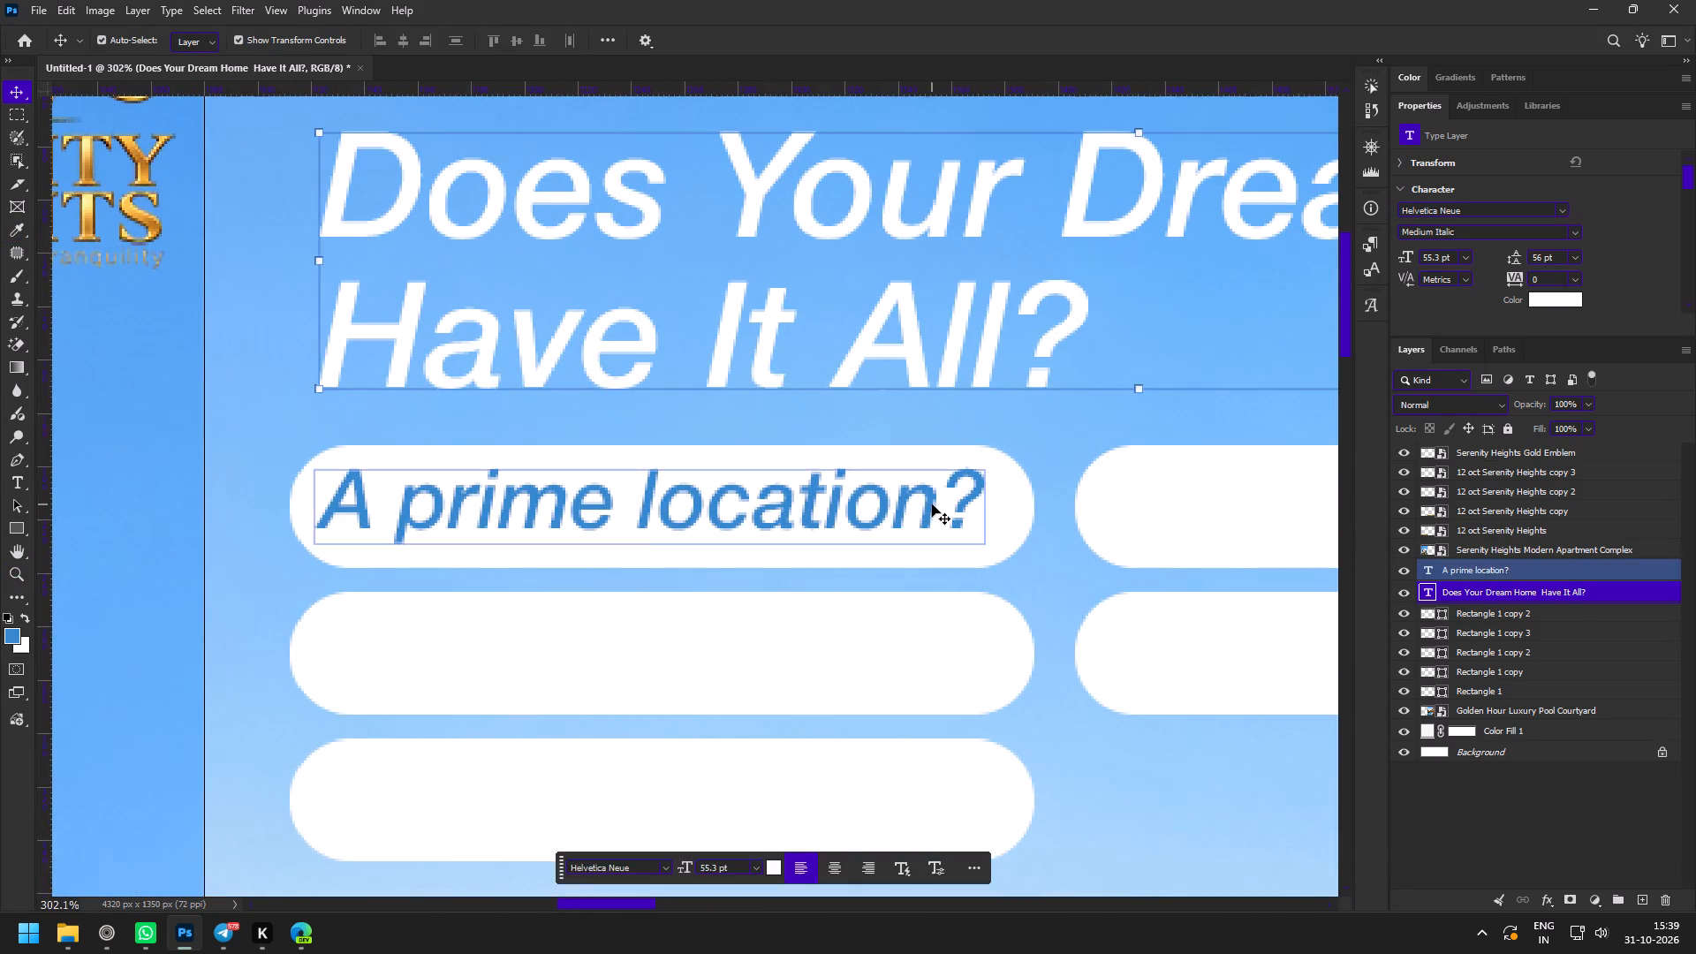
pyautogui.click(932, 504)
pyautogui.click(986, 514)
pyautogui.moveTo(994, 514); pyautogui.dragTo(924, 518)
pyautogui.moveTo(837, 509); pyautogui.dragTo(861, 509)
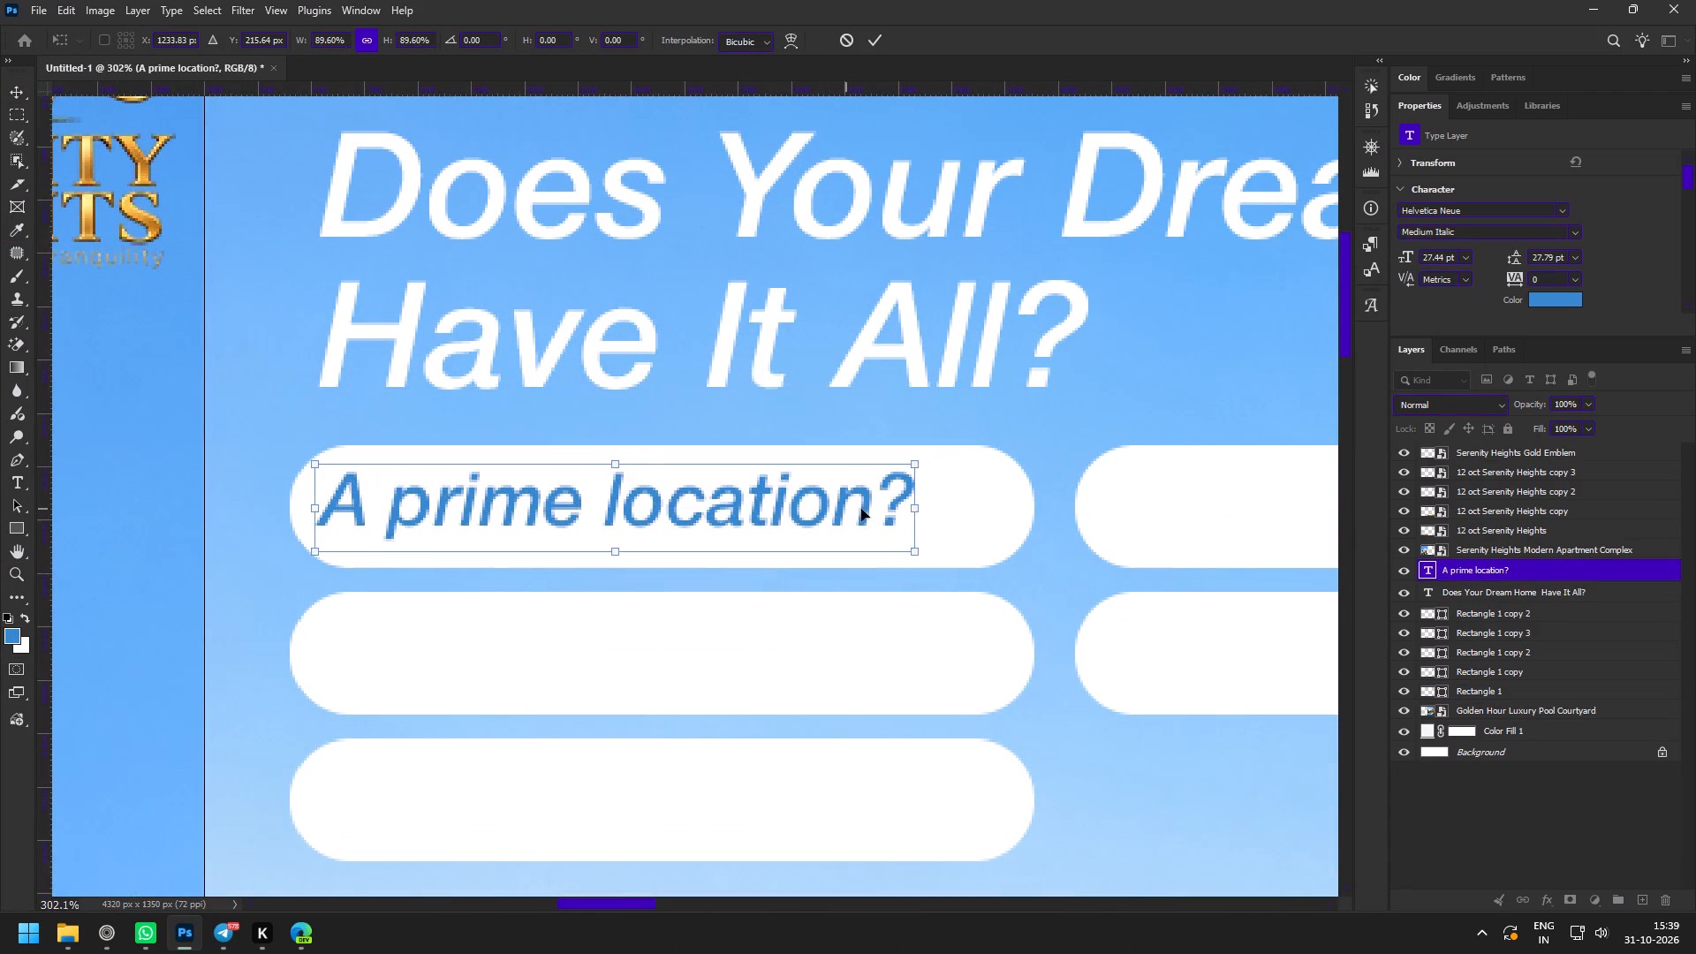
pyautogui.moveTo(861, 509); pyautogui.dragTo(872, 509)
pyautogui.click(867, 507)
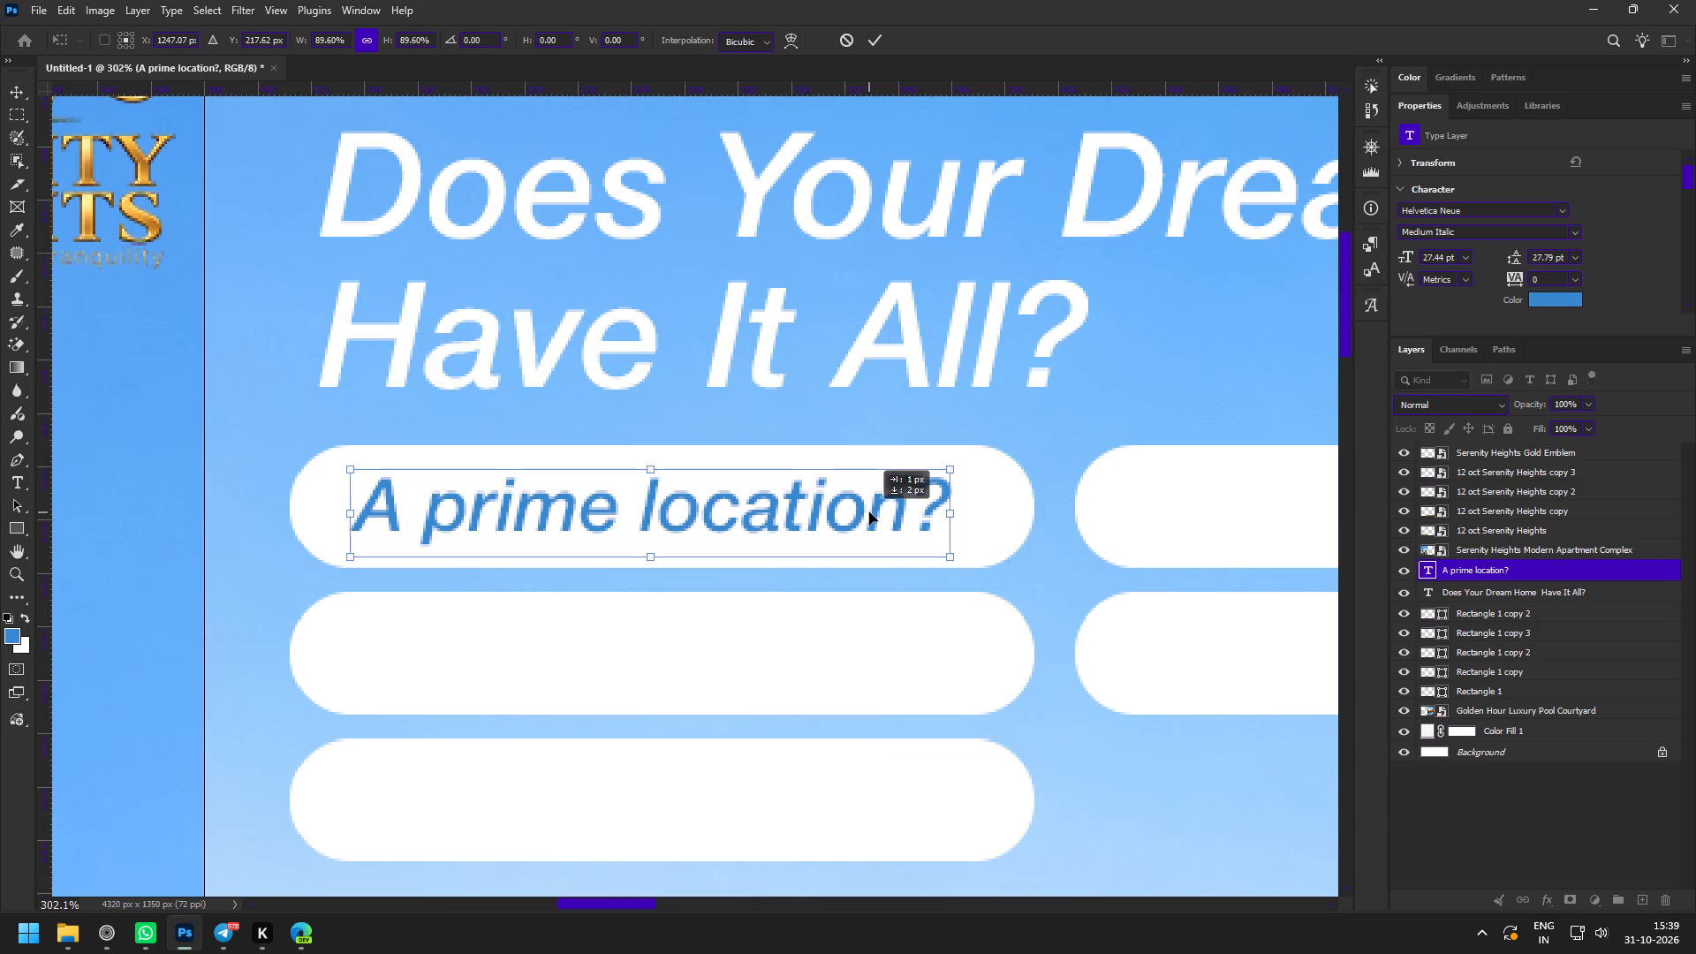
pyautogui.click(882, 43)
# Centre the "A prime location?" text horizontally and vertically on its pill, and nudge the text down 2 px.
pyautogui.keyDown('shift'); pyautogui.click(1007, 502); pyautogui.keyUp('shift')
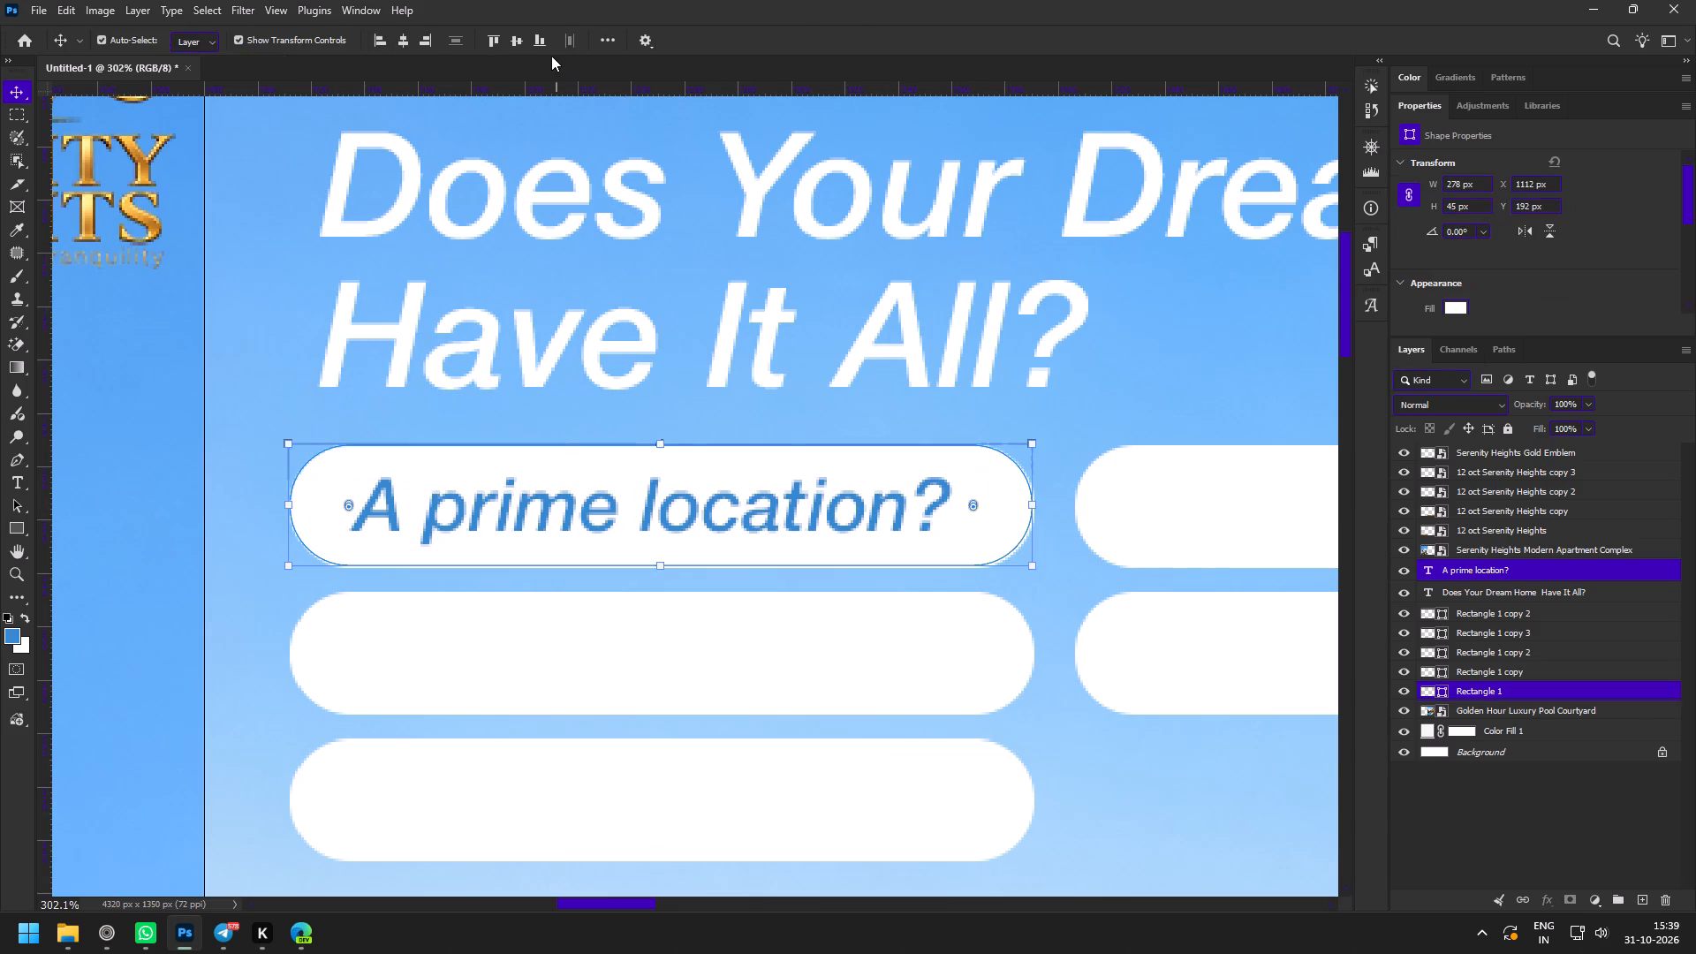
pyautogui.click(512, 39)
pyautogui.click(401, 43)
pyautogui.press('space')
pyautogui.press('space')
pyautogui.moveTo(764, 653); pyautogui.dragTo(649, 497)
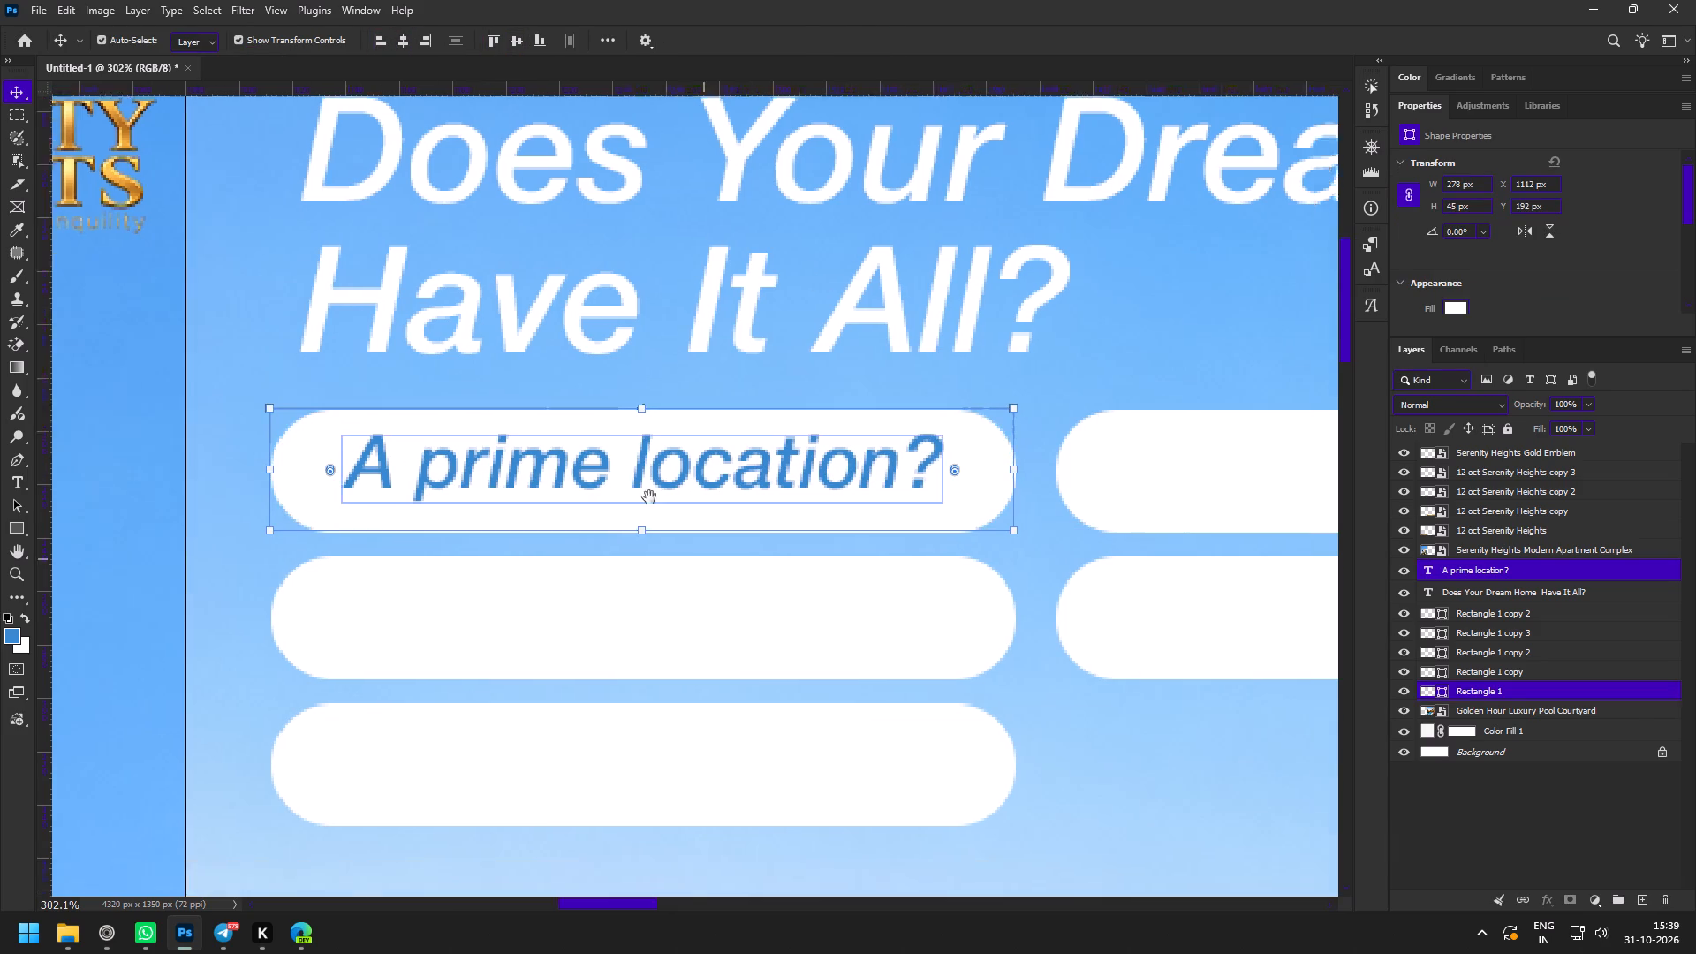
pyautogui.moveTo(649, 497); pyautogui.dragTo(648, 496)
pyautogui.click(1015, 234)
pyautogui.click(473, 358)
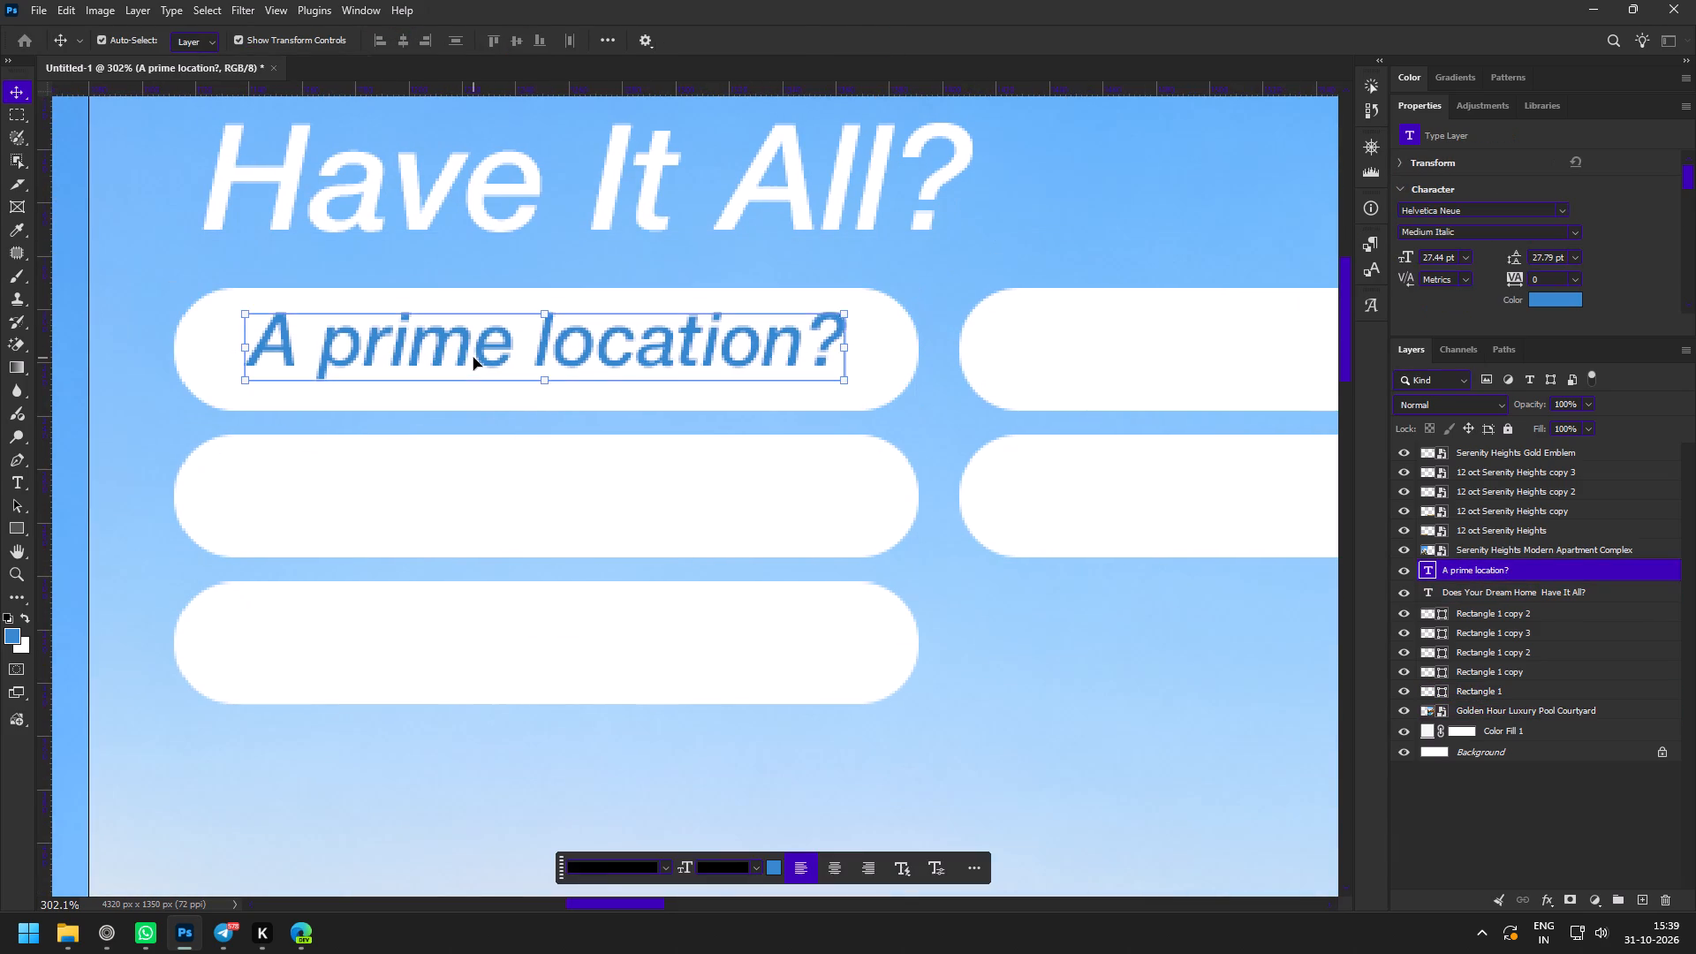
pyautogui.press('Down')
pyautogui.press('Down')
# Duplicate the "A prime location?" text straight down onto the second and third pills of the first column.
pyautogui.keyDown('alt'); pyautogui.moveTo(464, 346); pyautogui.dragTo(450, 491); pyautogui.keyUp('alt')
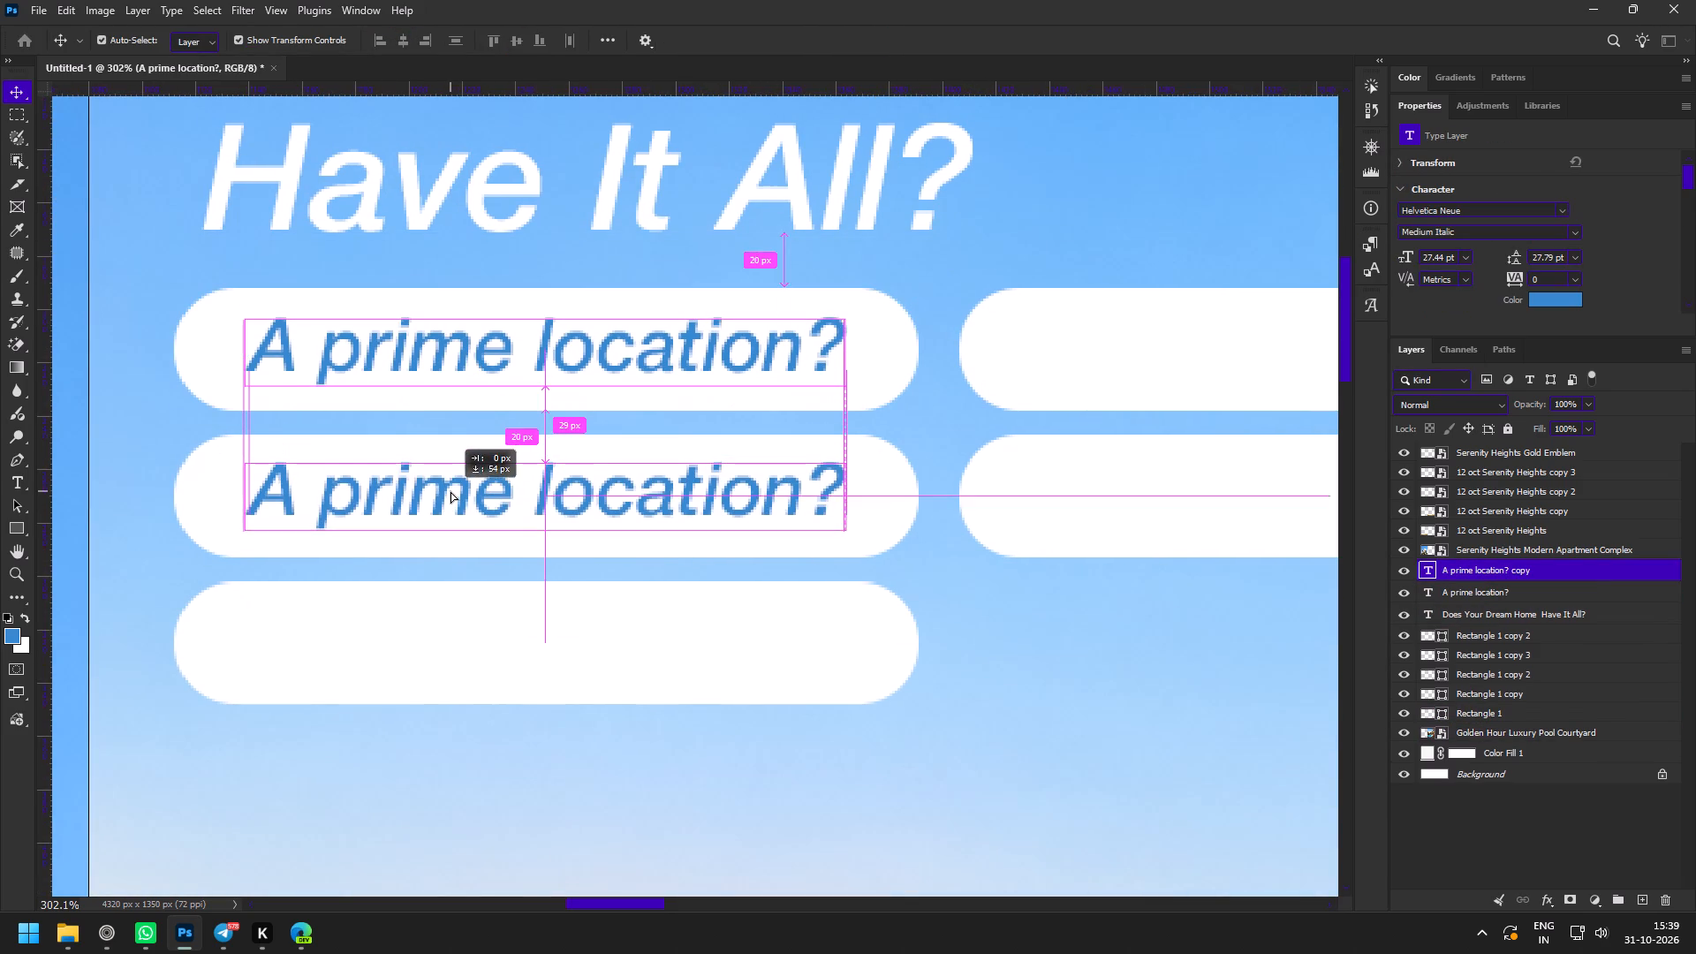
pyautogui.keyDown('alt'); pyautogui.moveTo(450, 491); pyautogui.dragTo(450, 495); pyautogui.keyUp('alt')
pyautogui.keyDown('alt'); pyautogui.moveTo(450, 500); pyautogui.dragTo(435, 646); pyautogui.keyUp('alt')
# Duplicate the first column's upper two texts across onto the two pills of the second column.
pyautogui.click(685, 355)
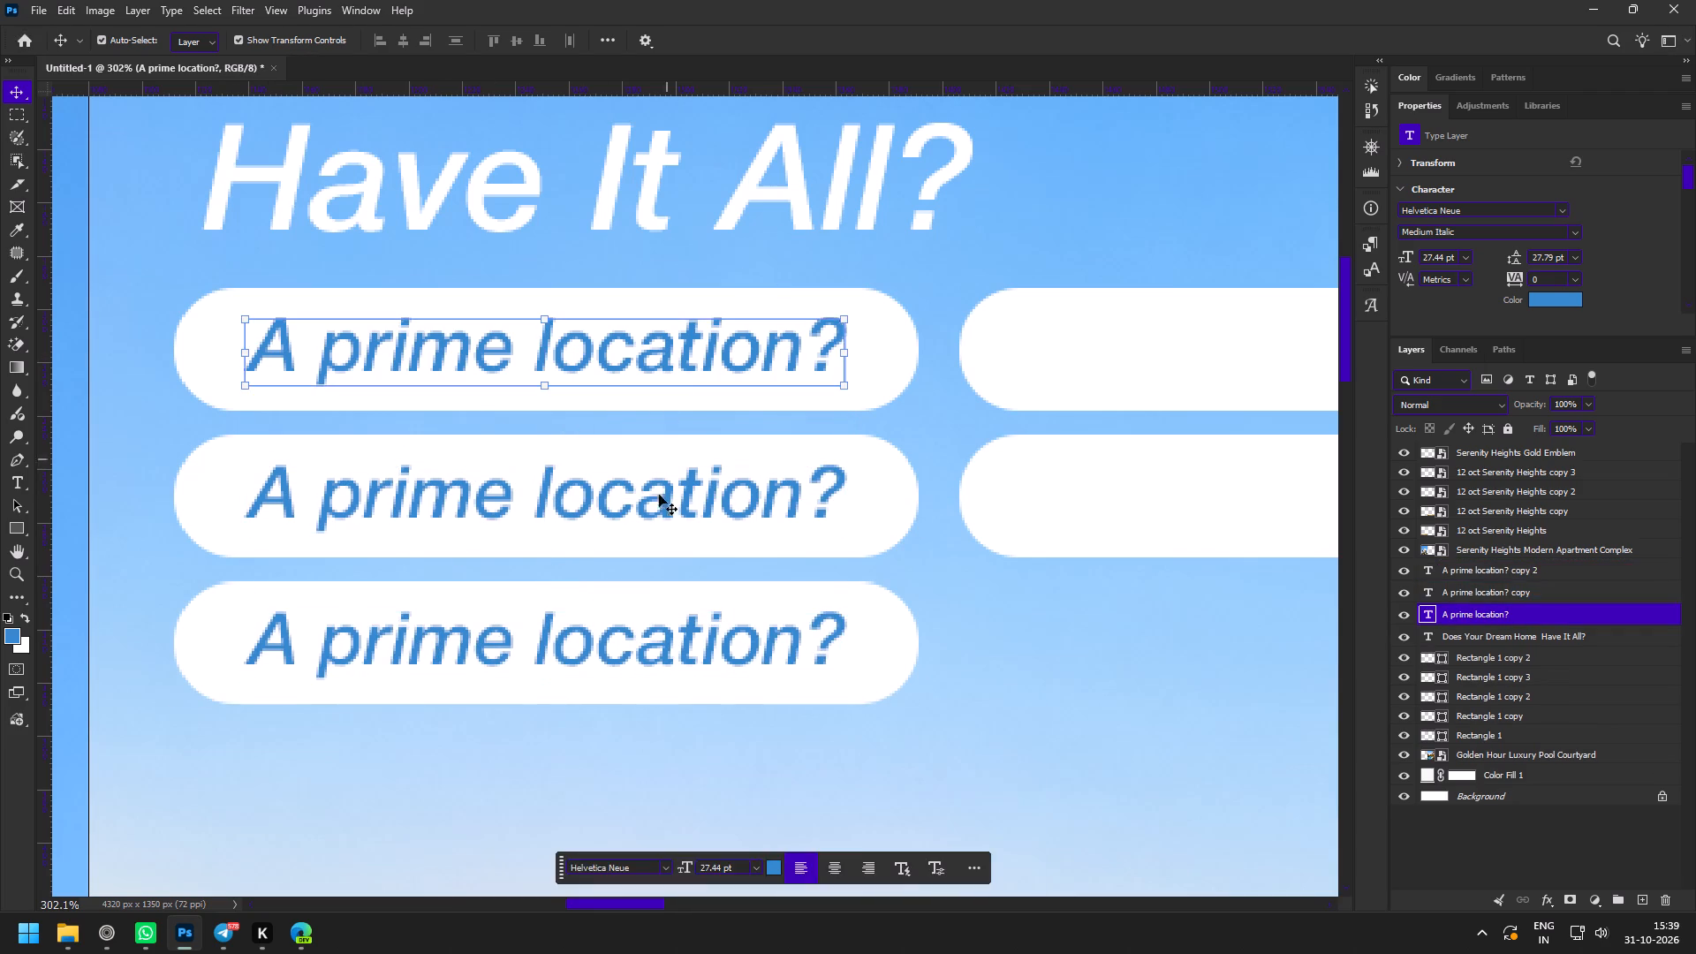
pyautogui.keyDown('shift'); pyautogui.click(652, 521); pyautogui.keyUp('shift')
pyautogui.press('space')
pyautogui.press('space')
pyautogui.press('space')
pyautogui.moveTo(902, 503); pyautogui.dragTo(620, 511)
pyautogui.keyDown('alt'); pyautogui.moveTo(351, 356); pyautogui.dragTo(829, 366); pyautogui.keyUp('alt')
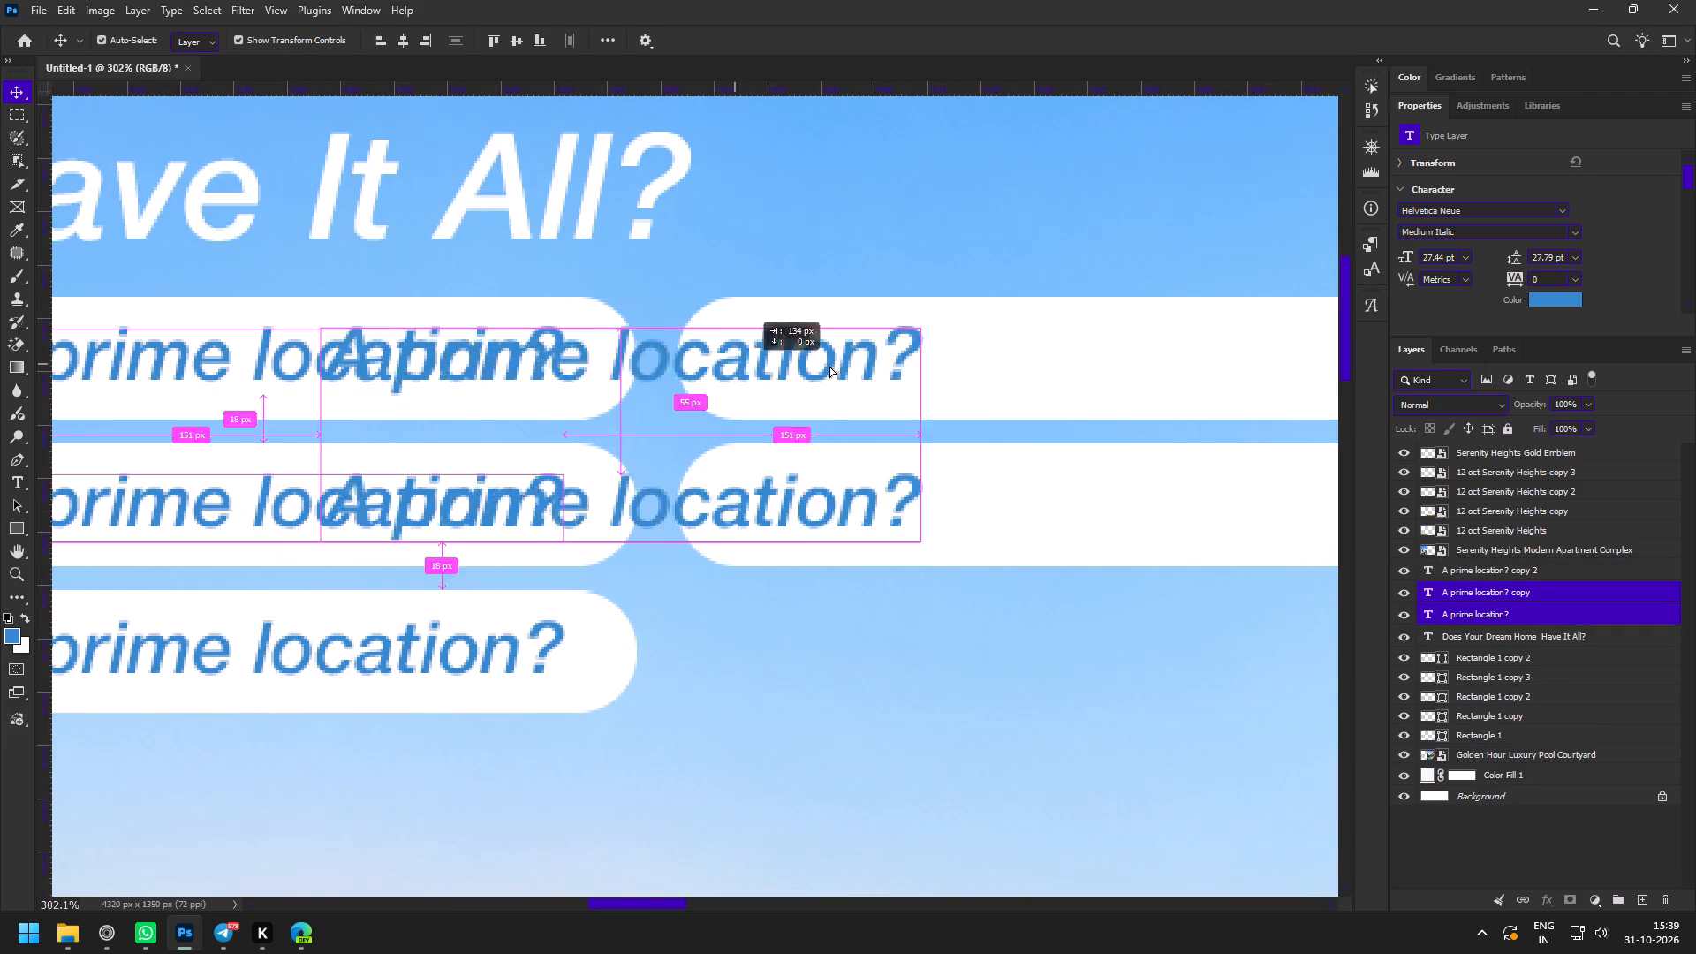
pyautogui.keyDown('alt'); pyautogui.moveTo(829, 366); pyautogui.dragTo(1138, 376); pyautogui.keyUp('alt')
# Replace the text in the second column's first pill with "Spacious living spaces?" copied from the content document.
pyautogui.press('space')
pyautogui.press('space')
pyautogui.press('space')
pyautogui.press('space')
pyautogui.press('space')
pyautogui.press('space')
pyautogui.press('space')
pyautogui.press('space')
pyautogui.press('space')
pyautogui.press('space')
pyautogui.press('space')
pyautogui.press('space')
pyautogui.press('space')
pyautogui.press('space')
pyautogui.press('space')
pyautogui.press('space')
pyautogui.press('space')
pyautogui.press('space')
pyautogui.press('space')
pyautogui.press('space')
pyautogui.moveTo(1094, 493); pyautogui.dragTo(804, 482)
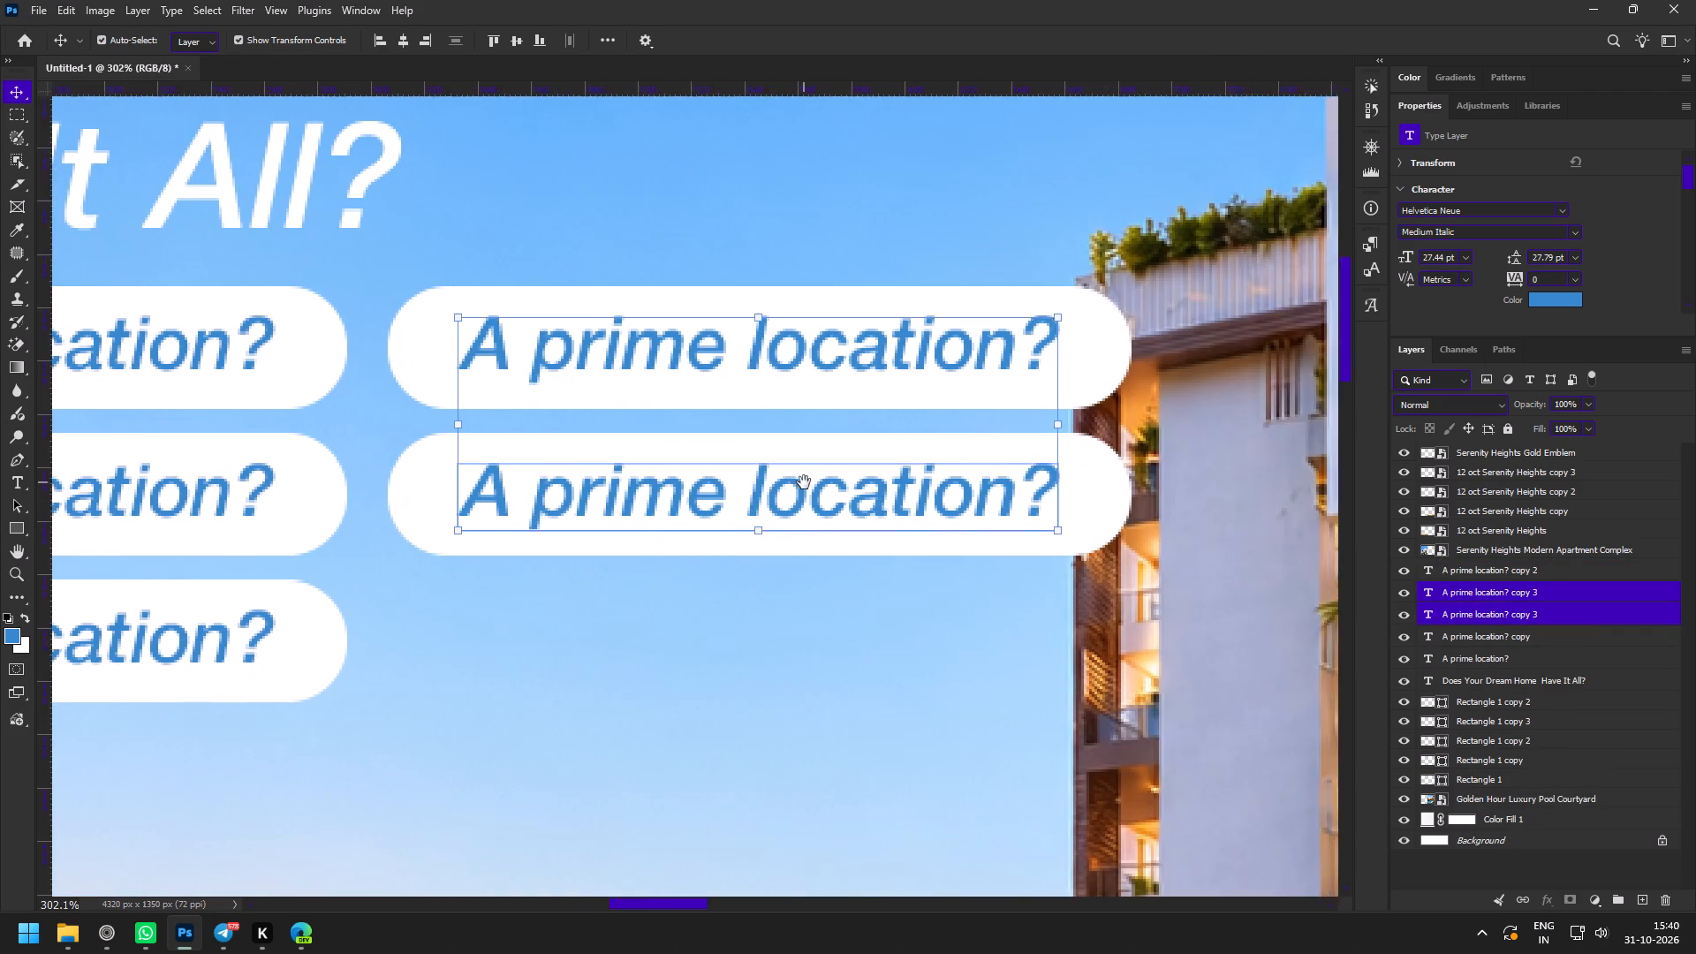
pyautogui.moveTo(804, 482); pyautogui.dragTo(1109, 484)
pyautogui.moveTo(816, 500); pyautogui.dragTo(824, 500)
pyautogui.click(118, 936)
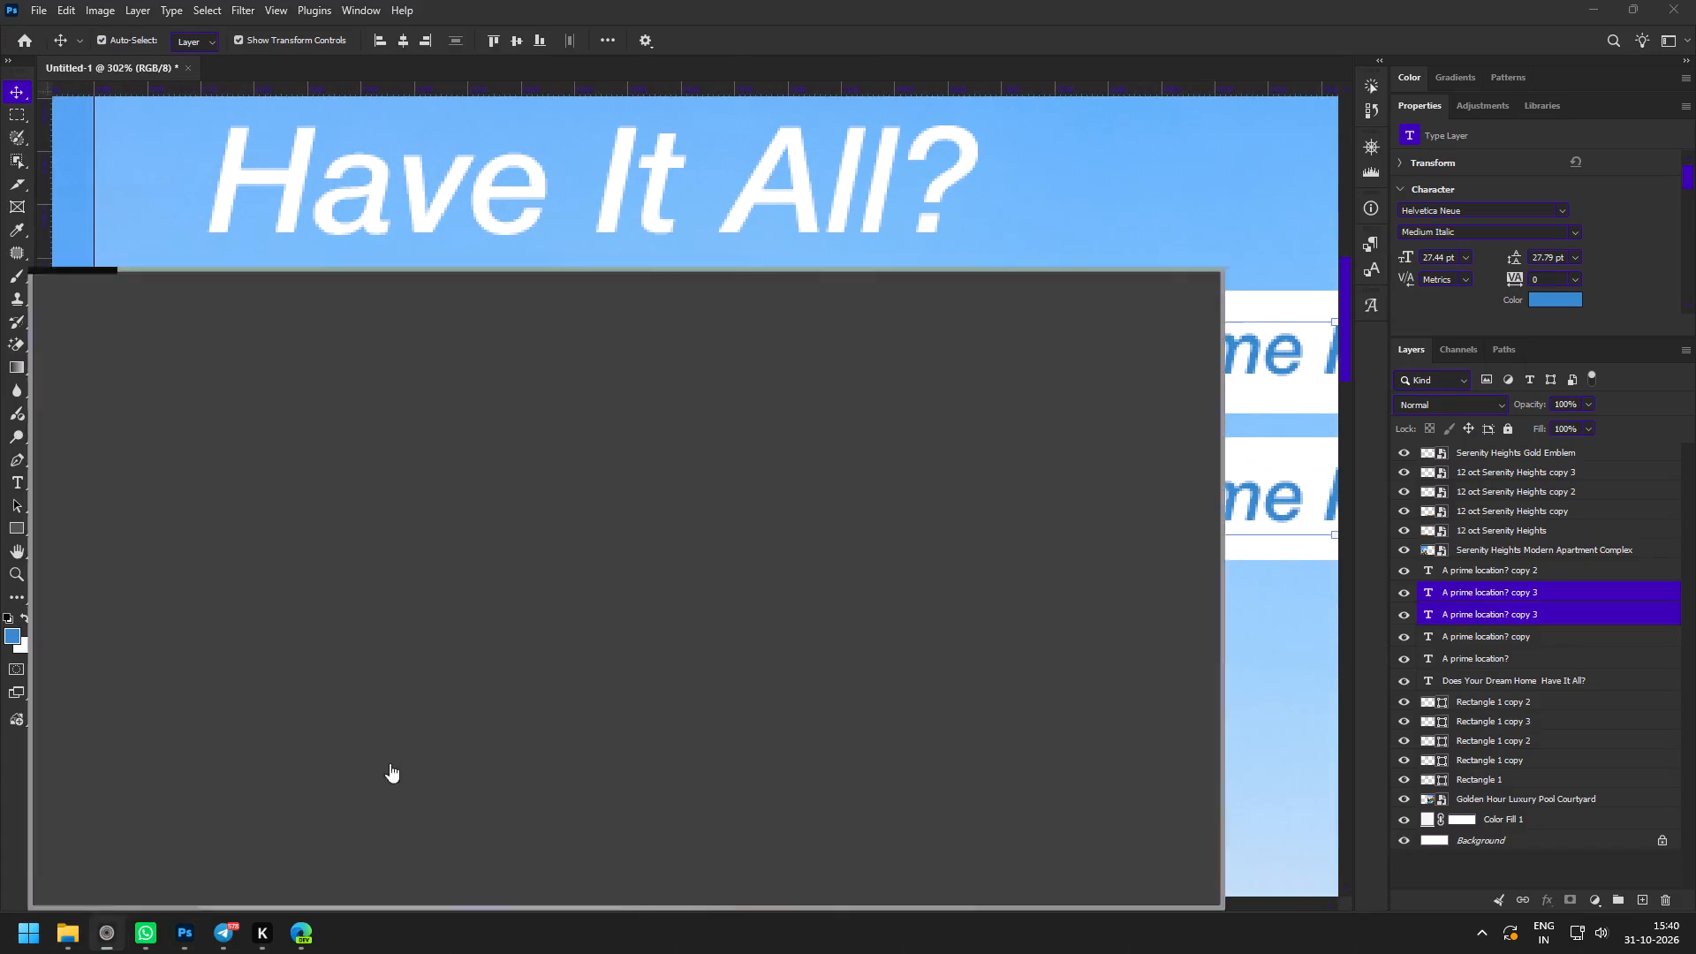
pyautogui.click(658, 468)
pyautogui.moveTo(829, 458); pyautogui.dragTo(673, 456)
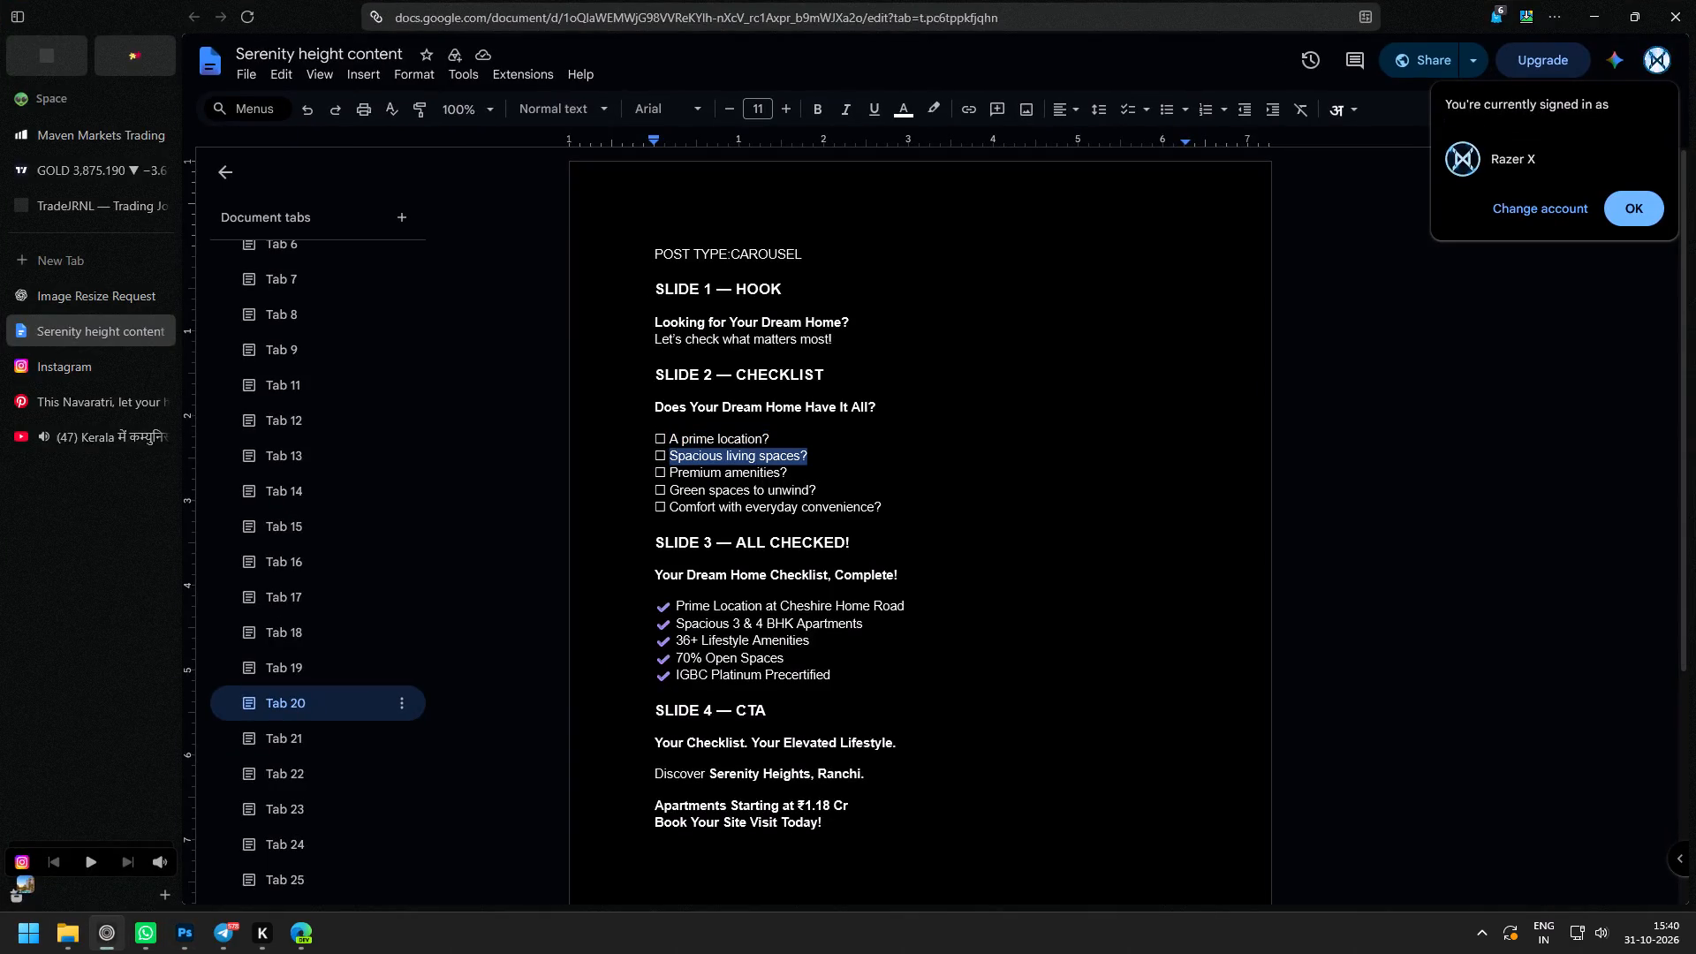
pyautogui.moveTo(673, 456); pyautogui.dragTo(670, 456)
pyautogui.hotkey('ctrl', 'c')
pyautogui.click(170, 932)
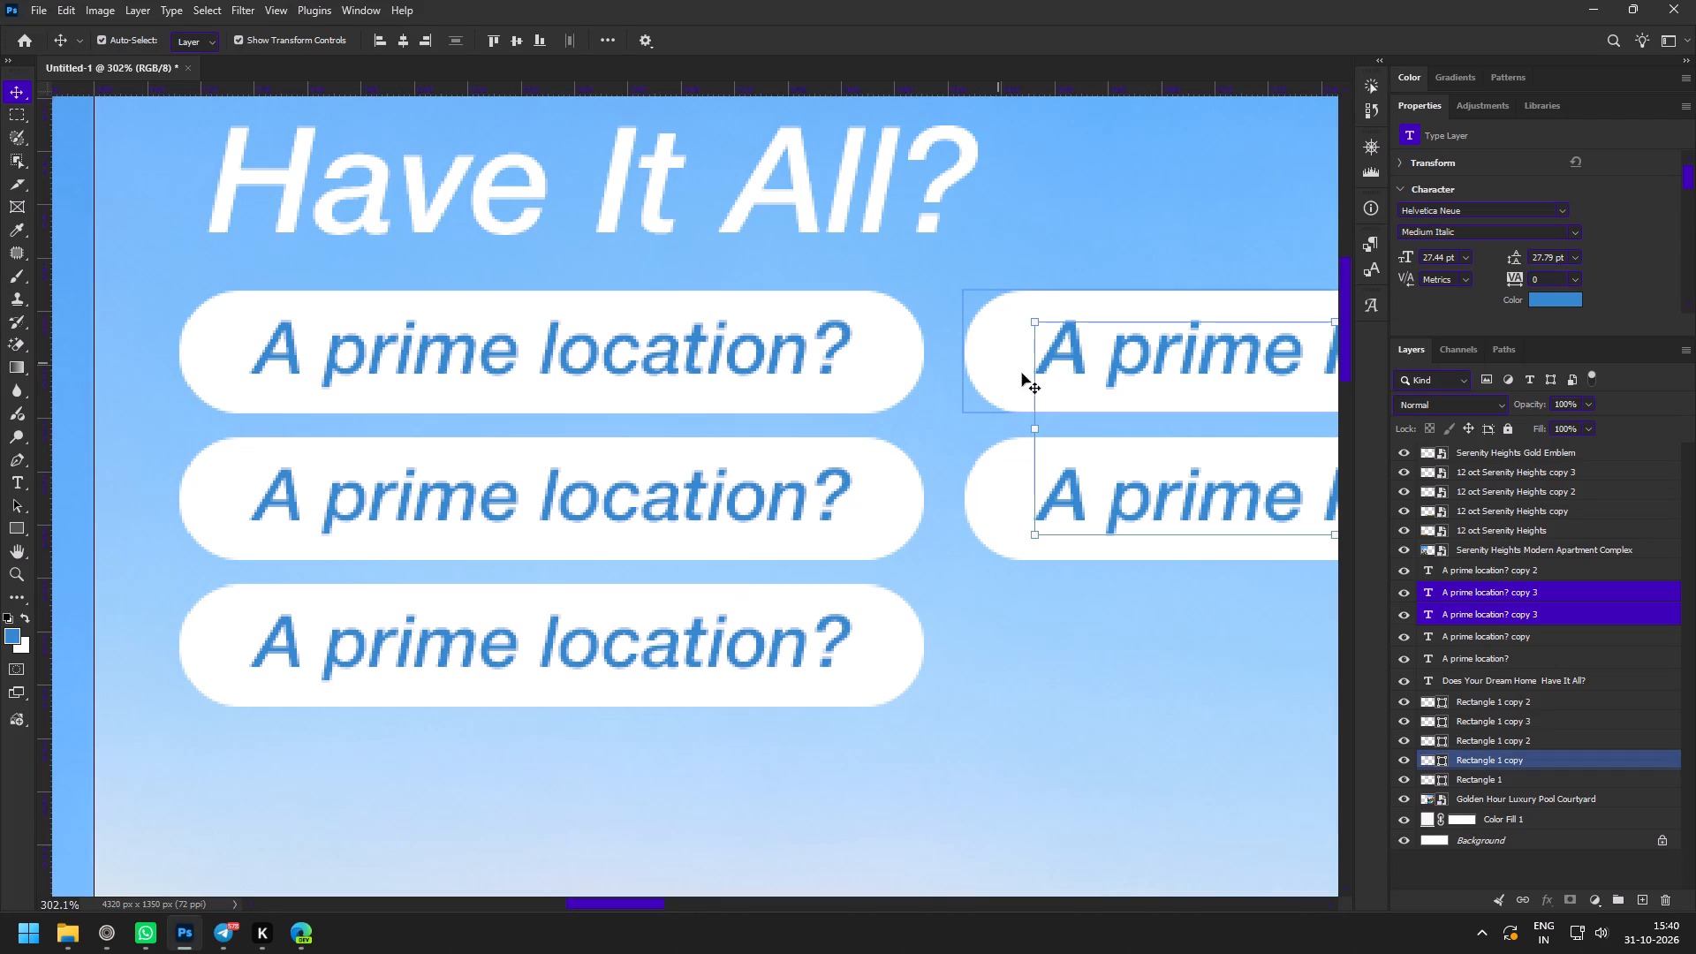
pyautogui.click(1130, 244)
pyautogui.doubleClick(1104, 354)
pyautogui.hotkey('ctrl', 'v')
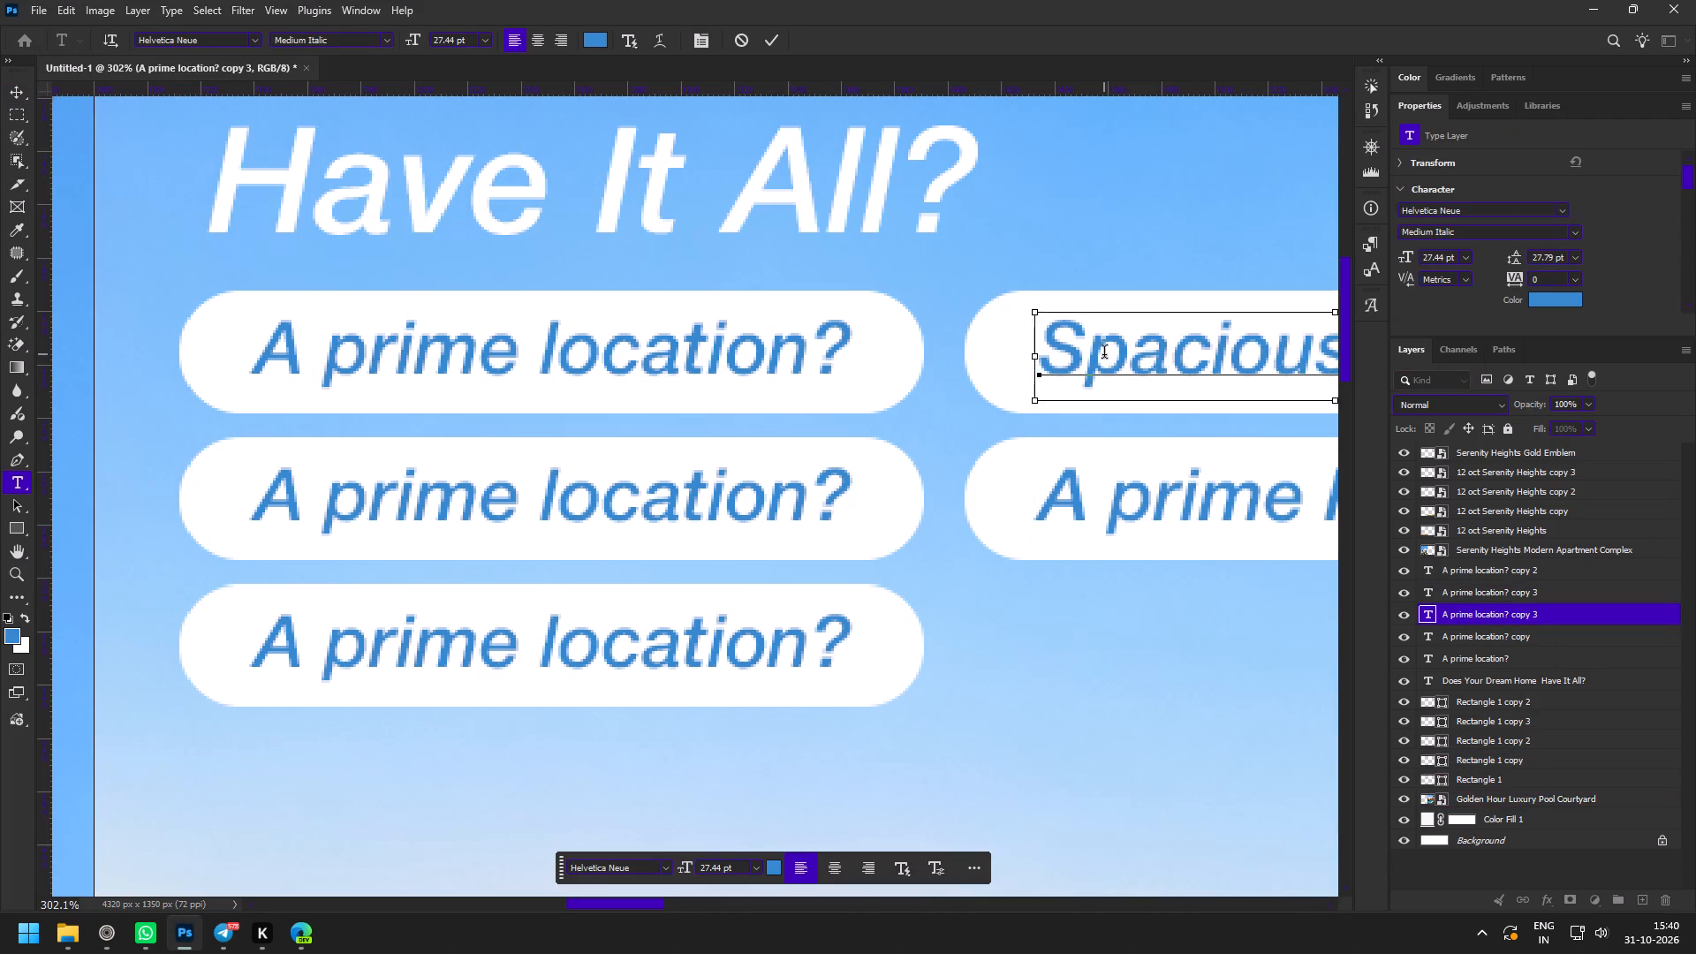
pyautogui.press('space')
pyautogui.press('BackSpace')
pyautogui.hotkey('ctrl', 'Return')
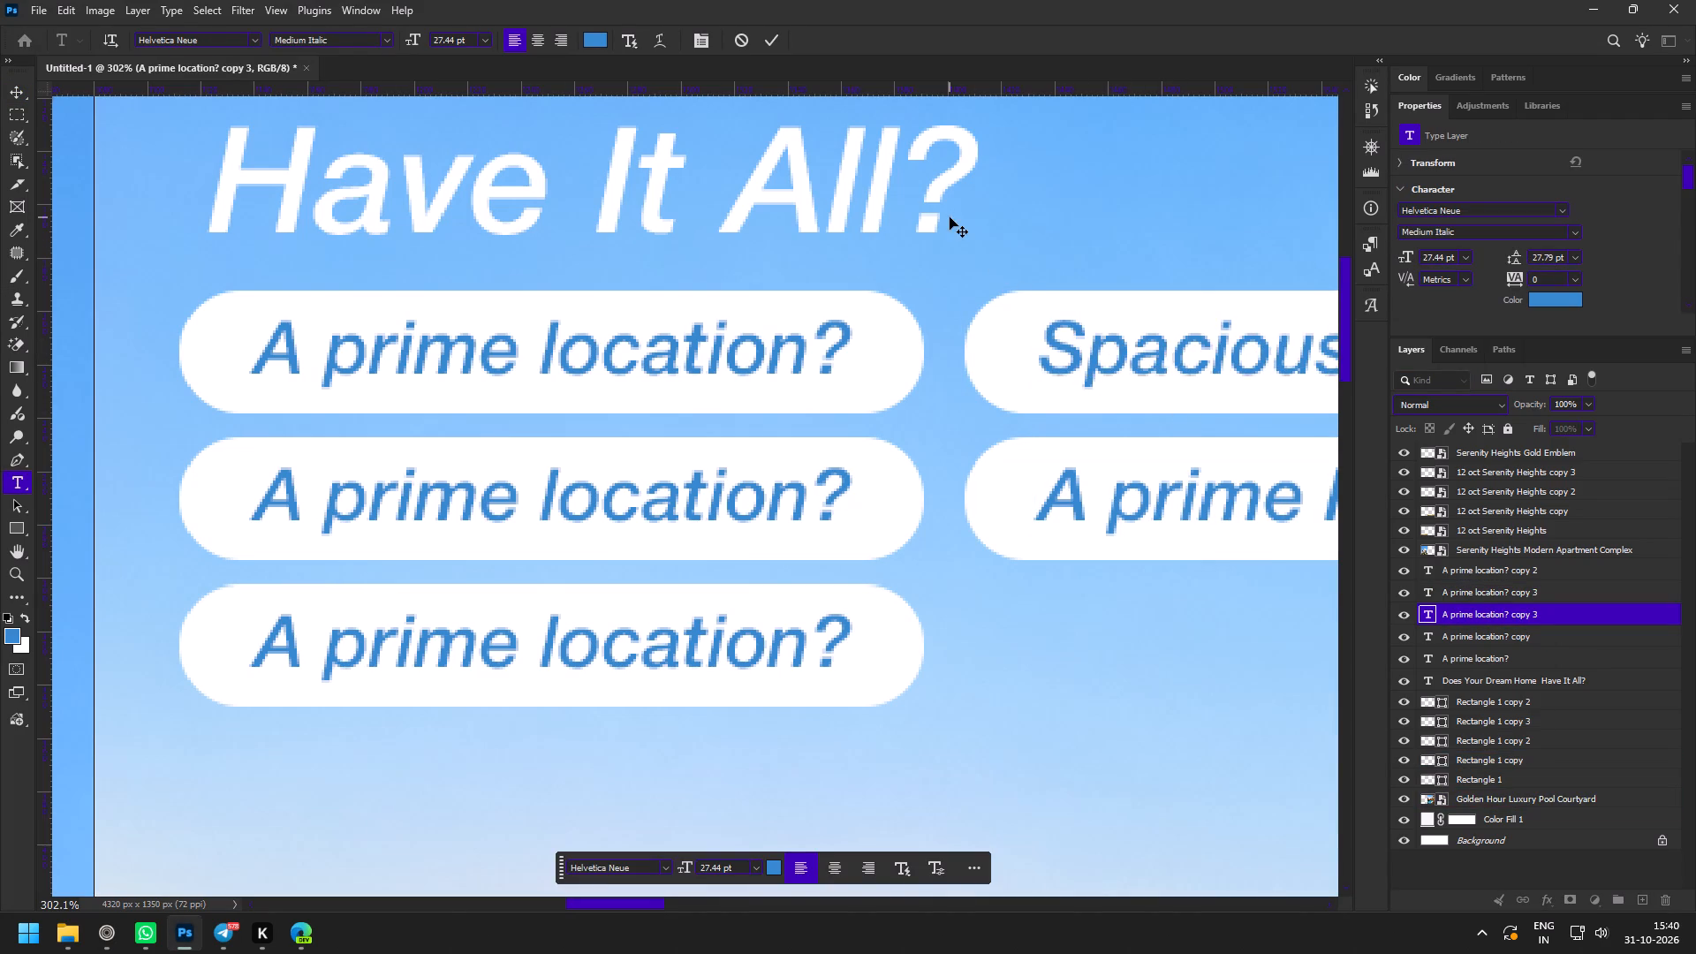
# Stretch the pill behind "Spacious living spaces?" to about 347 px wide, keeping its left edge in place.
pyautogui.press('z')
pyautogui.moveTo(908, 297); pyautogui.dragTo(860, 284)
pyautogui.press('space')
pyautogui.press('space')
pyautogui.press('space')
pyautogui.press('space')
pyautogui.press('space')
pyautogui.press('space')
pyautogui.press('space')
pyautogui.press('space')
pyautogui.moveTo(874, 318); pyautogui.dragTo(680, 321)
pyautogui.press('v')
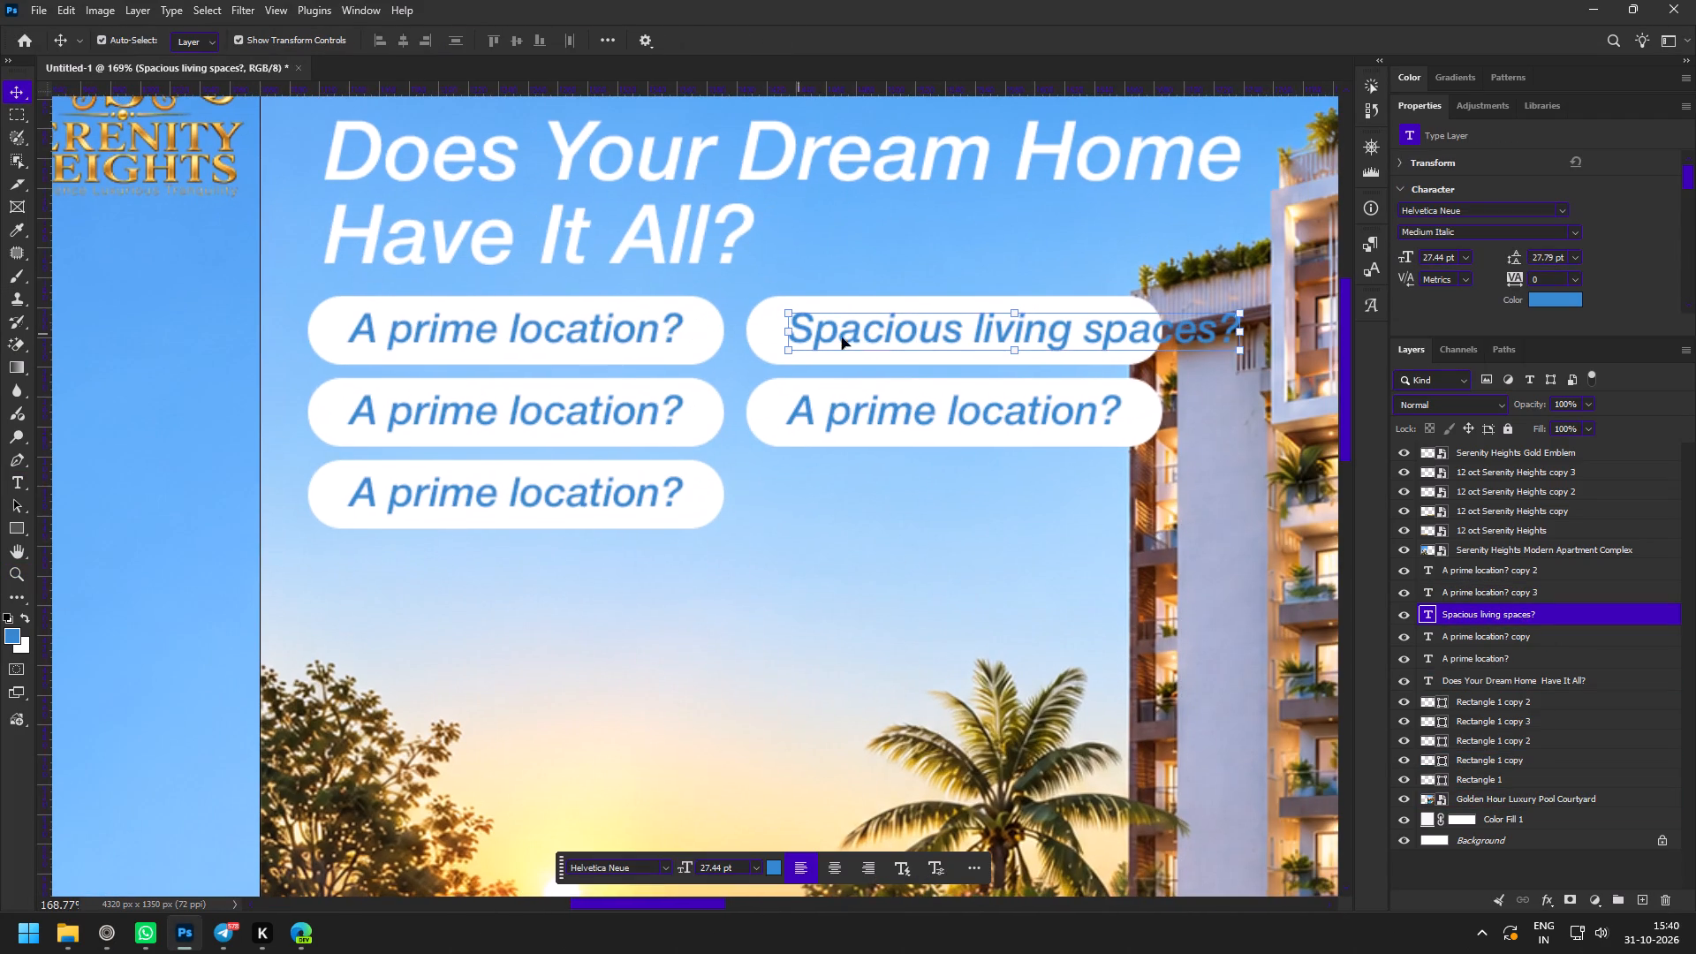
pyautogui.press('space')
pyautogui.press('space')
pyautogui.moveTo(1001, 384); pyautogui.dragTo(862, 410)
pyautogui.click(746, 241)
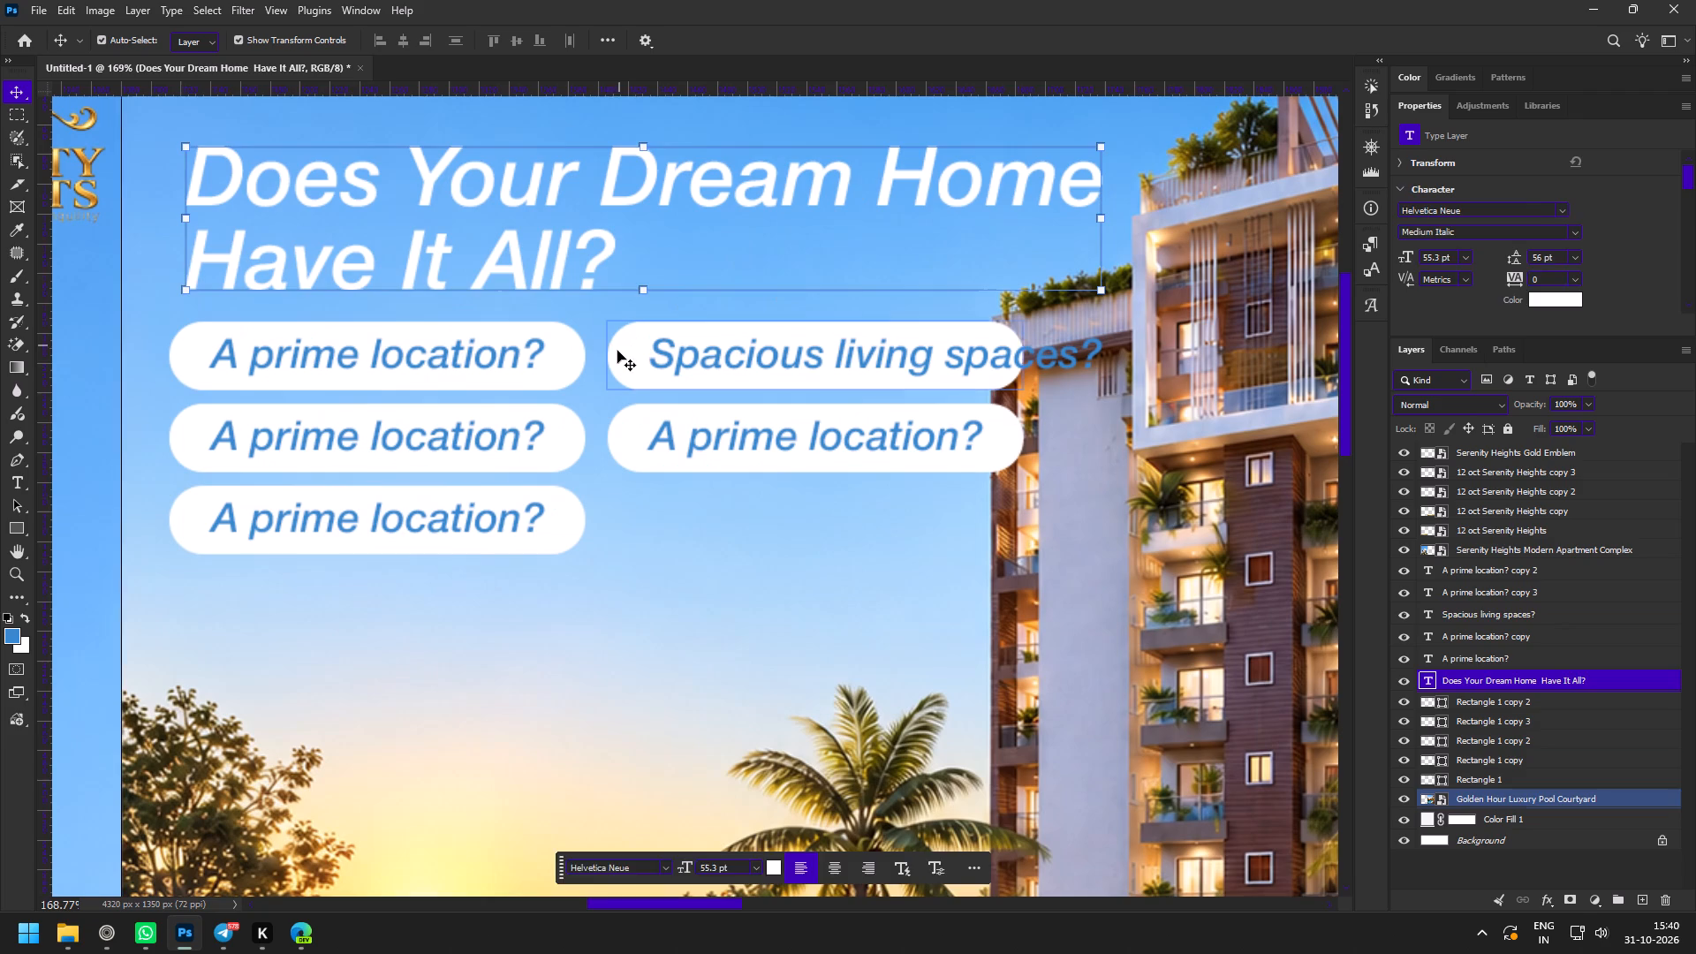
pyautogui.click(617, 351)
pyautogui.moveTo(1024, 355); pyautogui.dragTo(1131, 352)
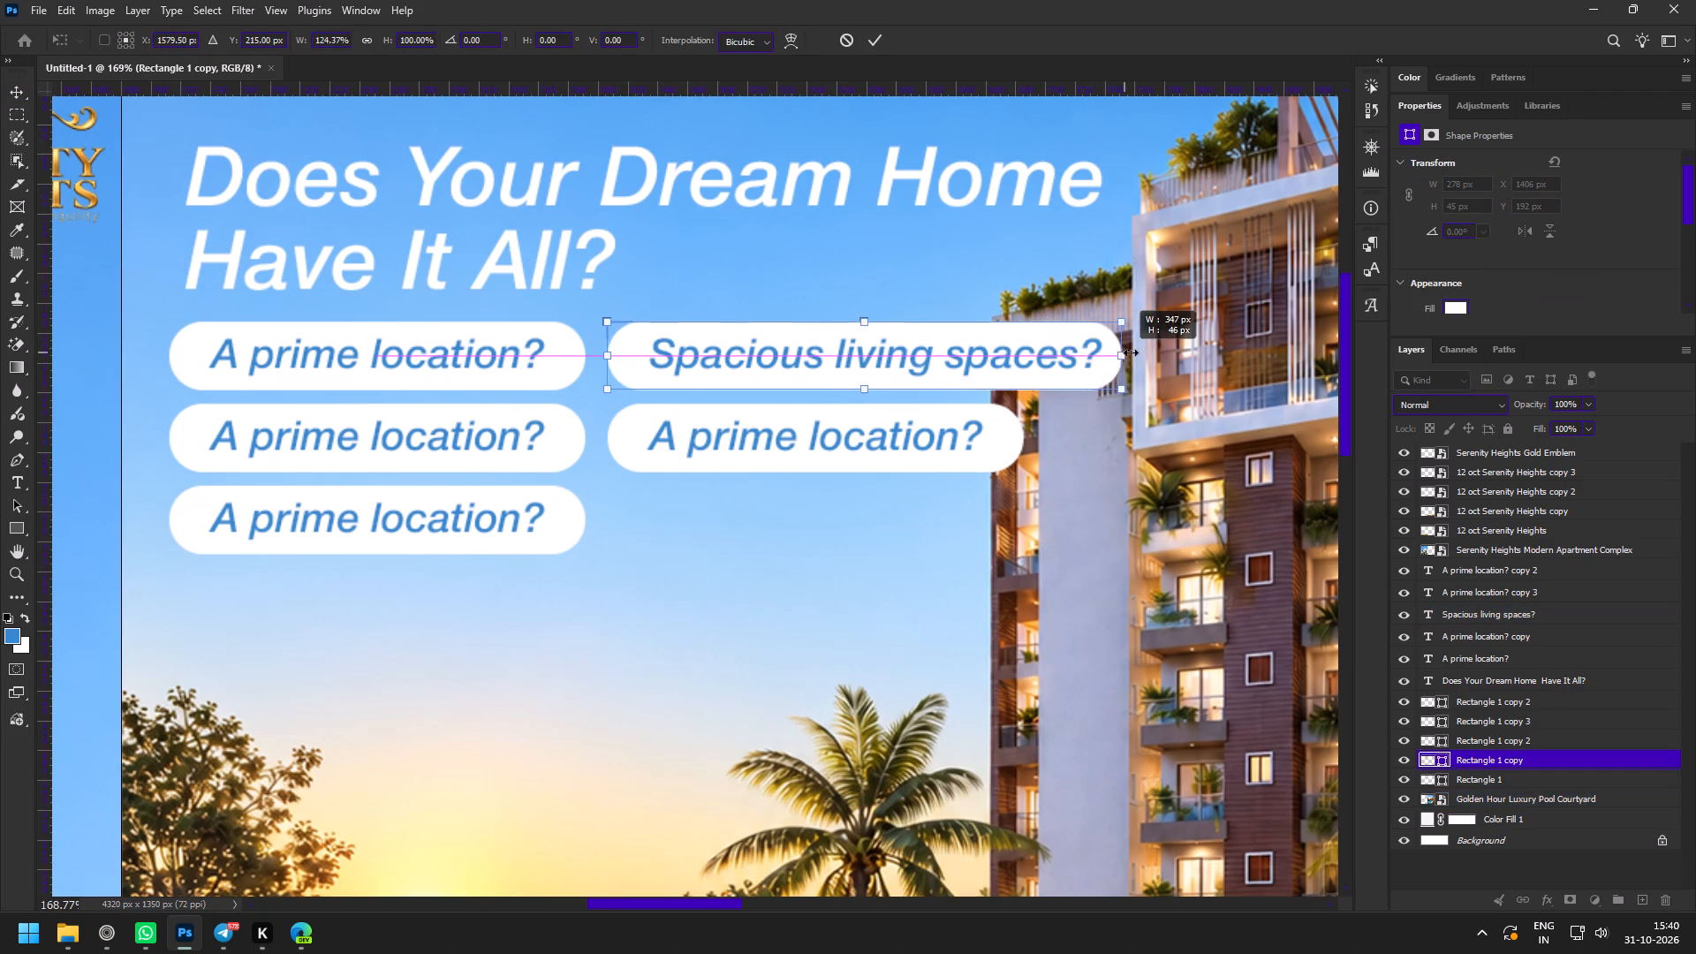
pyautogui.moveTo(1131, 352); pyautogui.dragTo(1126, 354)
pyautogui.click(879, 47)
# Centre "Spacious living spaces?" horizontally and vertically on its widened pill, and nudge the text down about 2 px.
pyautogui.press('z')
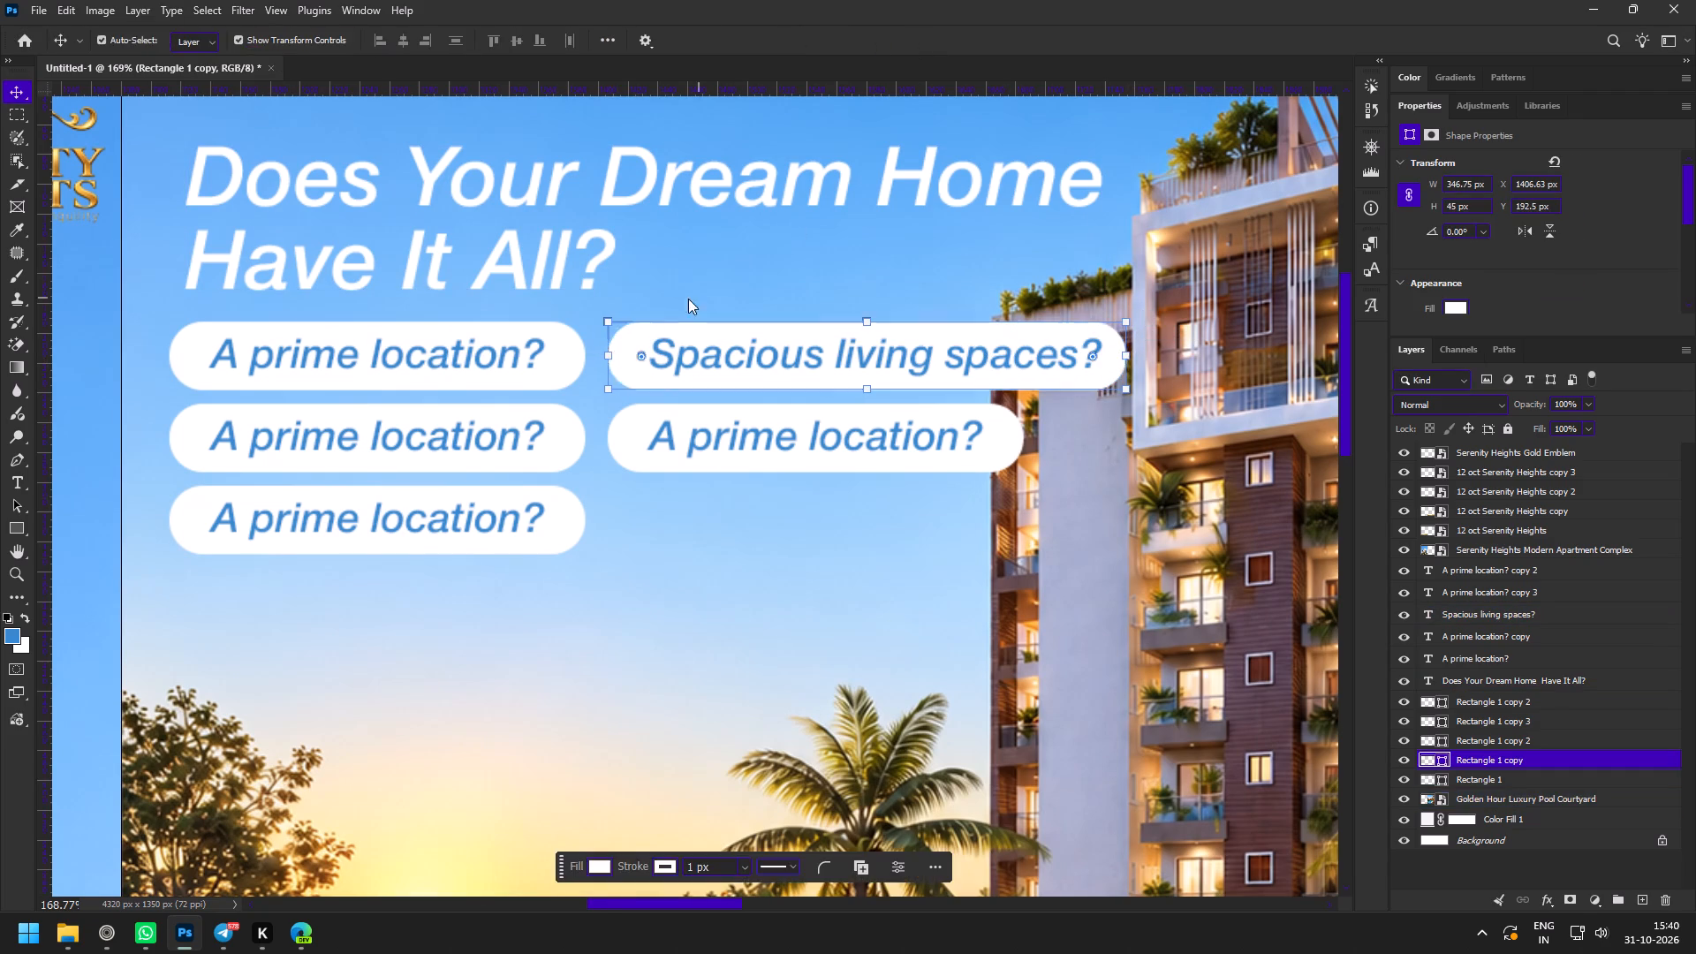
pyautogui.moveTo(734, 255); pyautogui.dragTo(757, 281)
pyautogui.press('v')
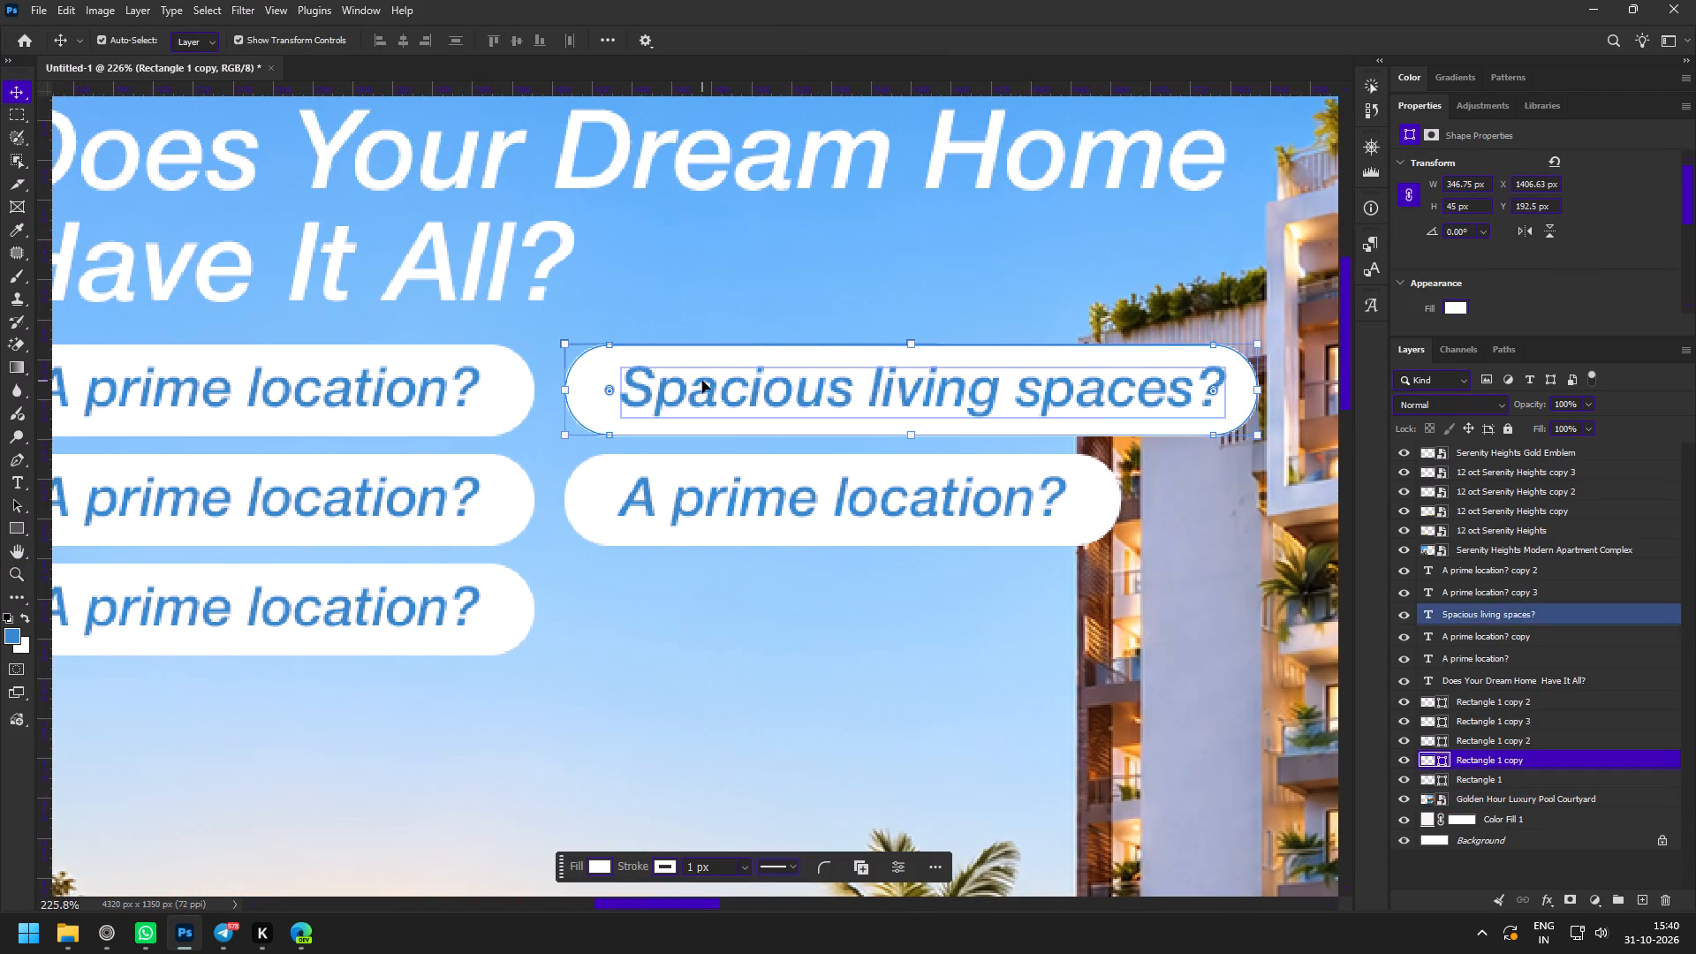
pyautogui.keyDown('shift'); pyautogui.click(702, 381); pyautogui.keyUp('shift')
pyautogui.click(525, 35)
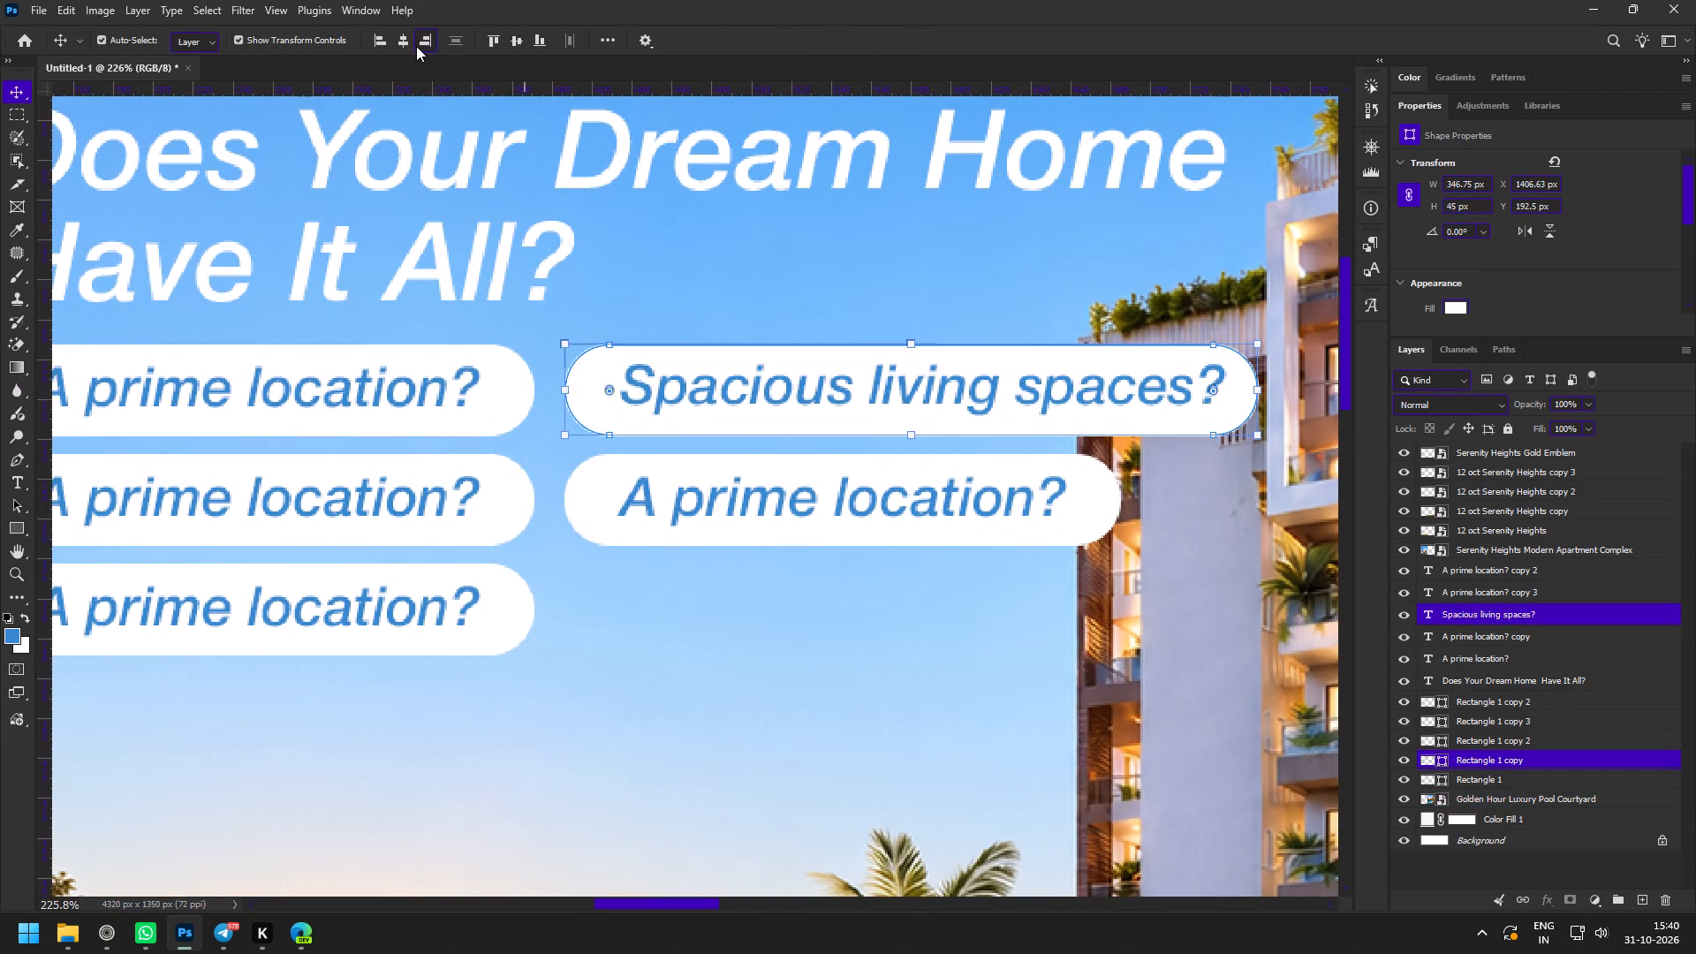
pyautogui.click(413, 37)
pyautogui.click(907, 251)
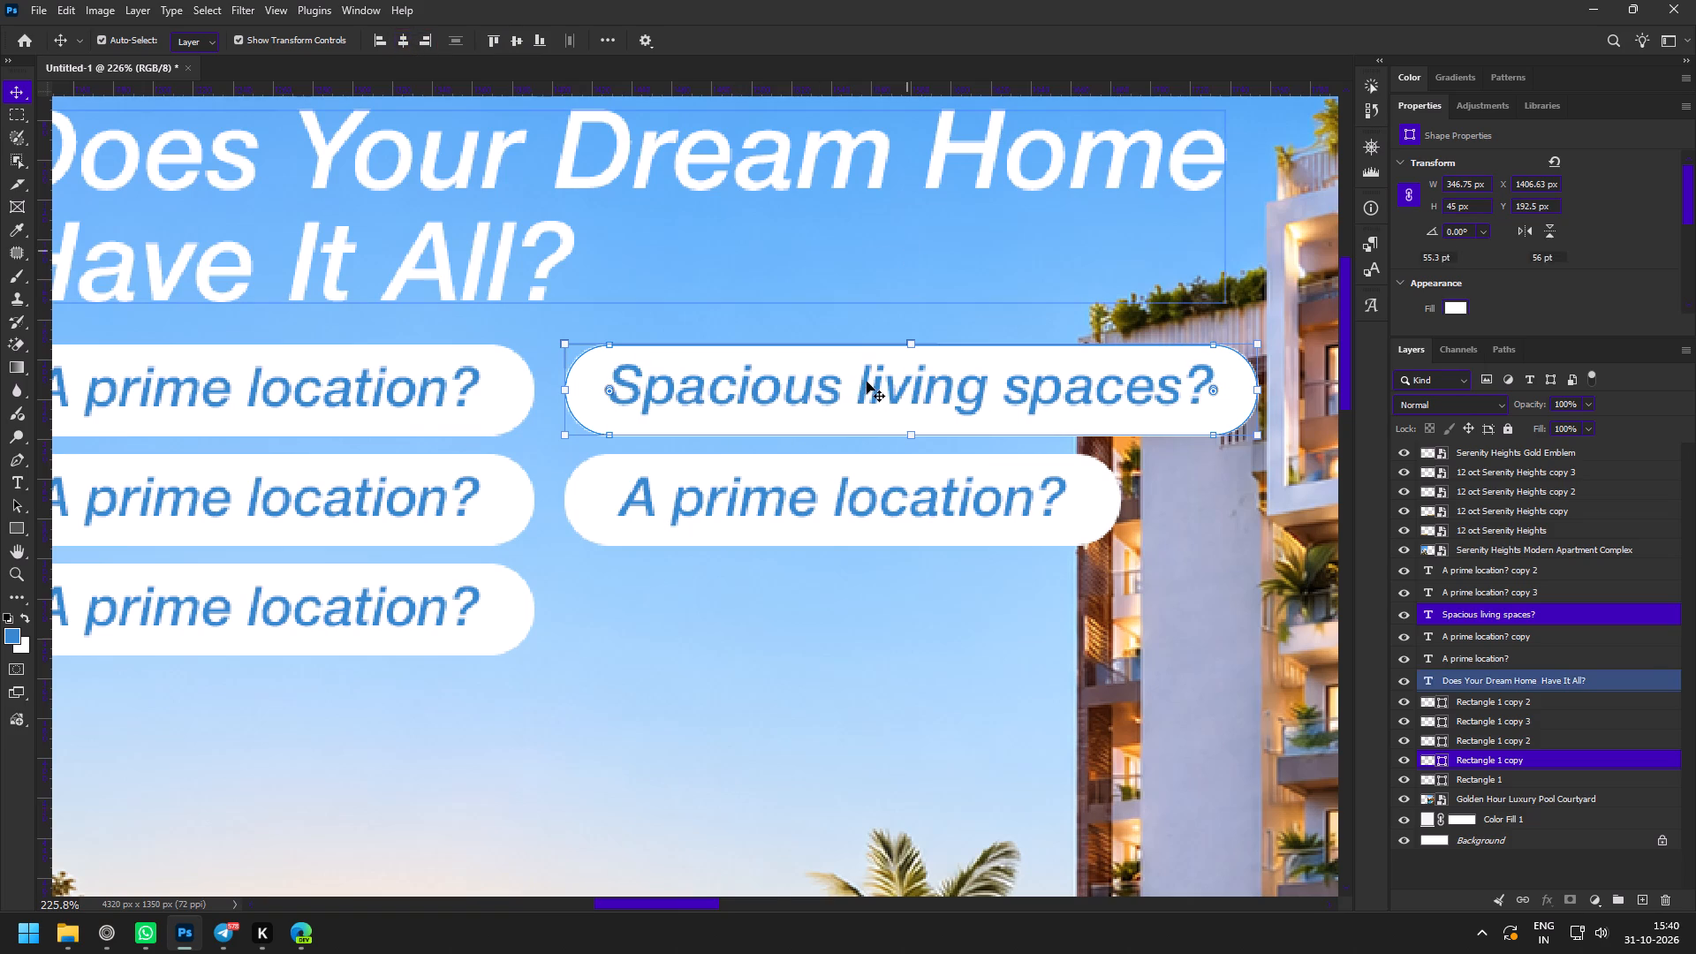
pyautogui.click(866, 382)
pyautogui.press('Right')
pyautogui.press('Down')
pyautogui.press('Down')
pyautogui.press('Down')
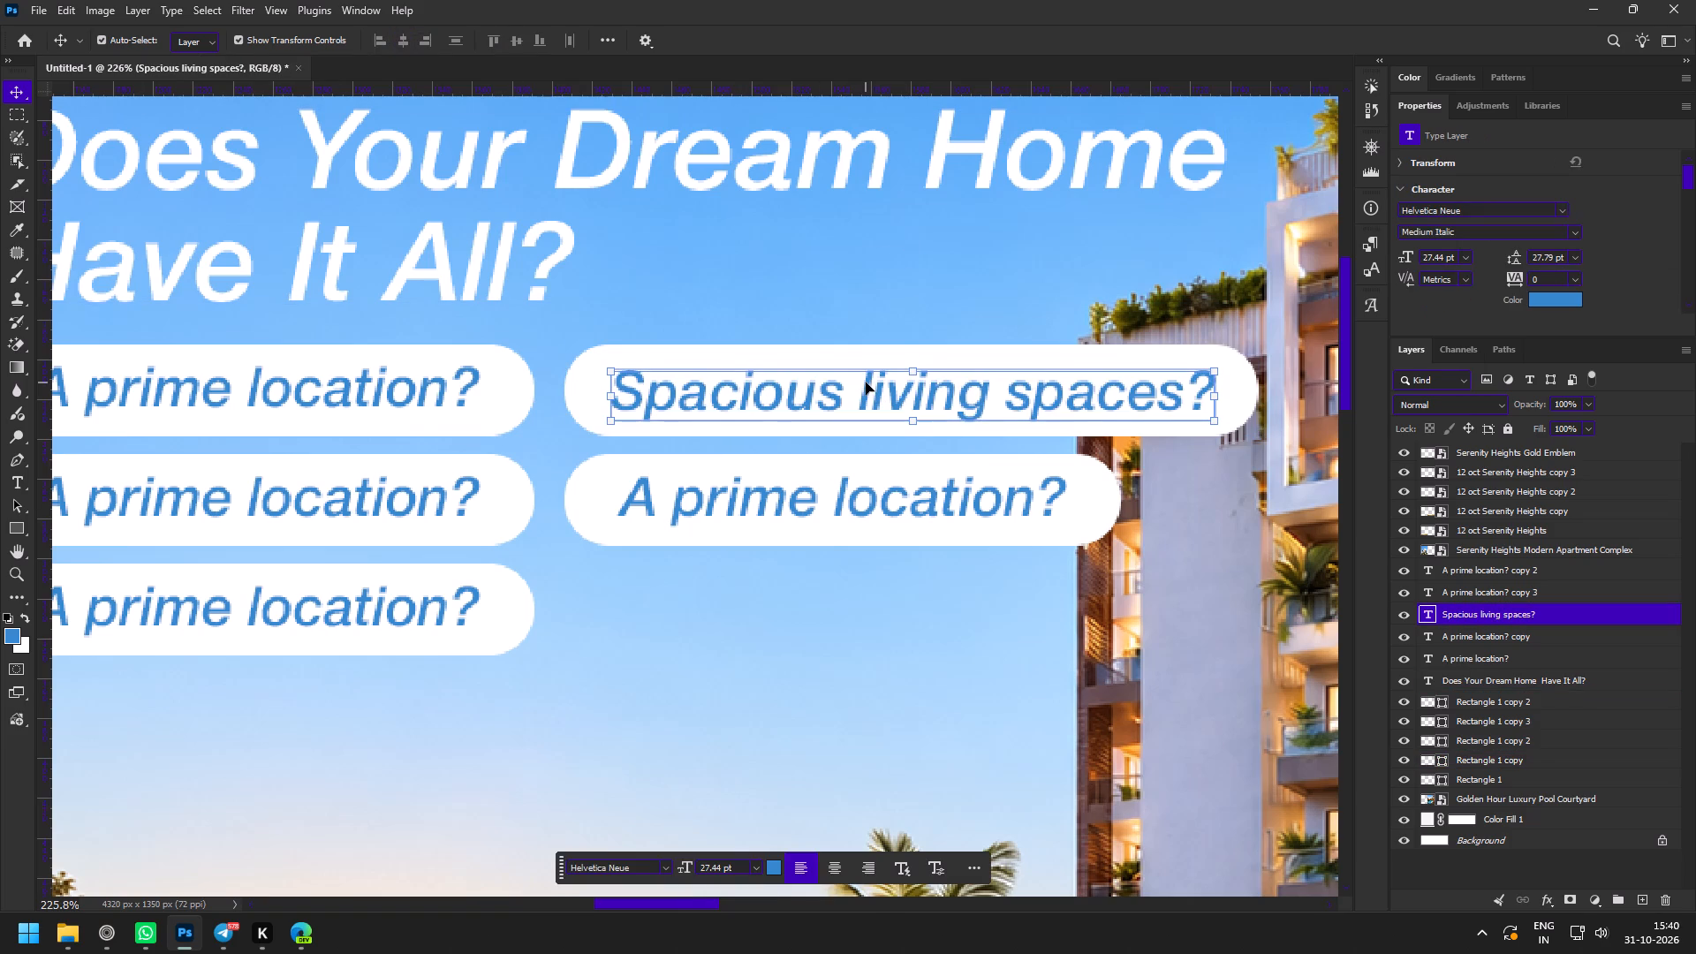
pyautogui.press('Left')
pyautogui.press('Up')
# Replace the text in the first column's second pill with "Premium amenities?" copied from the content document.
pyautogui.press('z')
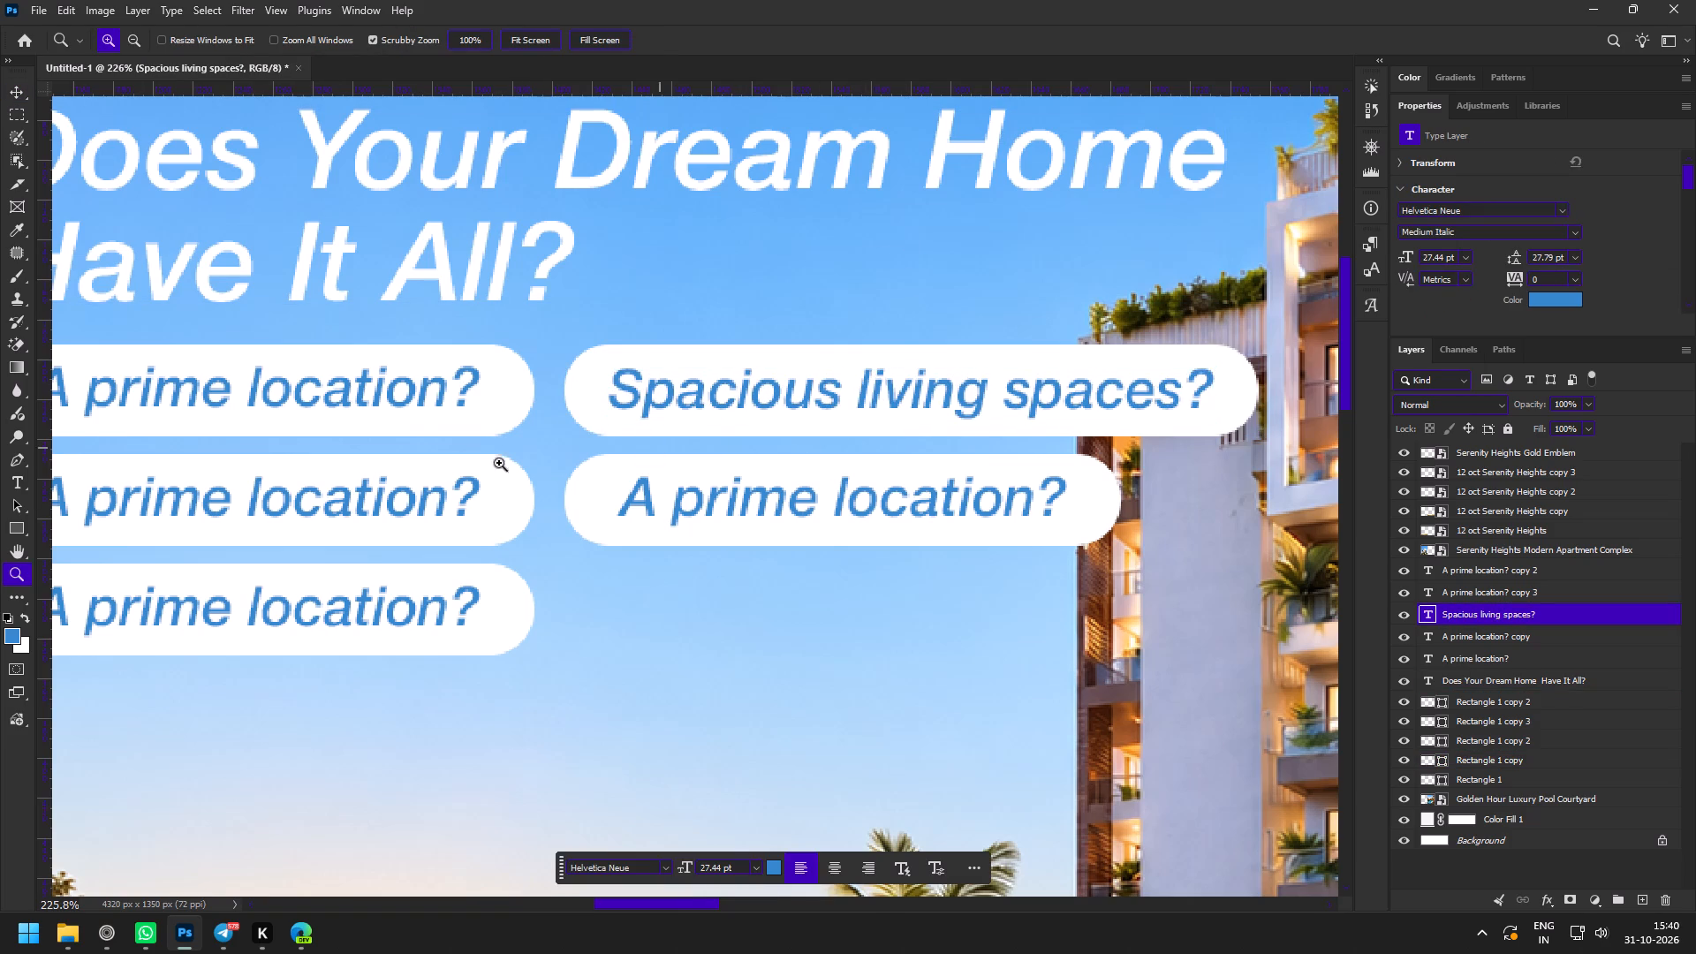
pyautogui.press('space')
pyautogui.press('space')
pyautogui.press('space')
pyautogui.press('space')
pyautogui.moveTo(383, 466); pyautogui.dragTo(603, 447)
pyautogui.click(106, 953)
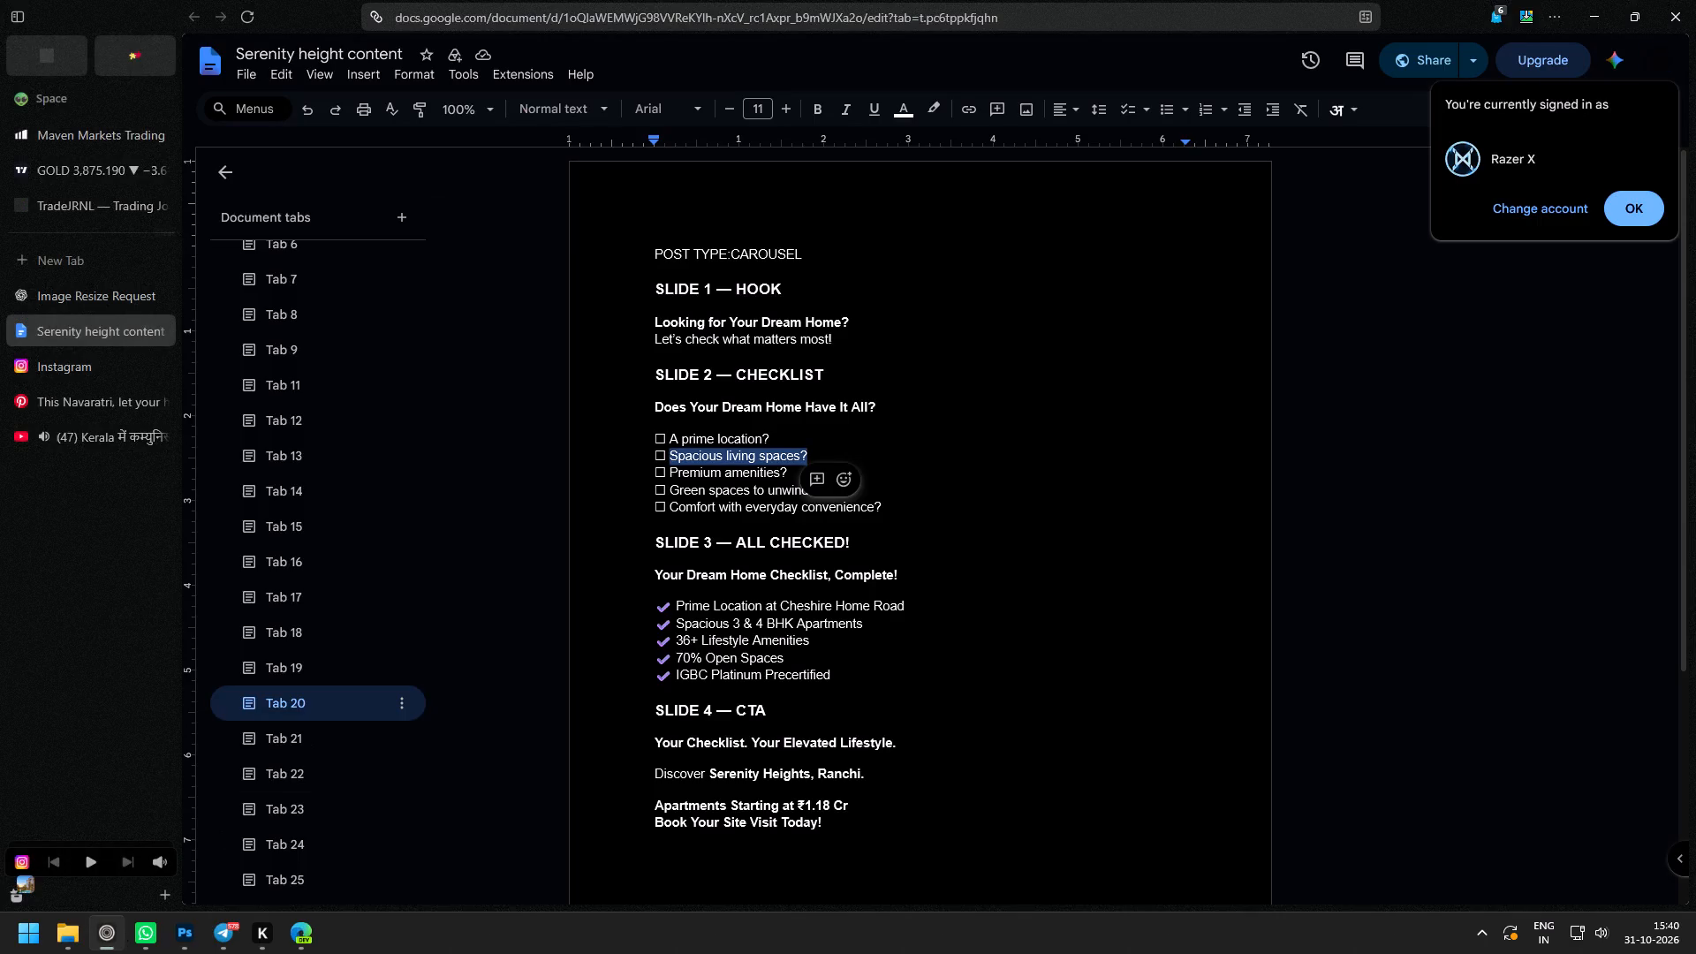
pyautogui.click(703, 473)
pyautogui.moveTo(795, 467); pyautogui.dragTo(671, 471)
pyautogui.hotkey('ctrl', 'c')
pyautogui.click(175, 935)
pyautogui.click(549, 480)
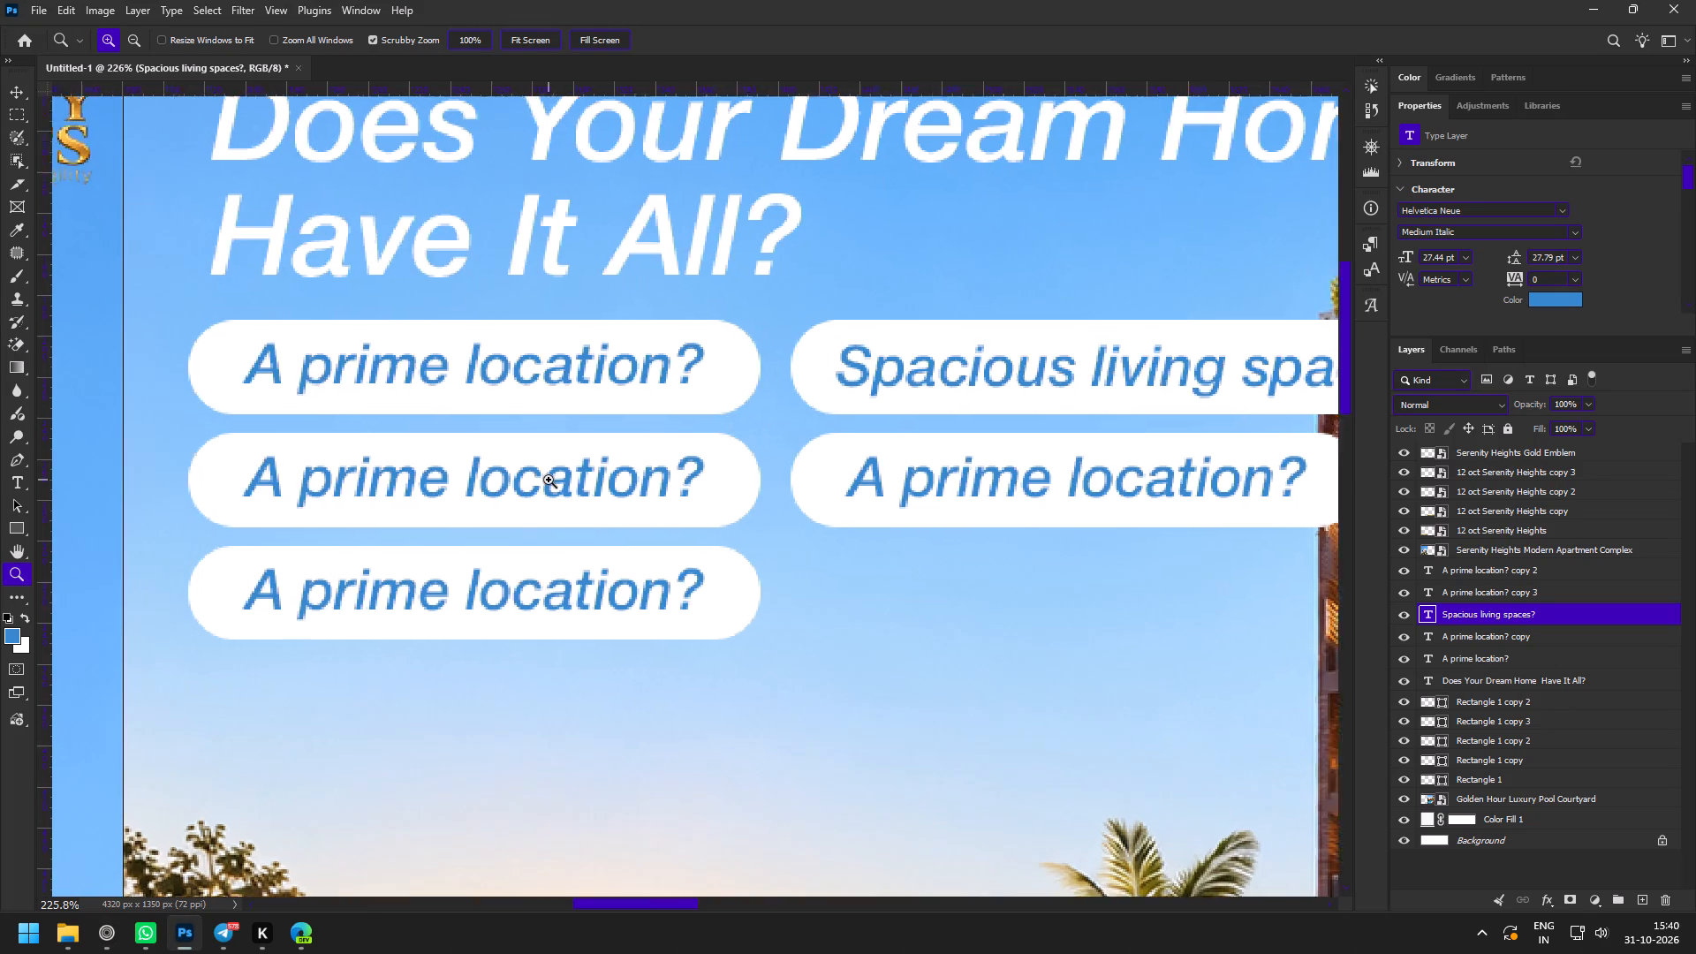
pyautogui.moveTo(553, 487); pyautogui.dragTo(505, 463)
pyautogui.press('v')
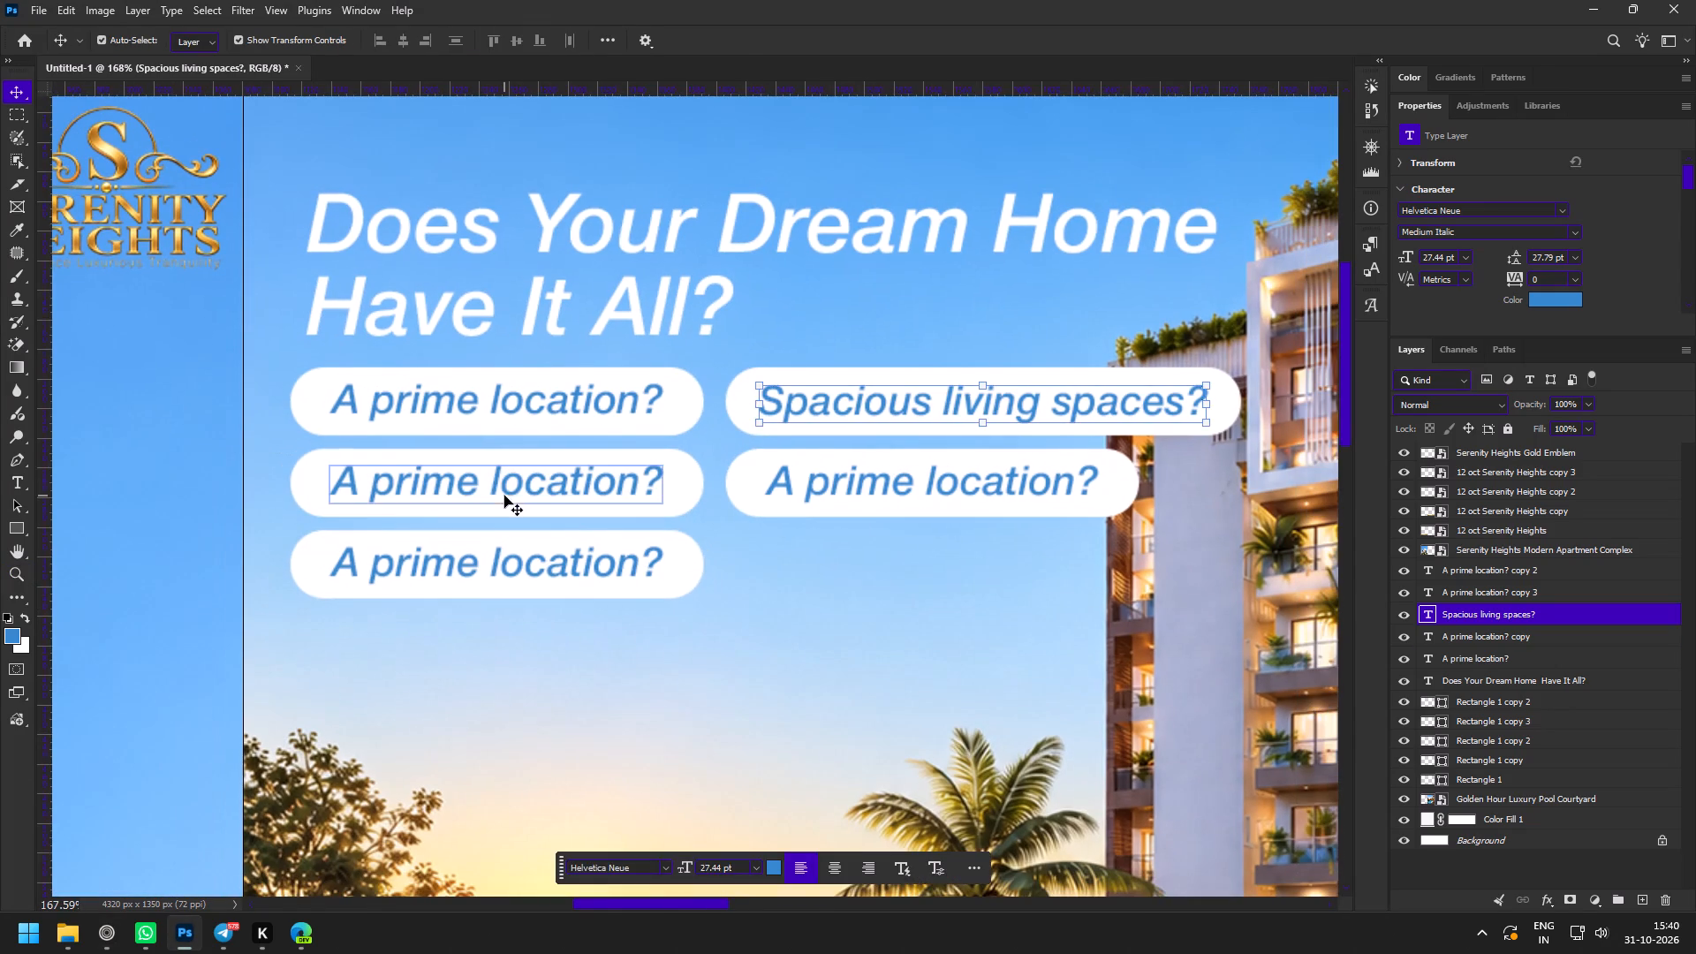
pyautogui.doubleClick(503, 478)
pyautogui.hotkey('ctrl', 'v')
pyautogui.hotkey('ctrl', 'Return')
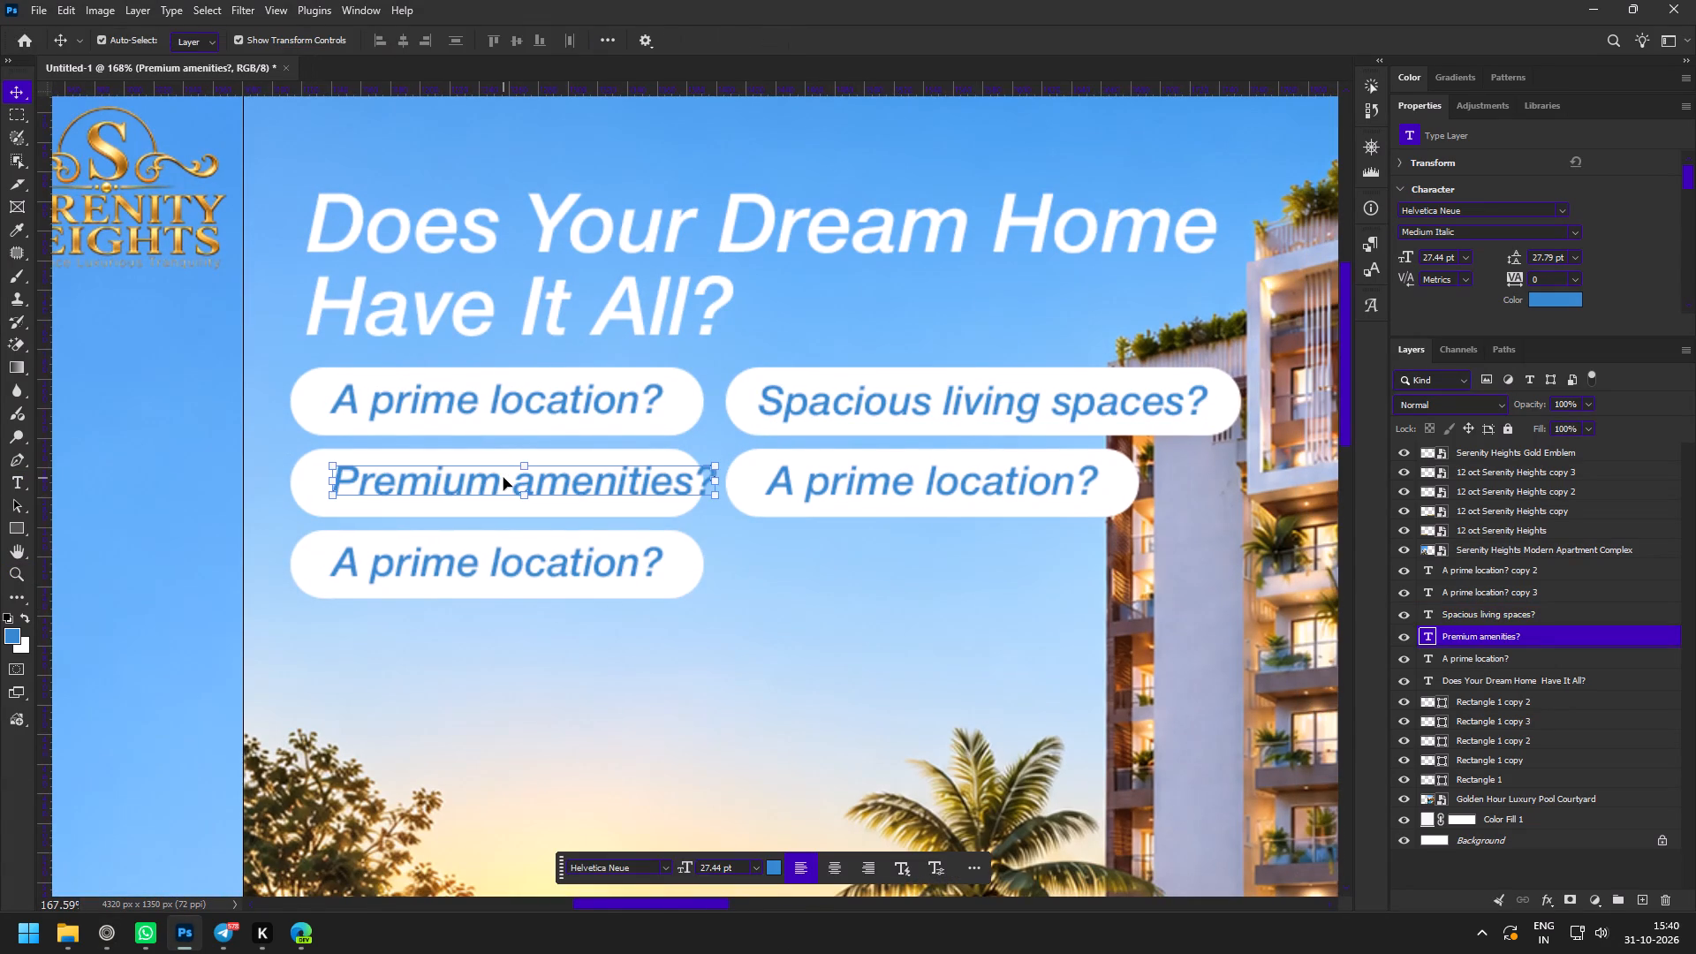
# Replace the text in the second column's second pill with "Green spaces to unwind?" copied from the content document.
pyautogui.click(110, 940)
pyautogui.click(706, 490)
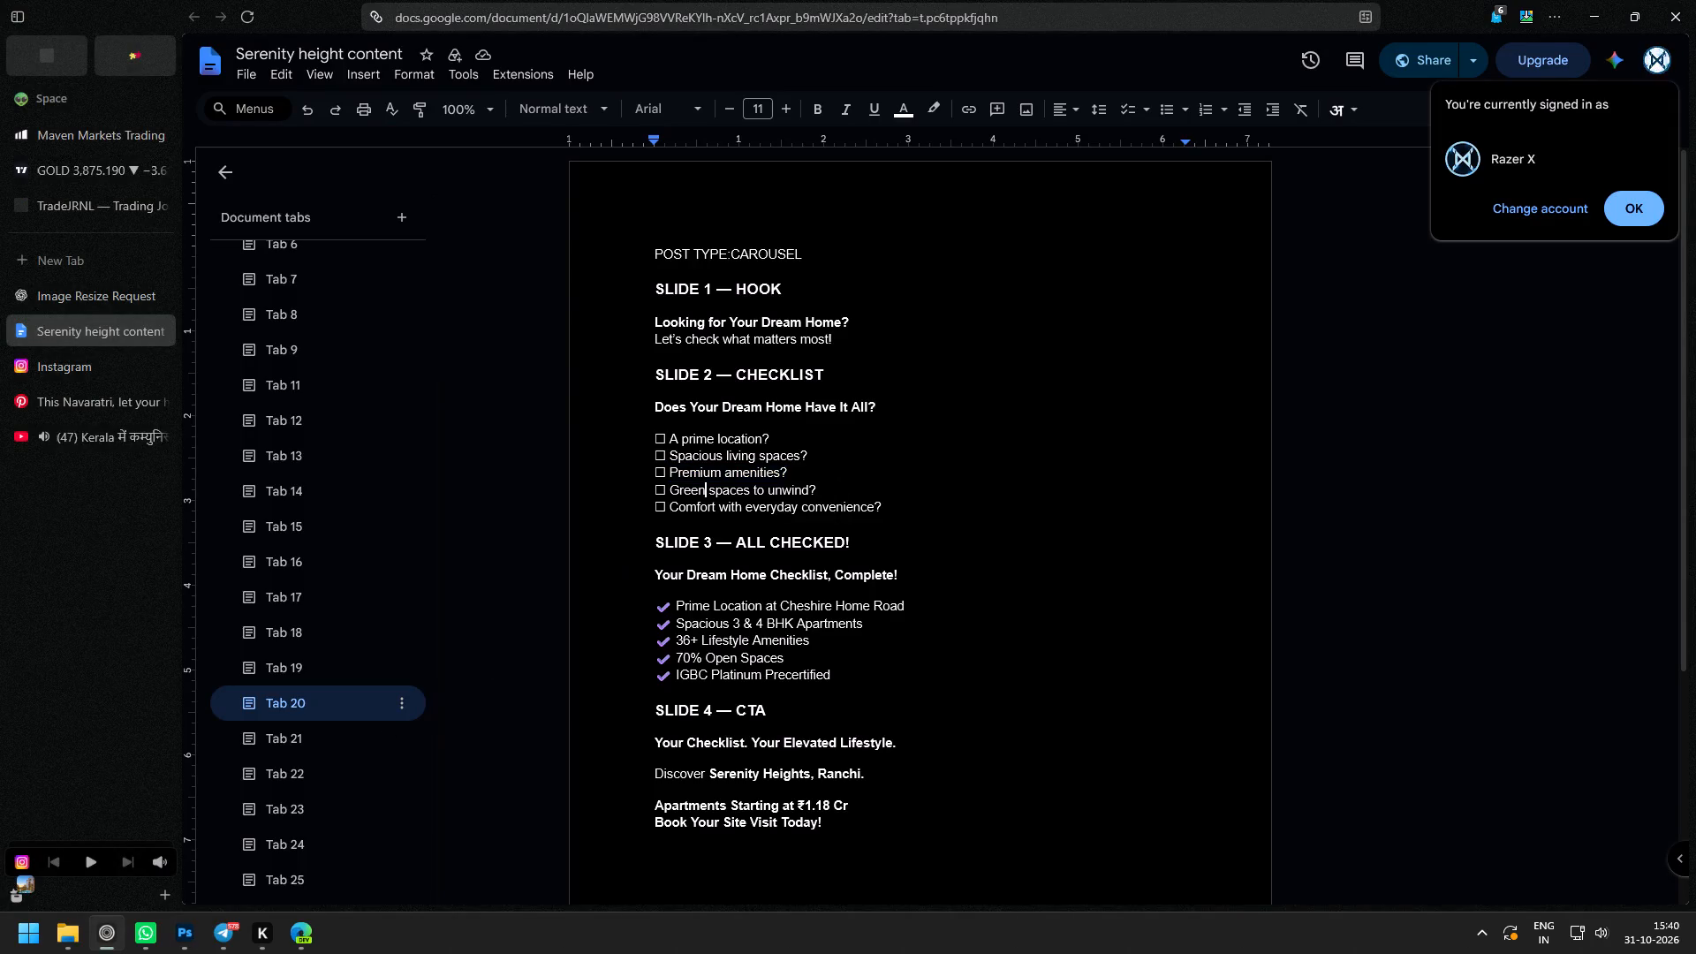
pyautogui.moveTo(827, 489); pyautogui.dragTo(670, 491)
pyautogui.hotkey('ctrl', 'c')
pyautogui.click(192, 932)
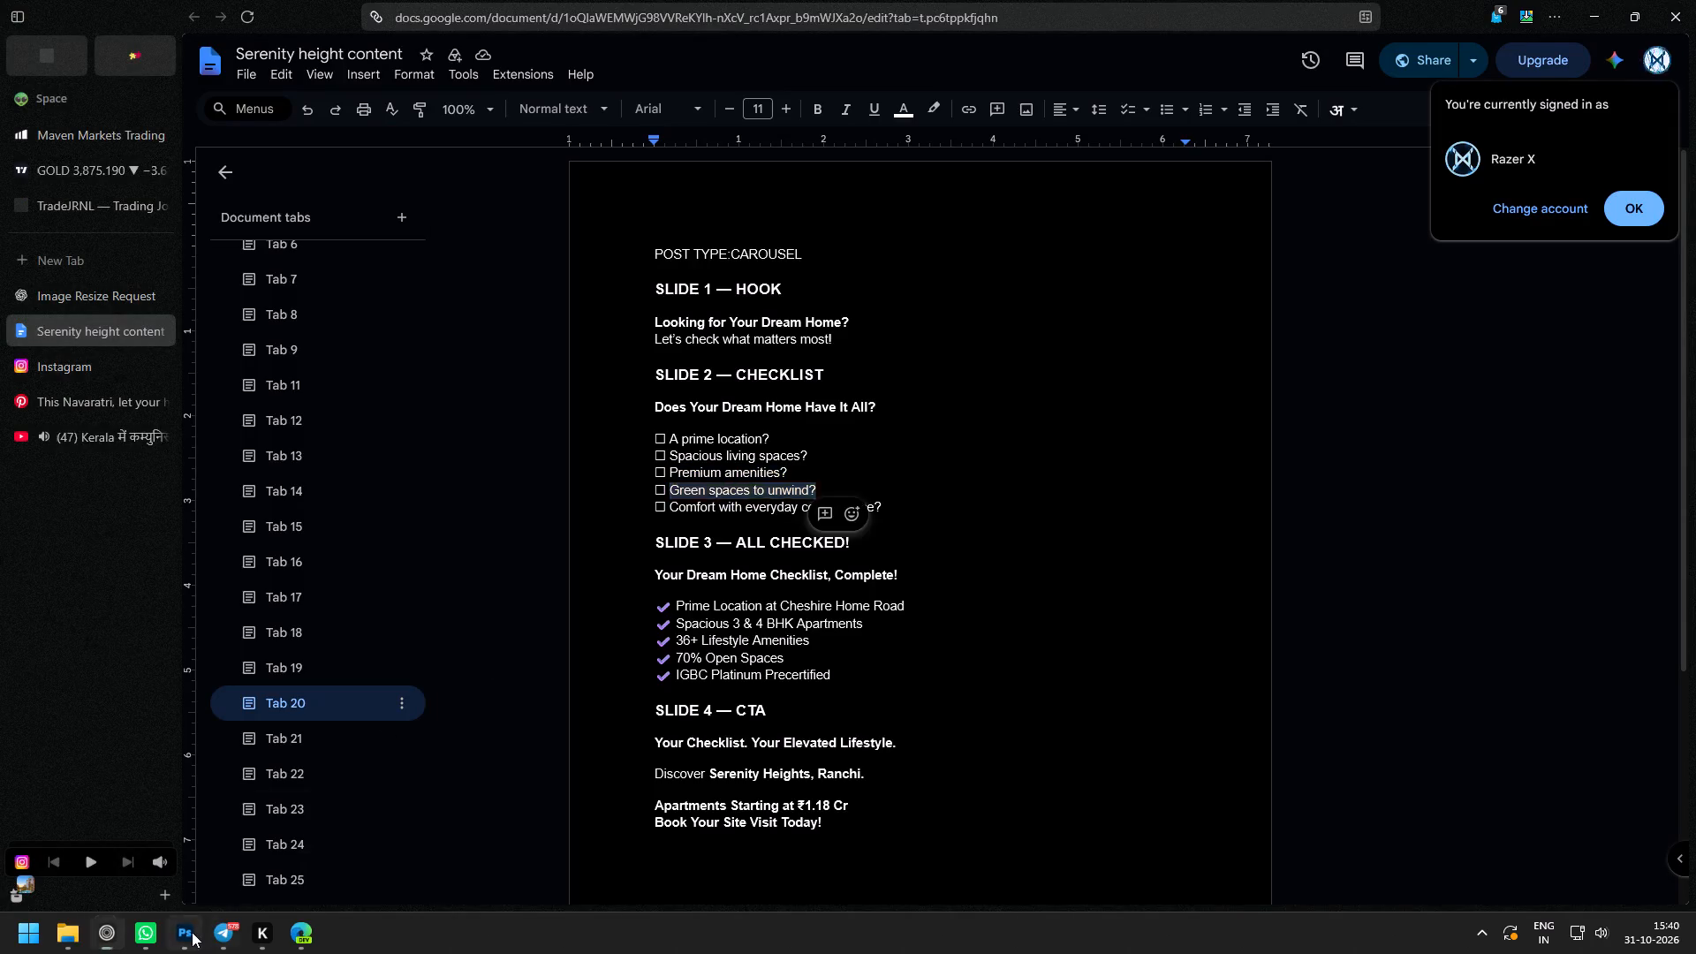
pyautogui.doubleClick(904, 490)
pyautogui.hotkey('ctrl', 'v')
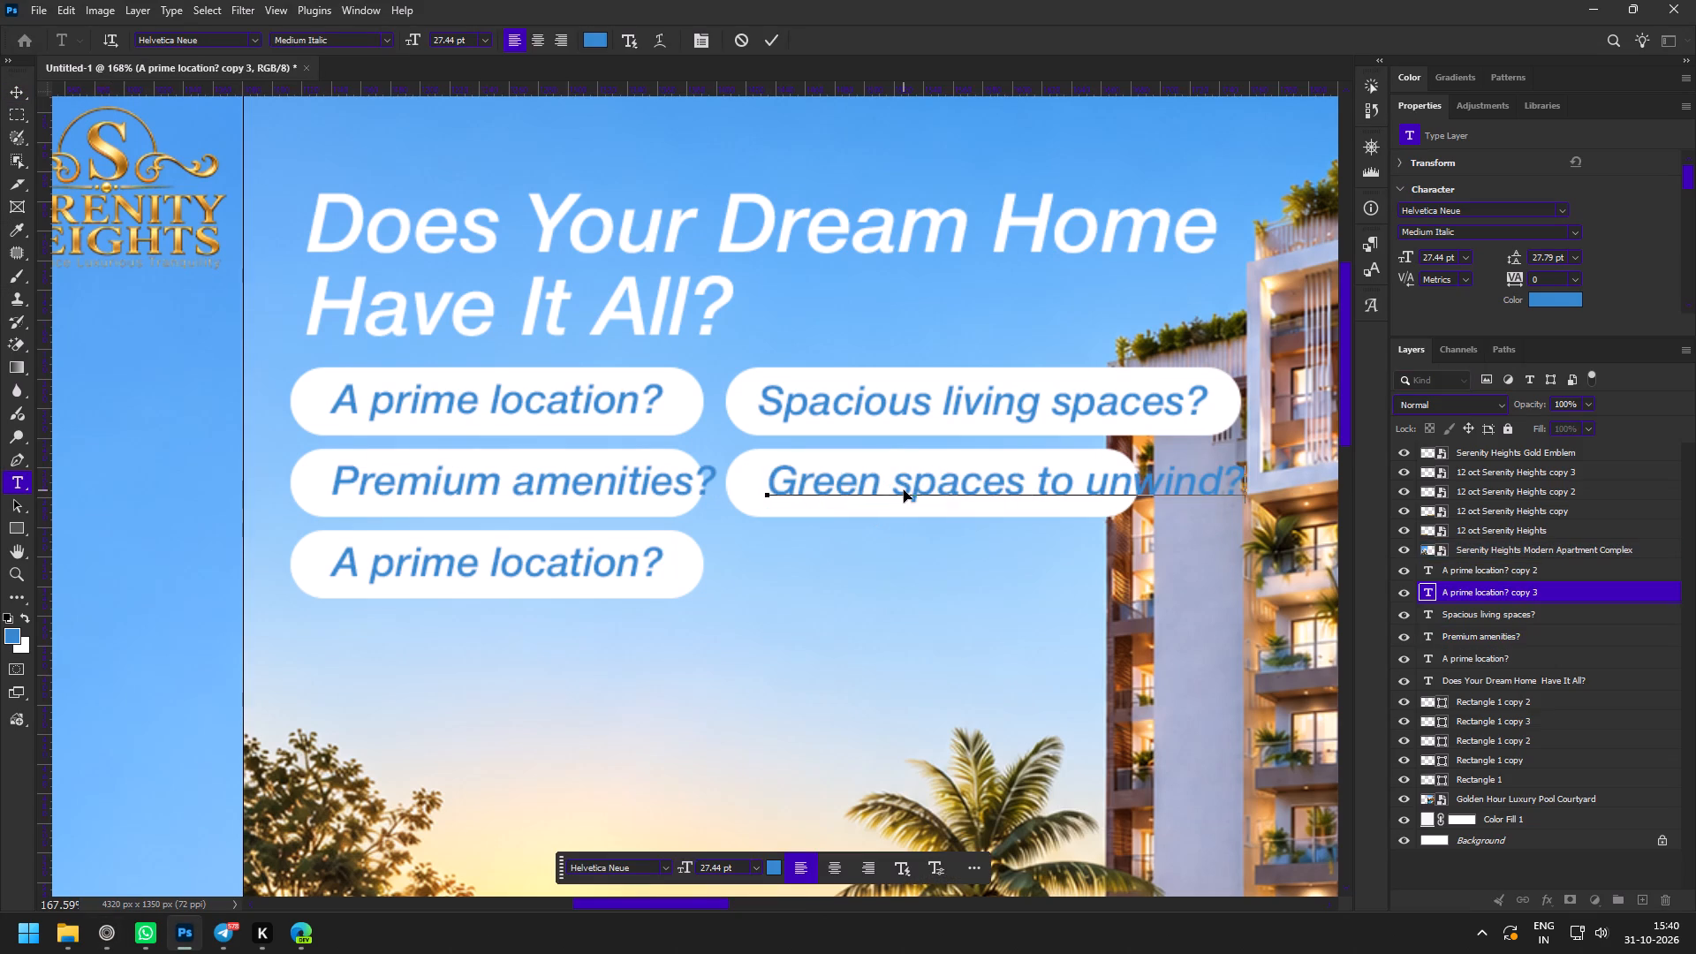
pyautogui.hotkey('ctrl', 'Return')
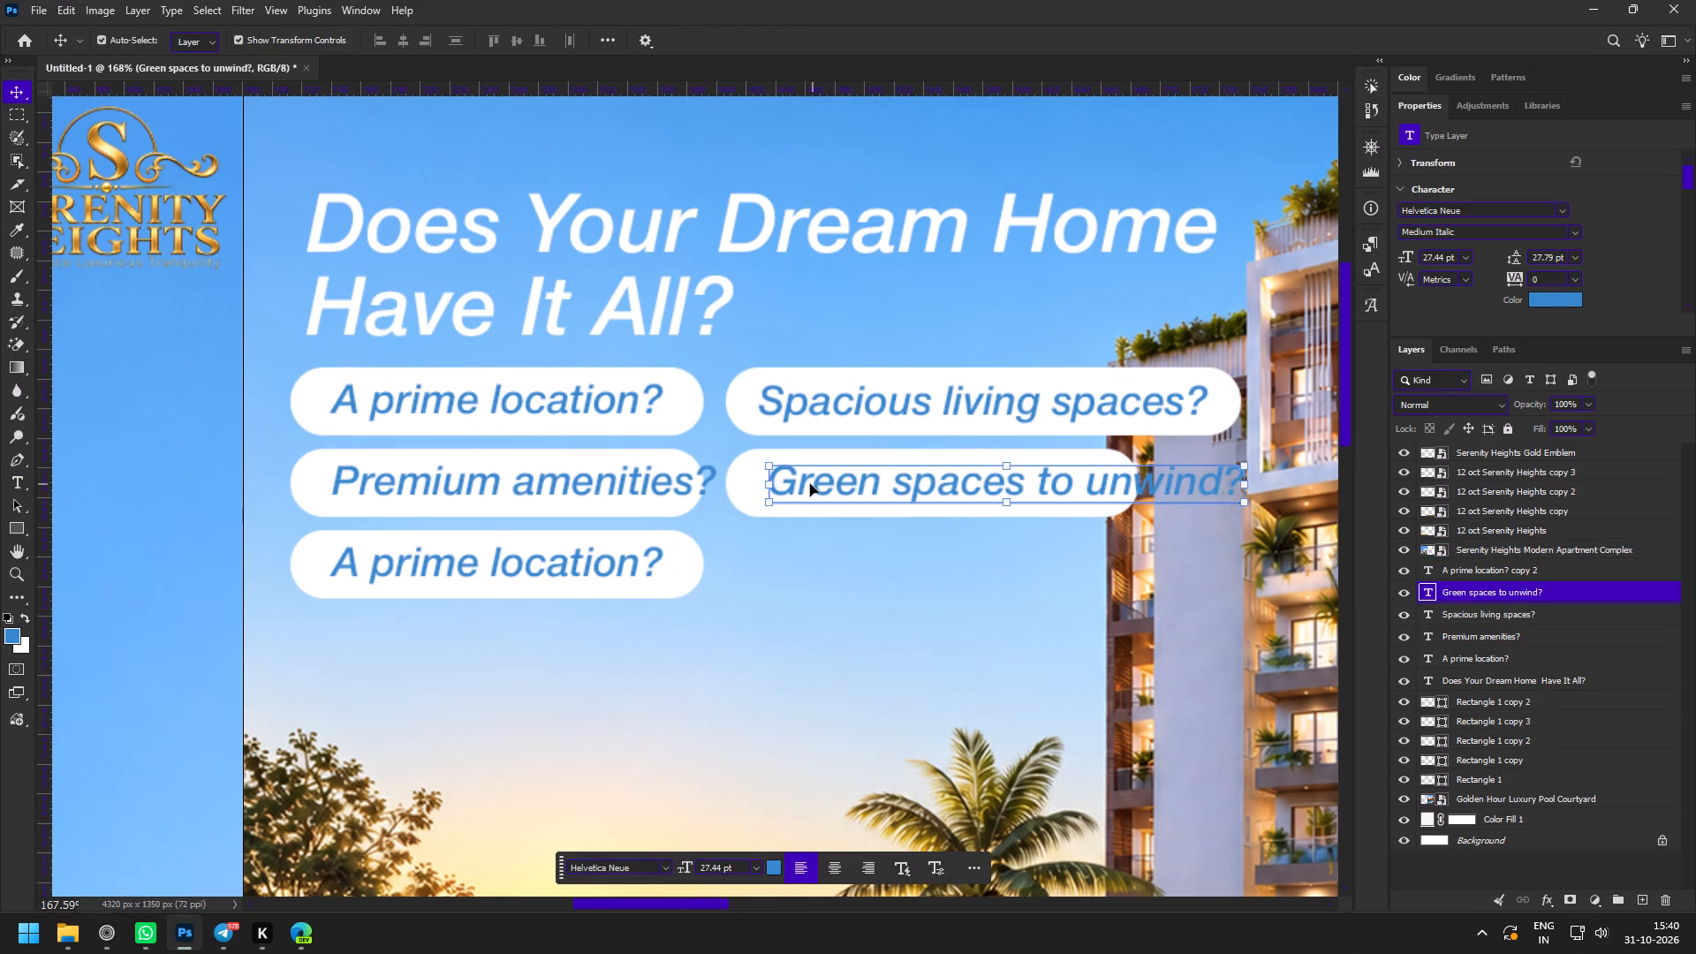
# Shift "Green spaces to unwind?" left inside its pill and align the left edge of "Spacious living spaces?" with it.
pyautogui.moveTo(805, 486); pyautogui.dragTo(784, 487)
pyautogui.click(797, 385)
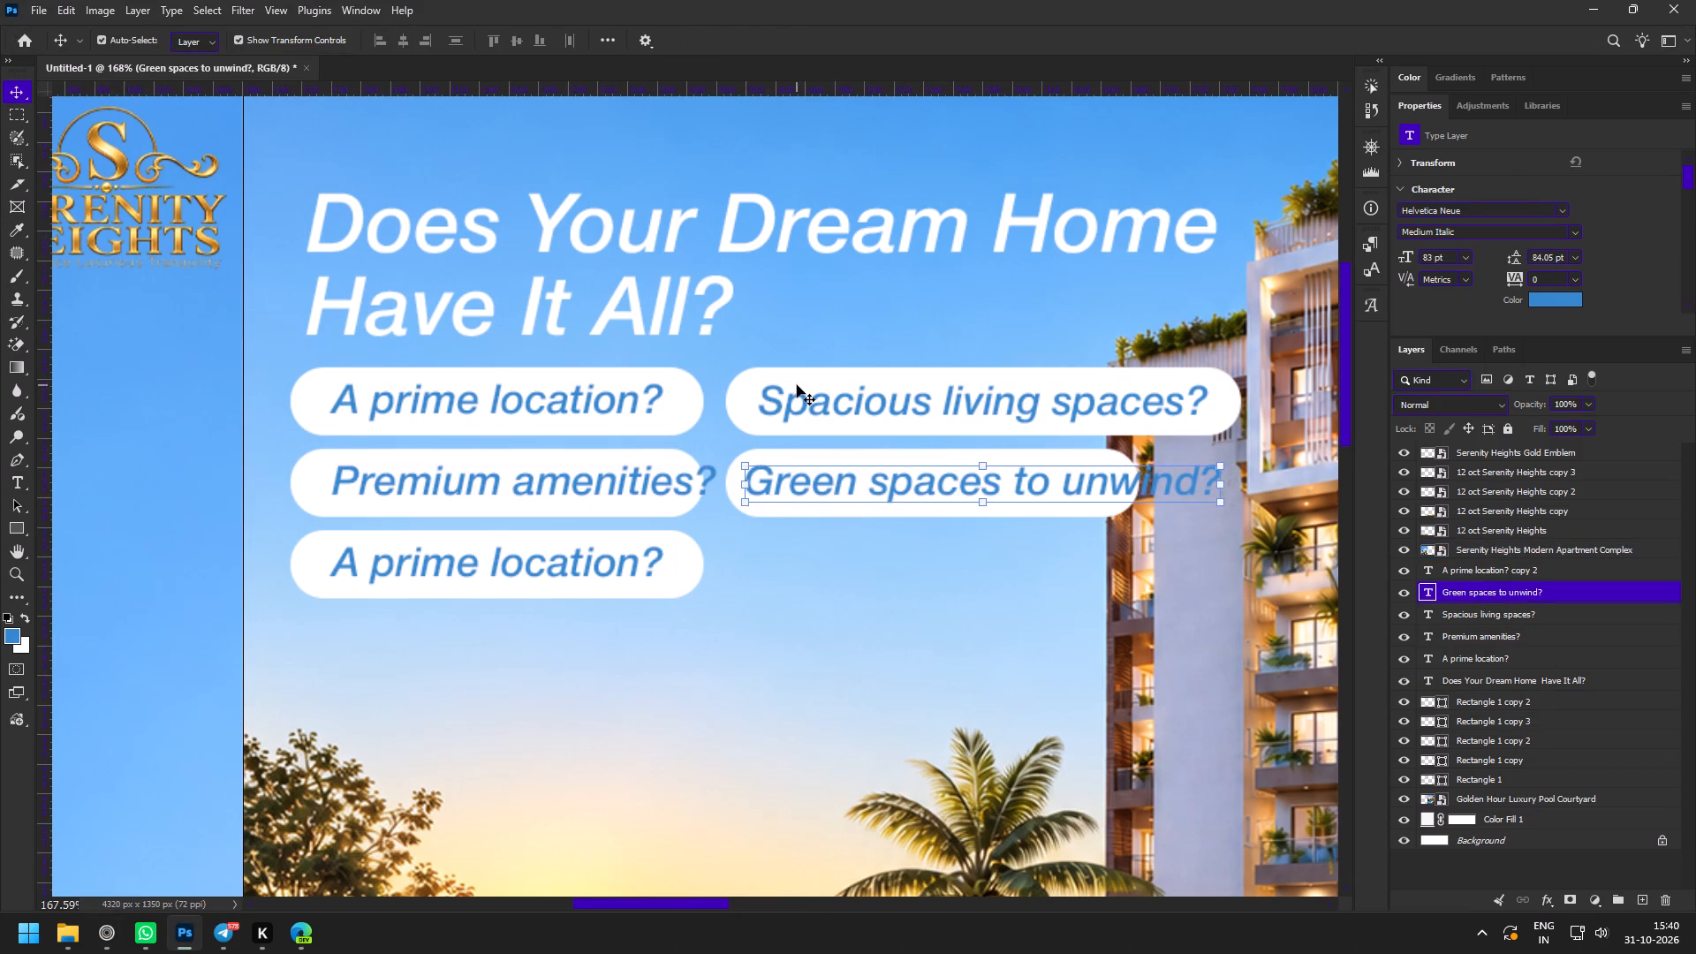
pyautogui.click(790, 402)
pyautogui.keyDown('shift'); pyautogui.click(779, 473); pyautogui.keyUp('shift')
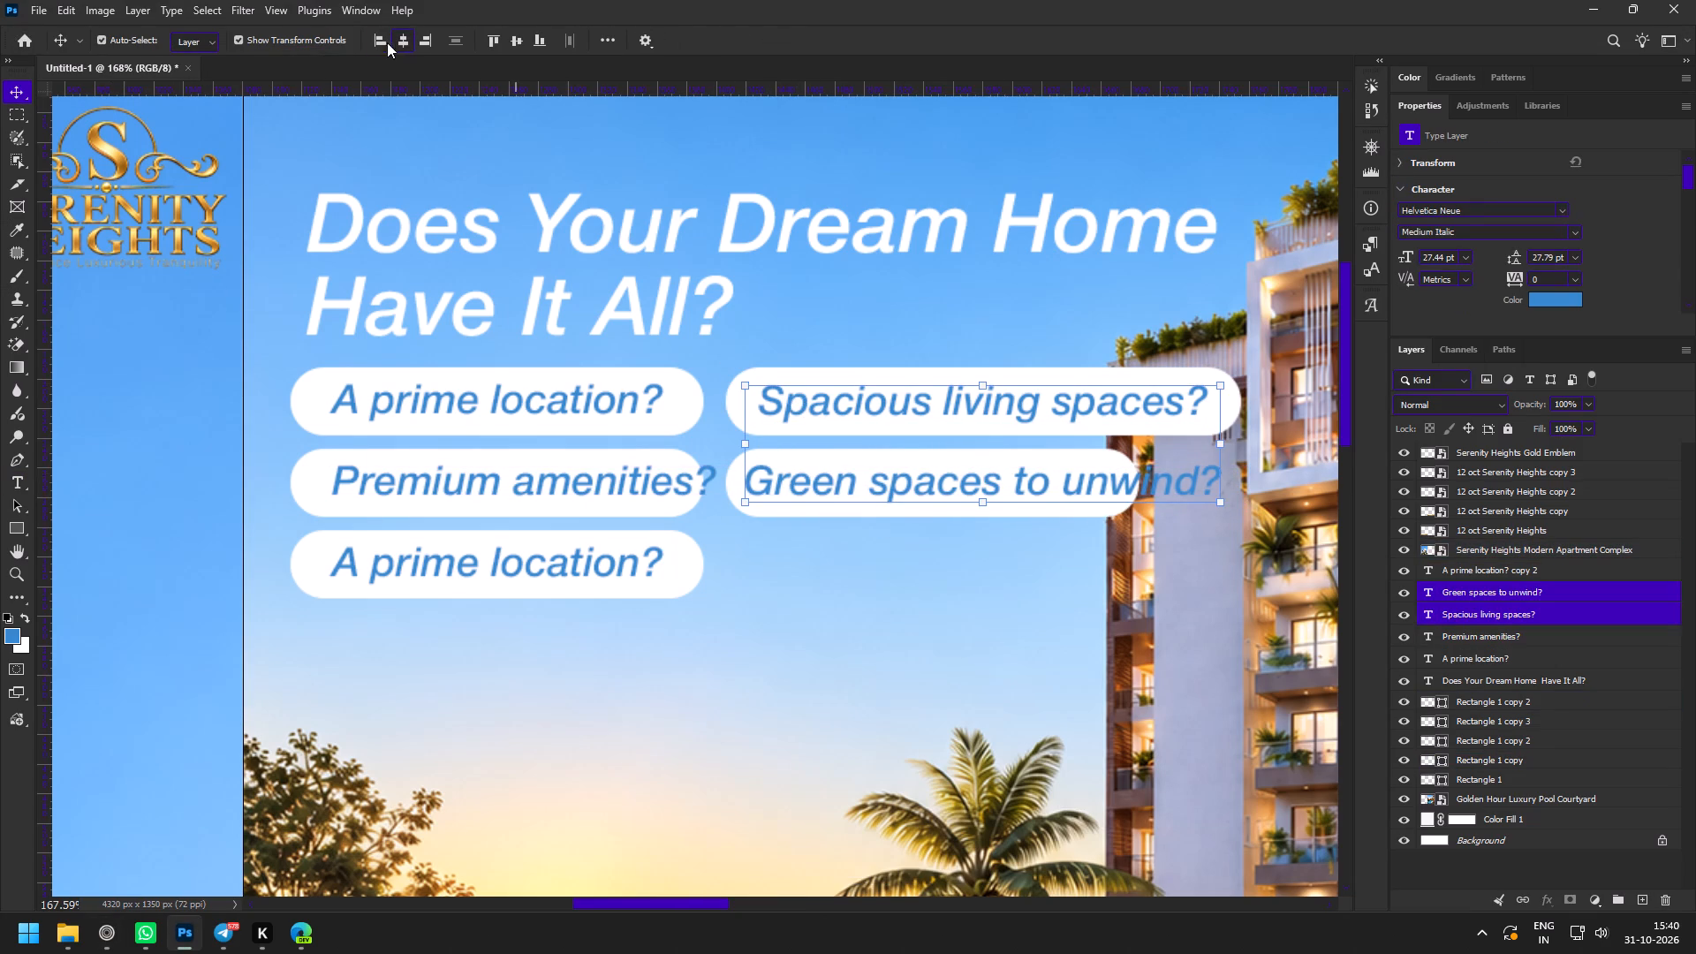
pyautogui.click(382, 42)
# Stretch the pill behind "Green spaces to unwind?" to about 347 px wide, keeping its left edge in place.
pyautogui.click(717, 609)
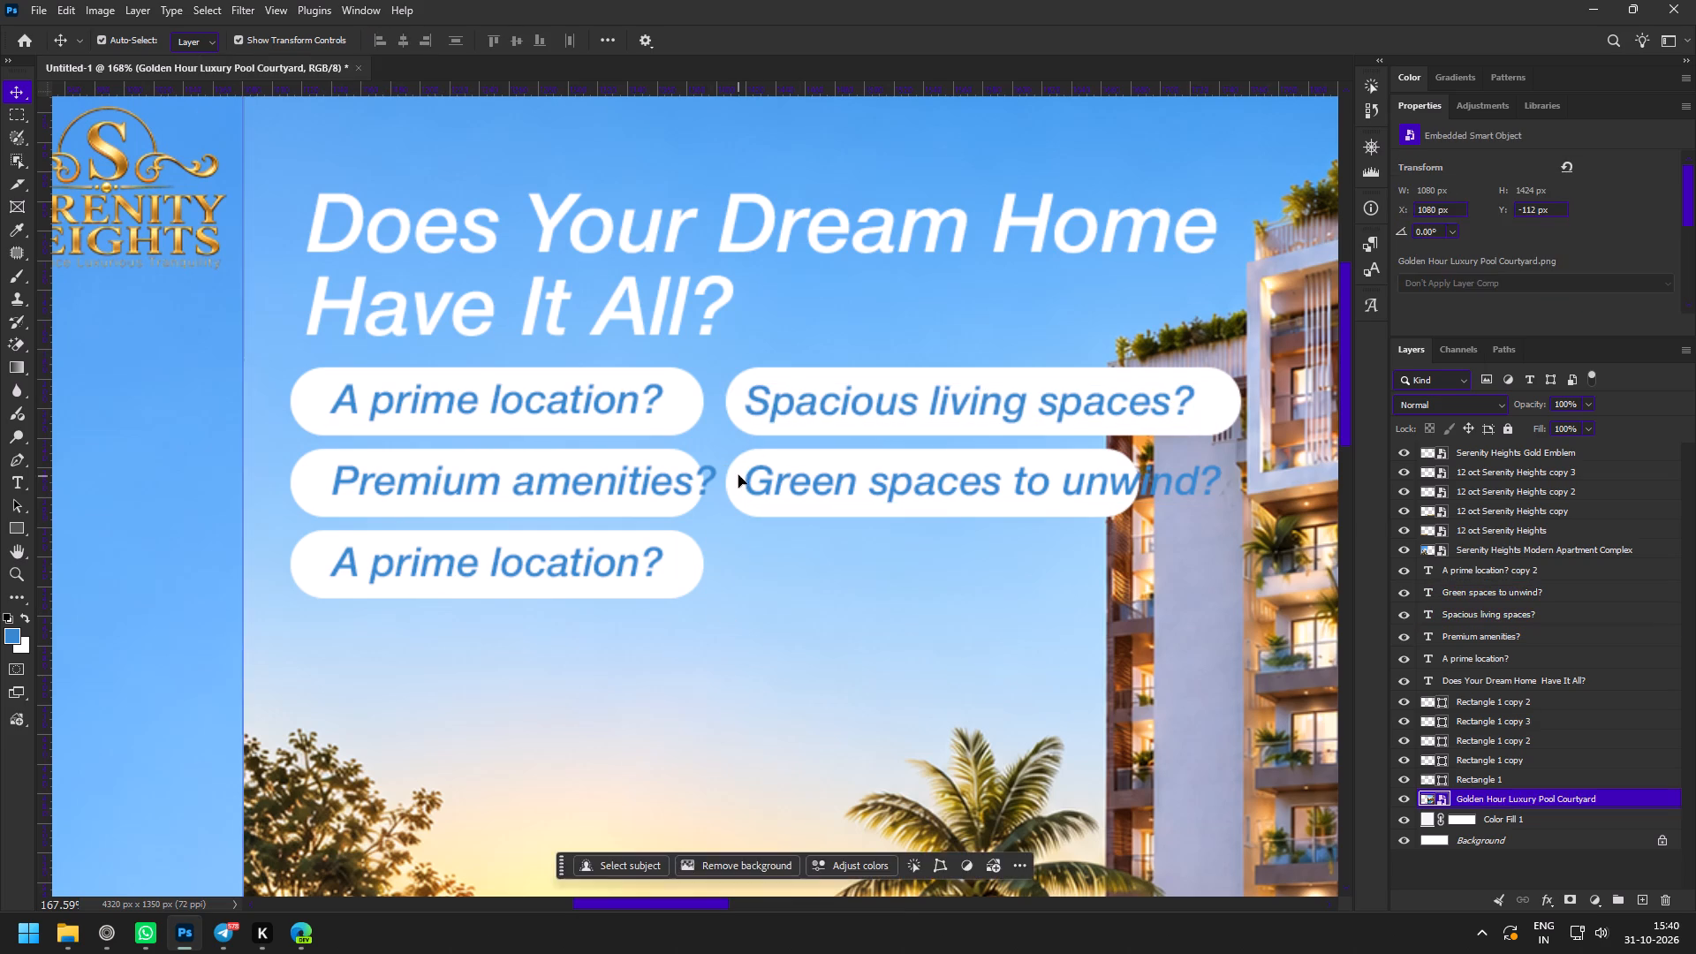
pyautogui.click(733, 484)
pyautogui.moveTo(1143, 483); pyautogui.dragTo(1233, 482)
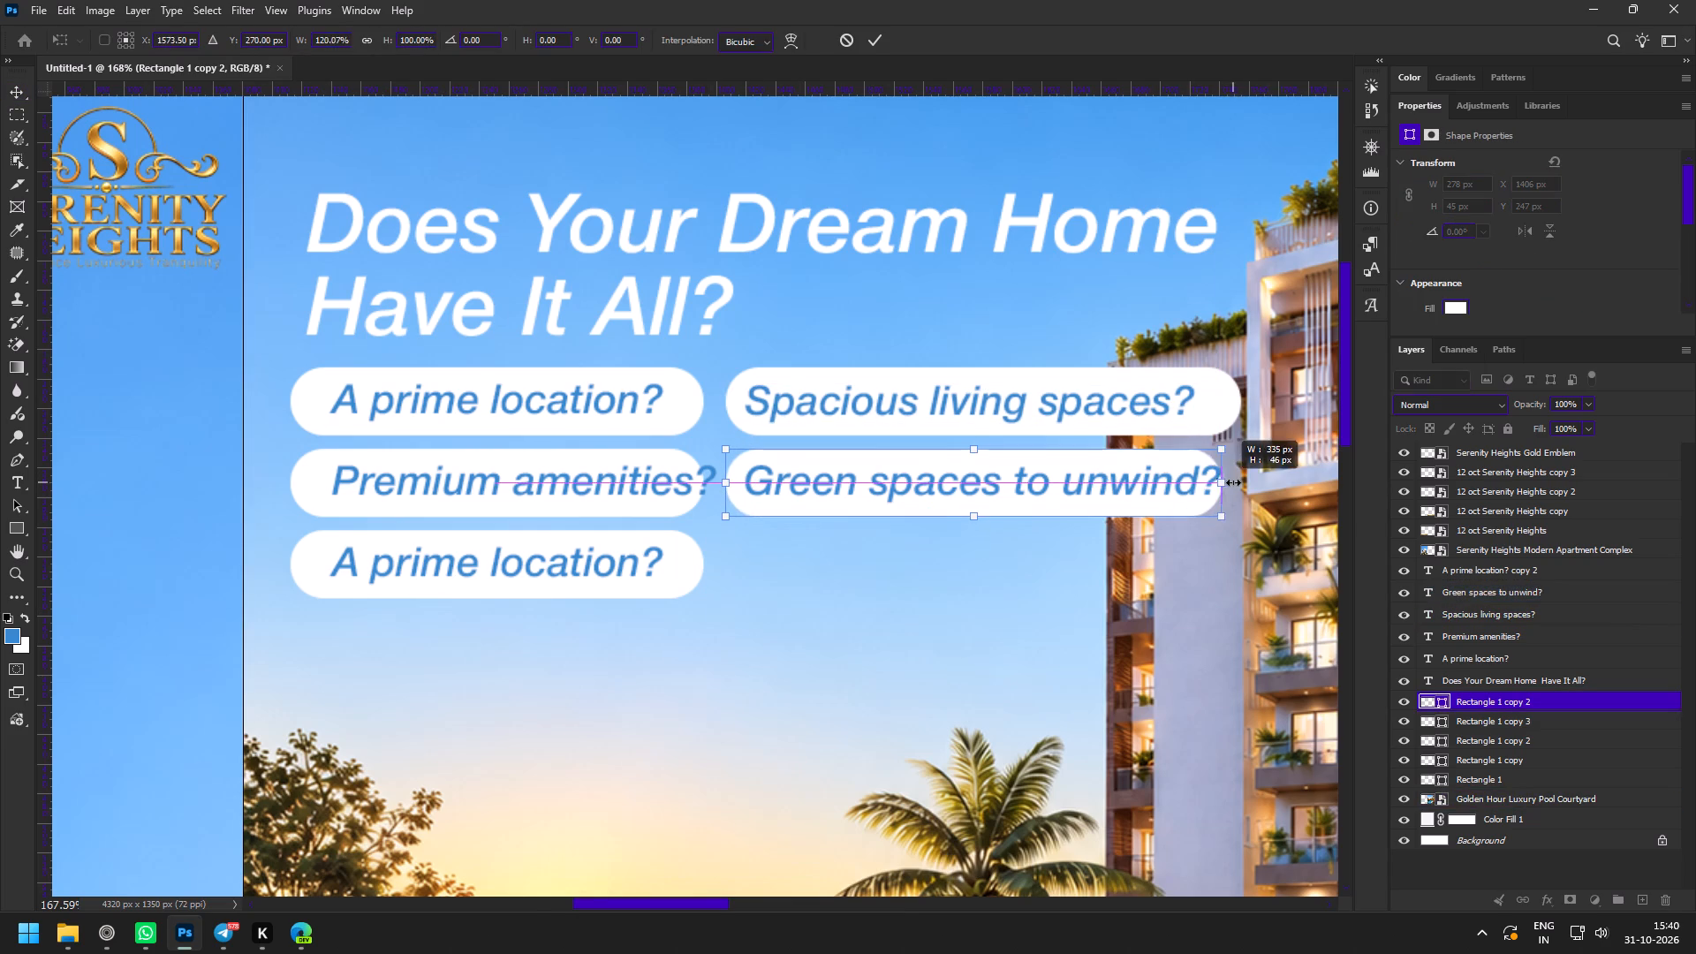
pyautogui.moveTo(1233, 482); pyautogui.dragTo(1248, 483)
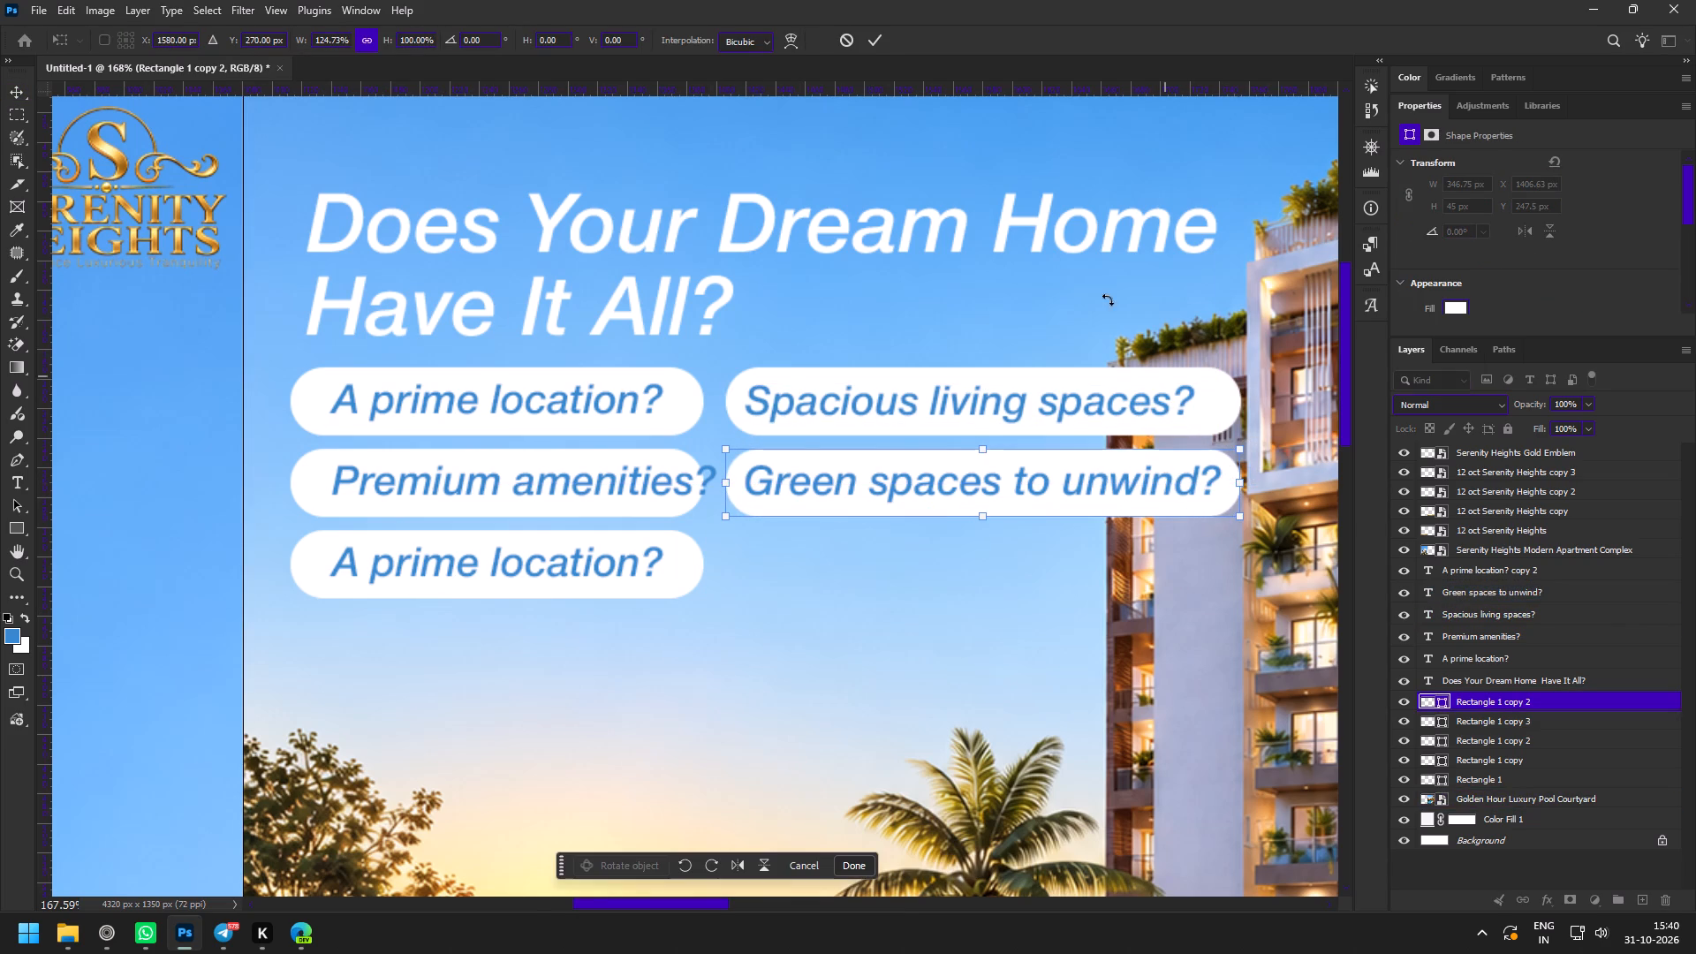
pyautogui.click(868, 42)
# Replace the text in the bottom pill with "Comfort with everyday convenience?" copied from the content document.
pyautogui.press('z')
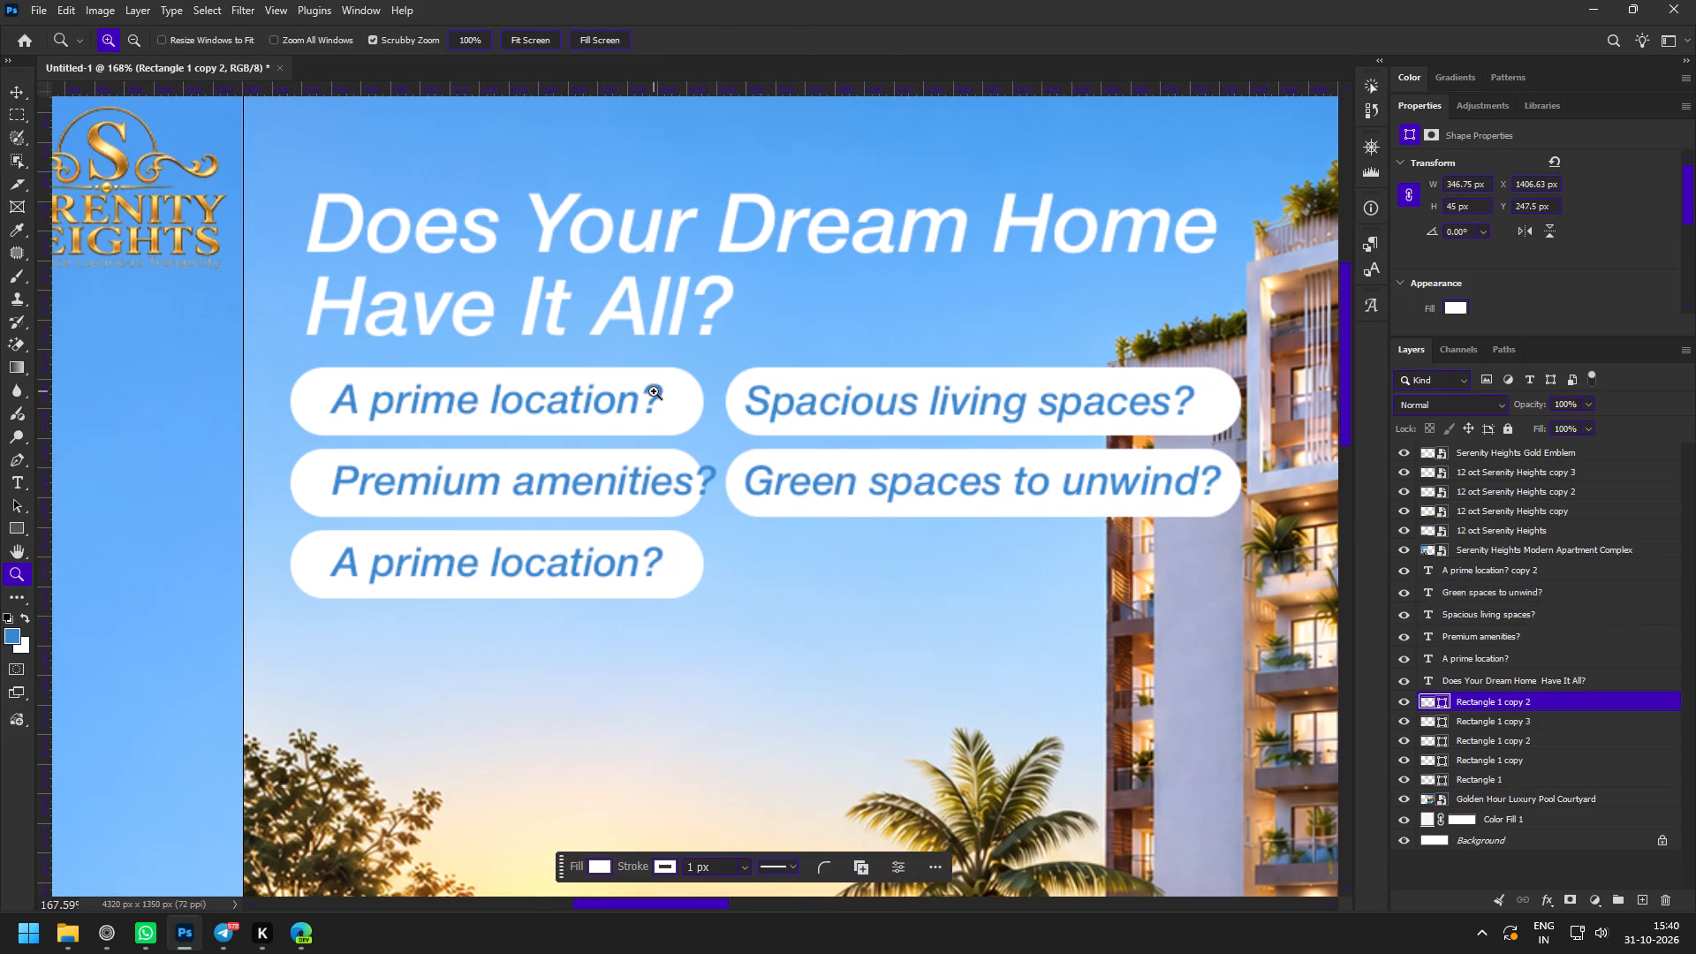
pyautogui.moveTo(654, 392); pyautogui.dragTo(670, 406)
pyautogui.press('v')
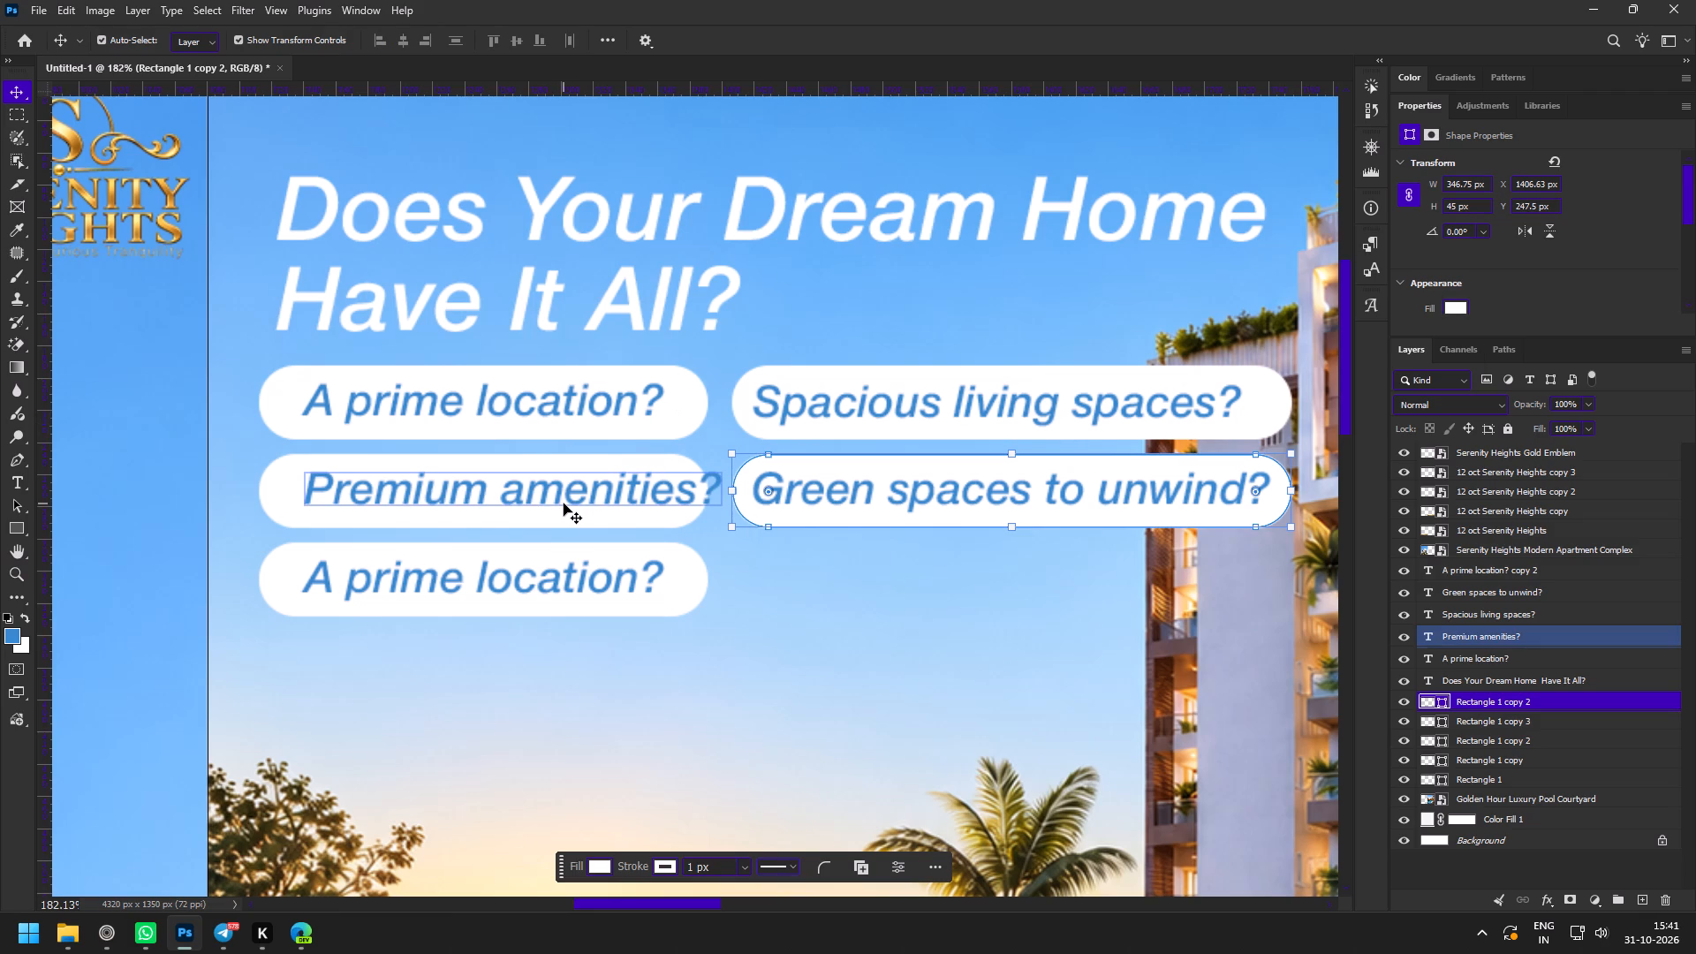
pyautogui.click(107, 943)
pyautogui.click(738, 518)
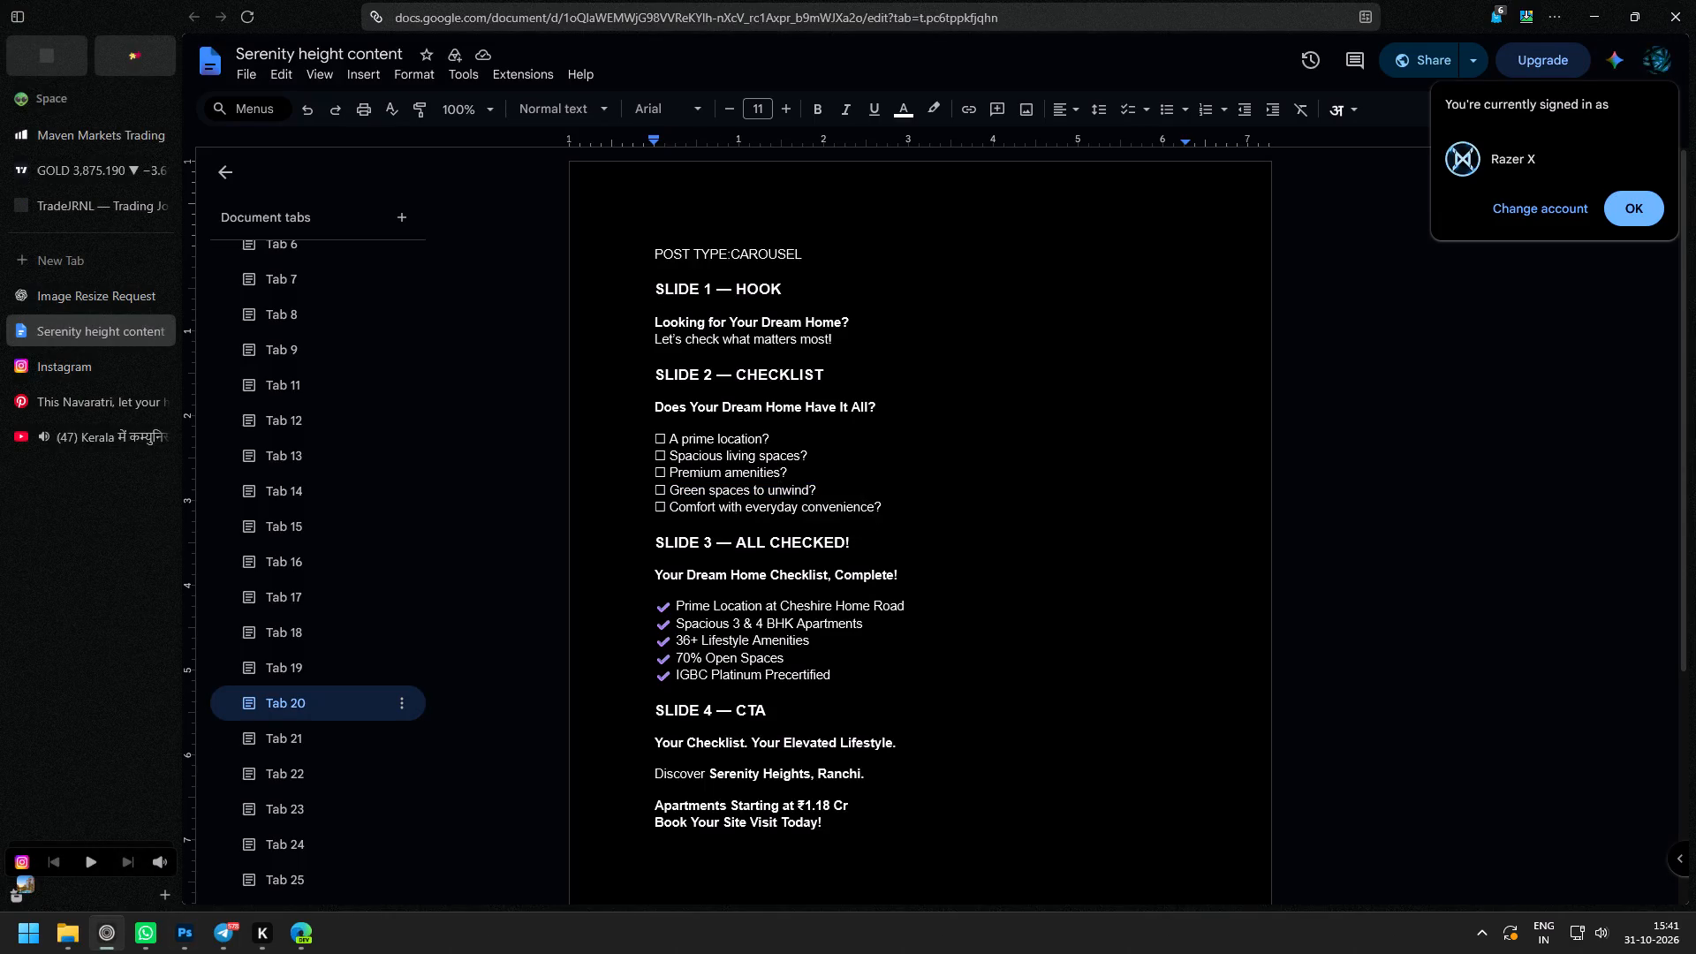
pyautogui.moveTo(907, 510); pyautogui.dragTo(664, 516)
pyautogui.hotkey('ctrl', 'c')
pyautogui.click(186, 933)
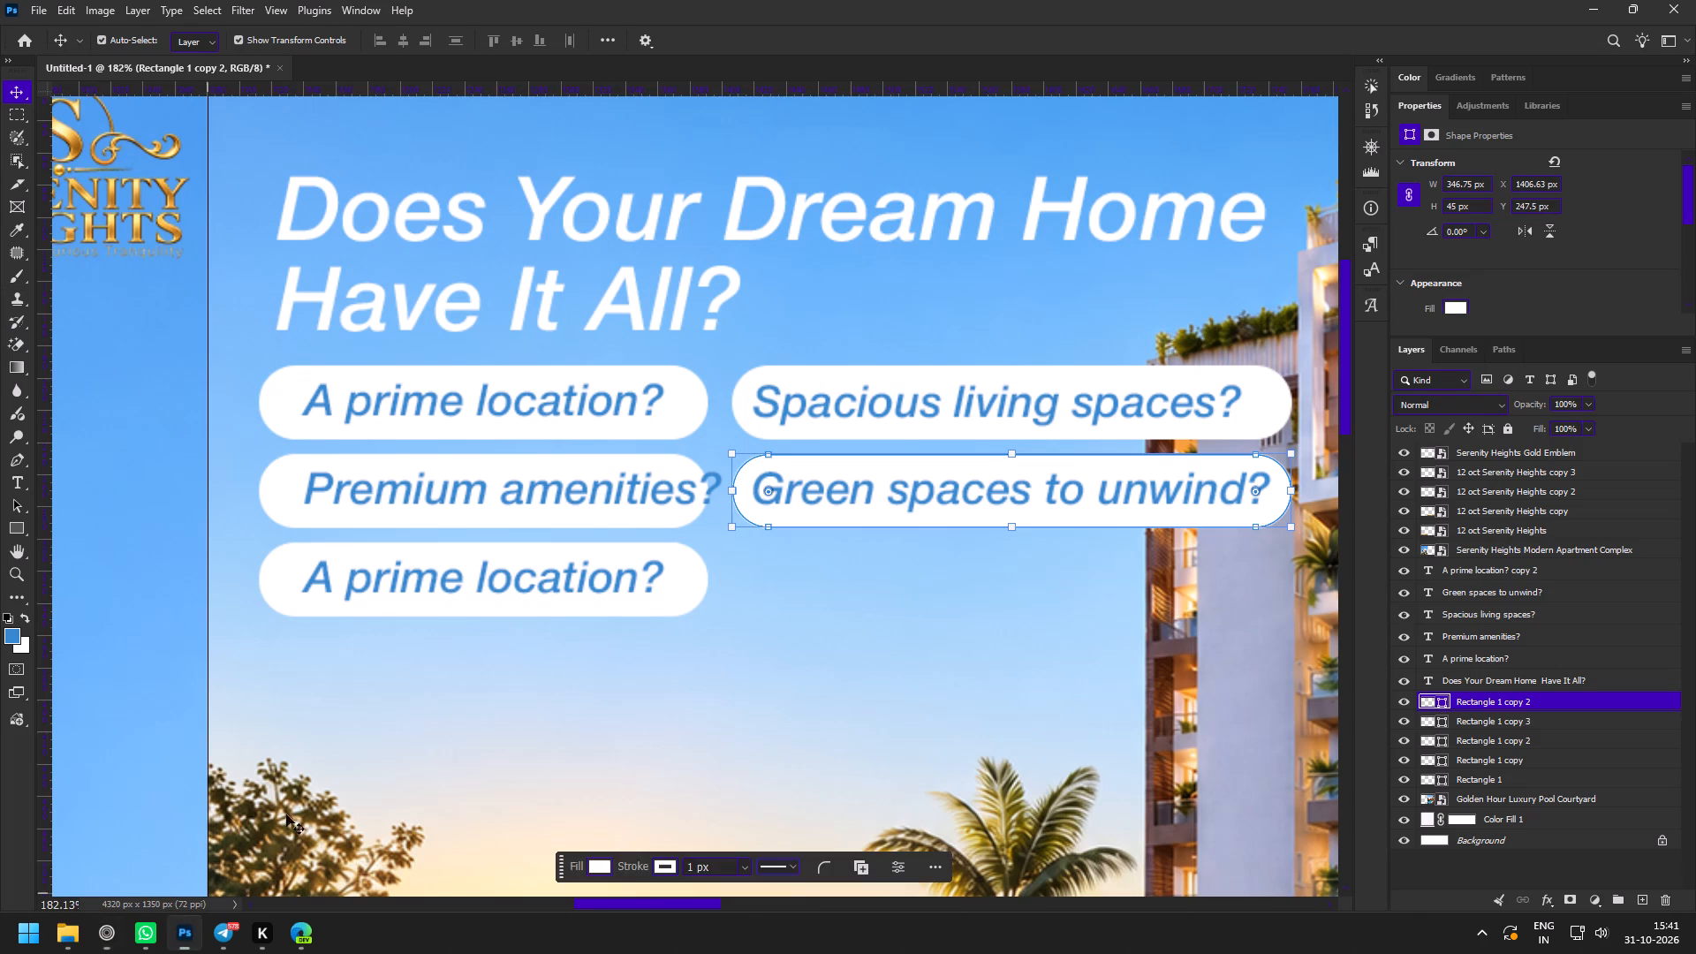
pyautogui.click(487, 572)
pyautogui.doubleClick(526, 582)
pyautogui.hotkey('ctrl', 'v')
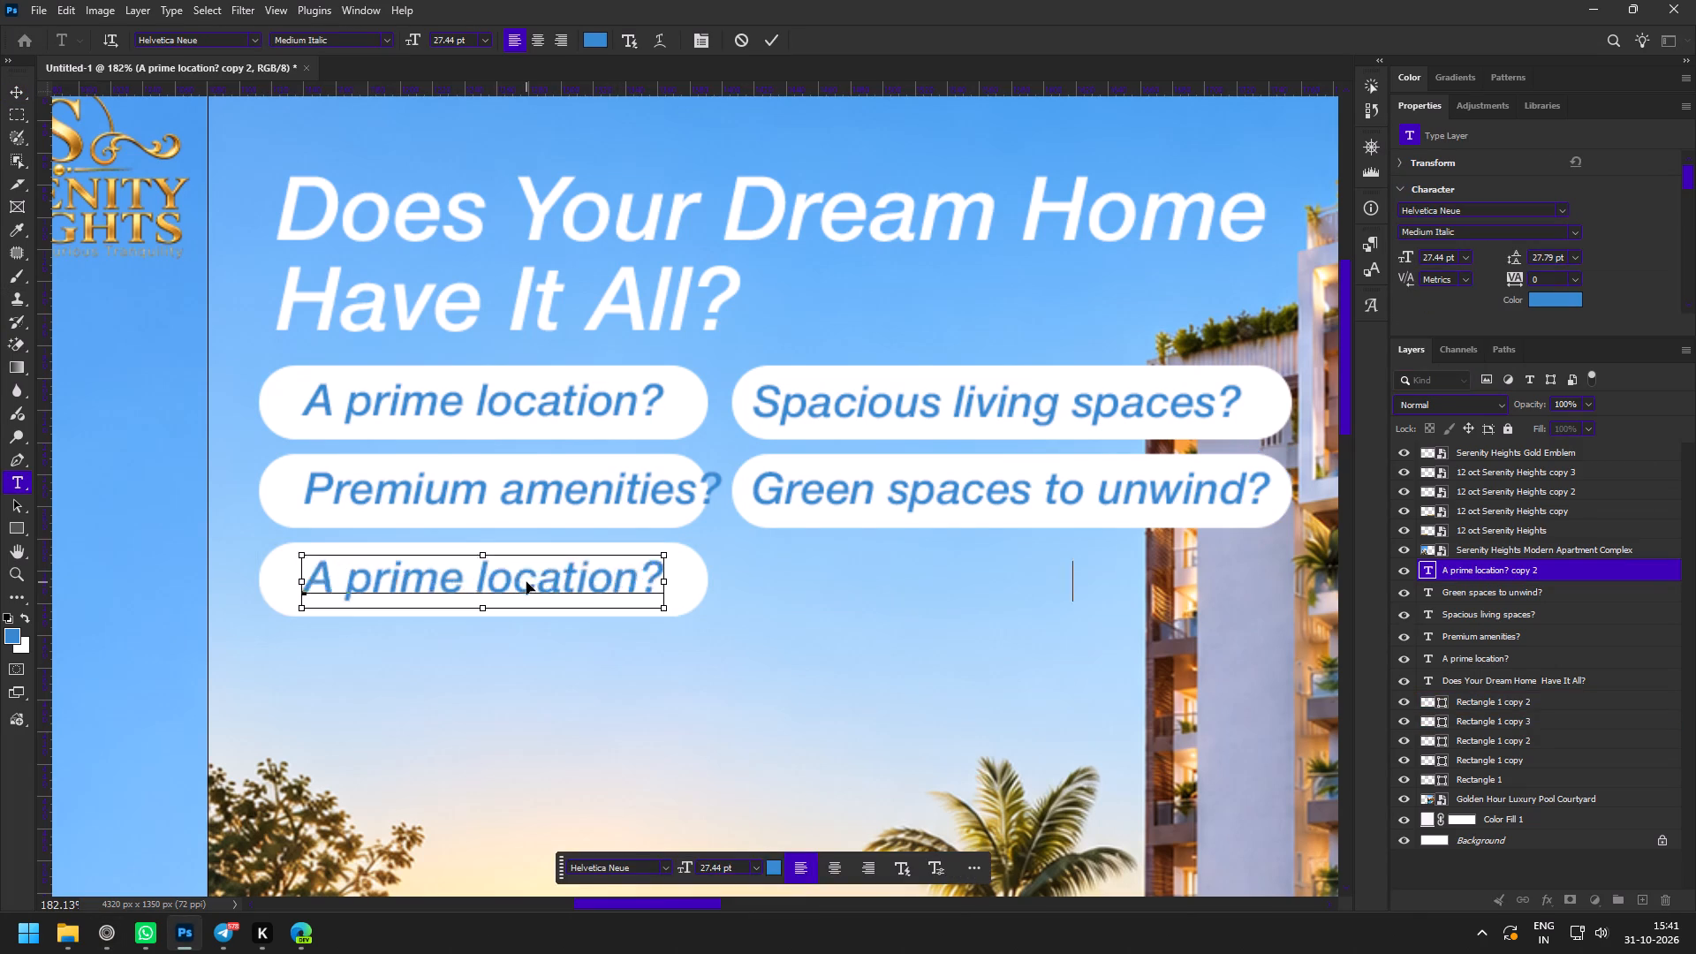
pyautogui.hotkey('ctrl', 'Return')
# Shift "Comfort with everyday convenience?" nearer its pill's left end and stretch the pill rightward to about 497 px wide.
pyautogui.moveTo(391, 580); pyautogui.dragTo(362, 583)
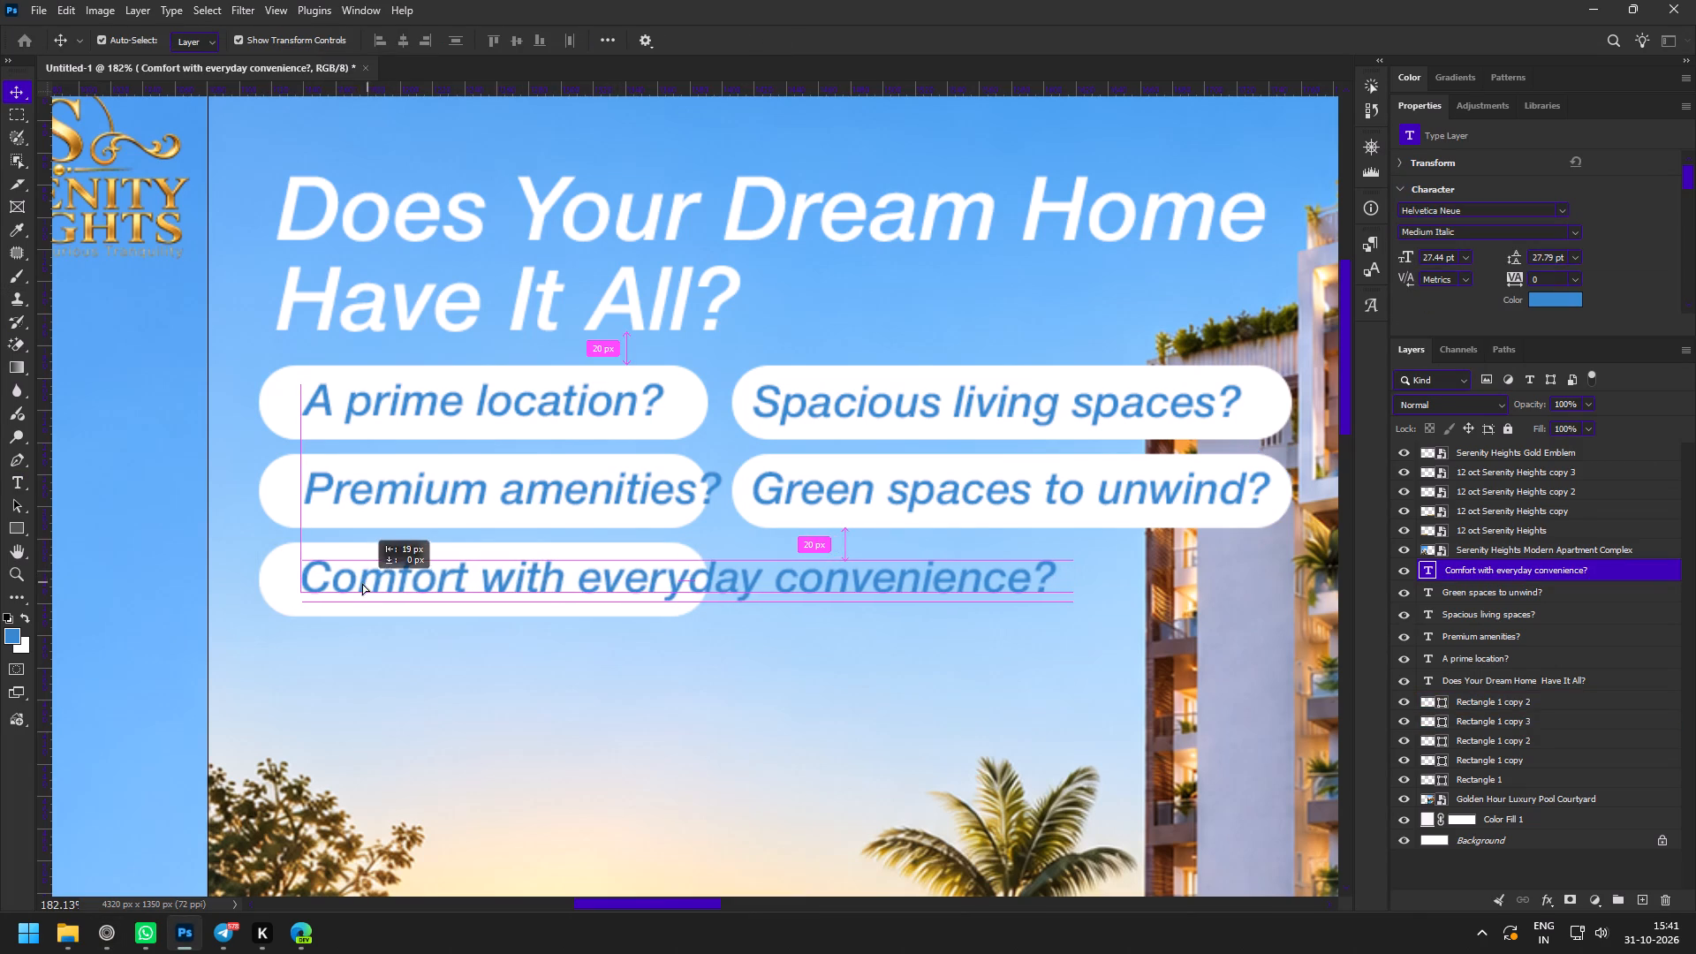
pyautogui.moveTo(362, 583); pyautogui.dragTo(355, 586)
pyautogui.click(248, 574)
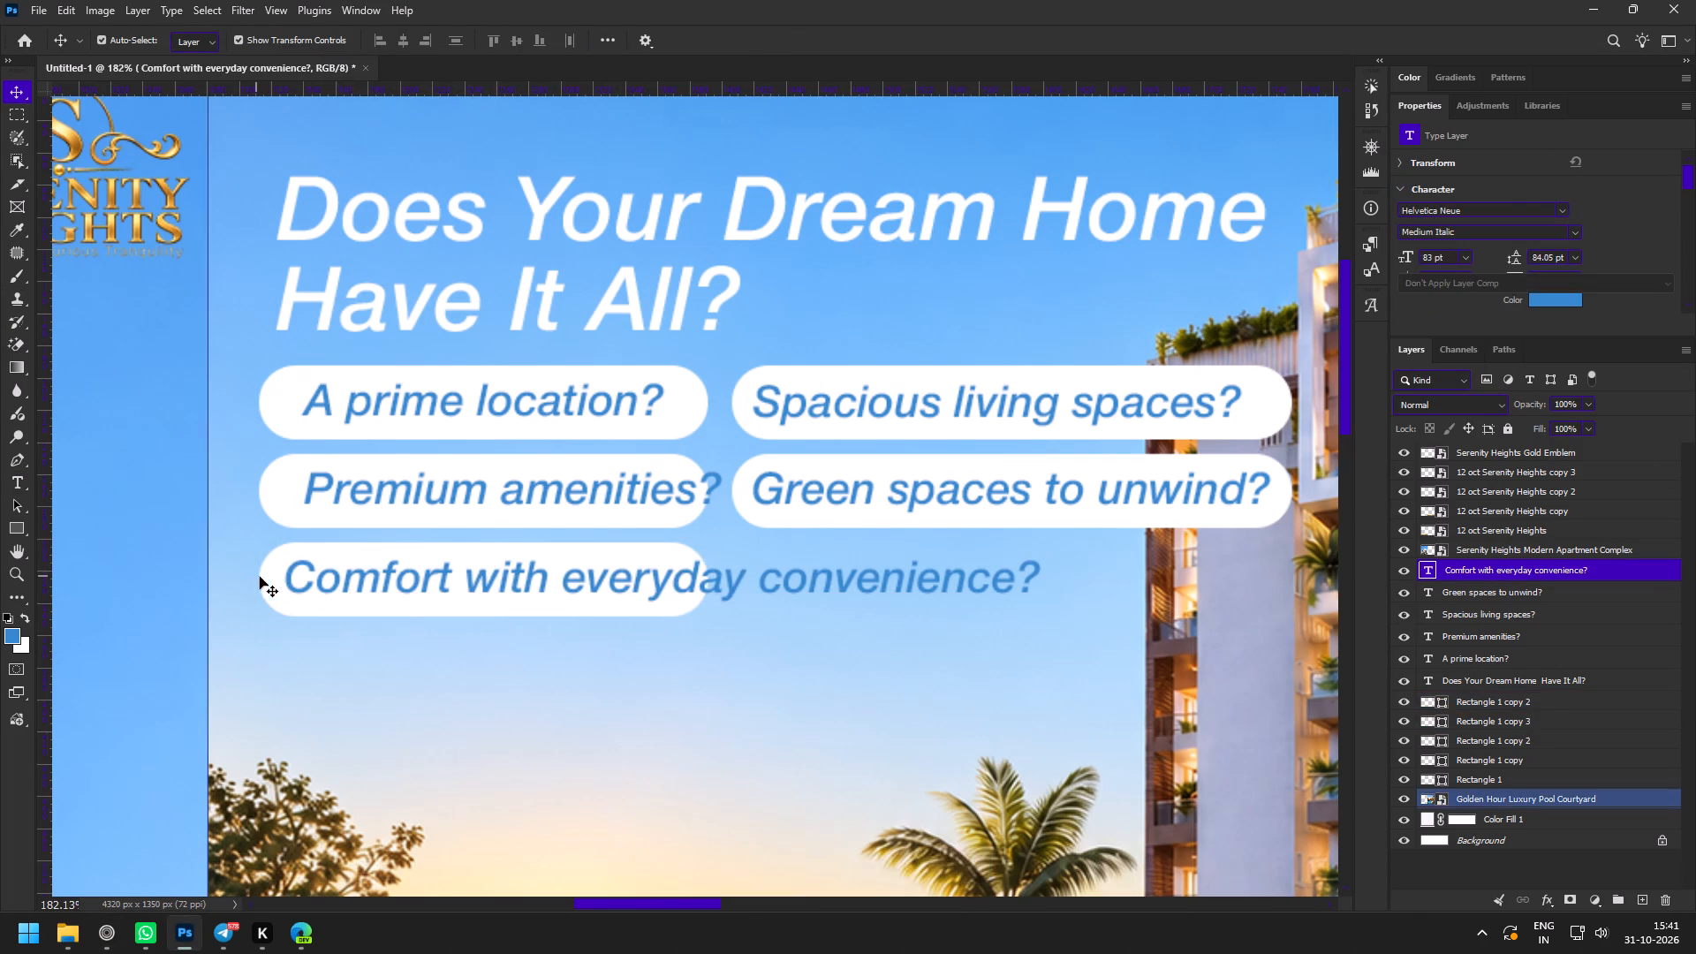
pyautogui.click(266, 578)
pyautogui.moveTo(708, 582); pyautogui.dragTo(1054, 578)
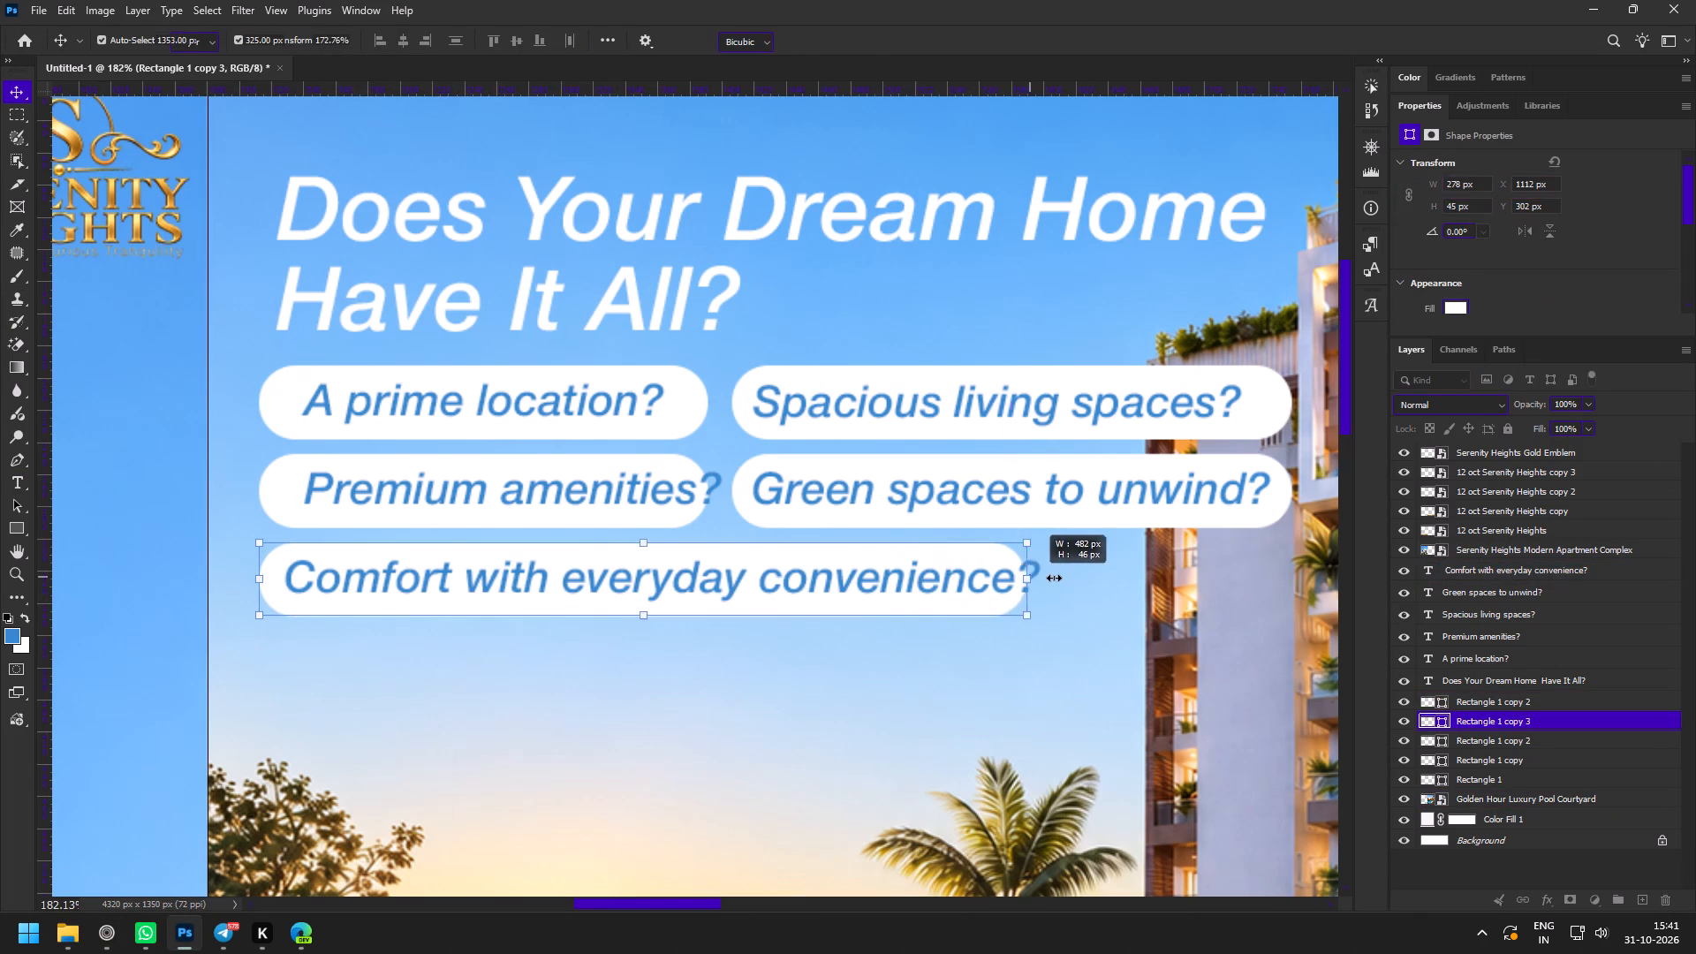
pyautogui.moveTo(1054, 578); pyautogui.dragTo(1061, 581)
pyautogui.click(877, 30)
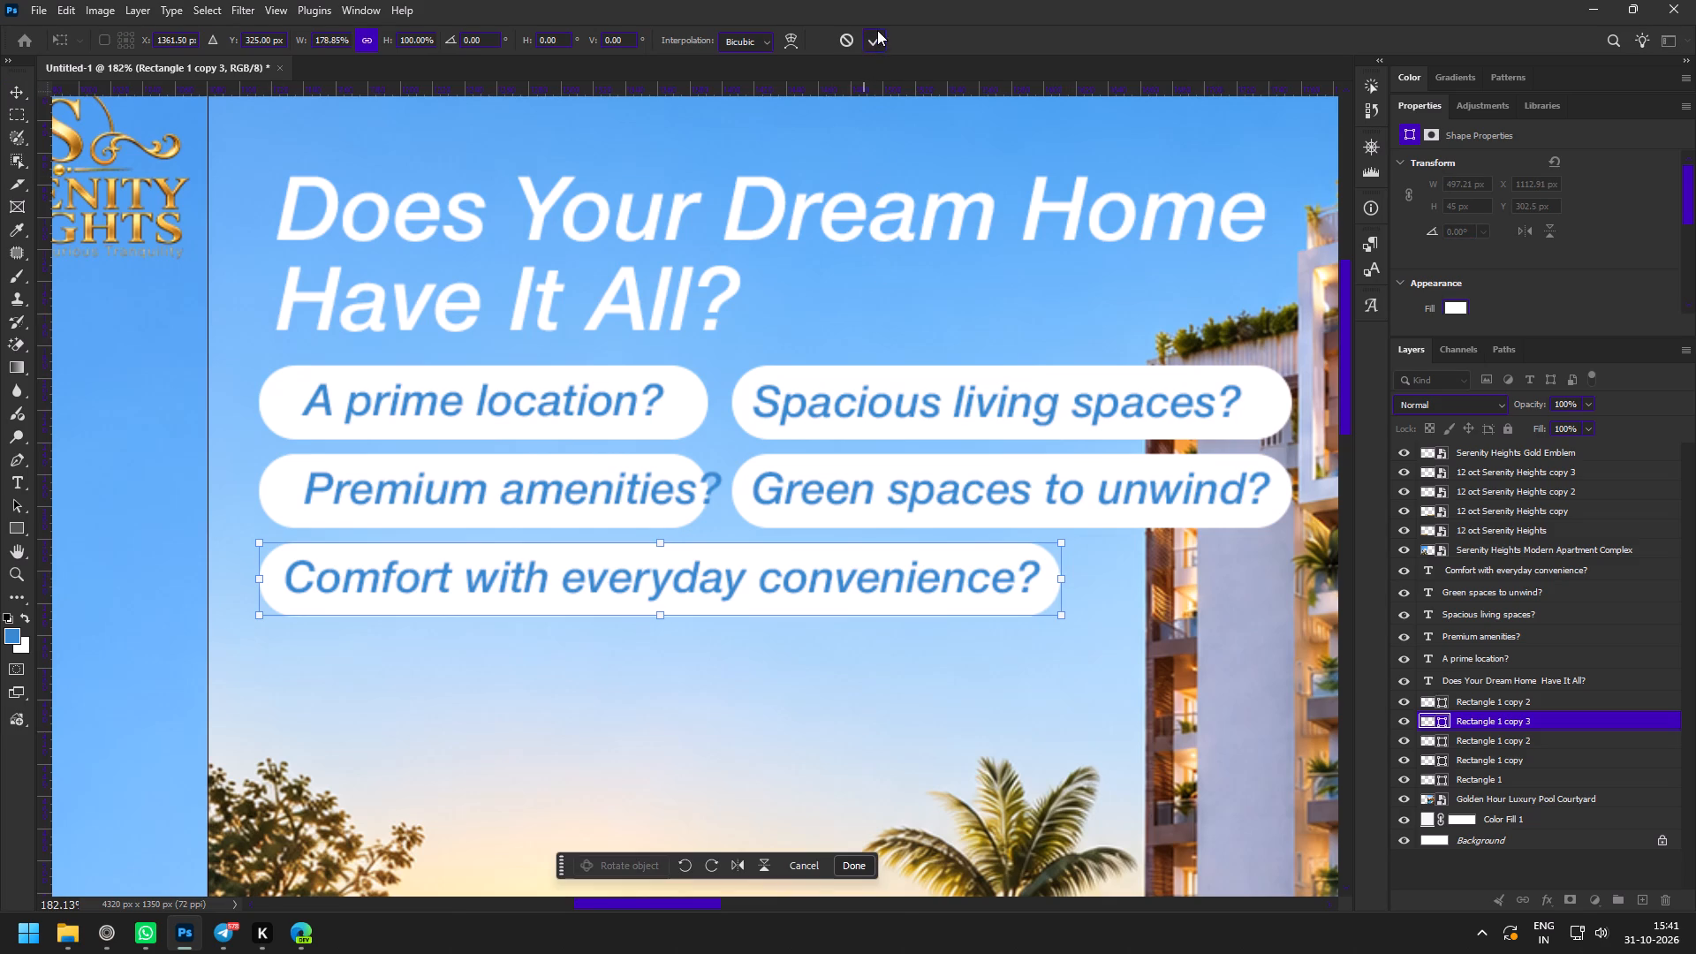
# Shift "Premium amenities?" left about 10 px so it sits centred within its pill.
pyautogui.press('z')
pyautogui.moveTo(381, 495); pyautogui.dragTo(403, 513)
pyautogui.press('v')
pyautogui.click(374, 488)
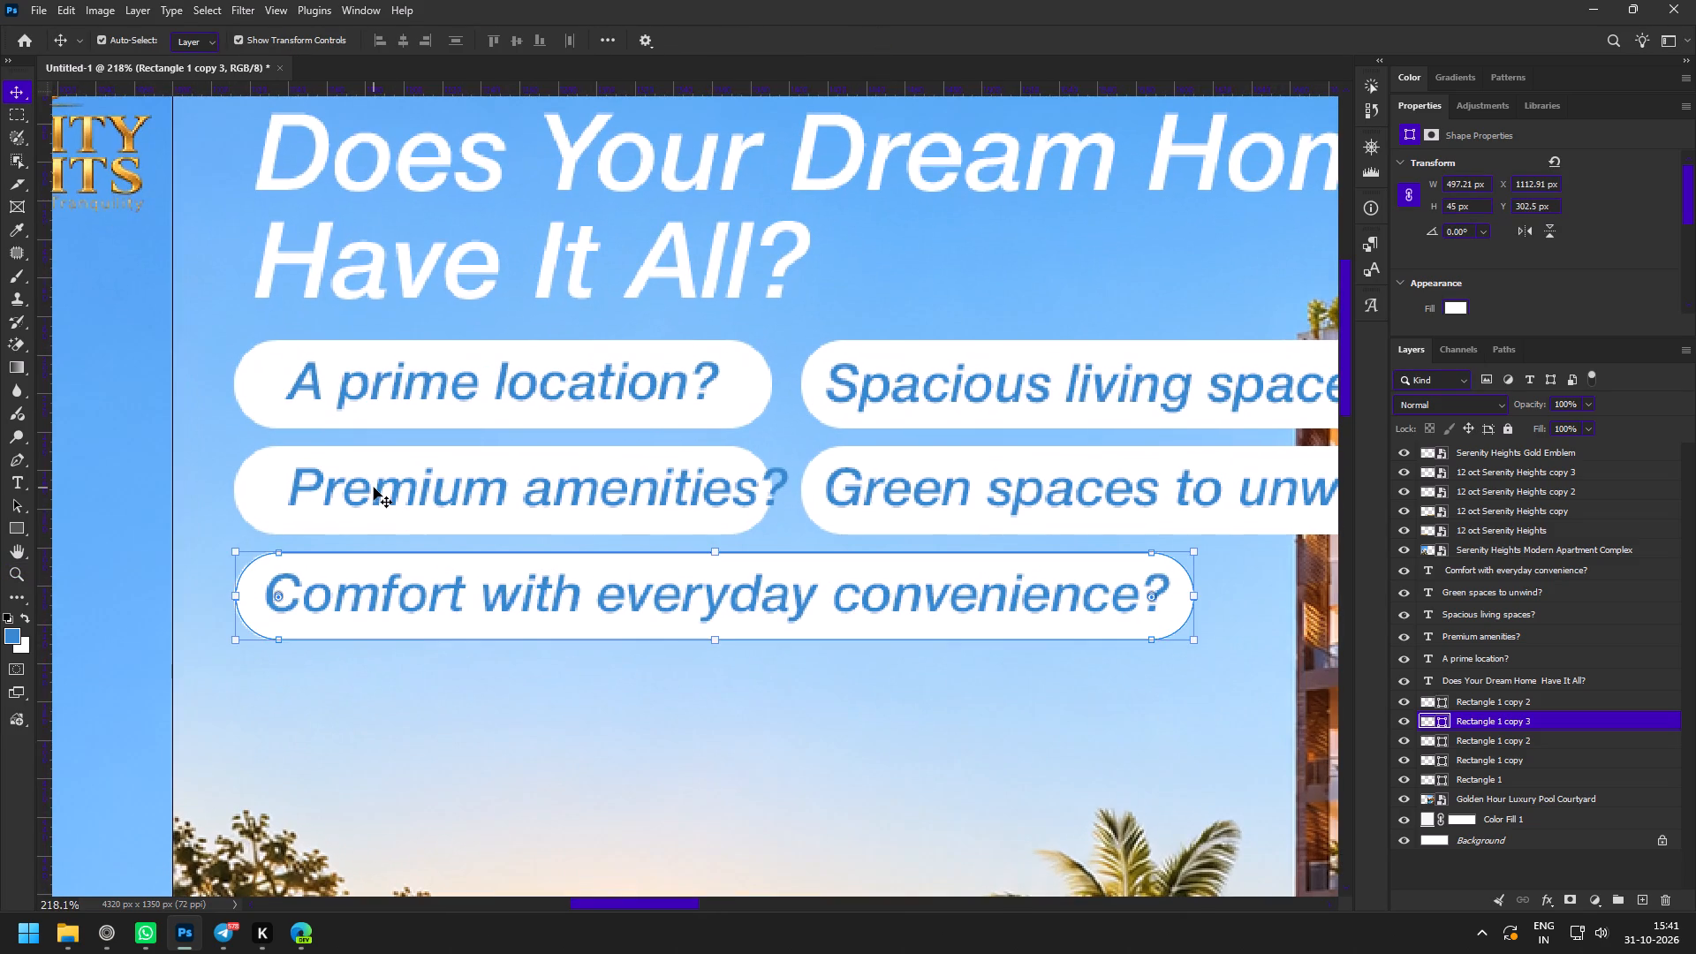
pyautogui.moveTo(383, 485); pyautogui.dragTo(346, 486)
pyautogui.click(335, 398)
pyautogui.click(435, 385)
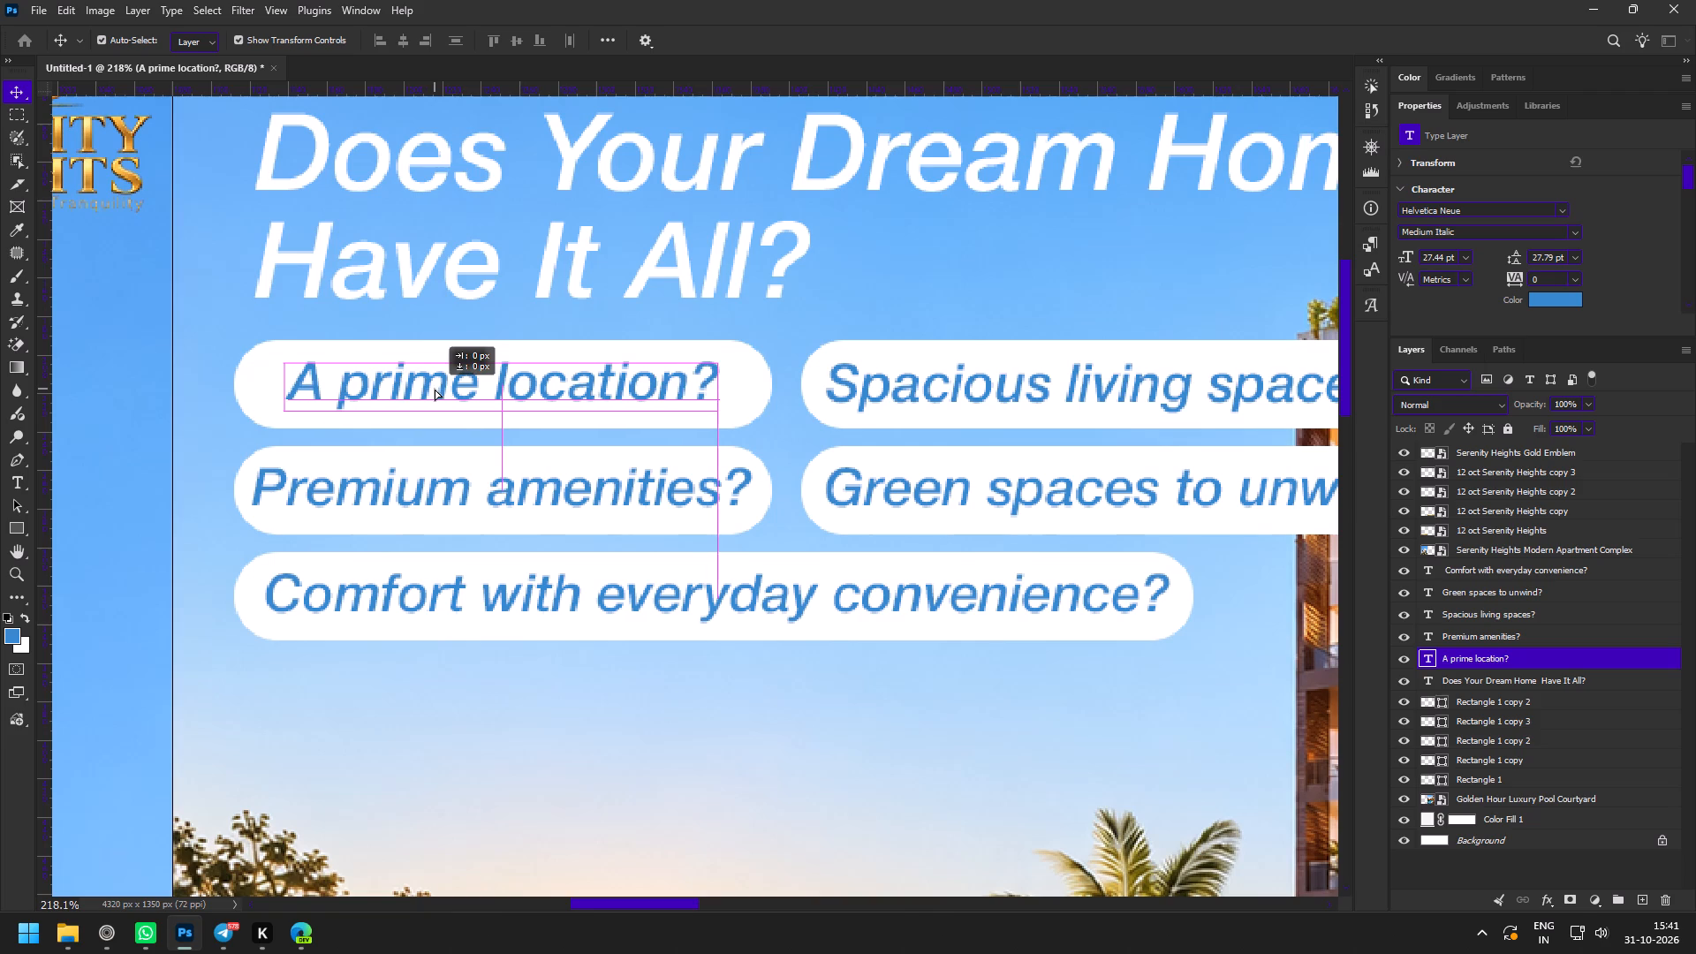
# Examine slide 2's heading and checklist pills both close up and within the whole slide composition.
pyautogui.press('z')
pyautogui.moveTo(517, 465); pyautogui.dragTo(458, 458)
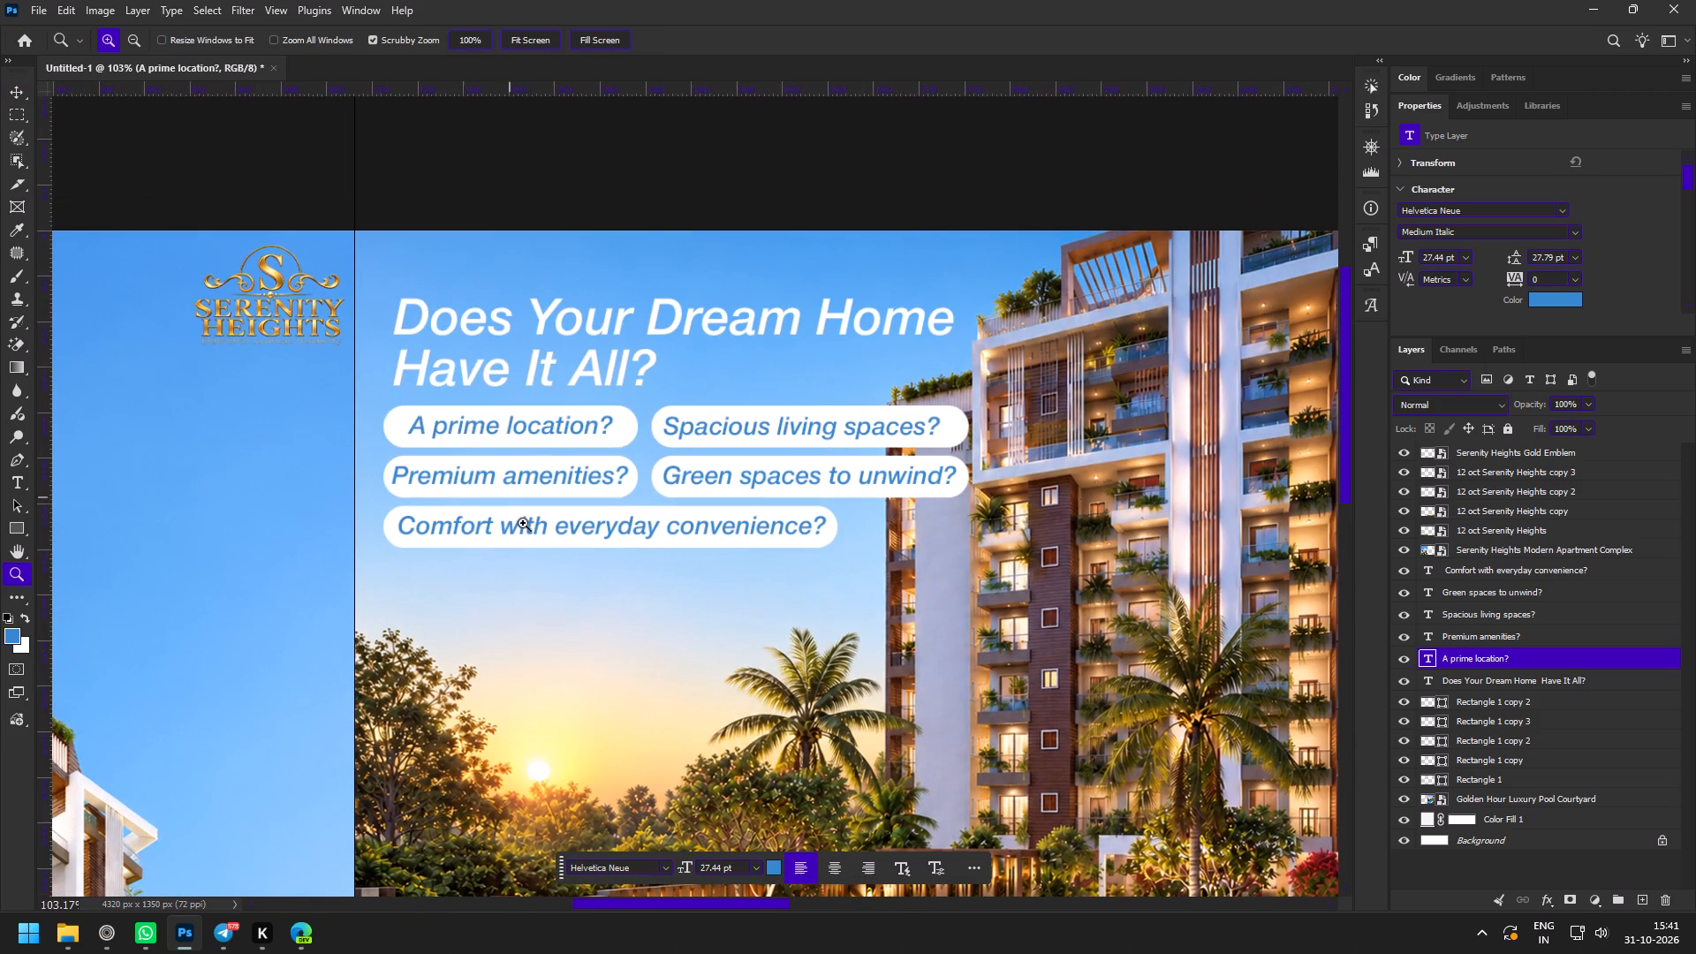
pyautogui.moveTo(739, 620); pyautogui.dragTo(703, 608)
pyautogui.press('space')
pyautogui.press('space')
pyautogui.press('space')
pyautogui.press('space')
pyautogui.moveTo(755, 647); pyautogui.dragTo(649, 491)
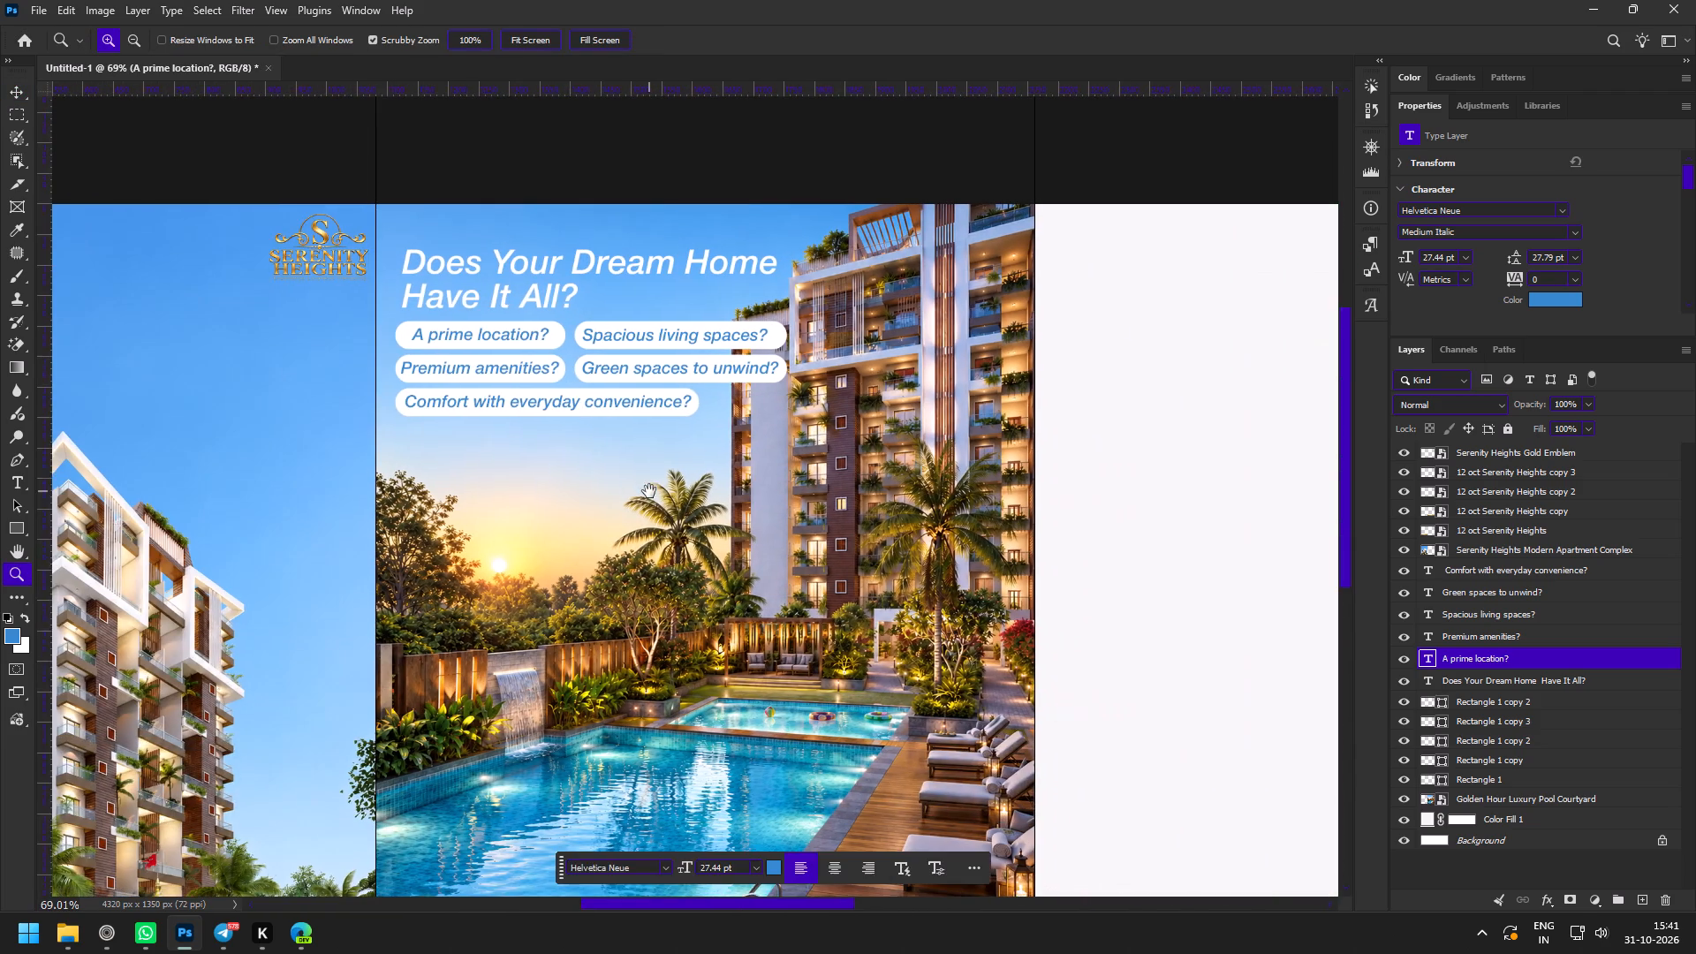
pyautogui.moveTo(466, 304); pyautogui.dragTo(489, 336)
pyautogui.moveTo(451, 261); pyautogui.dragTo(491, 298)
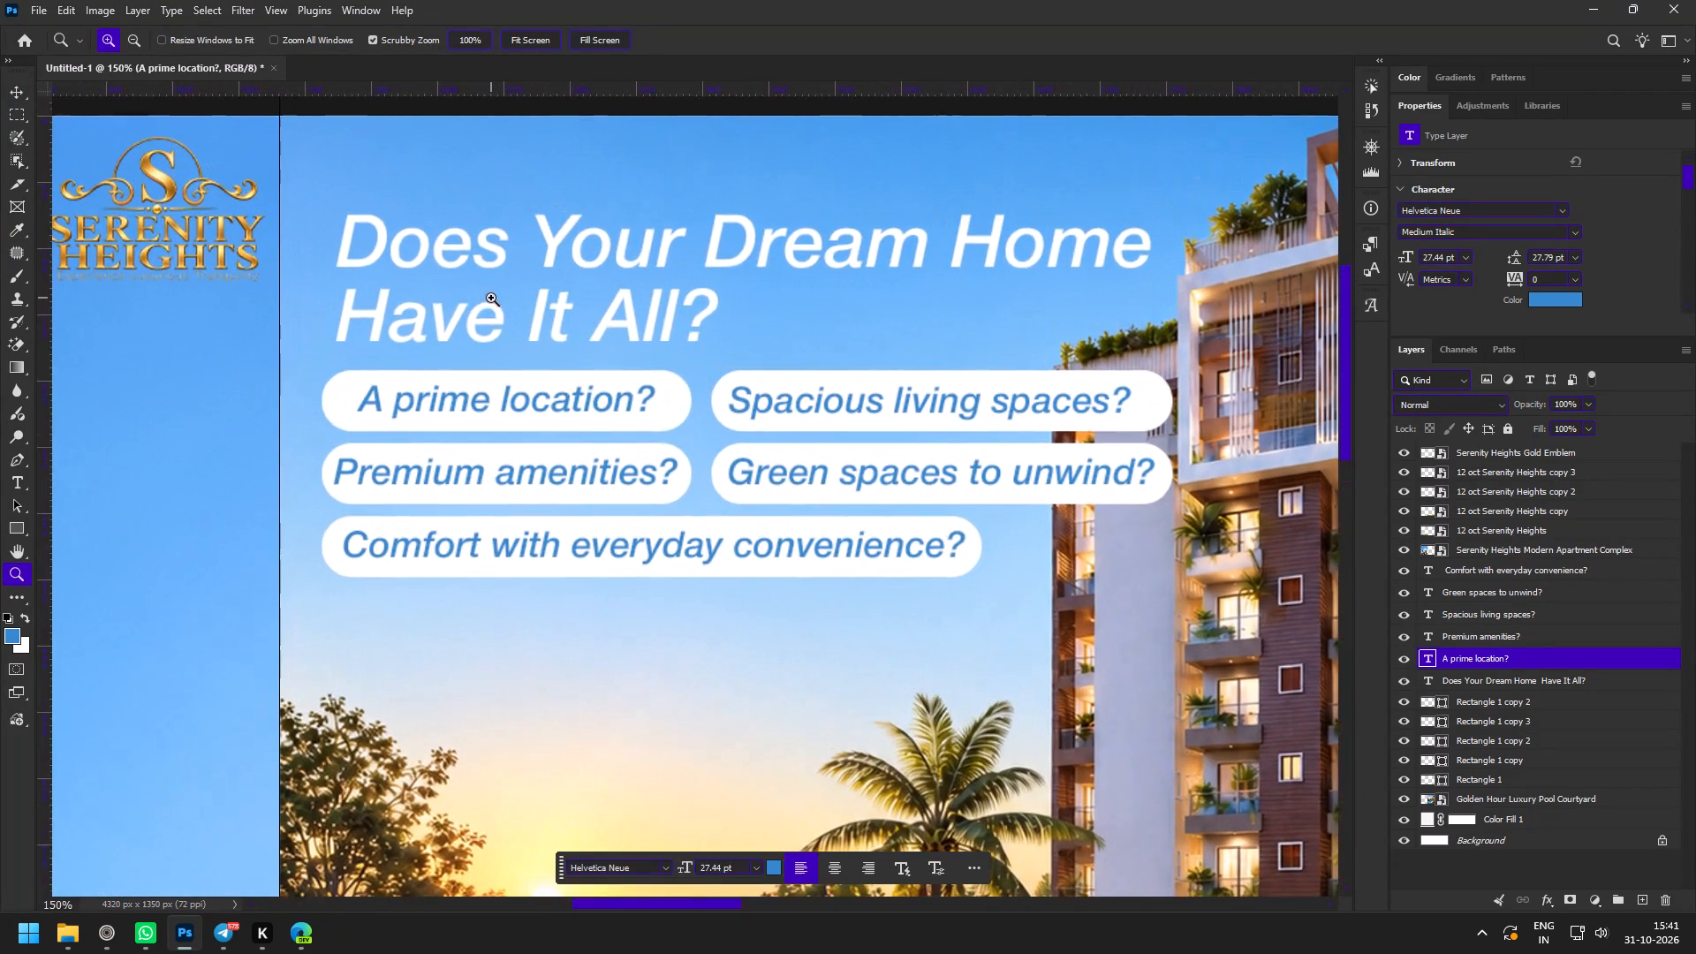
pyautogui.moveTo(297, 359); pyautogui.dragTo(324, 385)
pyautogui.press('v')
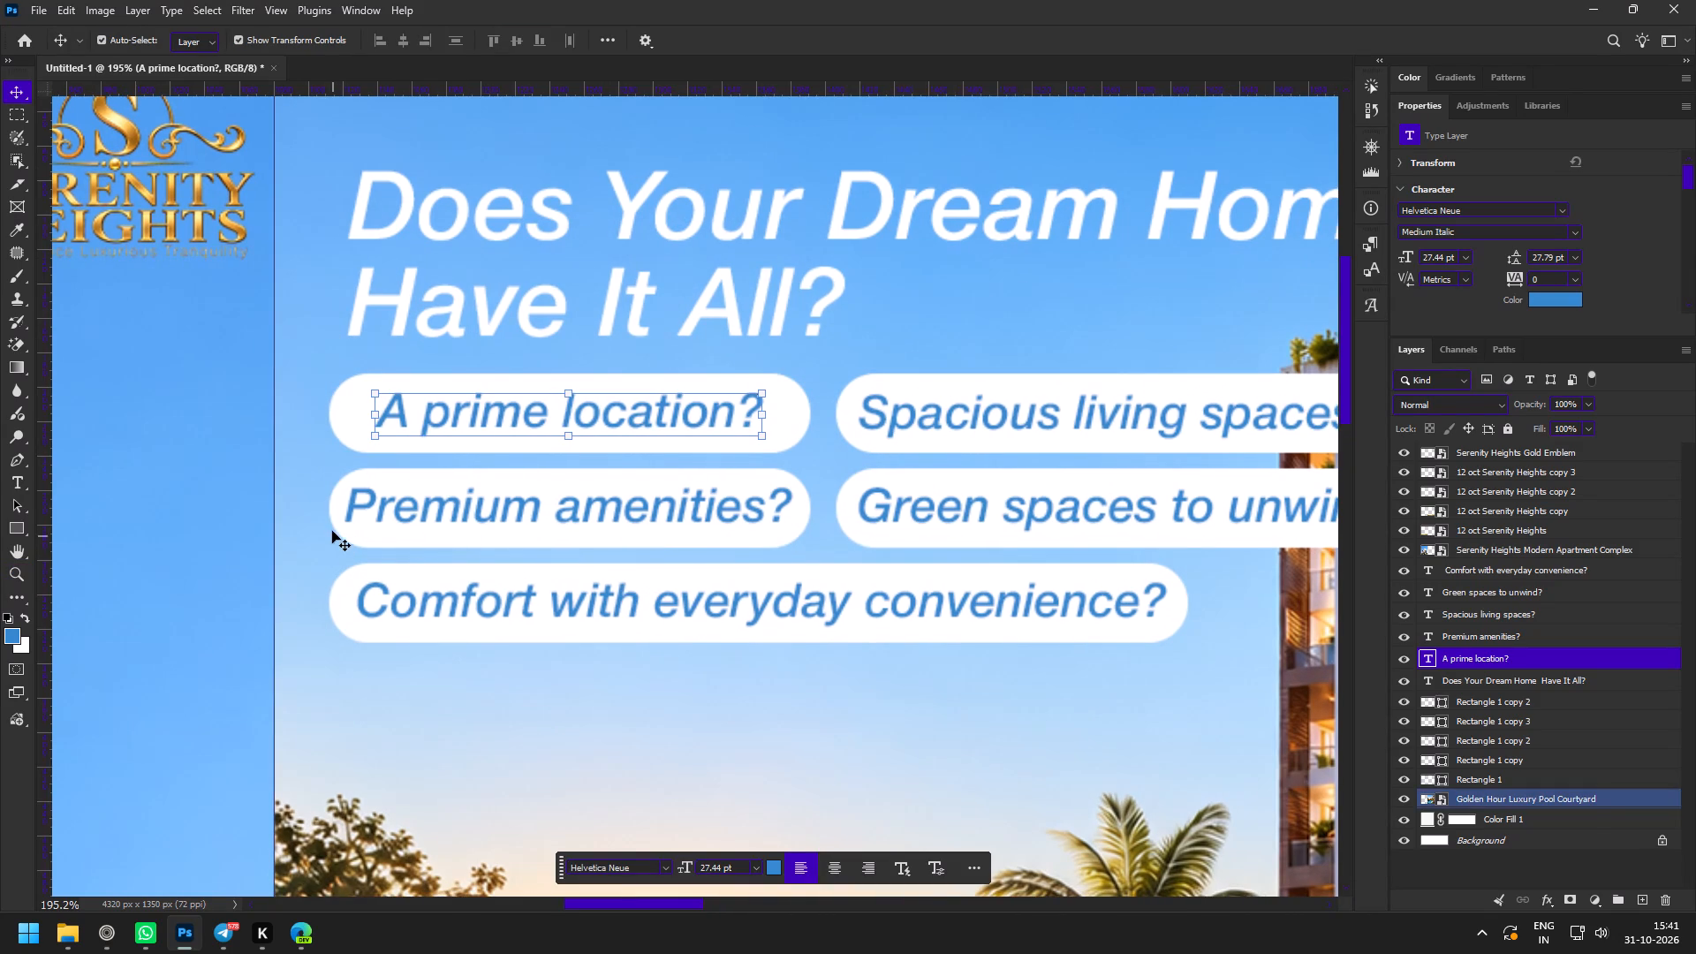
pyautogui.click(333, 513)
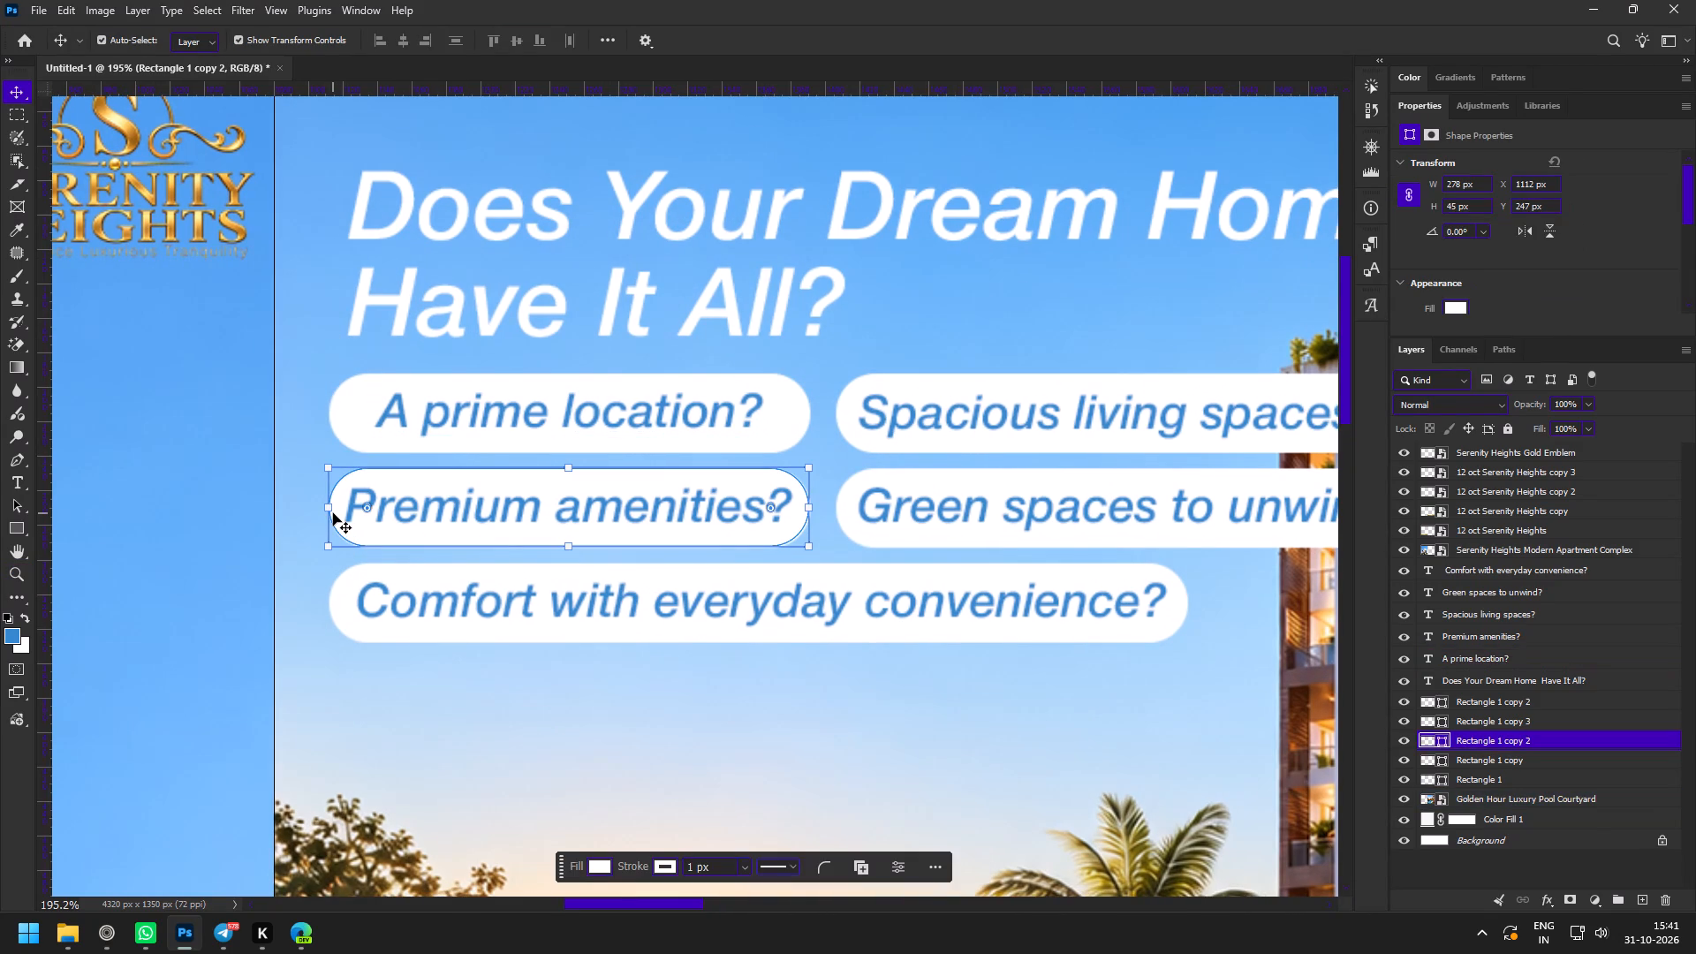
pyautogui.press('z')
pyautogui.moveTo(867, 534); pyautogui.dragTo(787, 512)
pyautogui.press('space')
pyautogui.press('space')
pyautogui.press('space')
pyautogui.press('space')
pyautogui.moveTo(849, 537); pyautogui.dragTo(746, 483)
# Search Pinterest in the browser for "question mark" and copy the glowing white question mark image on black.
pyautogui.click(98, 945)
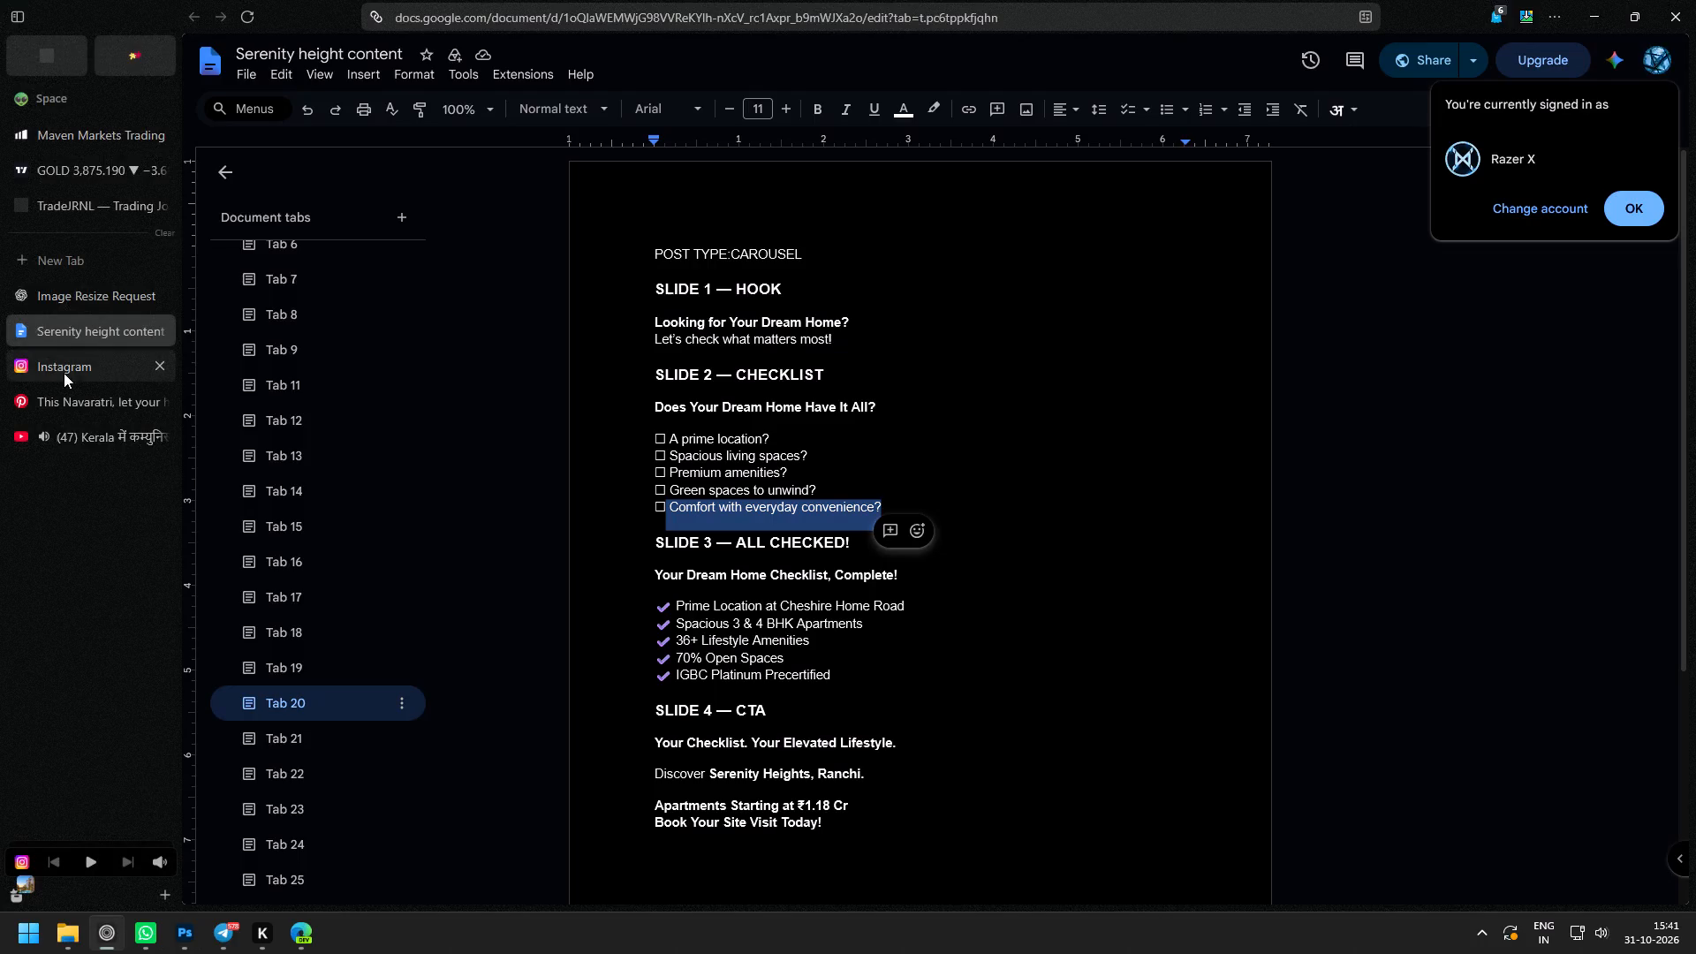
pyautogui.click(67, 405)
pyautogui.click(447, 61)
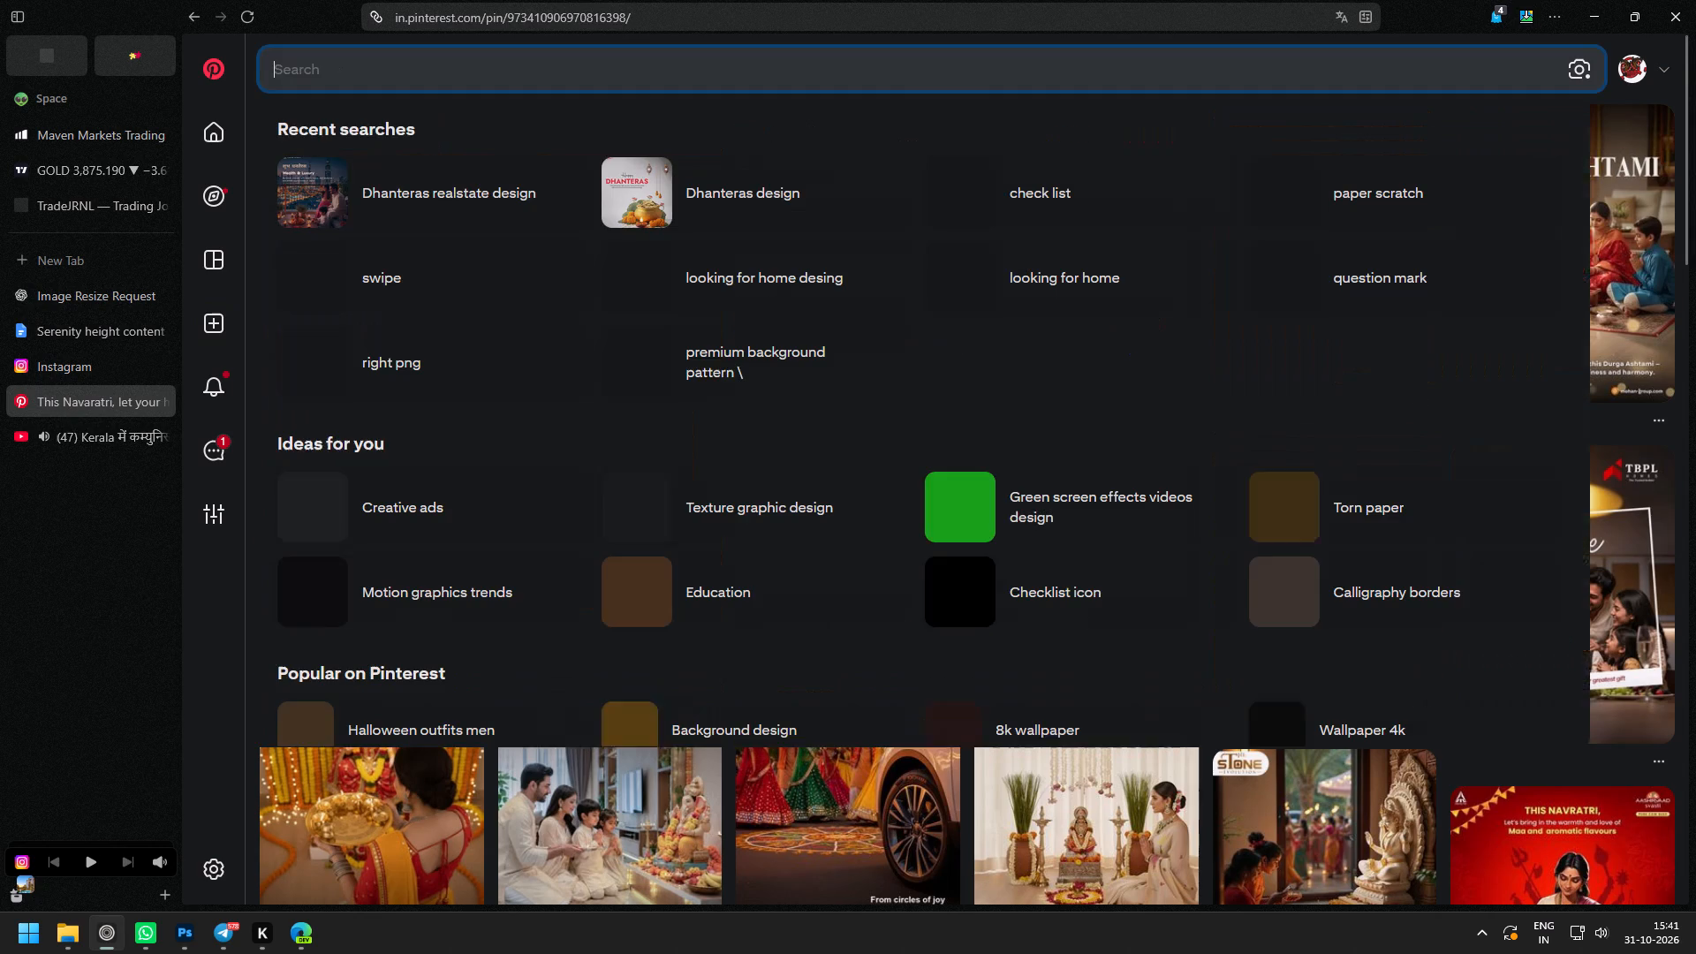
pyautogui.write('question mark')
pyautogui.press('space')
pyautogui.press('Return')
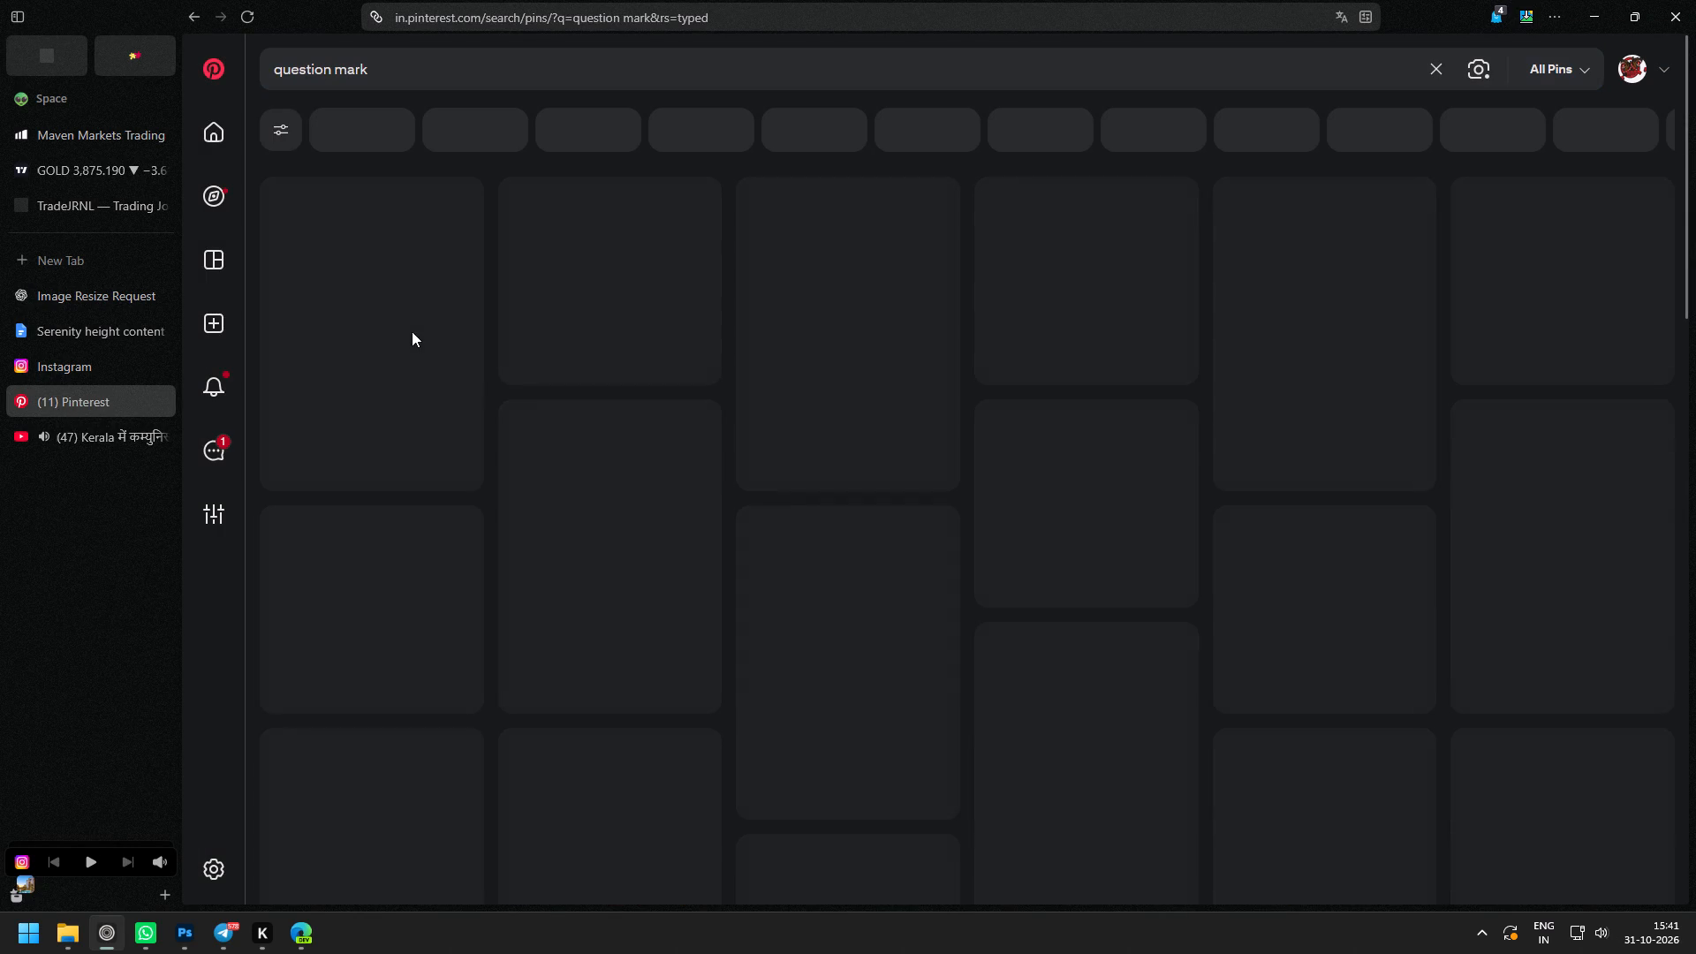
pyautogui.click(399, 263)
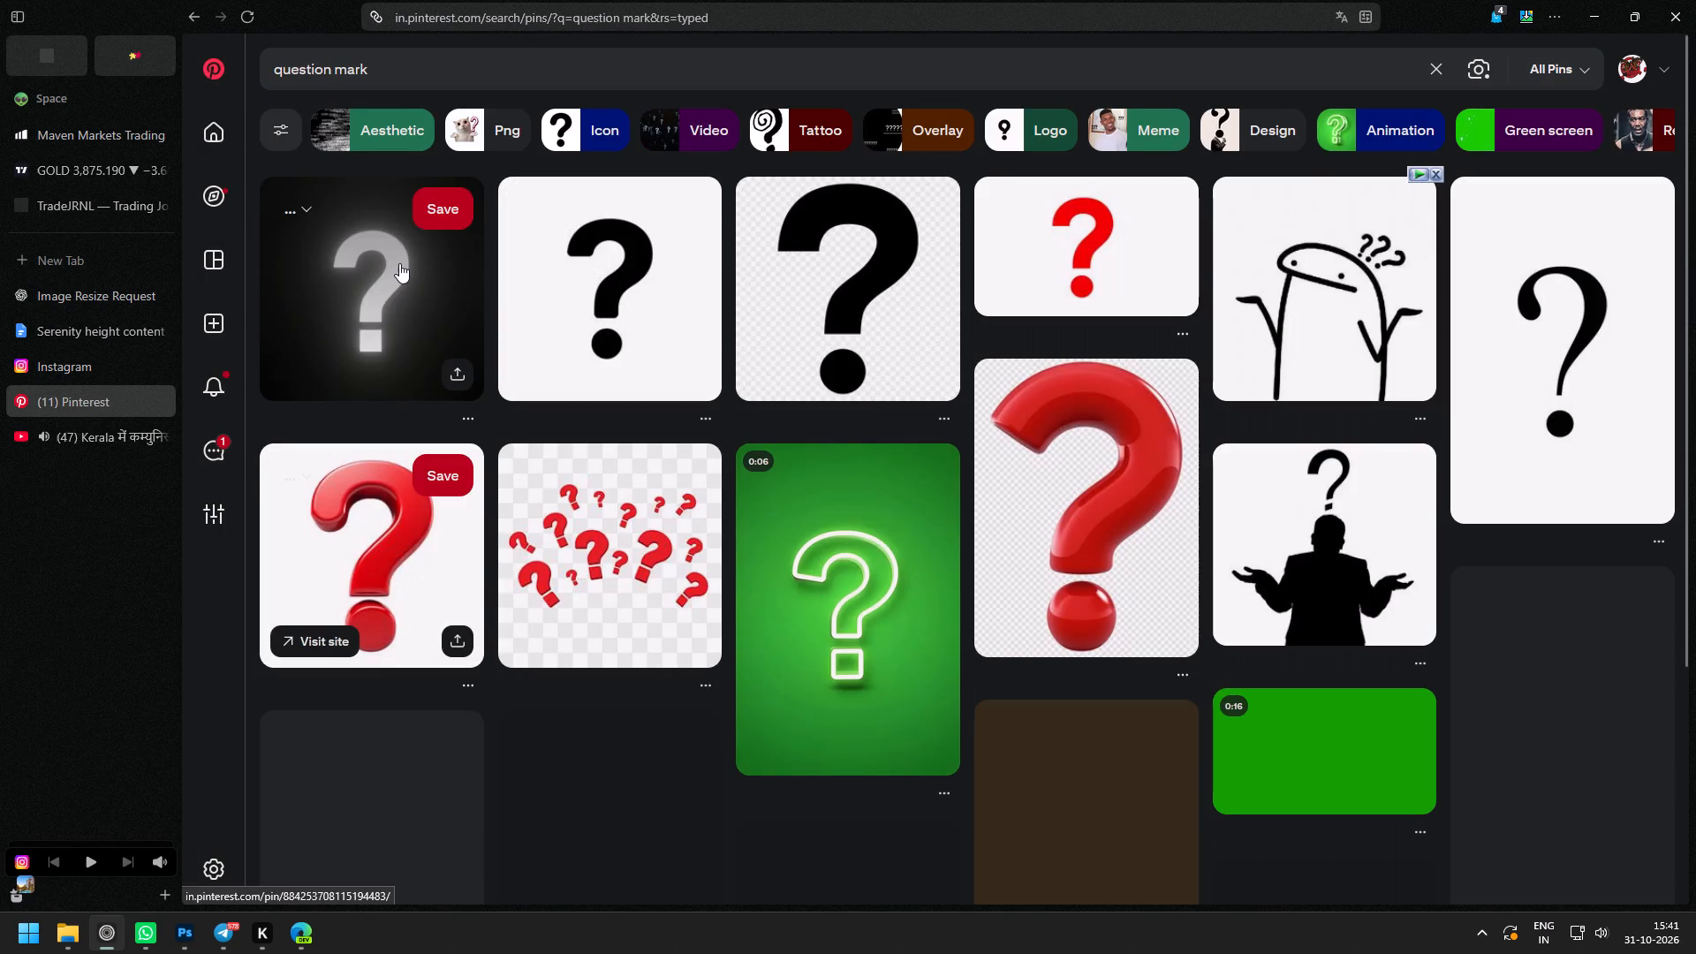
pyautogui.rightClick(426, 286)
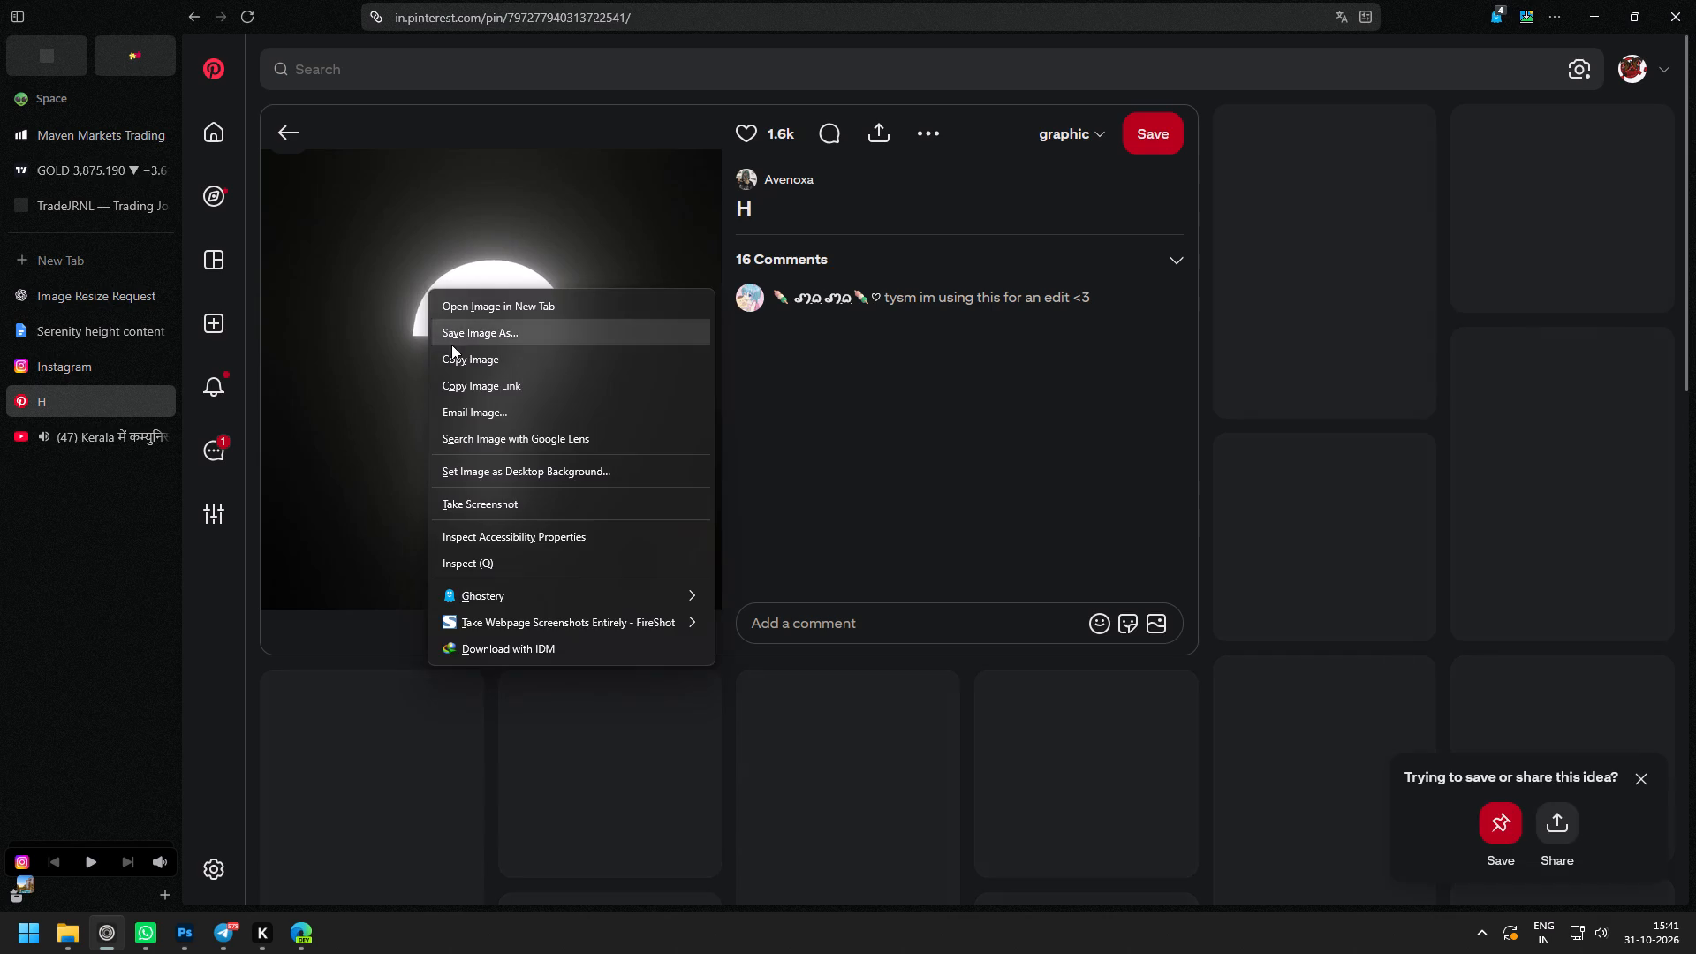
pyautogui.click(487, 362)
# Paste the copied question mark image into the Photoshop carousel and move its layer to the top of the stack.
pyautogui.click(183, 925)
pyautogui.hotkey('ctrl', 'v')
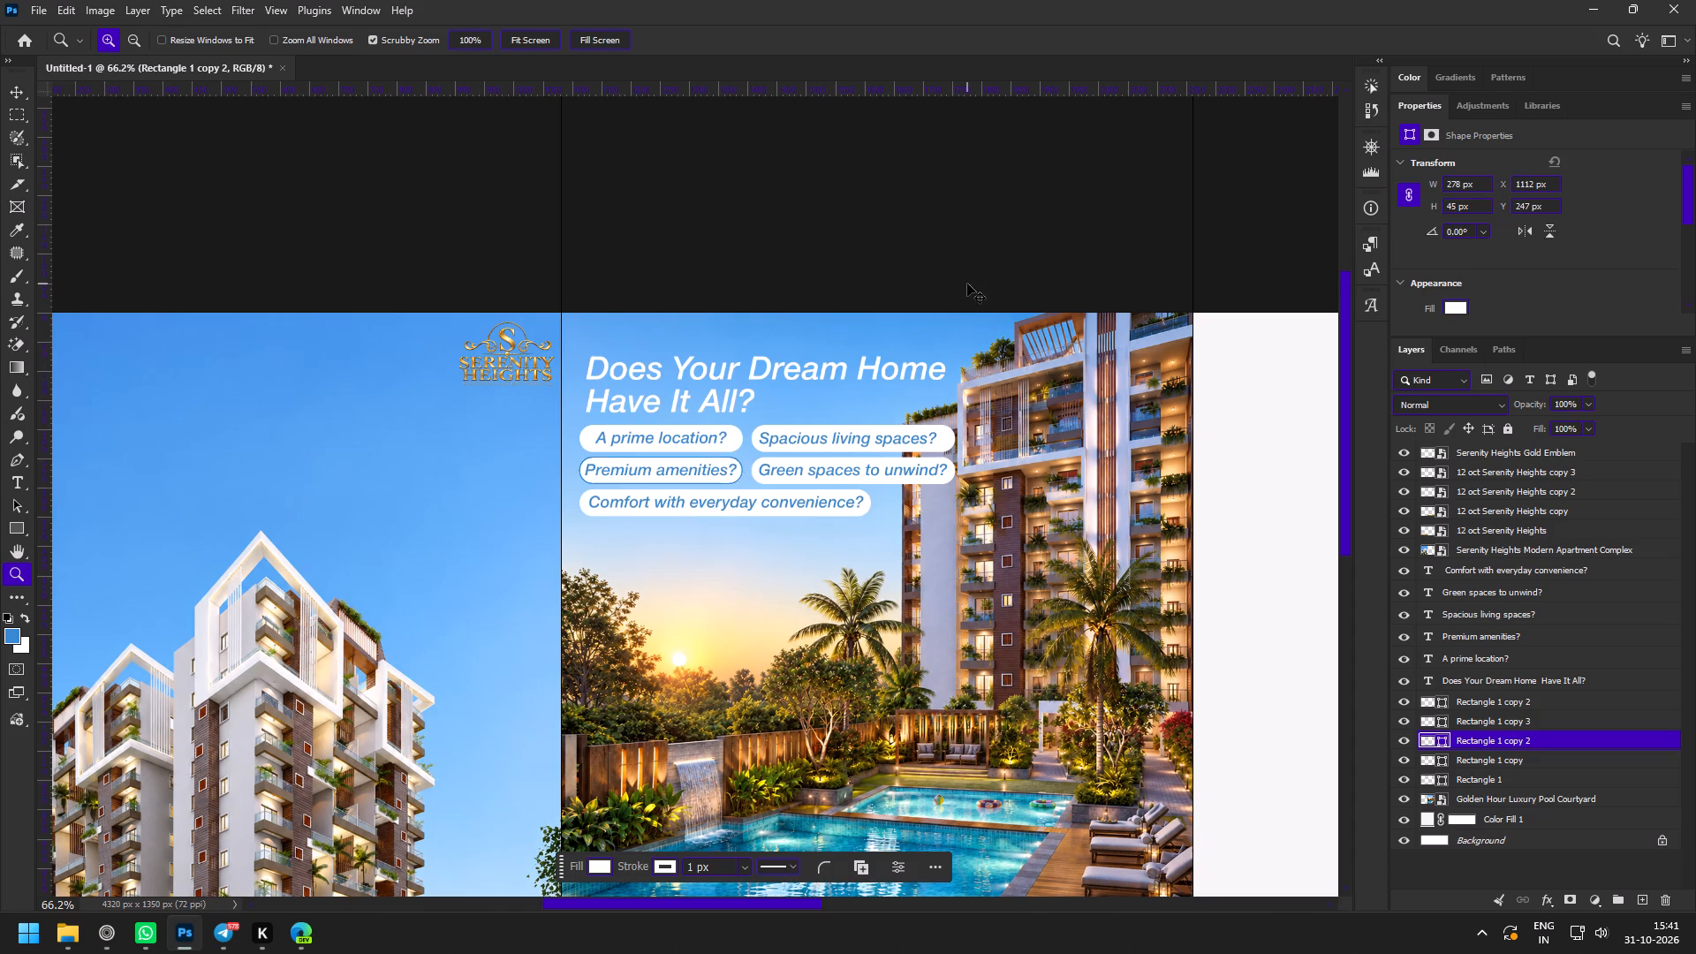
pyautogui.press('space')
pyautogui.moveTo(1040, 546); pyautogui.dragTo(871, 498)
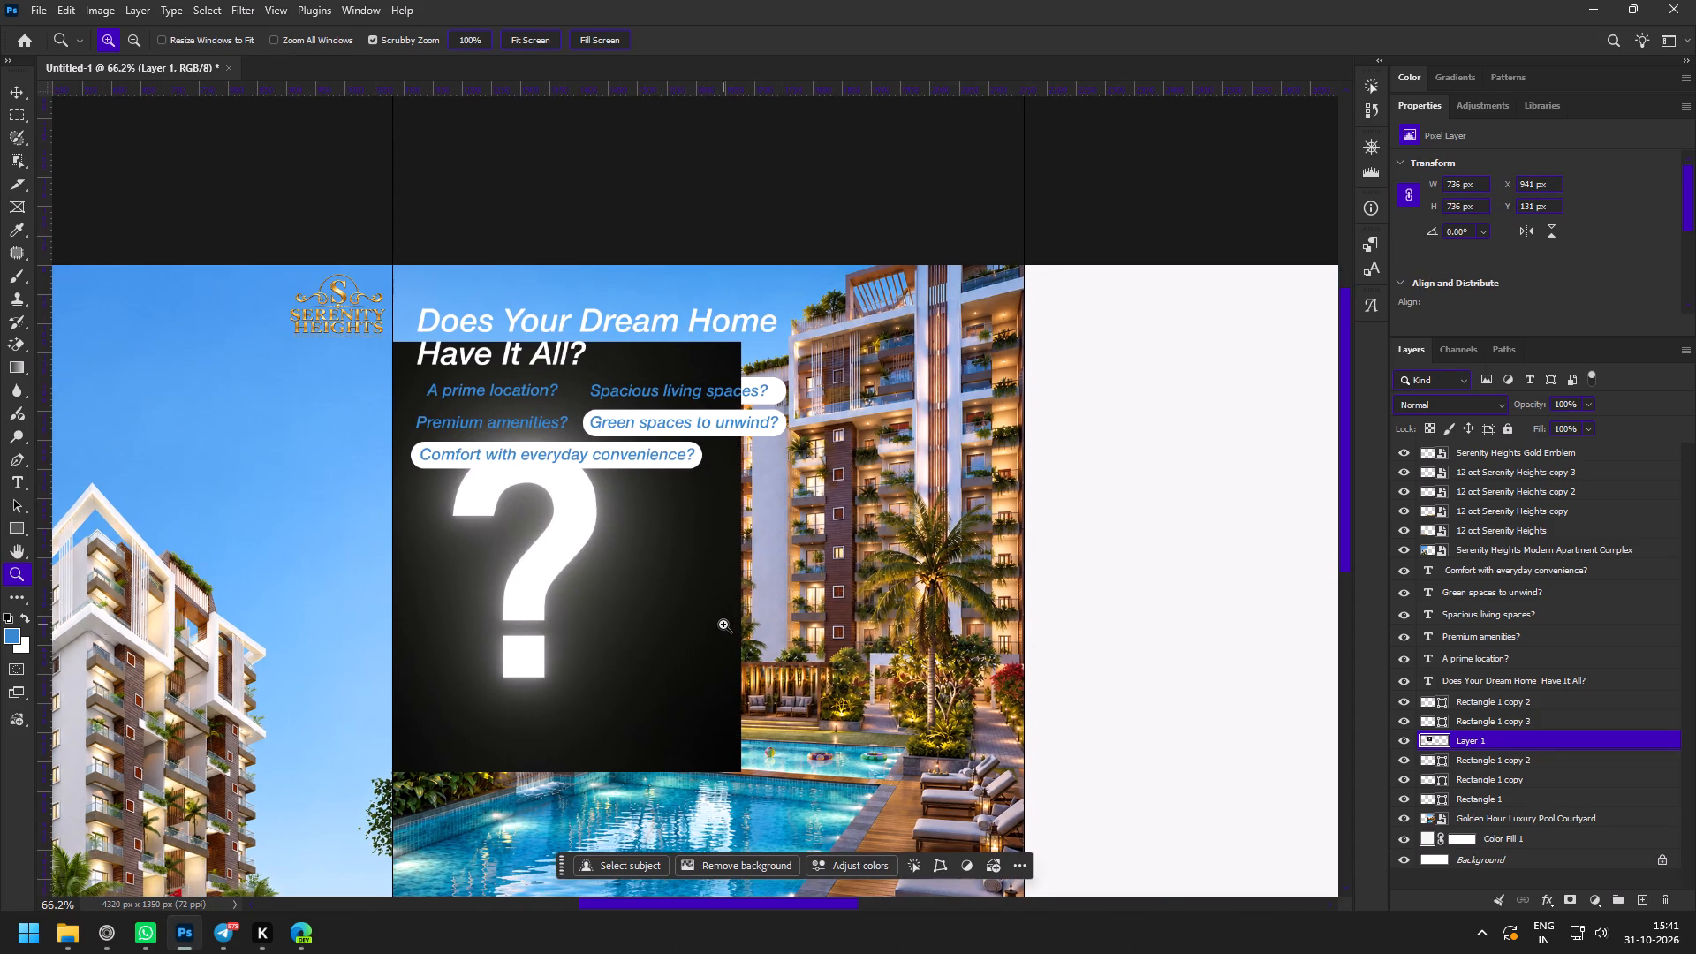
pyautogui.press('v')
pyautogui.moveTo(1466, 741); pyautogui.dragTo(1473, 405)
# Set the question mark layer's blend mode to Screen.
pyautogui.click(1473, 405)
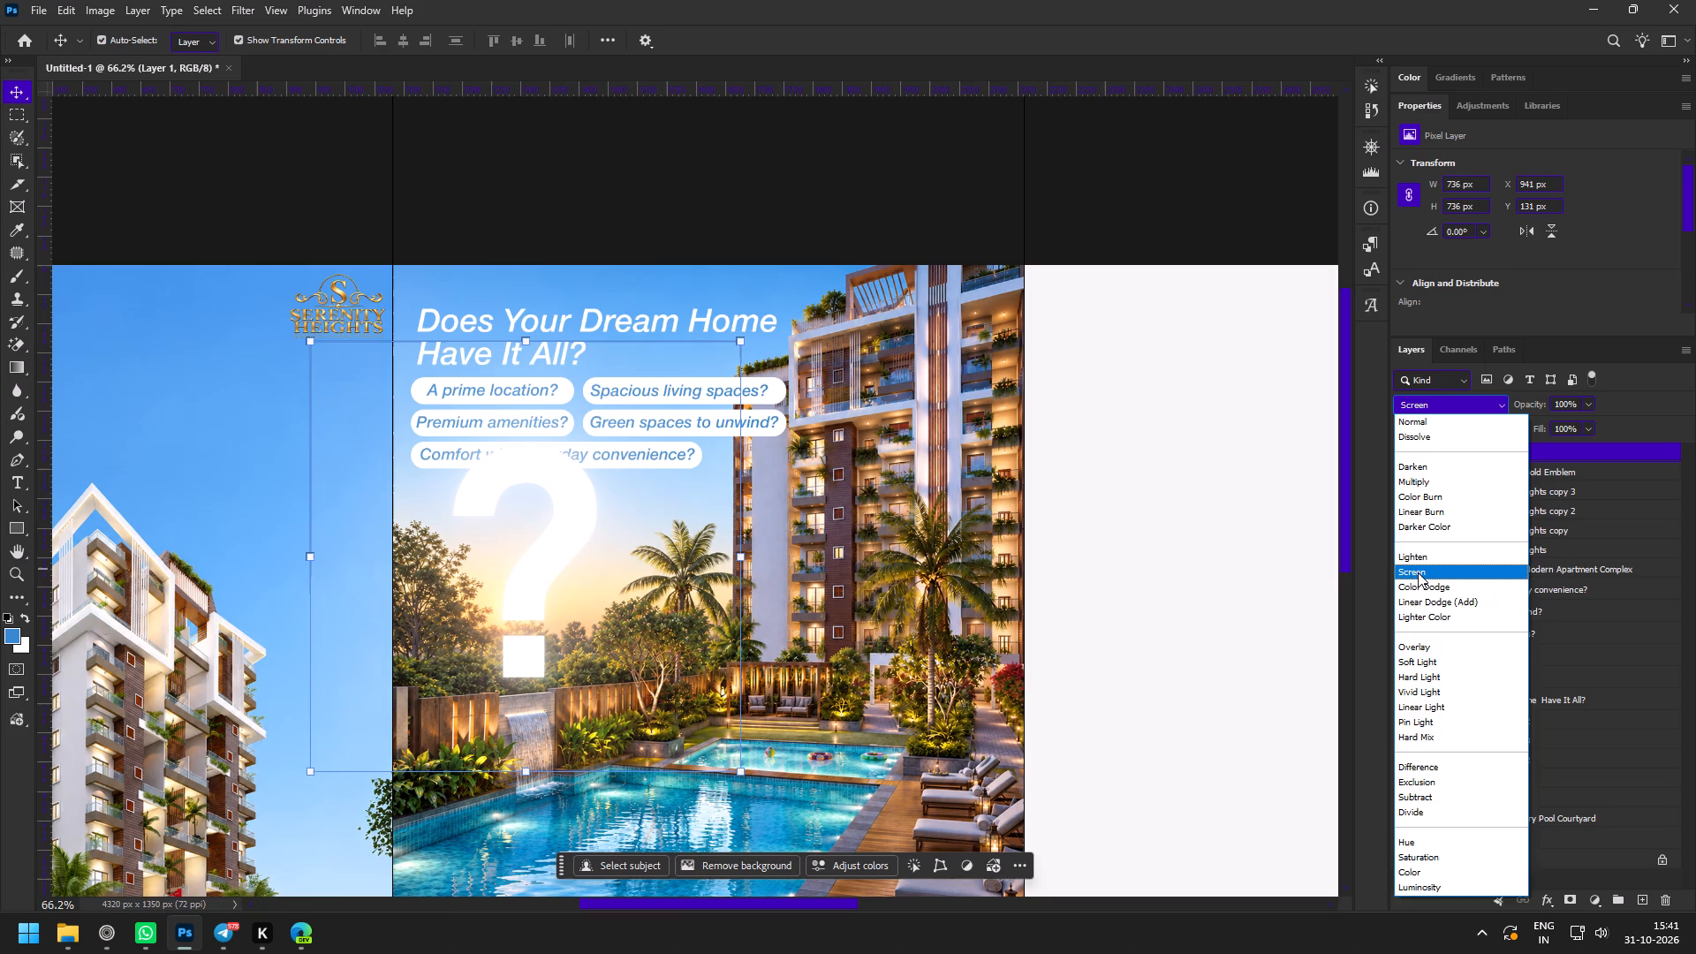
pyautogui.click(1418, 572)
# Move the question mark over the upper part of slide 2's apartment tower, at about X 1518 px, Y -197 px.
pyautogui.press('v')
pyautogui.moveTo(521, 553); pyautogui.dragTo(861, 328)
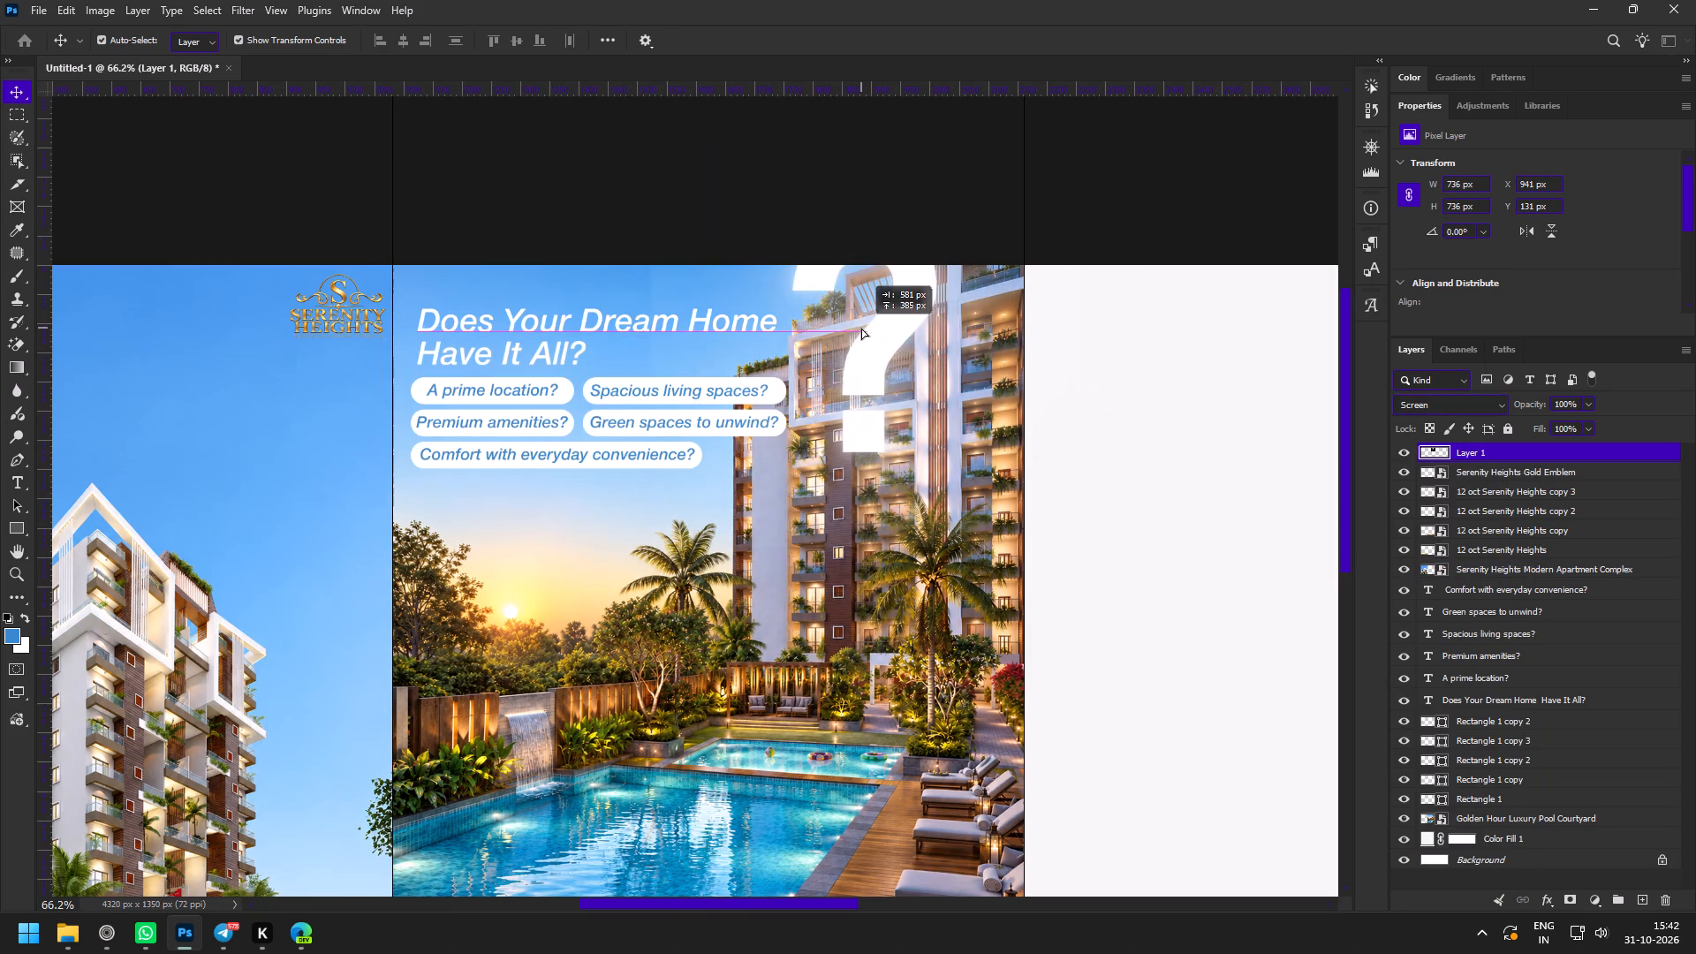
pyautogui.moveTo(861, 328); pyautogui.dragTo(859, 365)
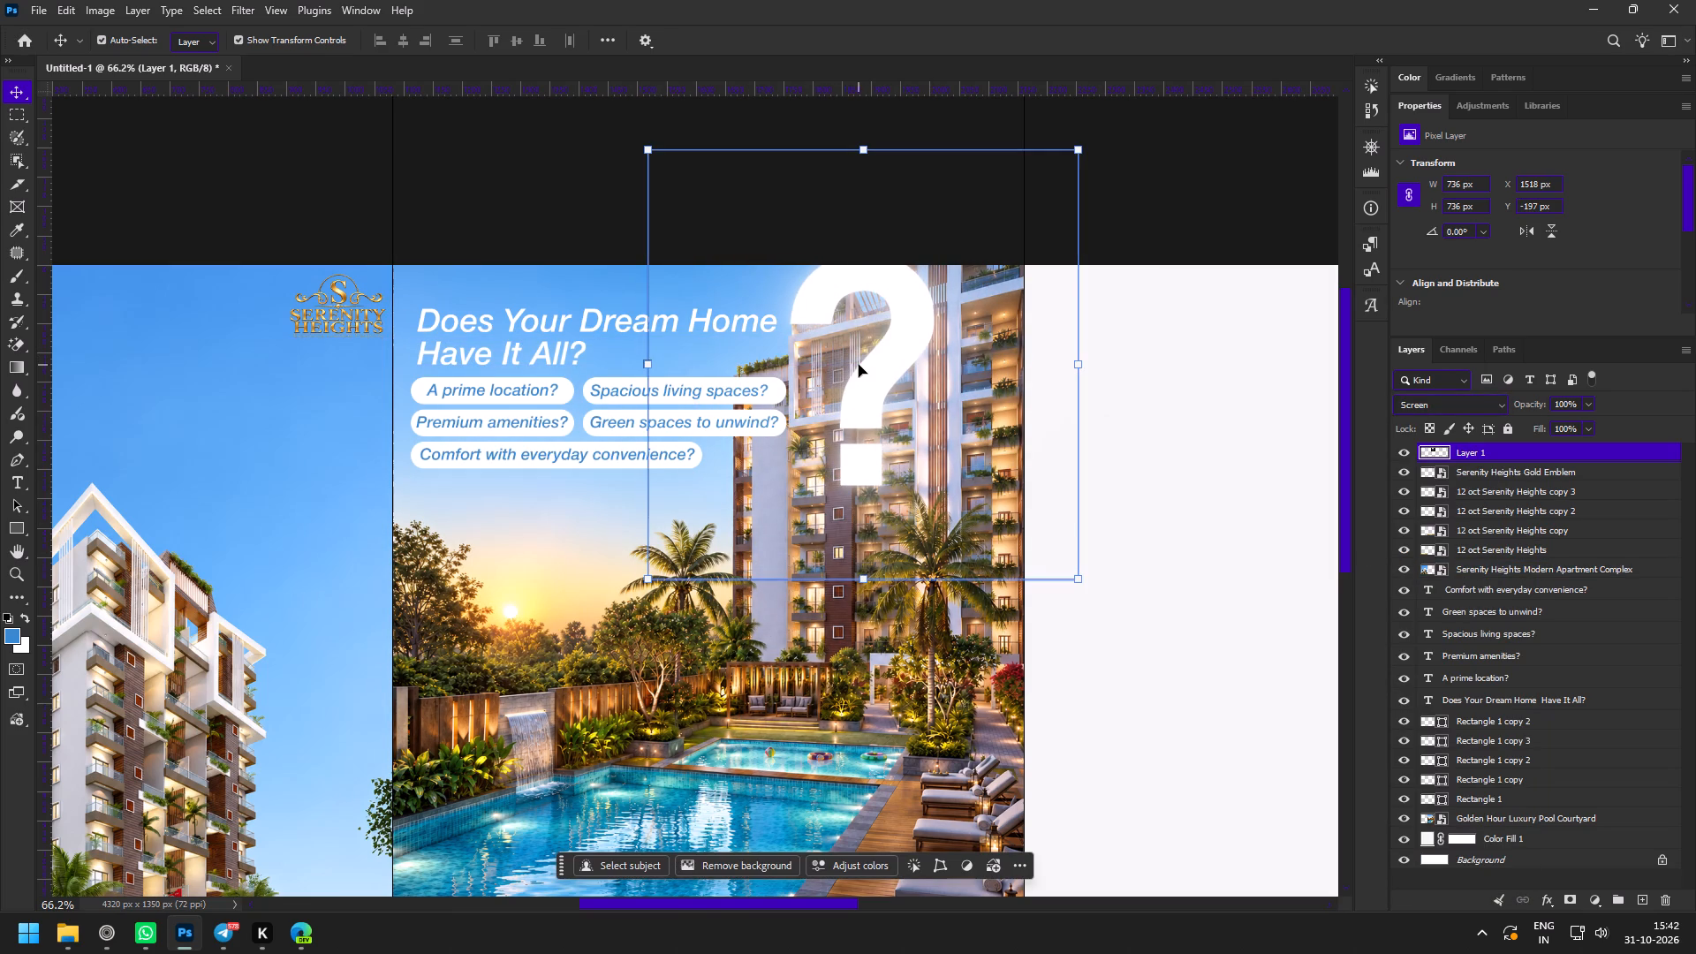
# Enlarge the question mark to about 845 px square and place it at about X 1390 px, Y -296 px over slide 2's tower.
pyautogui.moveTo(869, 410); pyautogui.dragTo(817, 371)
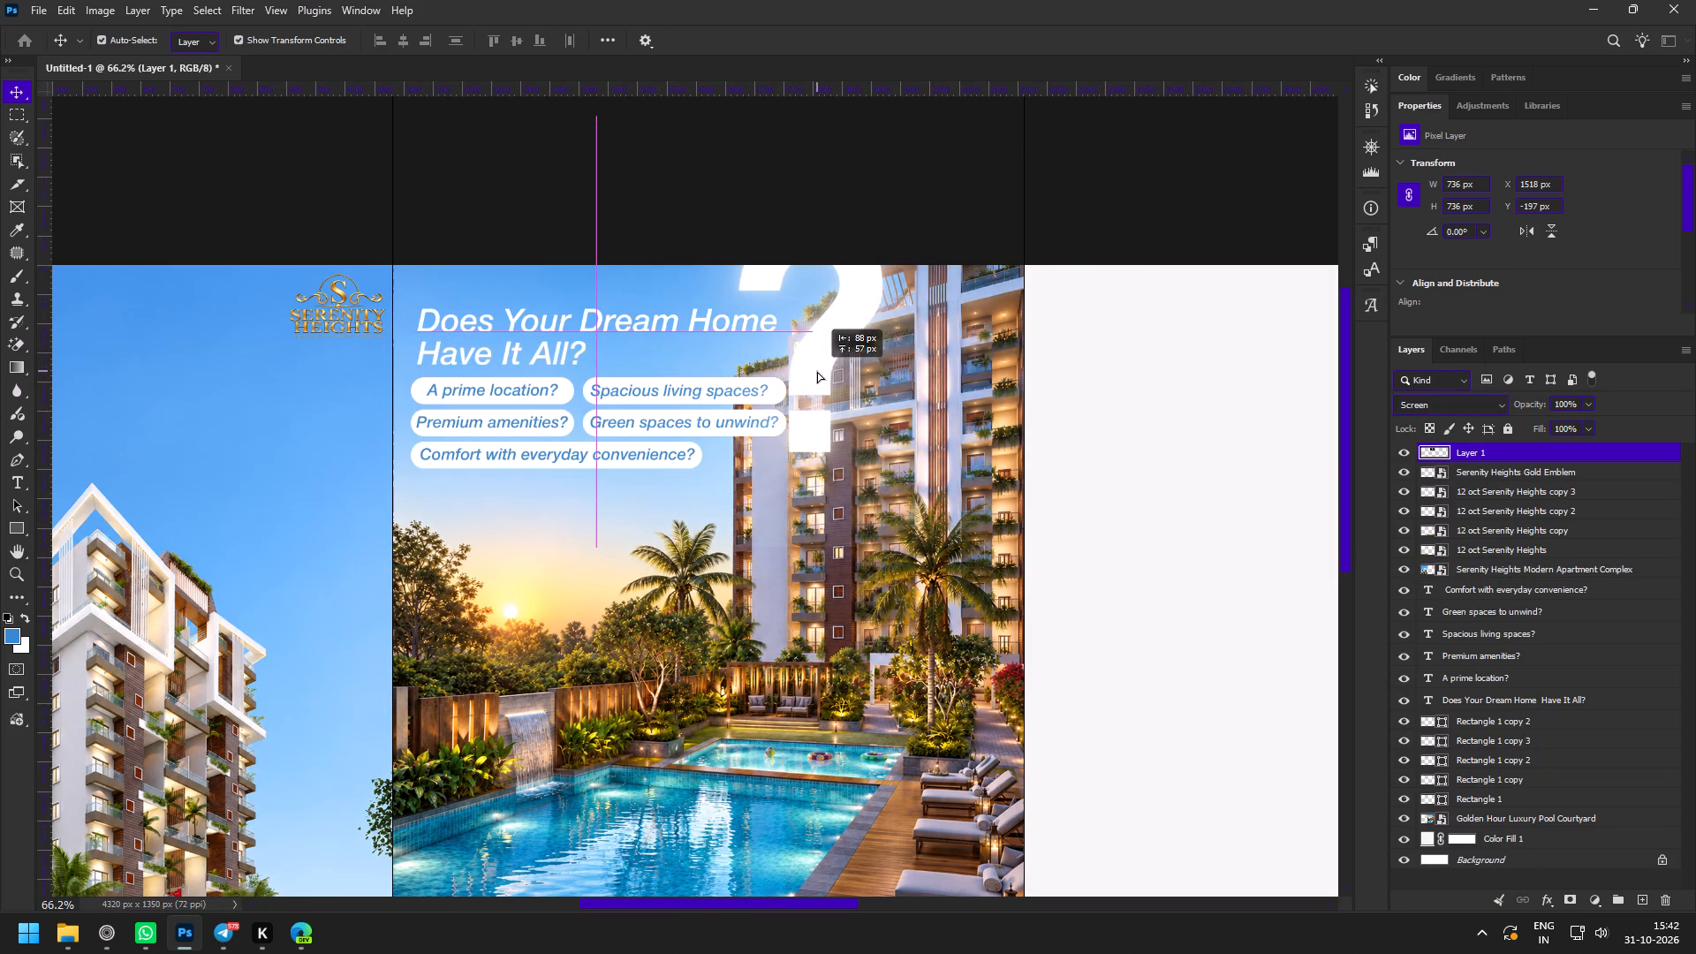
pyautogui.moveTo(817, 371); pyautogui.dragTo(824, 382)
pyautogui.press('z')
pyautogui.moveTo(795, 298); pyautogui.dragTo(839, 339)
pyautogui.press('v')
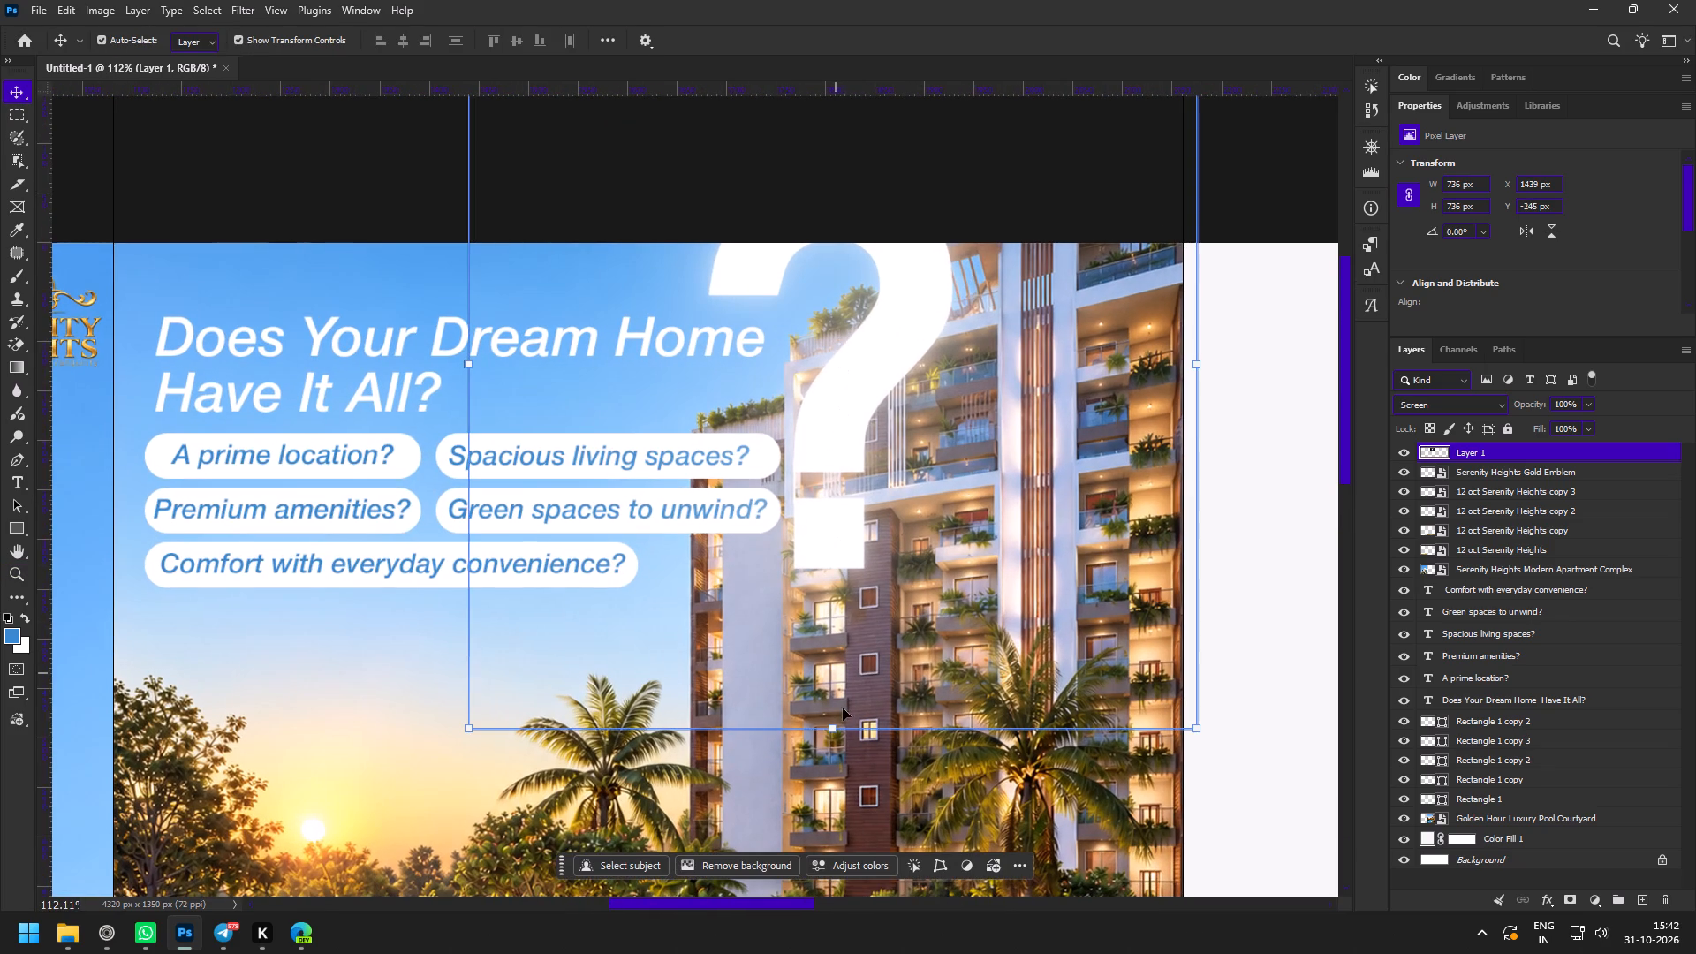
pyautogui.moveTo(834, 728); pyautogui.dragTo(825, 841)
pyautogui.moveTo(858, 592); pyautogui.dragTo(864, 529)
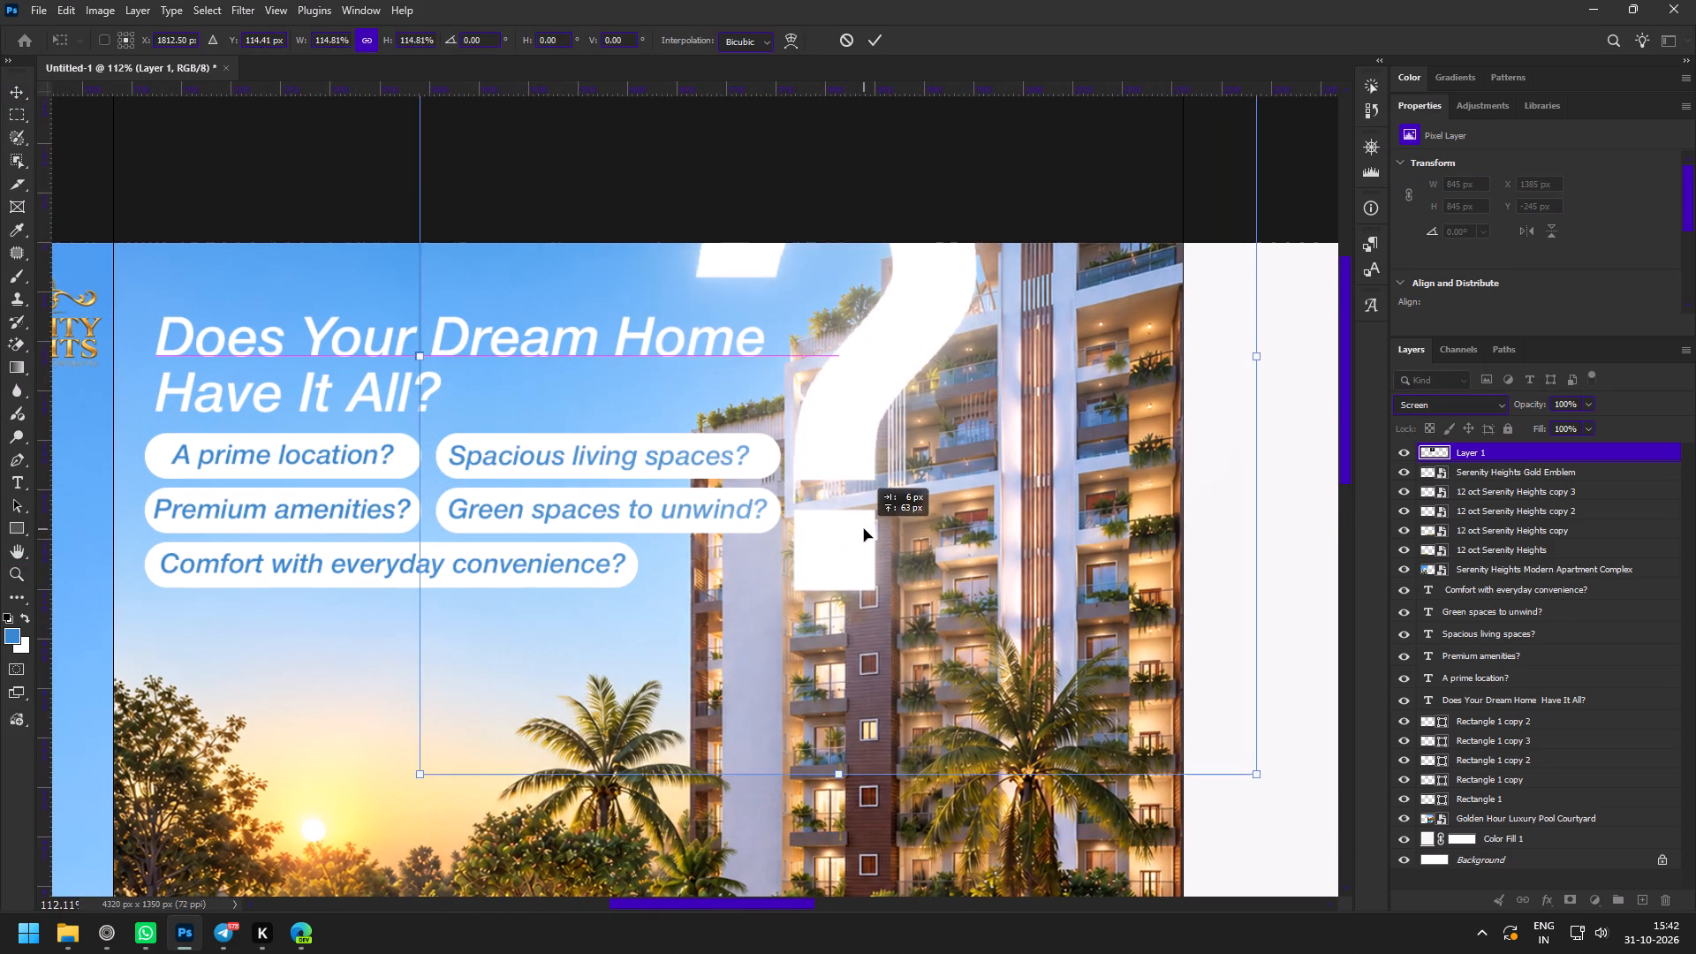
pyautogui.moveTo(864, 529); pyautogui.dragTo(867, 547)
pyautogui.click(874, 43)
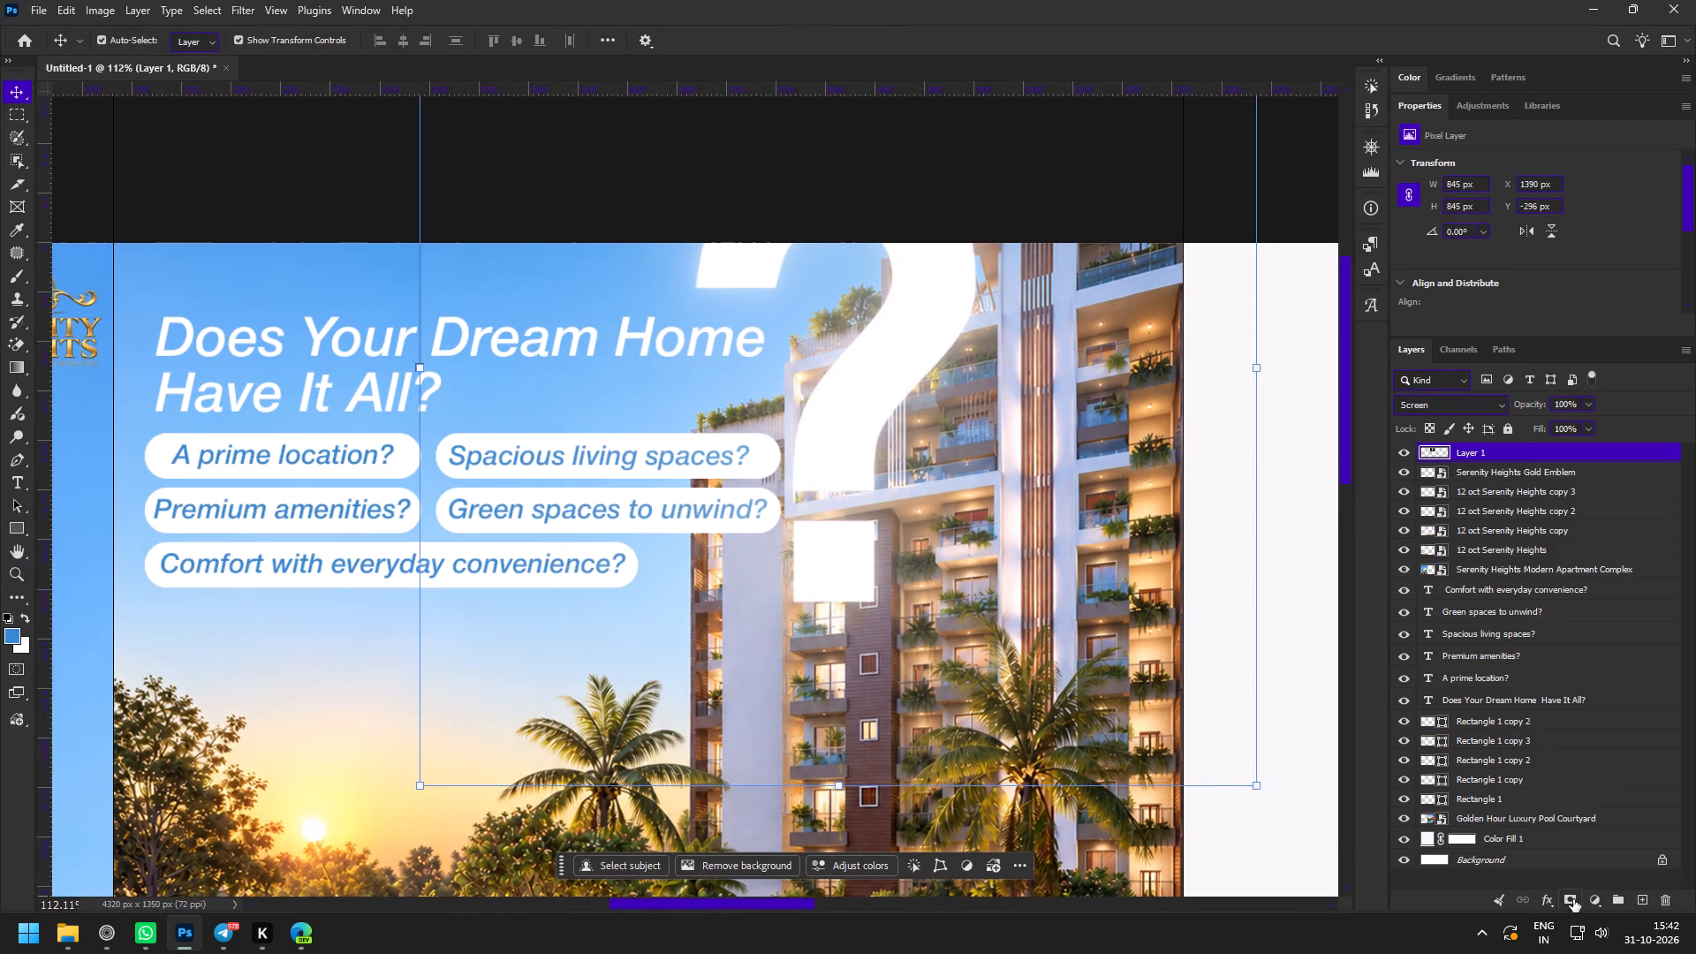
# Add a layer mask to the question mark layer.
pyautogui.click(1573, 899)
# Brush the existing light grey onto the question mark's mask along its left edge over slide 2's heading, at 30% opacity.
pyautogui.press('z')
pyautogui.moveTo(935, 626); pyautogui.dragTo(894, 602)
pyautogui.press('v')
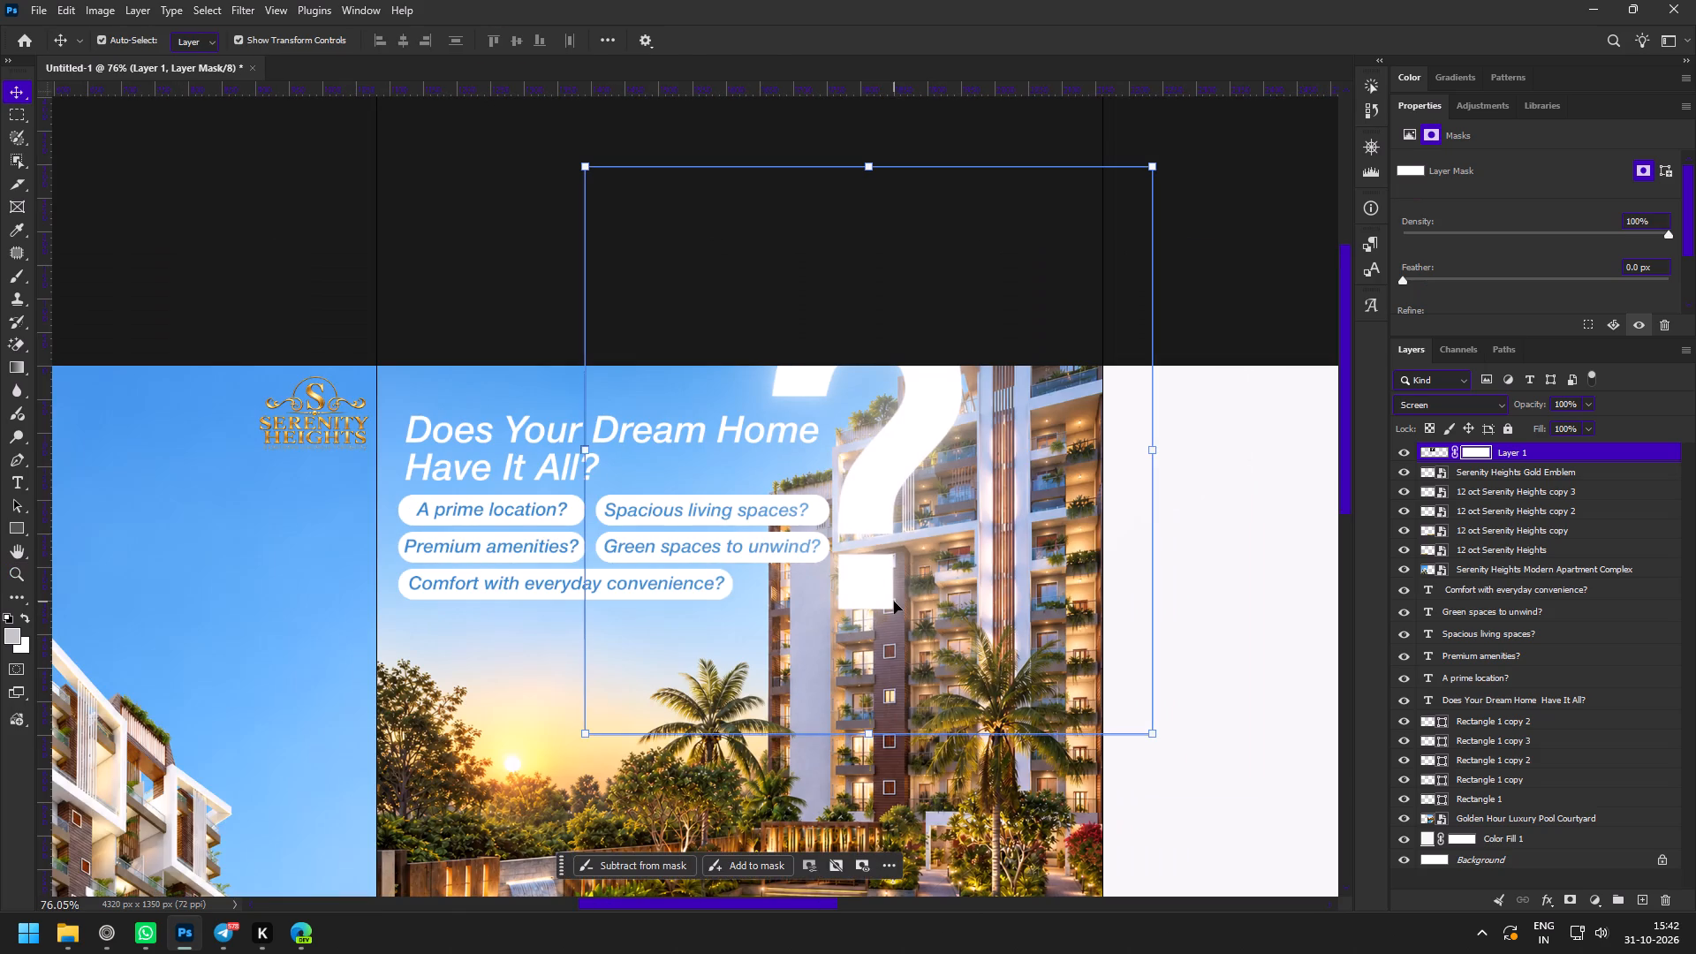
pyautogui.press('b')
pyautogui.moveTo(563, 640); pyautogui.dragTo(511, 386)
pyautogui.moveTo(503, 387); pyautogui.dragTo(494, 514)
pyautogui.moveTo(485, 405); pyautogui.dragTo(490, 544)
pyautogui.moveTo(482, 421); pyautogui.dragTo(503, 668)
pyautogui.moveTo(488, 414); pyautogui.dragTo(528, 688)
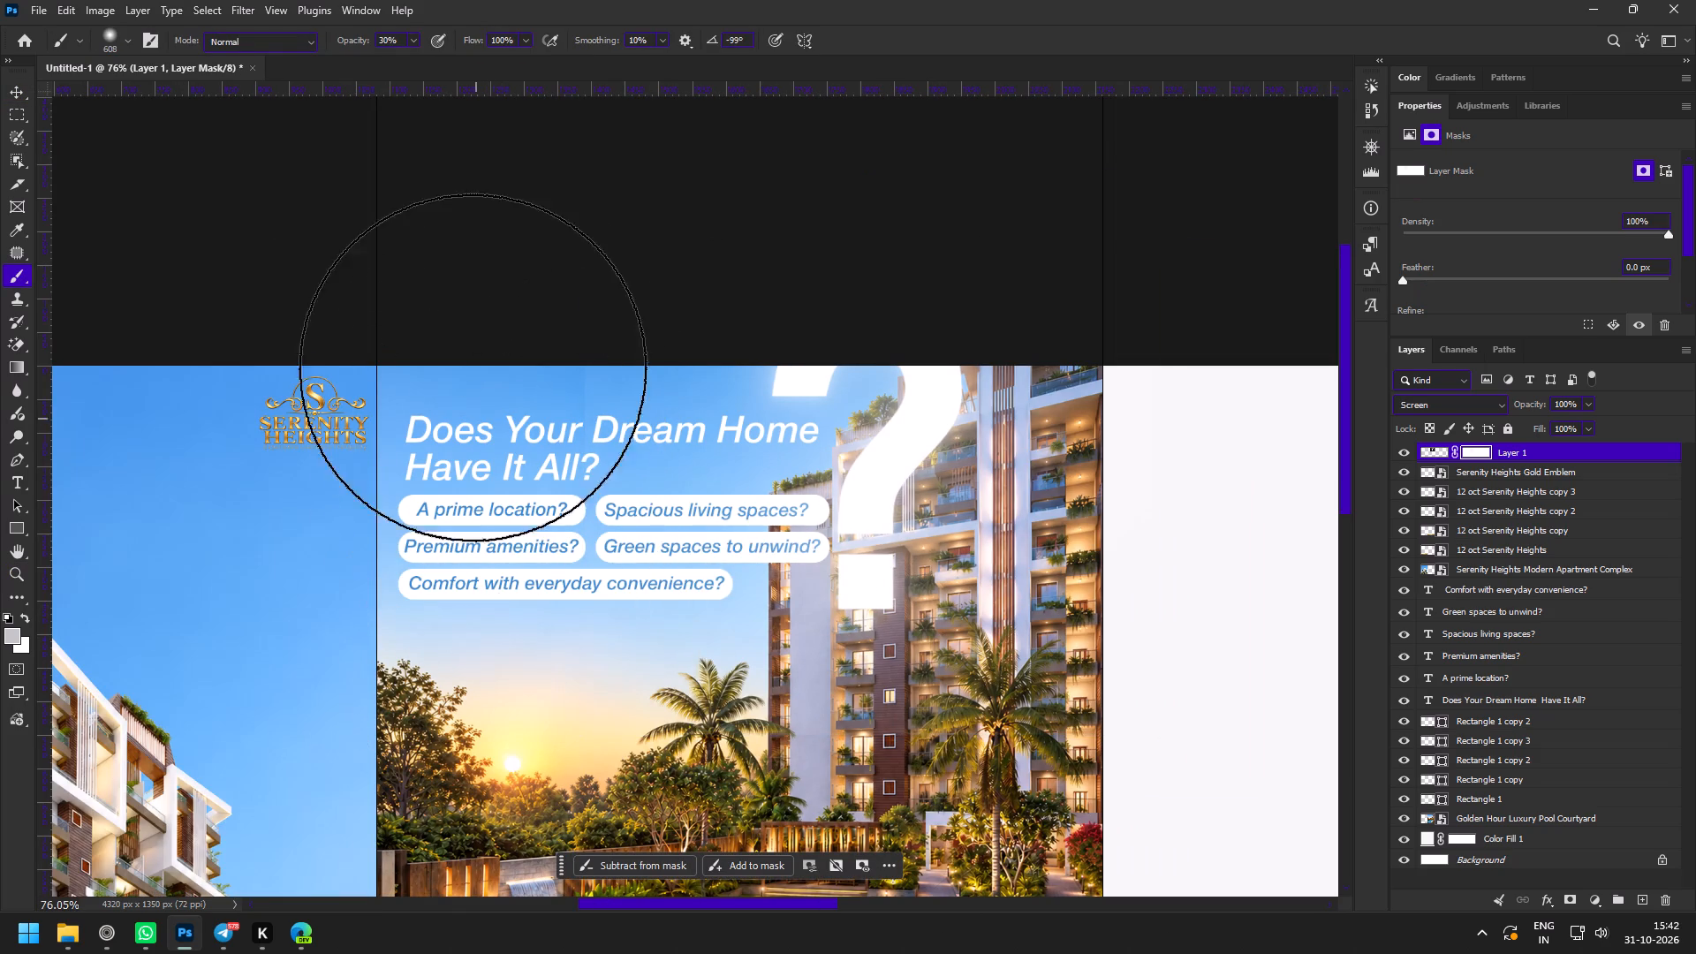
pyautogui.moveTo(477, 389); pyautogui.dragTo(525, 694)
pyautogui.moveTo(468, 398); pyautogui.dragTo(496, 670)
pyautogui.moveTo(484, 345); pyautogui.dragTo(494, 618)
pyautogui.moveTo(497, 314); pyautogui.dragTo(498, 496)
pyautogui.moveTo(509, 515); pyautogui.dragTo(498, 303)
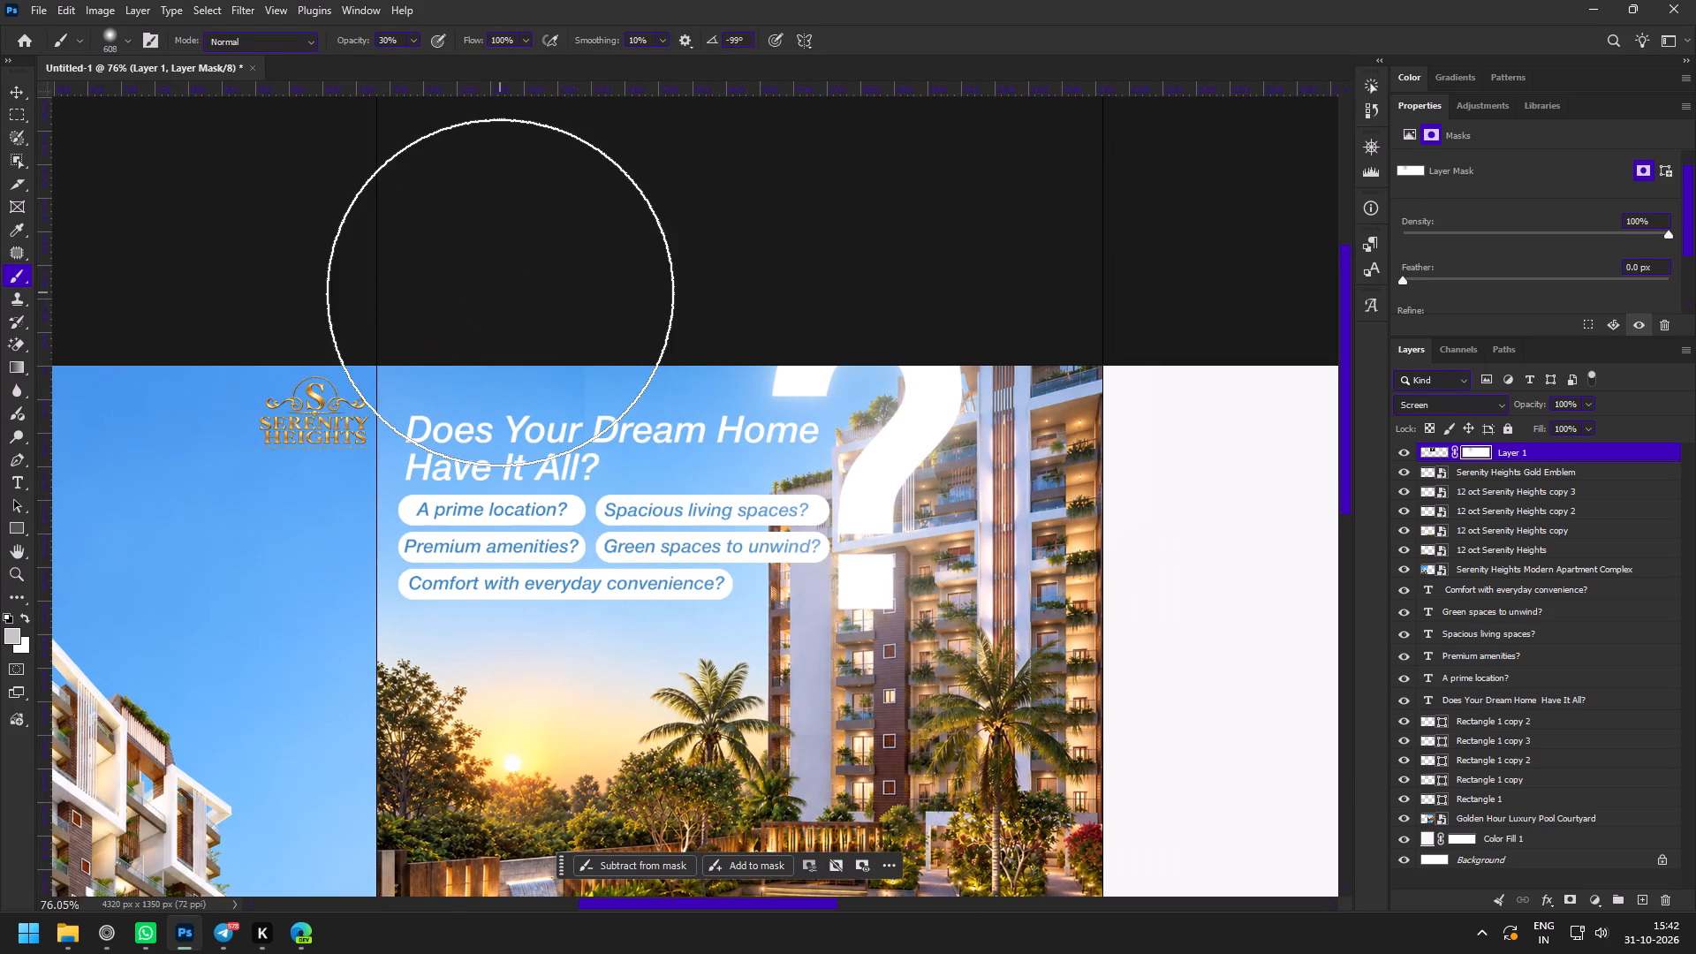
# Set the foreground colour to black and brush the mask to fade the question mark image's left edge around the heading and checklist pills.
pyautogui.click(14, 639)
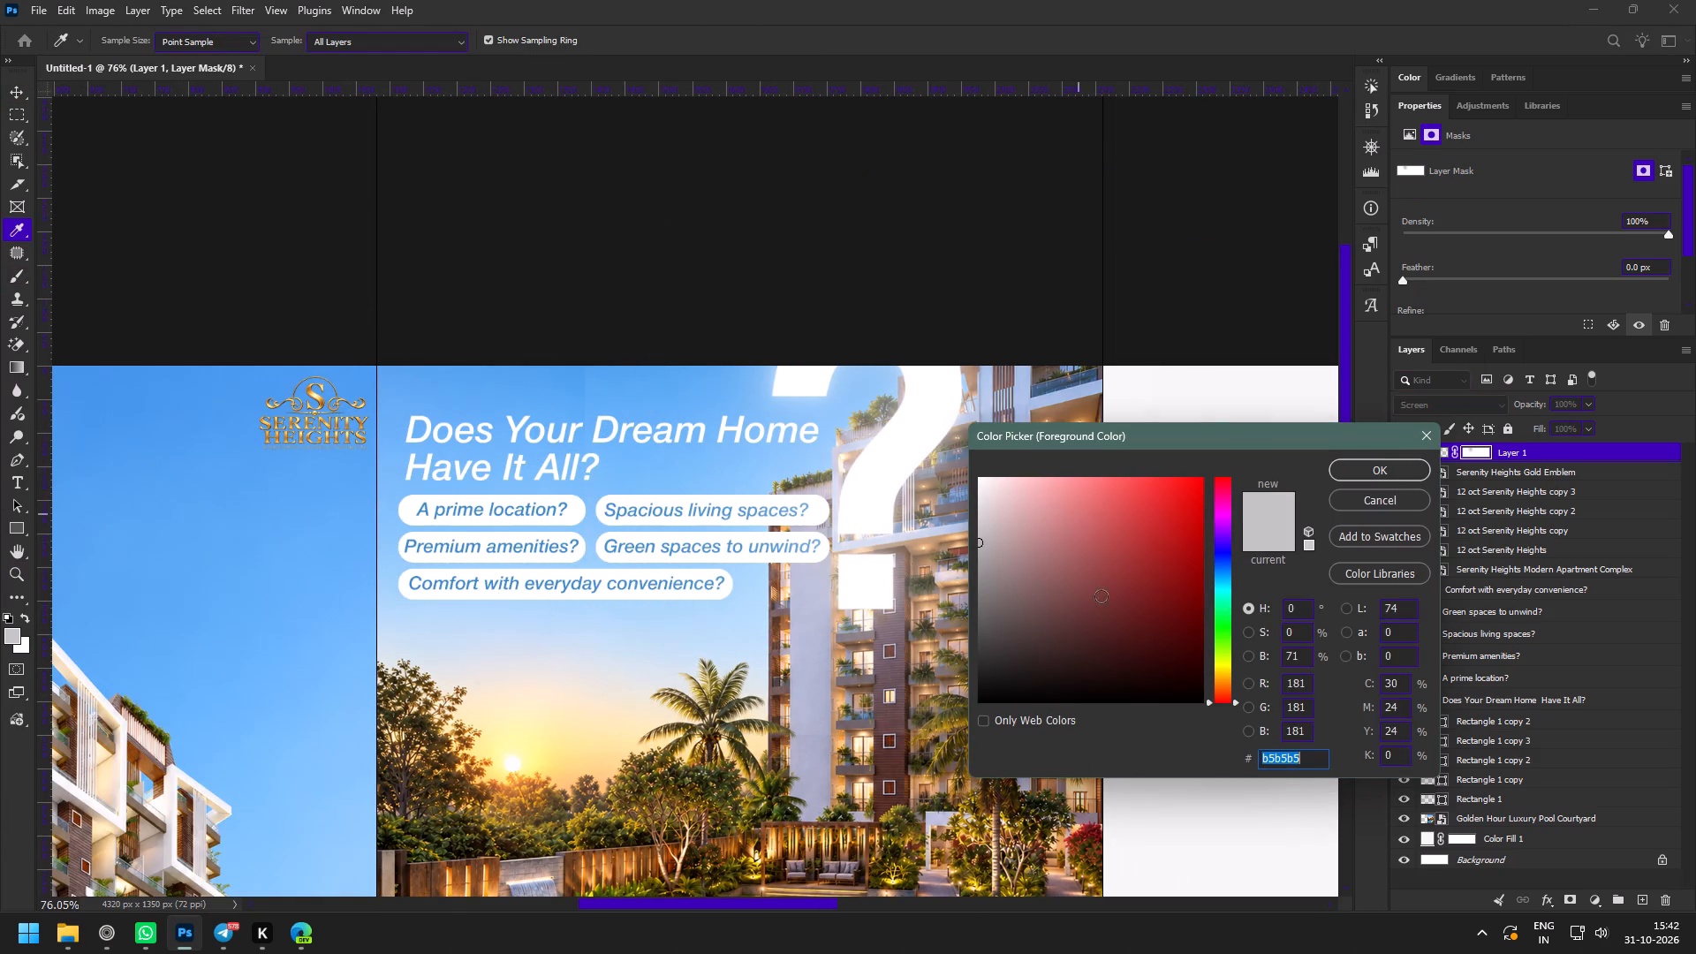
pyautogui.moveTo(1093, 617); pyautogui.dragTo(873, 792)
pyautogui.click(1361, 470)
pyautogui.moveTo(505, 375); pyautogui.dragTo(481, 608)
pyautogui.moveTo(473, 372); pyautogui.dragTo(480, 408)
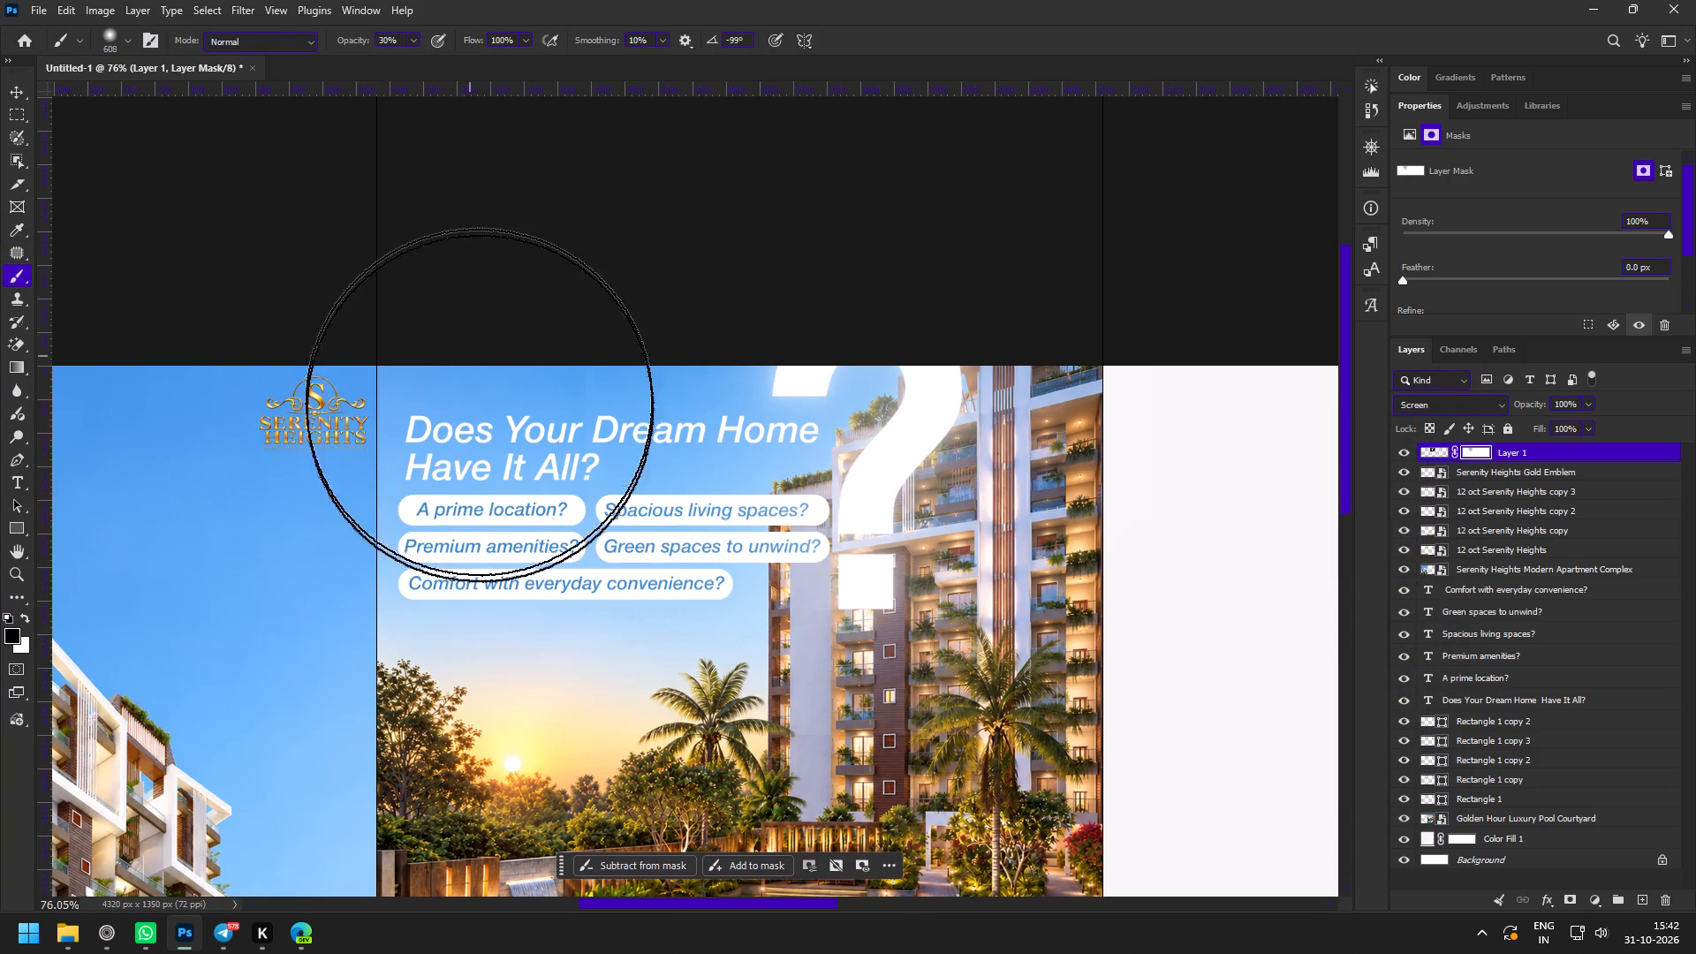
pyautogui.moveTo(480, 408); pyautogui.dragTo(474, 622)
pyautogui.moveTo(481, 322); pyautogui.dragTo(491, 630)
pyautogui.moveTo(481, 419); pyautogui.dragTo(548, 805)
# Brush black on the mask across the question mark's lower part and down its right edge to blend it into the tower.
pyautogui.moveTo(531, 722); pyautogui.dragTo(1076, 791)
pyautogui.moveTo(951, 713); pyautogui.dragTo(624, 609)
pyautogui.moveTo(676, 609); pyautogui.dragTo(1165, 701)
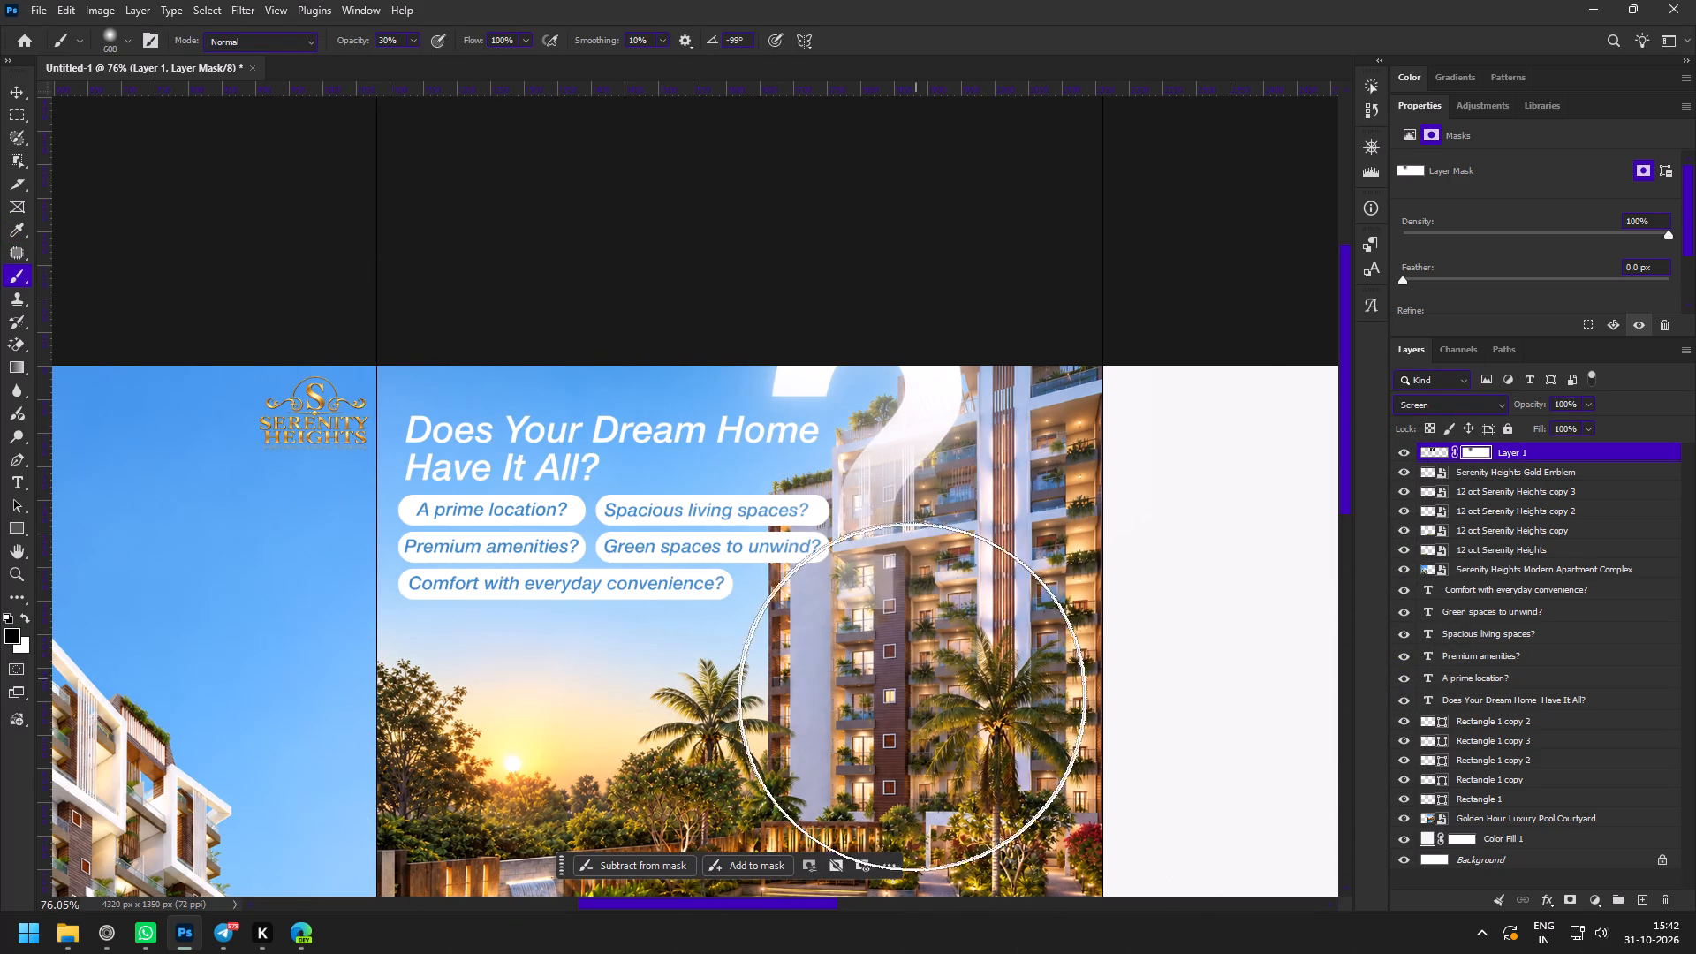
pyautogui.moveTo(1102, 380); pyautogui.dragTo(1128, 584)
pyautogui.moveTo(1071, 342); pyautogui.dragTo(1090, 503)
pyautogui.moveTo(1070, 341); pyautogui.dragTo(1135, 635)
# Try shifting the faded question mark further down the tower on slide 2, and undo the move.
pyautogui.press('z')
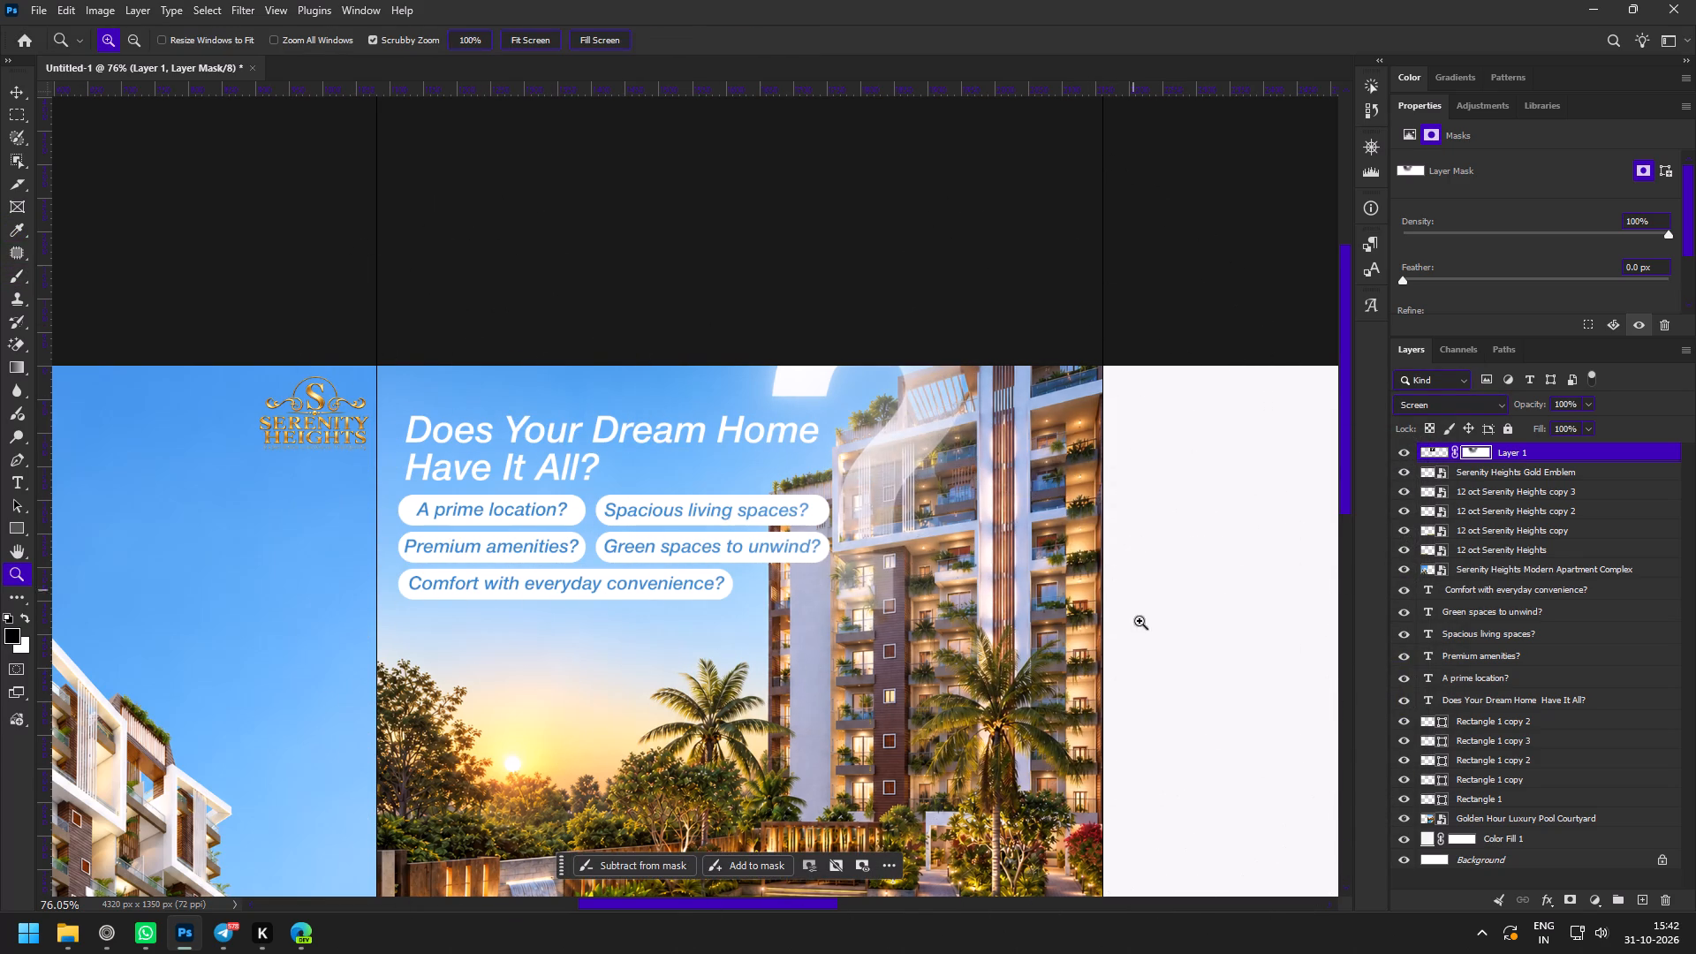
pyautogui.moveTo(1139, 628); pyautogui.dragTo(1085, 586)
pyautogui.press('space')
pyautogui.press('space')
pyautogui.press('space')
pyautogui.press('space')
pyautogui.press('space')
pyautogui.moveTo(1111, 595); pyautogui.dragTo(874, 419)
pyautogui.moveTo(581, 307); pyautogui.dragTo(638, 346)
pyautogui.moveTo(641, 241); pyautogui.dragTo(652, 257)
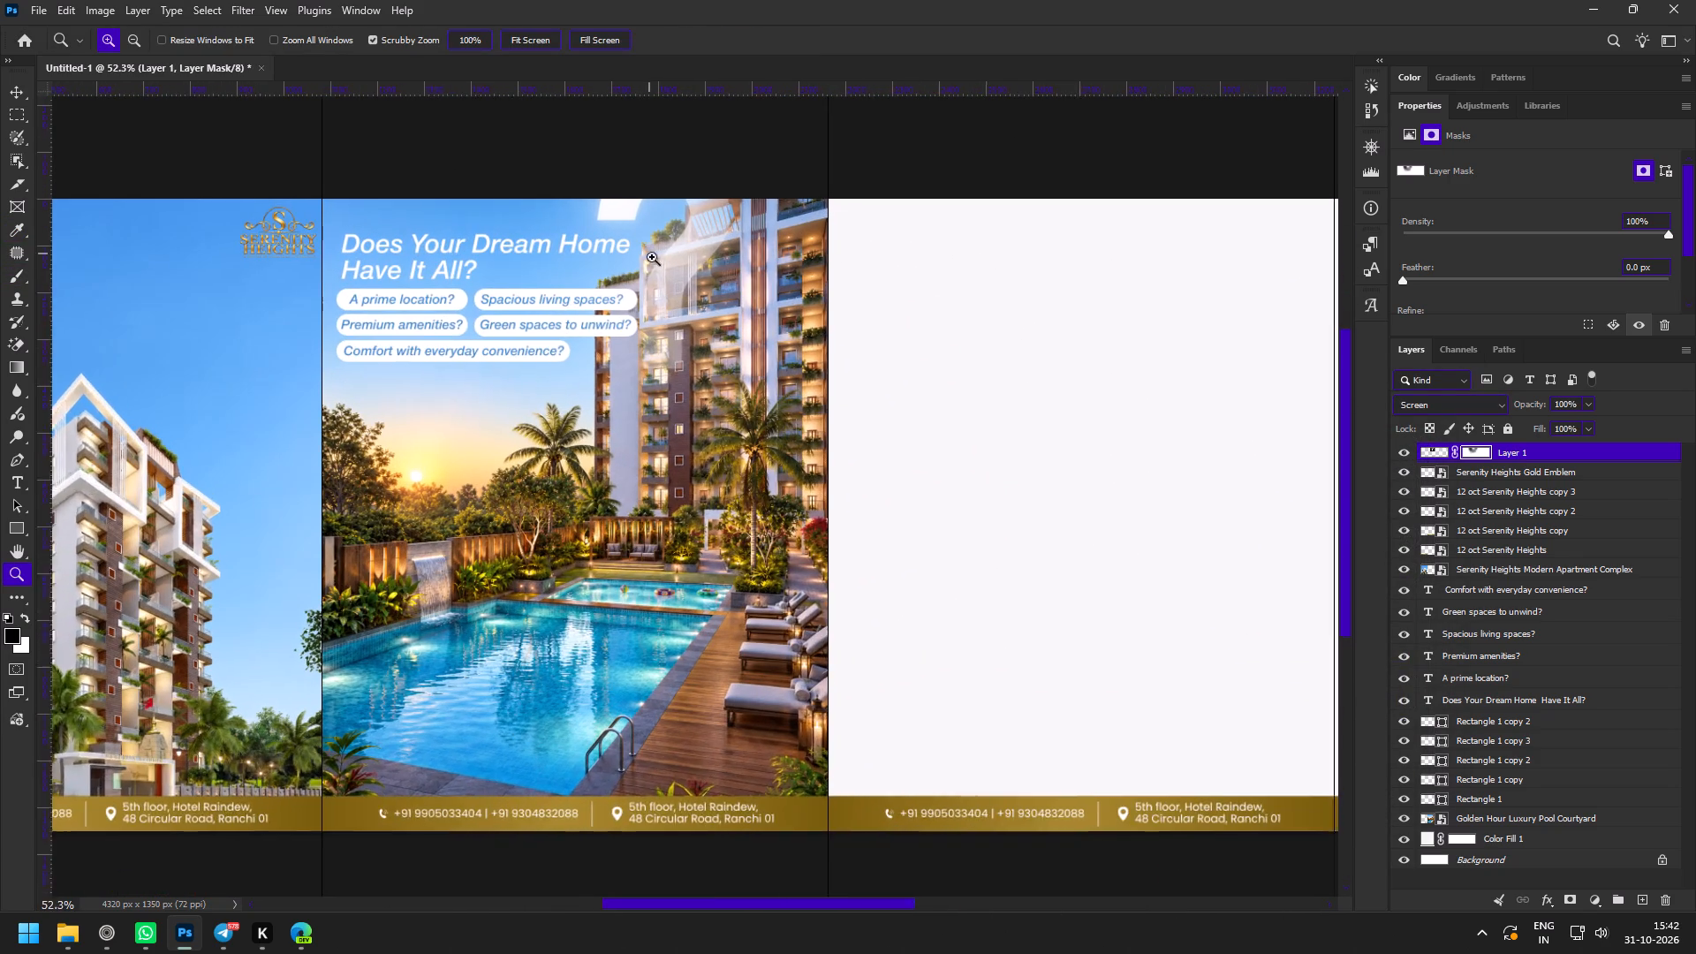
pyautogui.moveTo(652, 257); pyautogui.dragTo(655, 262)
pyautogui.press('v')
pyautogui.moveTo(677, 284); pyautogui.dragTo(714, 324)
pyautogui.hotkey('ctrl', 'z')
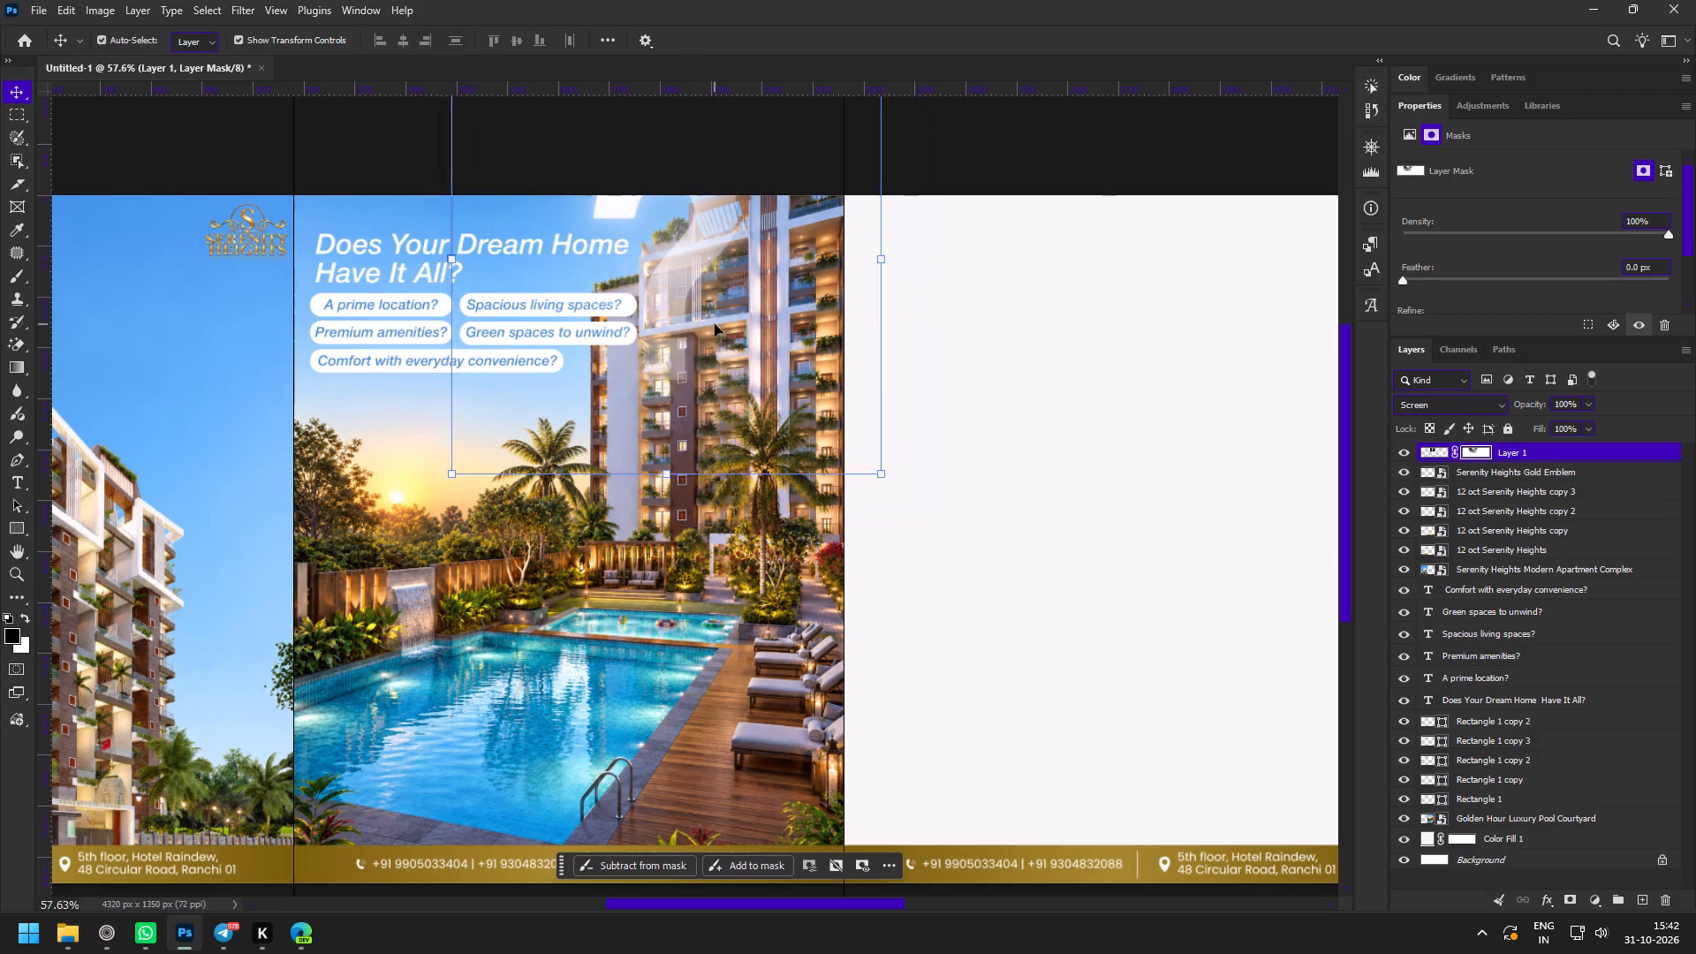
# Examine how the masked question mark blends into slide 2, and compare it with the neighbouring slides and blank slide 3.
pyautogui.press('z')
pyautogui.moveTo(622, 214); pyautogui.dragTo(660, 269)
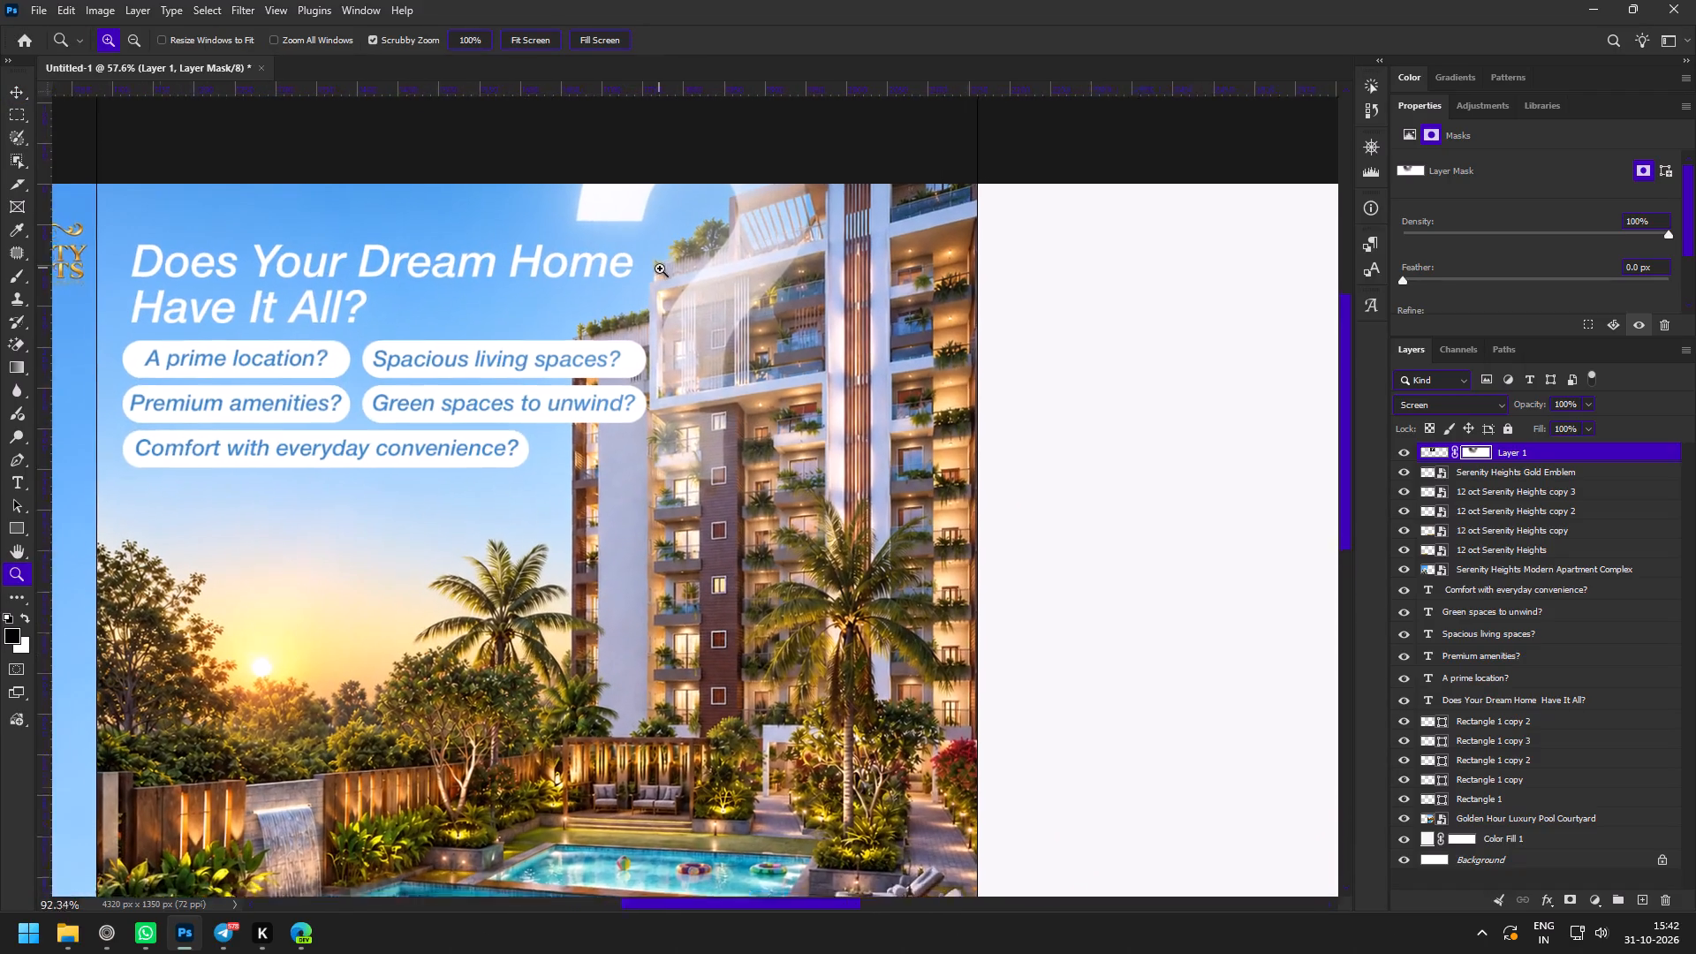
pyautogui.moveTo(660, 269); pyautogui.dragTo(661, 270)
pyautogui.press('space')
pyautogui.press('z')
pyautogui.moveTo(905, 432); pyautogui.dragTo(863, 420)
pyautogui.press('space')
pyautogui.press('space')
pyautogui.press('space')
pyautogui.press('space')
pyautogui.press('space')
pyautogui.press('space')
pyautogui.moveTo(955, 443); pyautogui.dragTo(843, 414)
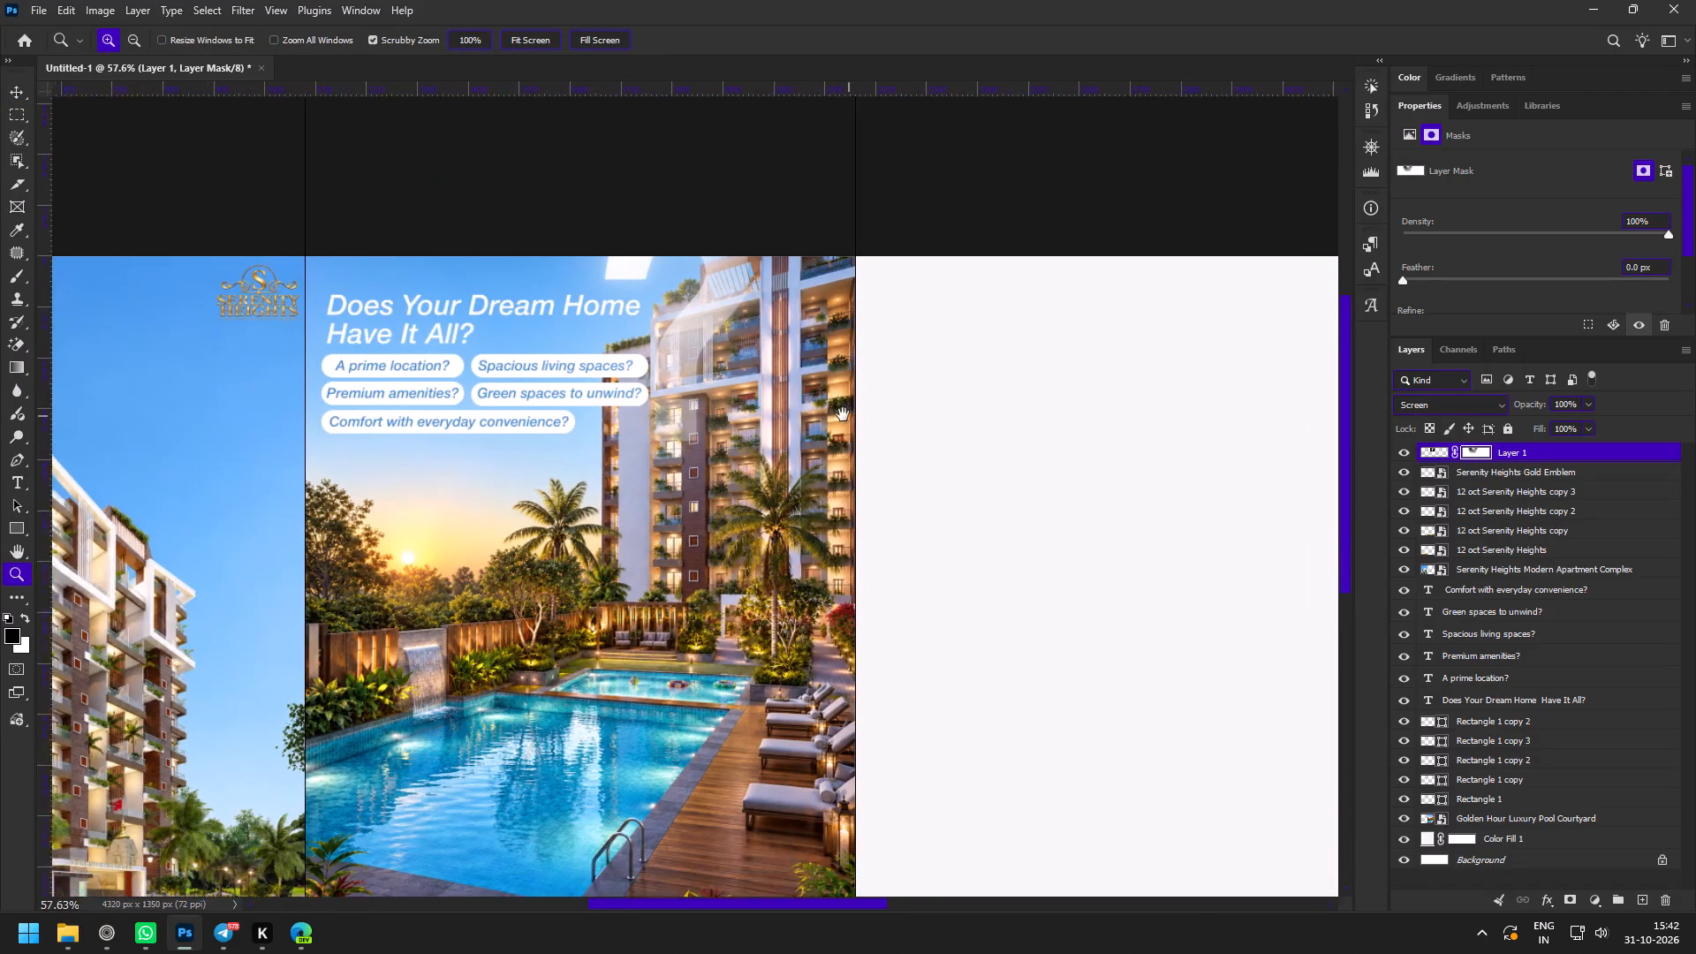
pyautogui.moveTo(843, 414); pyautogui.dragTo(840, 413)
pyautogui.press('space')
pyautogui.press('space')
pyautogui.press('space')
pyautogui.press('space')
pyautogui.press('space')
pyautogui.press('space')
pyautogui.press('space')
pyautogui.moveTo(827, 421); pyautogui.dragTo(651, 368)
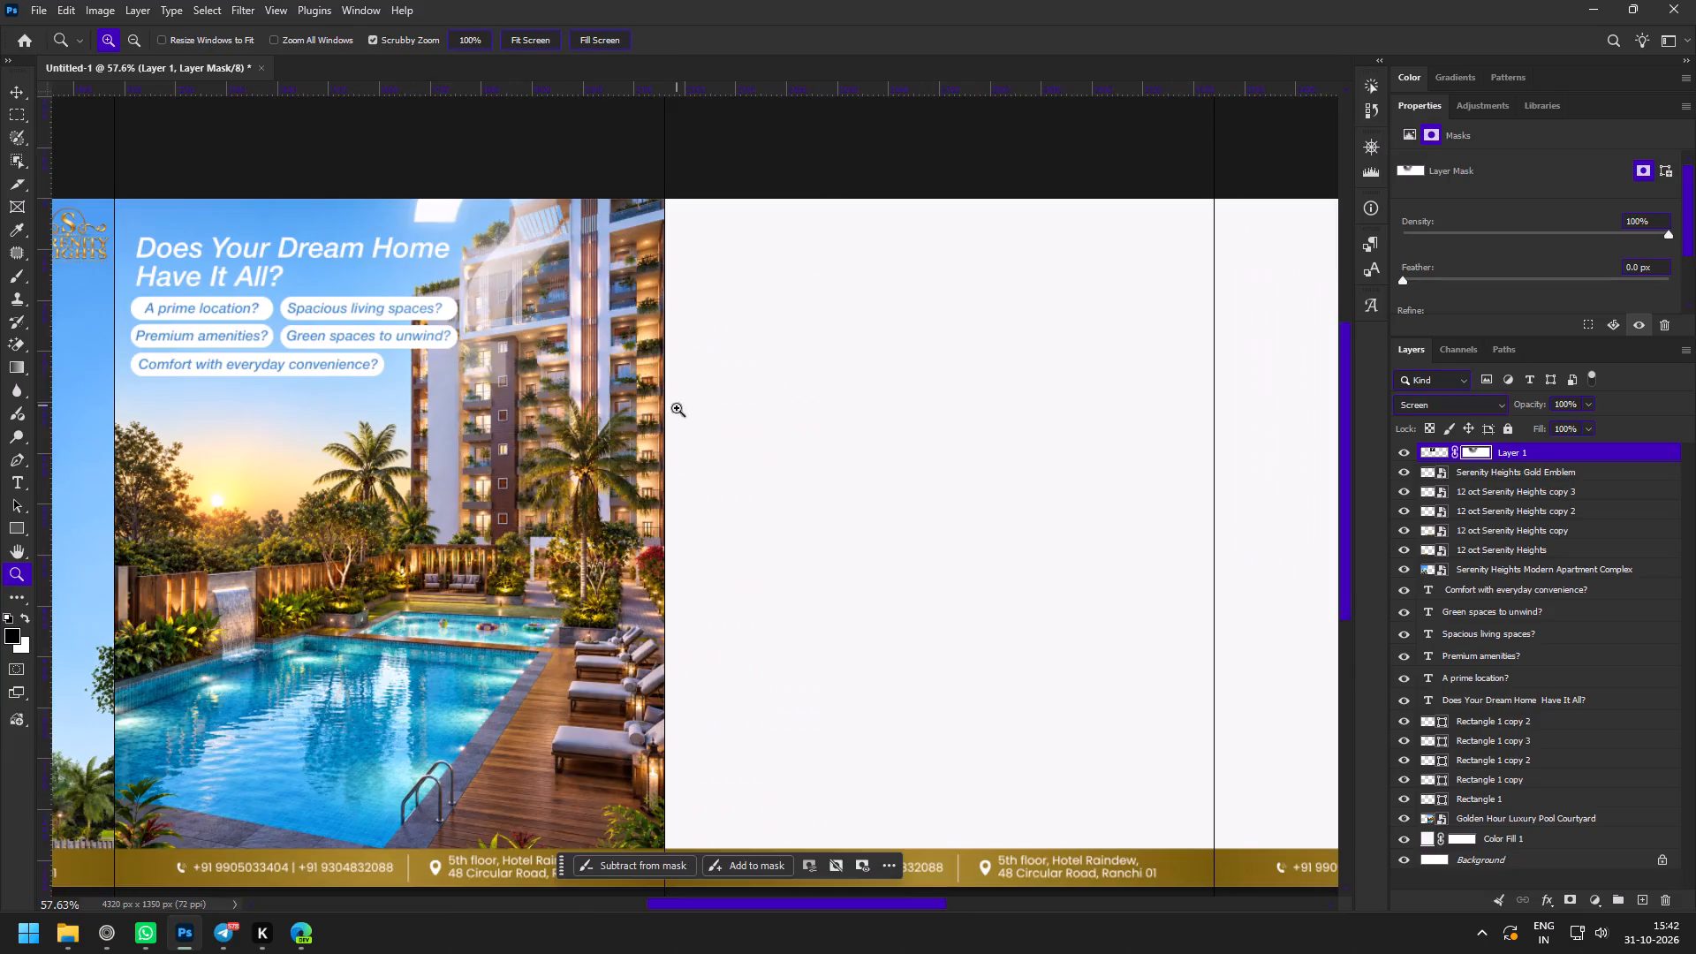
pyautogui.moveTo(677, 408); pyautogui.dragTo(641, 399)
pyautogui.press('space')
pyautogui.press('space')
pyautogui.press('space')
pyautogui.press('space')
pyautogui.press('space')
pyautogui.moveTo(498, 457); pyautogui.dragTo(840, 462)
pyautogui.moveTo(667, 491); pyautogui.dragTo(687, 517)
pyautogui.press('space')
pyautogui.press('space')
pyautogui.press('space')
pyautogui.press('space')
pyautogui.press('space')
pyautogui.press('space')
pyautogui.press('space')
pyautogui.press('space')
pyautogui.press('space')
pyautogui.press('space')
pyautogui.press('space')
pyautogui.press('space')
pyautogui.press('space')
pyautogui.press('space')
pyautogui.press('space')
pyautogui.press('space')
pyautogui.moveTo(1018, 495); pyautogui.dragTo(870, 490)
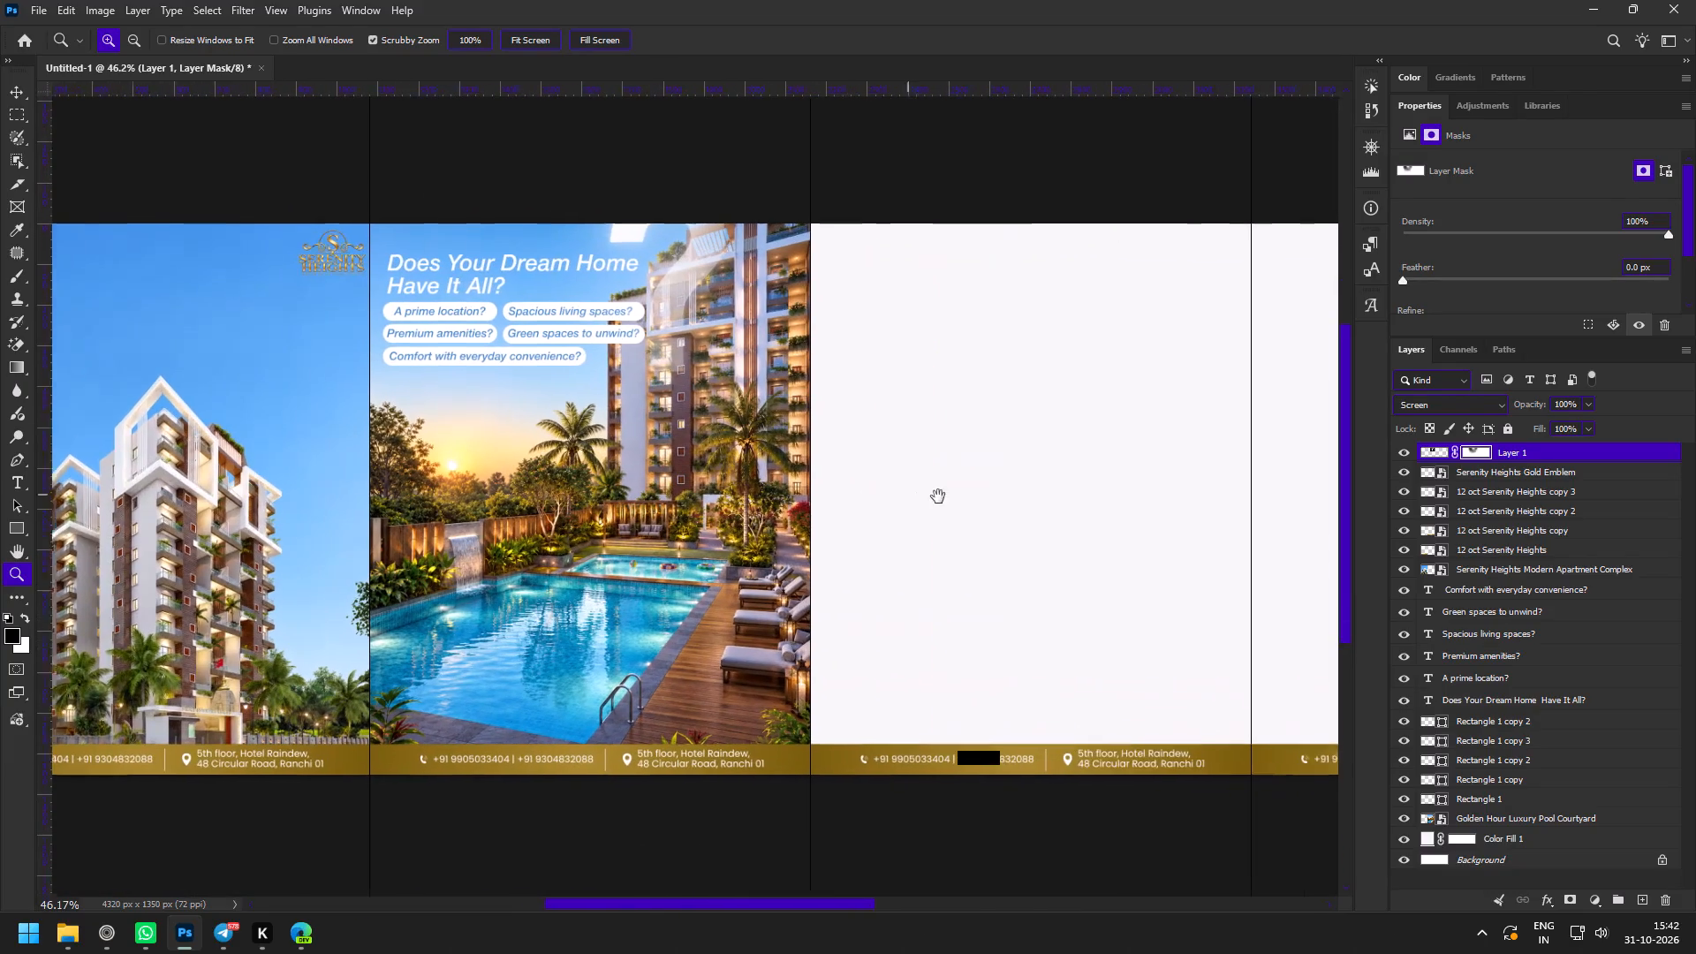
pyautogui.moveTo(935, 498); pyautogui.dragTo(867, 498)
pyautogui.moveTo(832, 493); pyautogui.dragTo(857, 518)
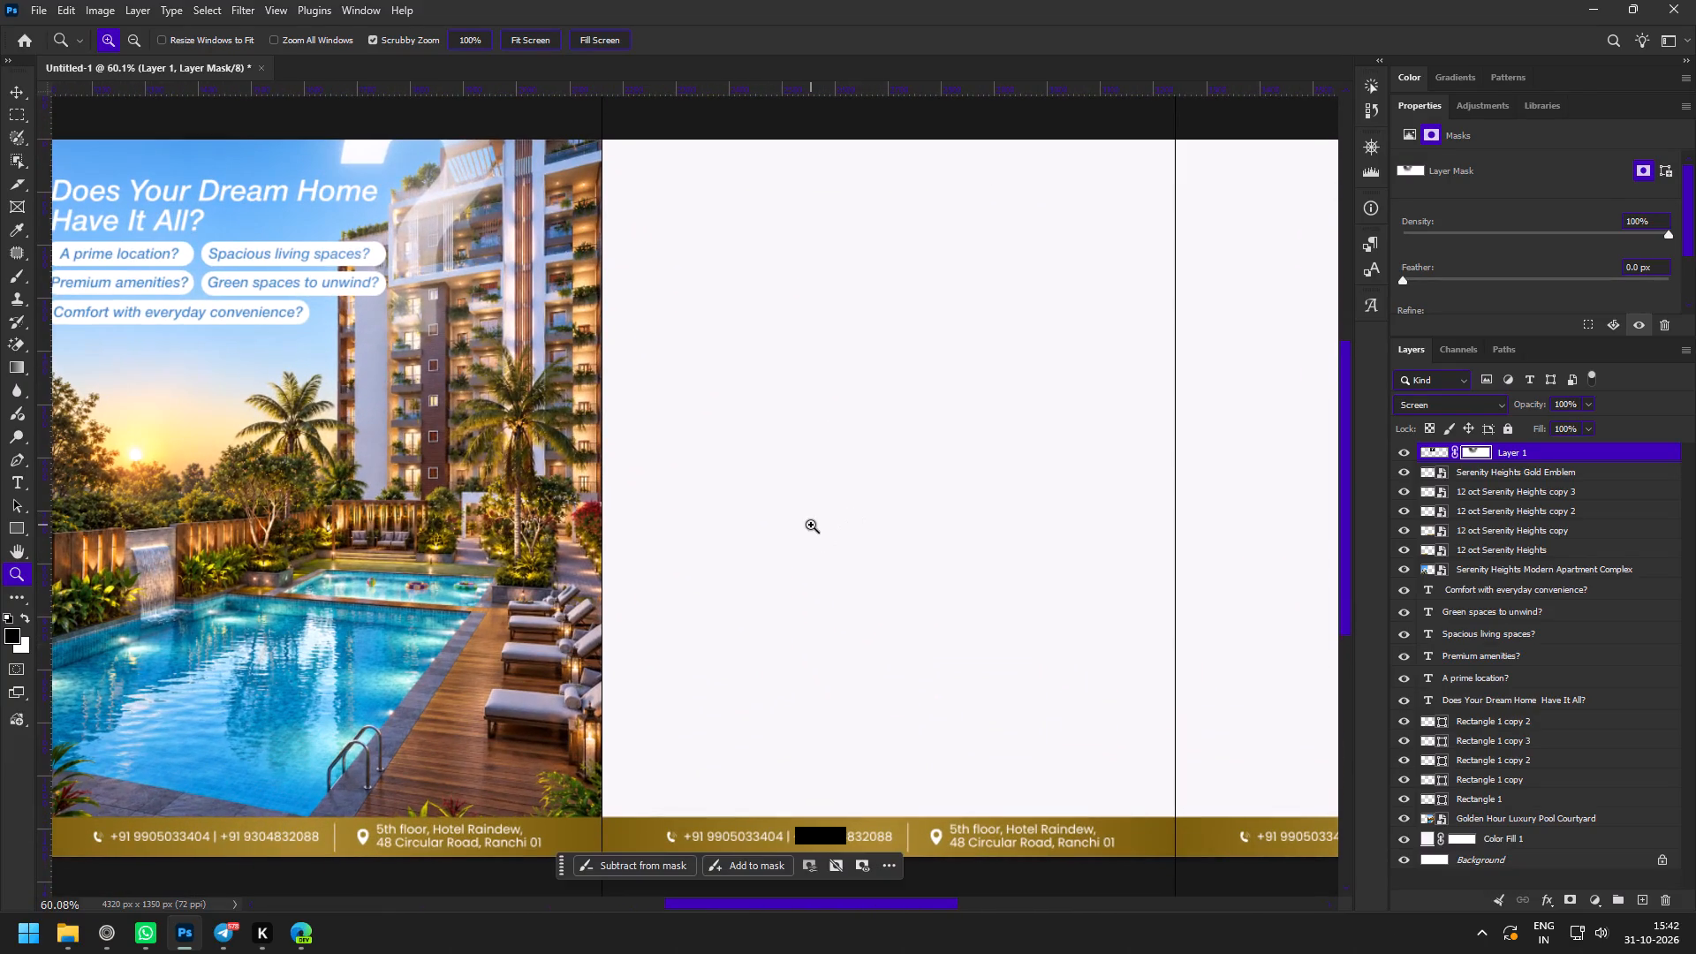
# Select the Color Fill 1 layer behind blank slide 3 and start saving the carousel as a Photoshop file in the Serenity folder.
pyautogui.press('v')
pyautogui.click(751, 539)
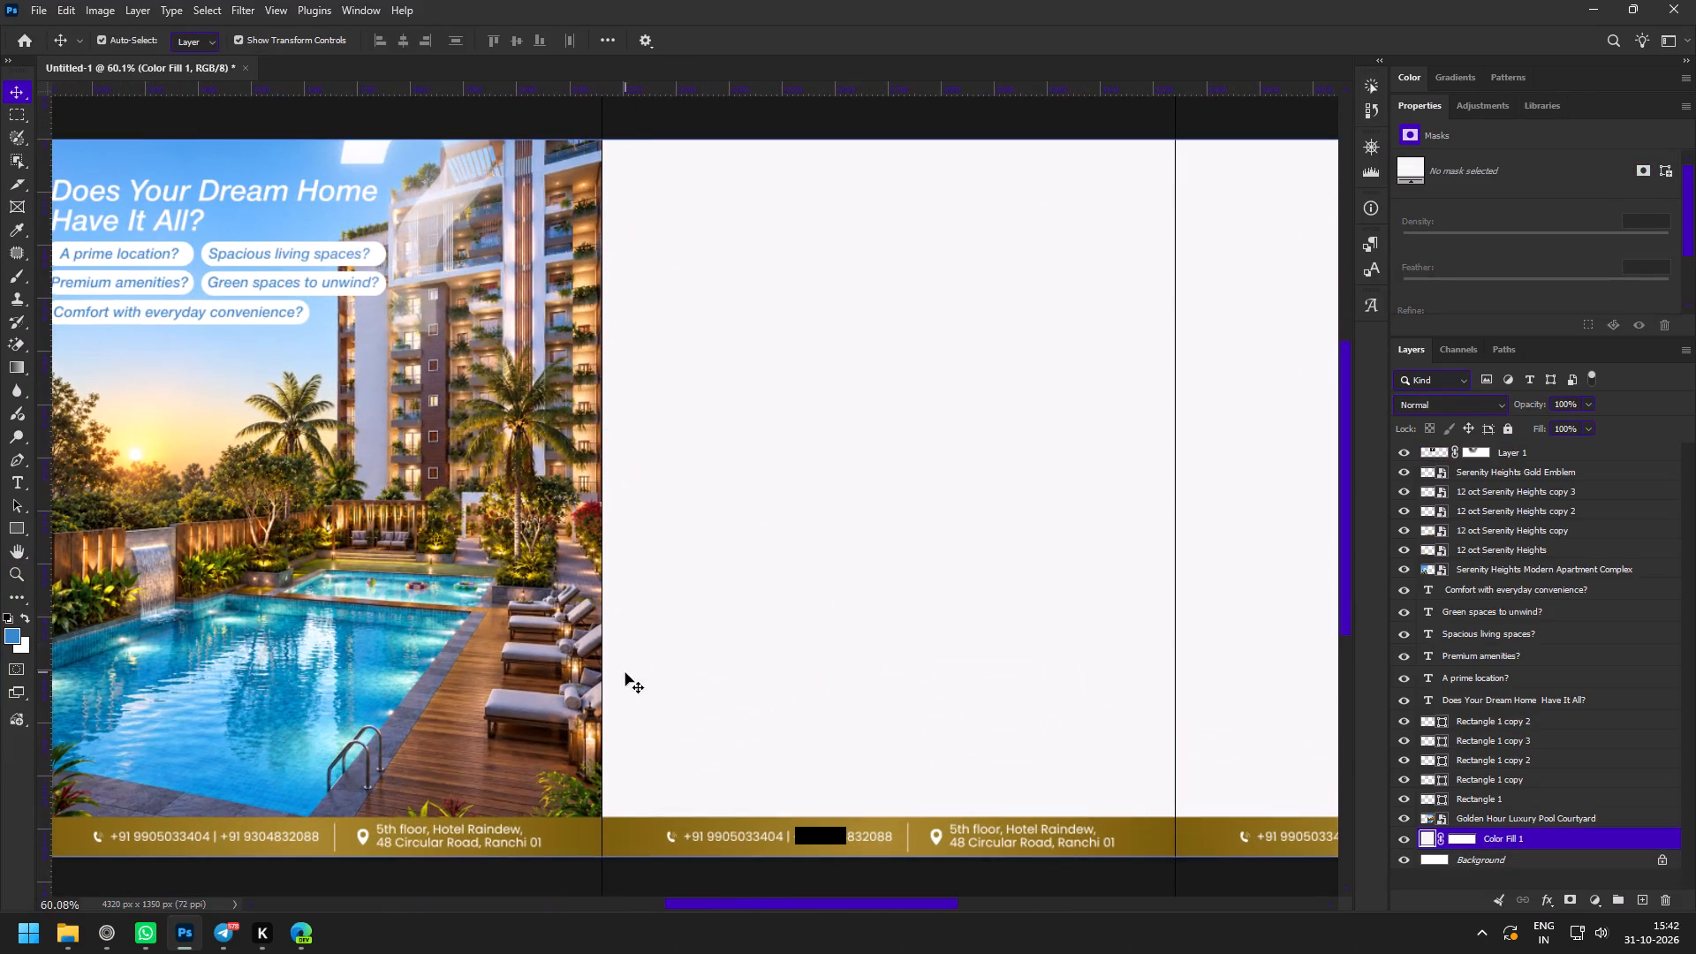
pyautogui.hotkey('ctrl', 's')
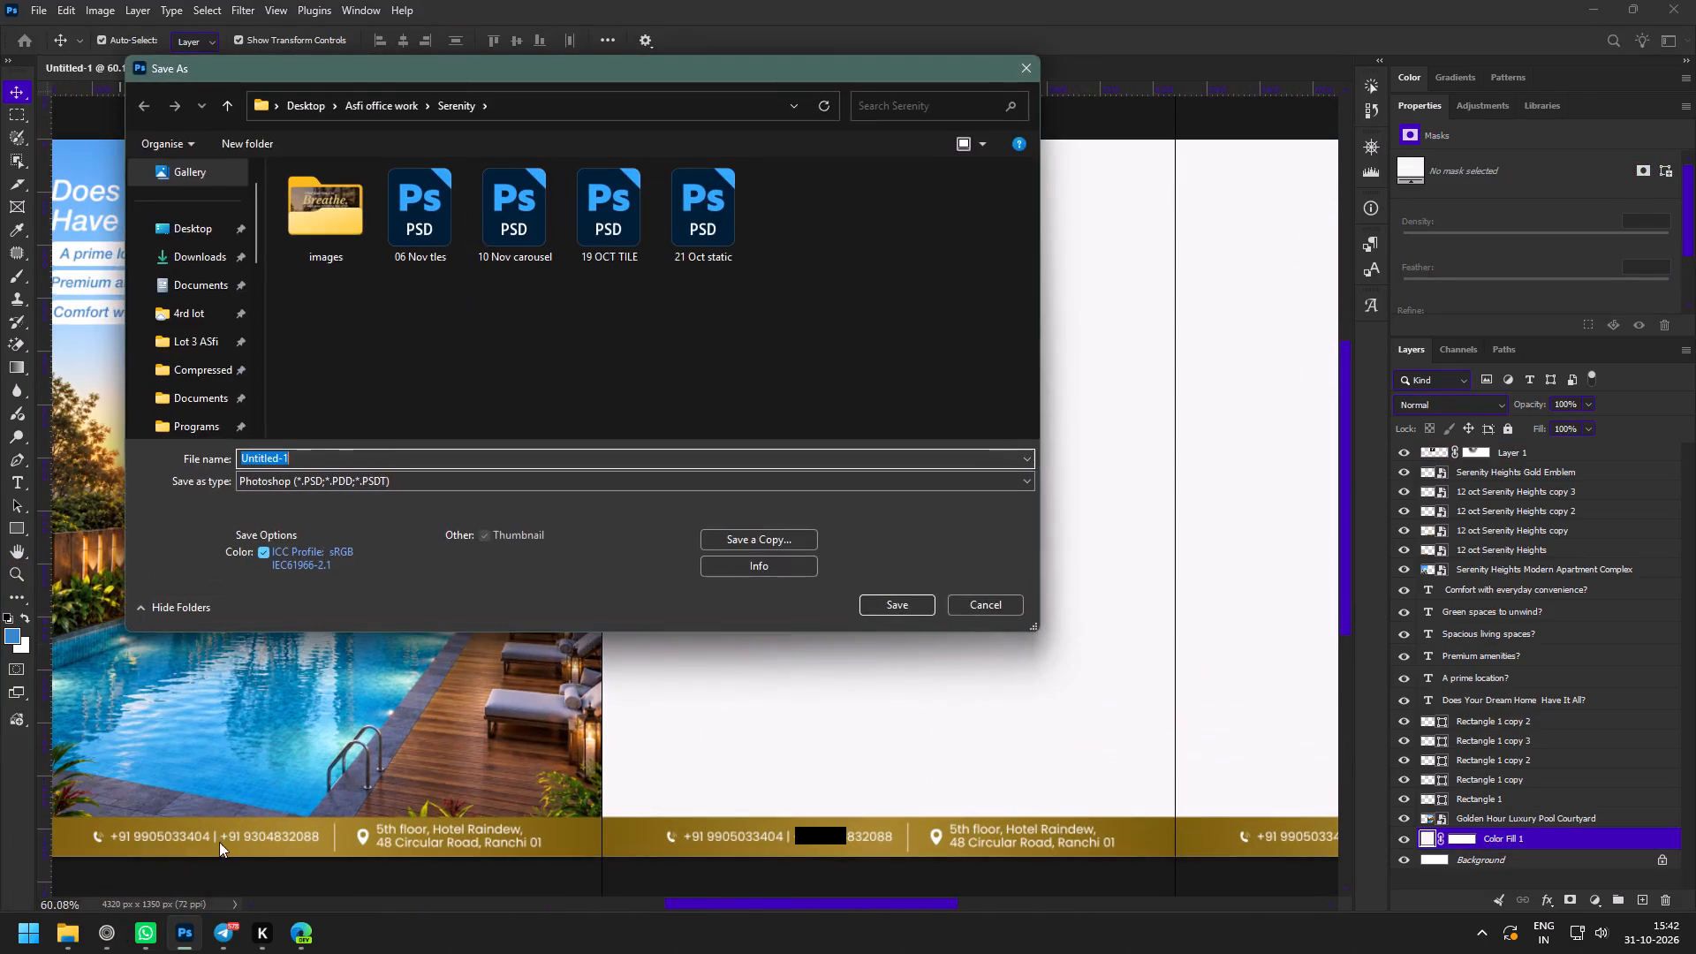
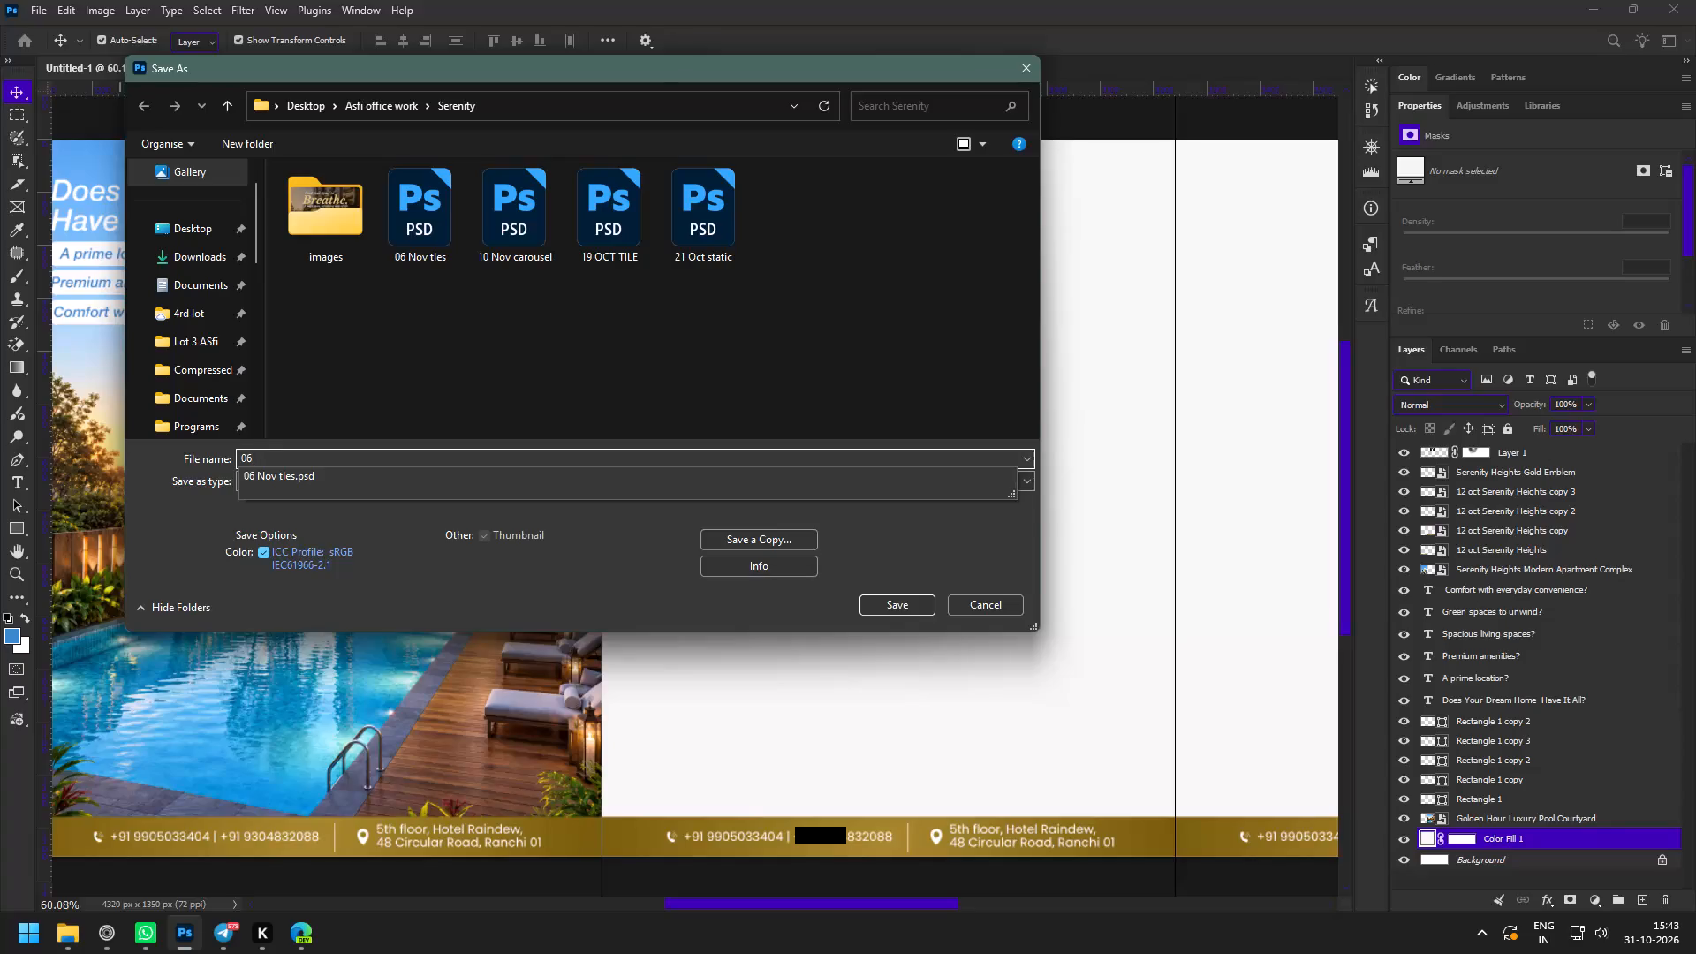
# Save the carousel in the Serenity folder as a Photoshop file named 06 Nov carousel.
pyautogui.write('Nov carousel')
pyautogui.press('space')
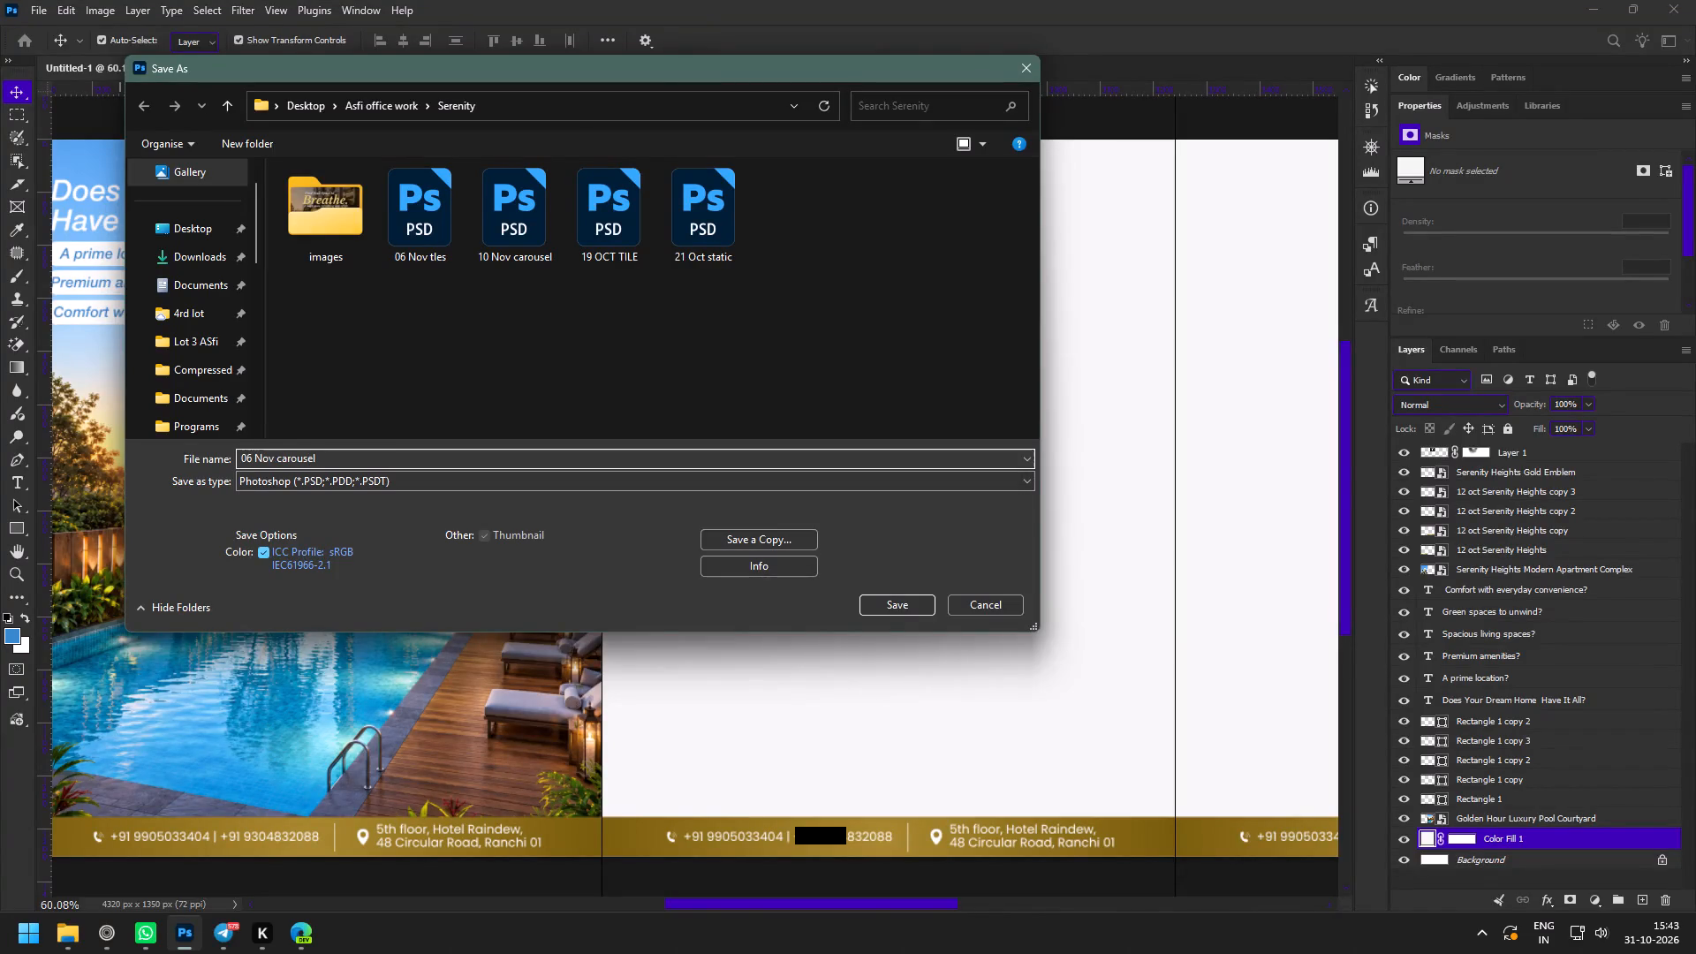
pyautogui.press('Return')
pyautogui.press('Return')
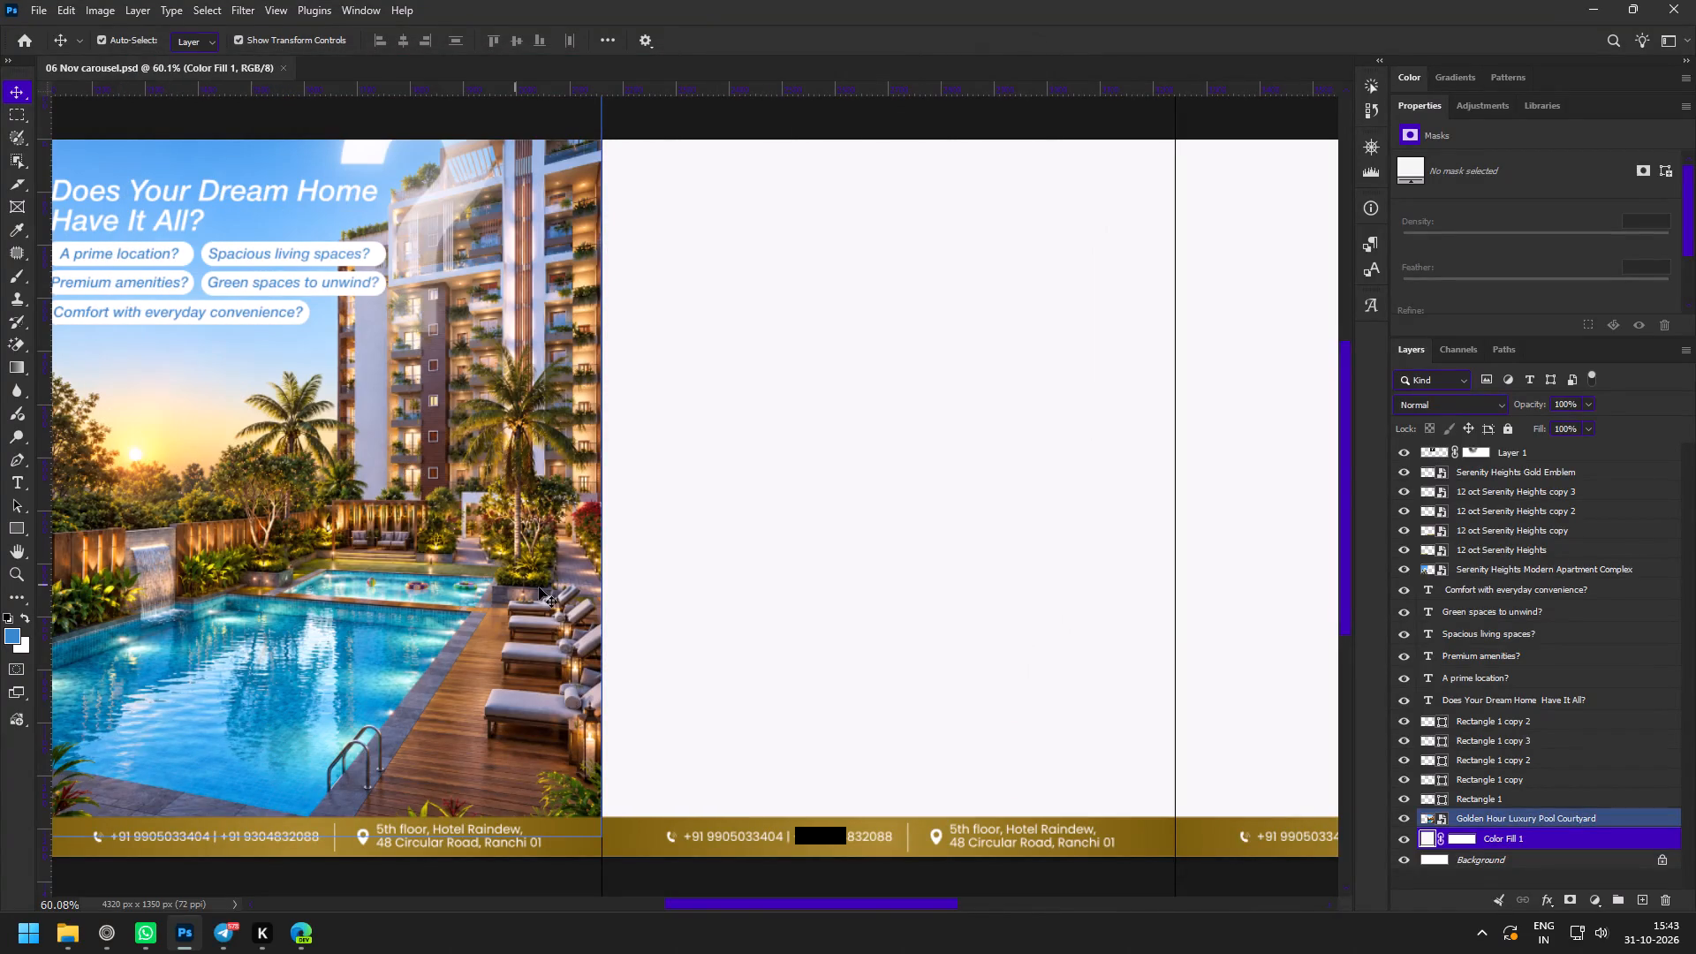
# Check the slide 3 copy in the browser document, and place the Golden-Hour Rooftop Family Lounge image from the Serenity folder over slide 3.
pyautogui.click(104, 934)
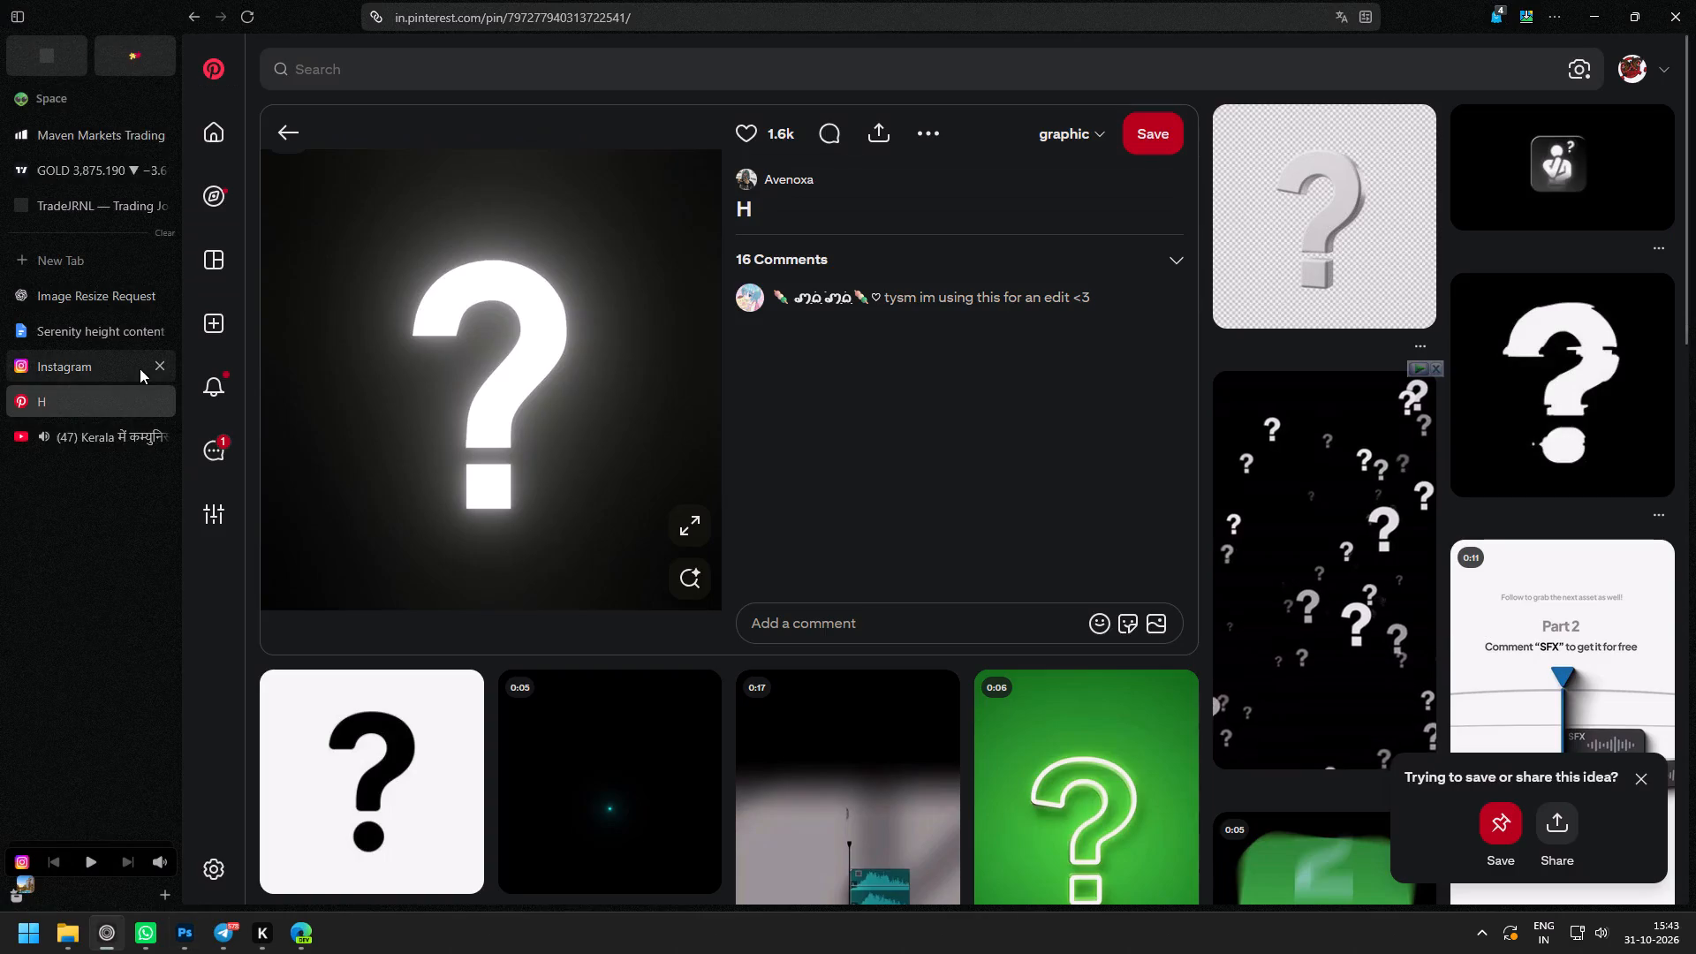
pyautogui.click(103, 329)
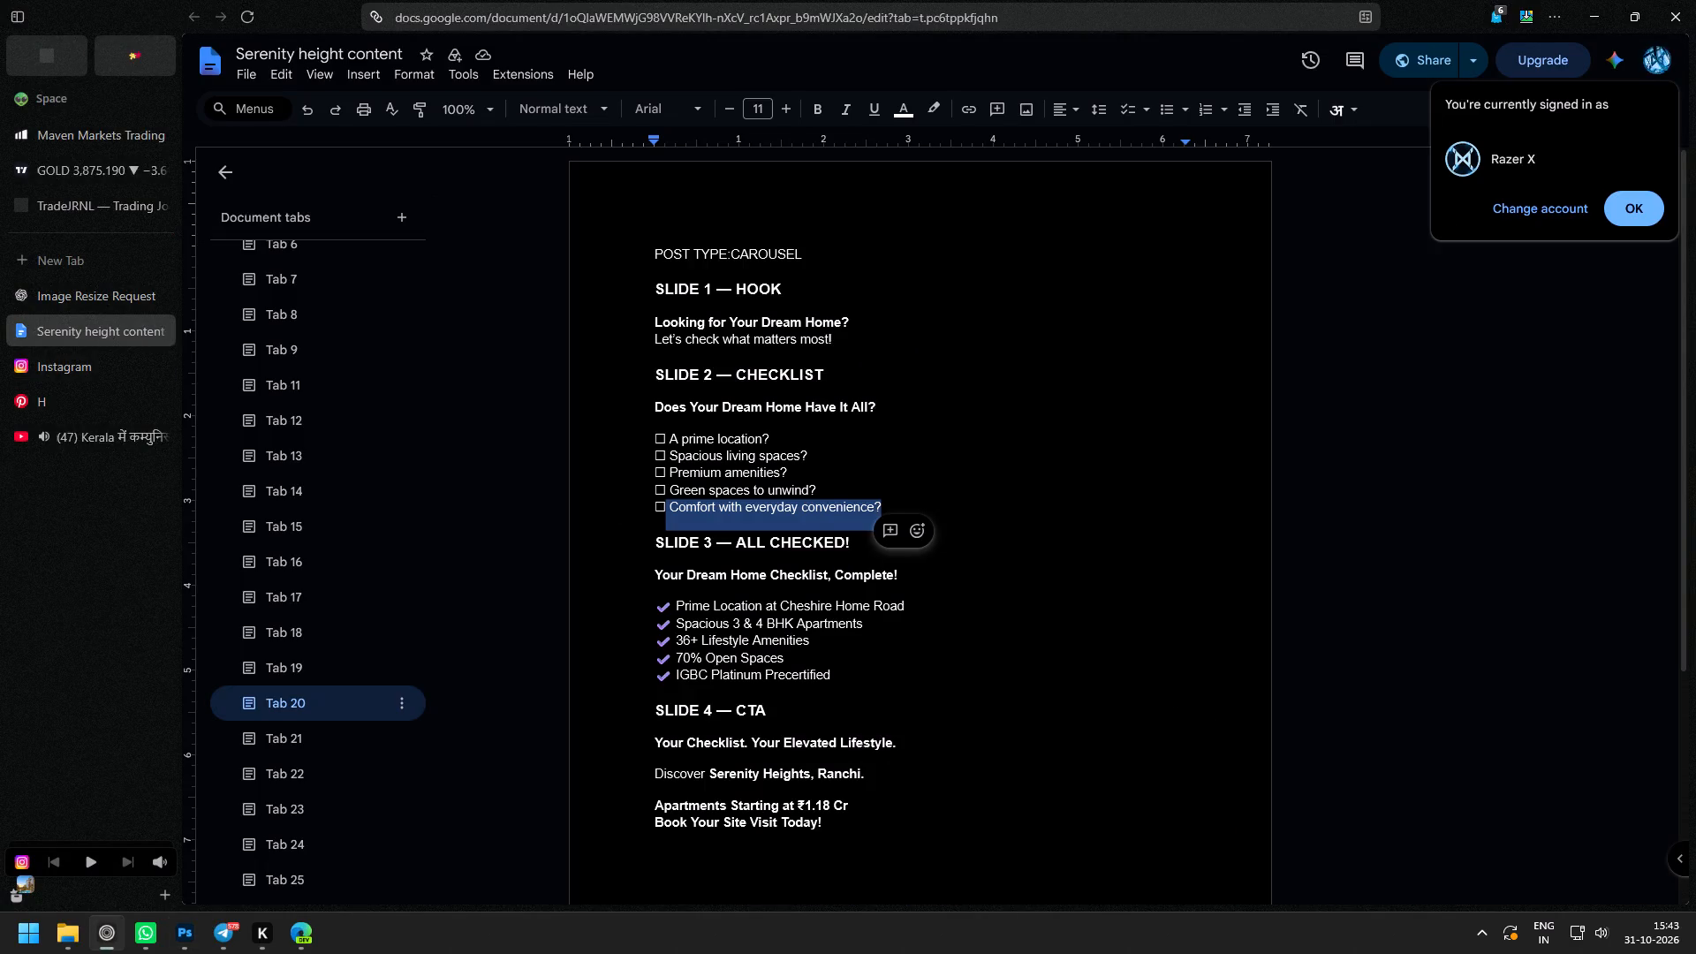
pyautogui.click(625, 581)
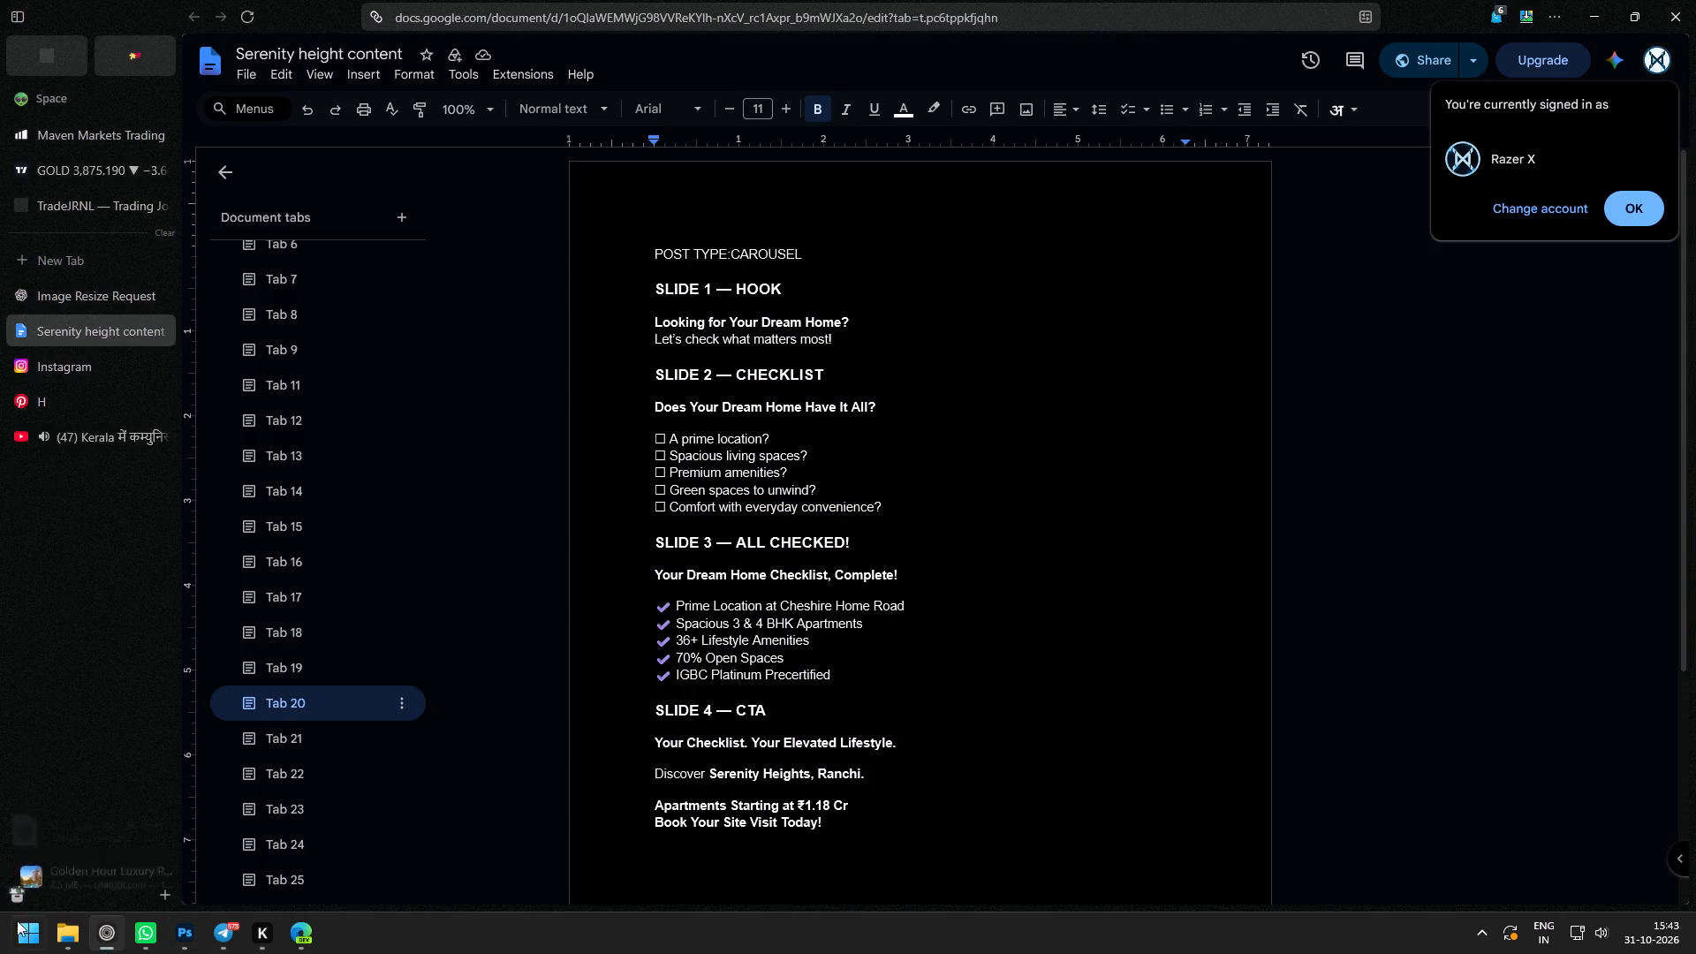
pyautogui.click(51, 927)
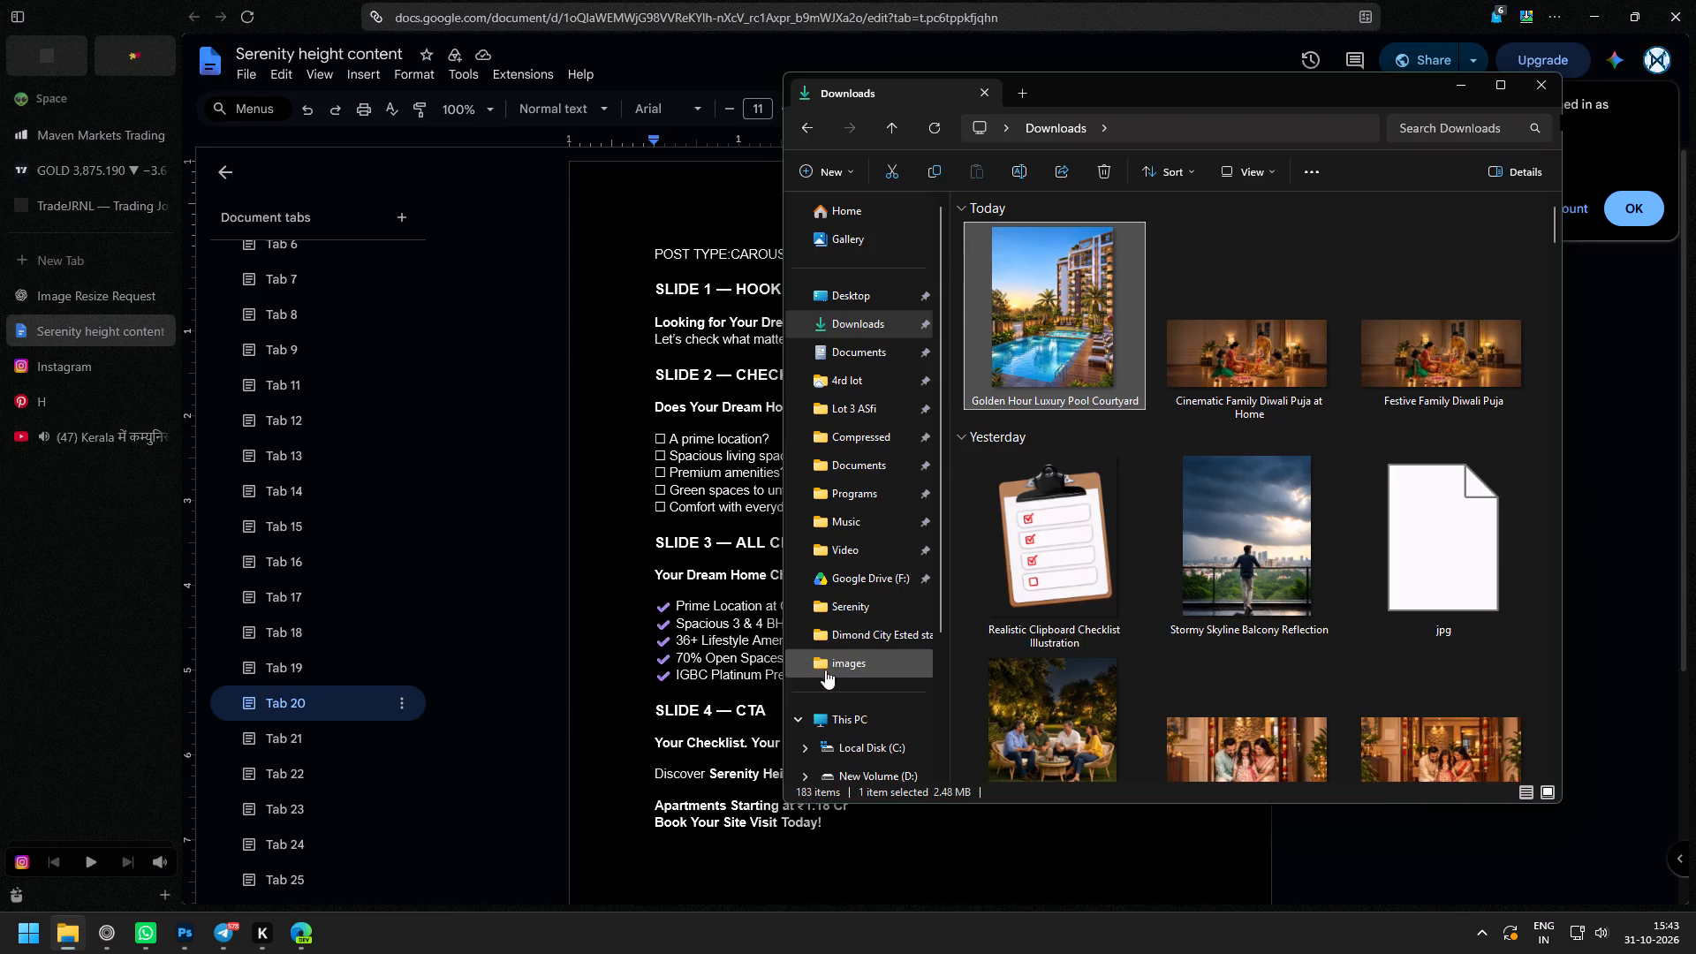
pyautogui.click(846, 603)
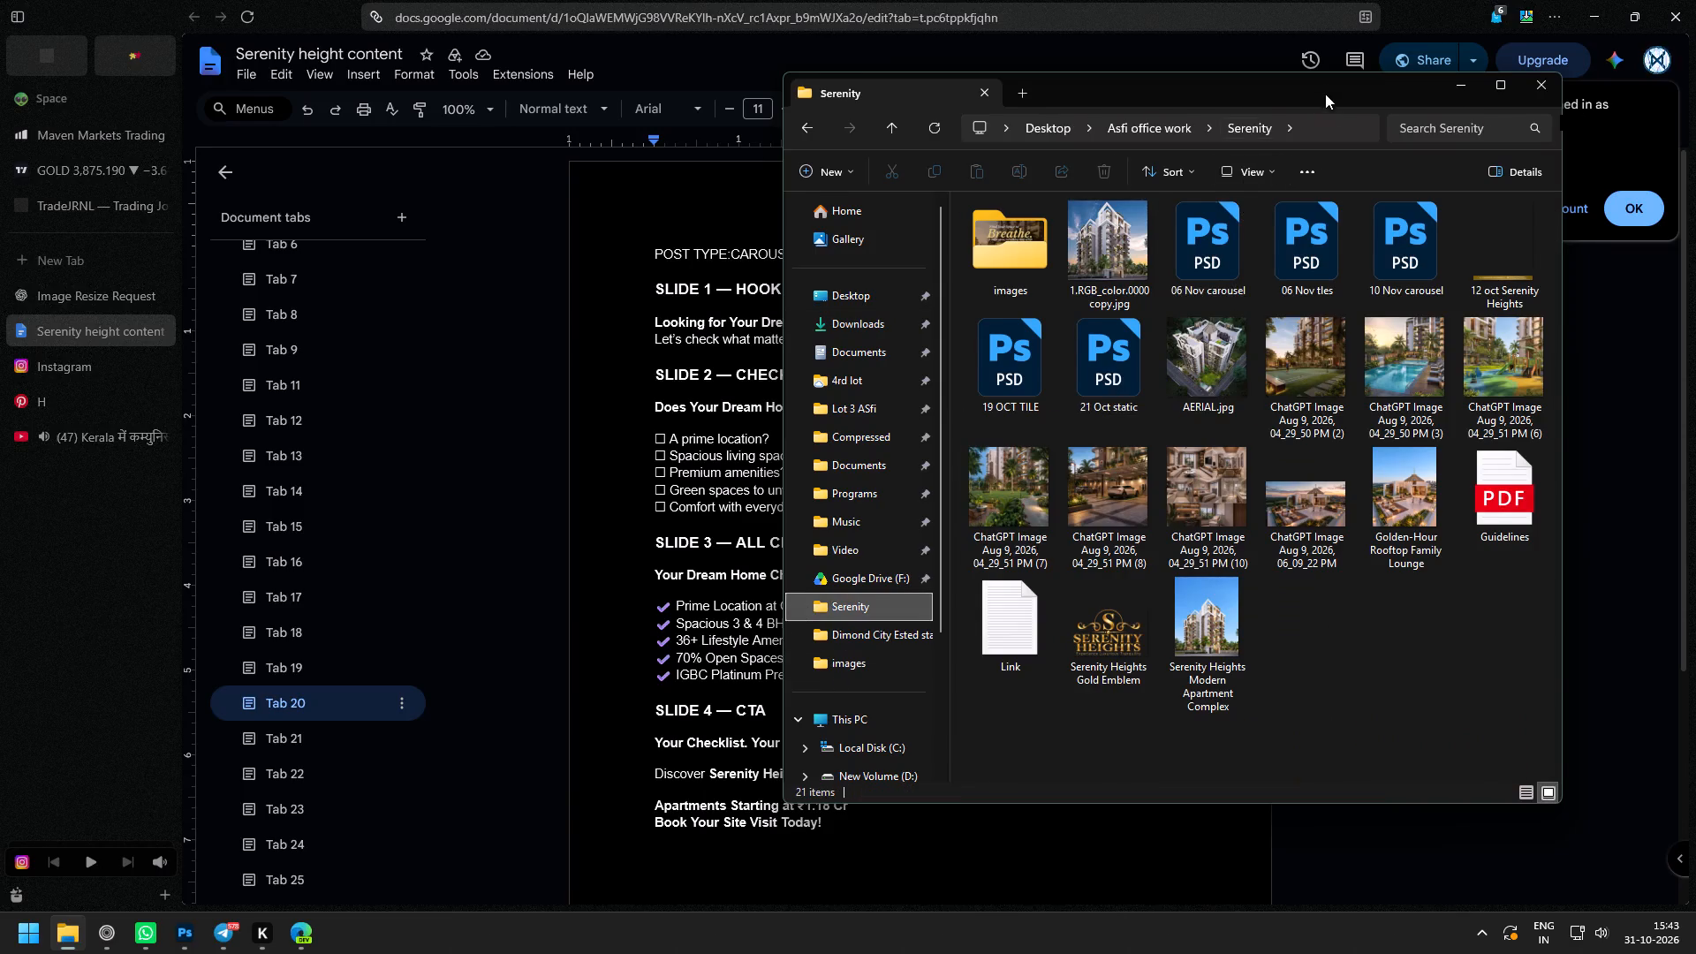
pyautogui.moveTo(1327, 86); pyautogui.dragTo(961, 61)
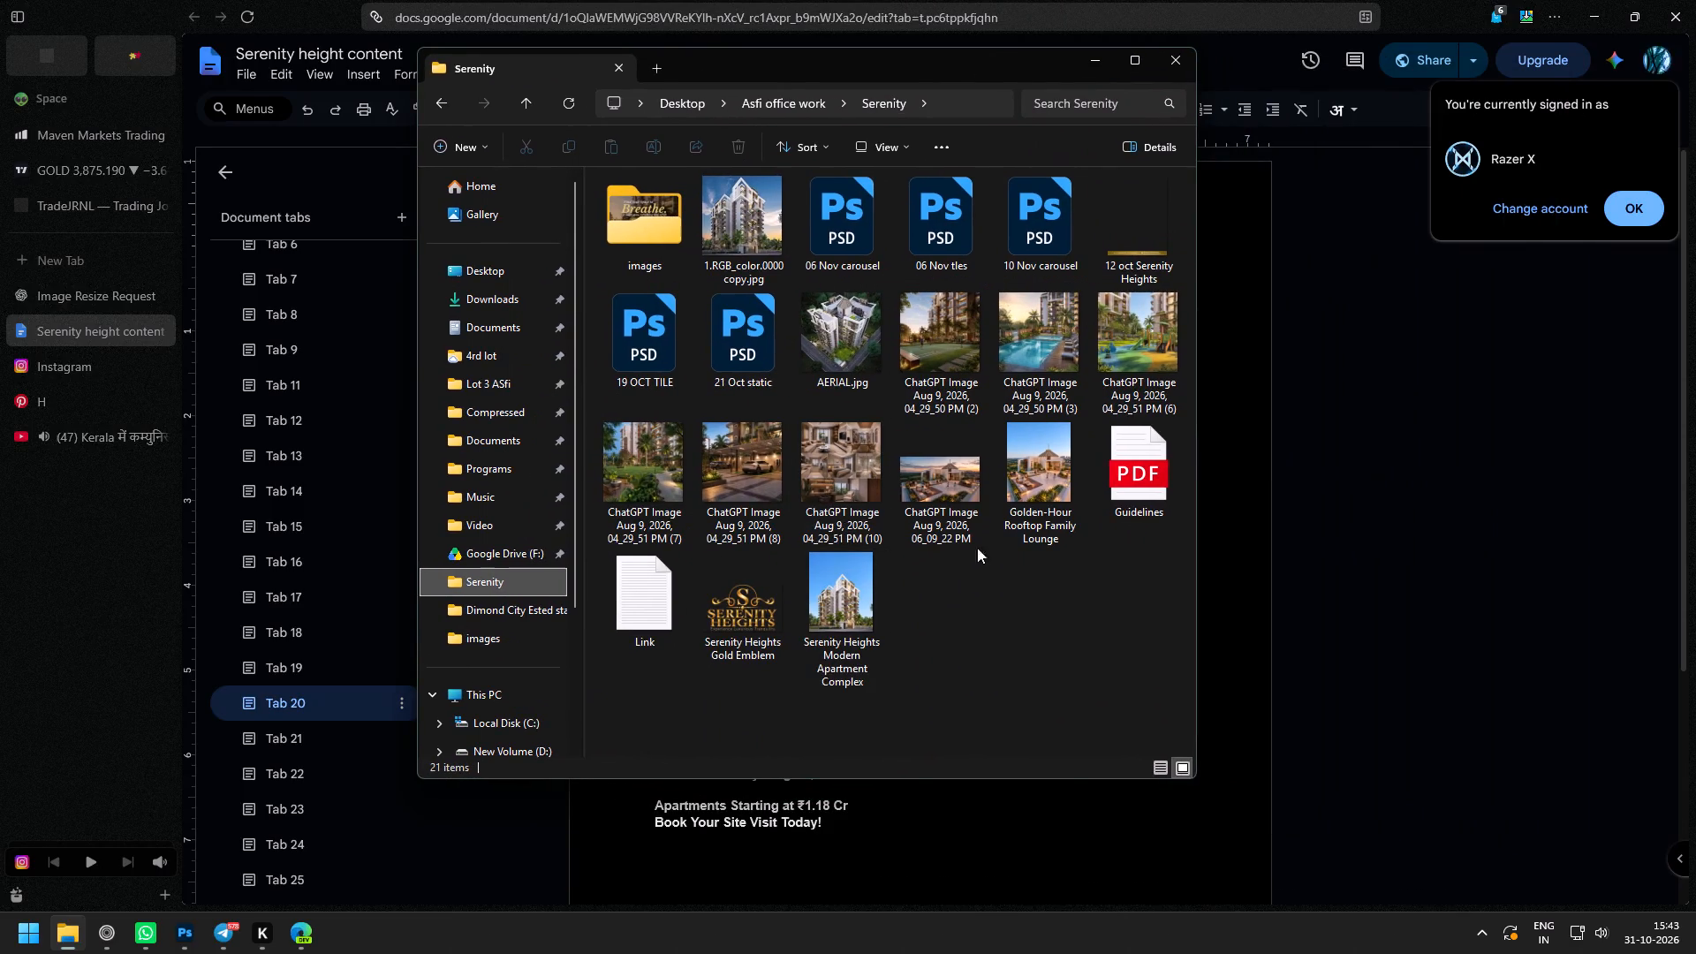
pyautogui.click(1052, 462)
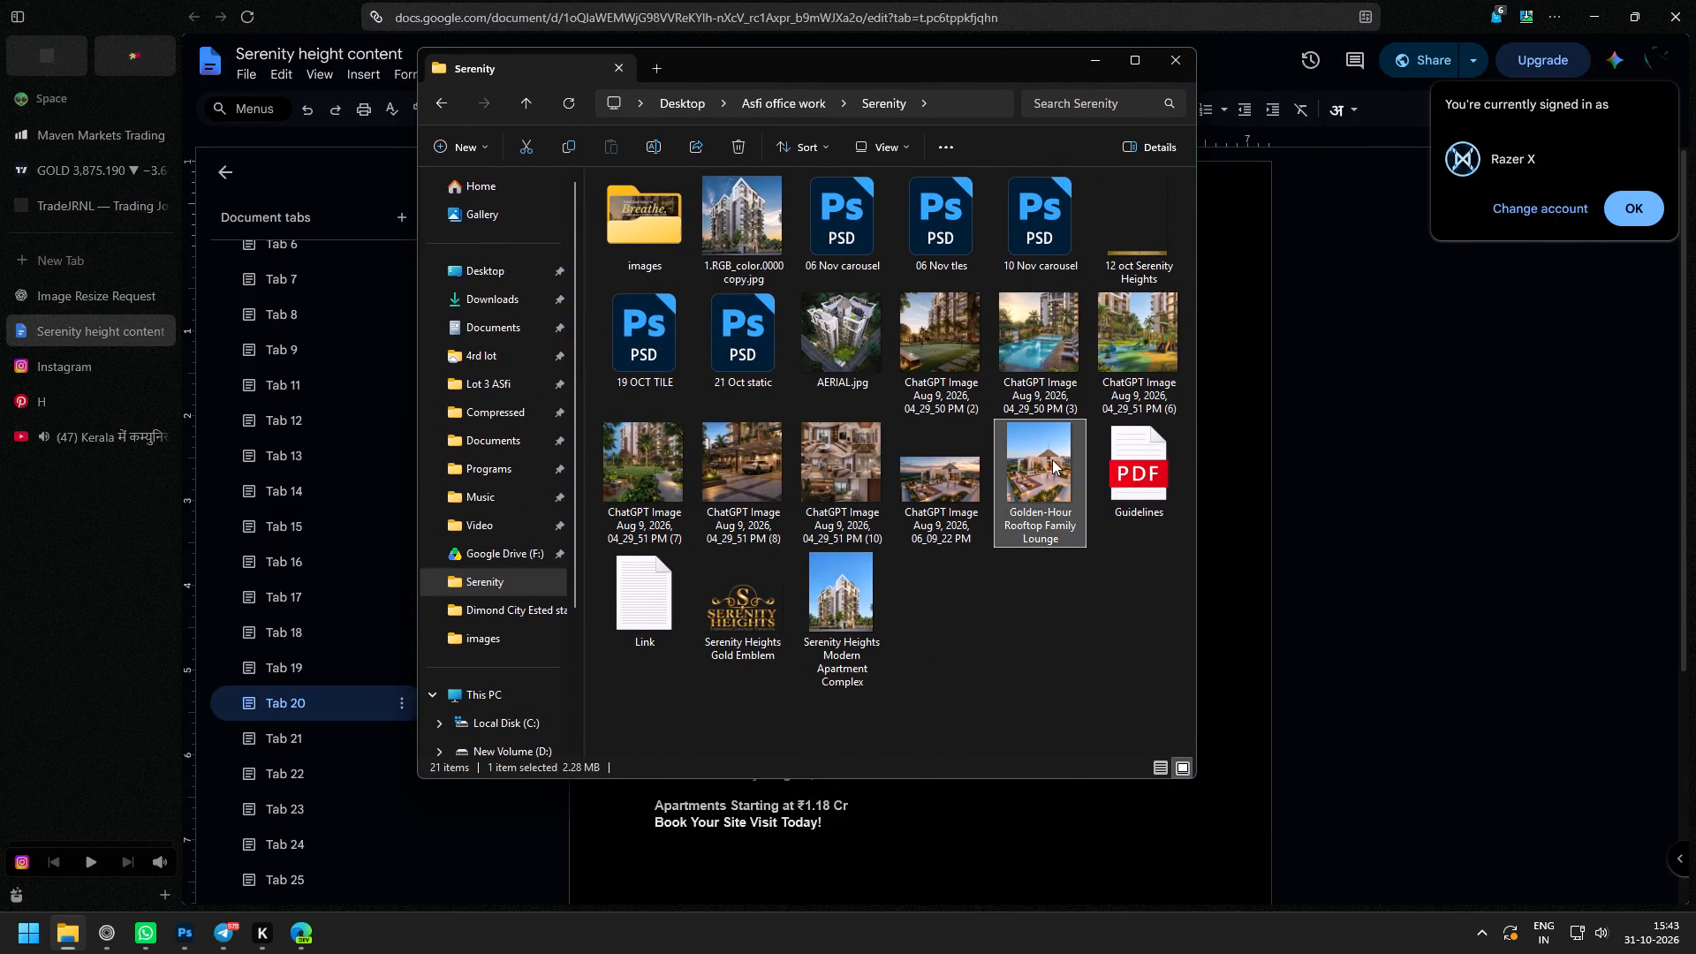
pyautogui.moveTo(1052, 459); pyautogui.dragTo(193, 935)
pyautogui.moveTo(193, 935); pyautogui.dragTo(825, 501)
pyautogui.moveTo(848, 449); pyautogui.dragTo(1042, 464)
pyautogui.click(876, 37)
# Duplicate slide 2's "Does Your Dream Home Have It All?" heading 1080 px across to the same spot on slide 3.
pyautogui.press('z')
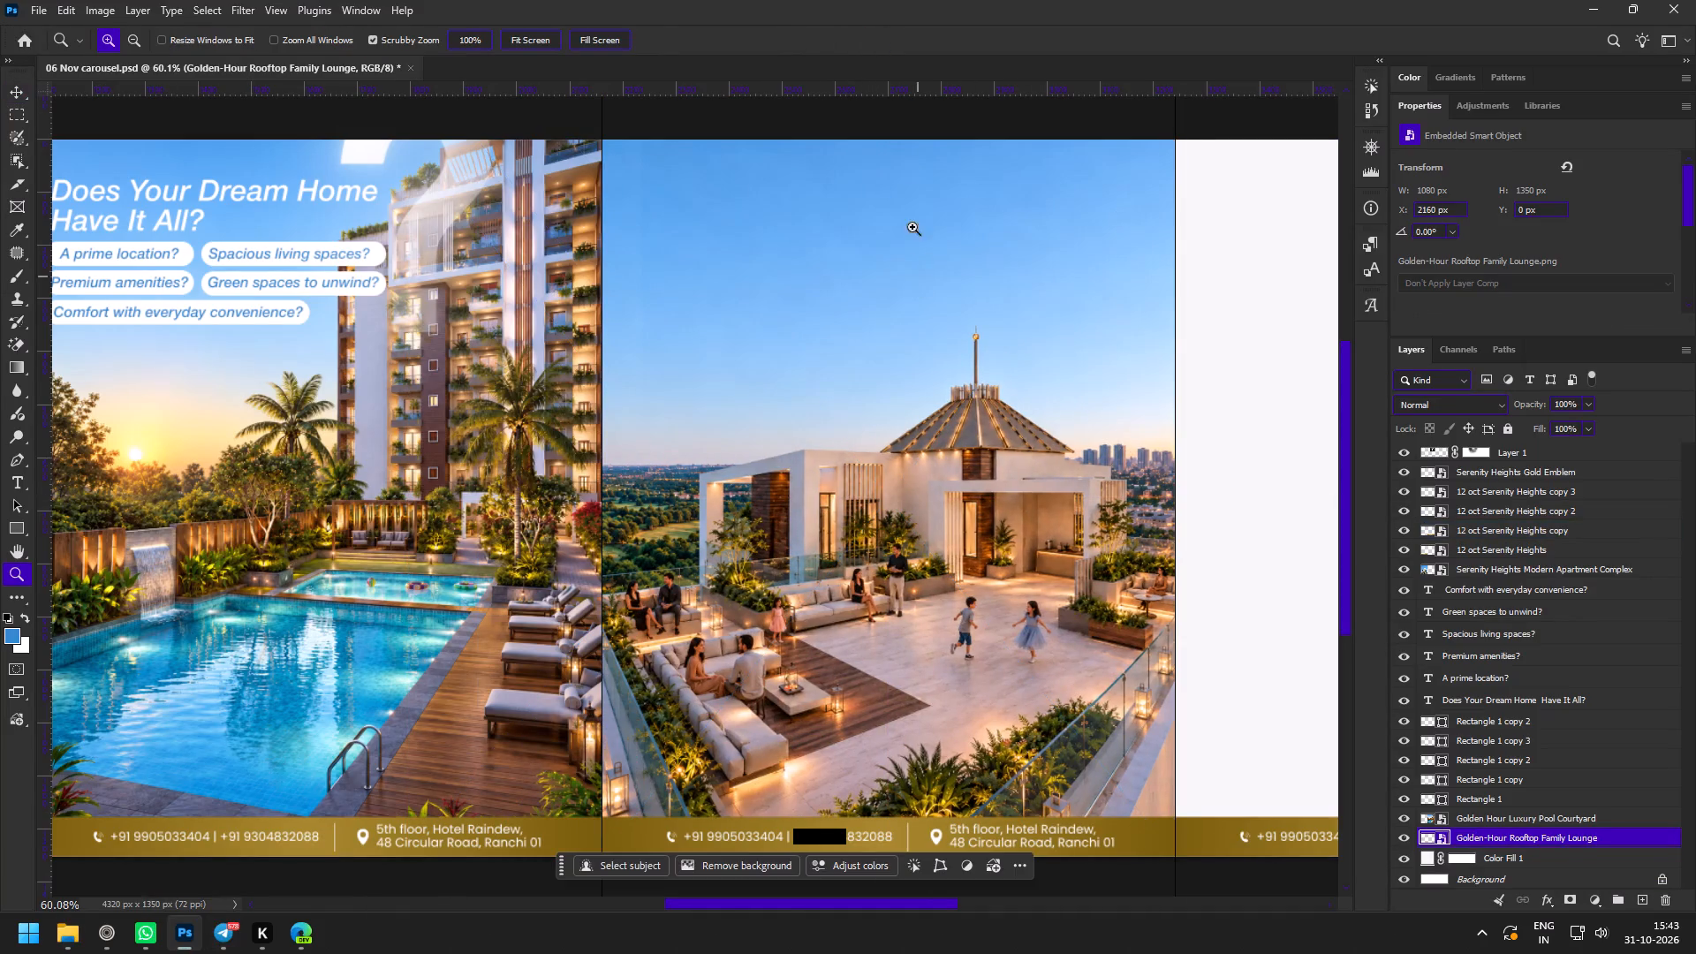
pyautogui.moveTo(906, 168); pyautogui.dragTo(925, 194)
pyautogui.press('space')
pyautogui.press('space')
pyautogui.press('space')
pyautogui.moveTo(925, 197); pyautogui.dragTo(843, 292)
pyautogui.press('space')
pyautogui.moveTo(338, 371); pyautogui.dragTo(433, 362)
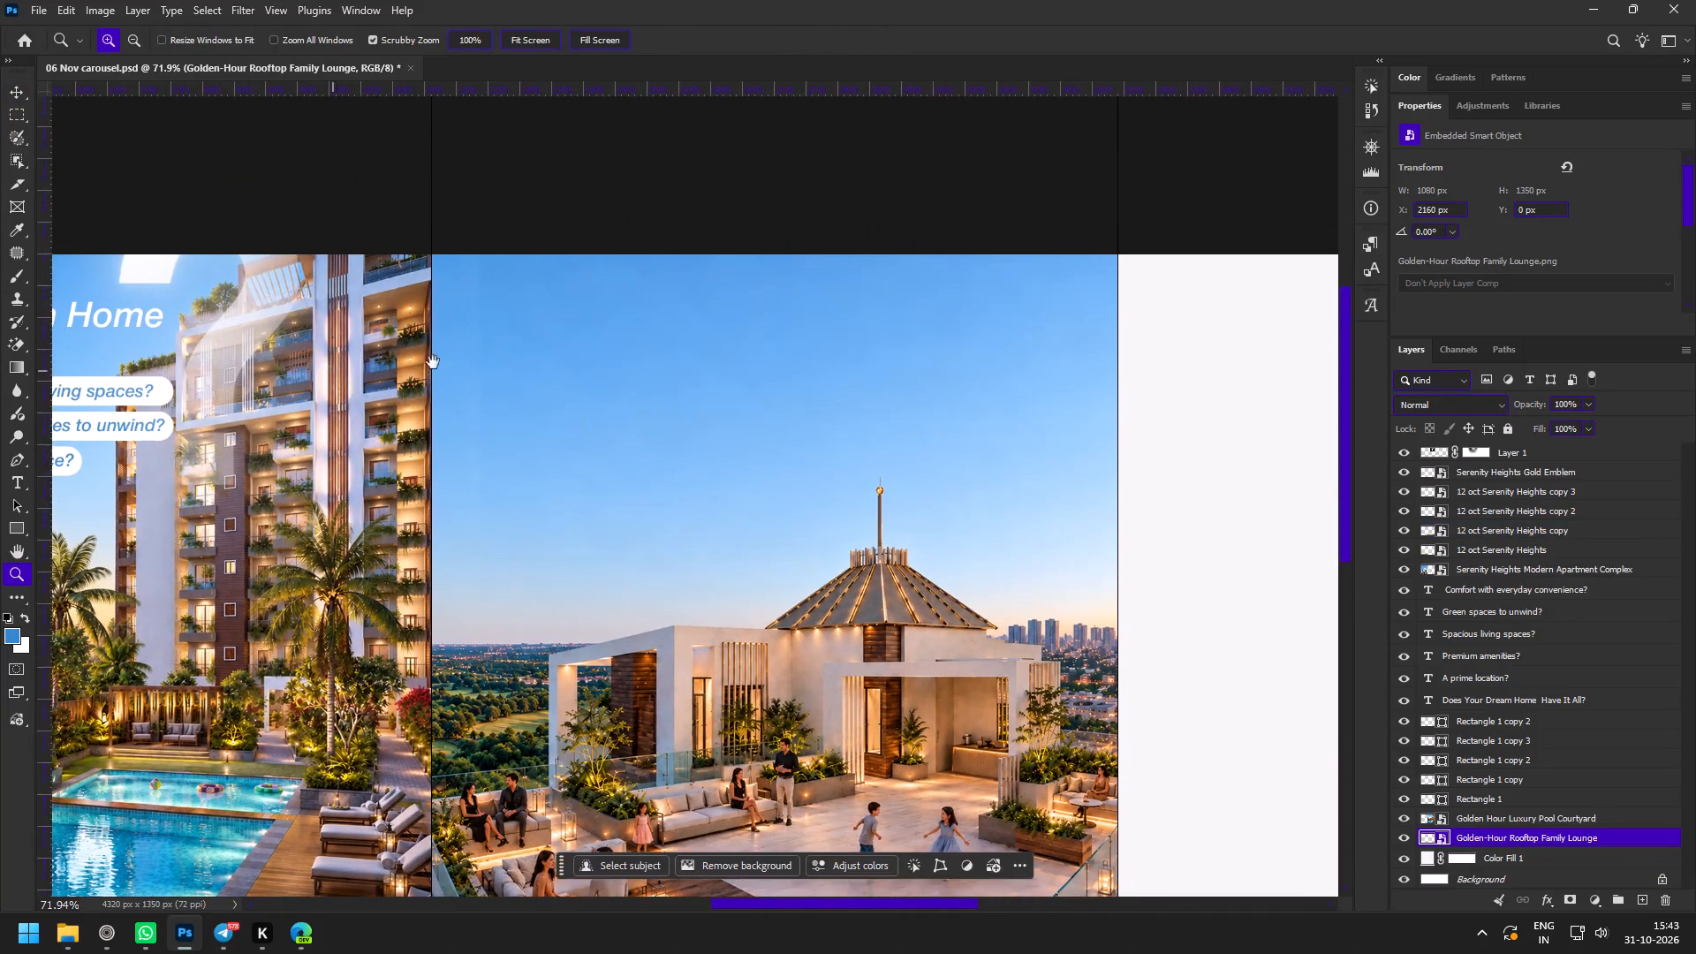
pyautogui.moveTo(433, 362); pyautogui.dragTo(607, 340)
pyautogui.press('v')
pyautogui.click(117, 291)
pyautogui.keyDown('alt'); pyautogui.moveTo(128, 291); pyautogui.dragTo(812, 294); pyautogui.keyUp('alt')
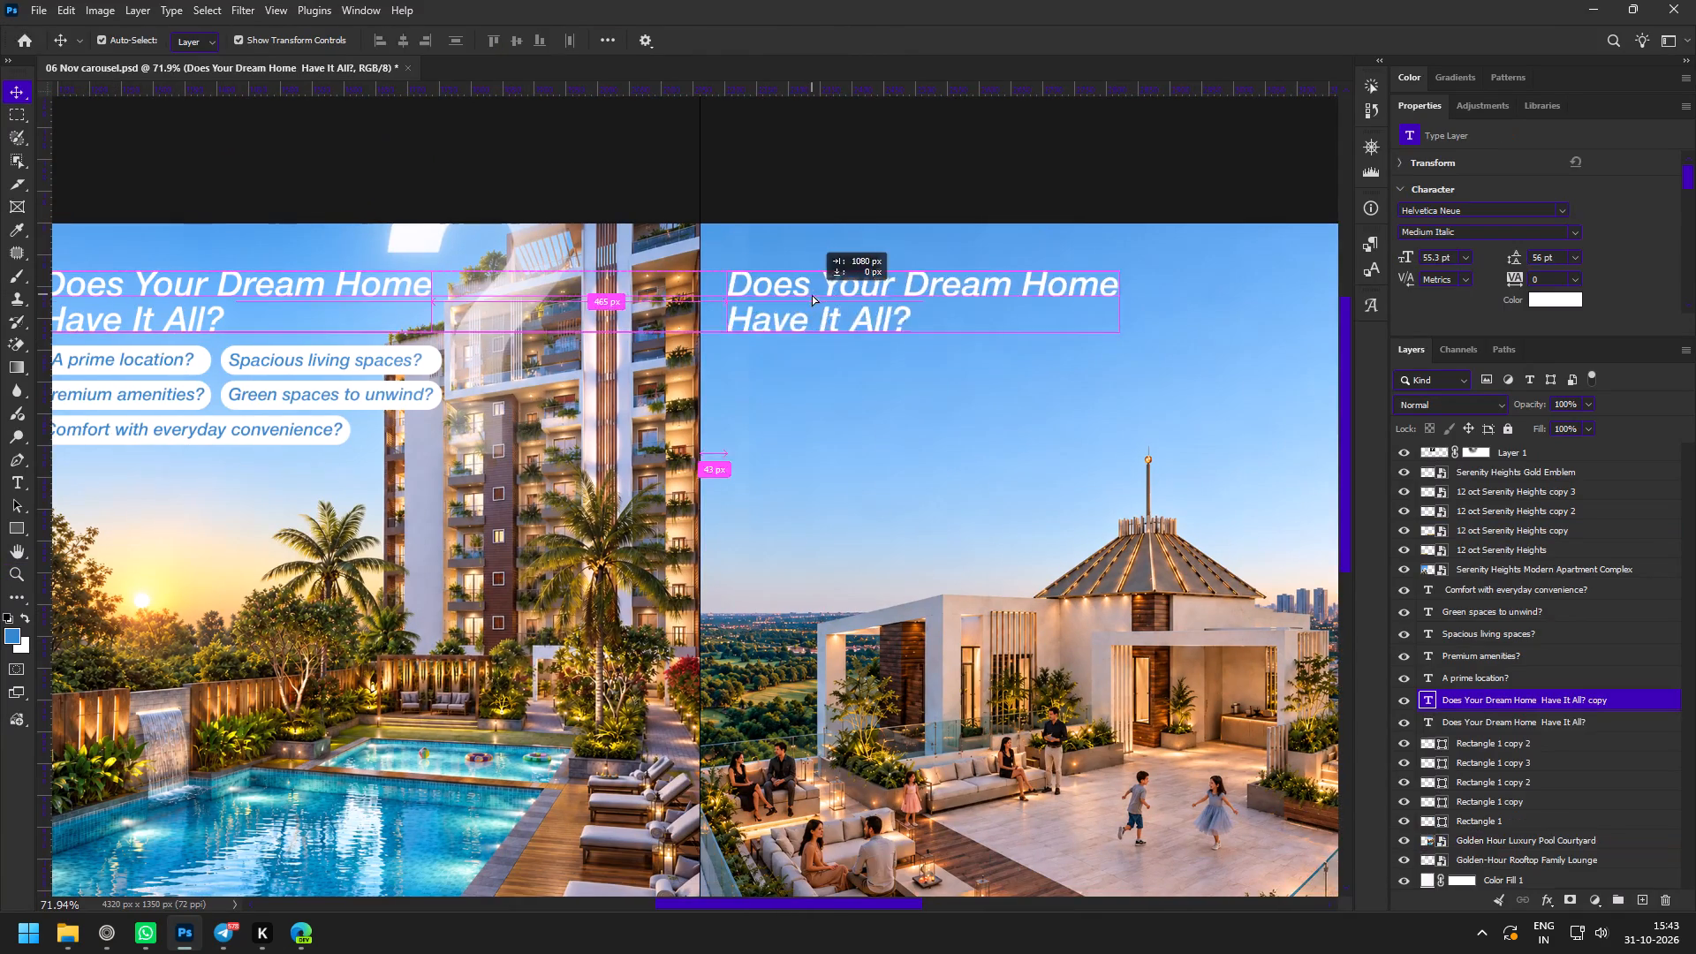
pyautogui.keyDown('alt'); pyautogui.moveTo(812, 294); pyautogui.dragTo(824, 292); pyautogui.keyUp('alt')
# Duplicate the "A prime location?" text and its white pill from slide 2 to beneath slide 3's heading, at about X 2218, Y 192 px.
pyautogui.press('space')
pyautogui.press('space')
pyautogui.press('space')
pyautogui.press('space')
pyautogui.moveTo(951, 340); pyautogui.dragTo(791, 332)
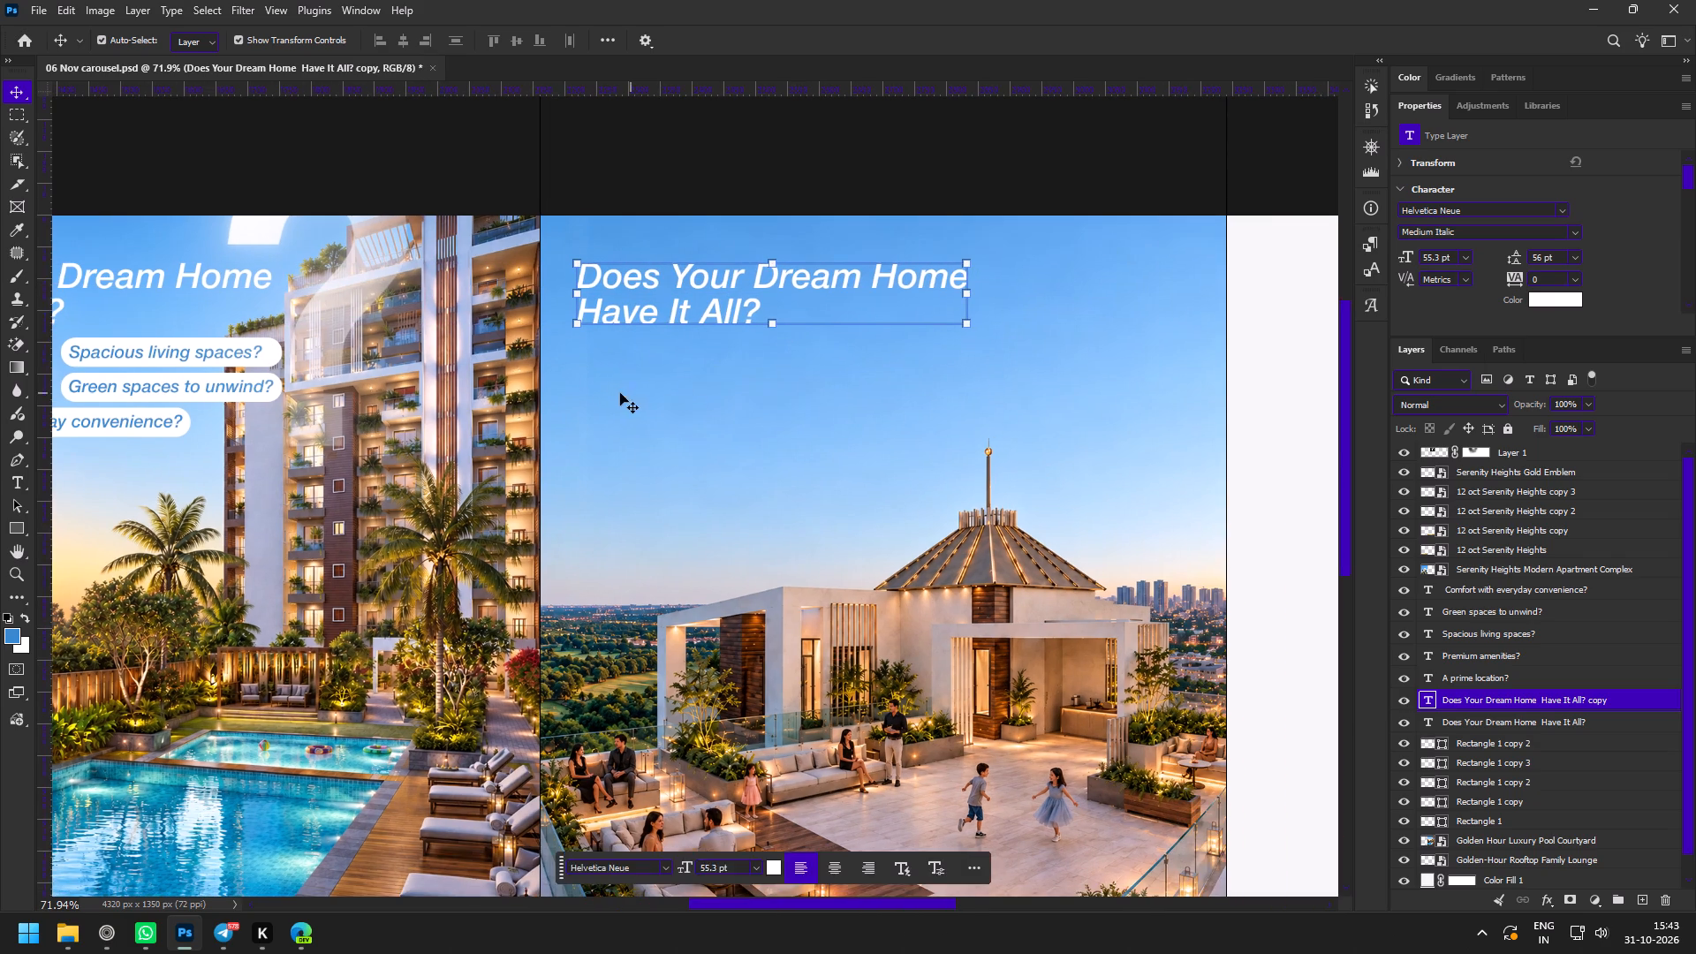
pyautogui.press('space')
pyautogui.press('space')
pyautogui.press('space')
pyautogui.moveTo(630, 392); pyautogui.dragTo(948, 364)
pyautogui.click(201, 327)
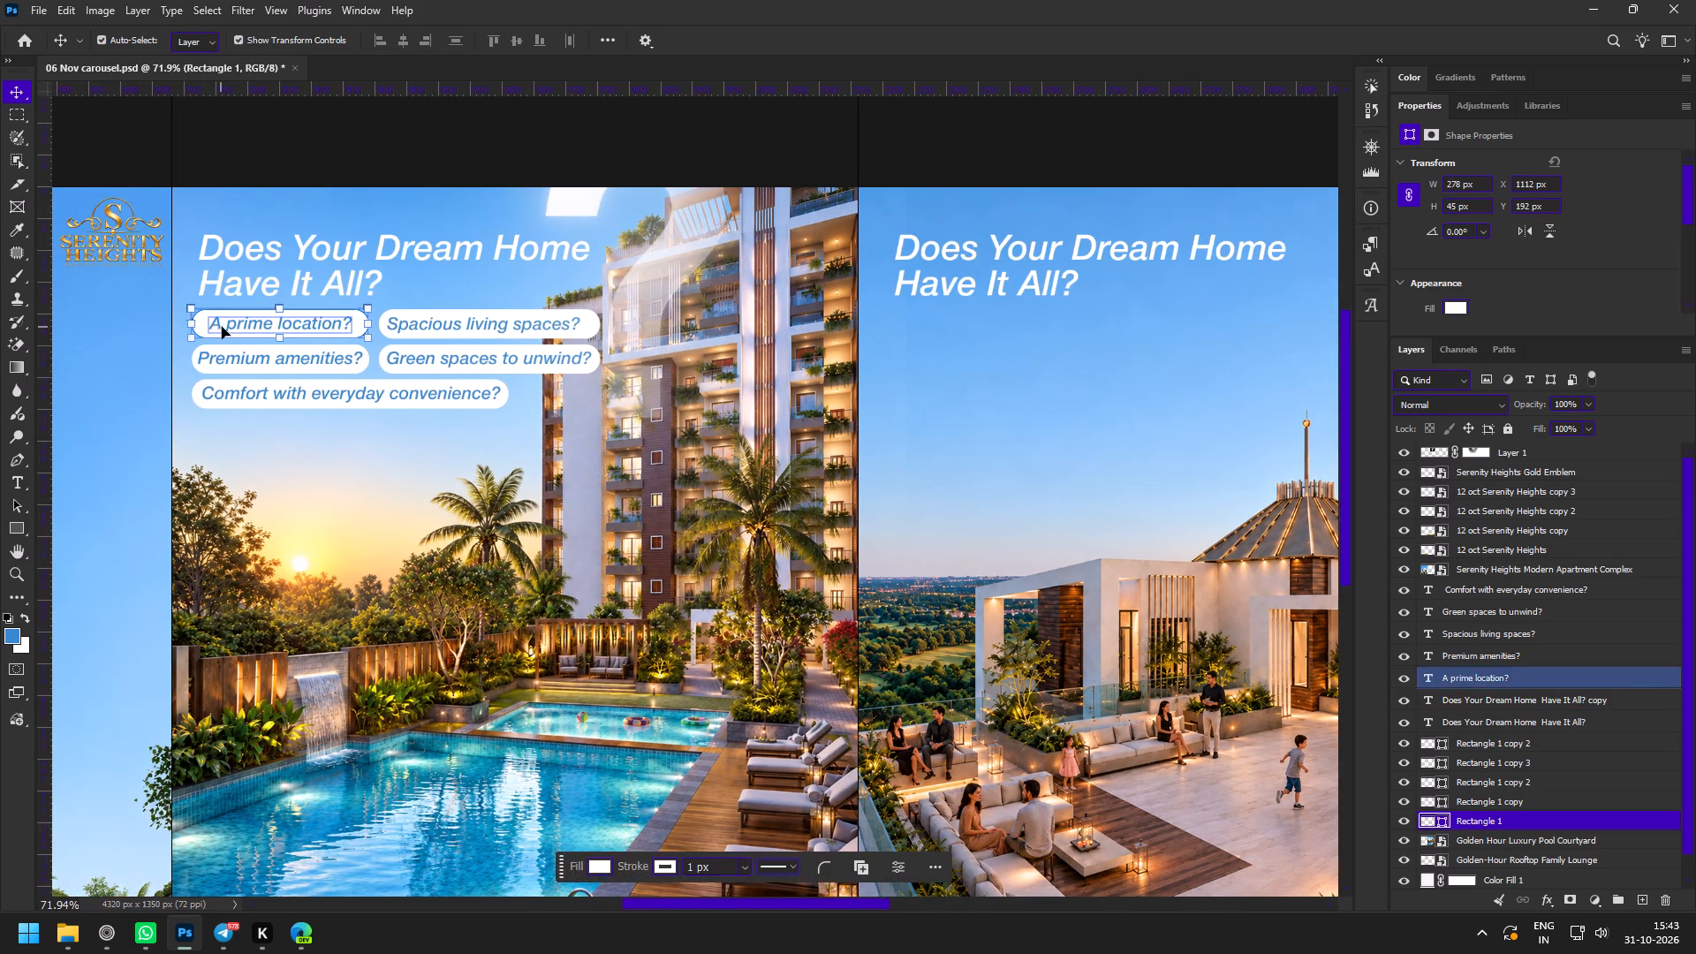
pyautogui.keyDown('shift'); pyautogui.click(223, 327); pyautogui.keyUp('shift')
pyautogui.keyDown('alt'); pyautogui.moveTo(227, 325); pyautogui.dragTo(925, 325); pyautogui.keyUp('alt')
# Copy "Your Dream Home Checklist, Complete" from slide 3 of the Serenity height content document in the browser, and return to Photoshop.
pyautogui.press('z')
pyautogui.moveTo(1154, 306); pyautogui.dragTo(1181, 375)
pyautogui.press('space')
pyautogui.press('space')
pyautogui.press('space')
pyautogui.press('space')
pyautogui.press('space')
pyautogui.press('space')
pyautogui.press('space')
pyautogui.press('space')
pyautogui.press('space')
pyautogui.press('space')
pyautogui.press('space')
pyautogui.press('space')
pyautogui.press('space')
pyautogui.press('space')
pyautogui.press('space')
pyautogui.moveTo(1169, 377); pyautogui.dragTo(814, 448)
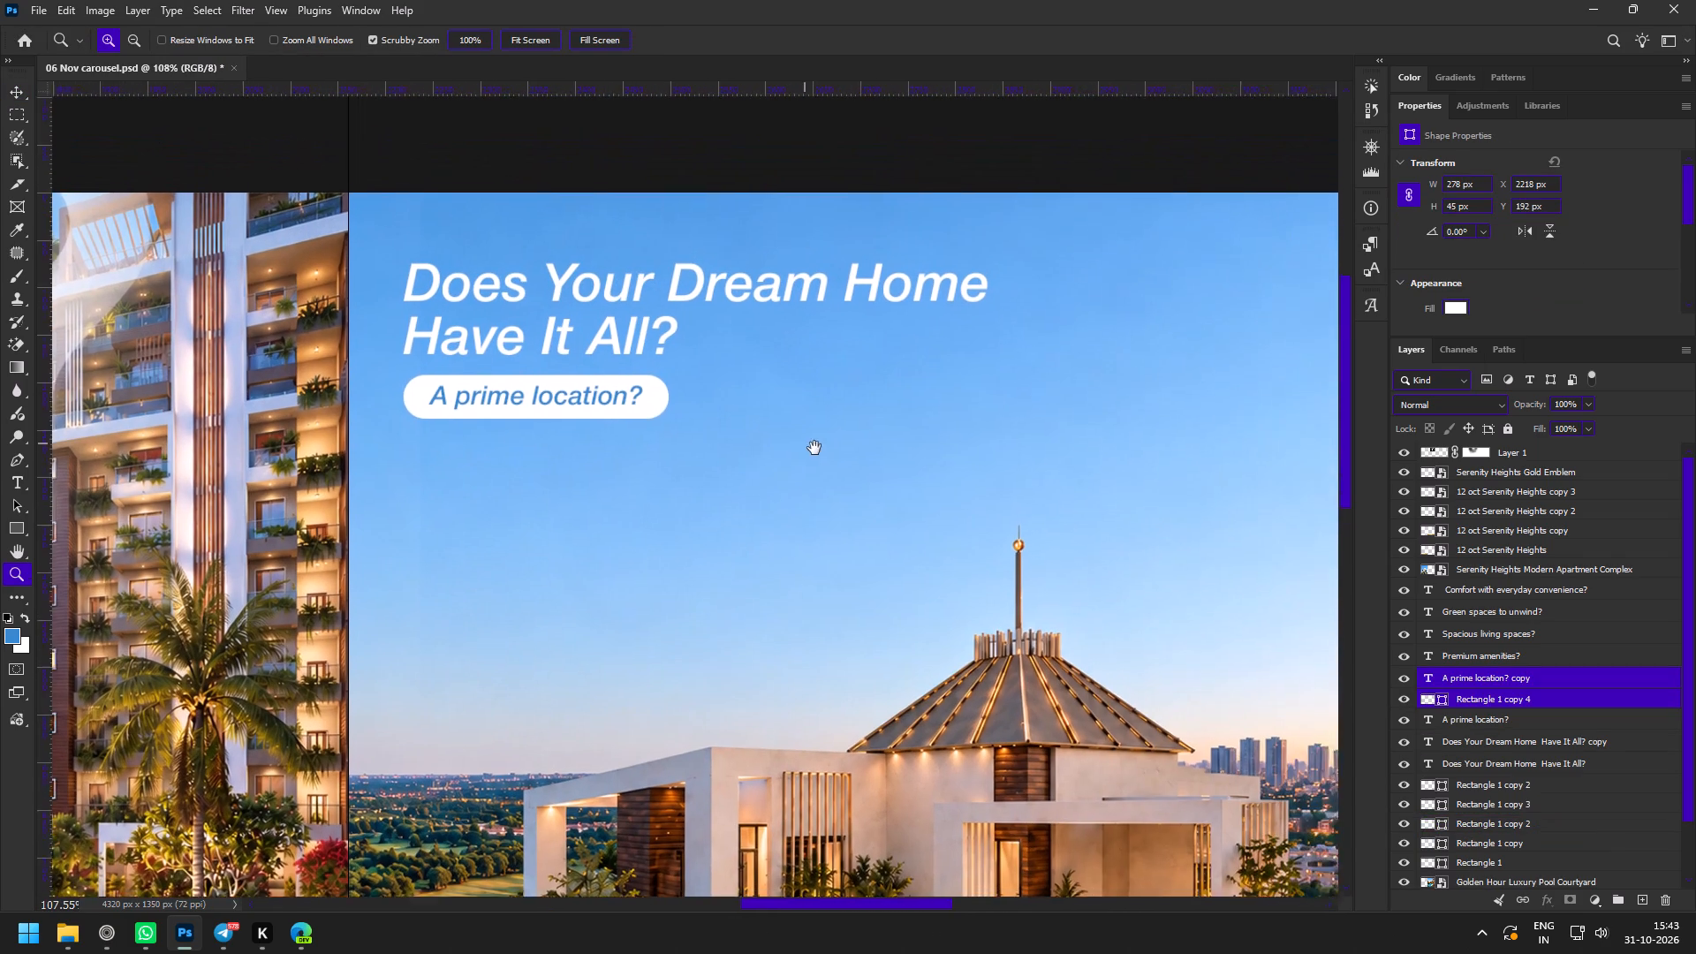
pyautogui.moveTo(814, 448); pyautogui.dragTo(829, 448)
pyautogui.press('v')
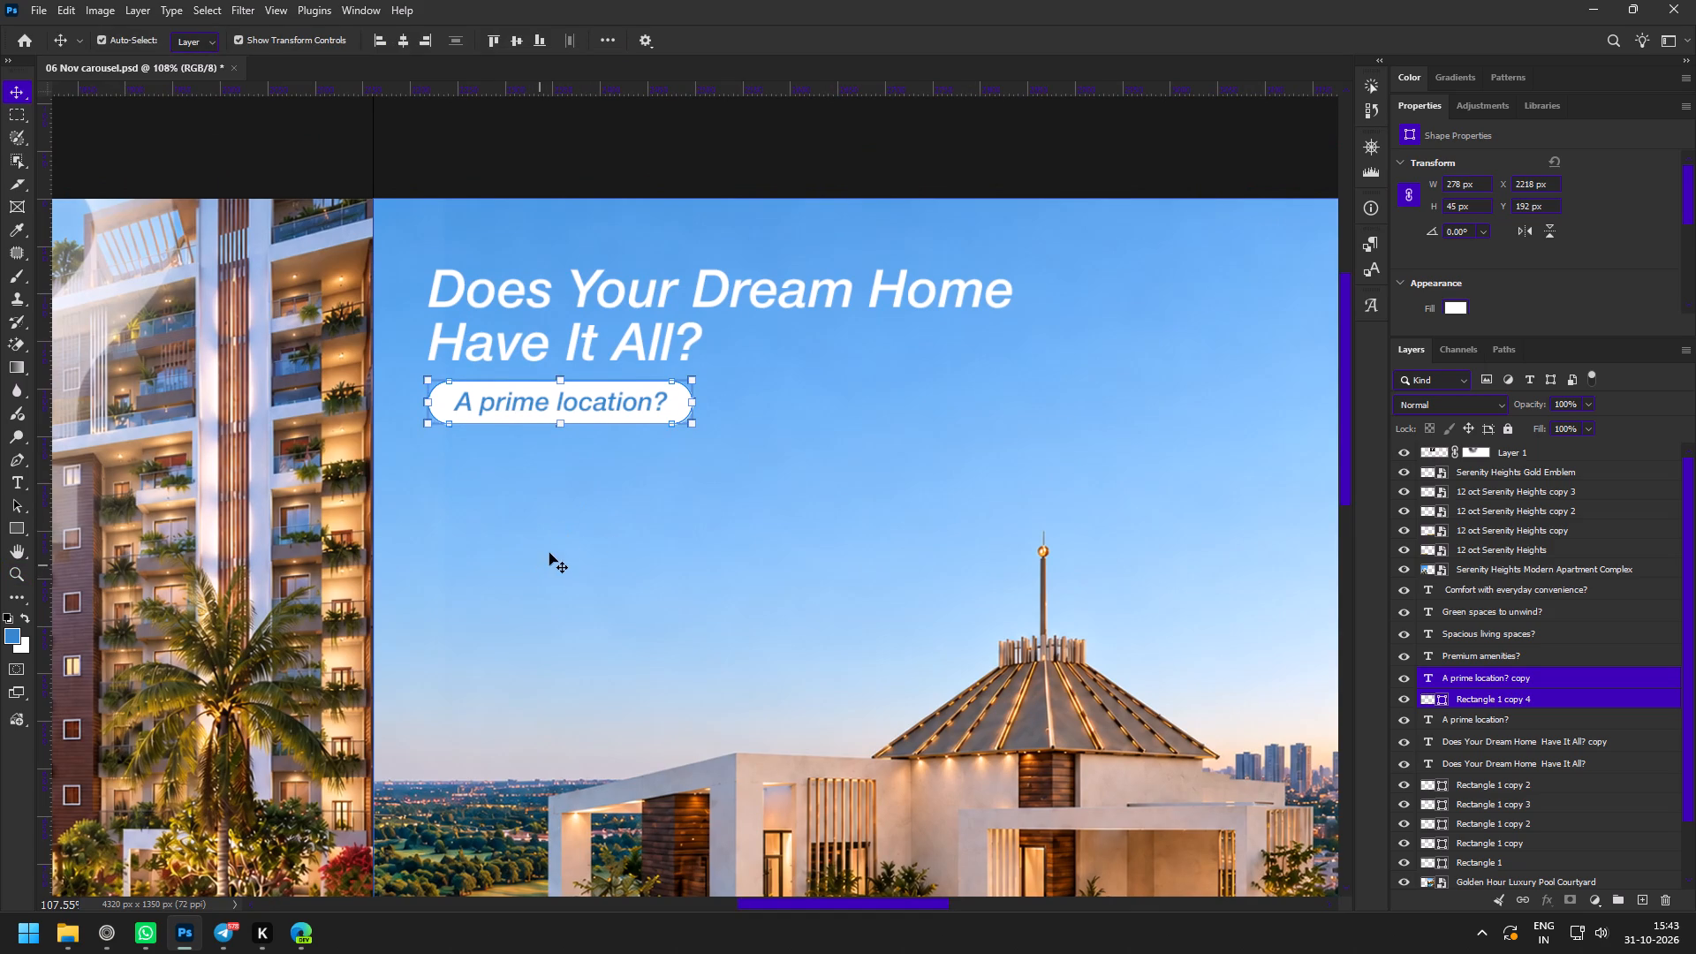
pyautogui.click(99, 931)
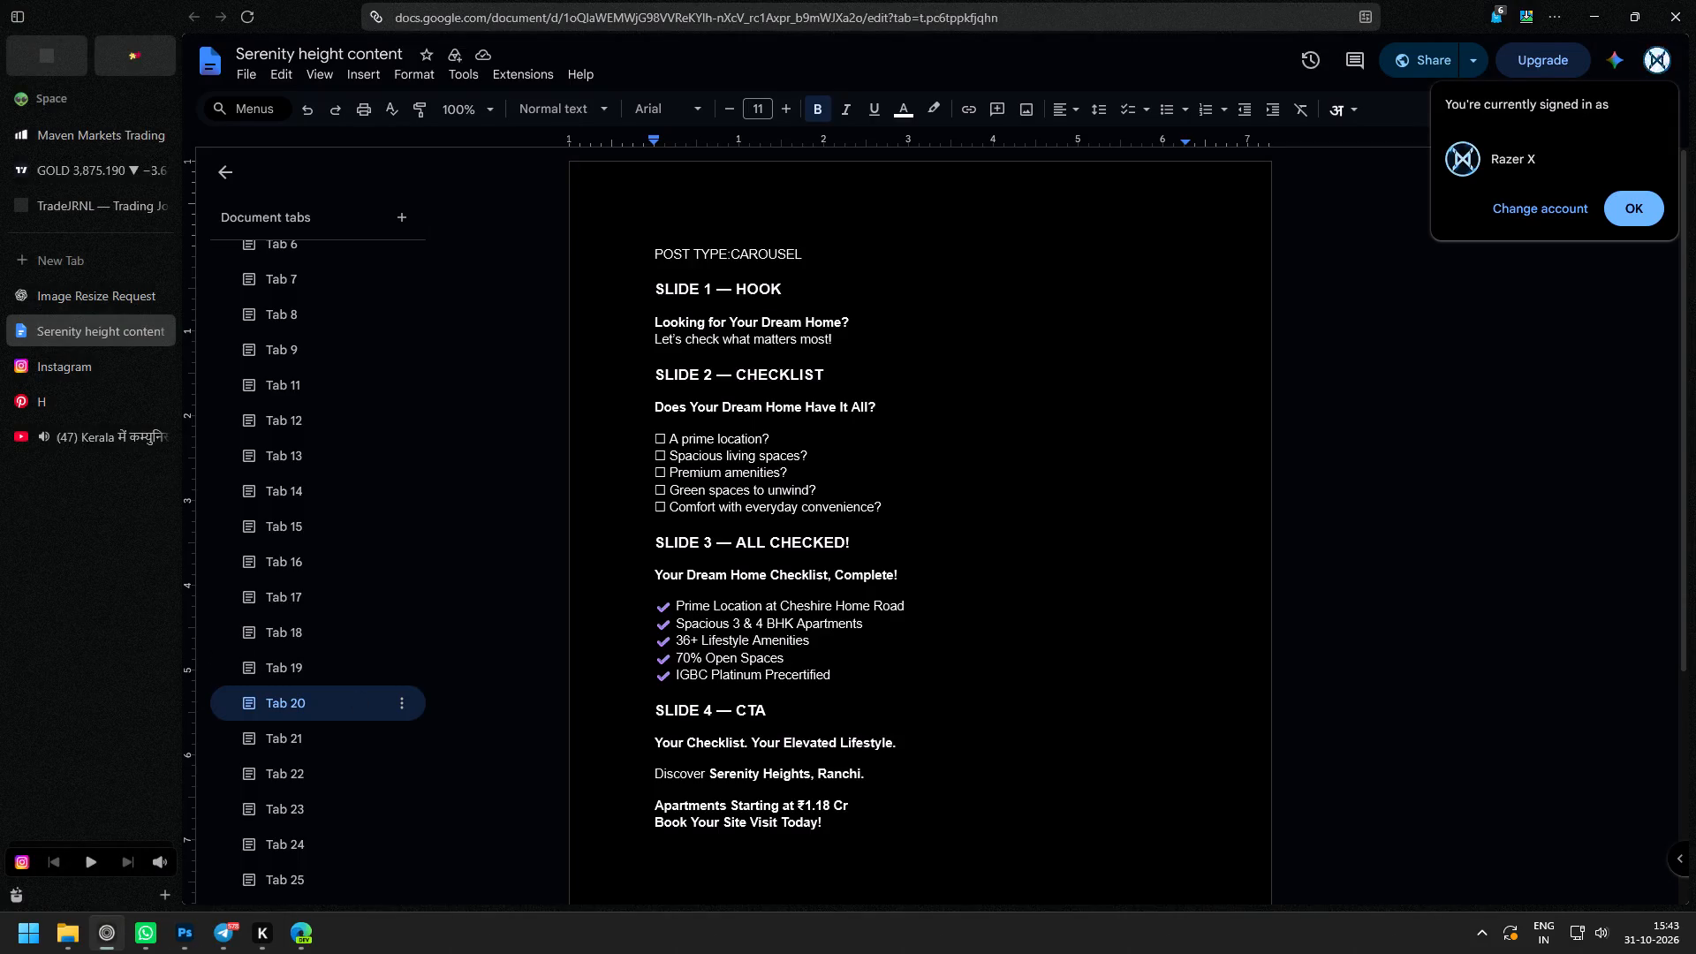
pyautogui.moveTo(634, 571); pyautogui.dragTo(894, 574)
pyautogui.hotkey('ctrl', 'c')
pyautogui.click(185, 950)
# Move slide 3's "A prime location?" text and pill down, clear of the heading, to about X 2287, Y 467 px.
pyautogui.click(730, 599)
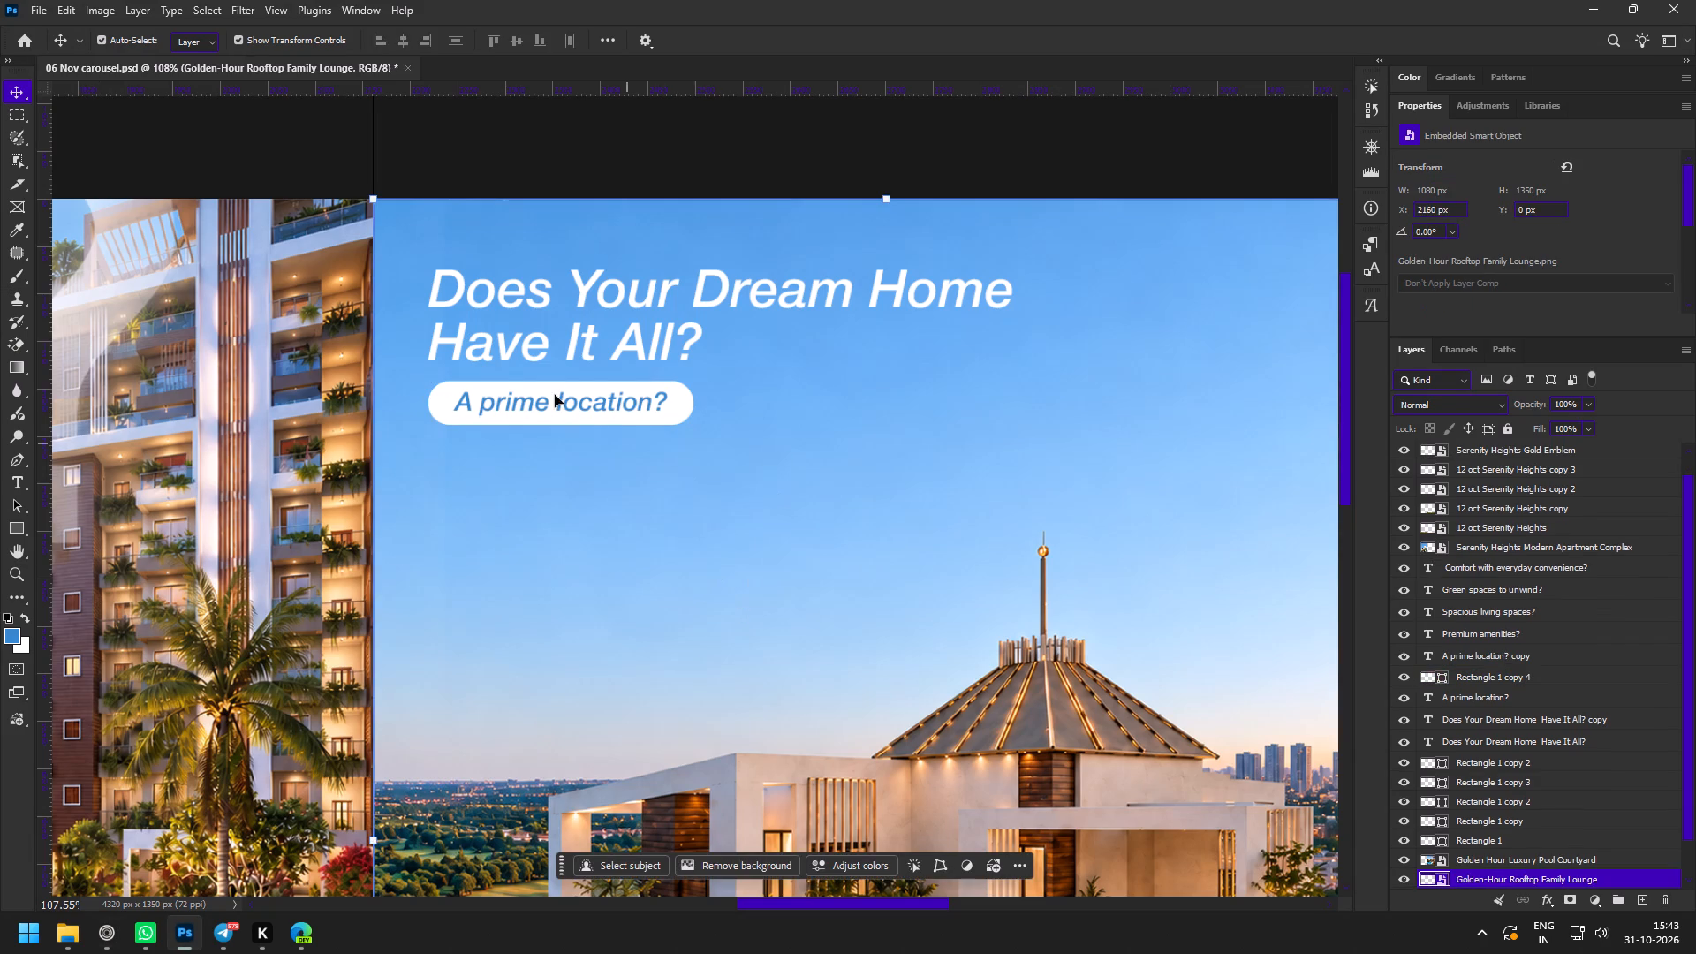
pyautogui.click(449, 405)
pyautogui.keyDown('shift'); pyautogui.click(520, 405); pyautogui.keyUp('shift')
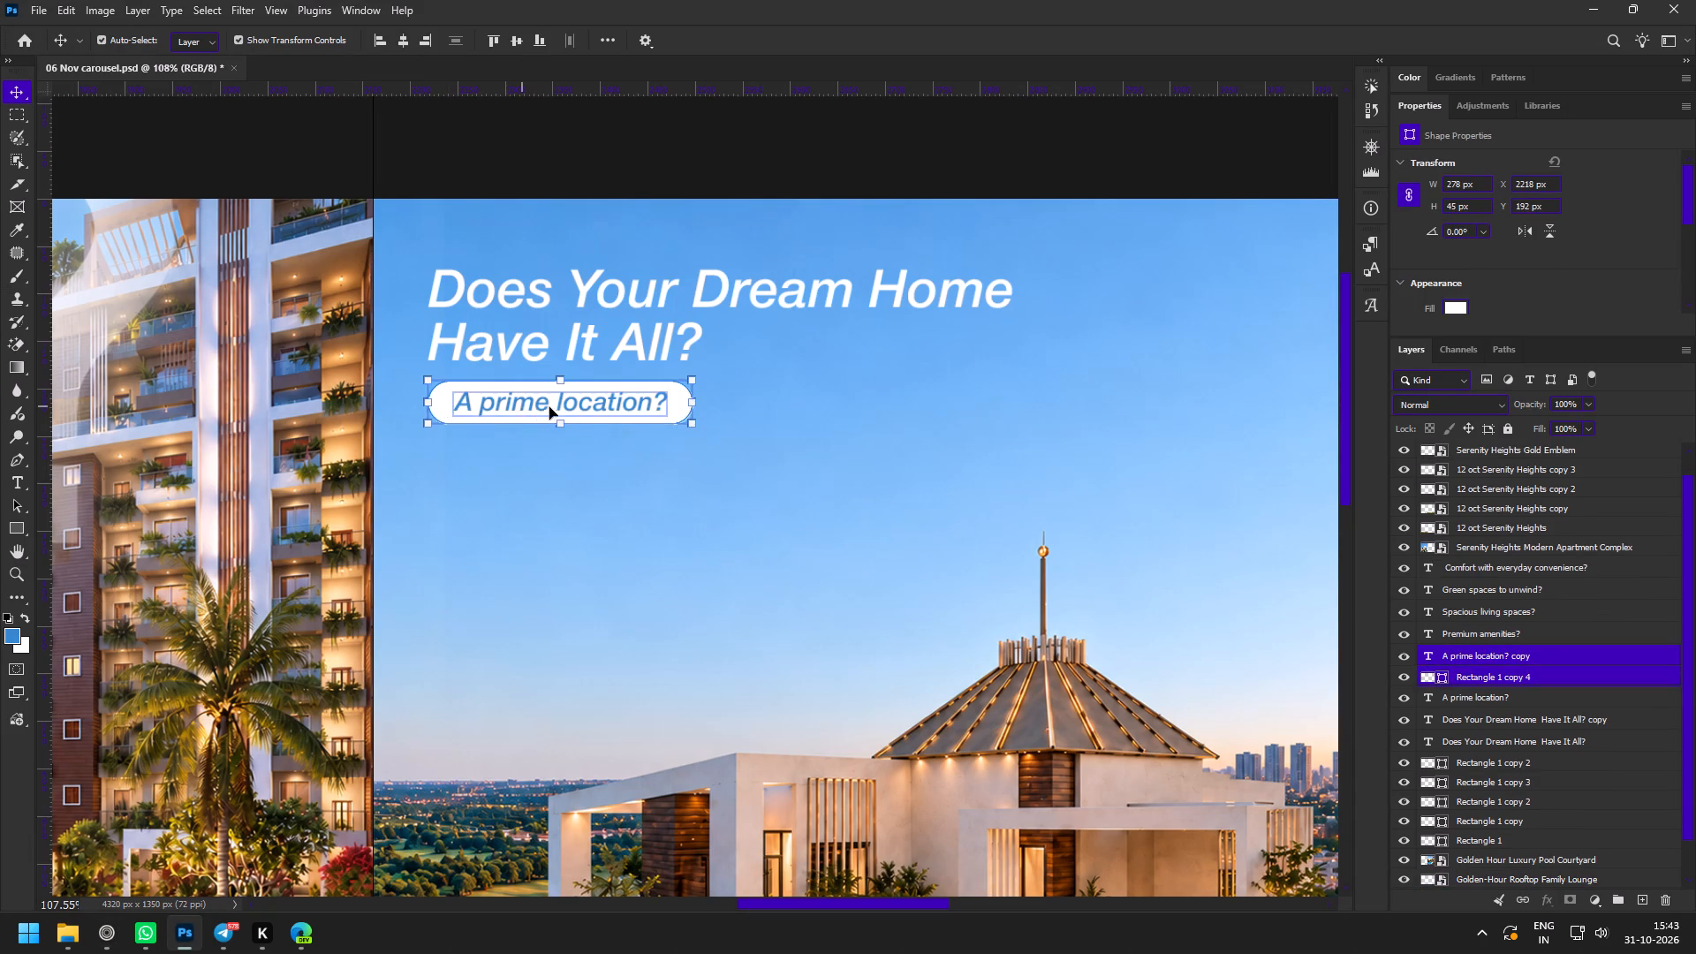
pyautogui.moveTo(555, 407); pyautogui.dragTo(620, 669)
# Replace slide 3's heading with the copied text, cut "Complete" to leave "Your Dream Home Checklist," and move it towards the slide's upper centre.
pyautogui.click(628, 338)
pyautogui.doubleClick(668, 309)
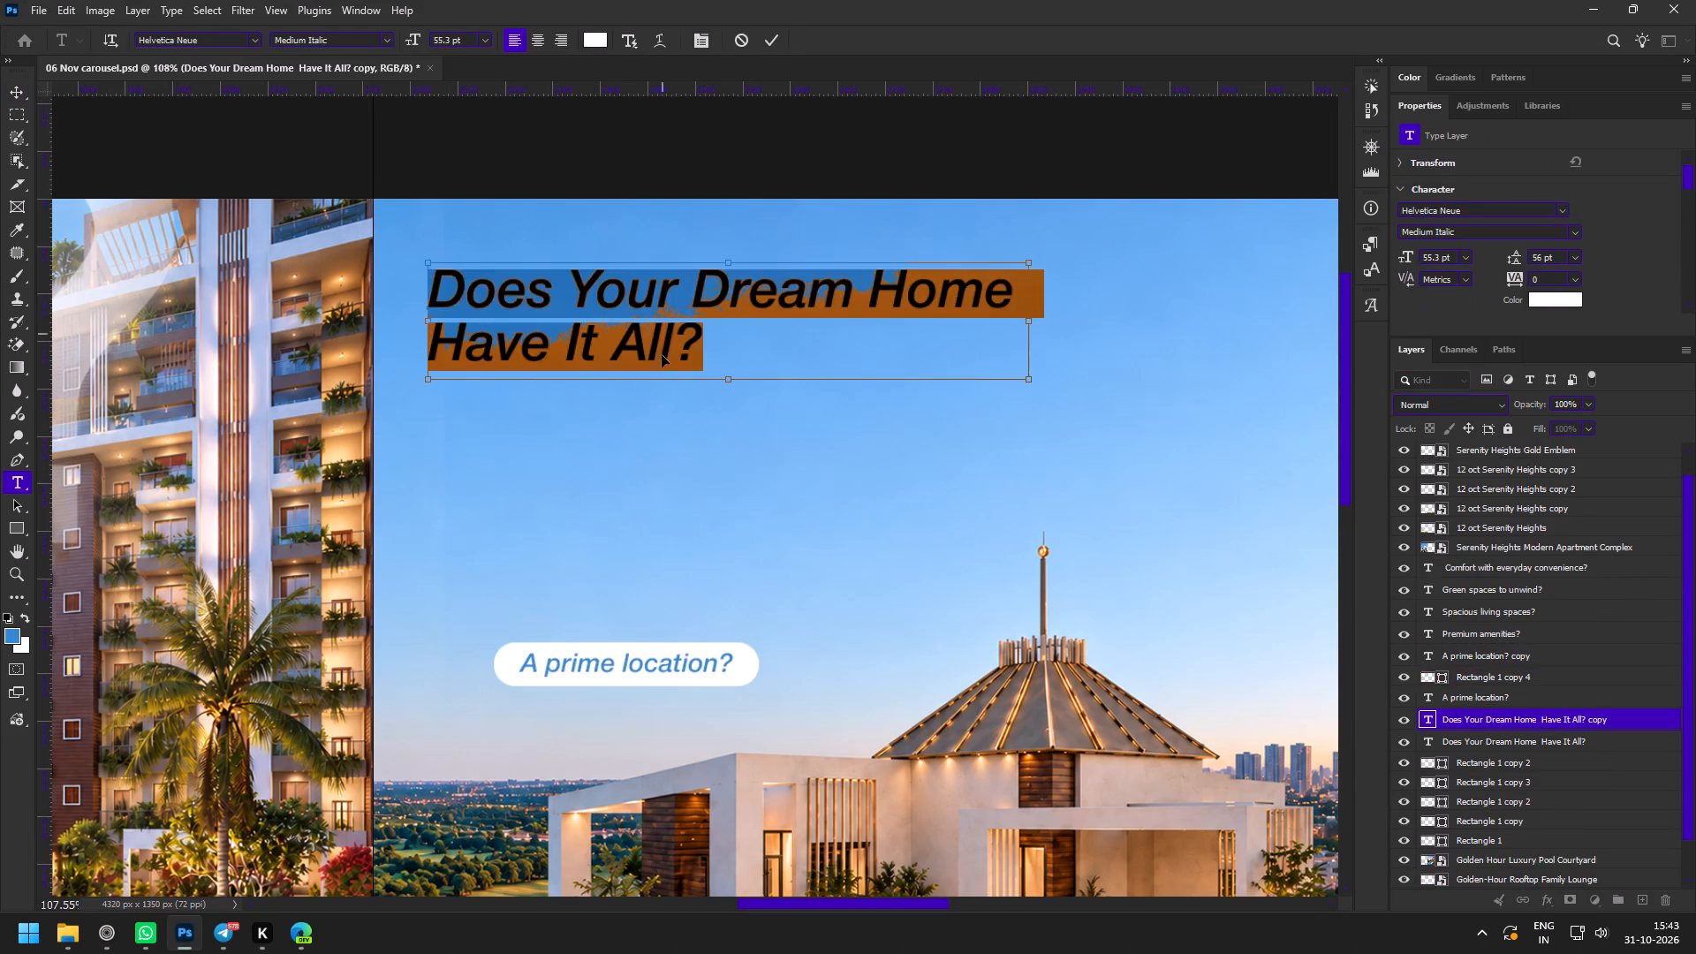
pyautogui.hotkey('ctrl', 'v')
pyautogui.moveTo(1147, 296); pyautogui.dragTo(1483, 299)
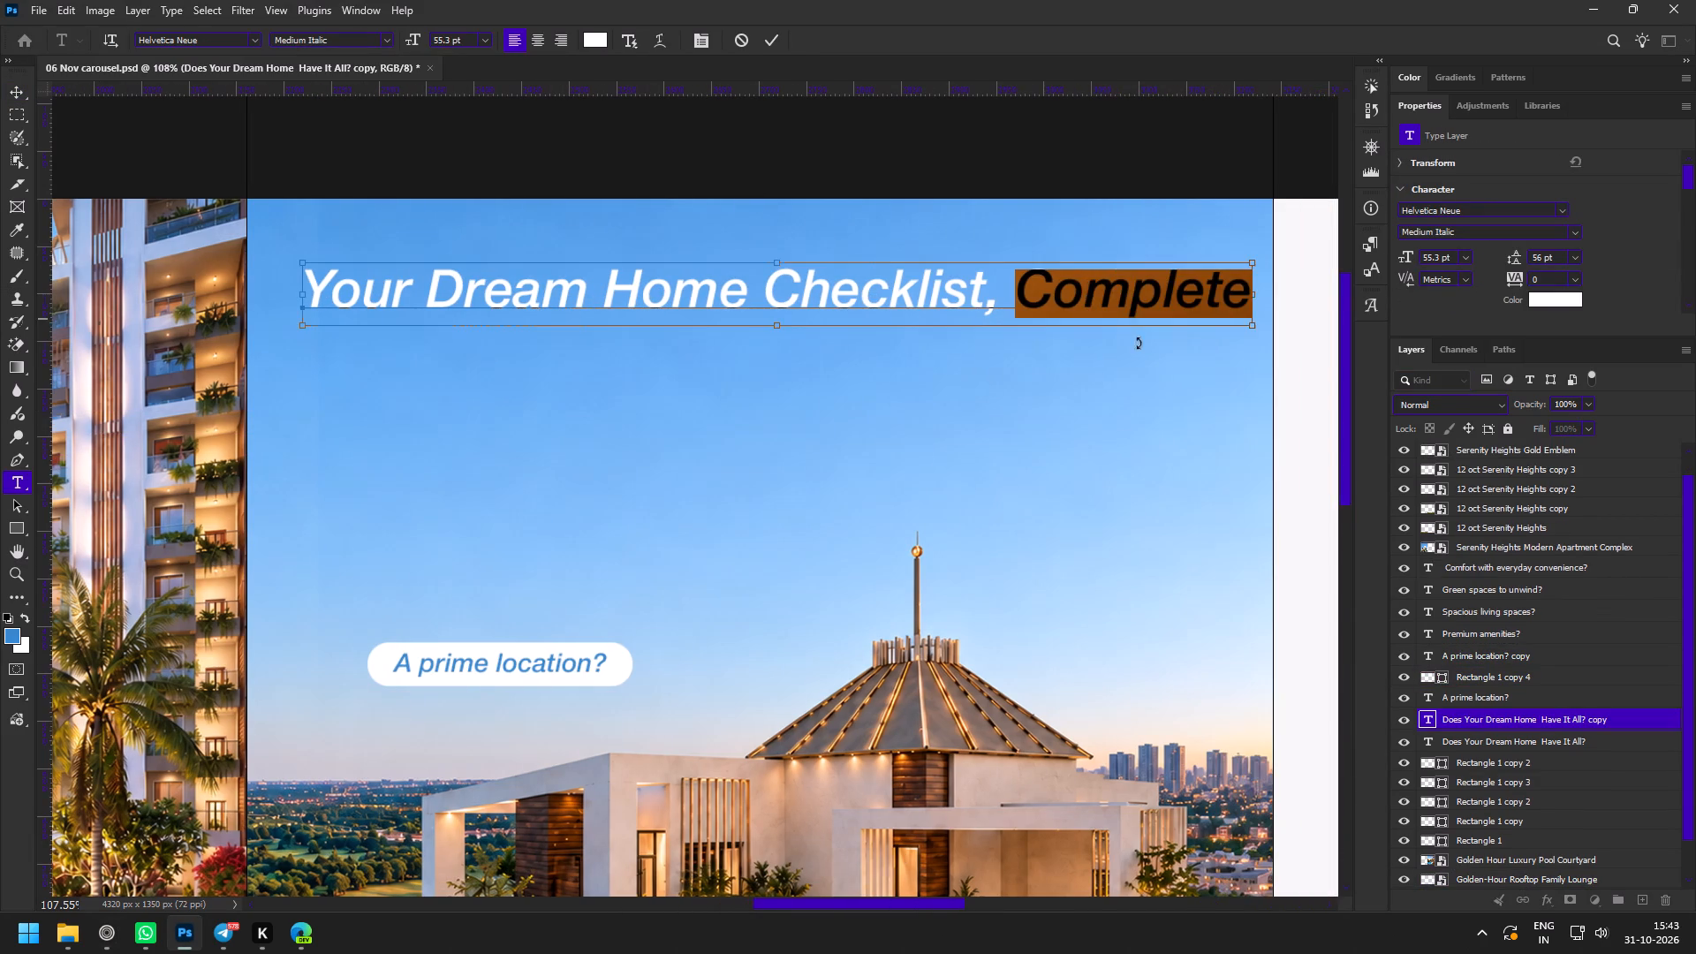
pyautogui.hotkey('ctrl', 'x')
pyautogui.press('BackSpace')
pyautogui.hotkey('ctrl', 'Return')
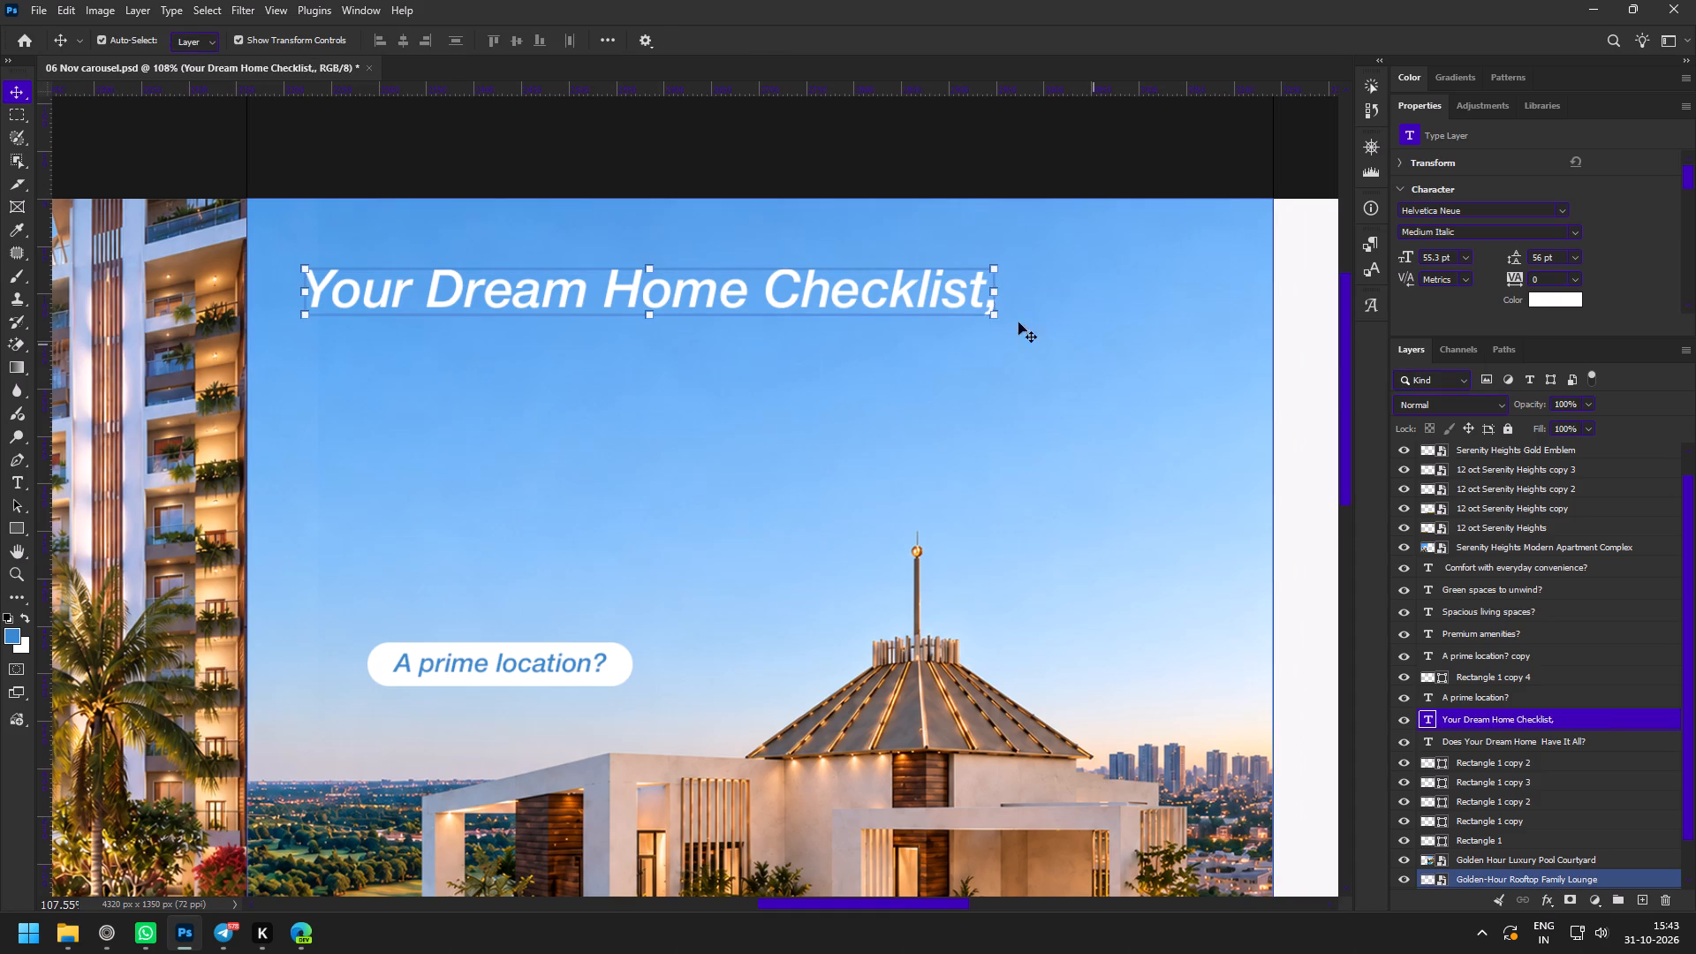
pyautogui.moveTo(845, 291); pyautogui.dragTo(983, 307)
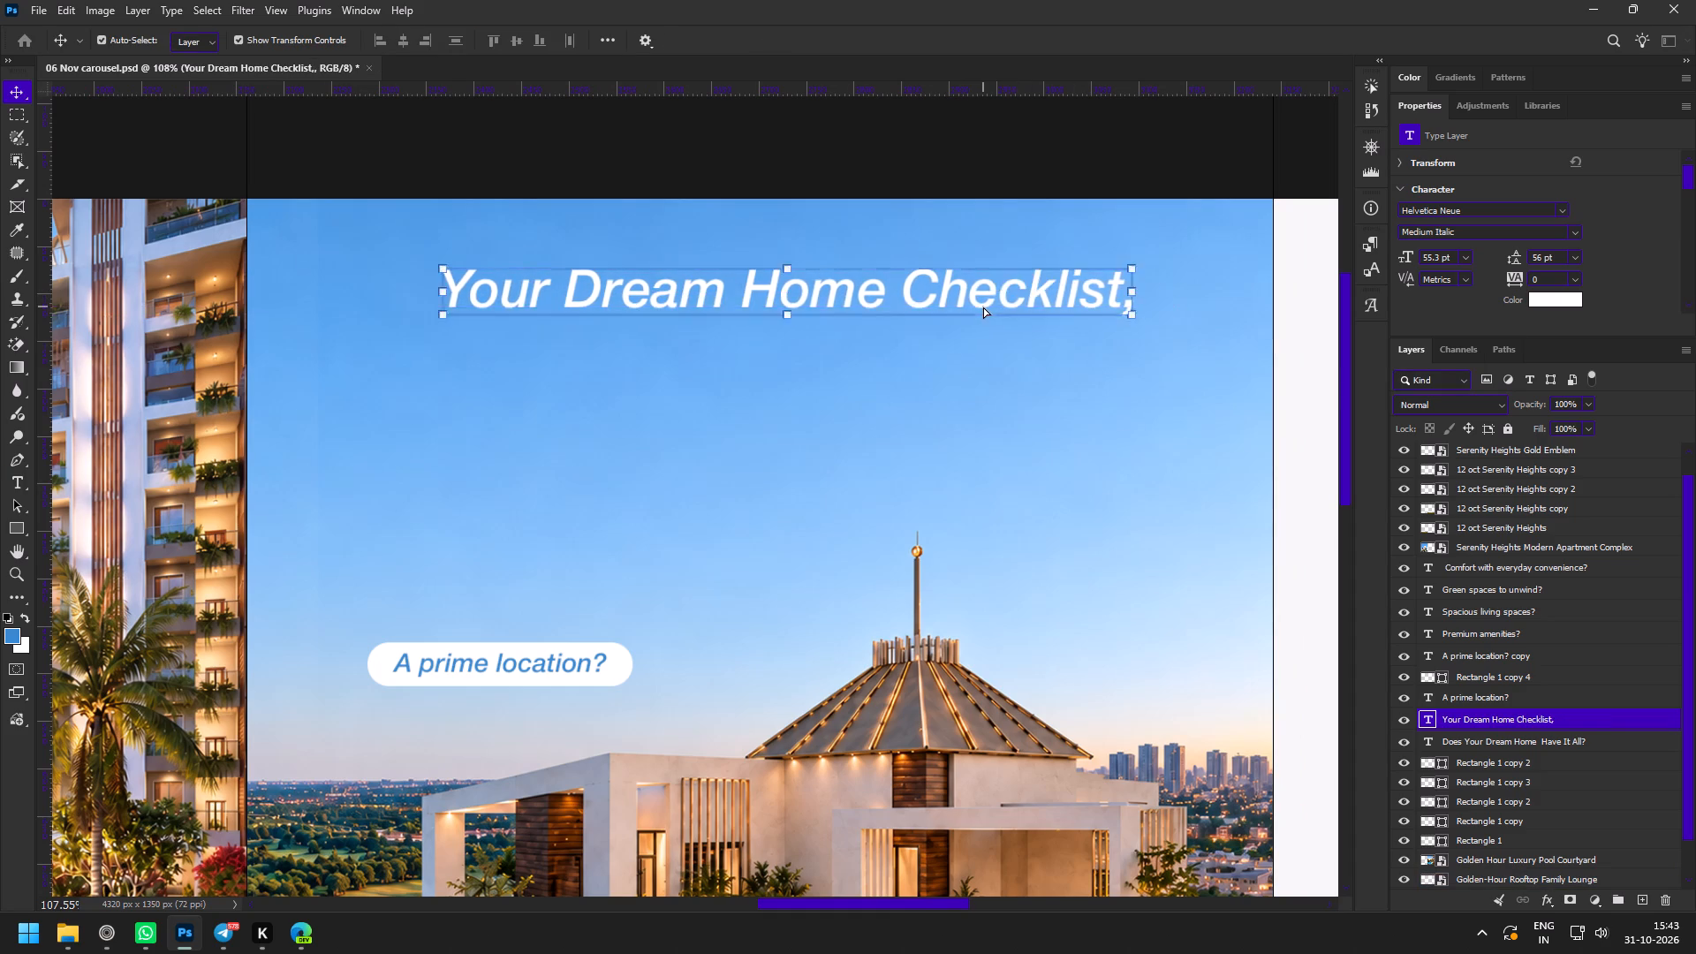
pyautogui.moveTo(983, 307); pyautogui.dragTo(980, 329)
pyautogui.click(976, 329)
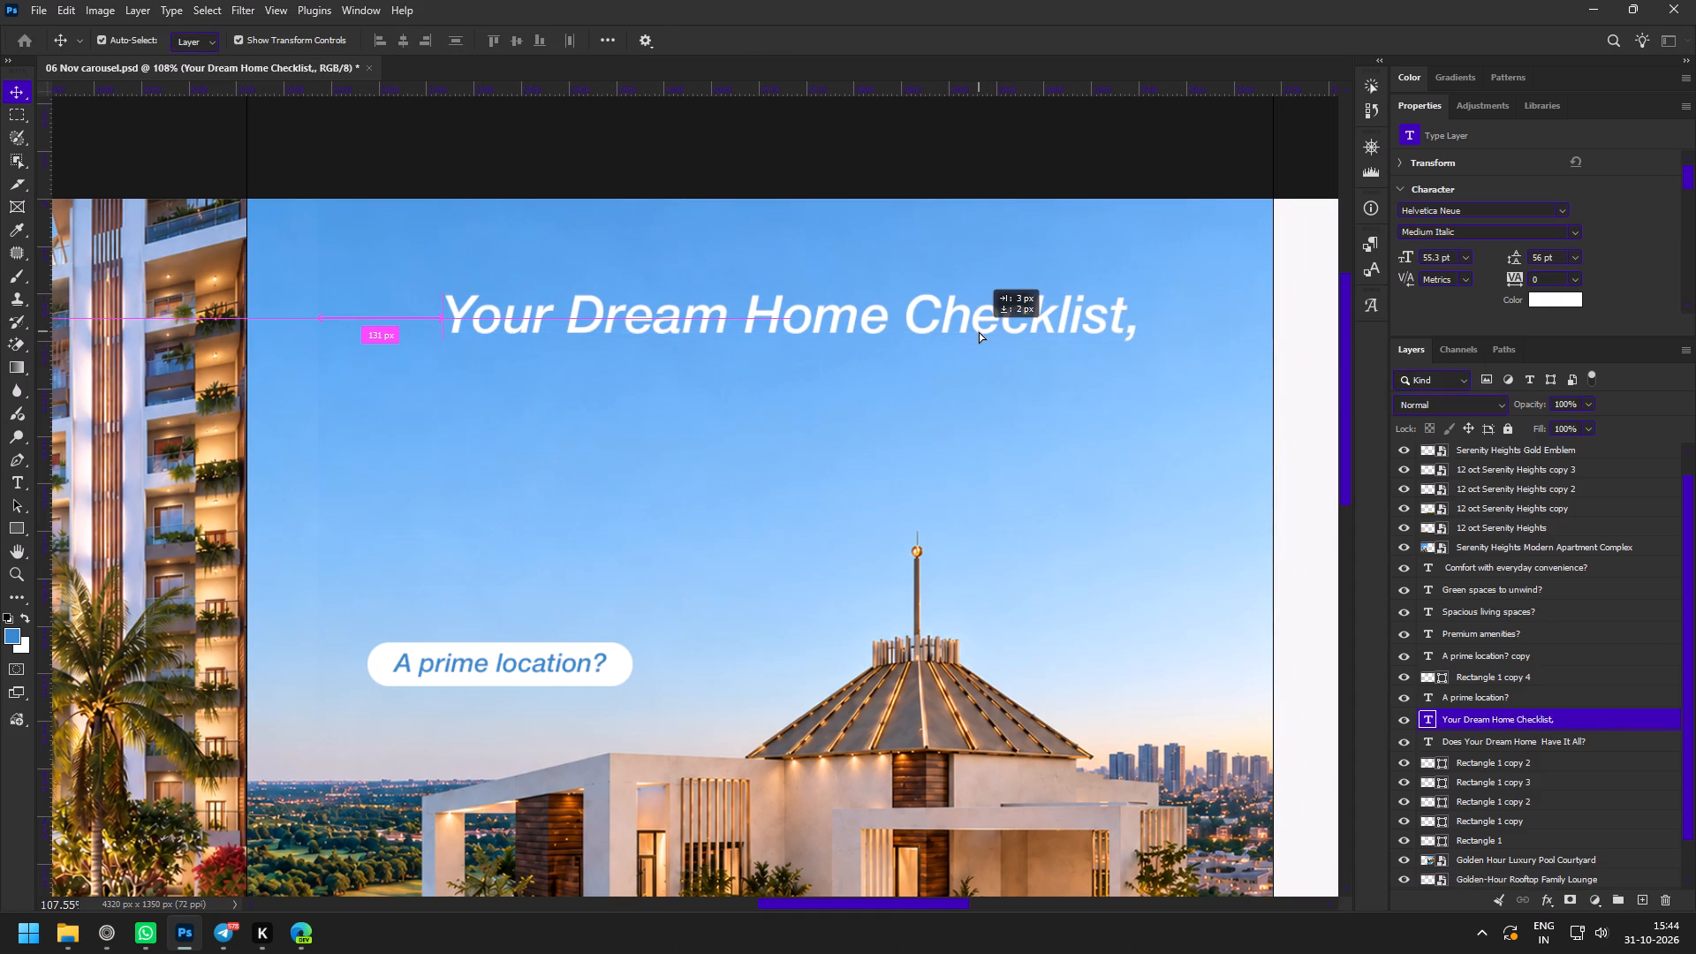
# Duplicate the "Your Dream Home Checklist," line just below itself and replace the copy's text with "Complete".
pyautogui.keyDown('alt'); pyautogui.moveTo(920, 330); pyautogui.dragTo(912, 413); pyautogui.keyUp('alt')
pyautogui.doubleClick(912, 413)
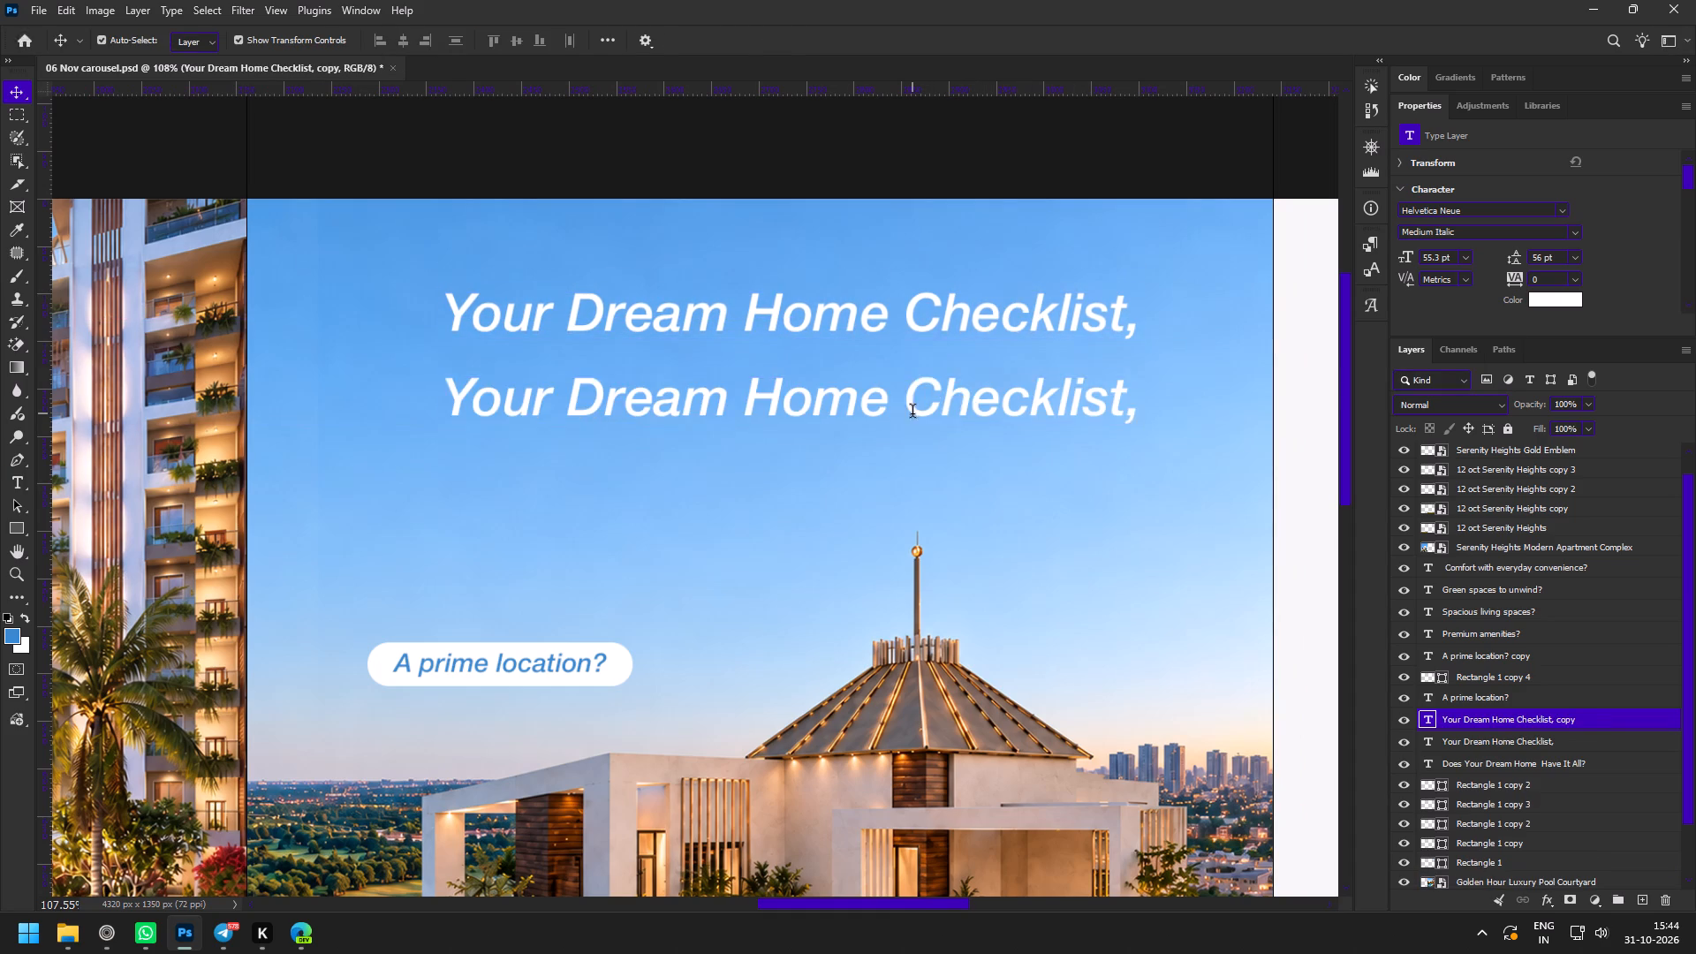
pyautogui.hotkey('ctrl', 'v')
pyautogui.hotkey('ctrl', 'Return')
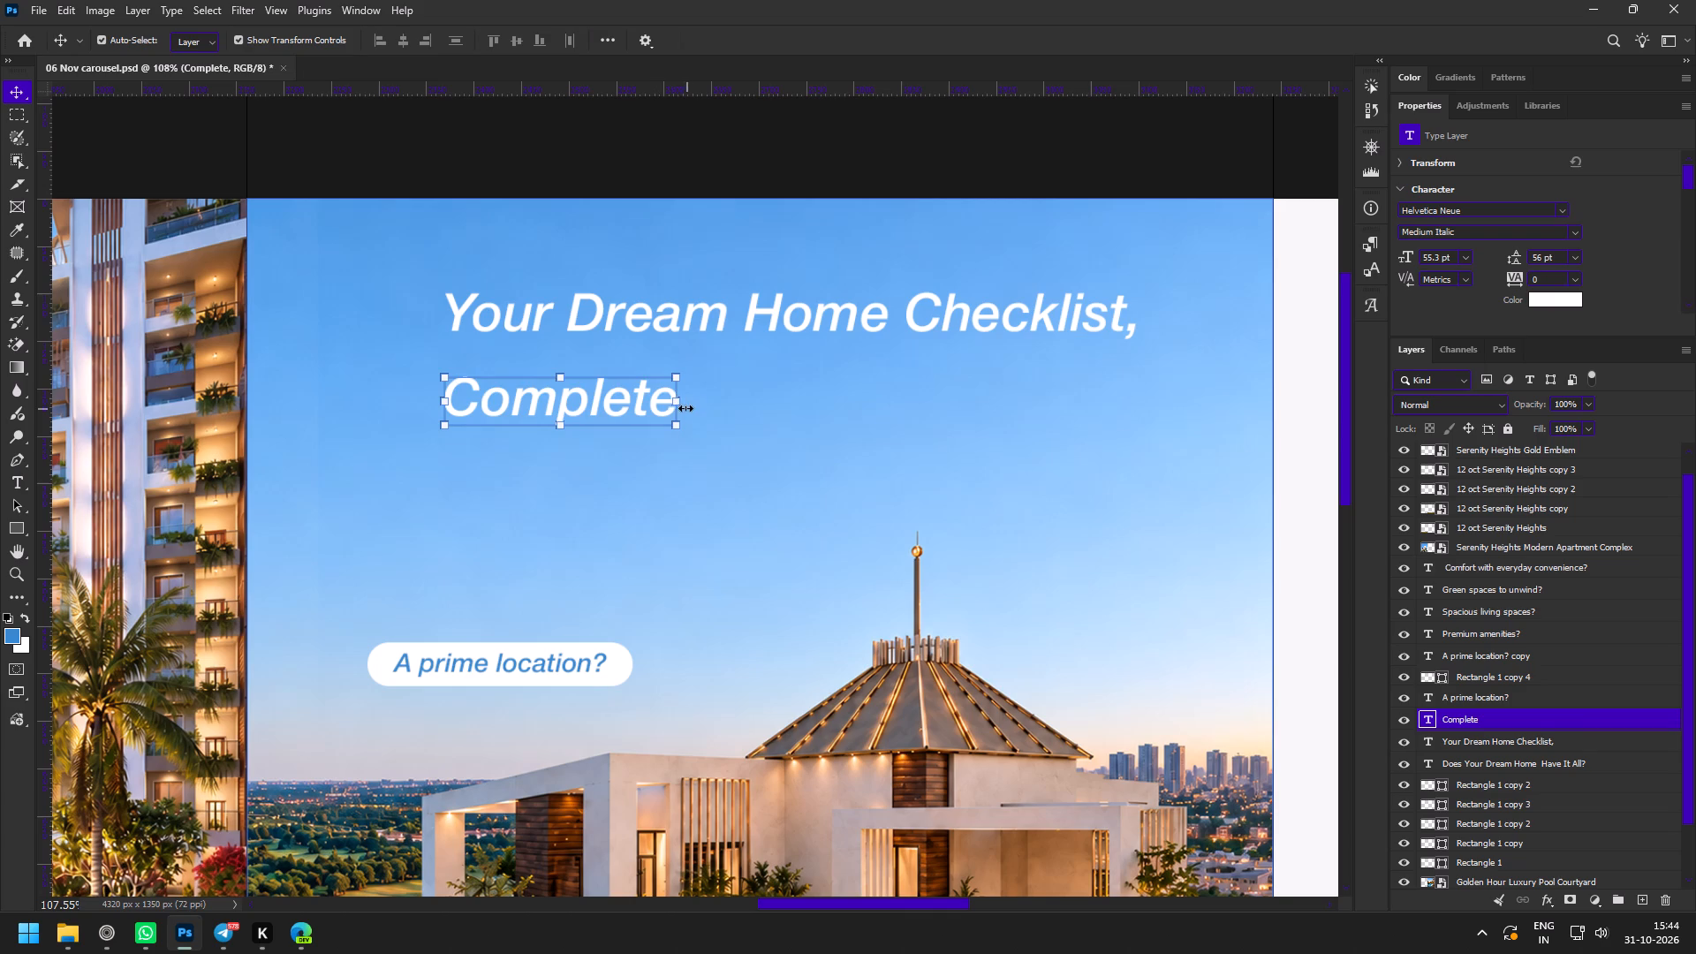
# Enlarge "Complete" to about 159% (88.14 pt) and centre it directly under "Your Dream Home Checklist,".
pyautogui.moveTo(682, 406); pyautogui.dragTo(822, 401)
pyautogui.moveTo(724, 408); pyautogui.dragTo(913, 408)
pyautogui.moveTo(908, 414); pyautogui.dragTo(906, 399)
pyautogui.click(874, 48)
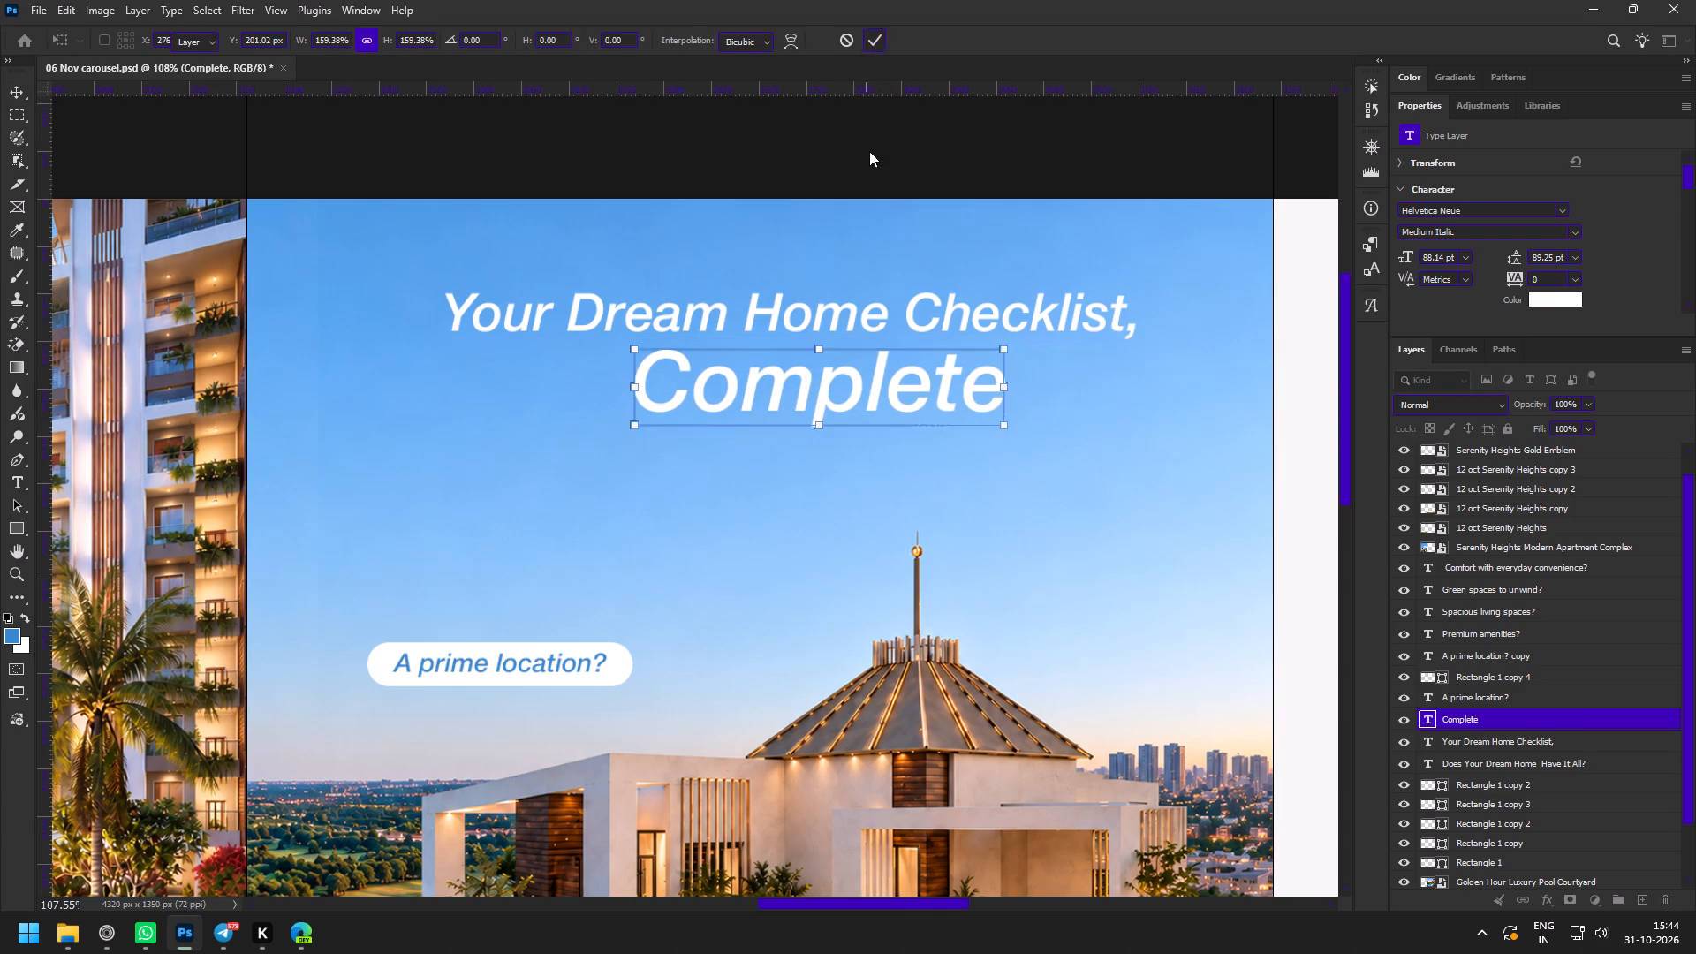
# Select both heading lines on slide 3 and shift them together slightly left.
pyautogui.press('z')
pyautogui.moveTo(898, 360); pyautogui.dragTo(819, 314)
pyautogui.press('space')
pyautogui.press('space')
pyautogui.press('space')
pyautogui.press('space')
pyautogui.press('space')
pyautogui.press('space')
pyautogui.moveTo(894, 414); pyautogui.dragTo(820, 309)
pyautogui.moveTo(624, 154); pyautogui.dragTo(658, 193)
pyautogui.press('v')
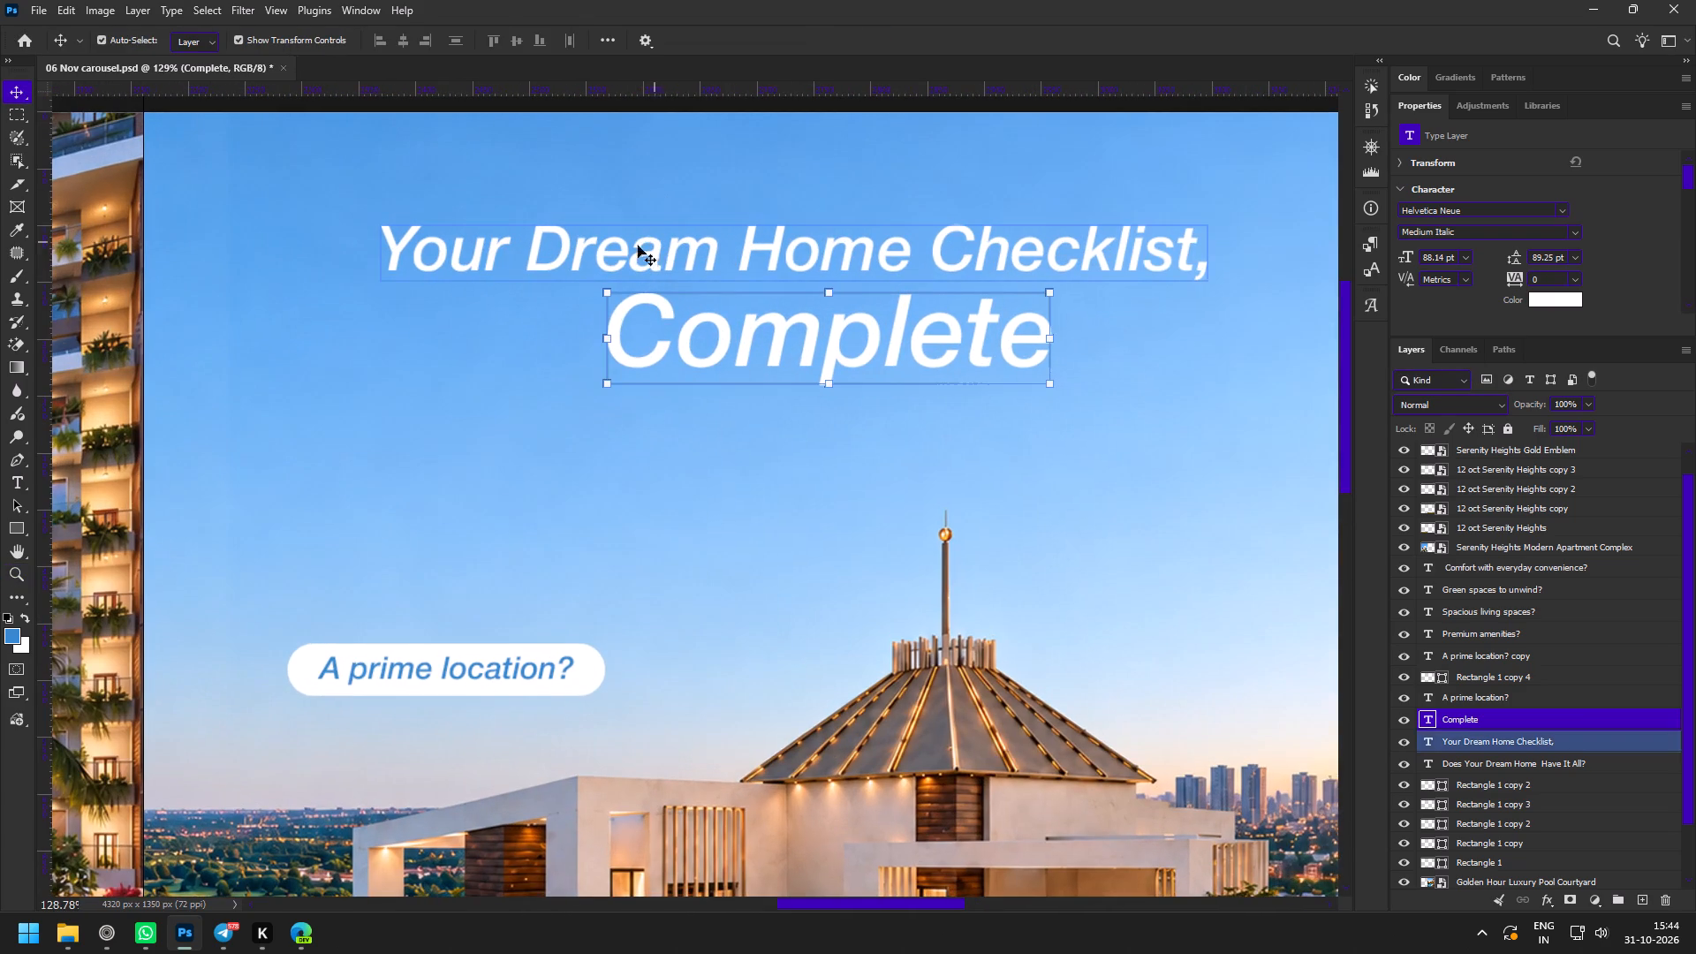
pyautogui.keyDown('shift'); pyautogui.click(602, 247); pyautogui.keyUp('shift')
pyautogui.moveTo(745, 259); pyautogui.dragTo(712, 263)
# Nudge "Complete" slightly left beneath the first heading line.
pyautogui.press('z')
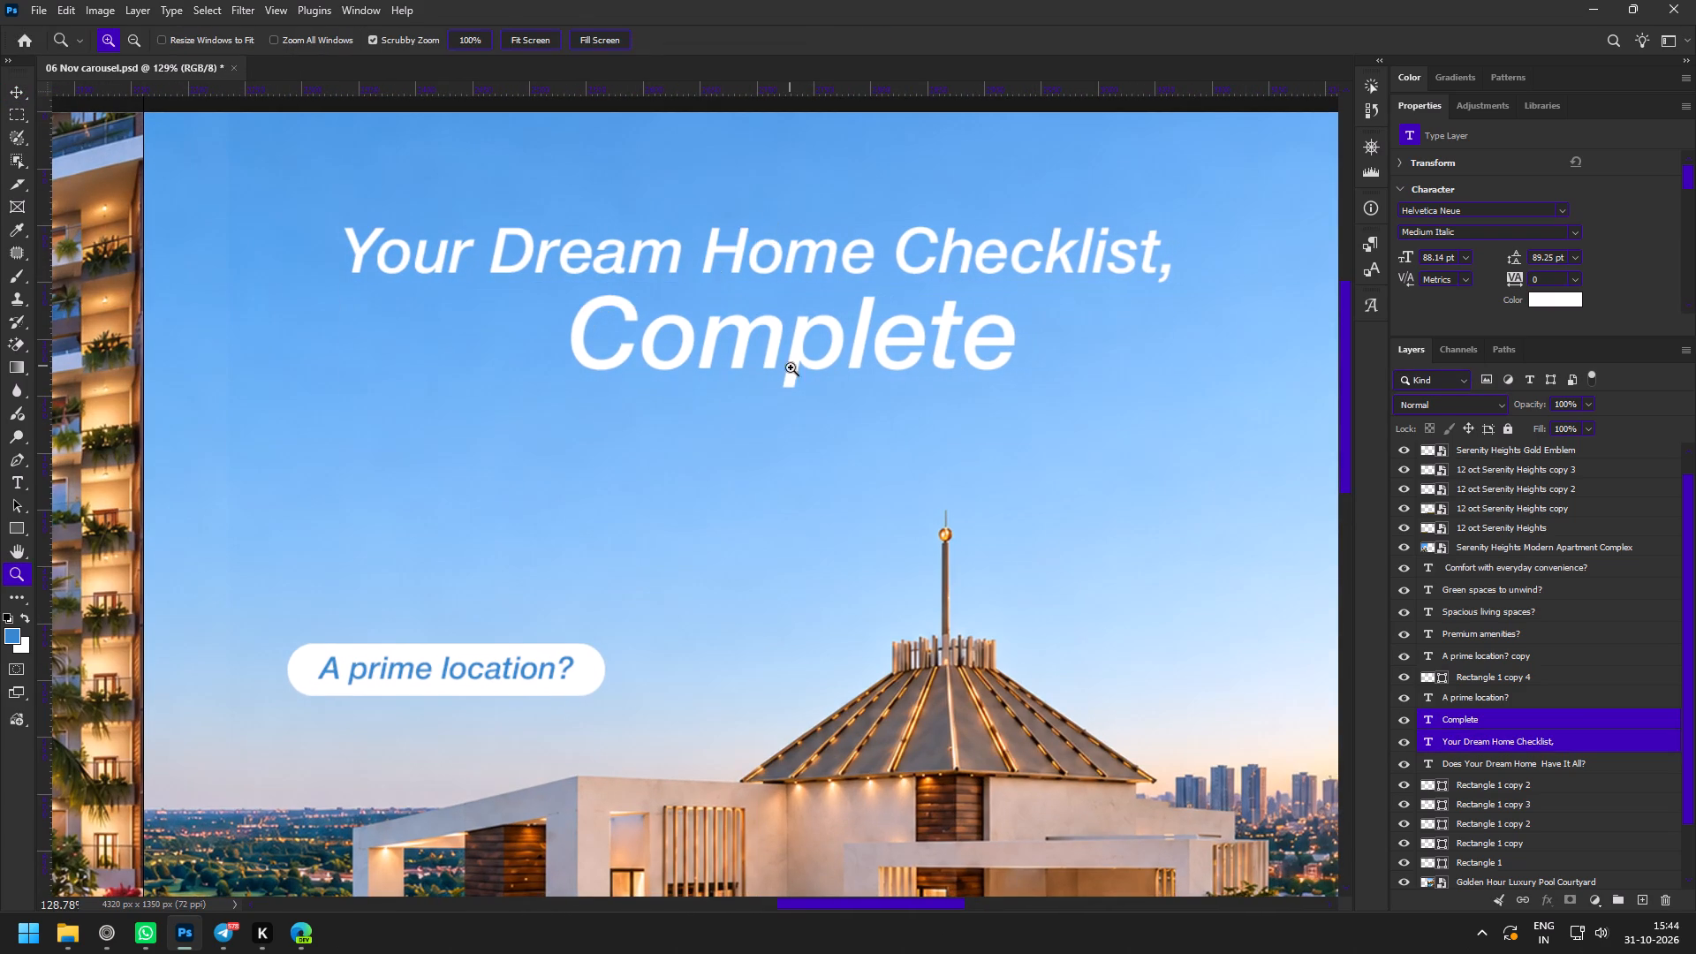
pyautogui.moveTo(791, 367); pyautogui.dragTo(711, 319)
pyautogui.press('space')
pyautogui.press('space')
pyautogui.press('space')
pyautogui.press('space')
pyautogui.moveTo(691, 392); pyautogui.dragTo(834, 337)
pyautogui.moveTo(914, 247); pyautogui.dragTo(973, 336)
pyautogui.moveTo(924, 238); pyautogui.dragTo(945, 286)
pyautogui.press('v')
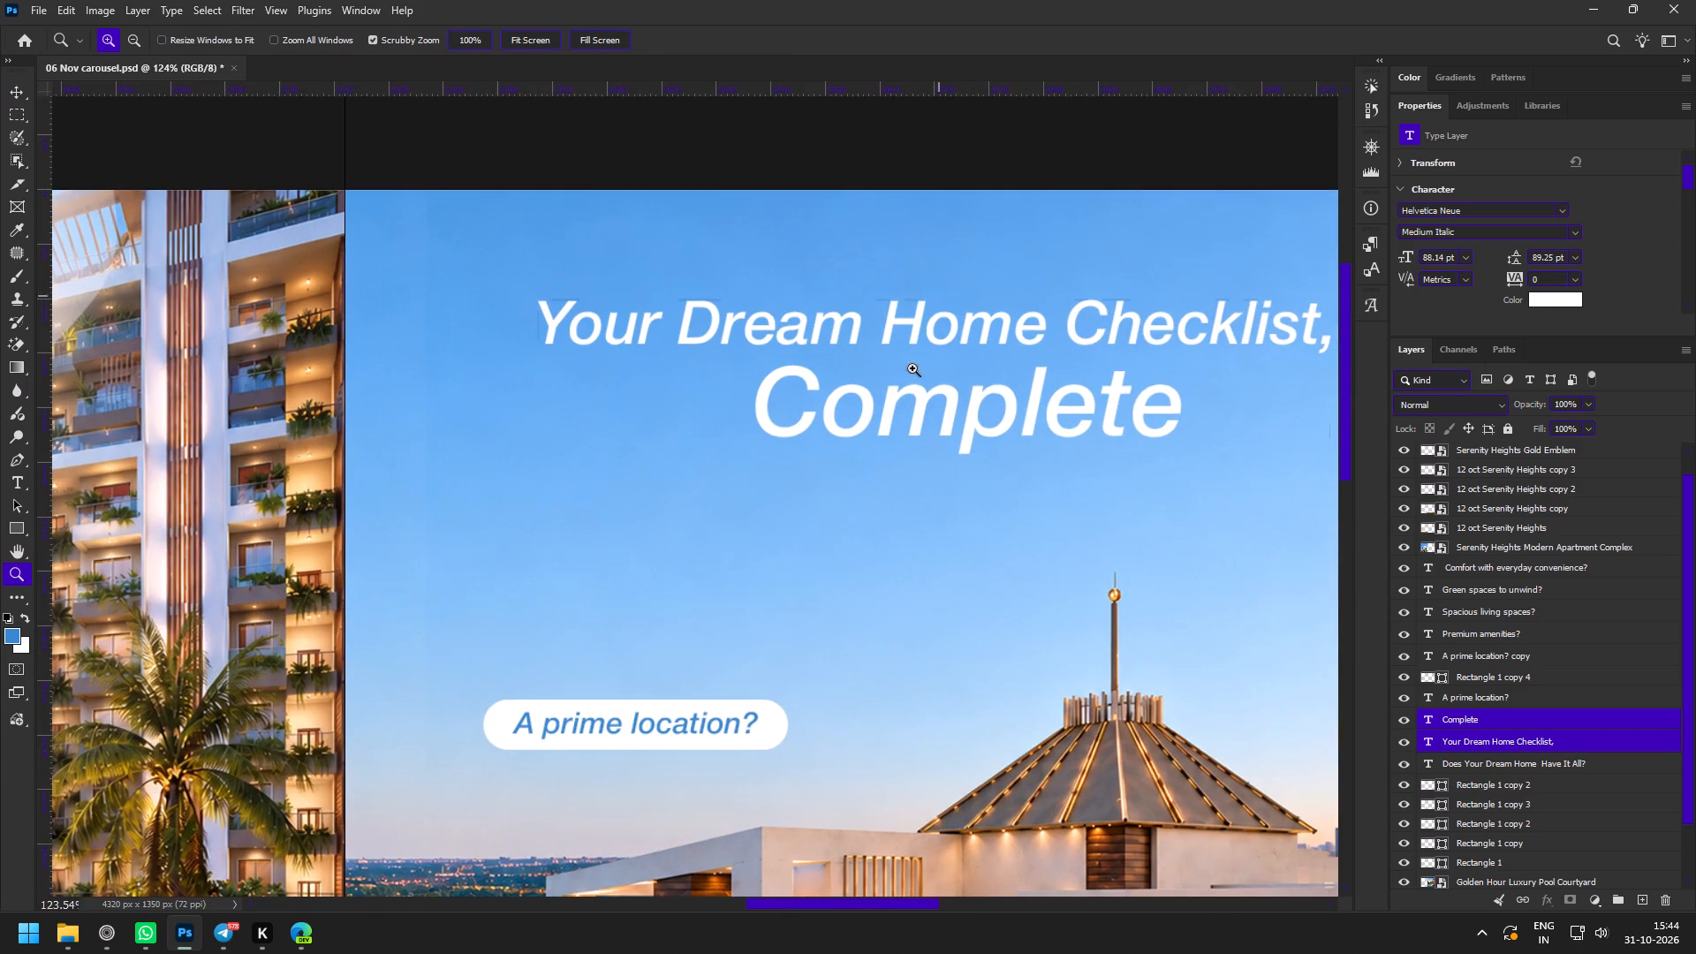
pyautogui.click(842, 625)
pyautogui.click(965, 420)
pyautogui.moveTo(1036, 414); pyautogui.dragTo(1026, 417)
# Move the "A prime location?" text and pill up to just below "Complete", at Y 259 px.
pyautogui.click(495, 723)
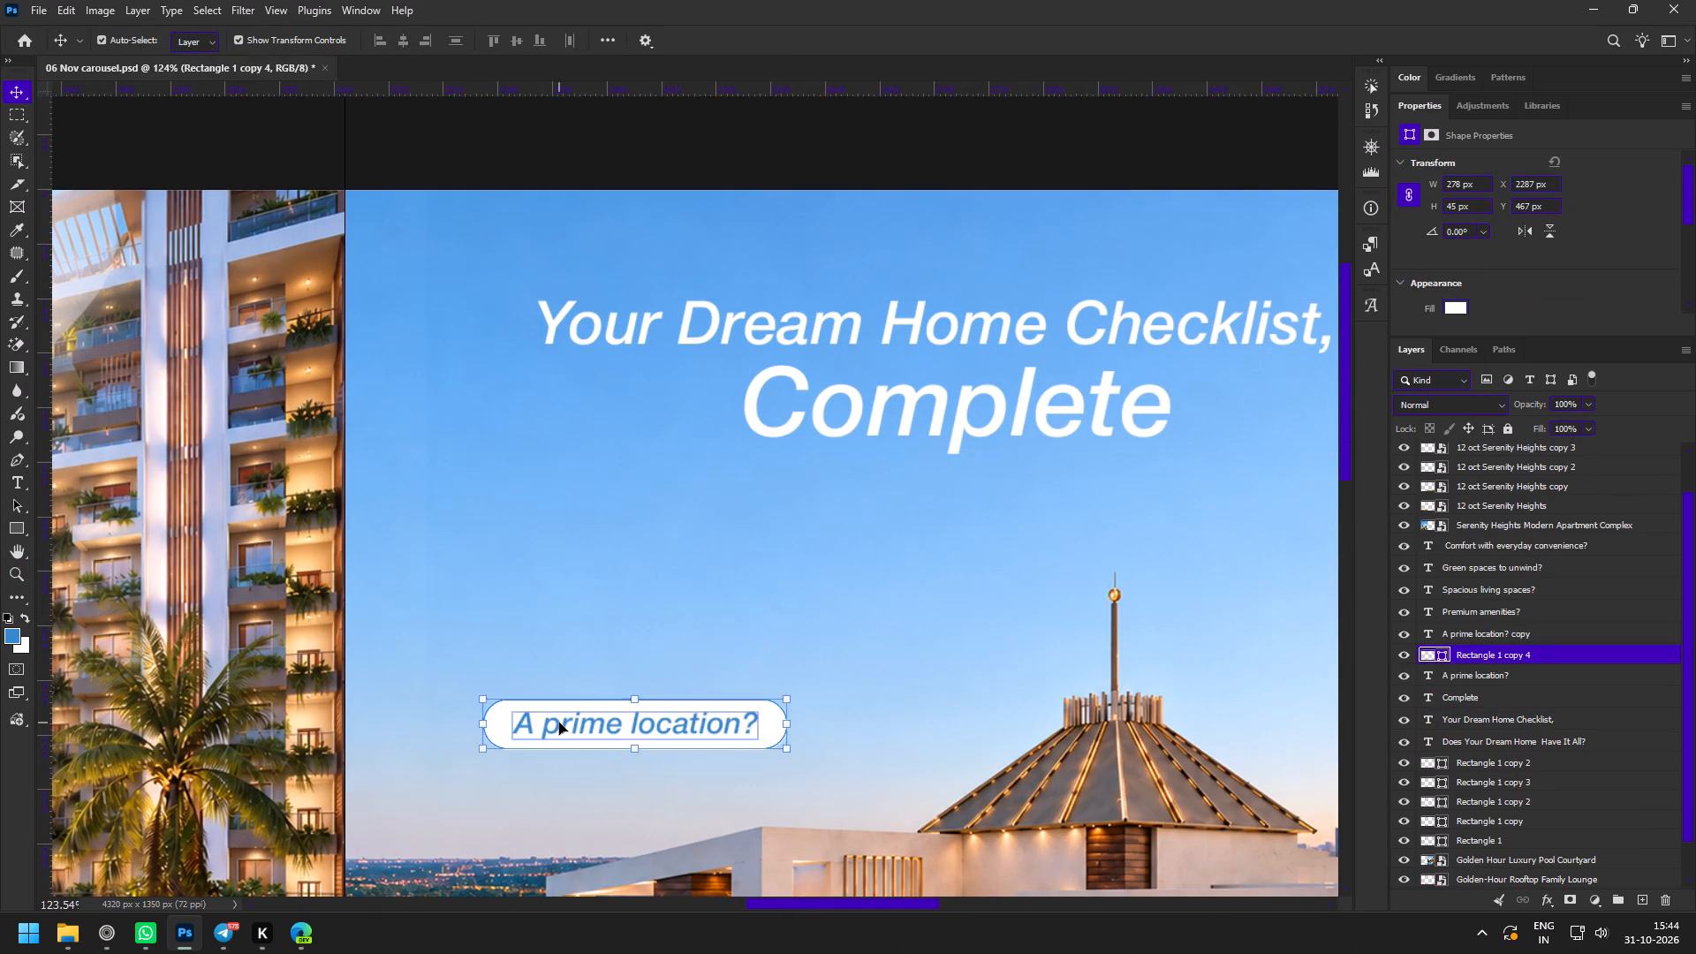
pyautogui.keyDown('shift'); pyautogui.click(559, 723); pyautogui.keyUp('shift')
pyautogui.moveTo(617, 724); pyautogui.dragTo(562, 498)
# Duplicate the "A prime location?" text and pill to the right along the same row, at X 2544 px.
pyautogui.press('space')
pyautogui.press('space')
pyautogui.press('space')
pyautogui.press('space')
pyautogui.moveTo(511, 577); pyautogui.dragTo(451, 535)
pyautogui.keyDown('alt'); pyautogui.moveTo(573, 450); pyautogui.dragTo(911, 458); pyautogui.keyUp('alt')
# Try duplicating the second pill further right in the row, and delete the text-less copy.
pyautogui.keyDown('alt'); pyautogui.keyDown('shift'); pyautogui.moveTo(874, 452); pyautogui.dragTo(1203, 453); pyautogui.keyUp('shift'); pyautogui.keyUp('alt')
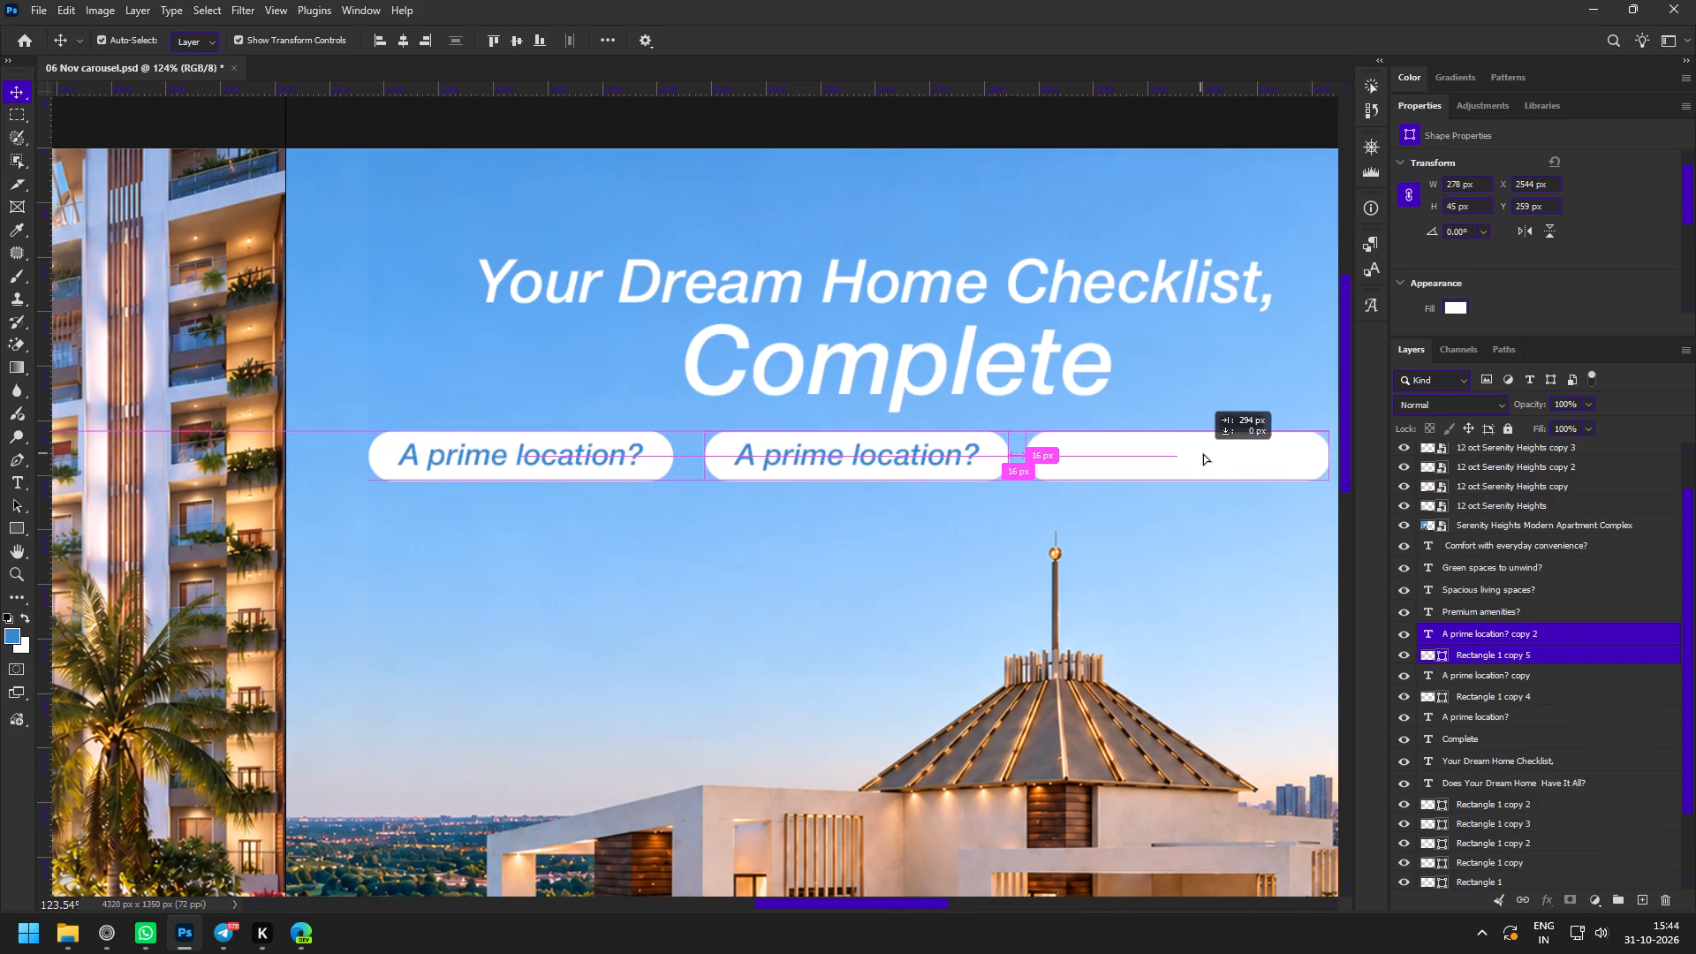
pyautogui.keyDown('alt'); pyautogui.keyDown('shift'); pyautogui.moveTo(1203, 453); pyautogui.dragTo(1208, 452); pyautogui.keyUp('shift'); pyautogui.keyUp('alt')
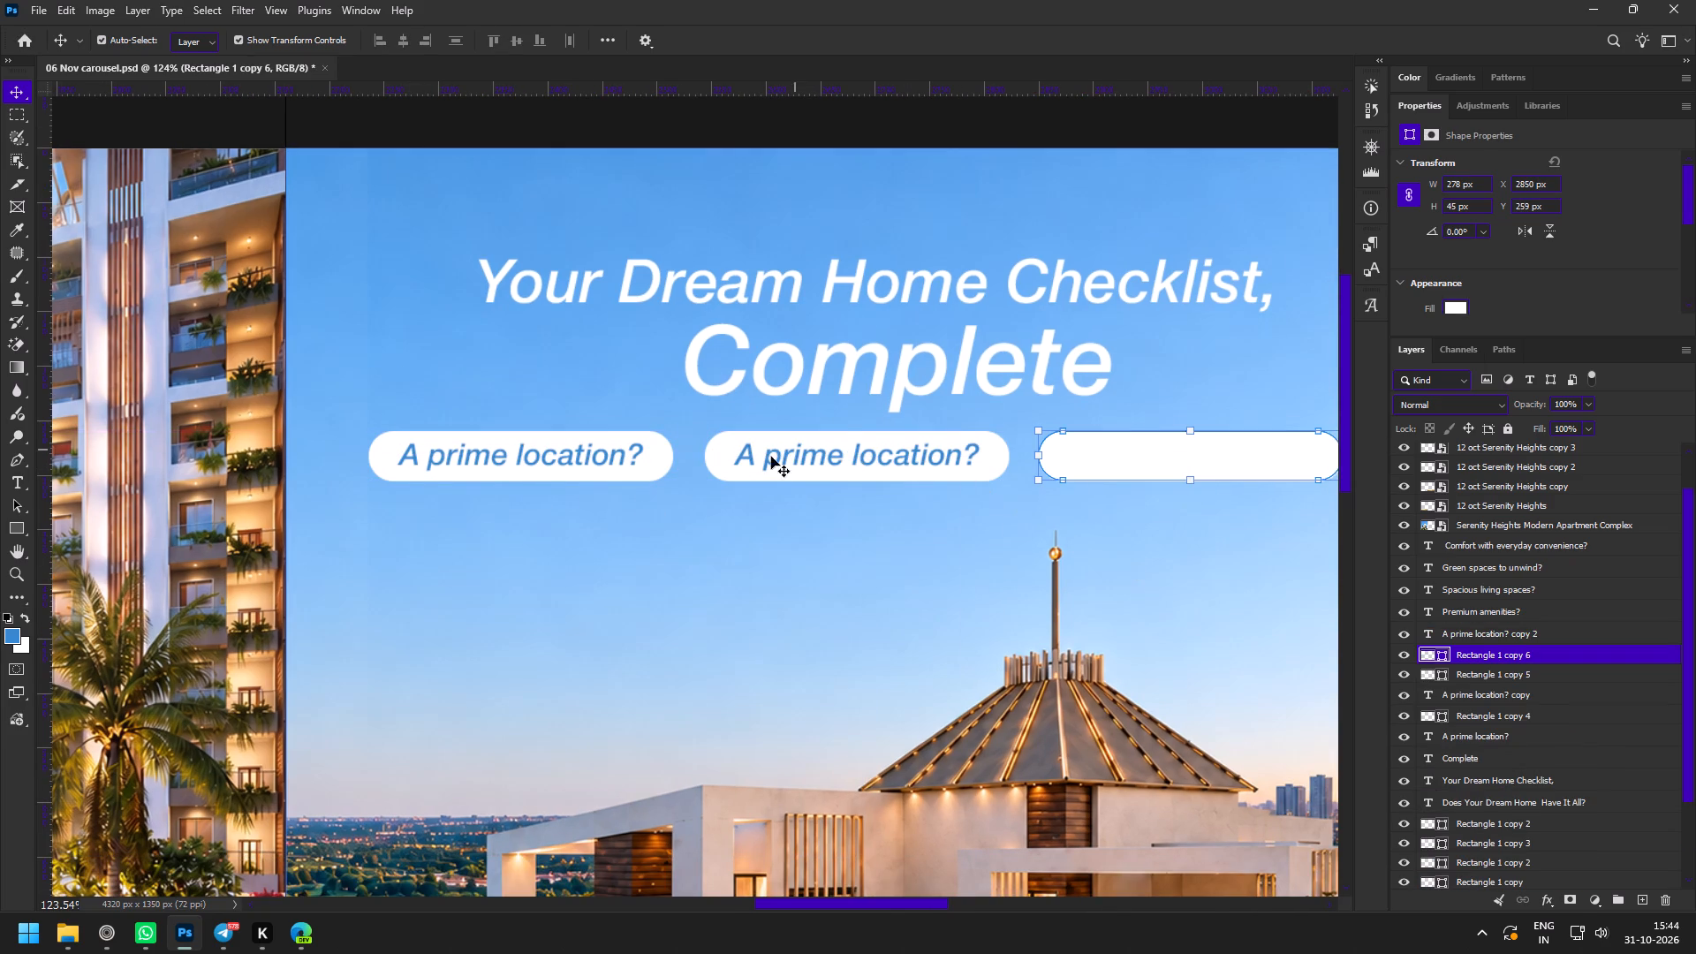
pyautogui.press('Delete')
# Duplicate the second "A prime location?" text and pill along the same row, placing the pill copy at X 2852 px.
pyautogui.keyDown('shift'); pyautogui.click(790, 463); pyautogui.keyUp('shift')
pyautogui.keyDown('alt'); pyautogui.moveTo(748, 465); pyautogui.dragTo(992, 461); pyautogui.keyUp('alt')
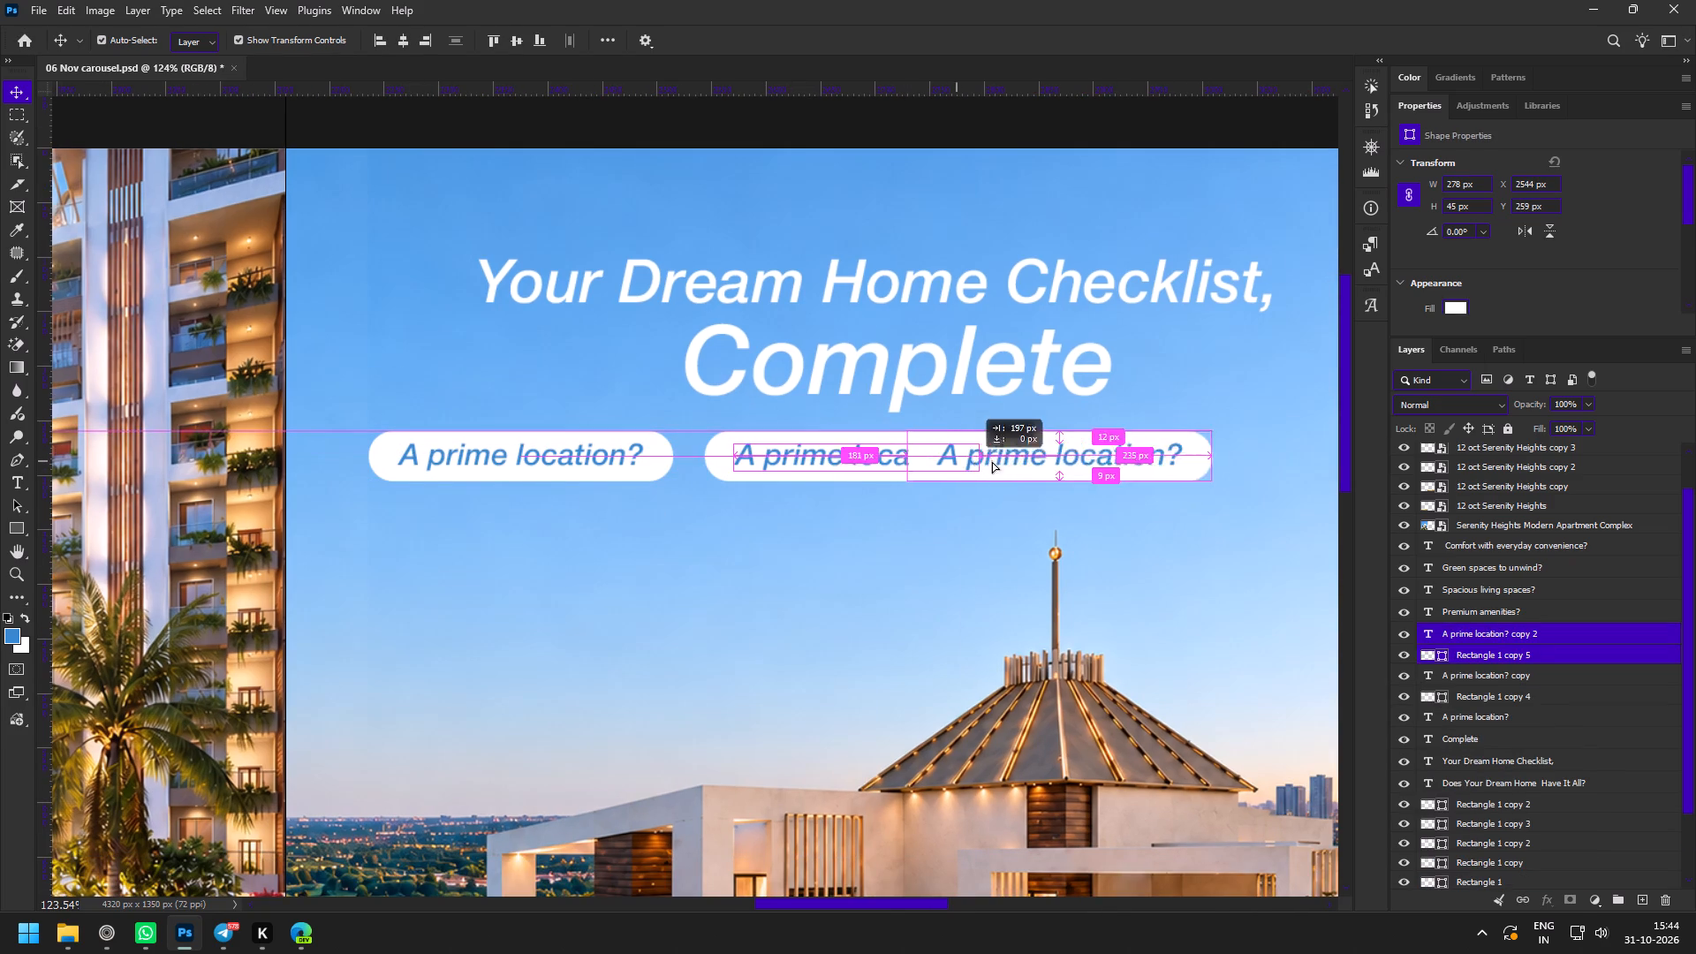
pyautogui.keyDown('alt'); pyautogui.moveTo(992, 461); pyautogui.dragTo(1084, 463); pyautogui.keyUp('alt')
# Switch to the Google Docs content document and copy "Prime Location at Cheshire Home Road" from the slide 3 list.
pyautogui.press('space')
pyautogui.press('space')
pyautogui.press('space')
pyautogui.press('space')
pyautogui.press('space')
pyautogui.press('space')
pyautogui.press('space')
pyautogui.press('space')
pyautogui.press('space')
pyautogui.press('space')
pyautogui.press('space')
pyautogui.press('space')
pyautogui.press('space')
pyautogui.press('space')
pyautogui.press('space')
pyautogui.press('space')
pyautogui.press('space')
pyautogui.press('space')
pyautogui.moveTo(1066, 535); pyautogui.dragTo(1064, 505)
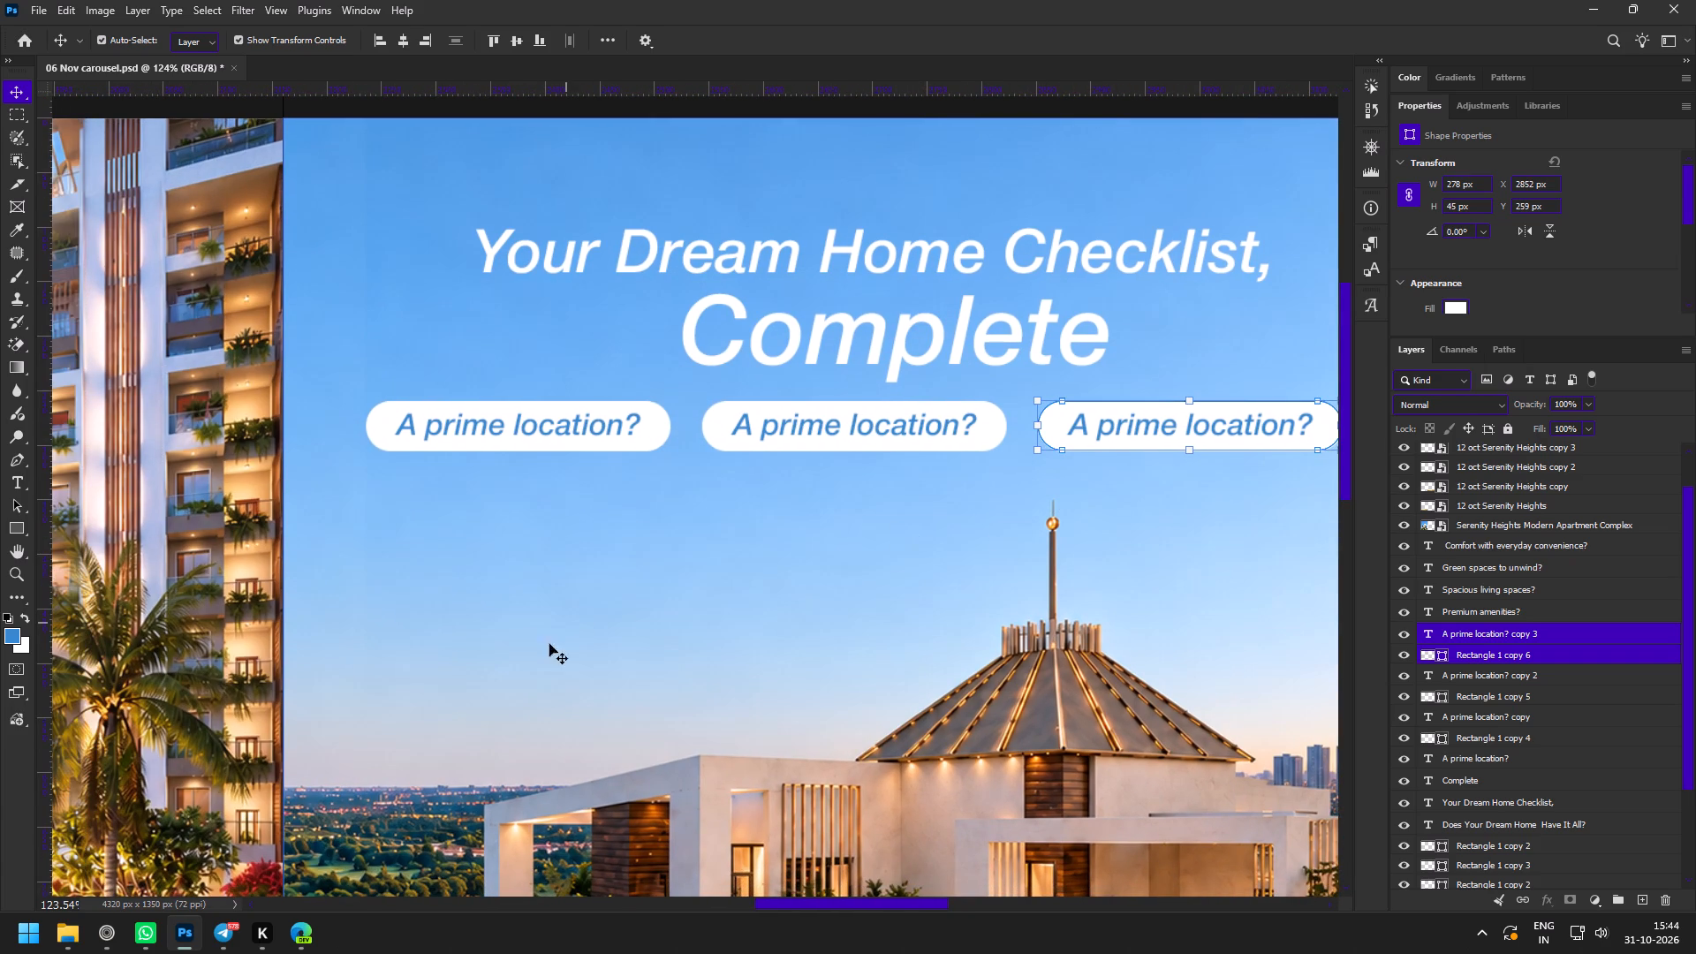
pyautogui.click(103, 943)
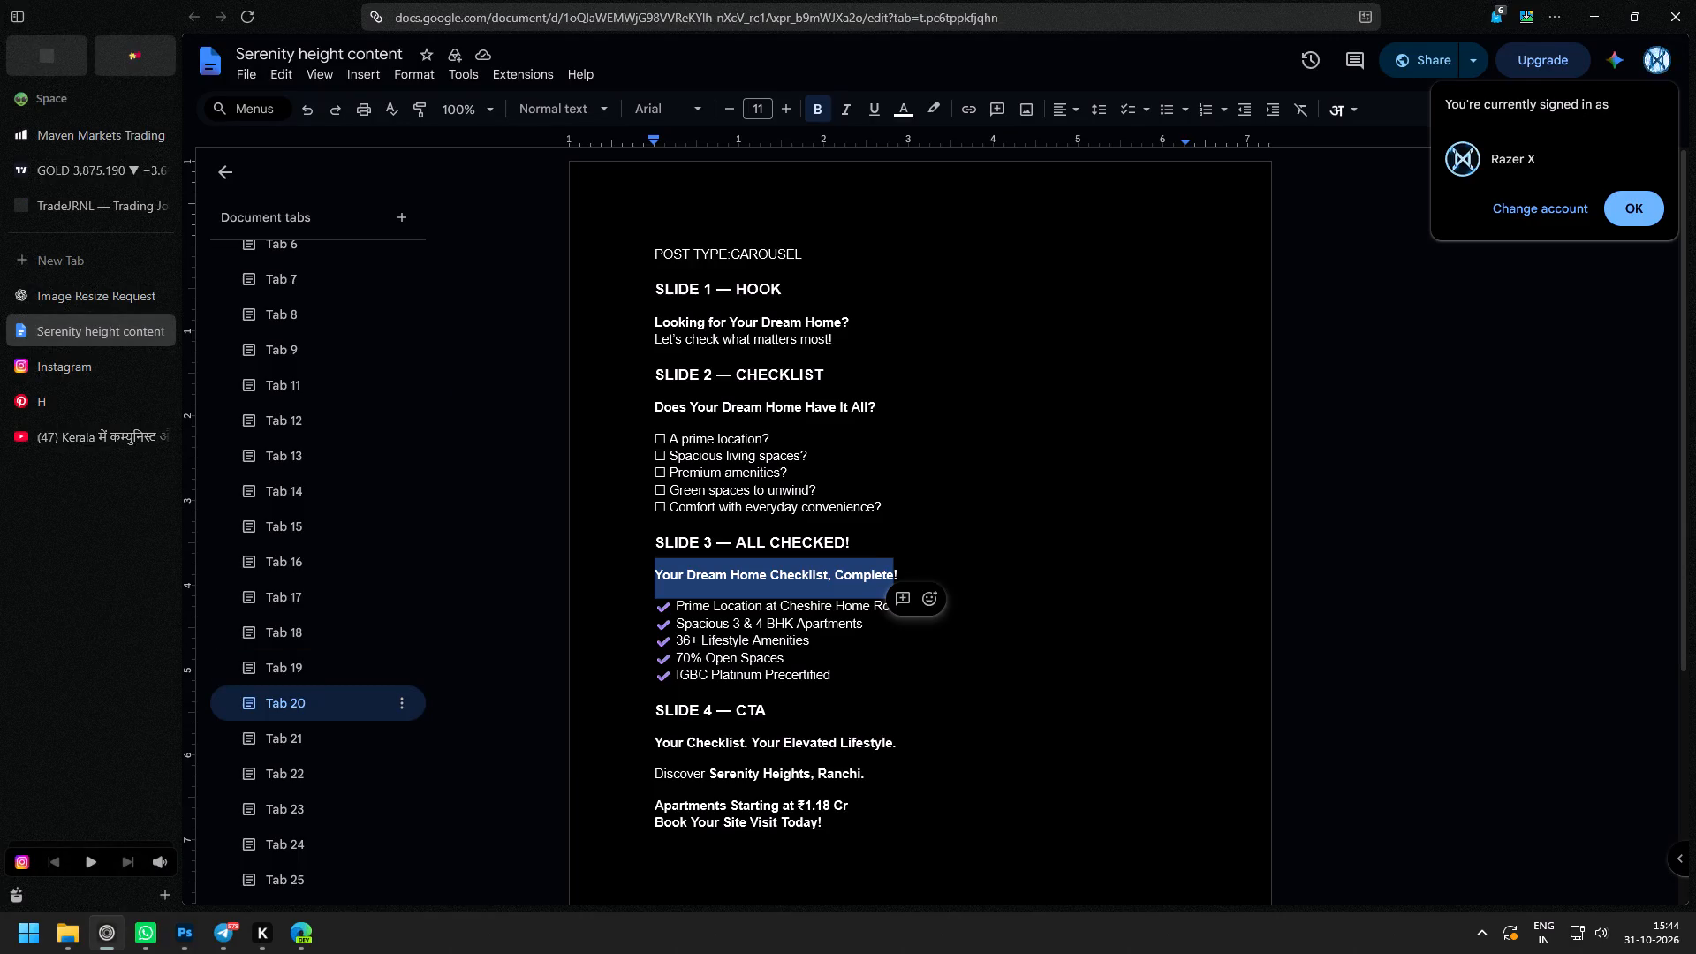
pyautogui.click(761, 621)
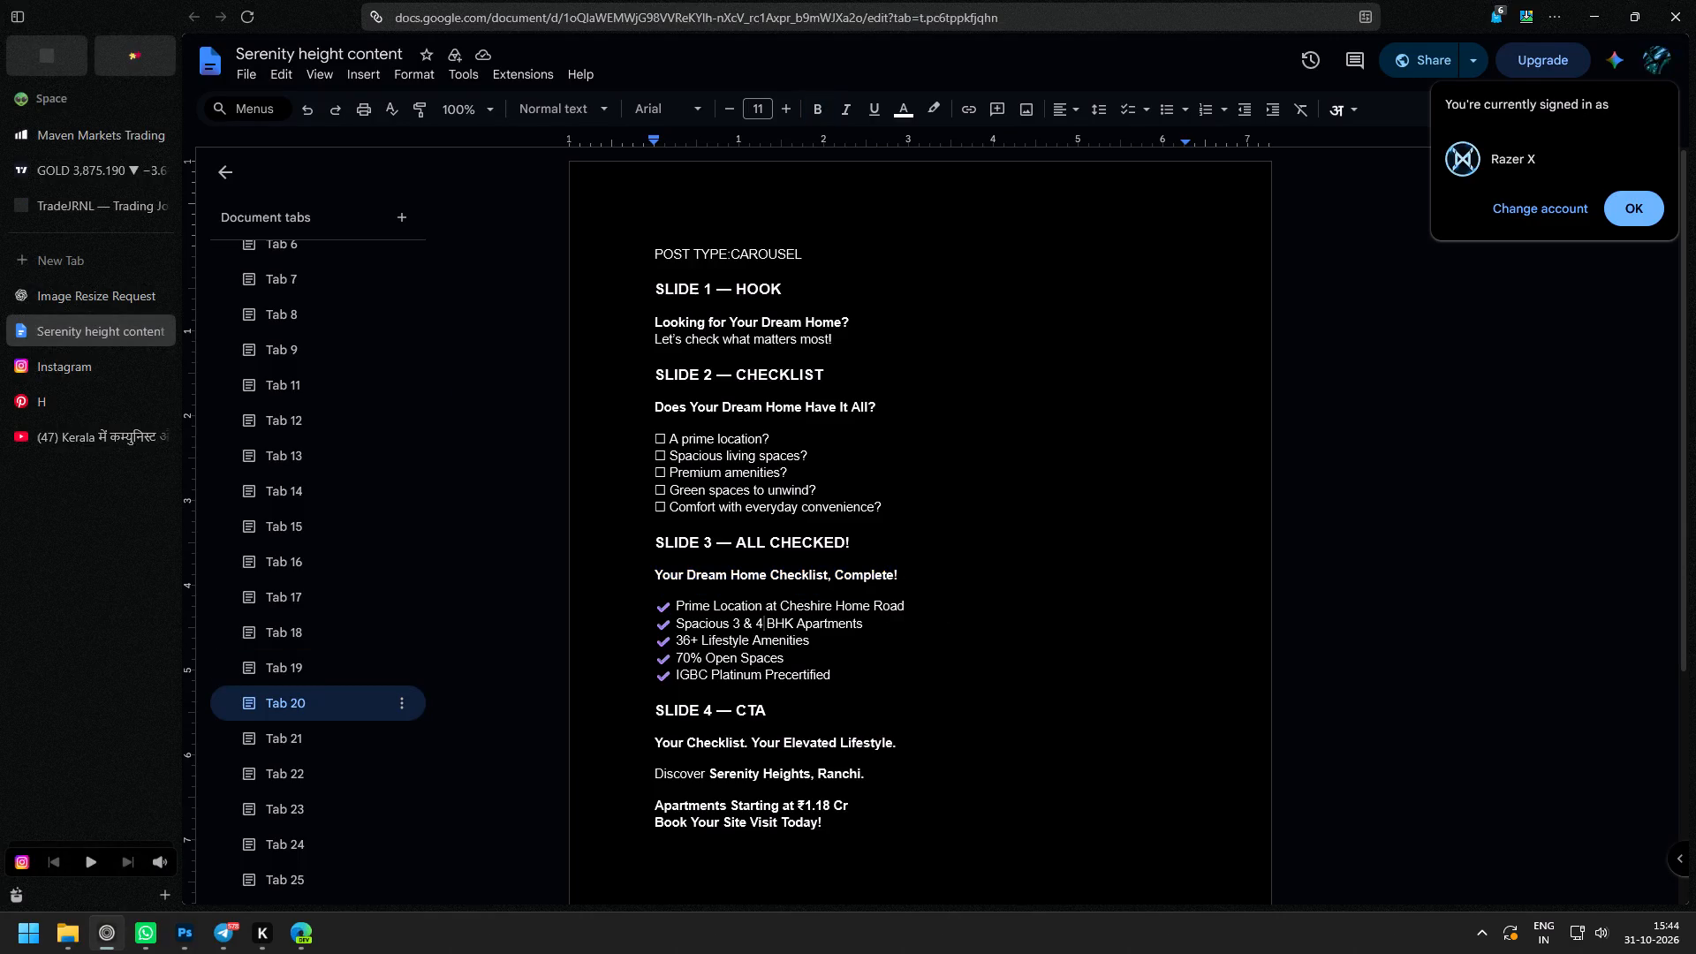
pyautogui.moveTo(935, 605); pyautogui.dragTo(678, 599)
pyautogui.hotkey('ctrl', 'c')
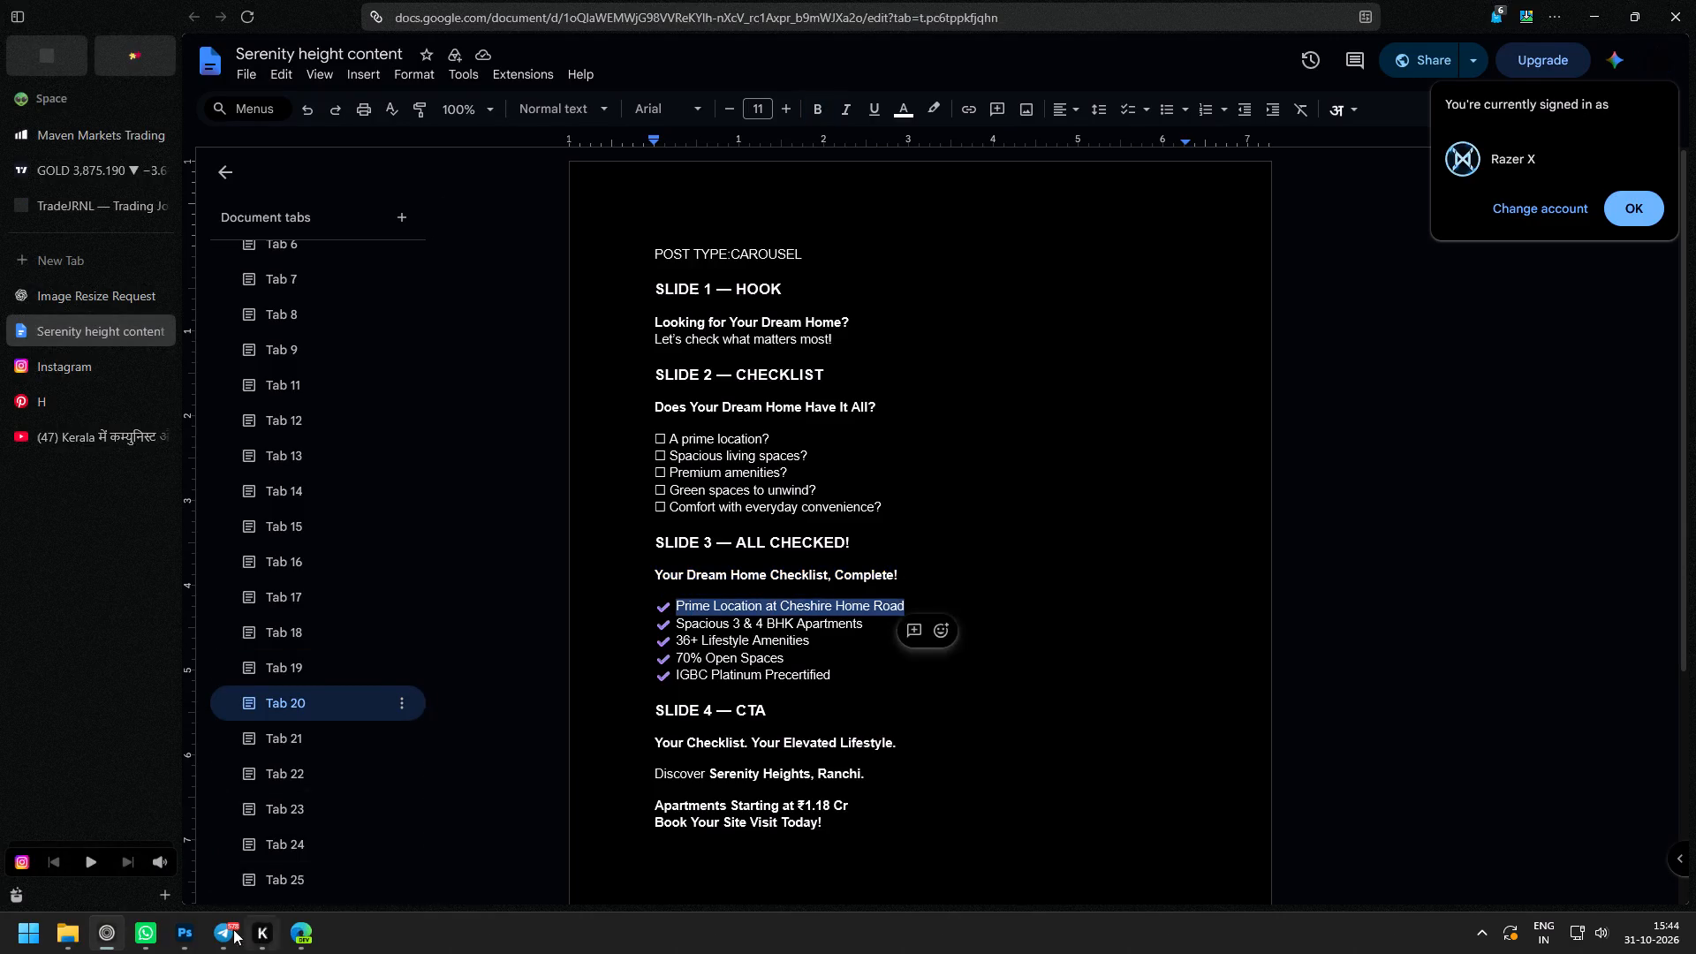
# In Photoshop, replace the first pill's text with "Prime Location at Cheshire Home Road".
pyautogui.click(180, 940)
pyautogui.press('v')
pyautogui.click(420, 428)
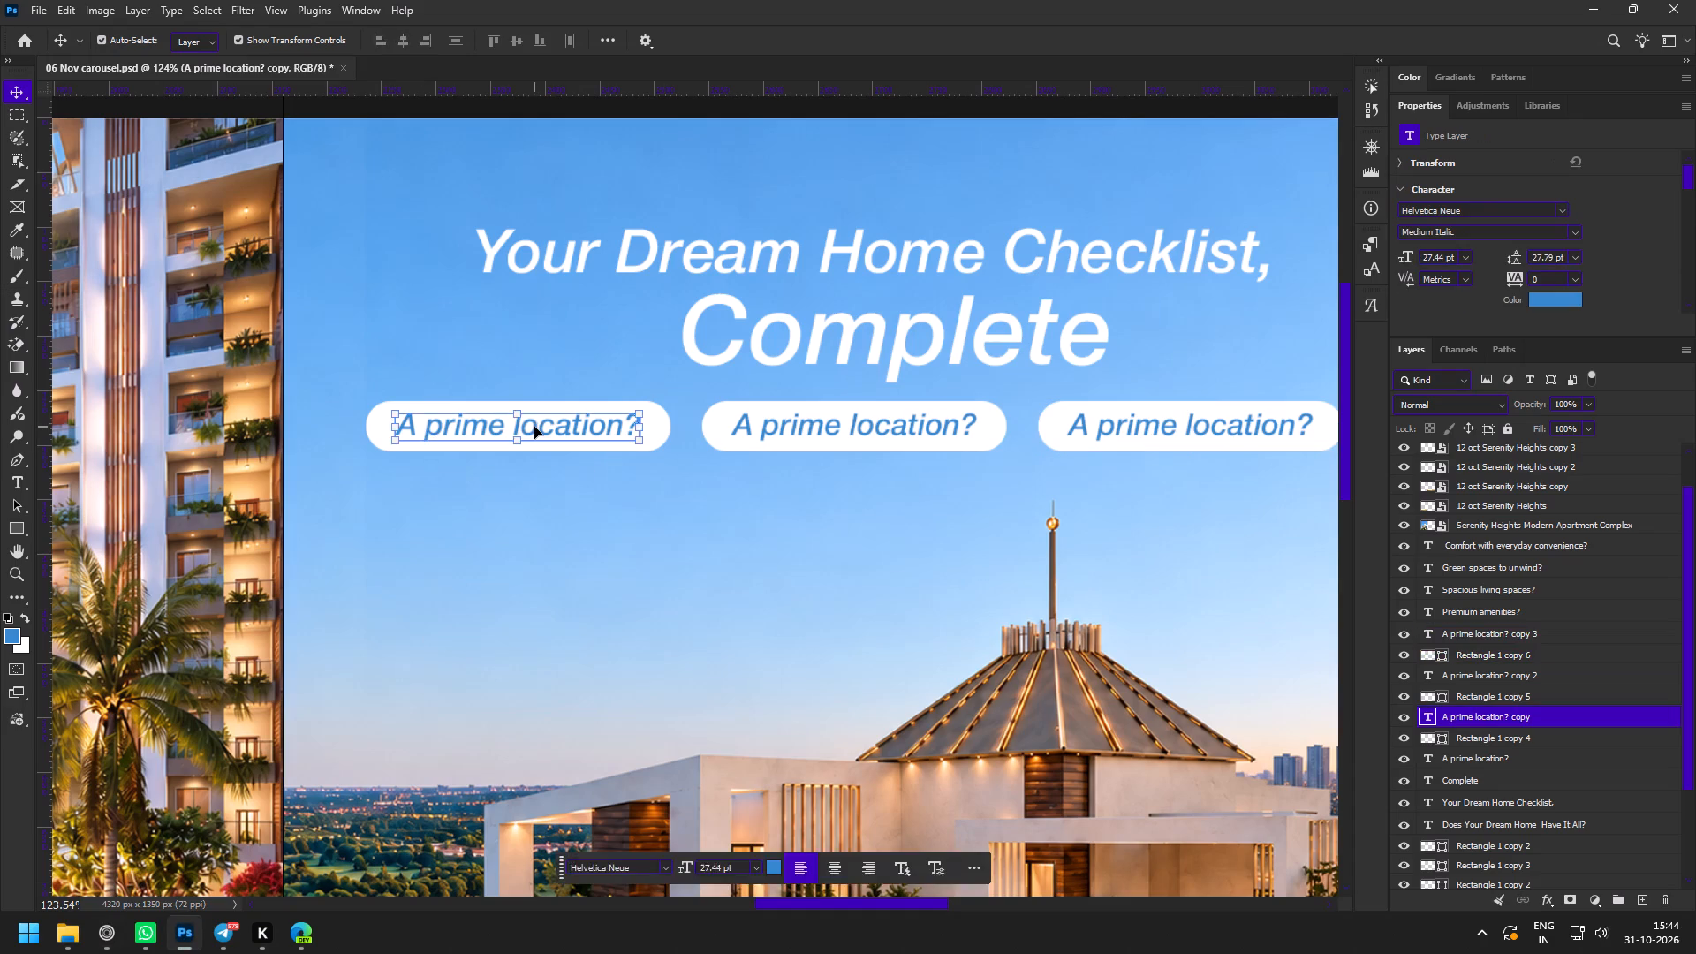
pyautogui.doubleClick(534, 427)
pyautogui.hotkey('ctrl', 'v')
pyautogui.hotkey('ctrl', 'Return')
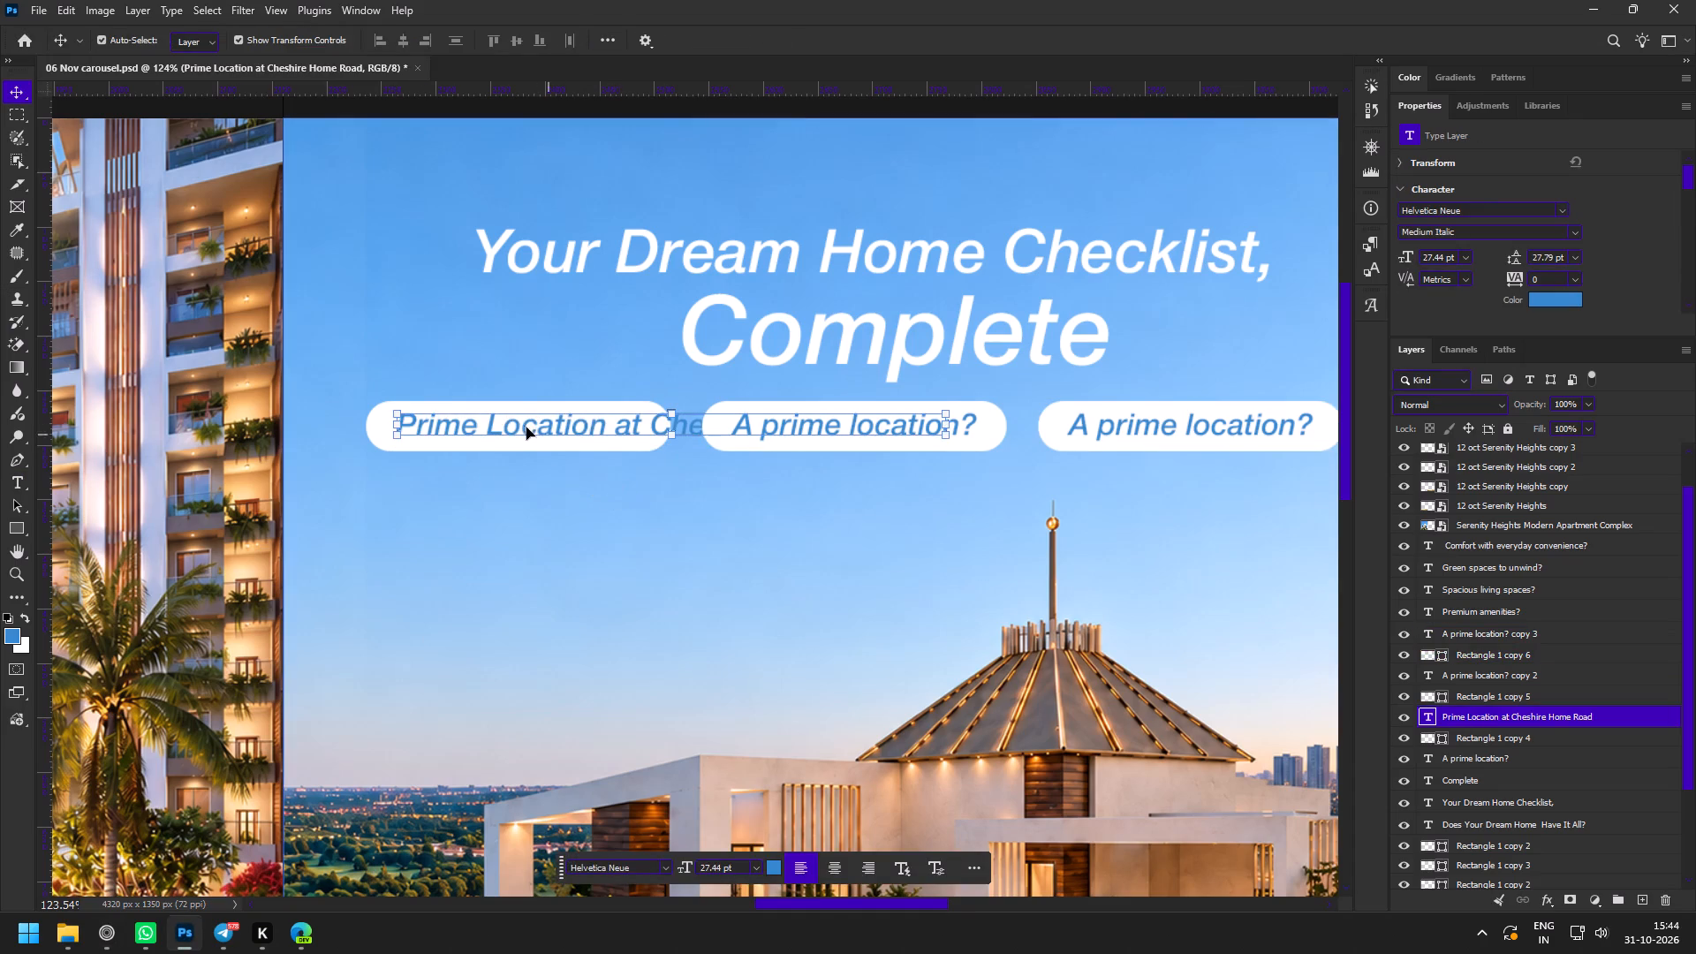
# Move the "Prime Location at Cheshire Home Road" text below the row, and delete the middle pill together with its text.
pyautogui.moveTo(525, 423); pyautogui.dragTo(495, 603)
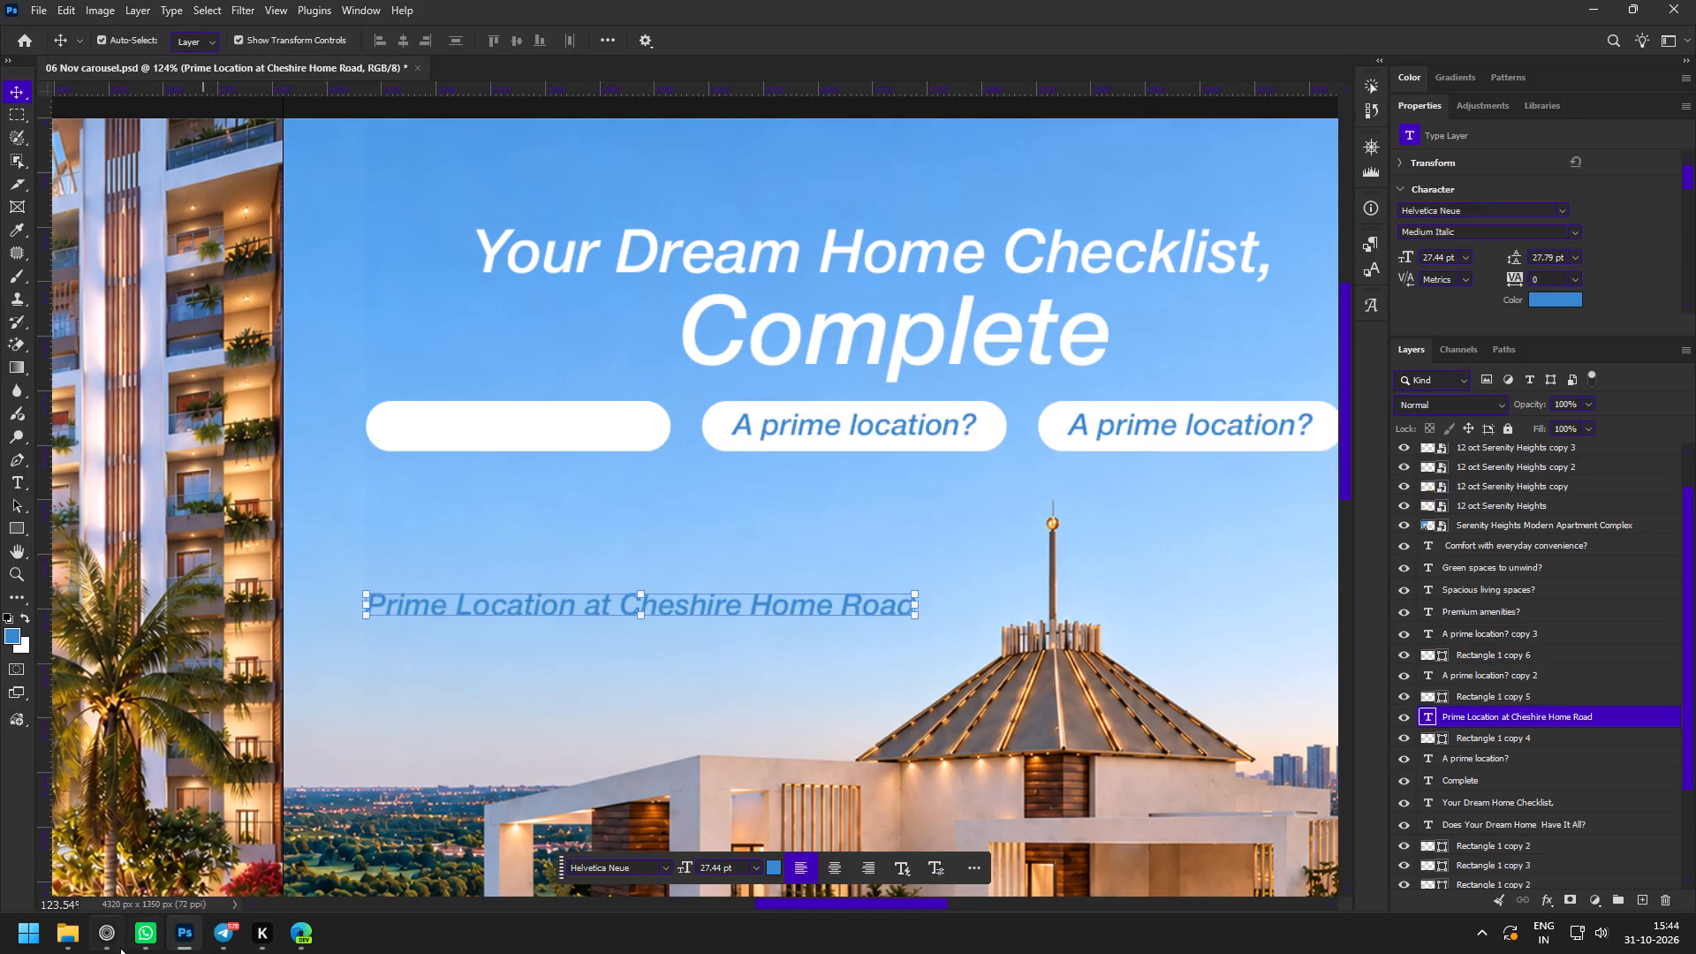
pyautogui.click(717, 433)
pyautogui.press('Delete')
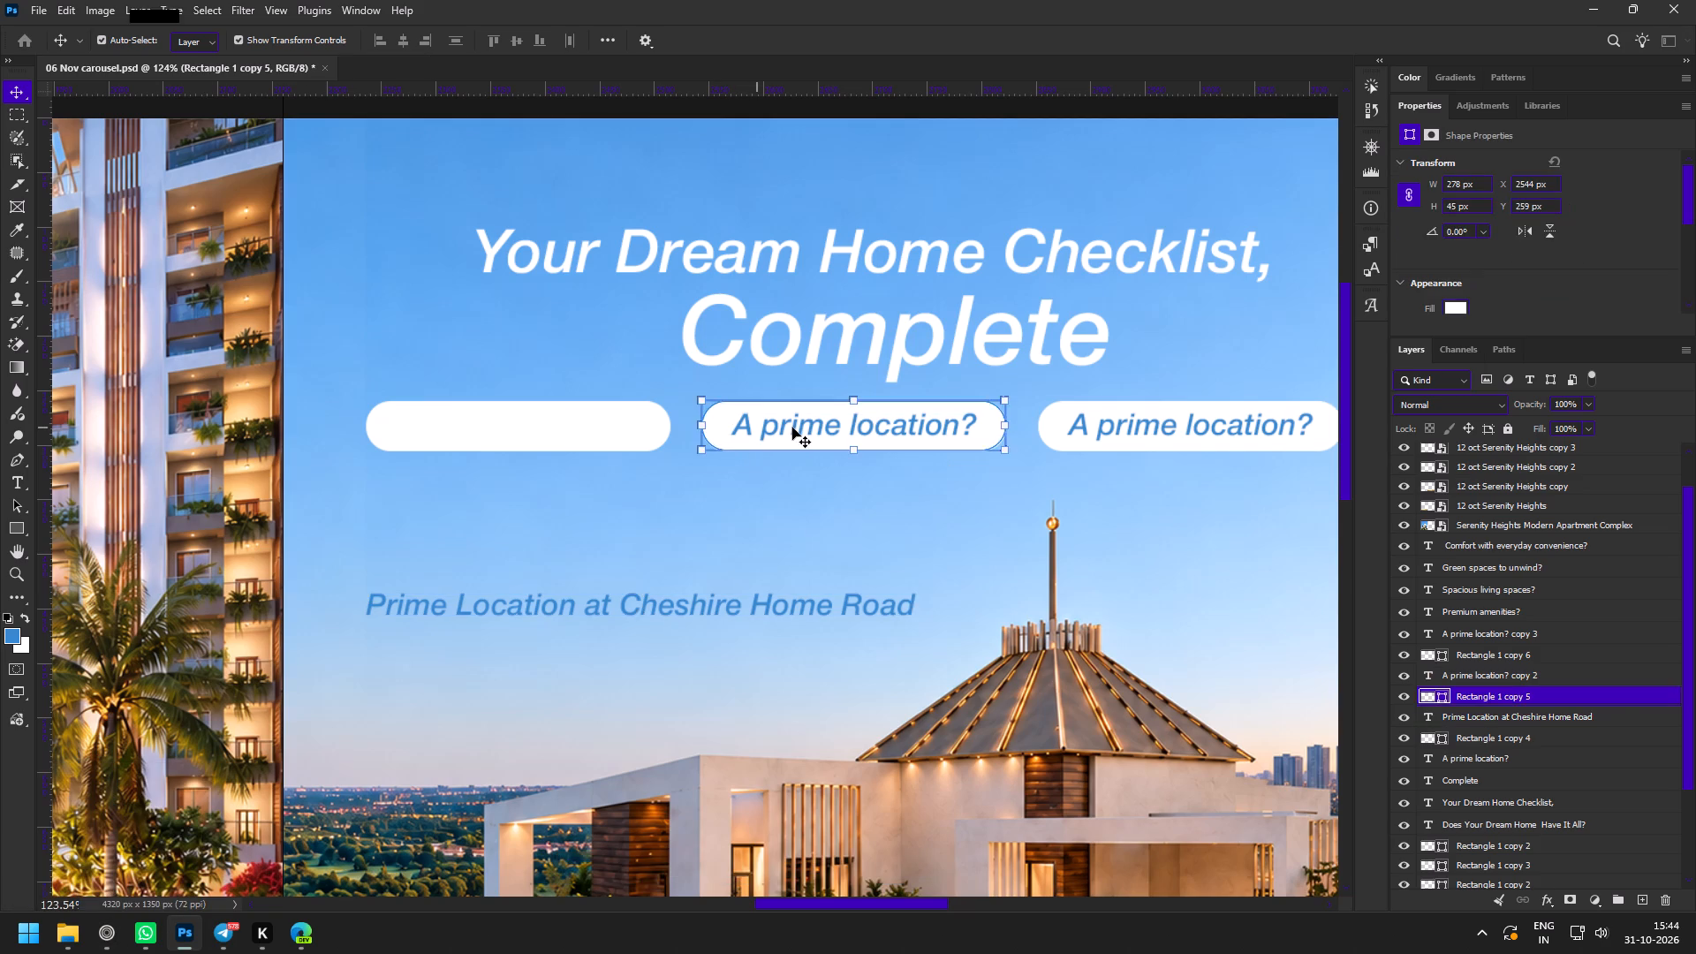
pyautogui.click(792, 428)
pyautogui.press('Delete')
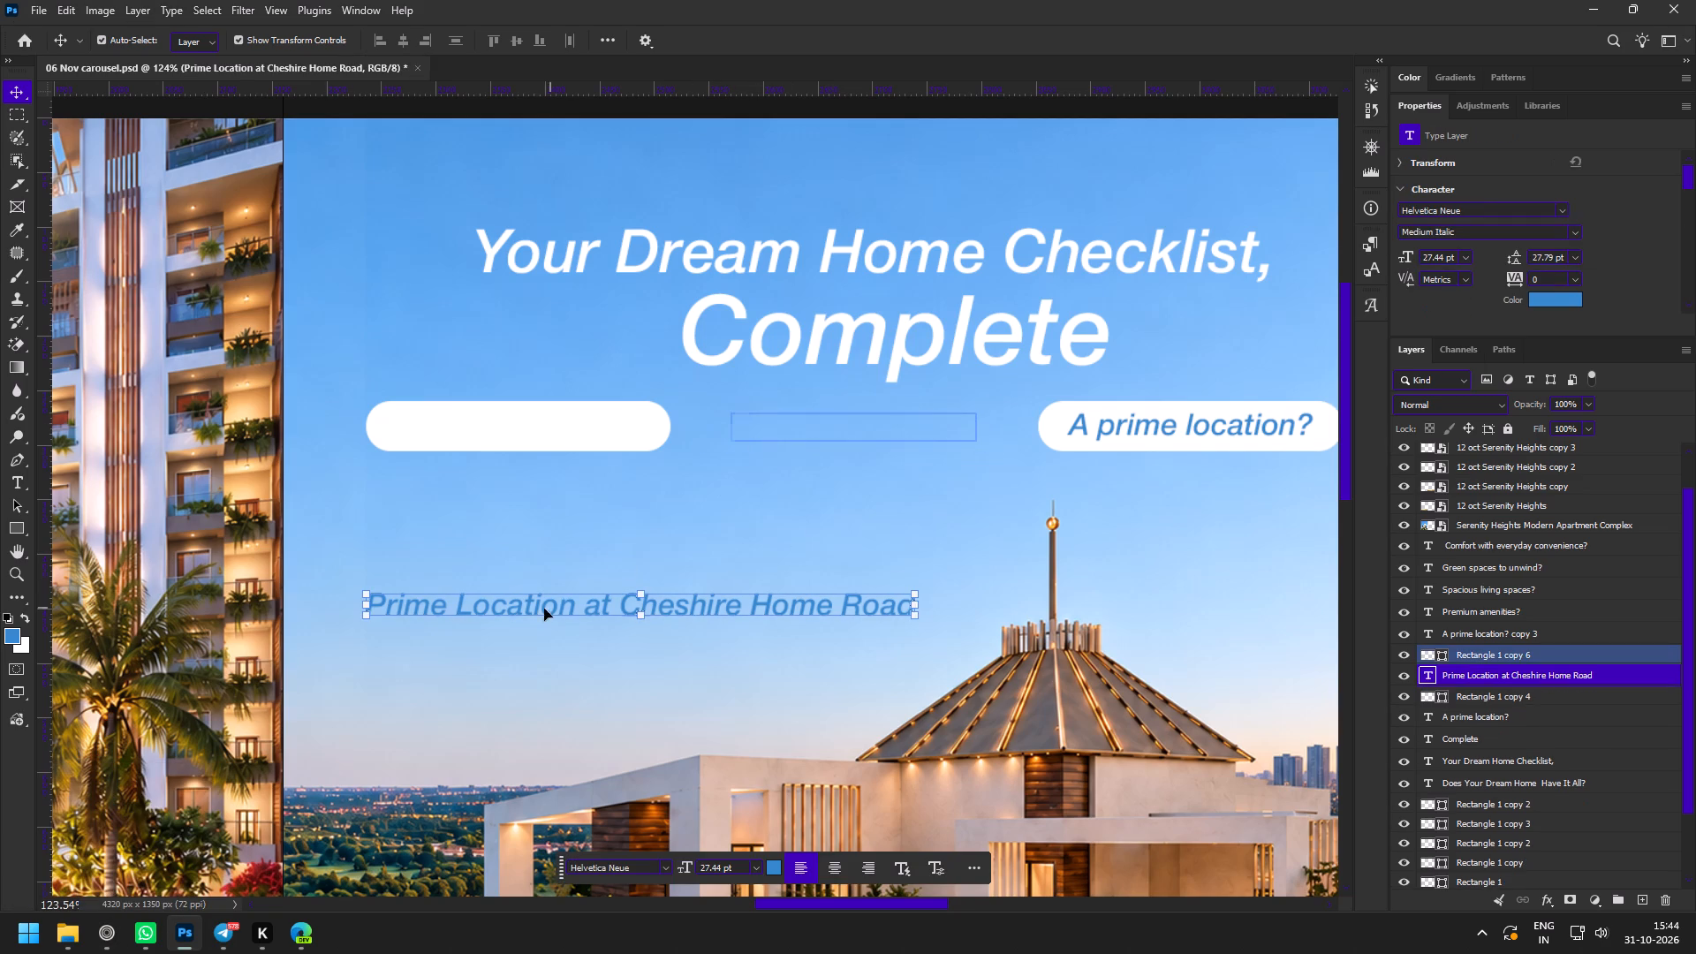
# Move the "Prime Location at Cheshire Home Road" text back onto the first pill and widen the pill to about 533 px around it.
pyautogui.moveTo(481, 605); pyautogui.dragTo(496, 428)
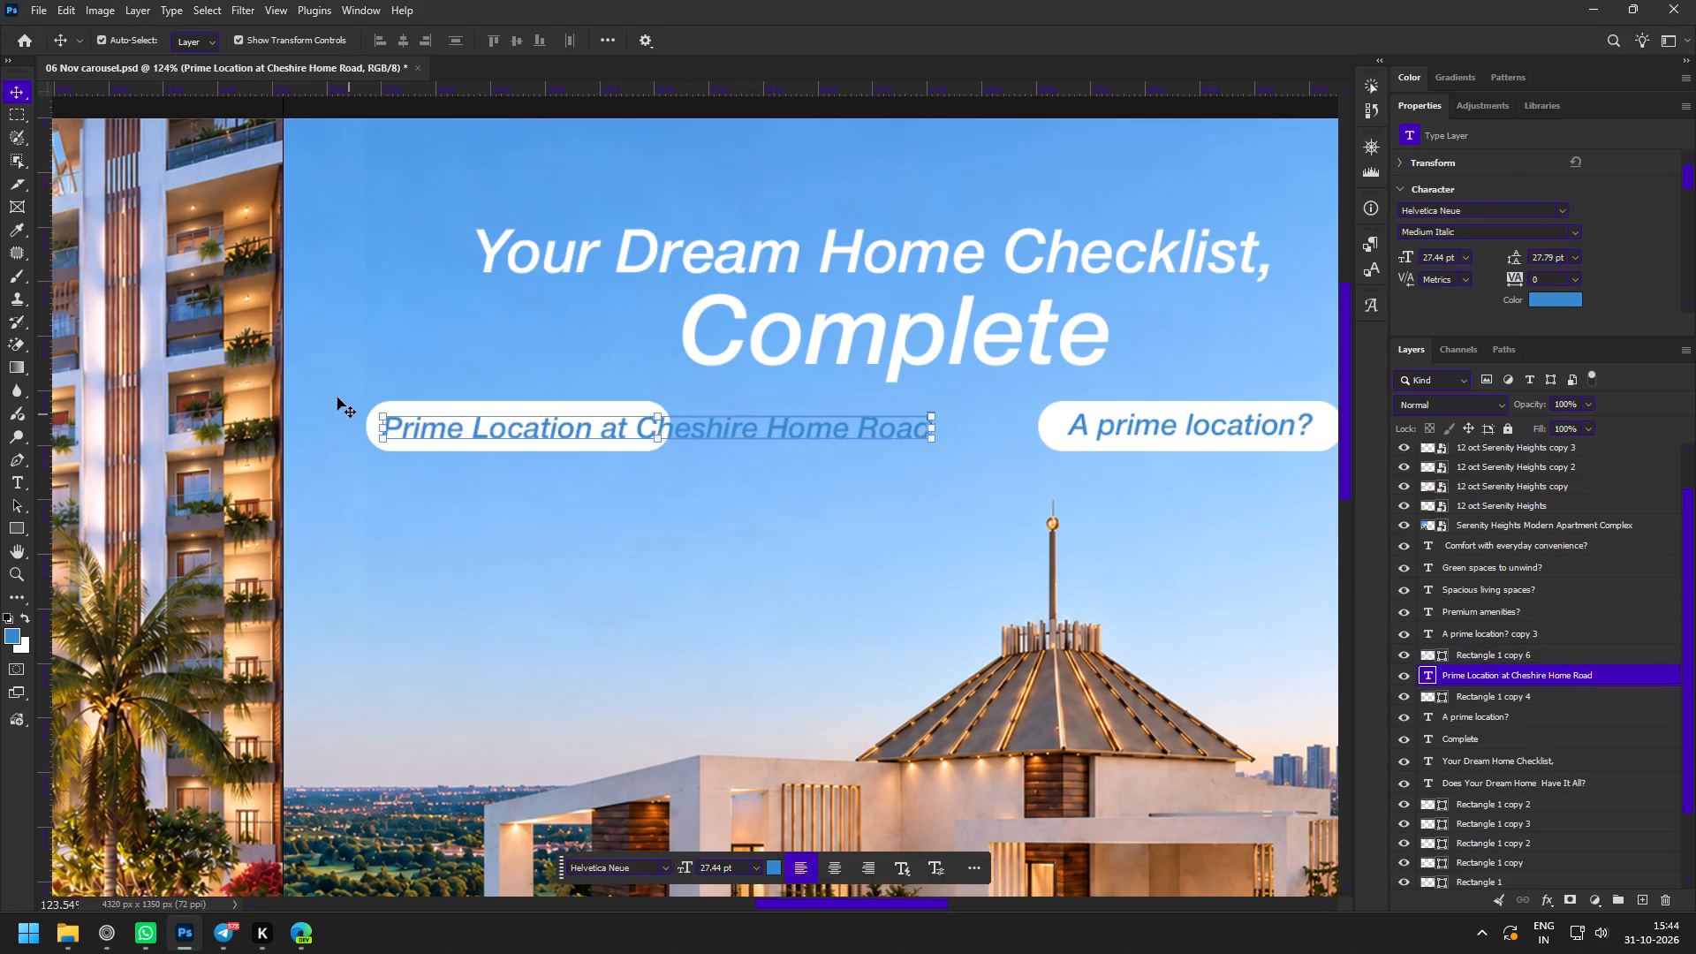
pyautogui.click(337, 397)
pyautogui.click(451, 531)
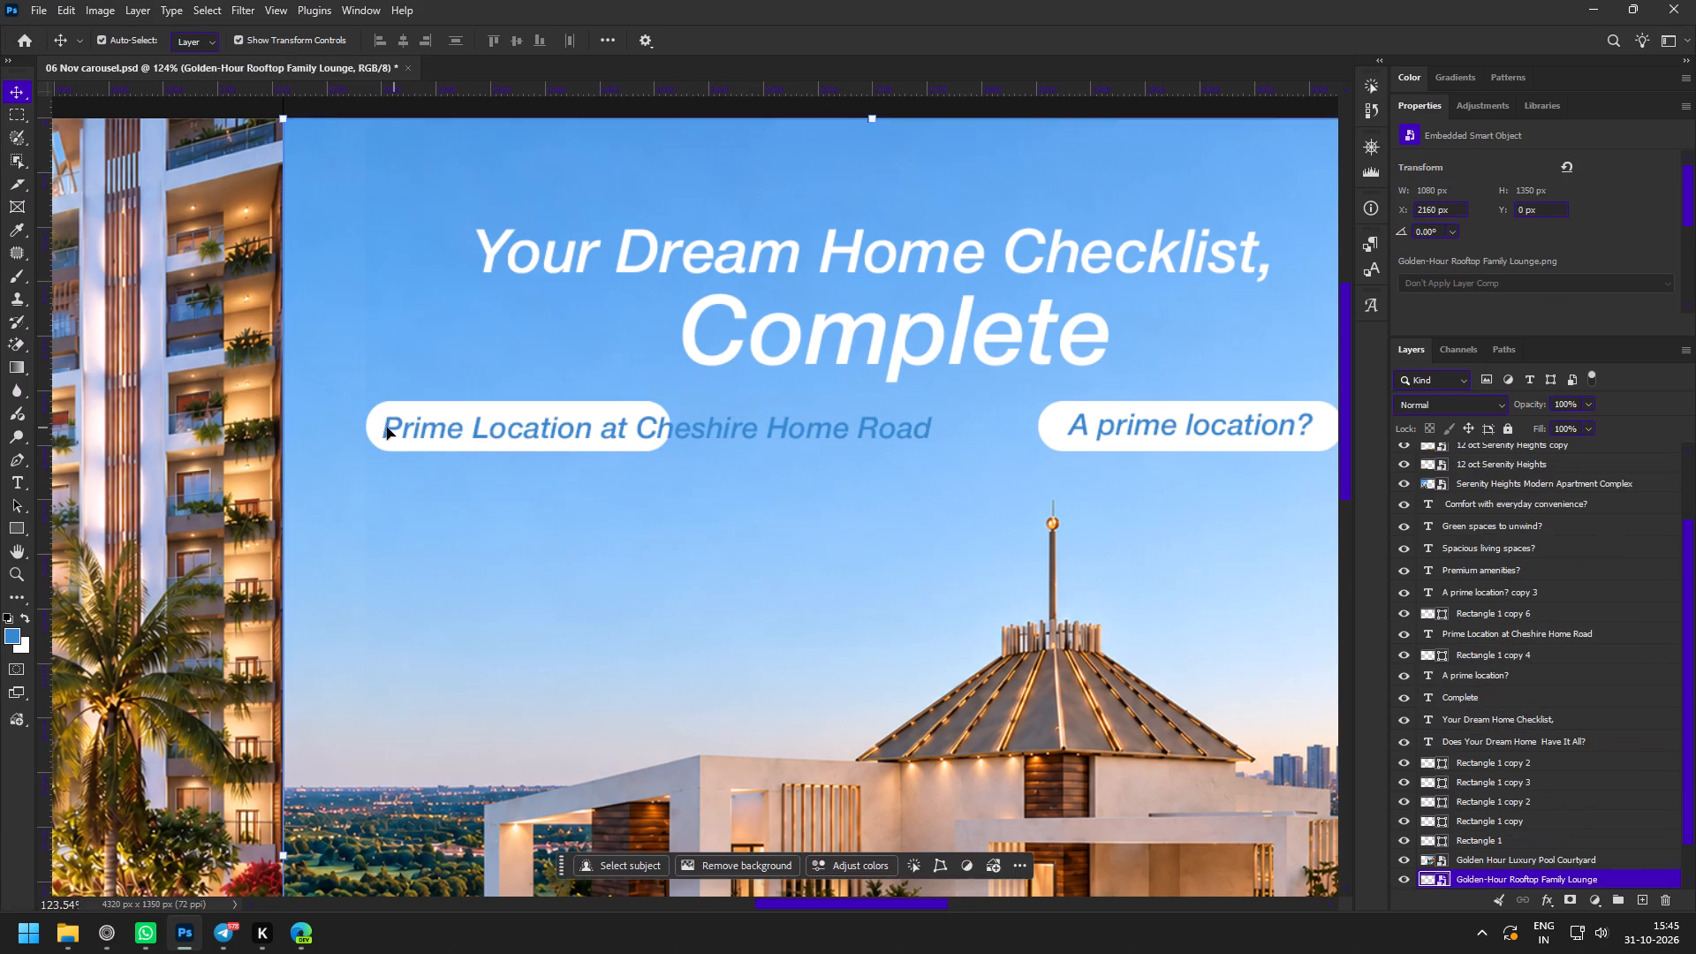
pyautogui.click(374, 427)
pyautogui.moveTo(669, 420); pyautogui.dragTo(930, 426)
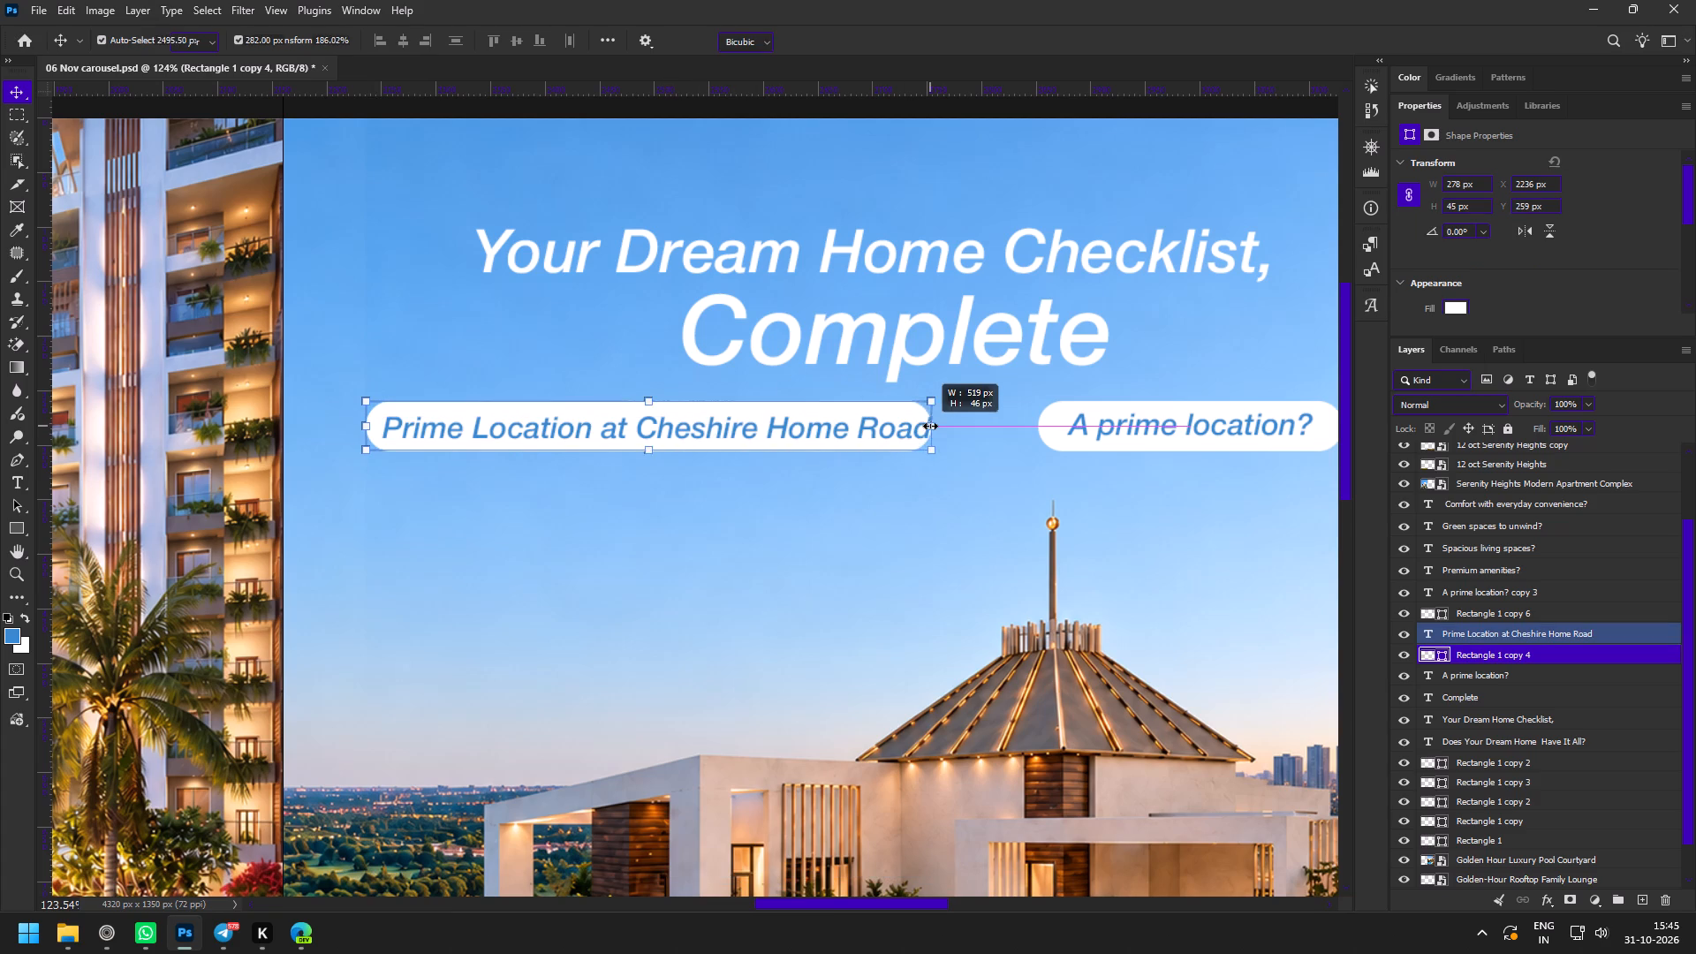
pyautogui.moveTo(930, 426); pyautogui.dragTo(948, 426)
pyautogui.click(890, 41)
pyautogui.click(875, 40)
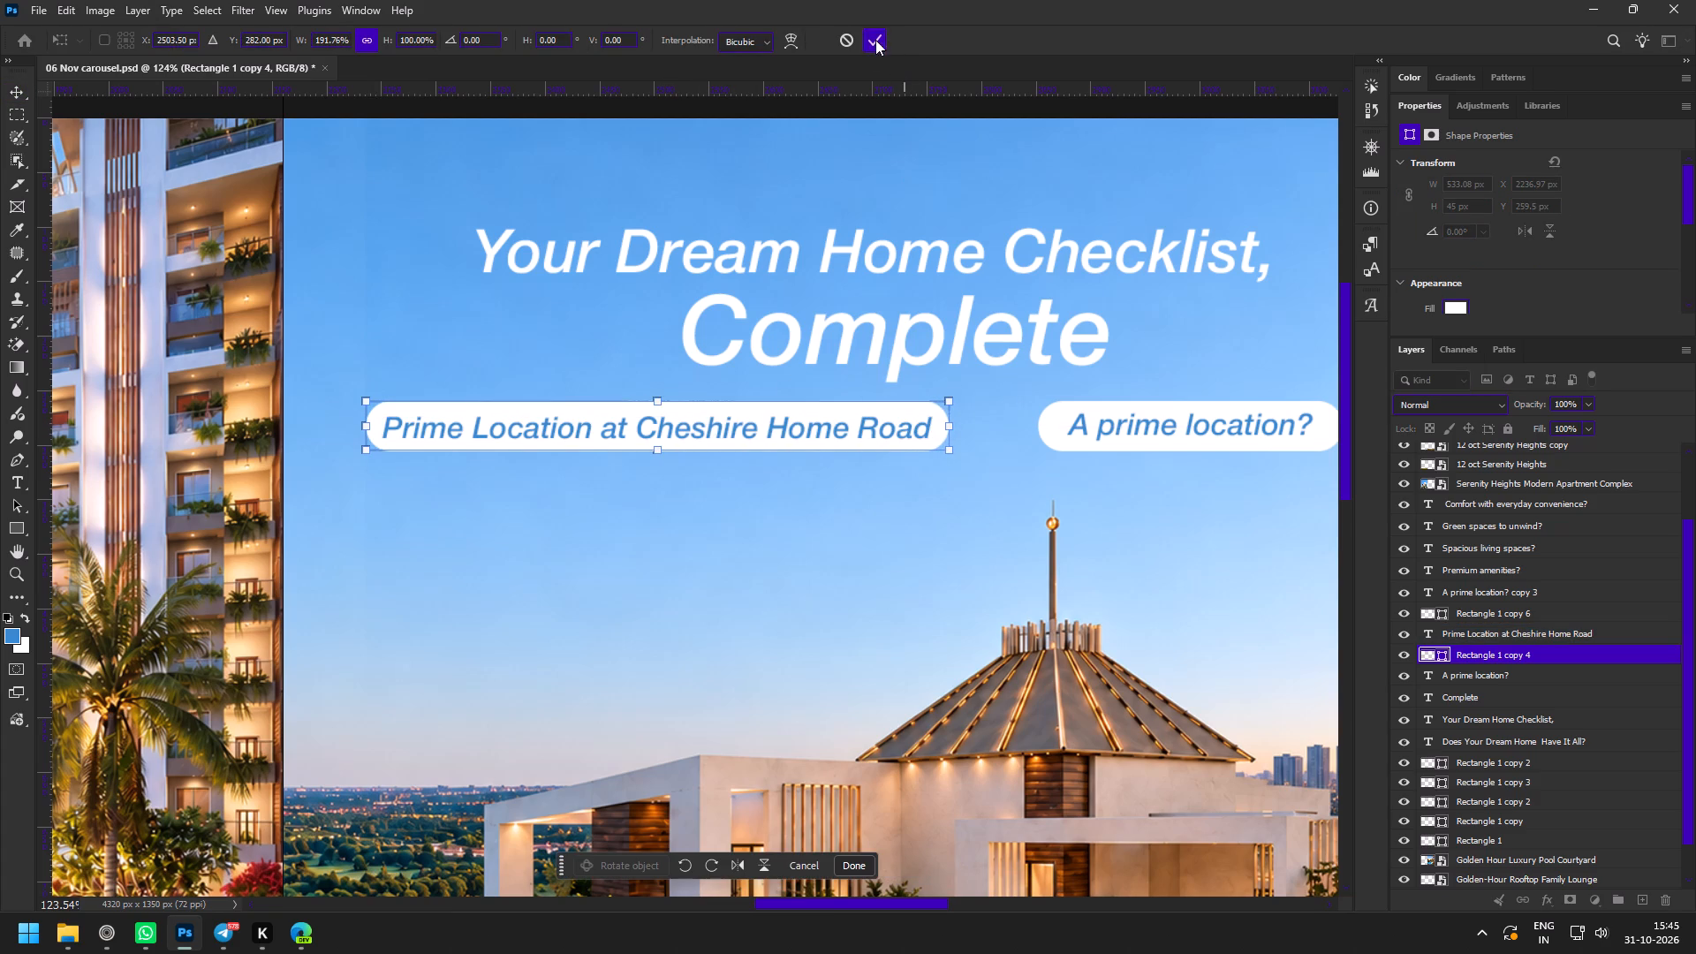
pyautogui.press('z')
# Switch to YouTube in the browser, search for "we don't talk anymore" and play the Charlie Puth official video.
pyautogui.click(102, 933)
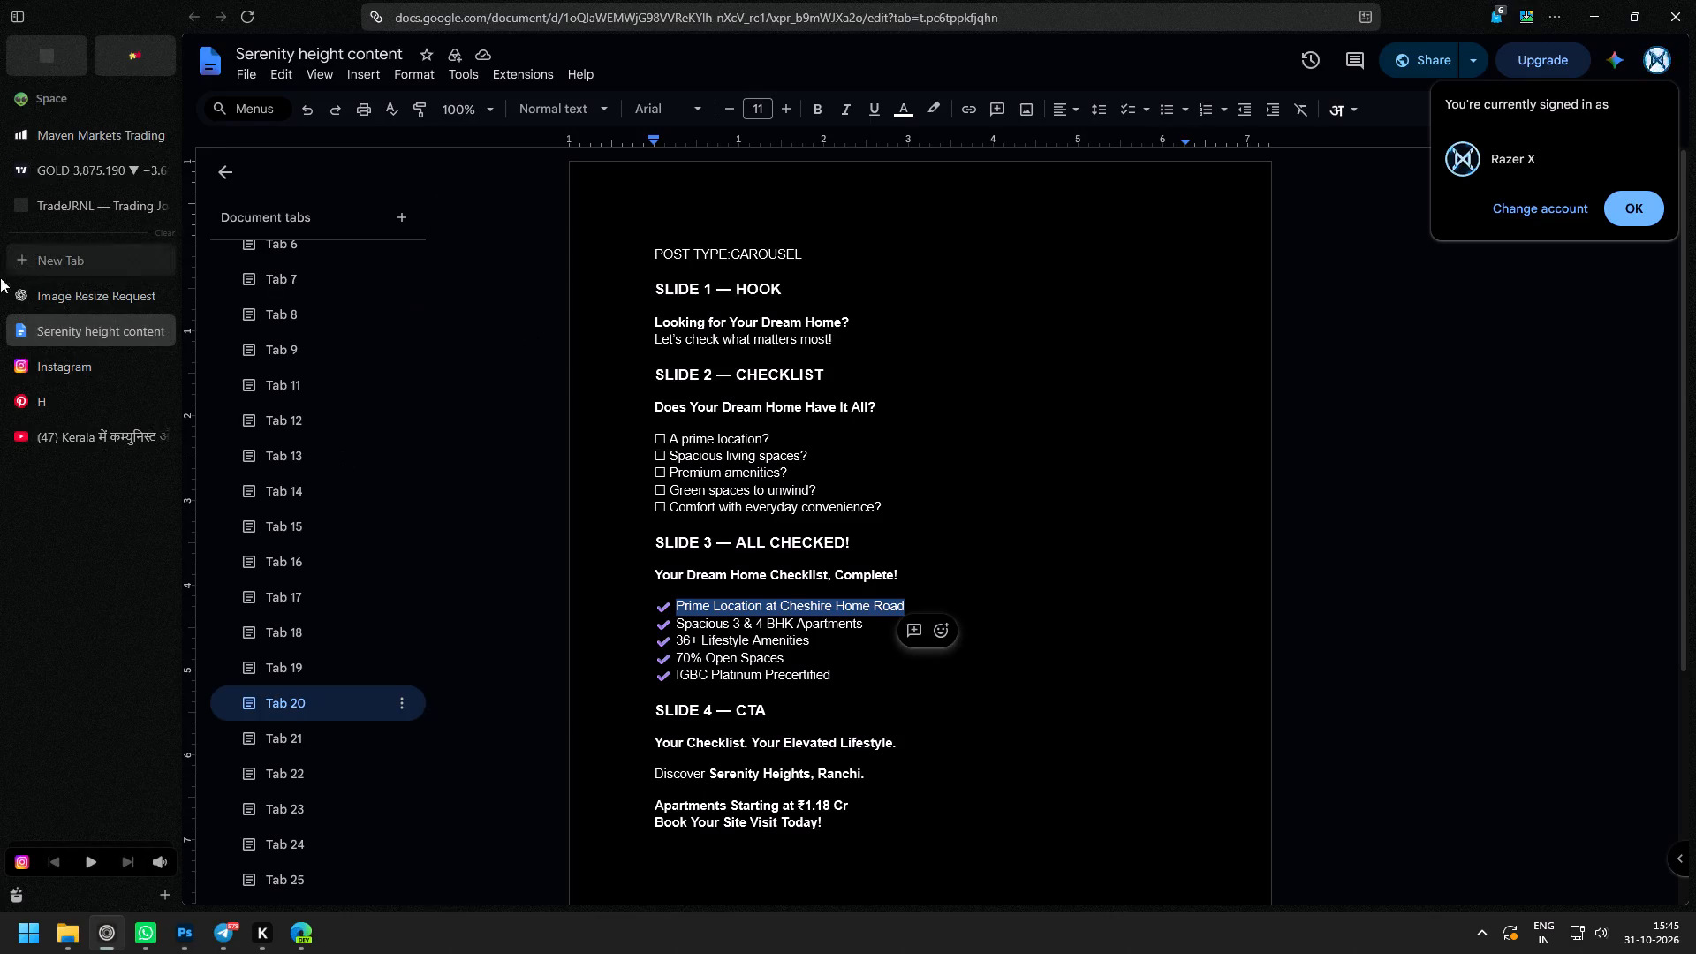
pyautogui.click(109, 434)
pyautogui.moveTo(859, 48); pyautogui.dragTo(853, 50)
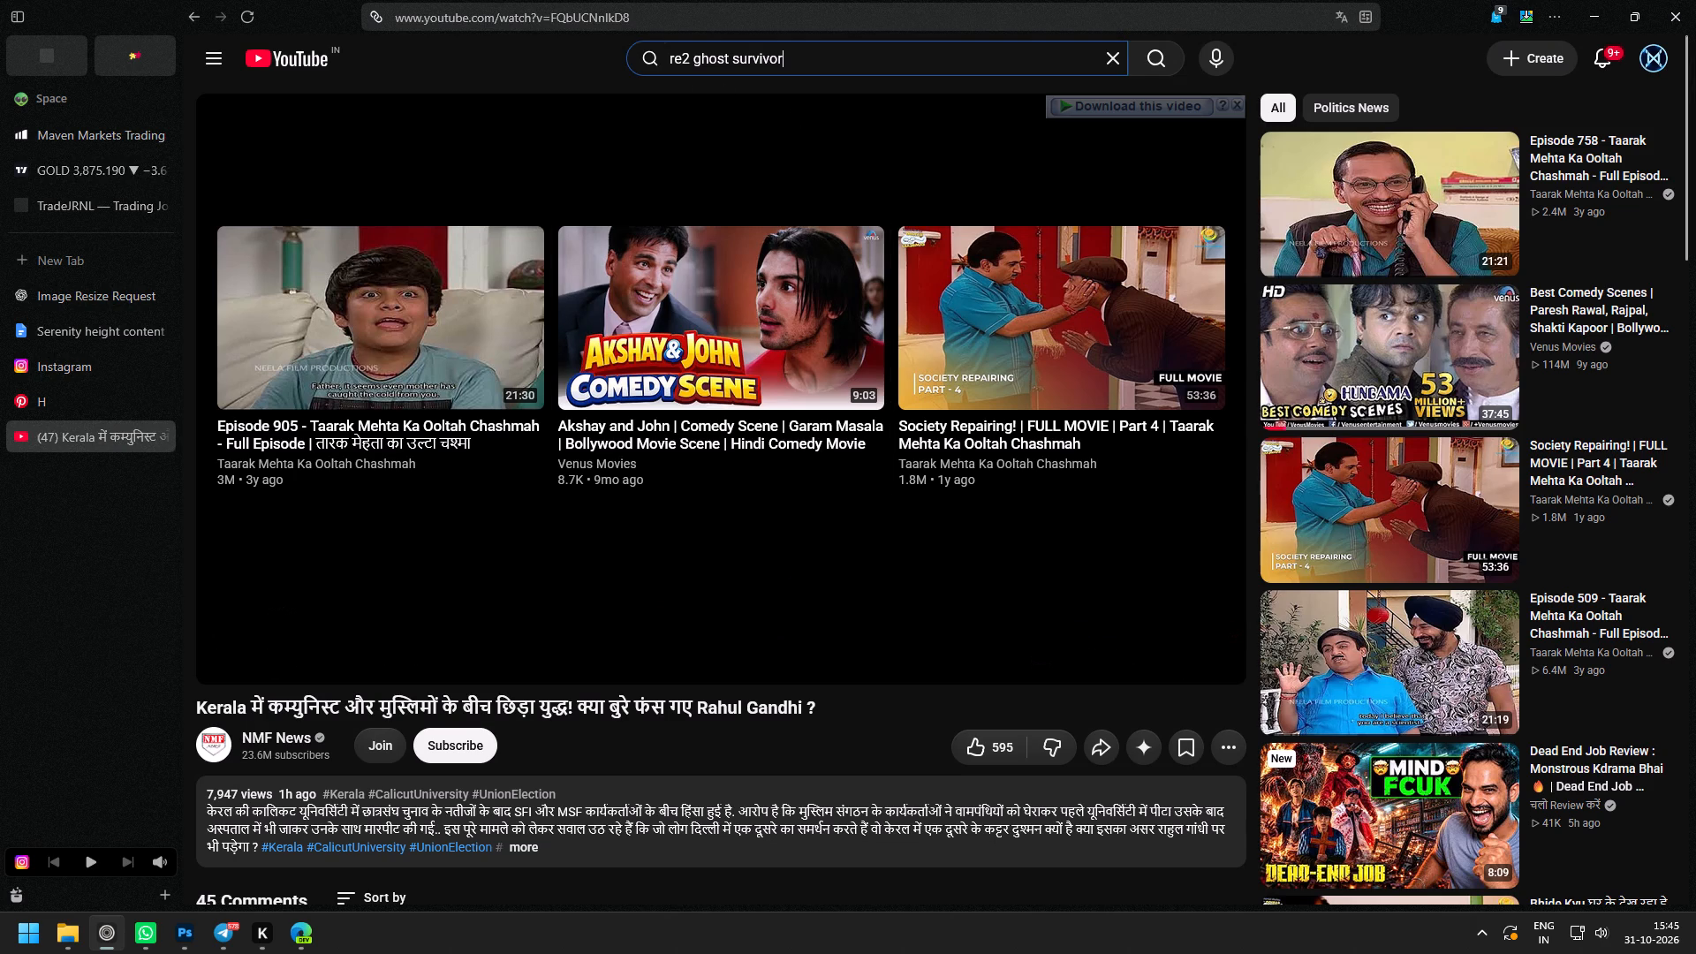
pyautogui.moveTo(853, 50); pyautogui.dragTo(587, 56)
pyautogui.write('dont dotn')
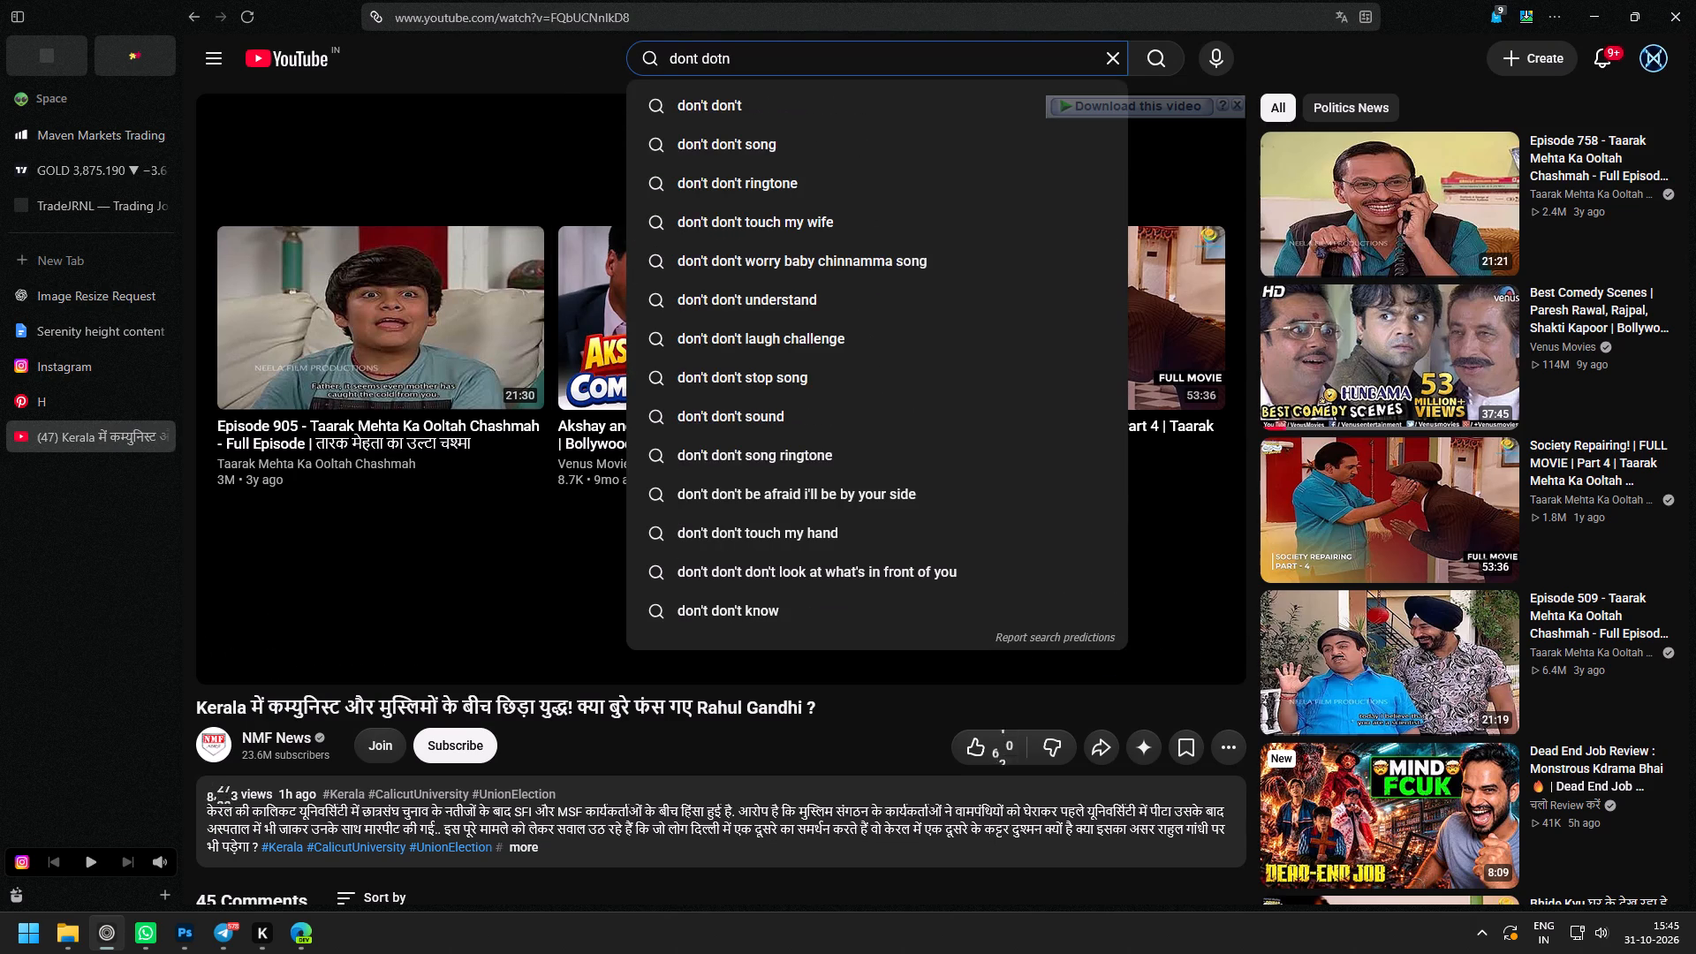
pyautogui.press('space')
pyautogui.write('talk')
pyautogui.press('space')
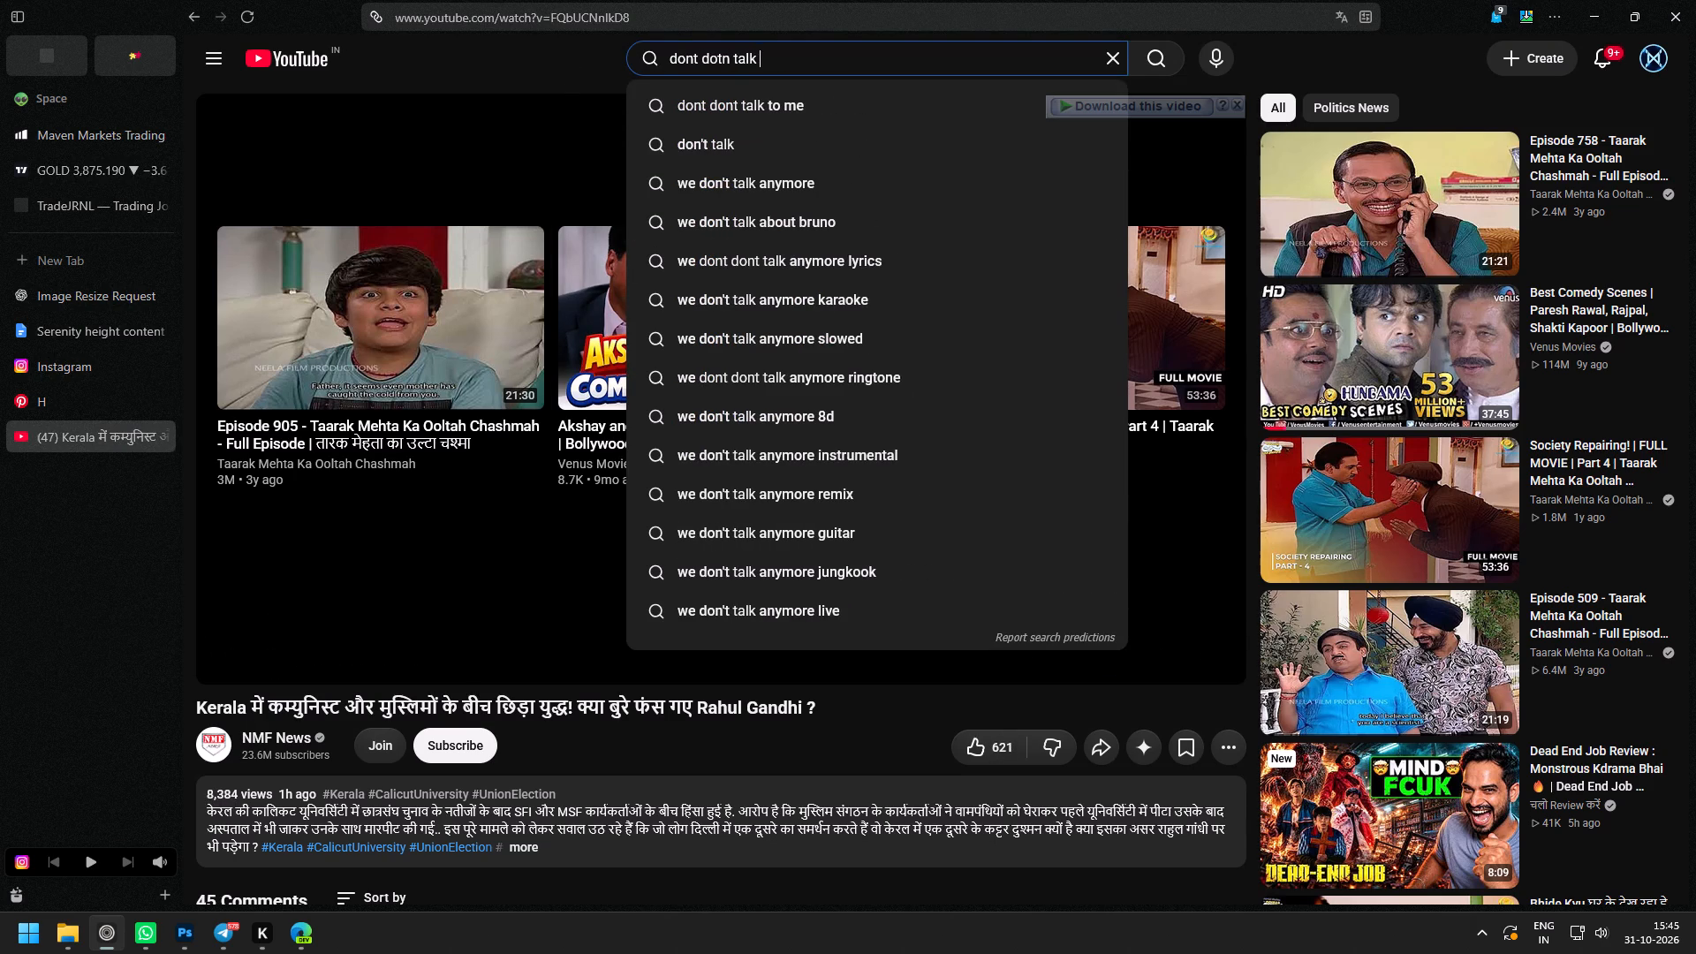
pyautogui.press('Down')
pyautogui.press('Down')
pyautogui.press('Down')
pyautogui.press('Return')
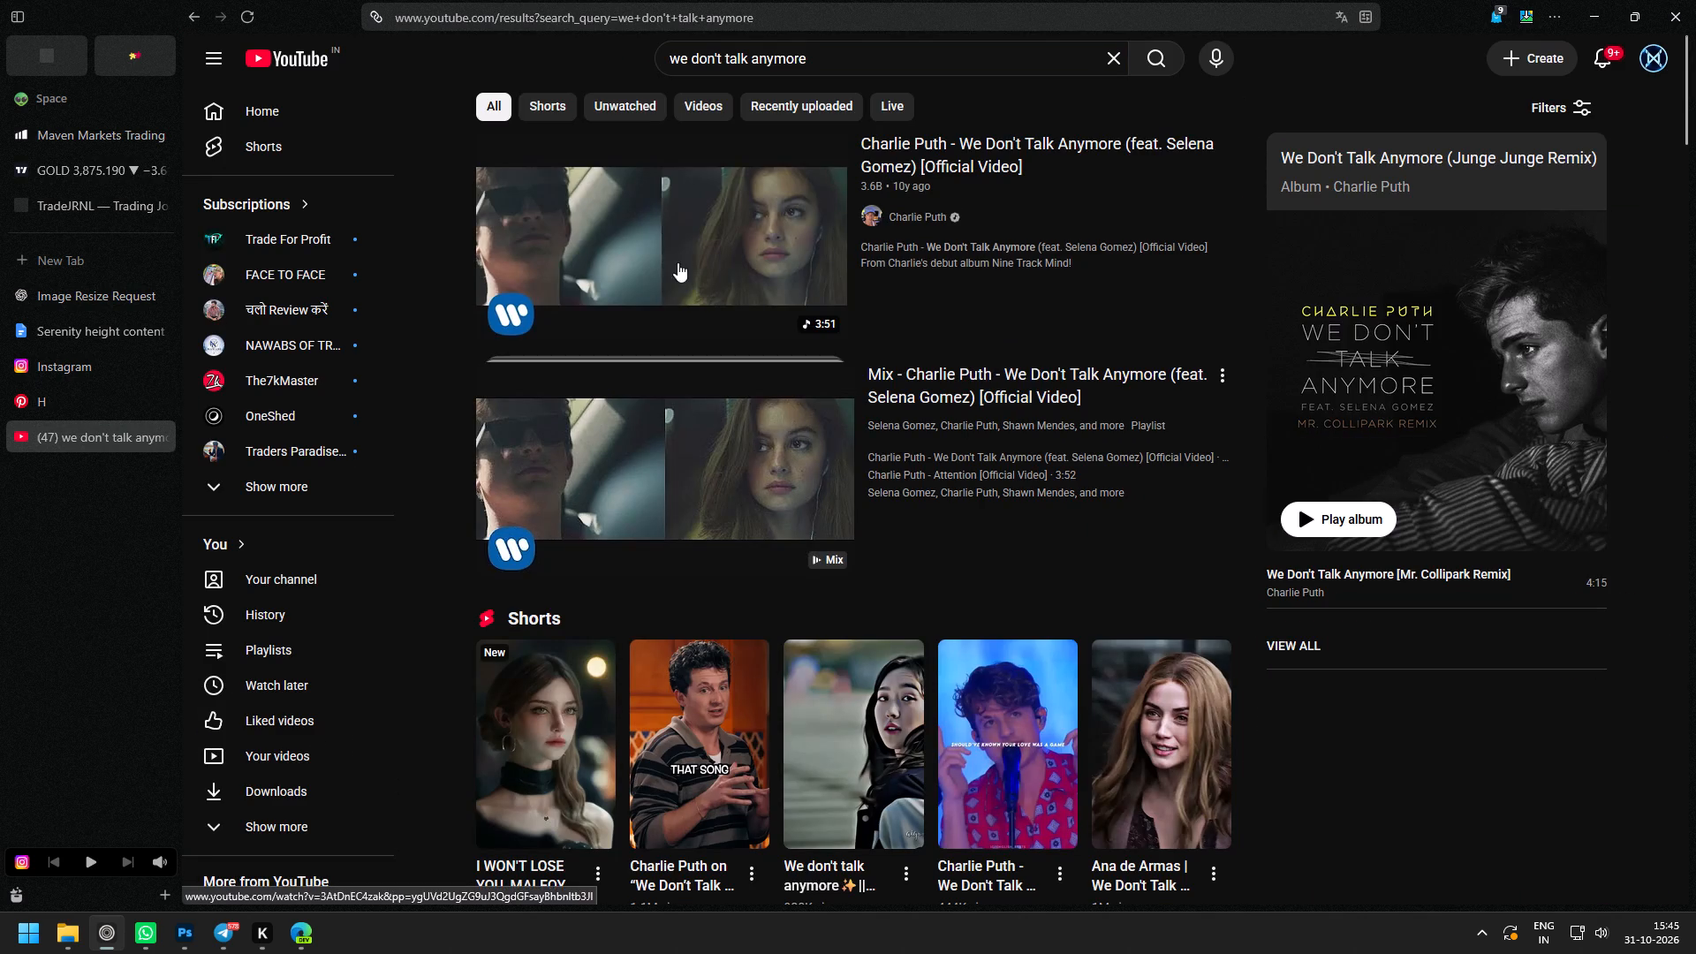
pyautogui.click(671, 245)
# Back in Photoshop, nudge "Prime Location at Cheshire Home Road" slightly up to centre it vertically in its pill.
pyautogui.click(176, 946)
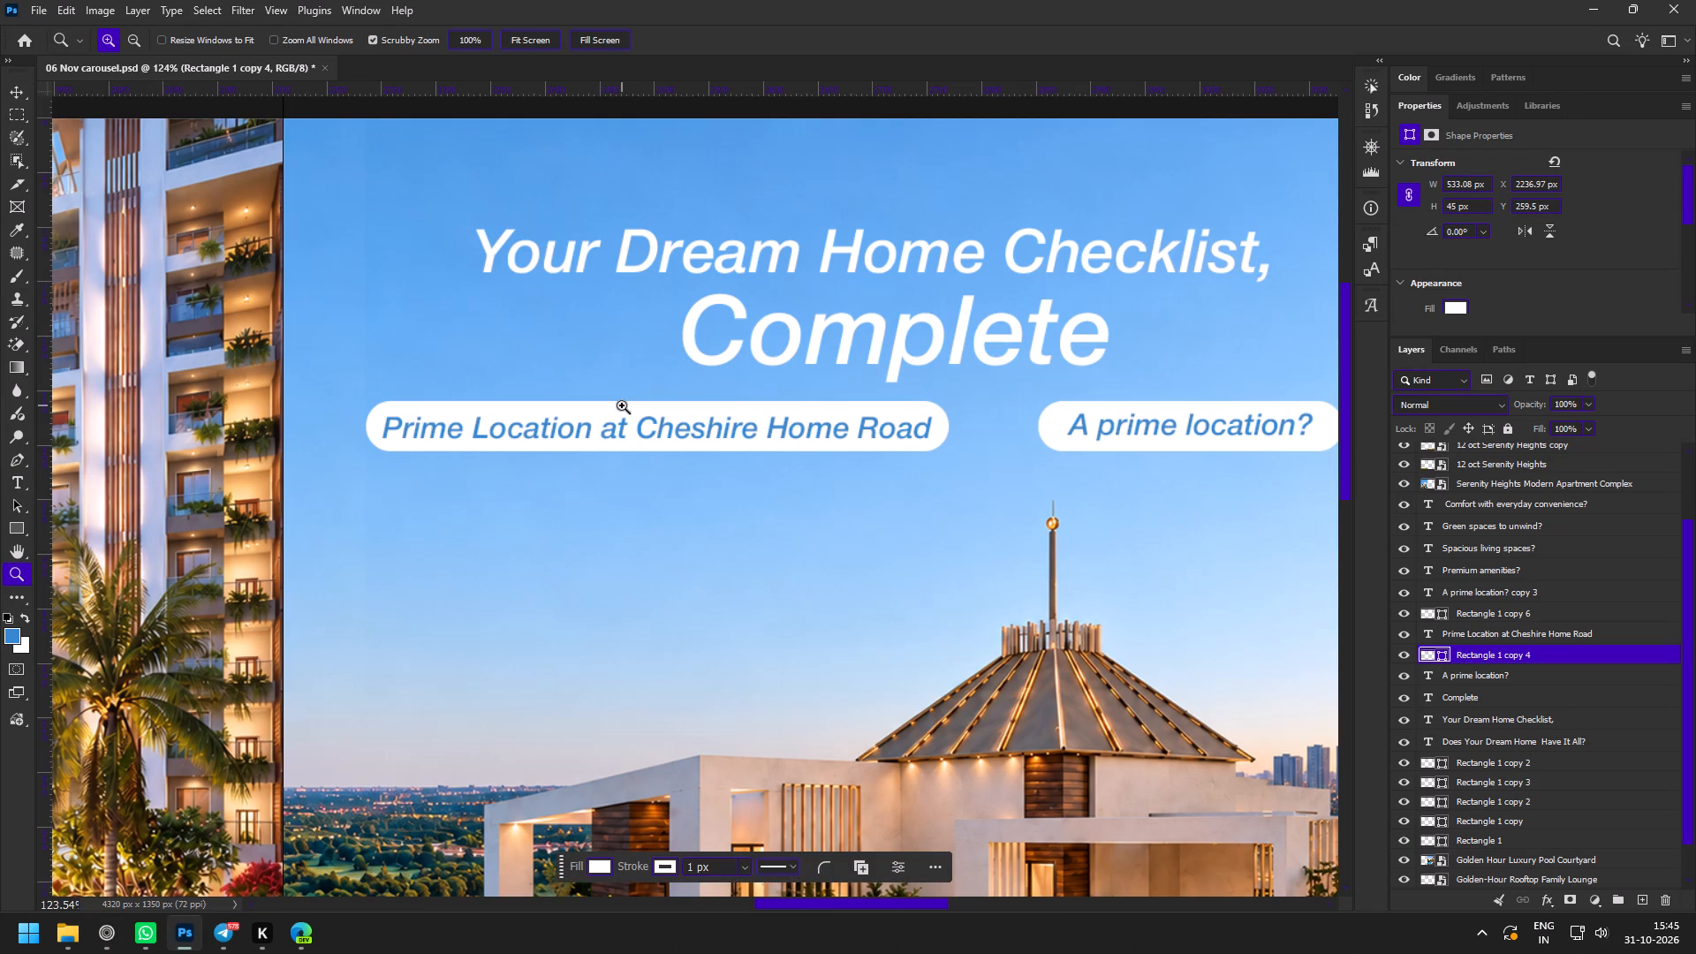
pyautogui.press('v')
pyautogui.press('z')
pyautogui.moveTo(315, 385); pyautogui.dragTo(397, 486)
pyautogui.press('v')
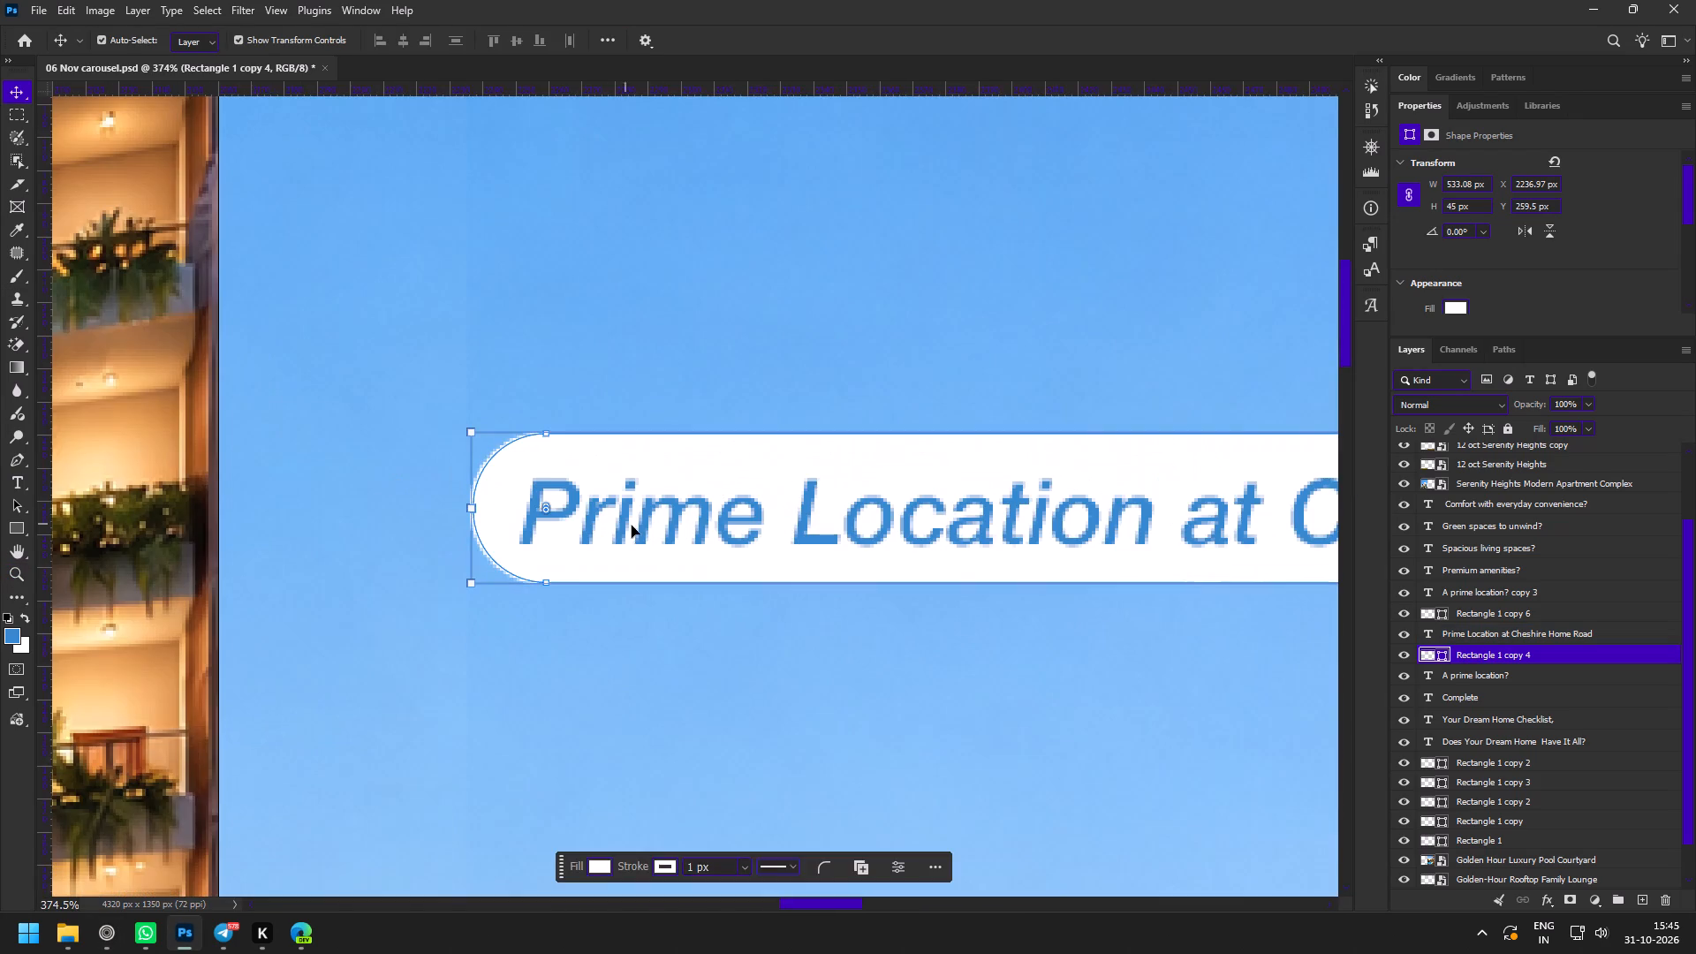
pyautogui.click(632, 526)
# Delete the "A prime location?" text from the second pill in the row, keeping its white shape.
pyautogui.press('space')
pyautogui.press('space')
pyautogui.press('space')
pyautogui.press('space')
pyautogui.press('space')
pyautogui.press('space')
pyautogui.press('space')
pyautogui.press('space')
pyautogui.press('space')
pyautogui.press('space')
pyautogui.press('space')
pyautogui.press('space')
pyautogui.press('space')
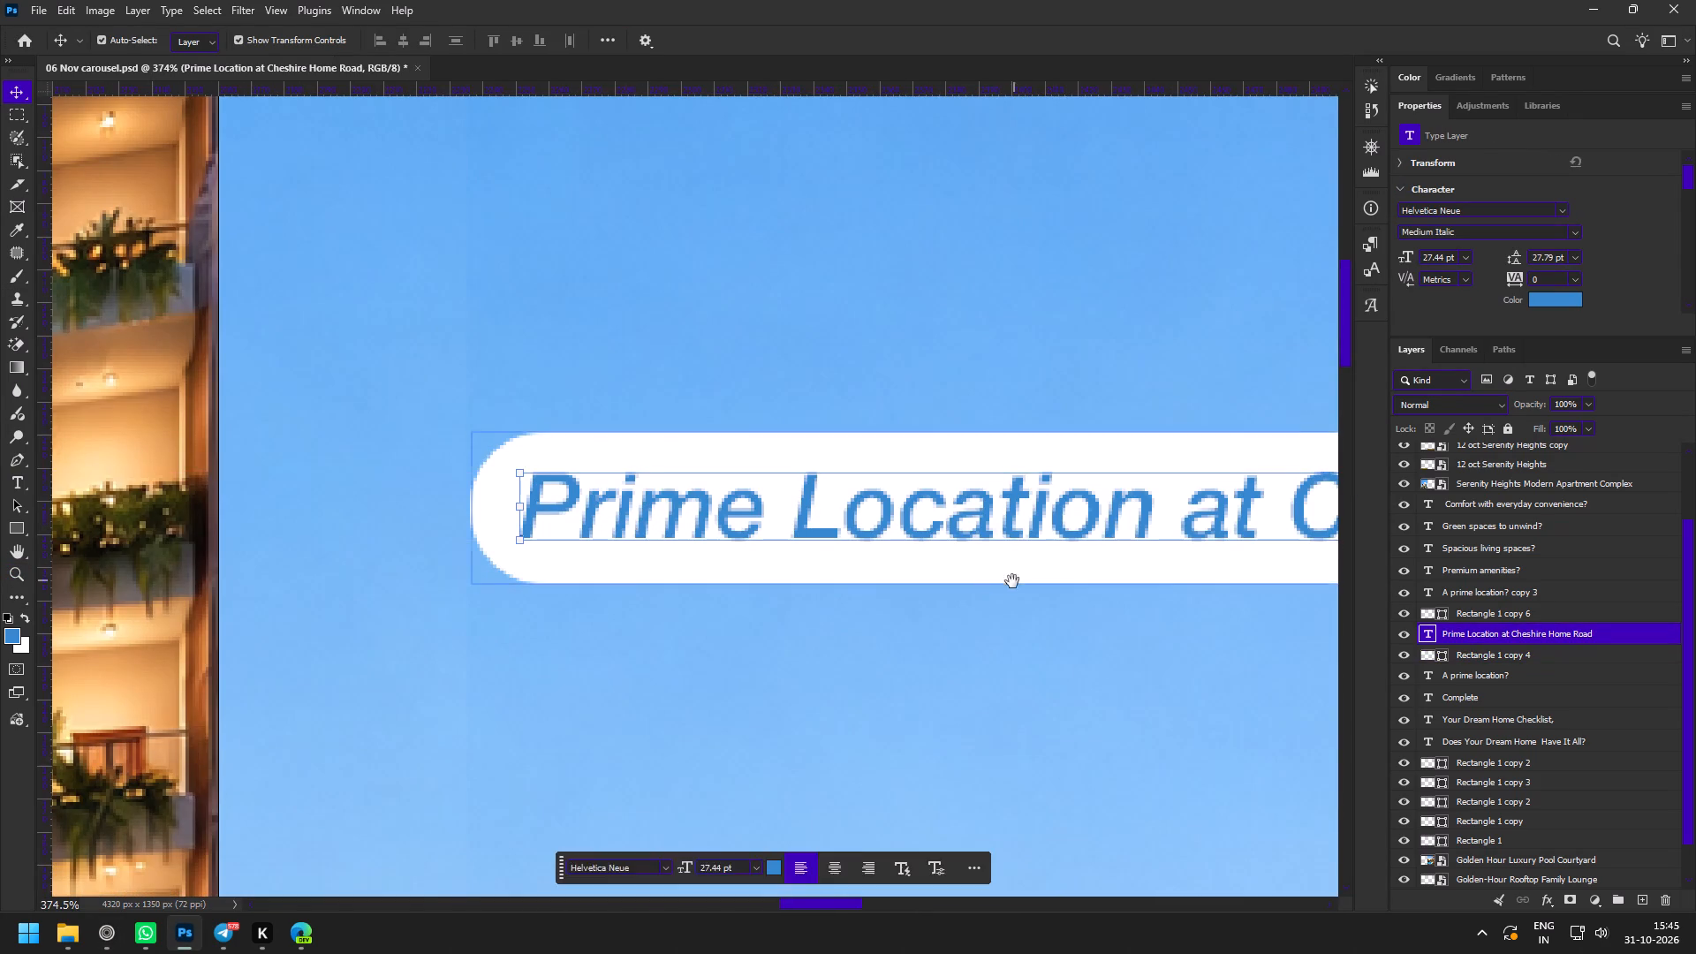
pyautogui.moveTo(1011, 581); pyautogui.dragTo(595, 553)
pyautogui.moveTo(713, 541); pyautogui.dragTo(704, 545)
pyautogui.press('z')
pyautogui.moveTo(870, 577); pyautogui.dragTo(799, 543)
pyautogui.press('space')
pyautogui.press('space')
pyautogui.press('space')
pyautogui.press('space')
pyautogui.press('space')
pyautogui.press('space')
pyautogui.press('space')
pyautogui.press('space')
pyautogui.press('space')
pyautogui.press('space')
pyautogui.press('space')
pyautogui.moveTo(993, 541); pyautogui.dragTo(836, 504)
pyautogui.click(905, 512)
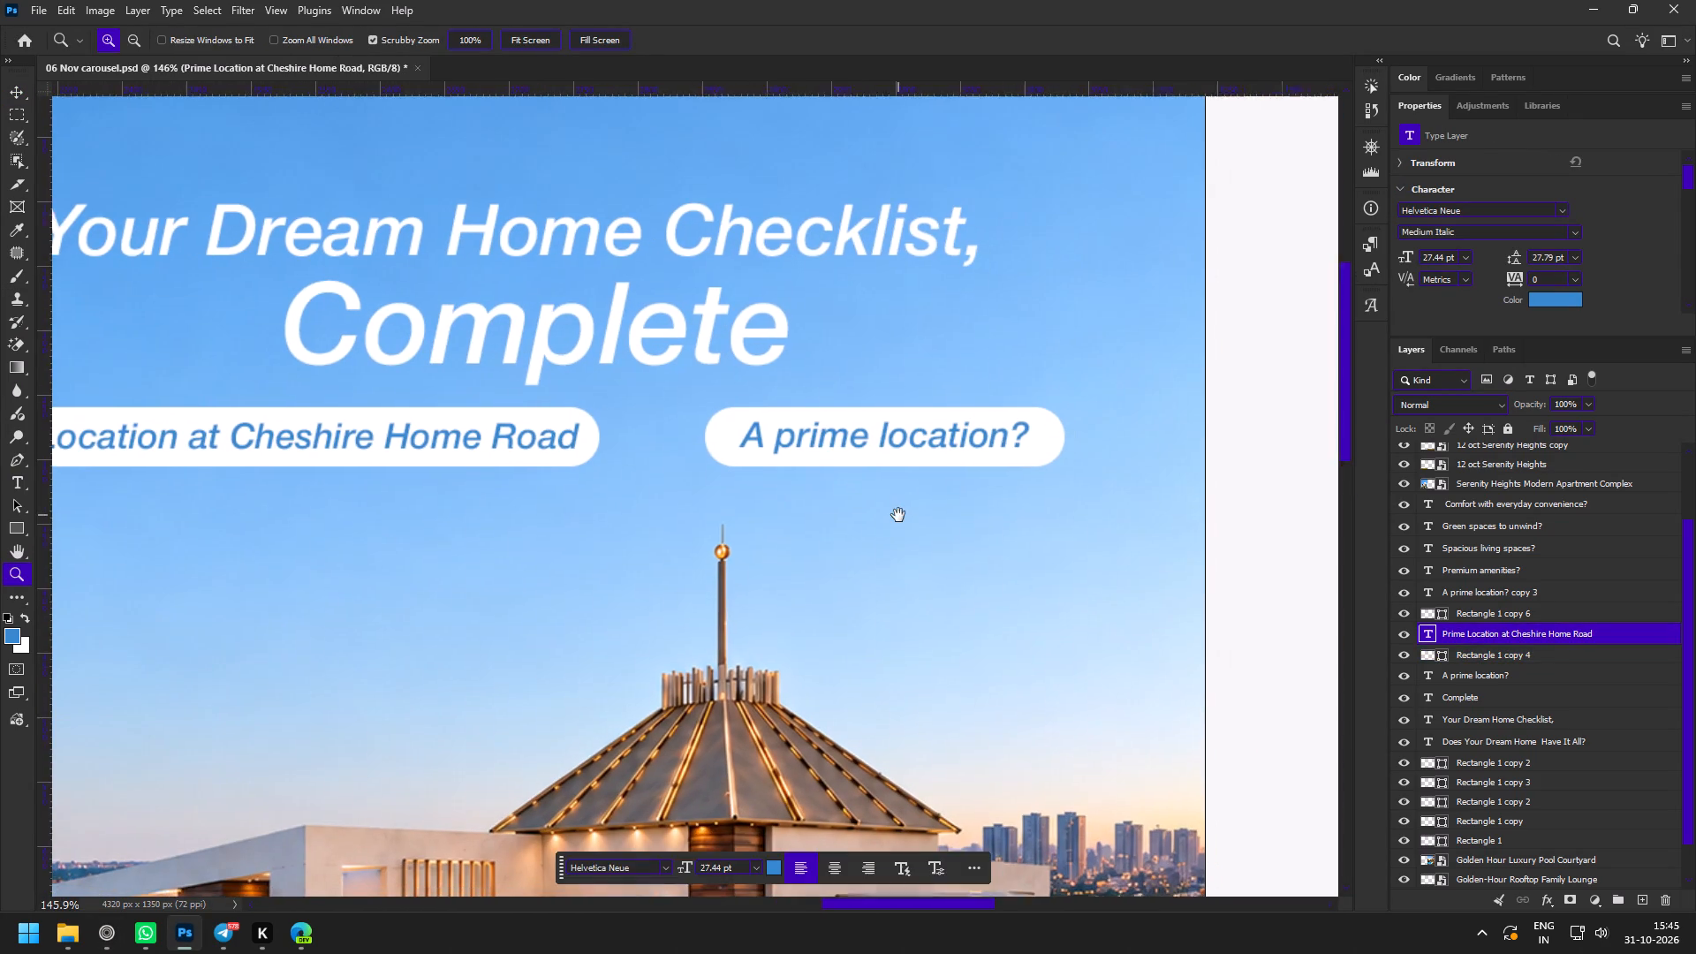
pyautogui.press('v')
pyautogui.click(703, 425)
pyautogui.click(772, 443)
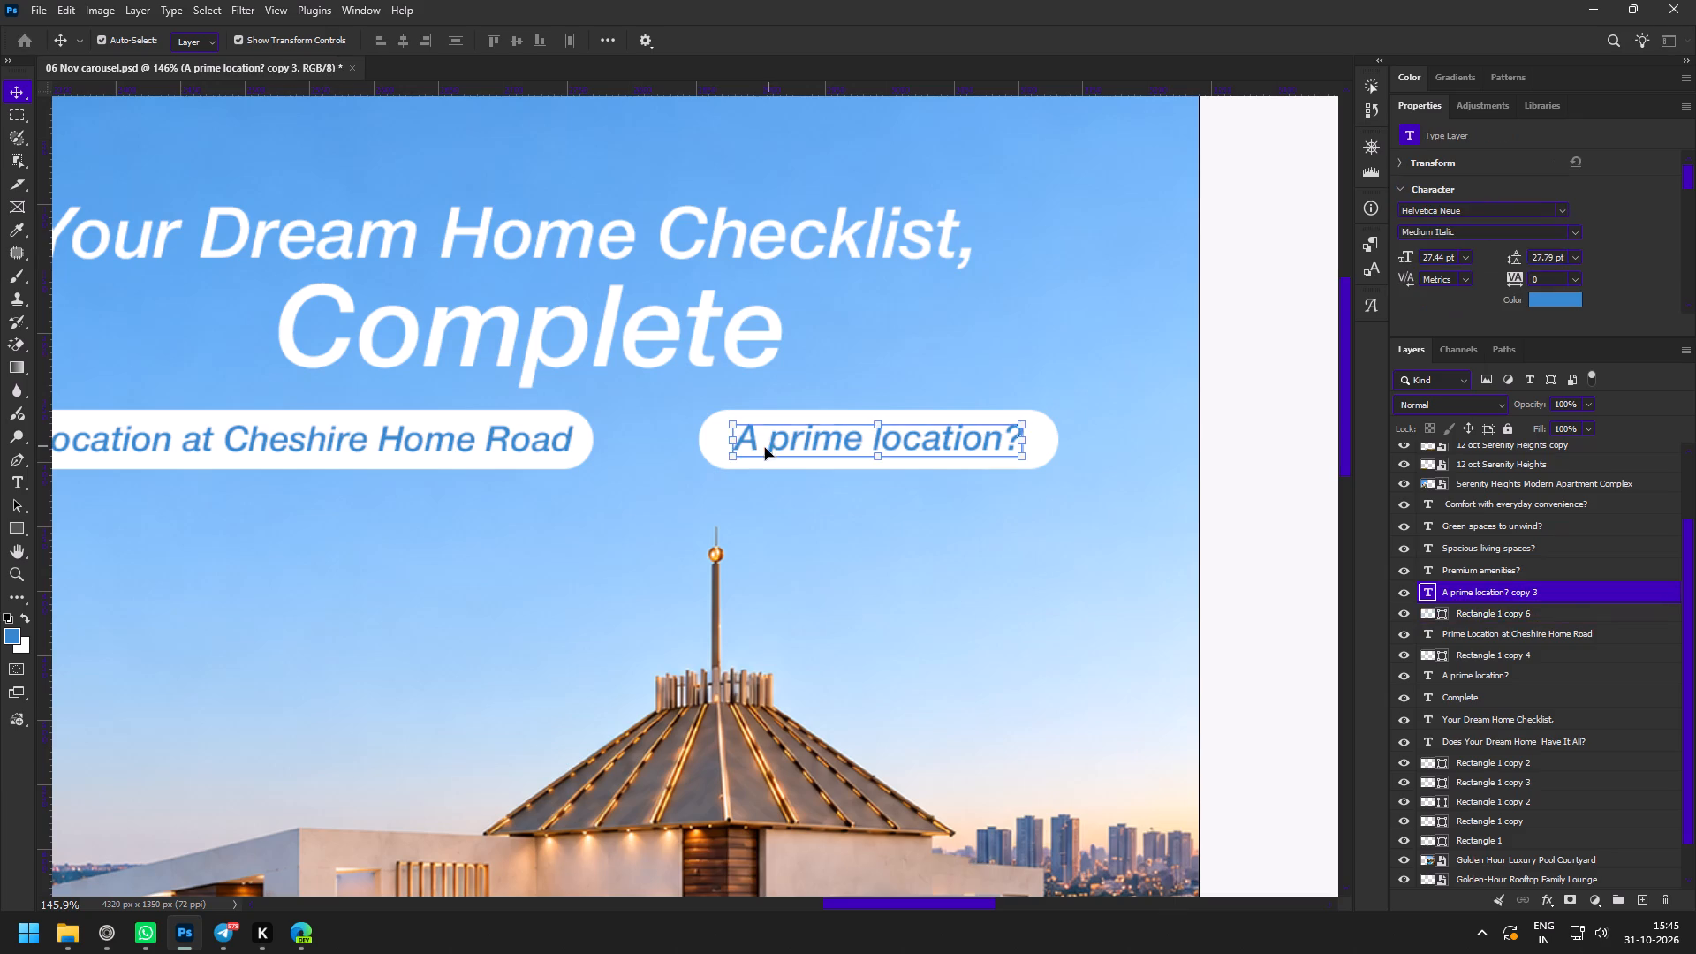
pyautogui.press('Delete')
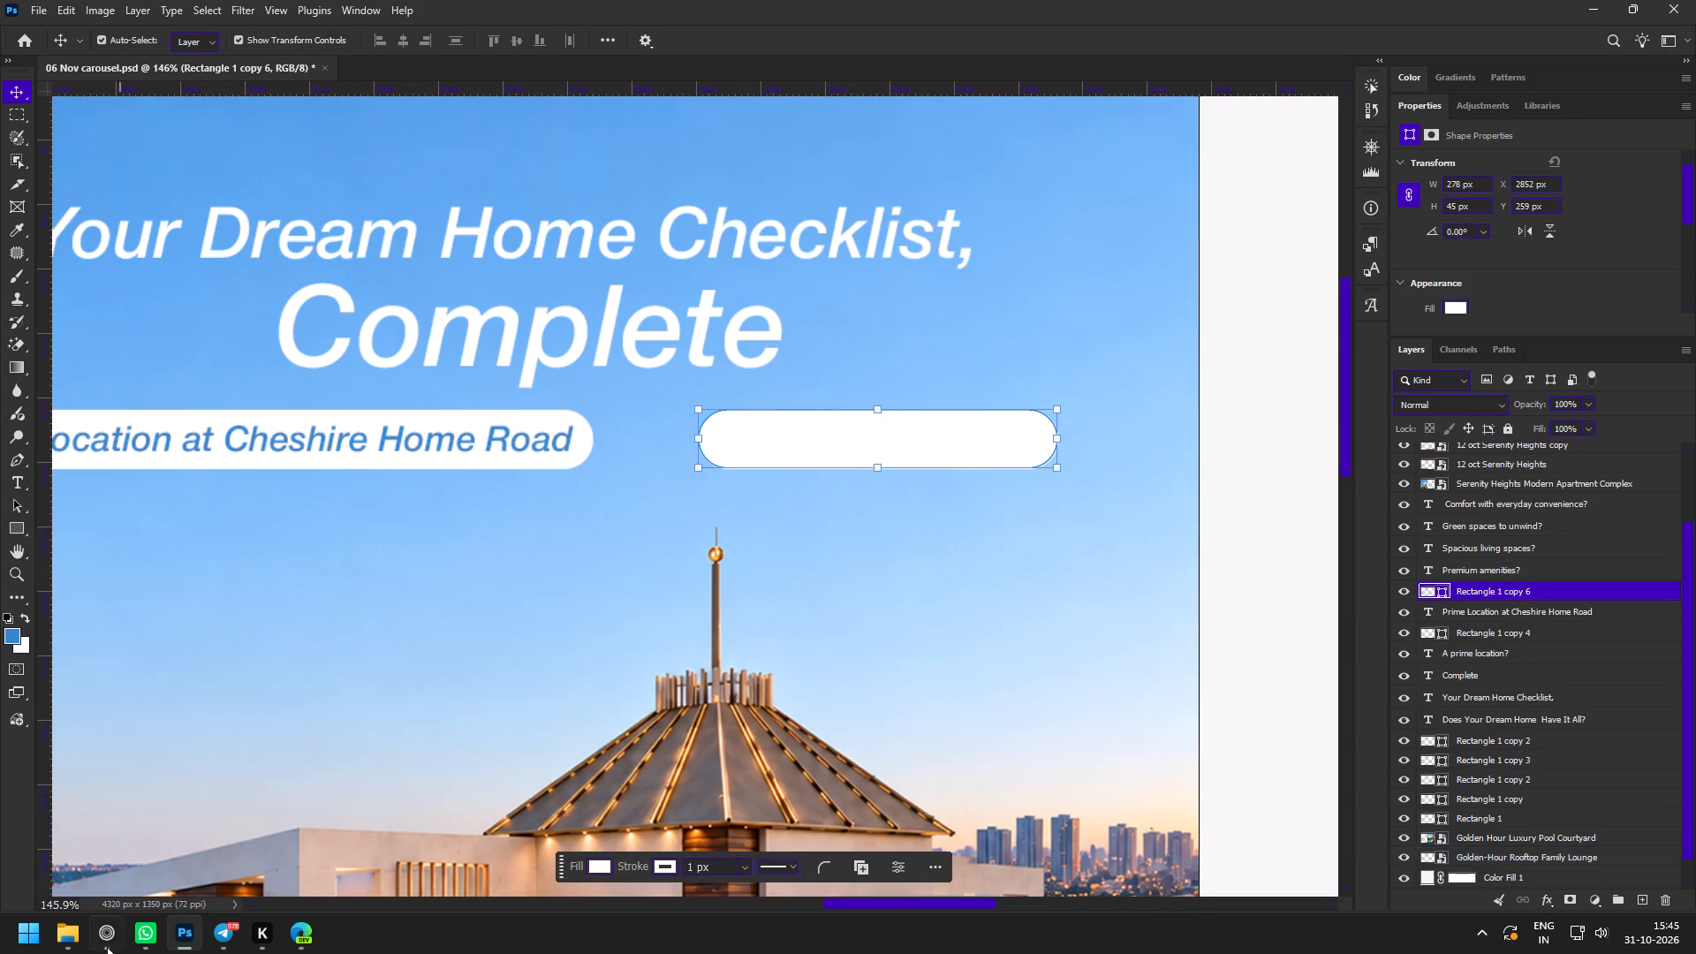
# Switch to the Google Docs content document and copy "Spacious 3 & 4 BHK Apartments" from the slide 3 list.
pyautogui.click(107, 952)
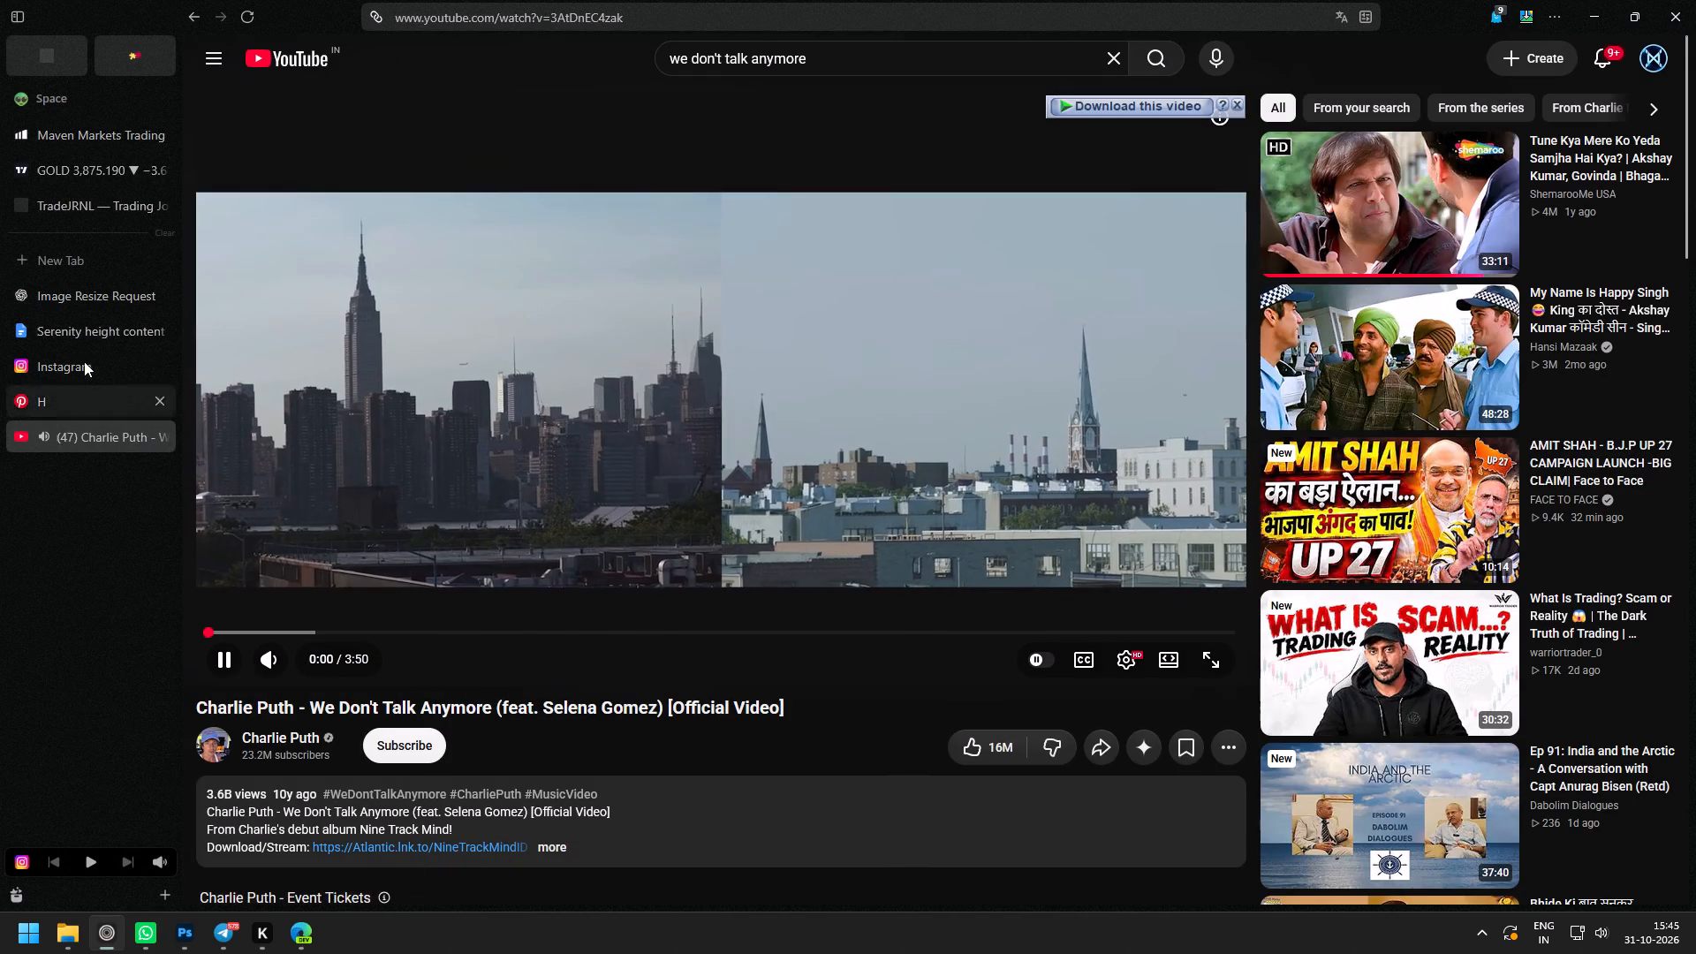
pyautogui.click(81, 321)
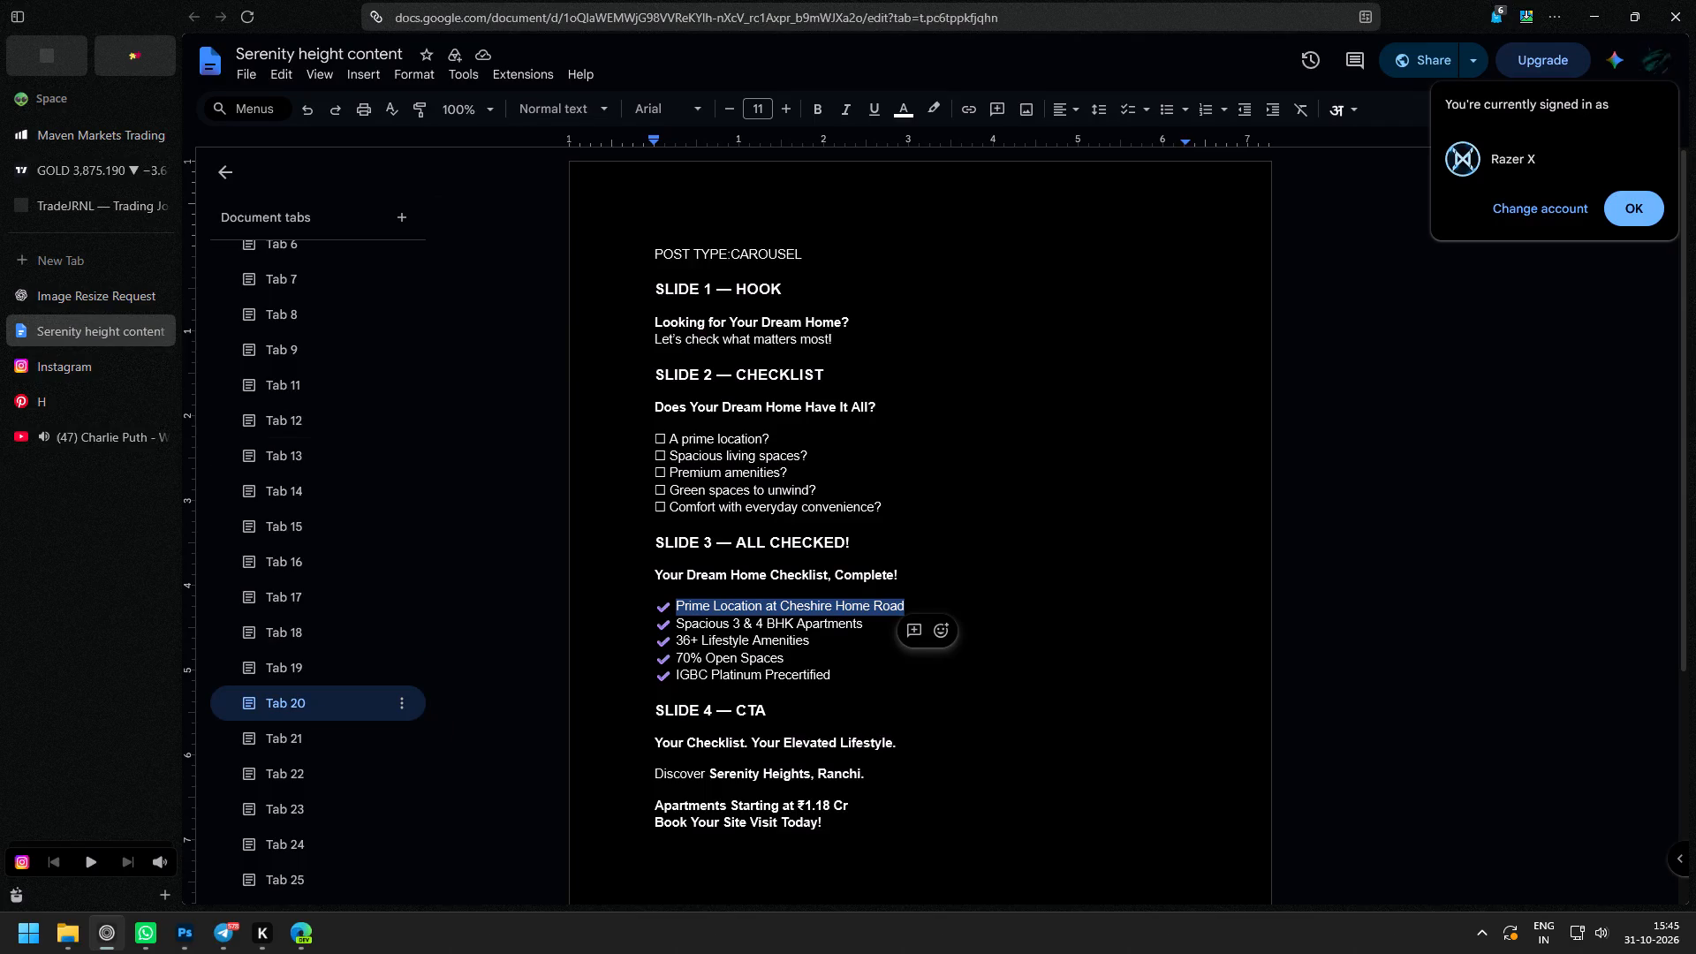
pyautogui.moveTo(877, 622); pyautogui.dragTo(675, 620)
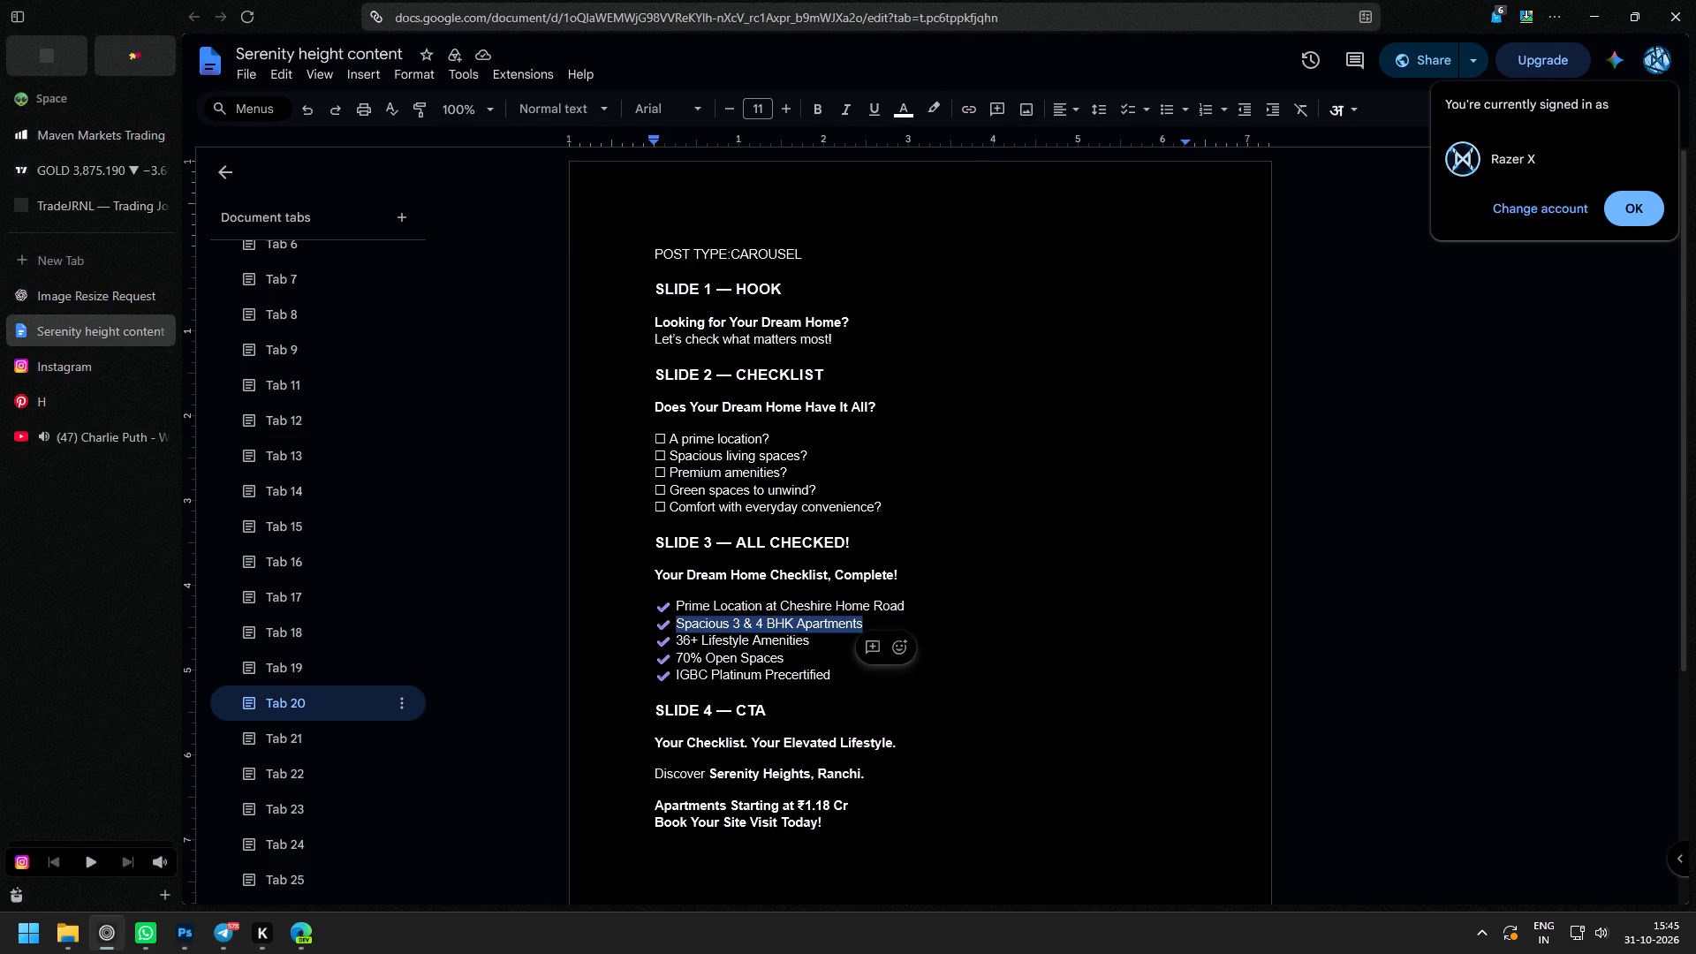
pyautogui.hotkey('ctrl', 'c')
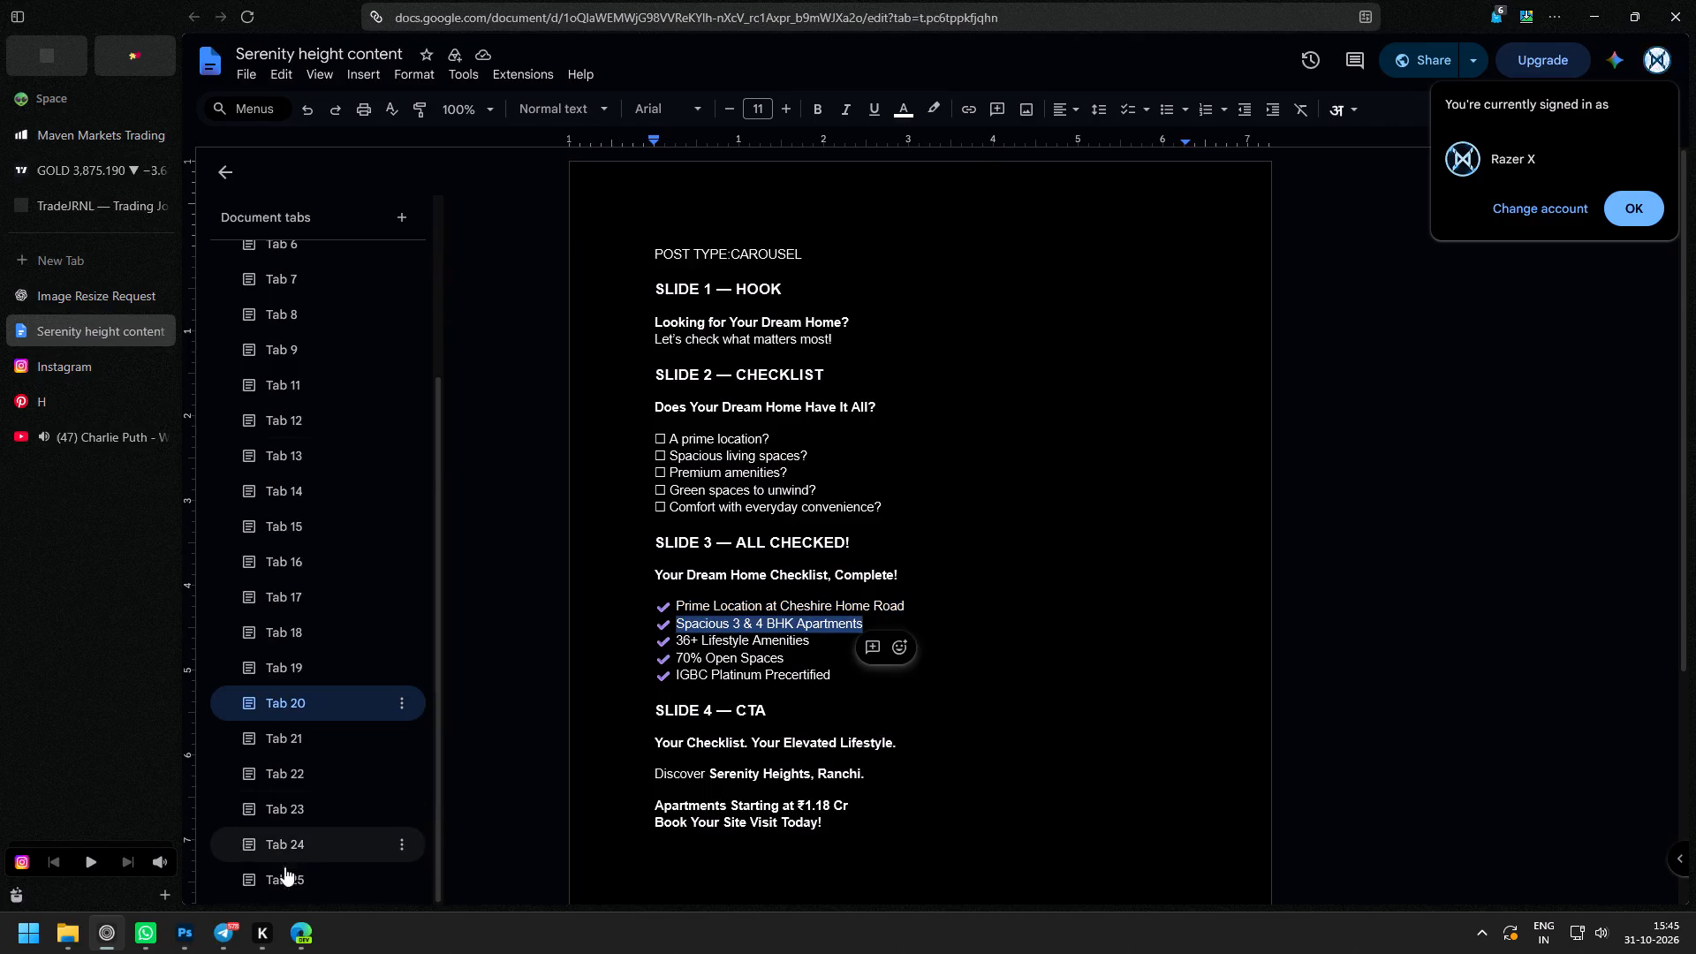
pyautogui.click(188, 927)
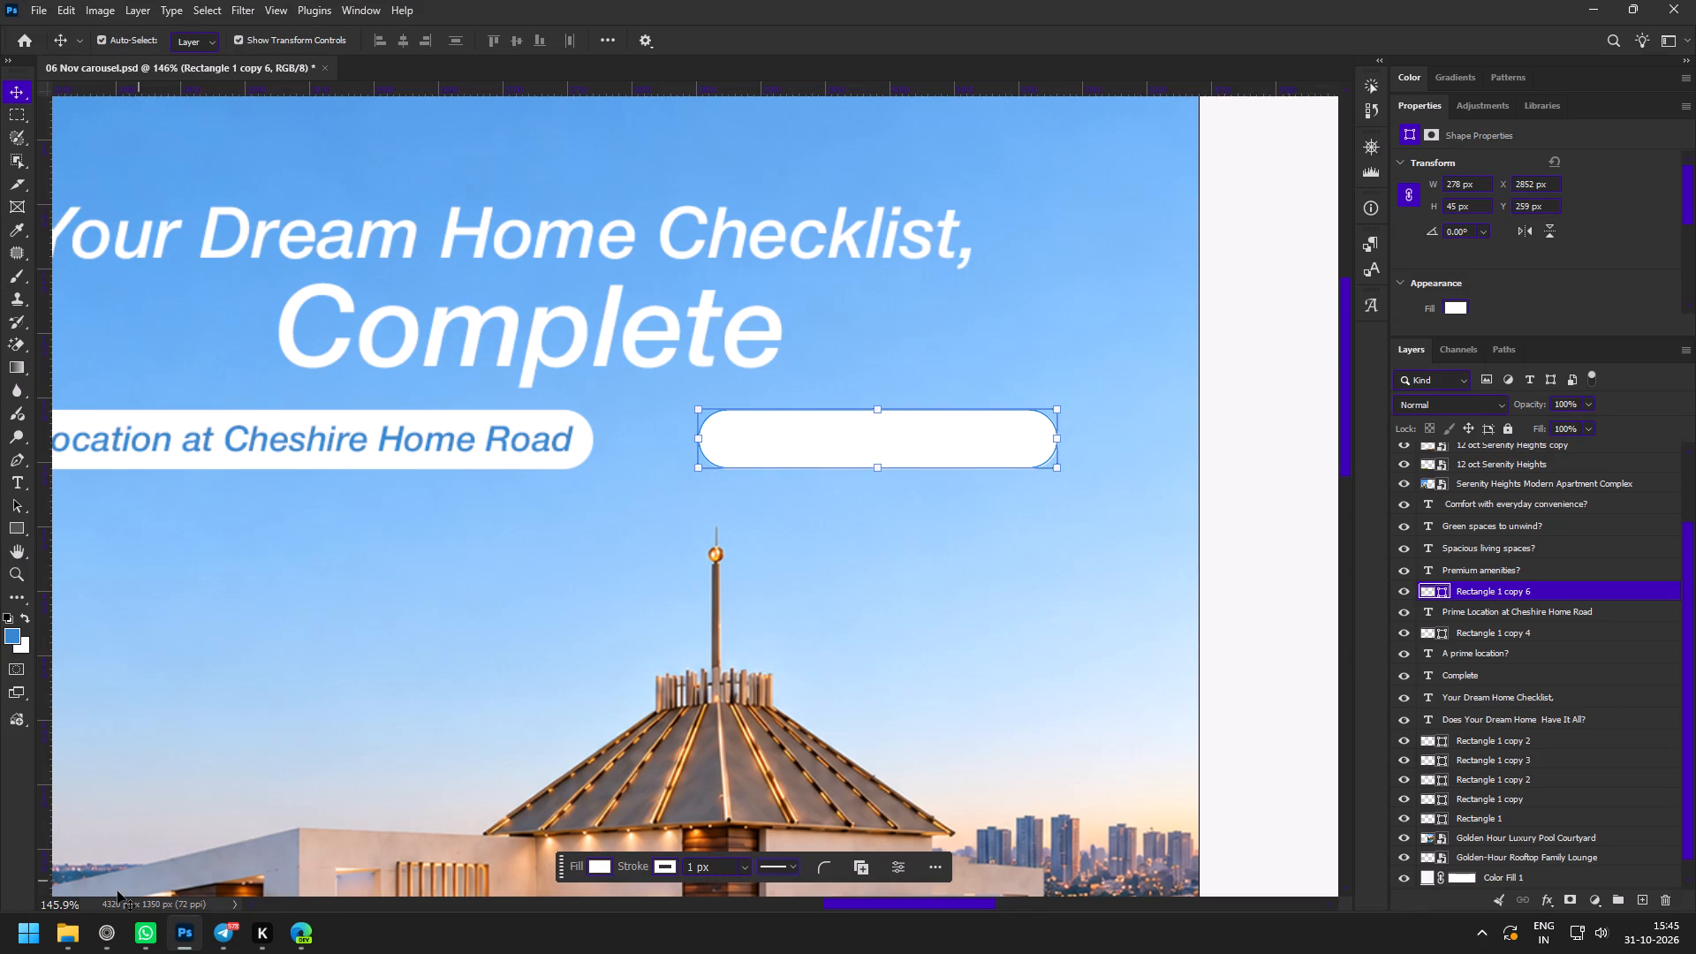
pyautogui.click(106, 920)
pyautogui.click(106, 920)
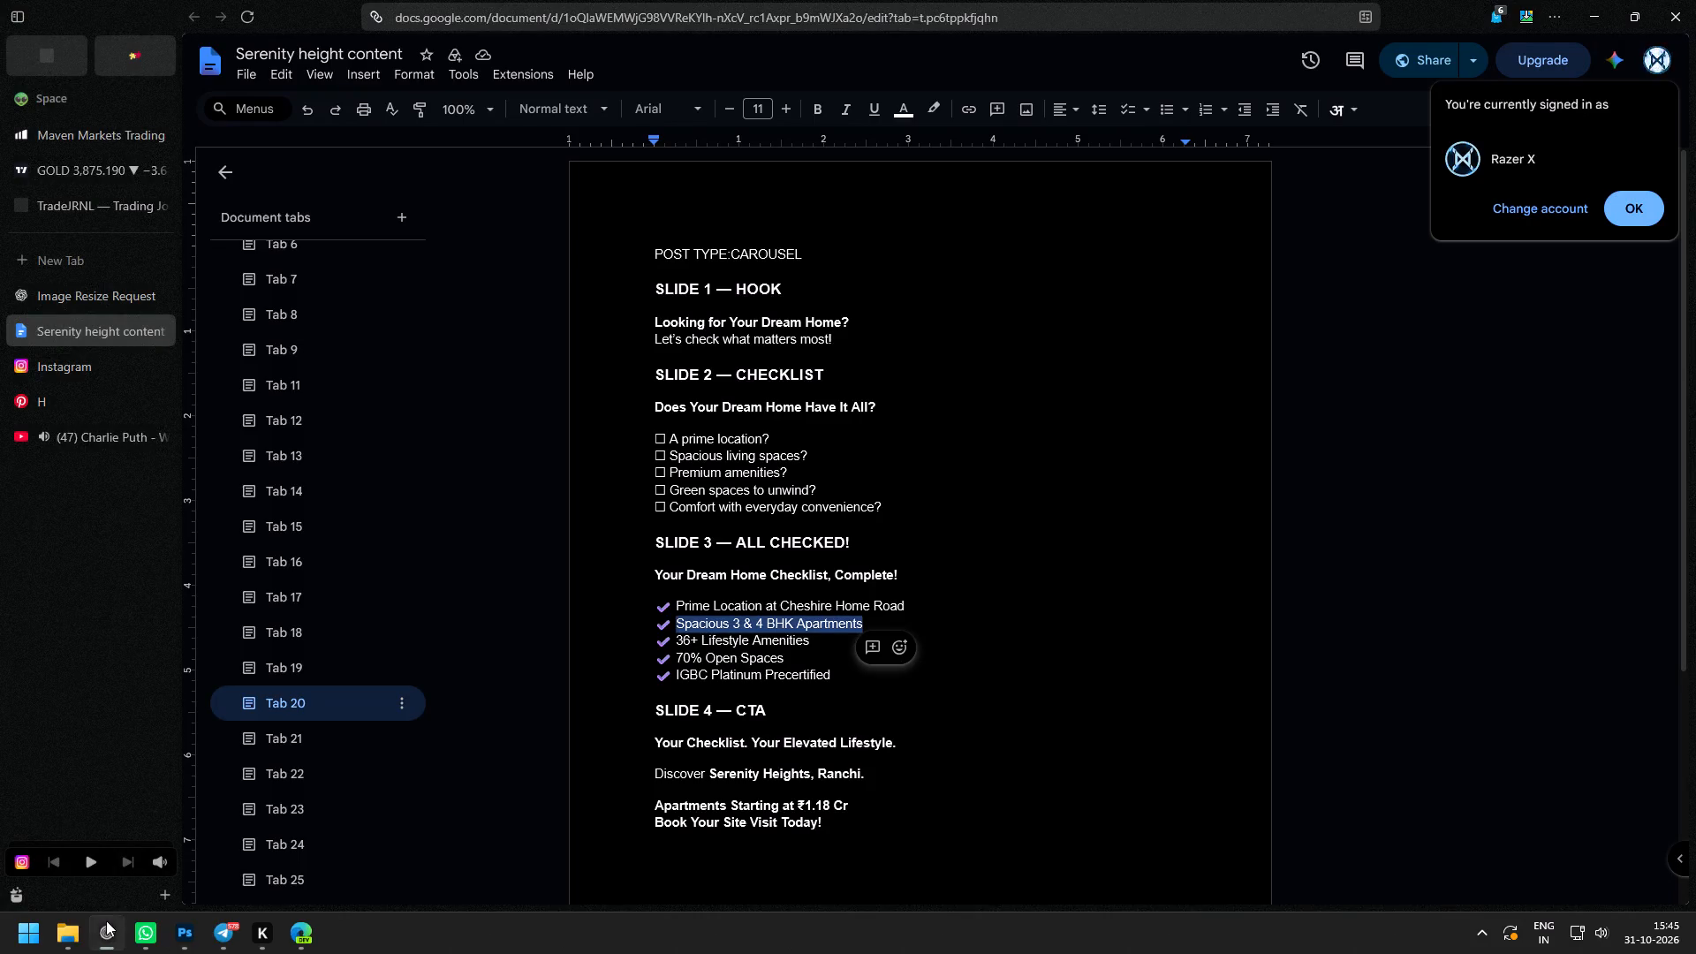
# In Photoshop, duplicate the "Prime Location at Cheshire Home Road" text just below its pill and change the copy to "Spacious 3 & 4 BHK Apartments".
pyautogui.click(455, 454)
pyautogui.click(423, 443)
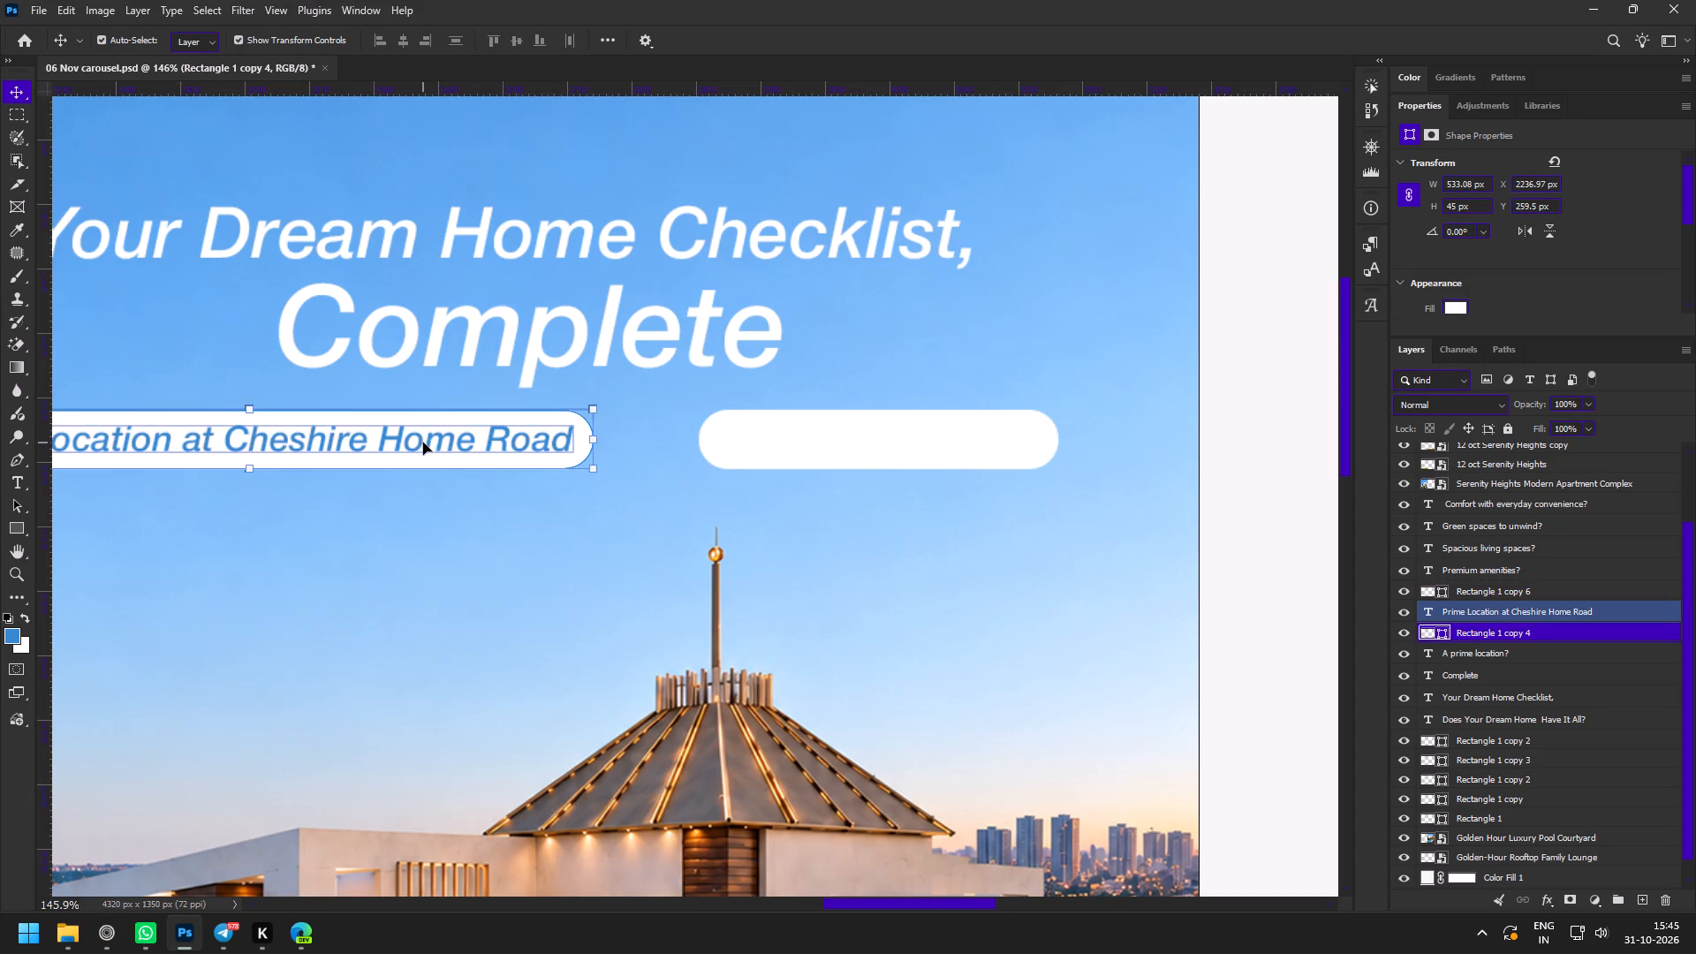
pyautogui.press('space')
pyautogui.press('space')
pyautogui.press('space')
pyautogui.moveTo(352, 505); pyautogui.dragTo(685, 469)
pyautogui.keyDown('alt'); pyautogui.moveTo(319, 405); pyautogui.dragTo(320, 486); pyautogui.keyUp('alt')
pyautogui.doubleClick(320, 486)
pyautogui.hotkey('ctrl', 'v')
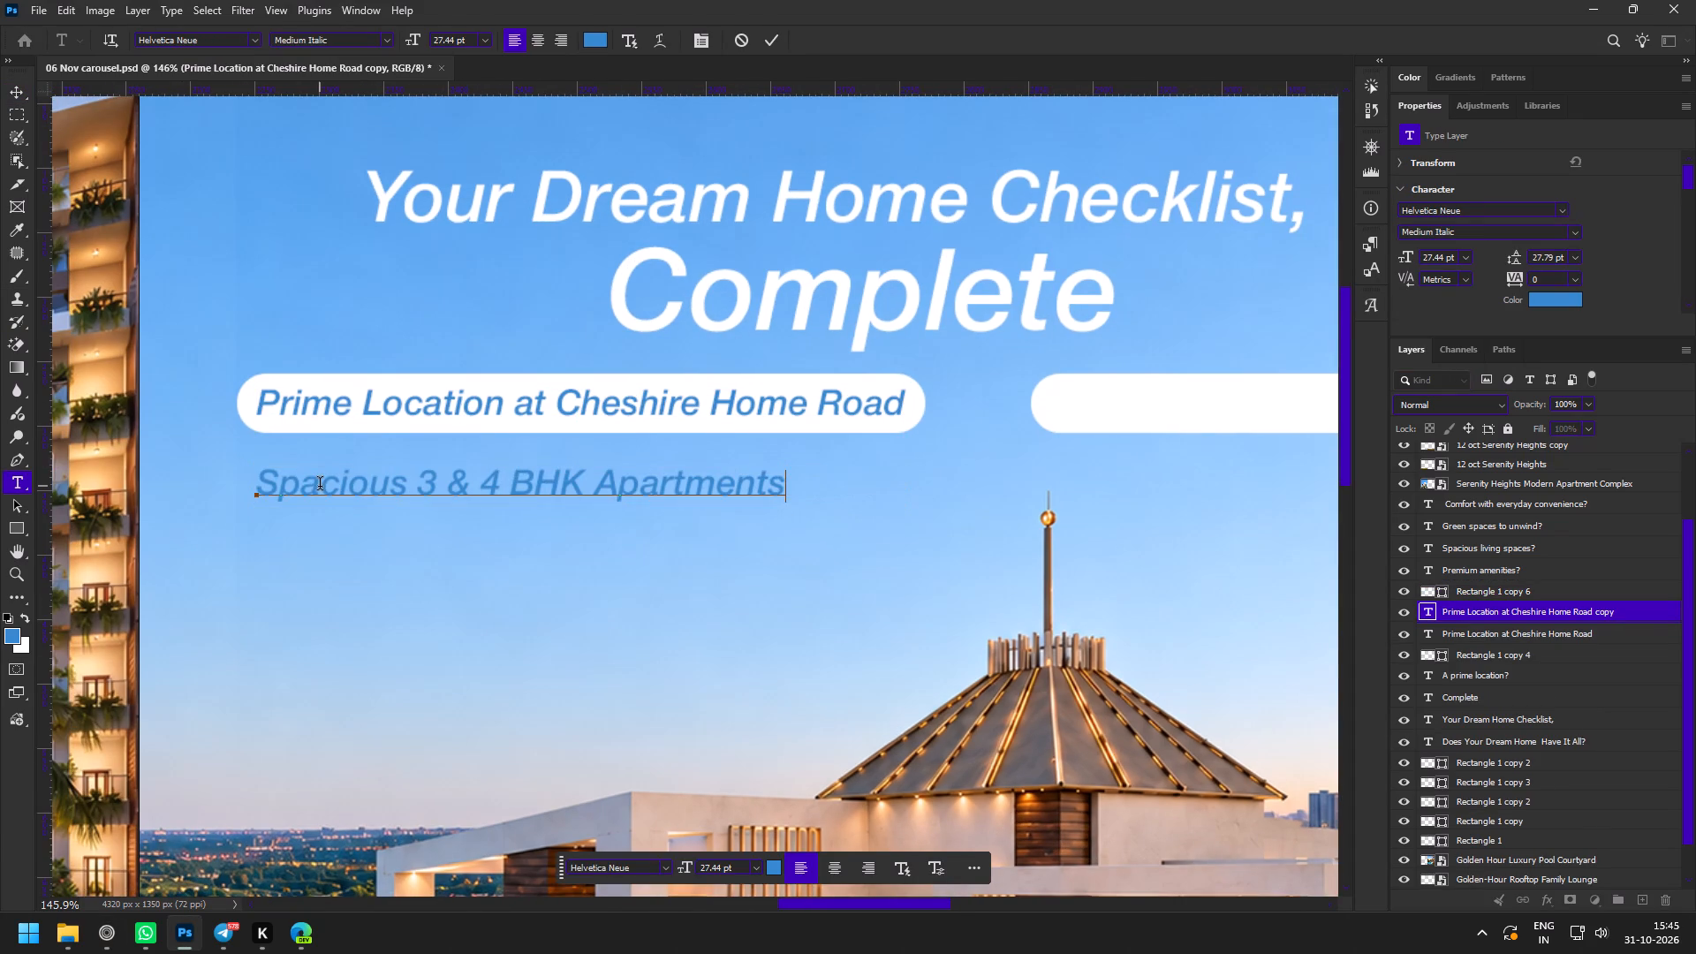
pyautogui.hotkey('ctrl', 'Return')
pyautogui.moveTo(320, 486); pyautogui.dragTo(320, 473)
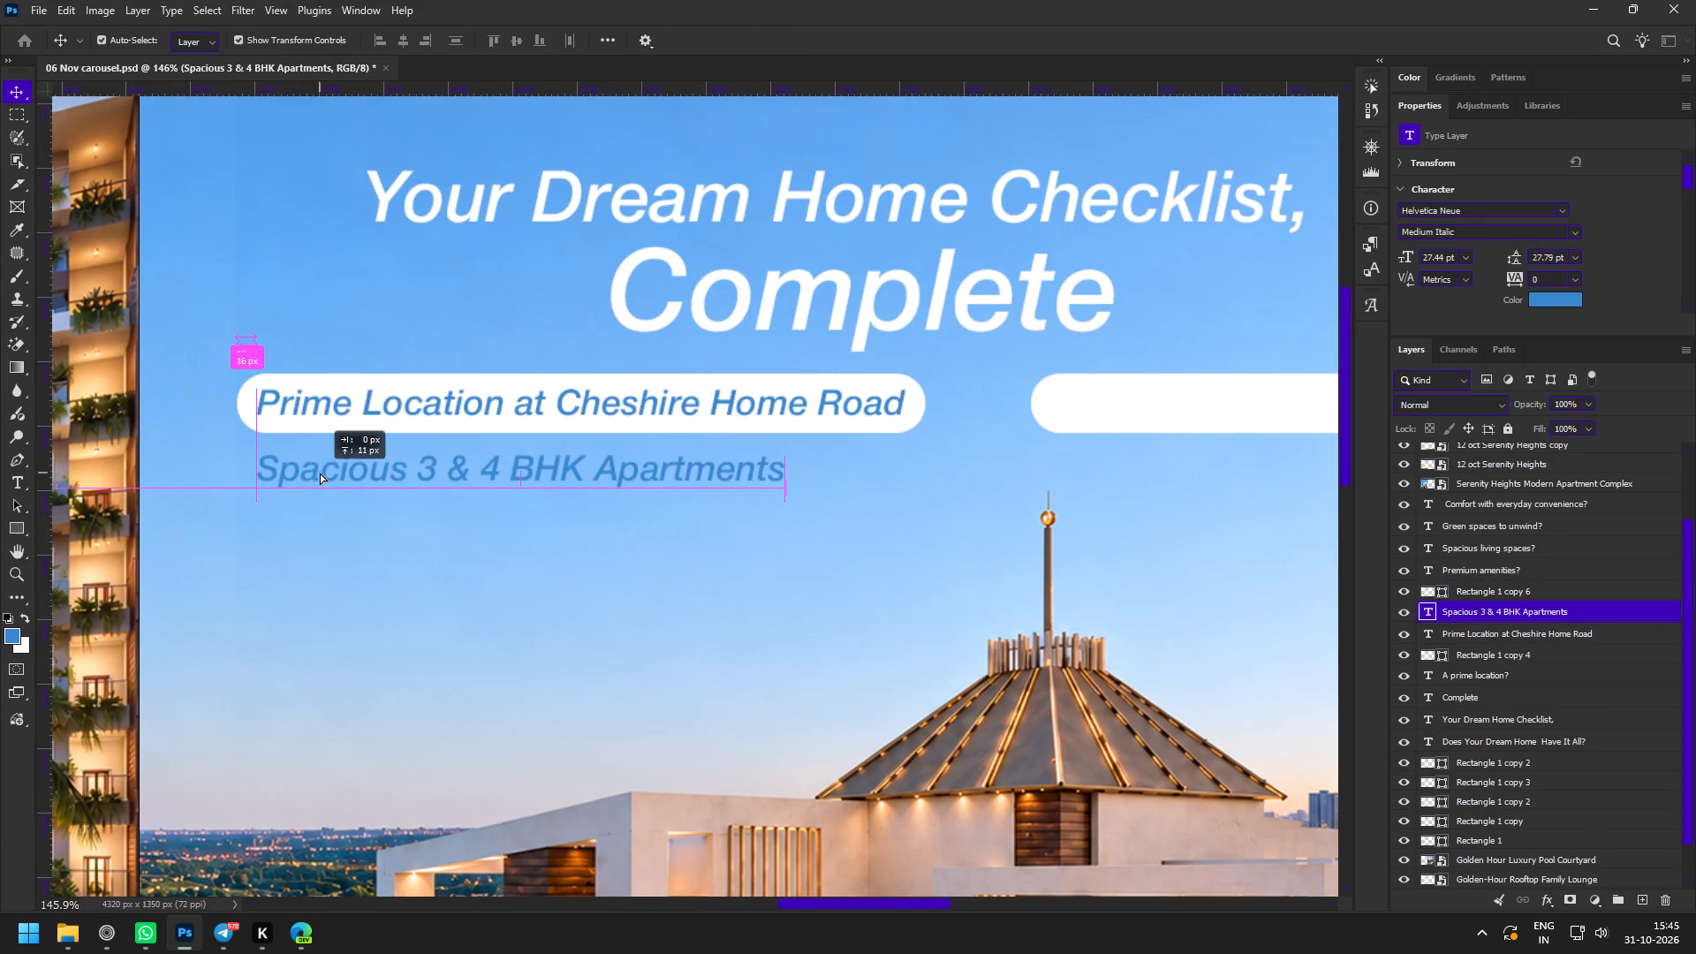
pyautogui.moveTo(320, 473); pyautogui.dragTo(320, 478)
# Duplicate the first white pill straight down behind the "Spacious 3 & 4 BHK Apartments" text.
pyautogui.click(245, 399)
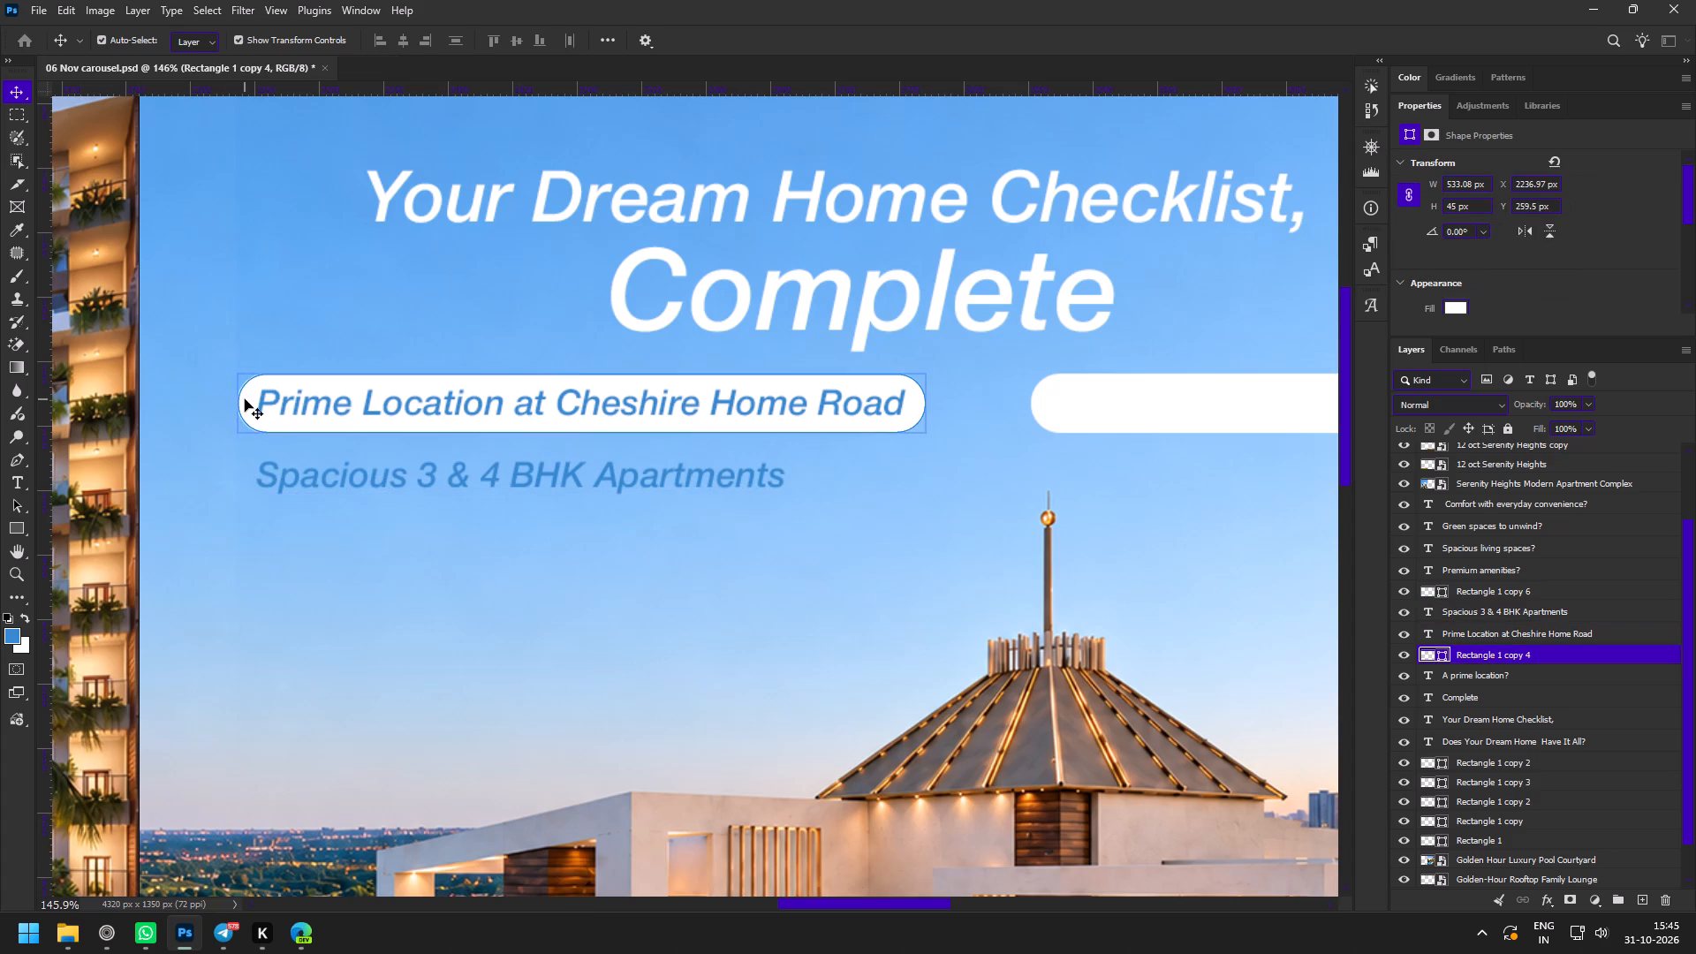
pyautogui.keyDown('alt'); pyautogui.moveTo(249, 400); pyautogui.dragTo(231, 473); pyautogui.keyUp('alt')
# Switch to the Google Docs content document and copy "IGBC Platinum Precertified" from the slide 3 list.
pyautogui.click(102, 943)
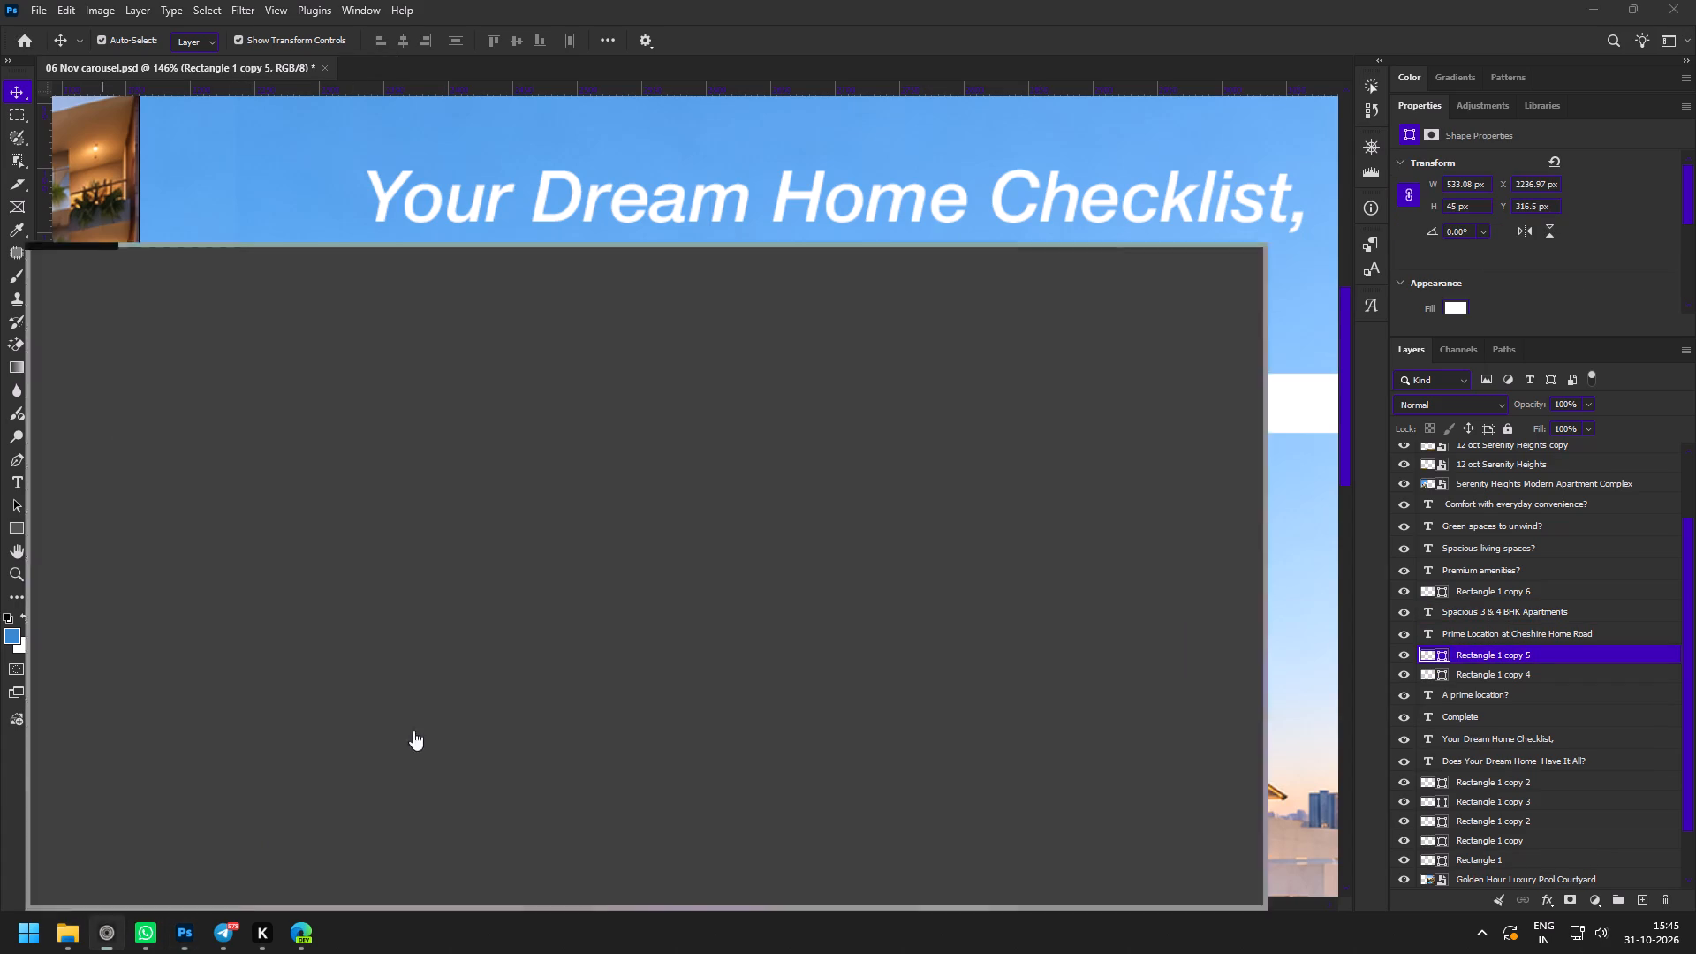
pyautogui.moveTo(819, 640); pyautogui.dragTo(681, 640)
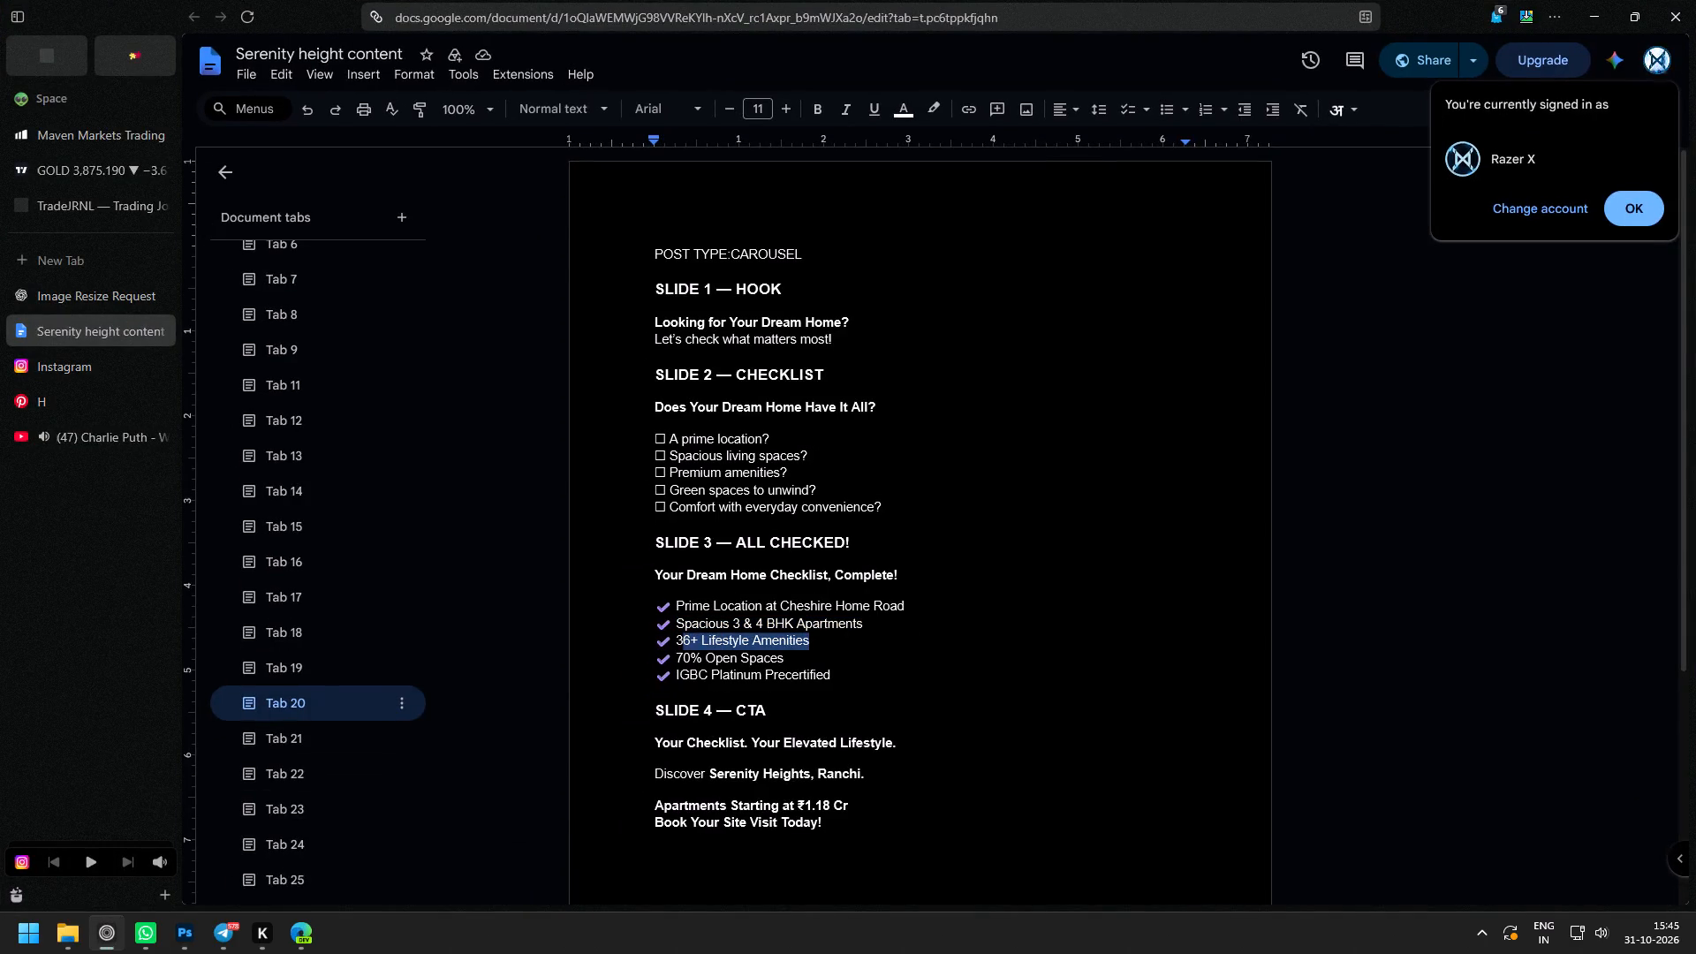
pyautogui.moveTo(681, 640); pyautogui.dragTo(678, 640)
pyautogui.click(927, 678)
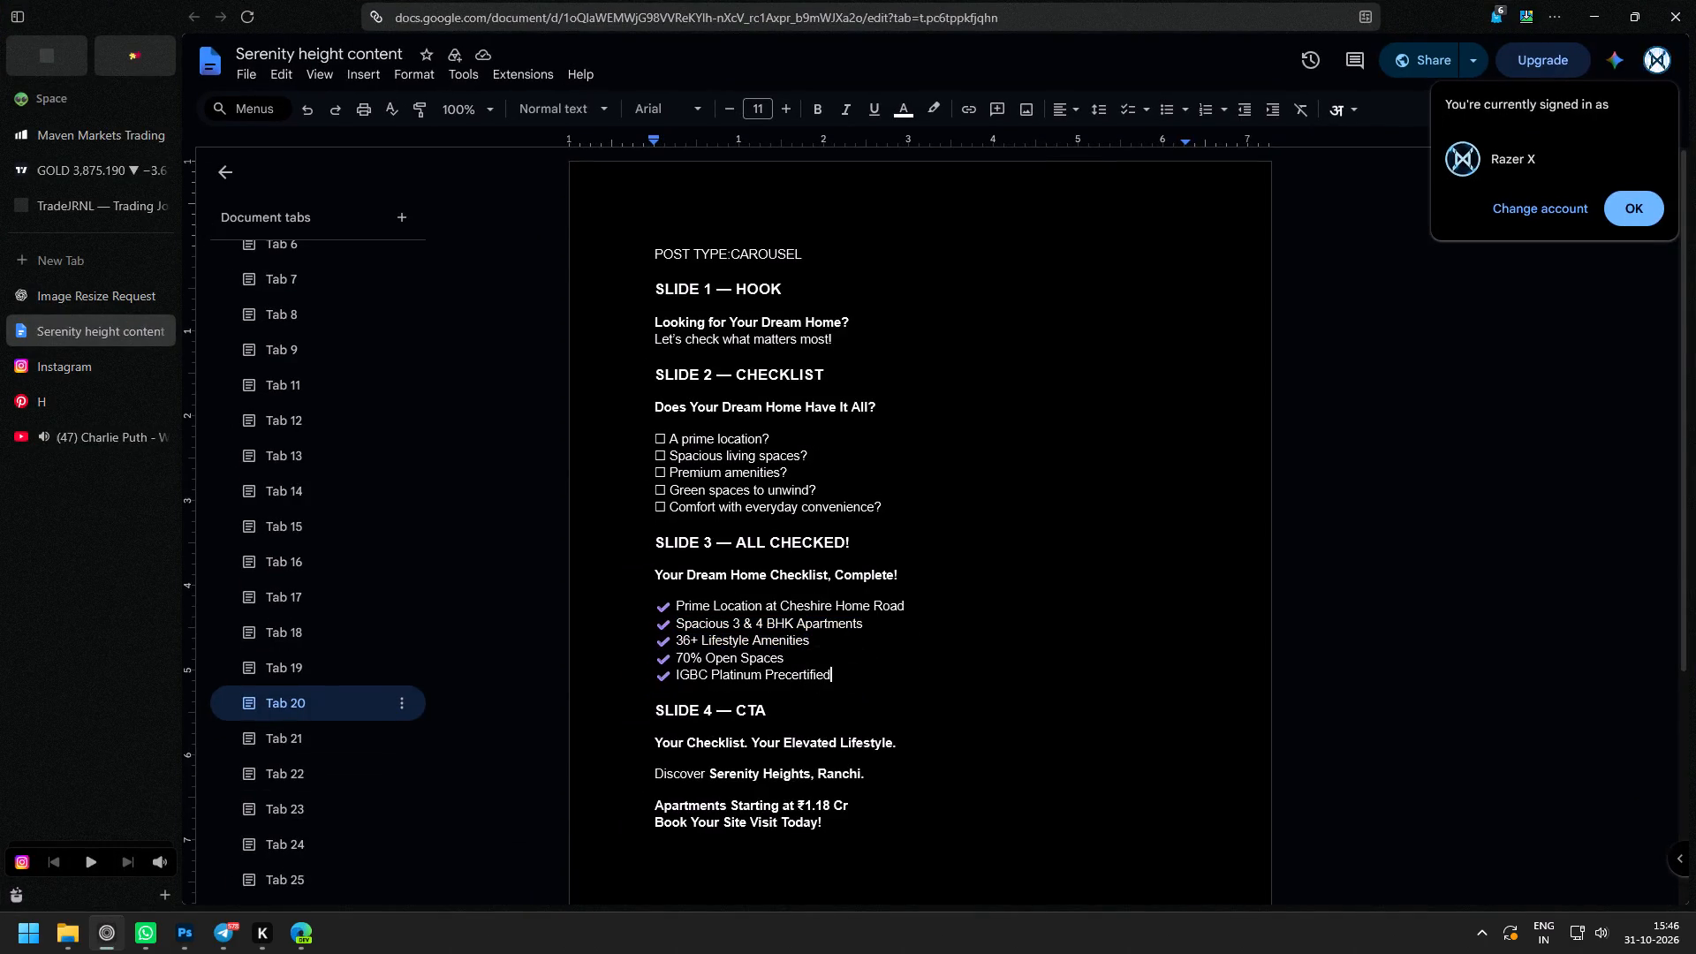
pyautogui.moveTo(867, 675); pyautogui.dragTo(676, 670)
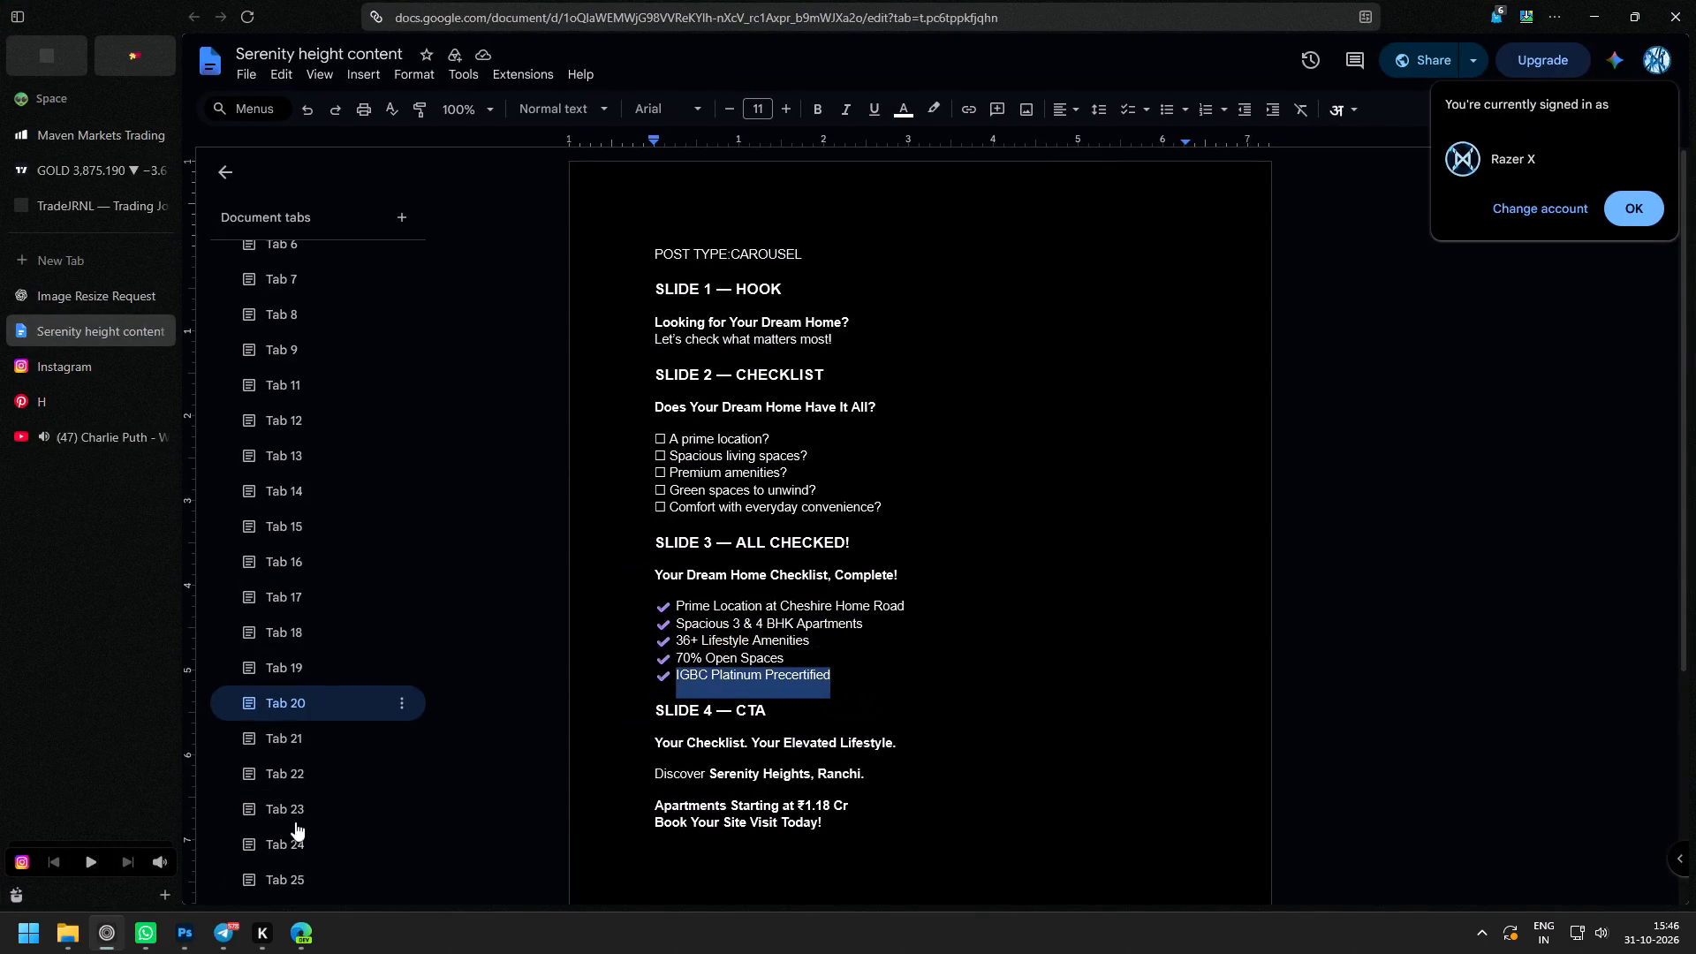
pyautogui.hotkey('ctrl', 'c')
# In Photoshop, duplicate the "Spacious 3 & 4 BHK Apartments" pill and text below, changing the copy's text to "IGBC Platinum Precertified".
pyautogui.click(179, 938)
pyautogui.keyDown('shift'); pyautogui.click(460, 476); pyautogui.keyUp('shift')
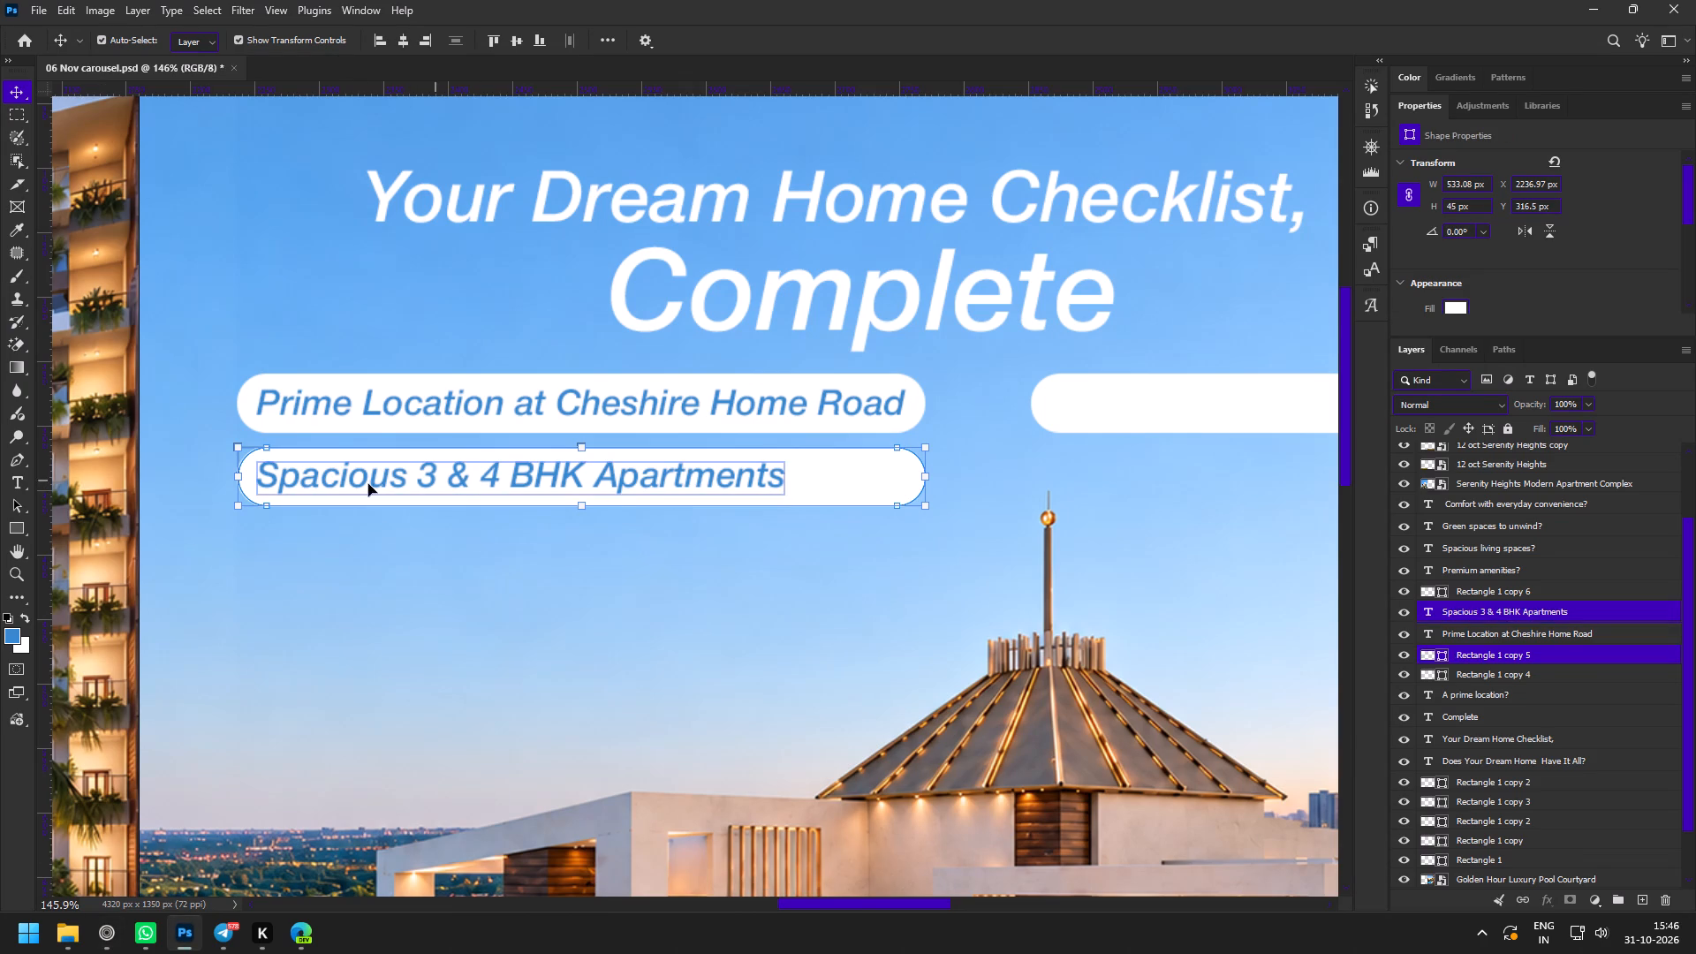
pyautogui.keyDown('alt'); pyautogui.moveTo(368, 483); pyautogui.dragTo(367, 556); pyautogui.keyUp('alt')
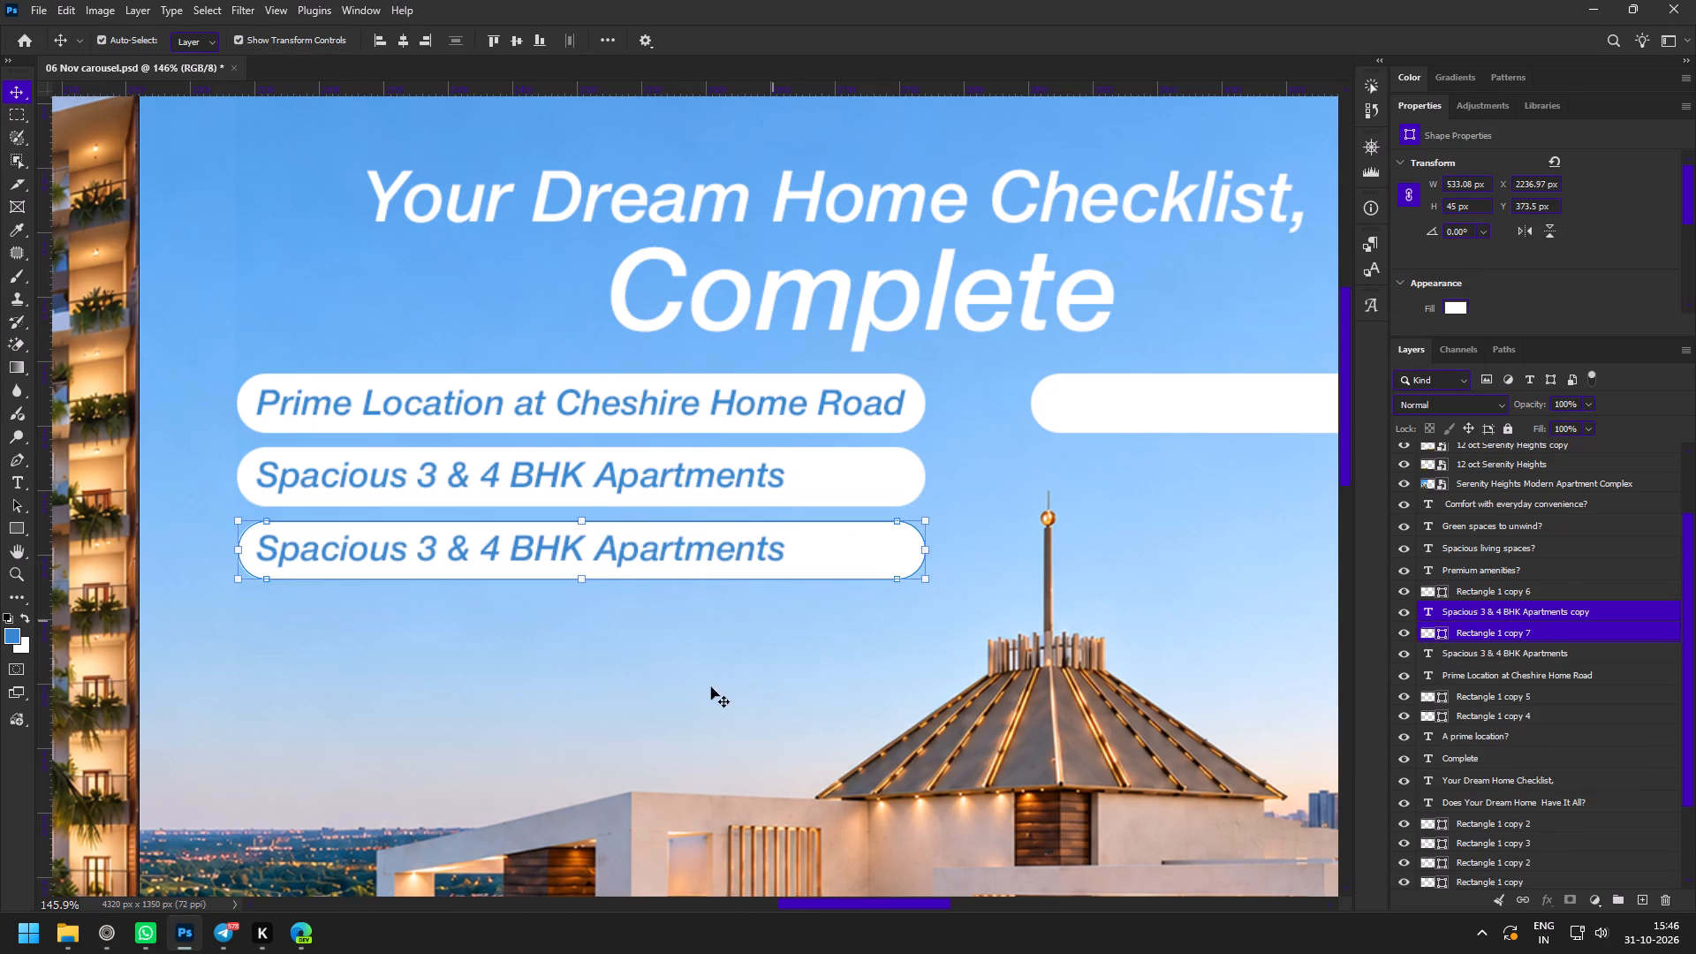
pyautogui.click(708, 689)
pyautogui.doubleClick(610, 546)
pyautogui.hotkey('ctrl', 'v')
pyautogui.hotkey('ctrl', 'Return')
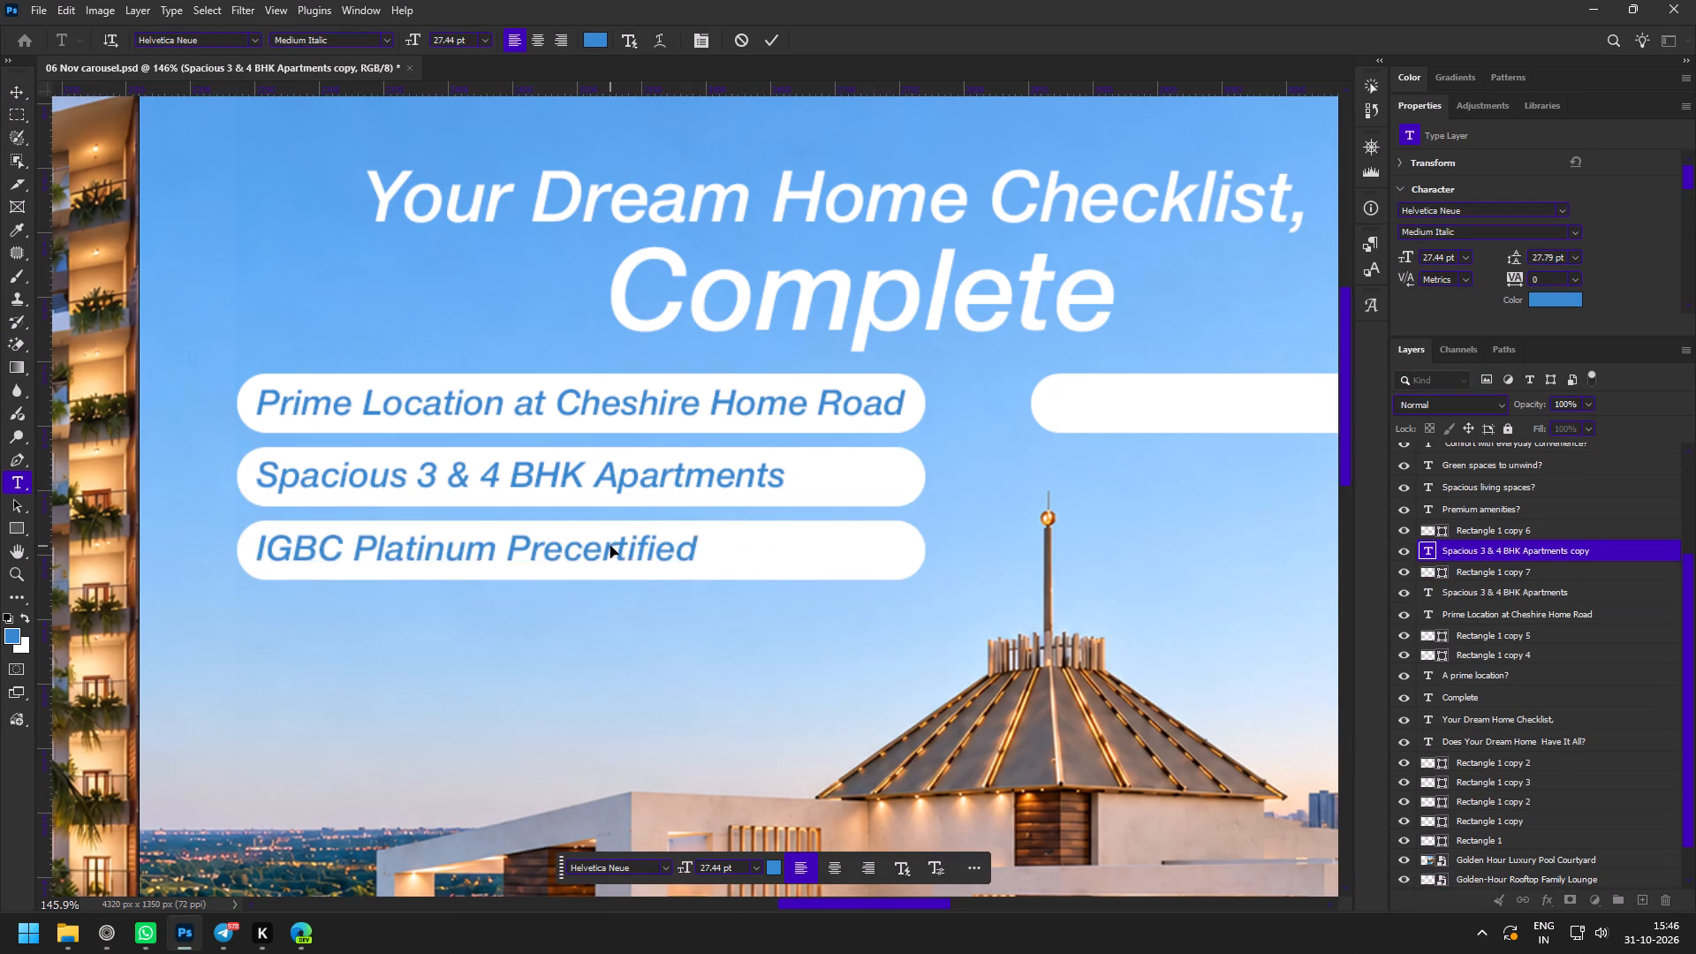
# Shorten the white pill behind "Spacious 3 & 4 BHK Apartments" to about 442 px wide to fit its text.
pyautogui.click(860, 479)
pyautogui.keyDown('shift'); pyautogui.moveTo(925, 474); pyautogui.dragTo(905, 475); pyautogui.keyUp('shift')
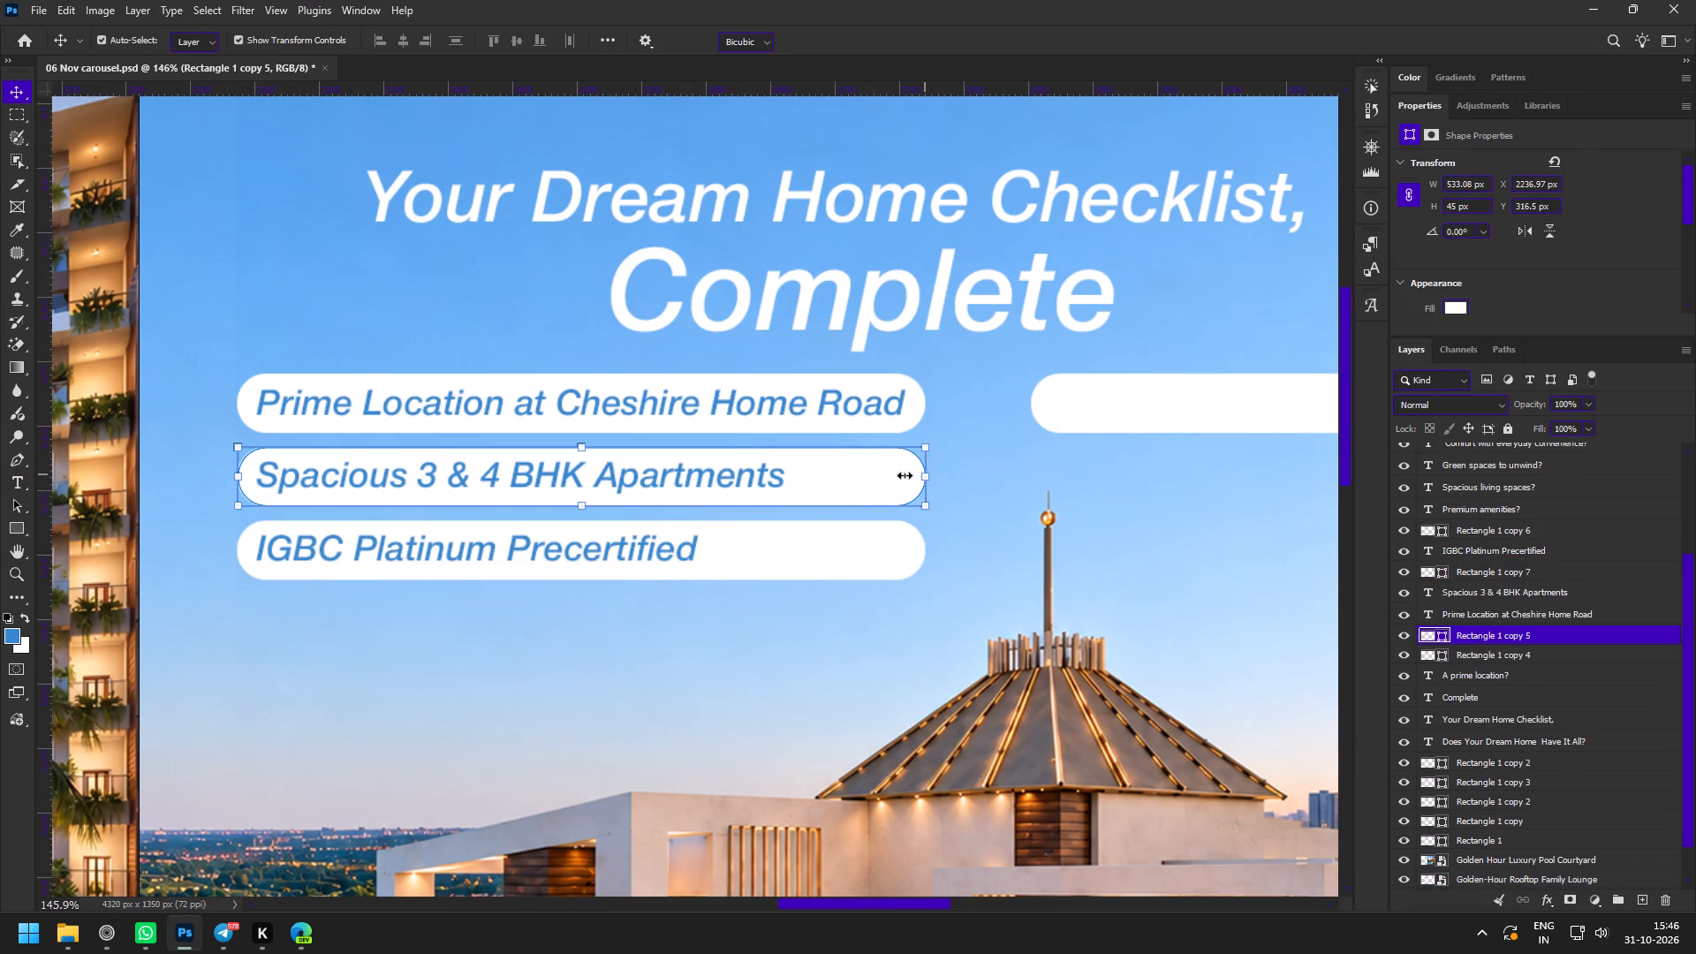
pyautogui.keyDown('shift'); pyautogui.moveTo(905, 475); pyautogui.dragTo(807, 475); pyautogui.keyUp('shift')
pyautogui.click(874, 37)
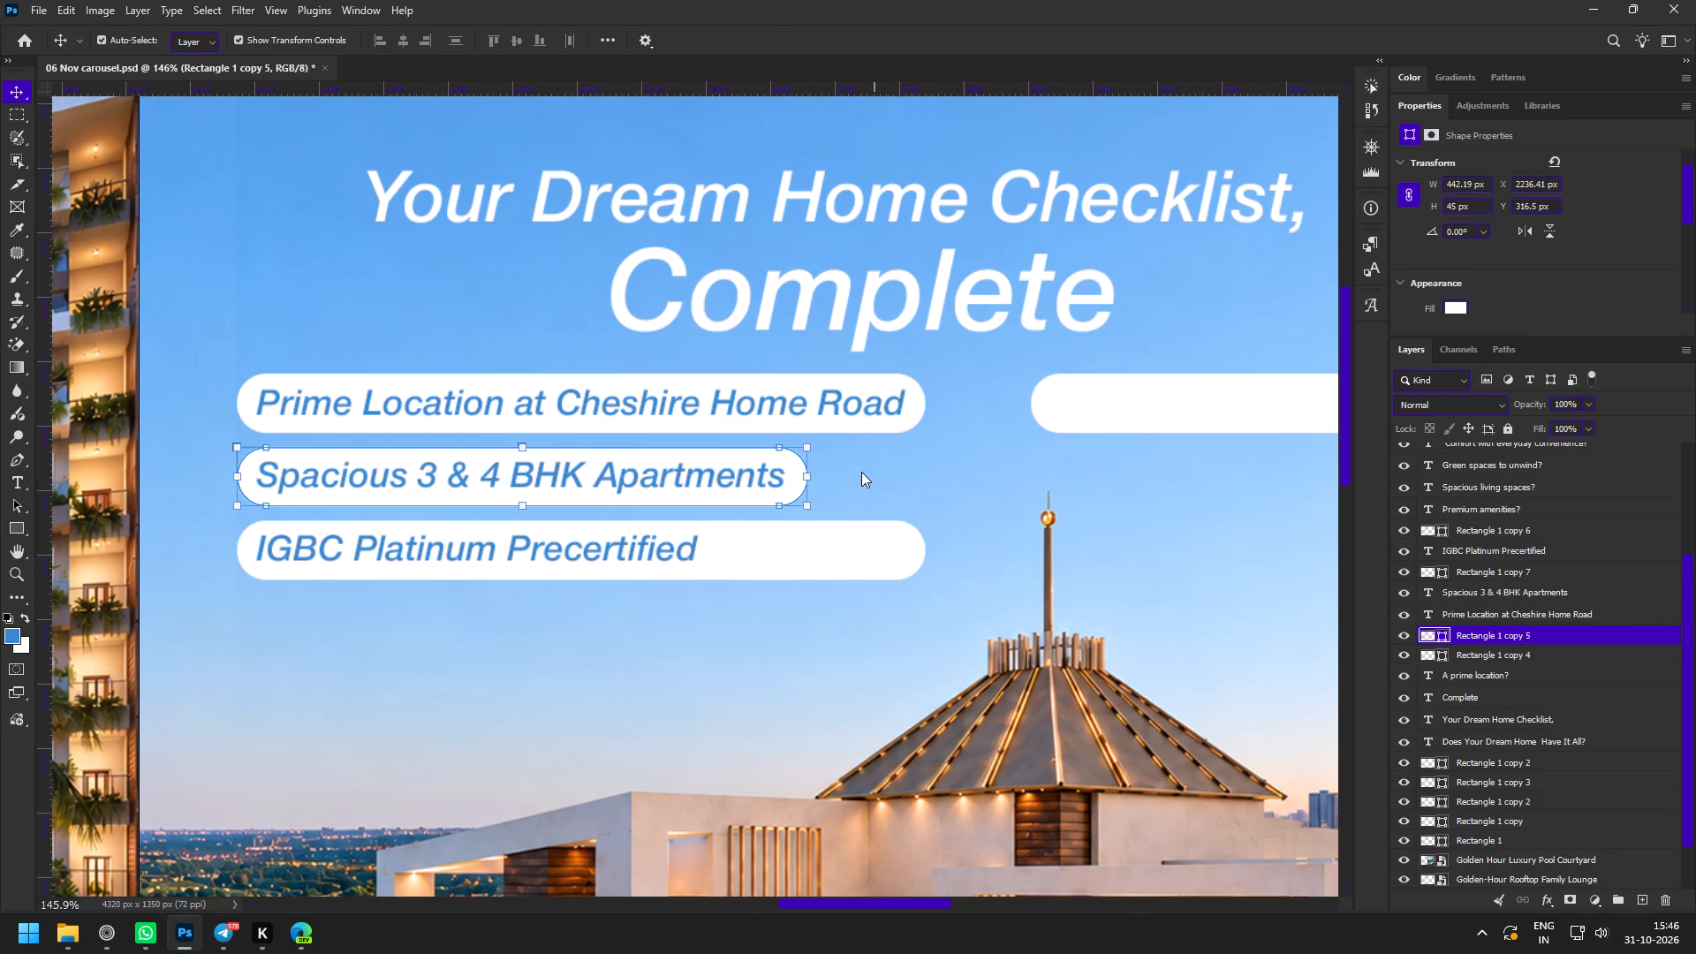
# Shorten the white pill behind "IGBC Platinum Precertified" to about 374 px wide to fit its text.
pyautogui.click(811, 540)
pyautogui.keyDown('shift'); pyautogui.moveTo(925, 547); pyautogui.dragTo(718, 550); pyautogui.keyUp('shift')
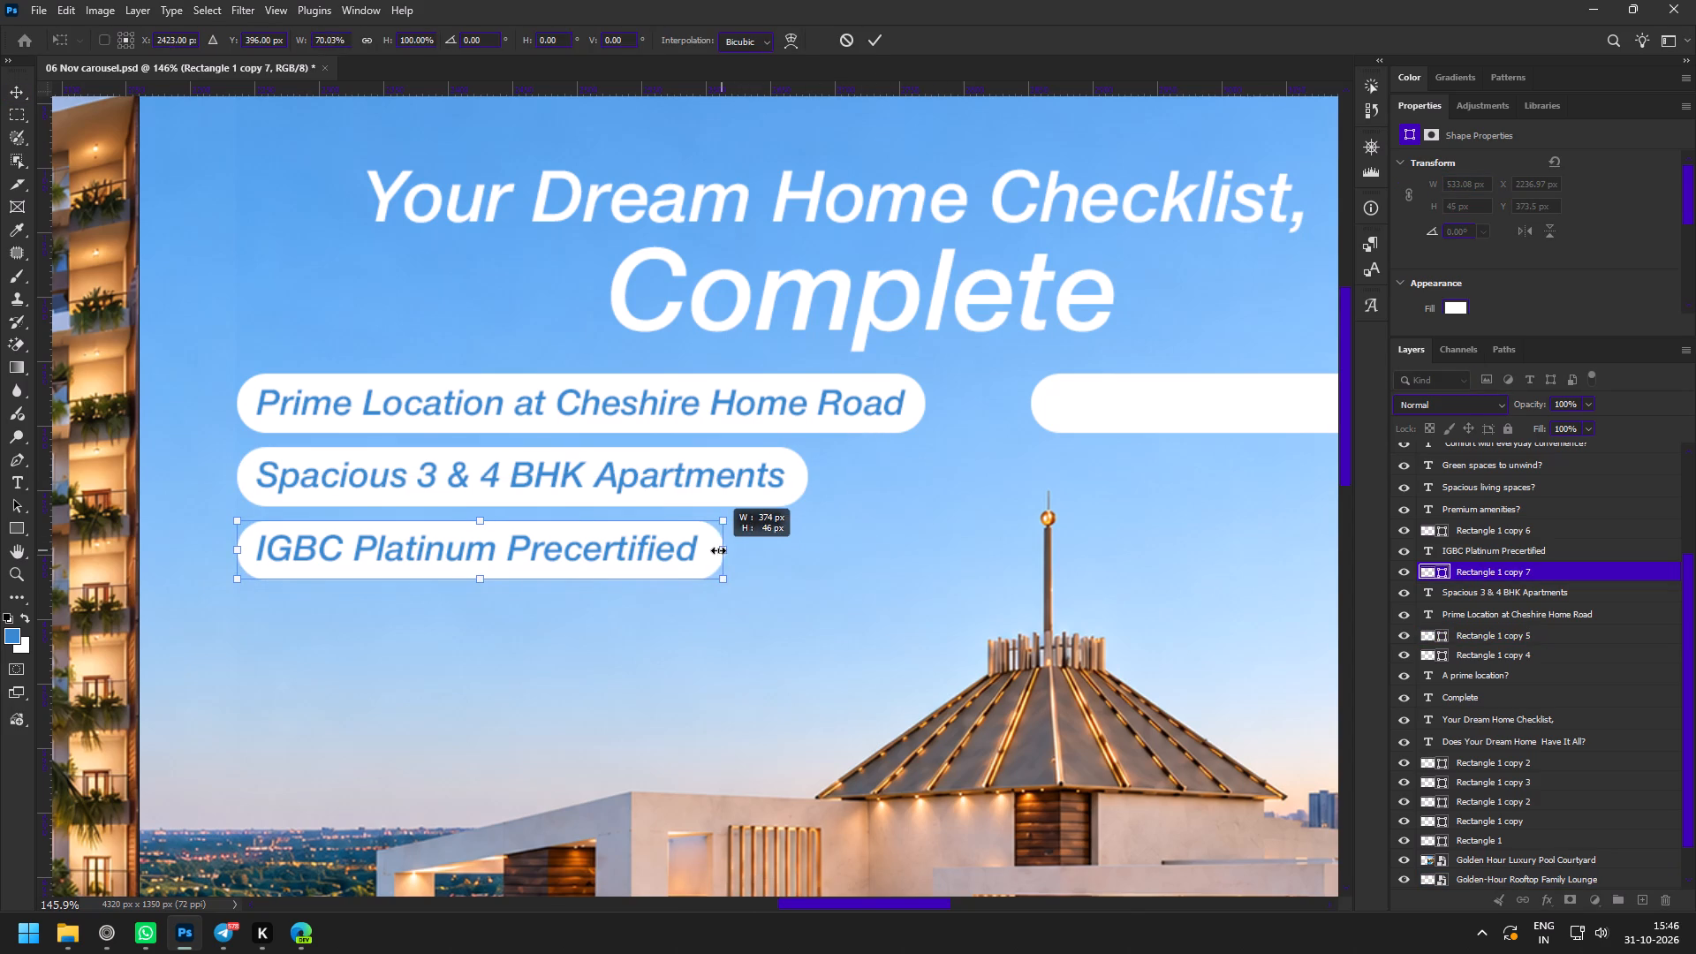
pyautogui.keyDown('shift'); pyautogui.moveTo(718, 550); pyautogui.dragTo(720, 549); pyautogui.keyUp('shift')
pyautogui.click(889, 34)
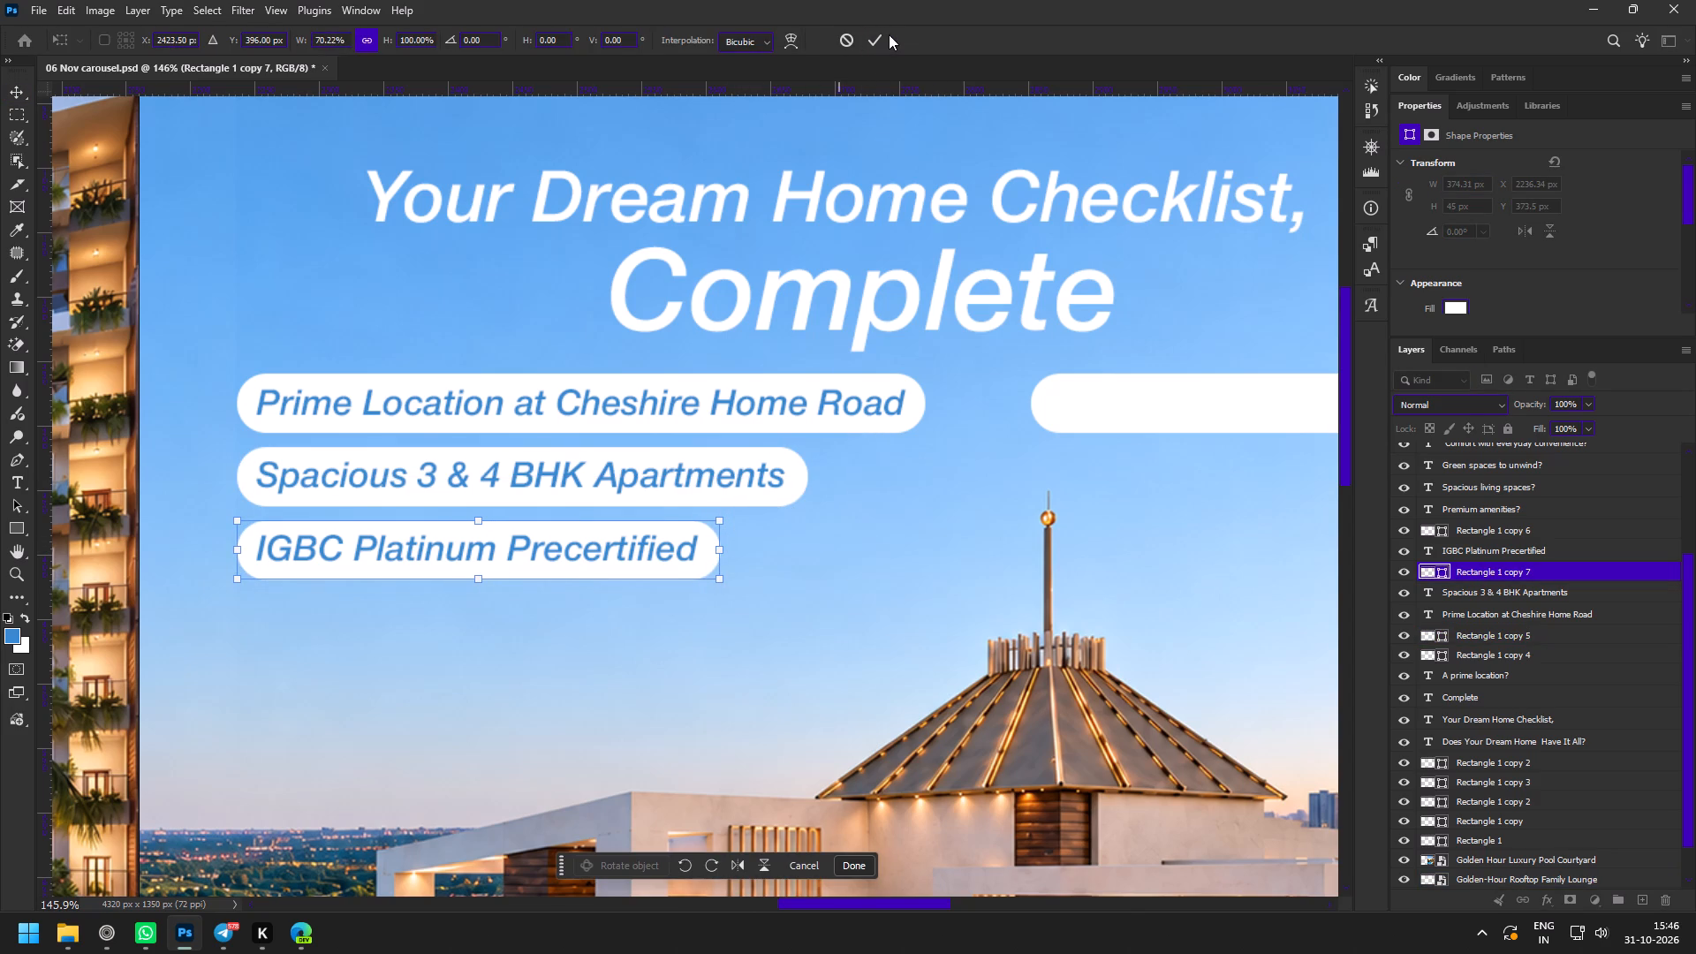
pyautogui.click(878, 38)
# Shift the empty white pill toward slide 3's right edge and stretch it downward to about 87 px high.
pyautogui.press('z')
pyautogui.press('space')
pyautogui.press('space')
pyautogui.press('space')
pyautogui.press('space')
pyautogui.moveTo(1083, 502); pyautogui.dragTo(806, 493)
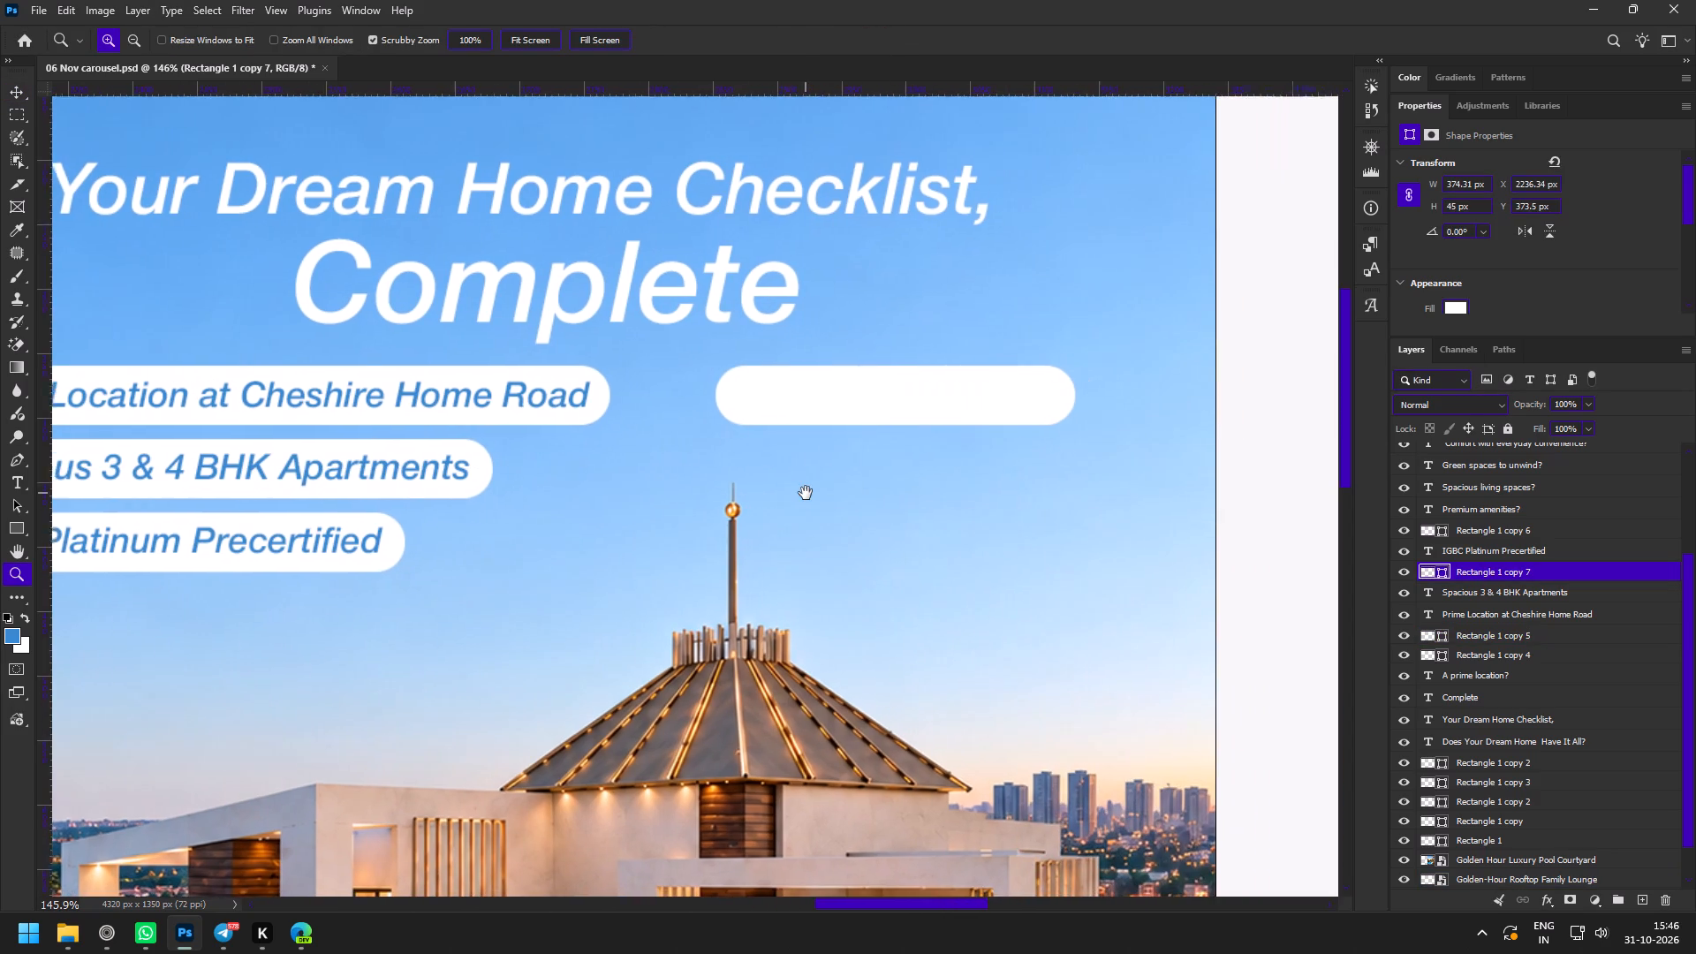
pyautogui.press('v')
pyautogui.click(764, 395)
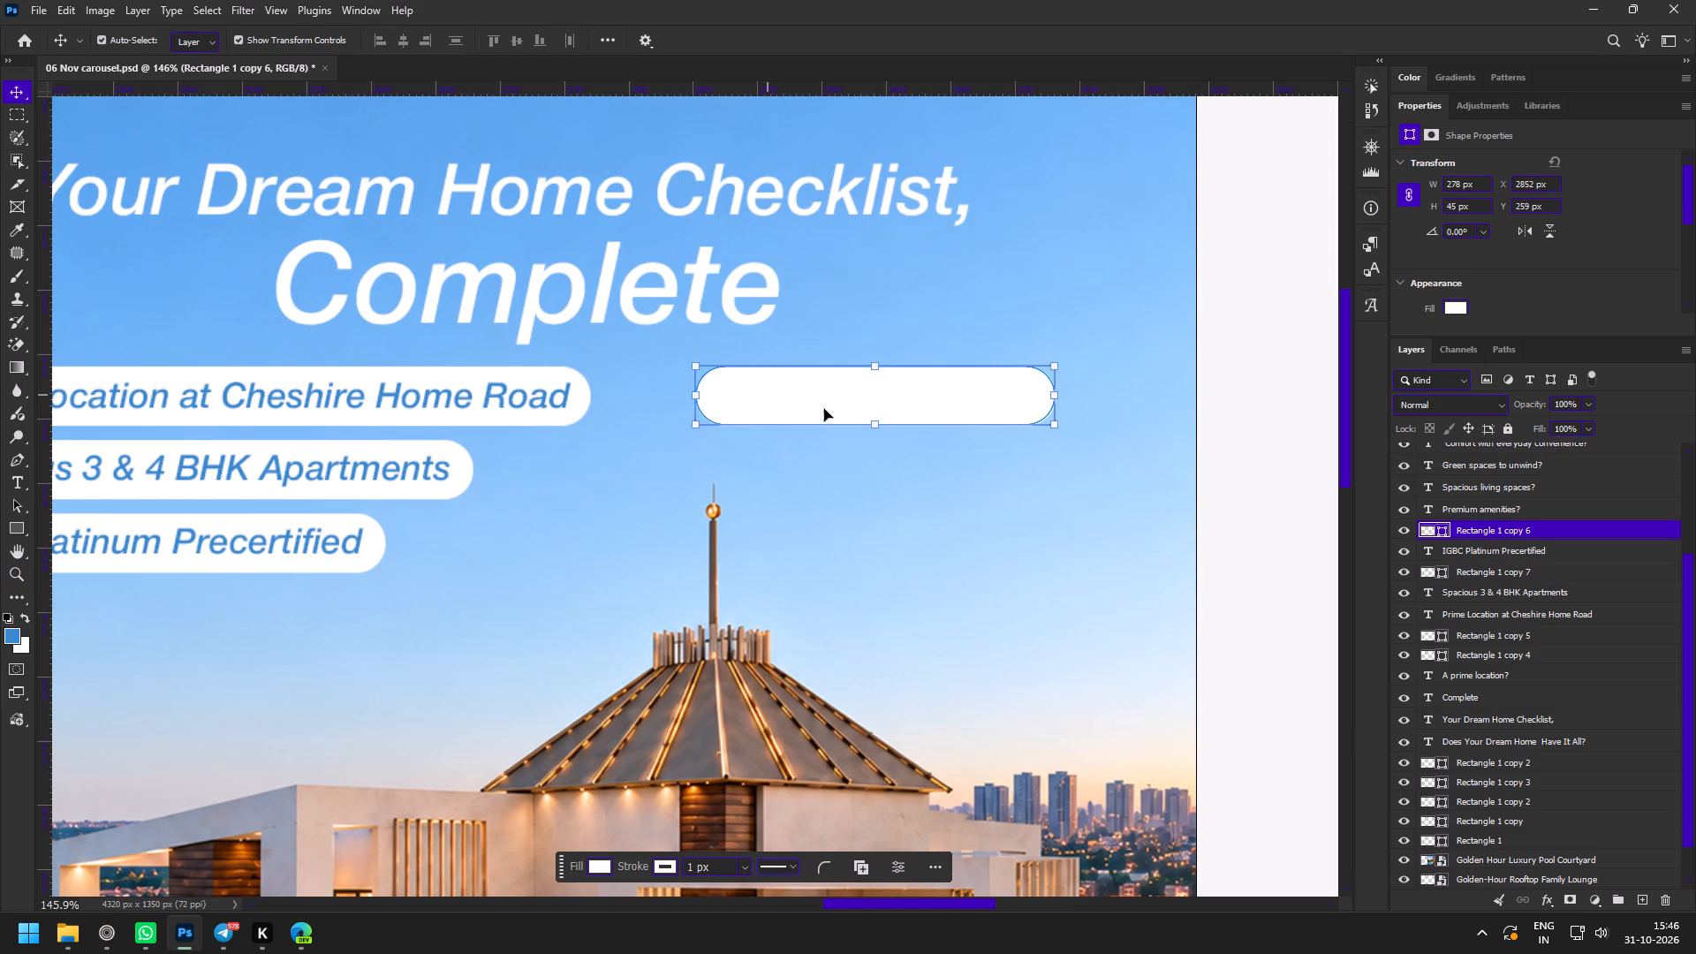
pyautogui.moveTo(970, 399); pyautogui.dragTo(1034, 398)
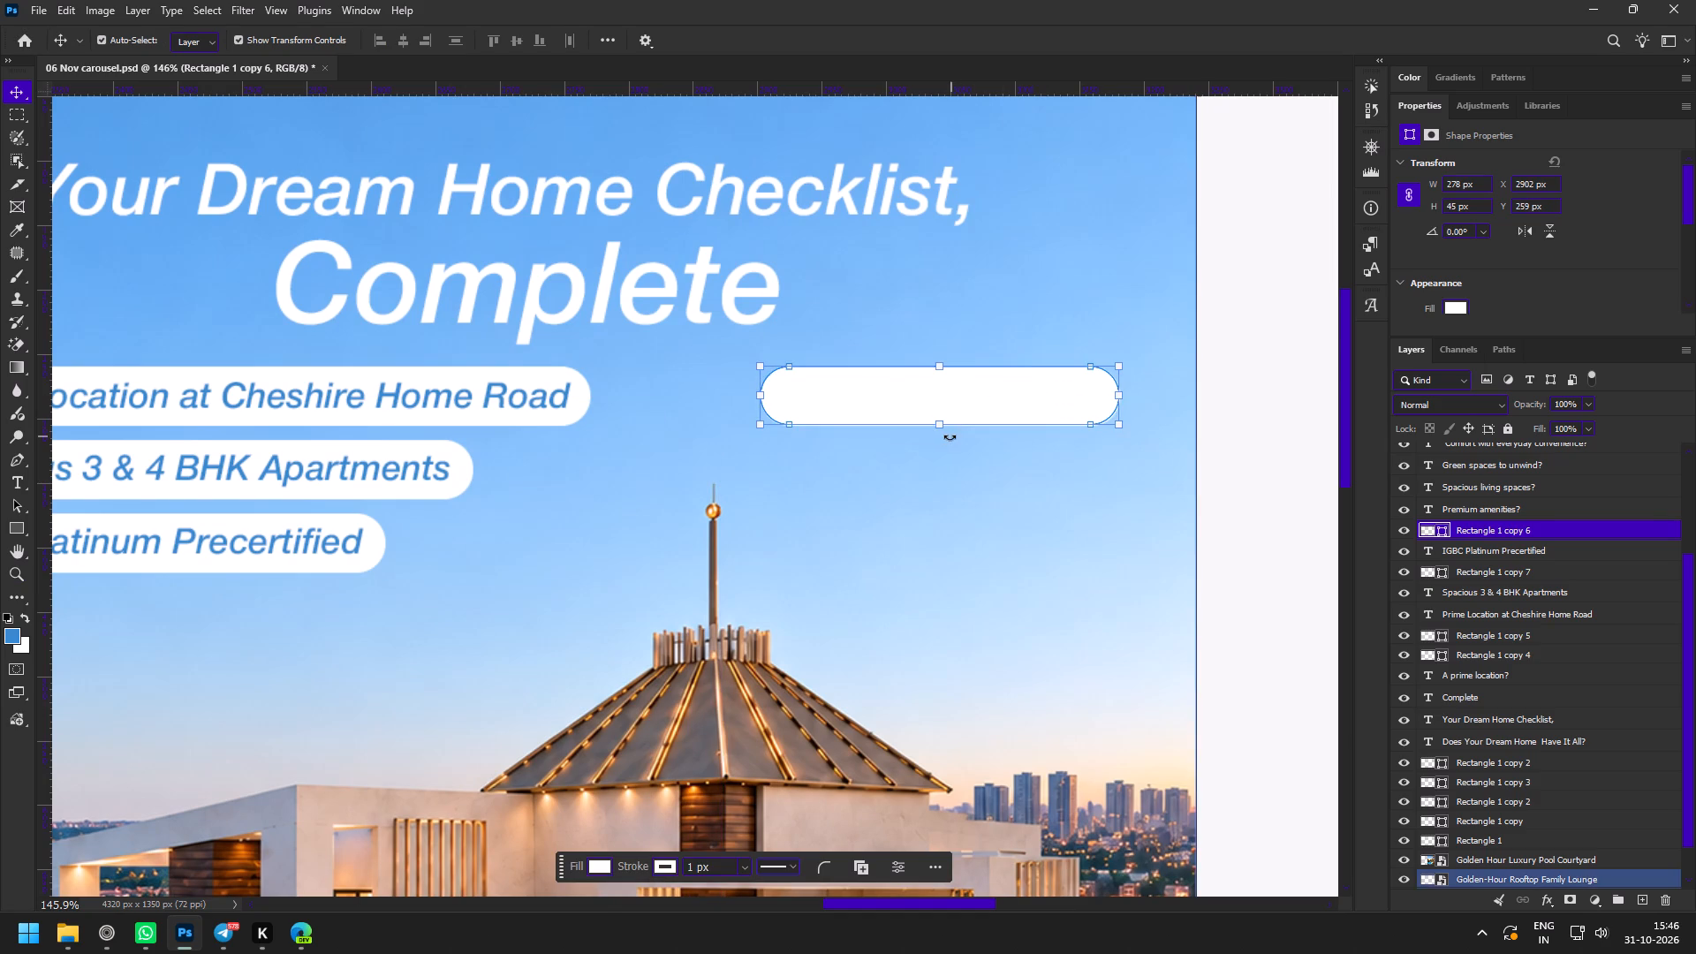
pyautogui.moveTo(944, 428); pyautogui.dragTo(929, 486)
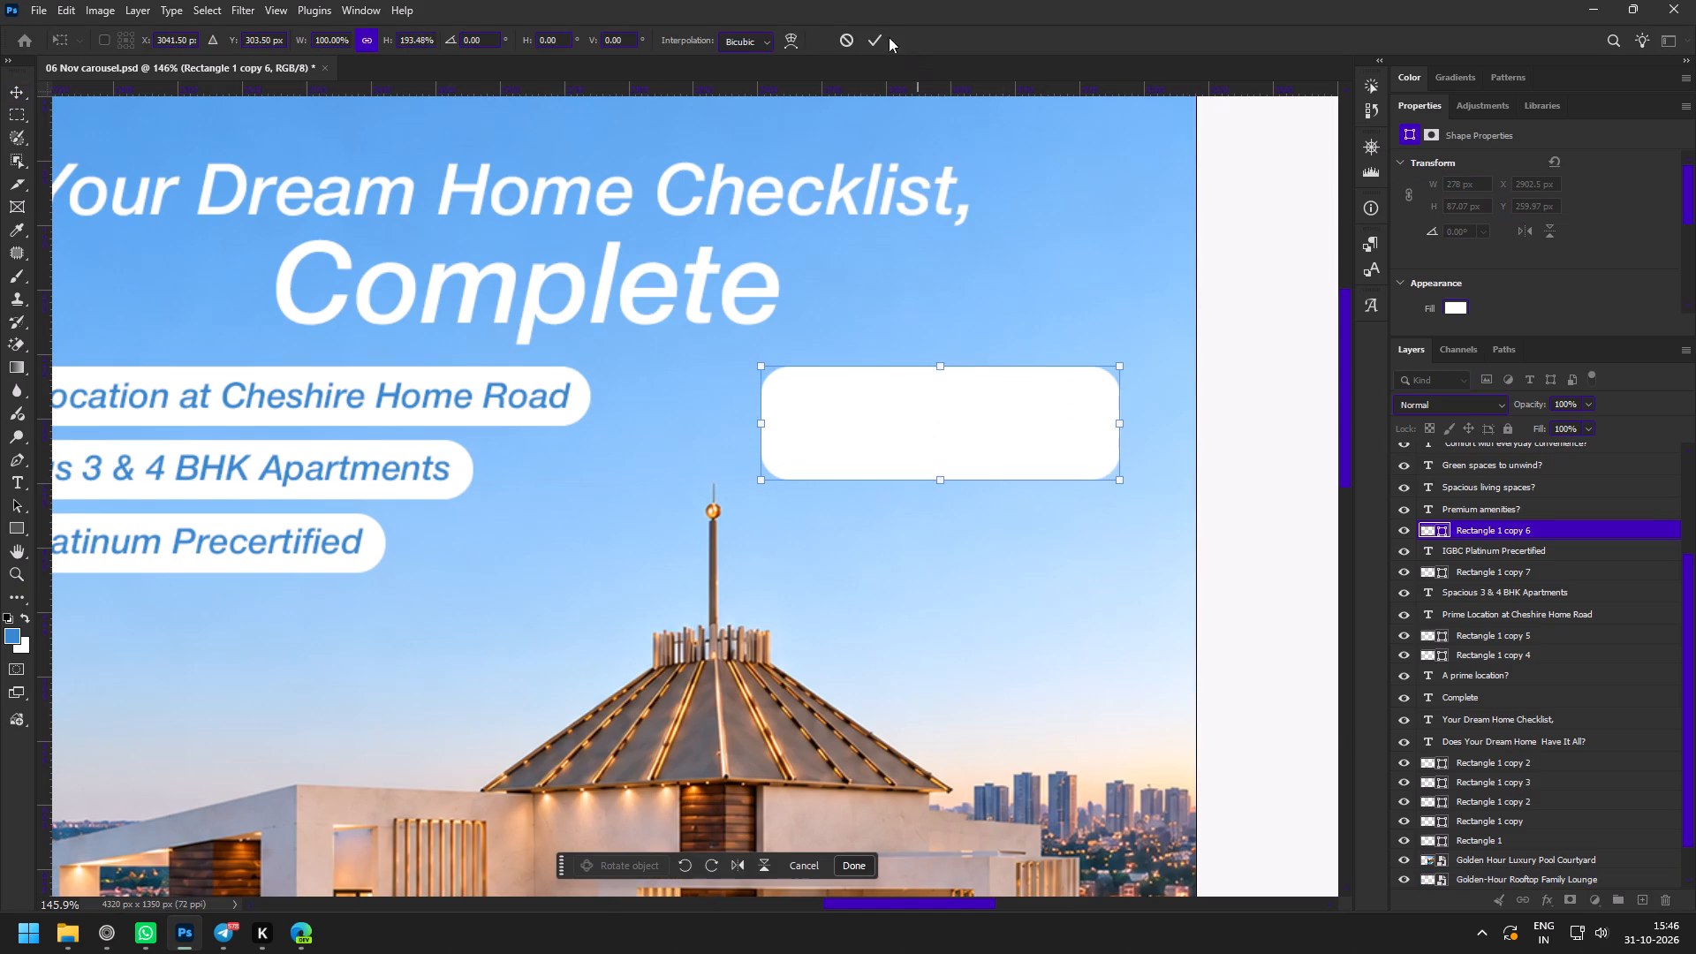
pyautogui.click(872, 37)
# Duplicate the enlarged empty white box directly below itself, leaving a small gap.
pyautogui.keyDown('alt'); pyautogui.moveTo(987, 427); pyautogui.dragTo(997, 562); pyautogui.keyUp('alt')
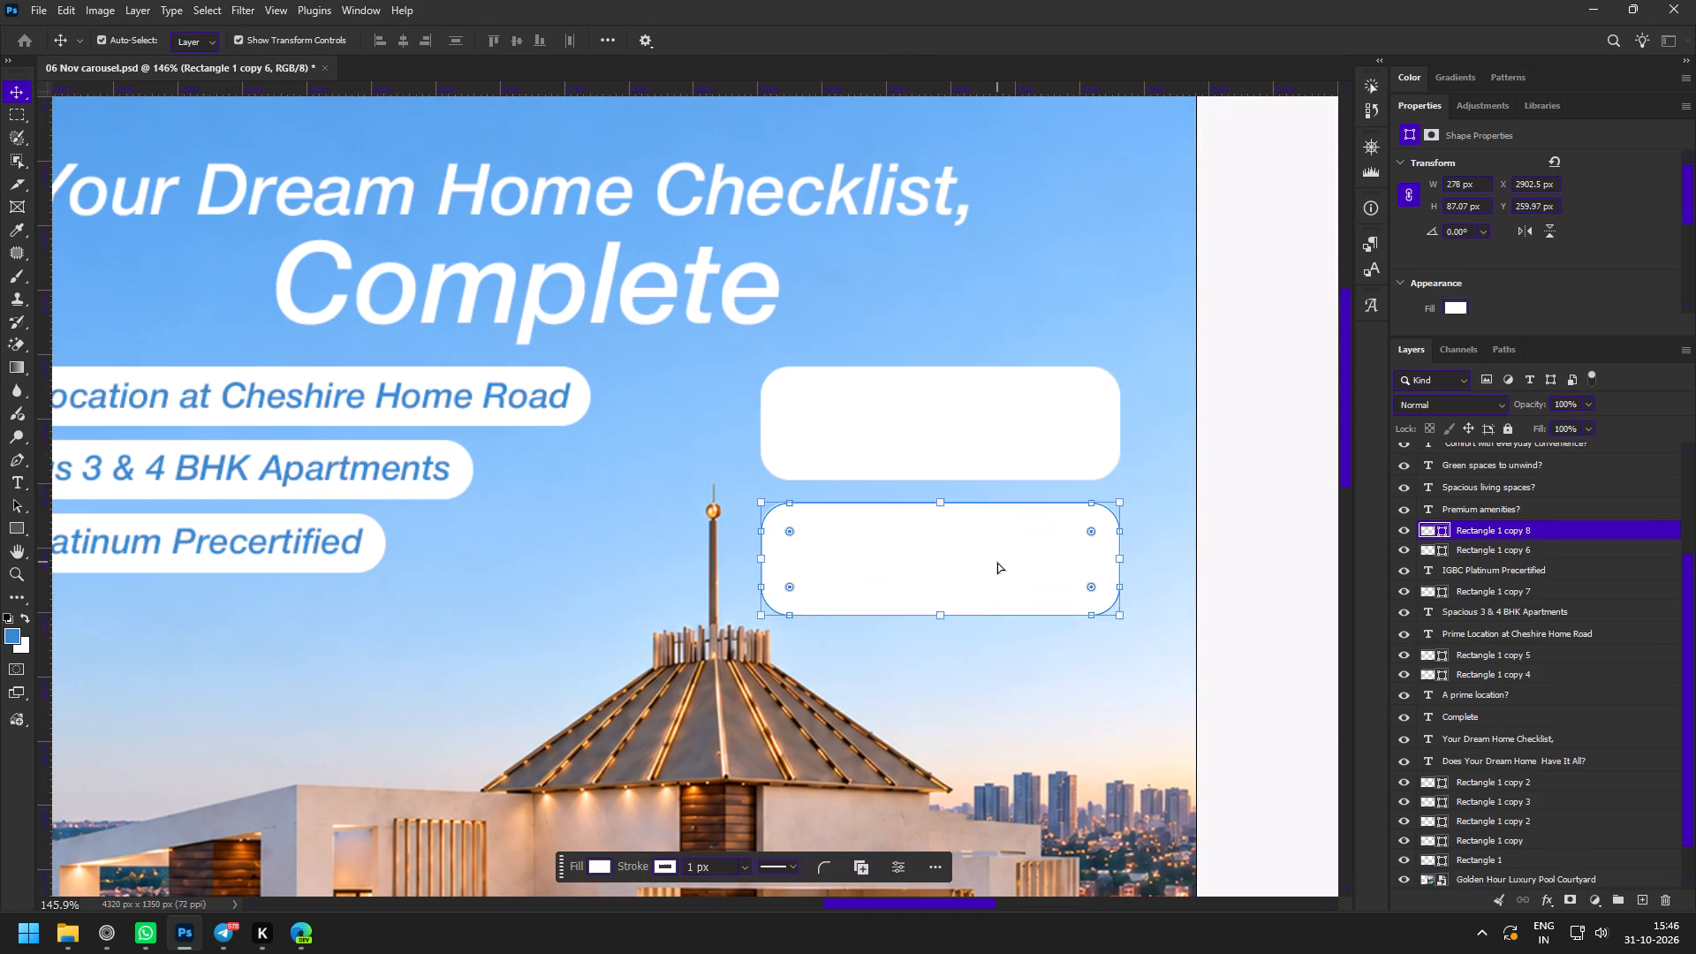
# Move both empty white boxes together to the lower left of slide 3, below the three filled pills.
pyautogui.press('z')
pyautogui.moveTo(969, 618); pyautogui.dragTo(906, 582)
pyautogui.press('space')
pyautogui.press('space')
pyautogui.press('space')
pyautogui.moveTo(857, 613); pyautogui.dragTo(943, 533)
pyautogui.moveTo(806, 473); pyautogui.dragTo(829, 496)
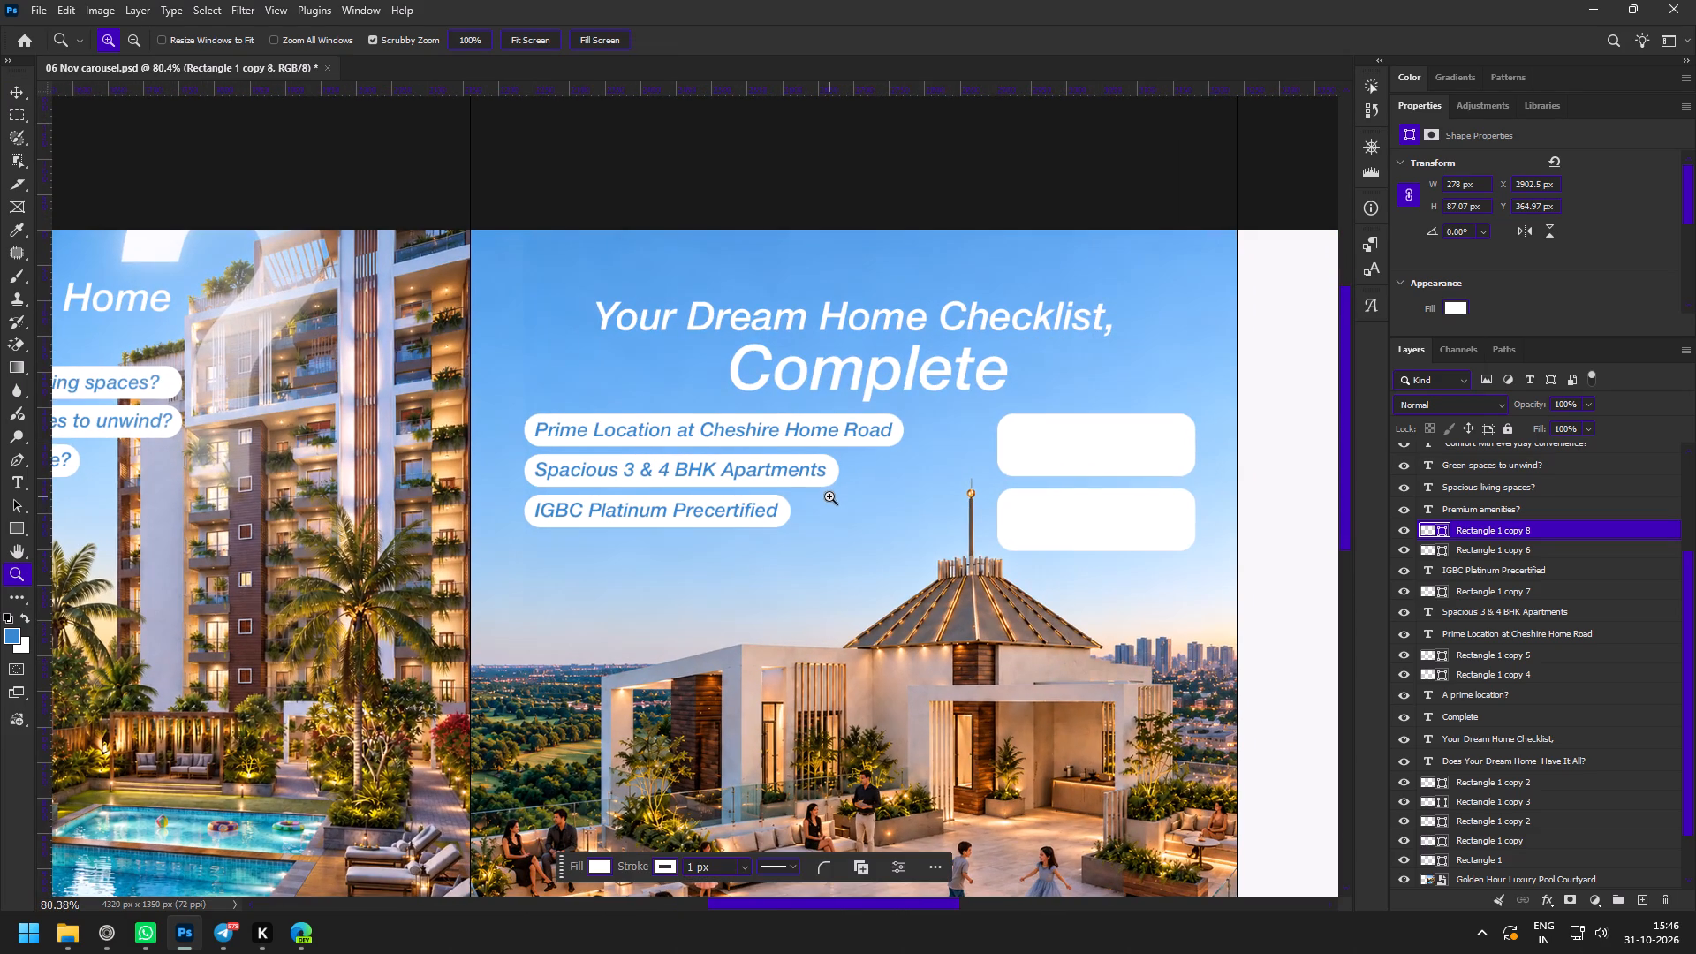
pyautogui.press('space')
pyautogui.press('space')
pyautogui.press('space')
pyautogui.press('space')
pyautogui.moveTo(822, 609); pyautogui.dragTo(729, 568)
pyautogui.moveTo(690, 434); pyautogui.dragTo(715, 465)
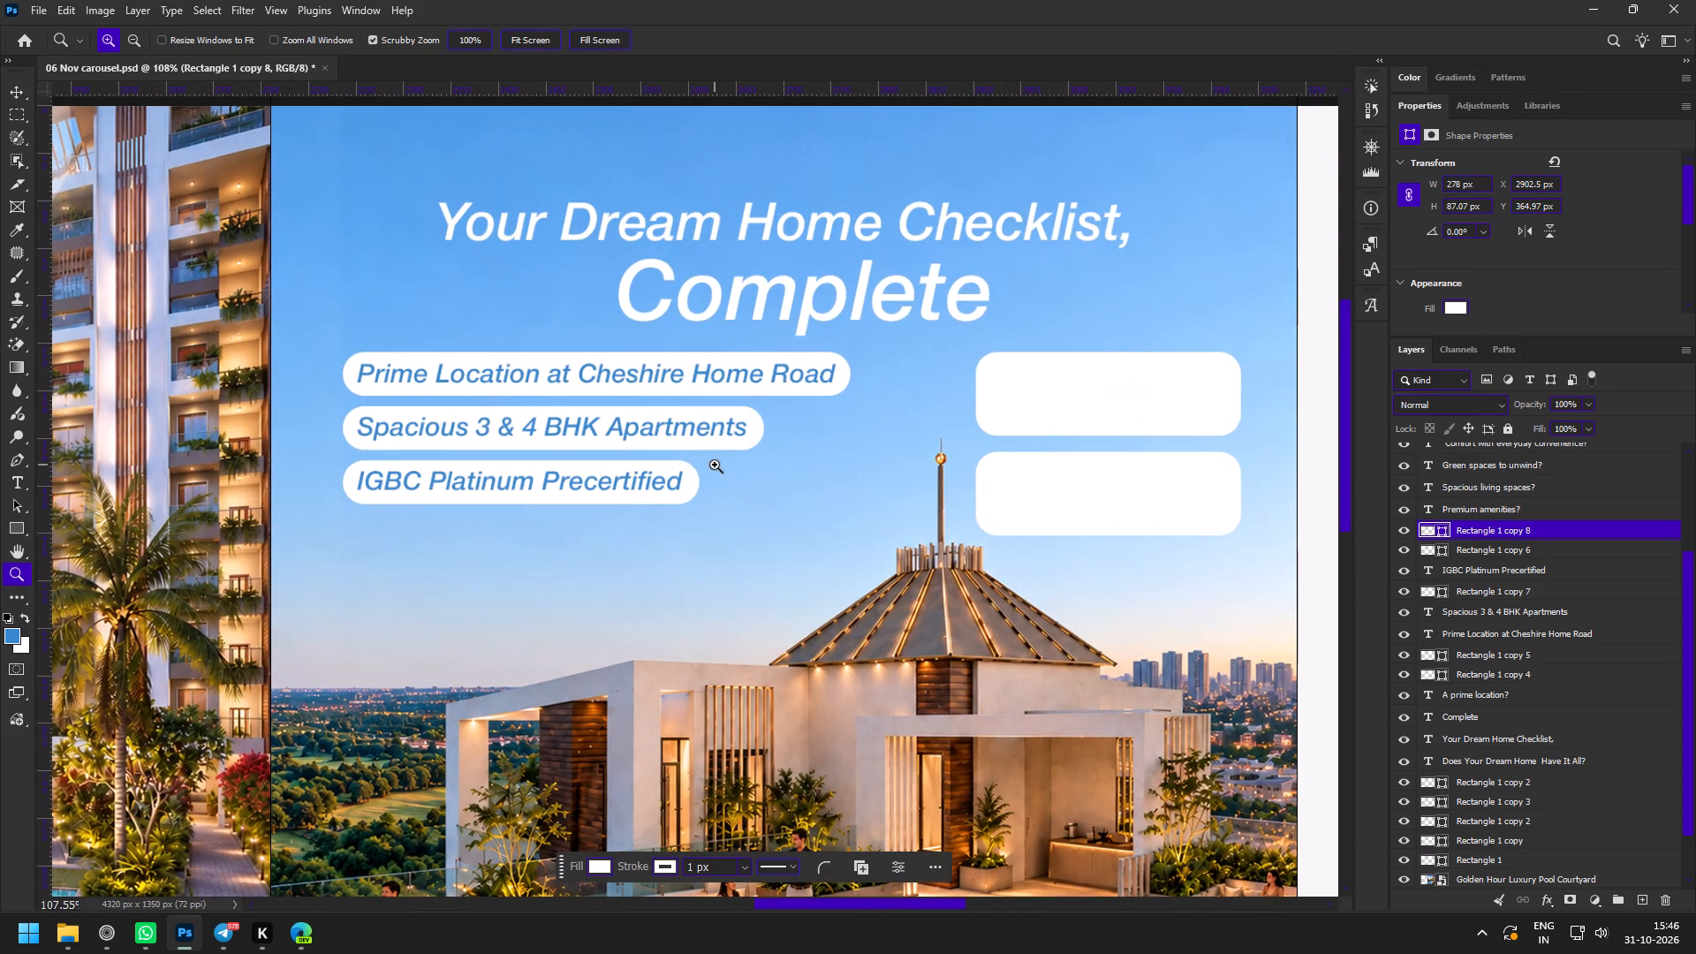
pyautogui.press('v')
pyautogui.keyDown('shift'); pyautogui.click(1093, 400); pyautogui.keyUp('shift')
pyautogui.moveTo(1118, 385); pyautogui.dragTo(551, 618)
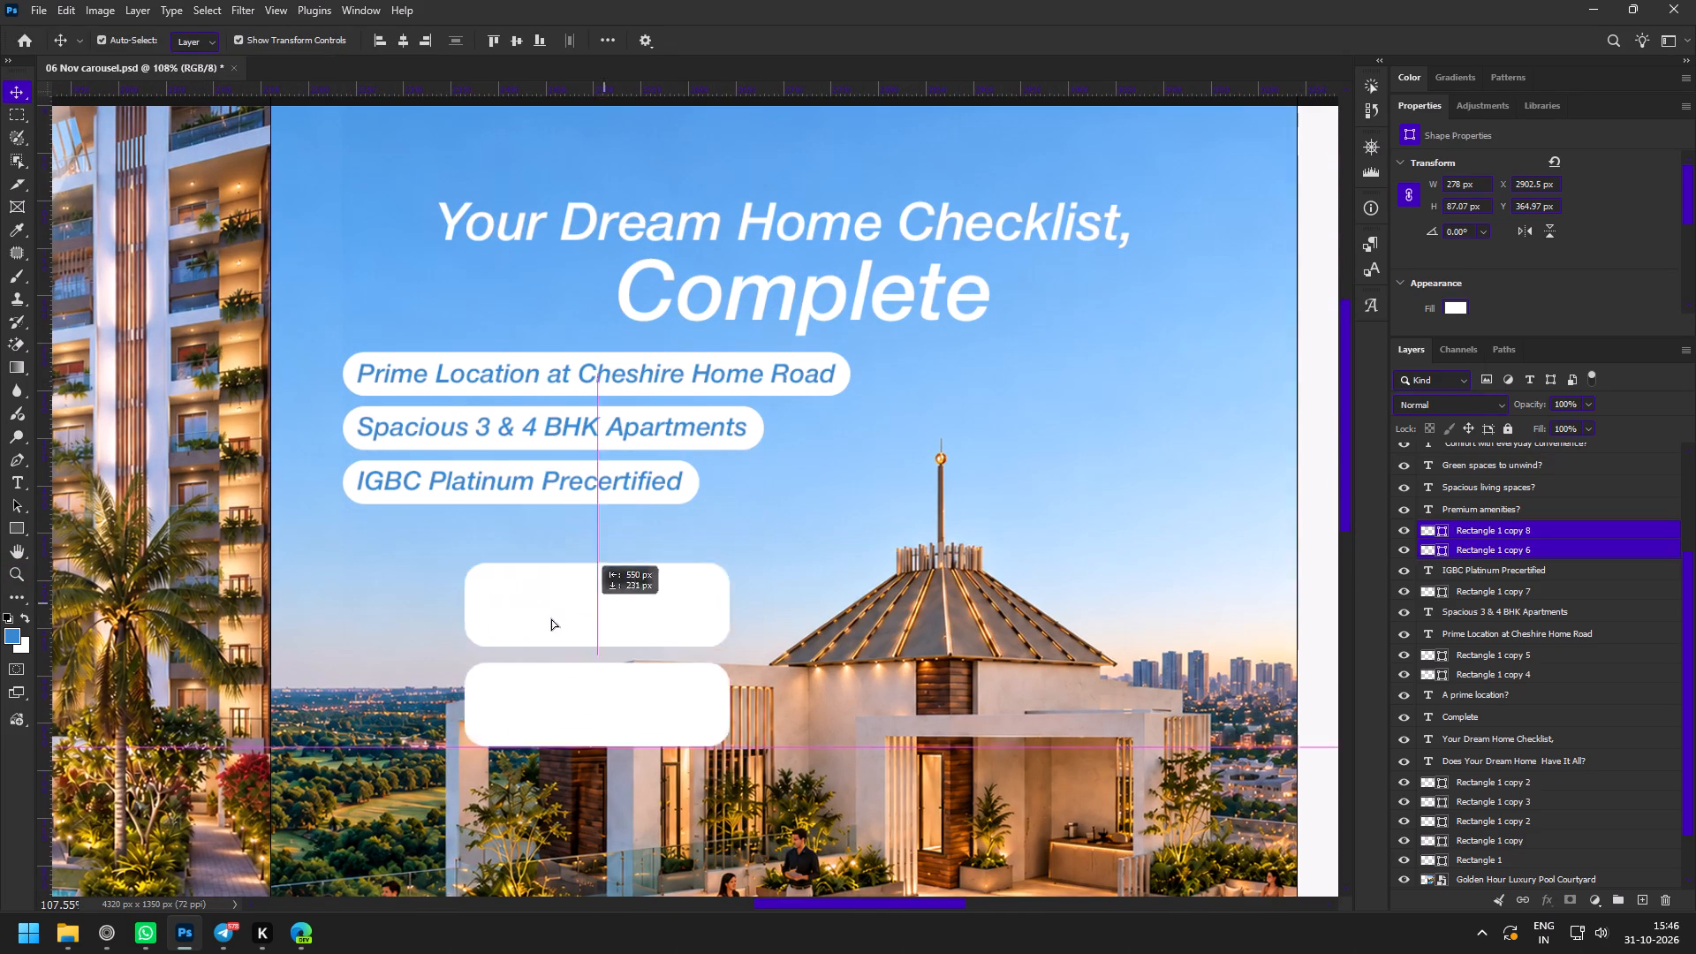
pyautogui.moveTo(551, 618); pyautogui.dragTo(468, 636)
# Move the "Spacious 3 & 4 BHK Apartments" pill and text up into the first row, beside "Prime Location at Cheshire Home Road".
pyautogui.click(347, 432)
pyautogui.keyDown('shift'); pyautogui.click(380, 429); pyautogui.keyUp('shift')
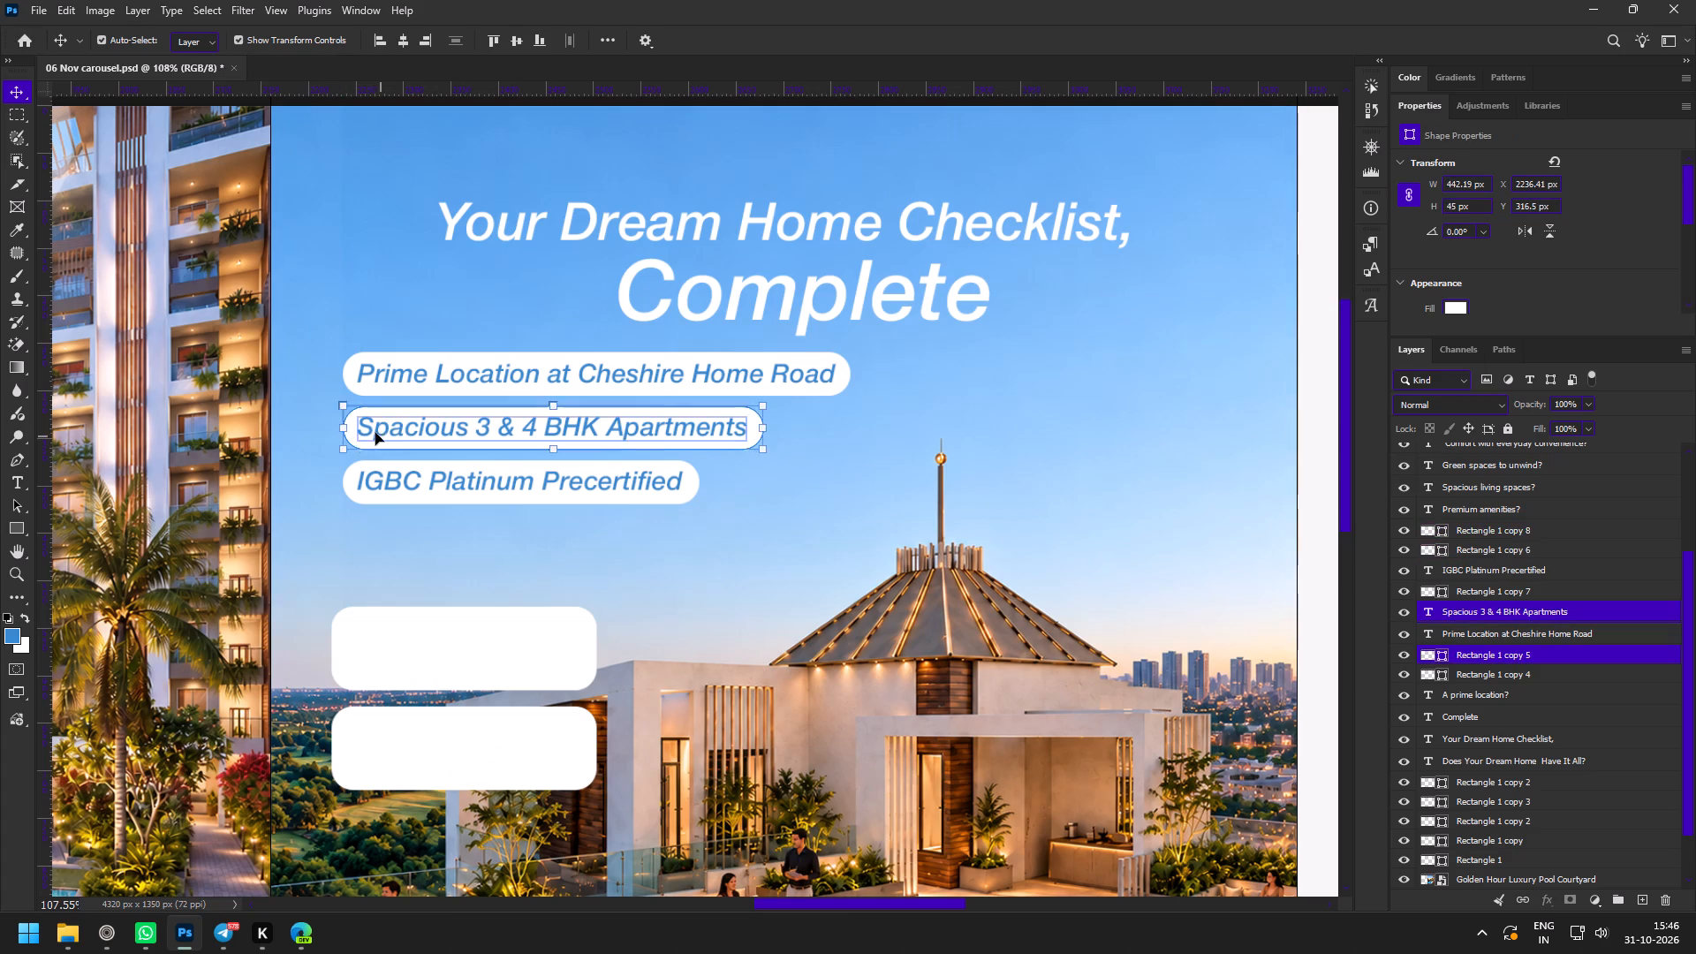
pyautogui.moveTo(375, 433); pyautogui.dragTo(905, 379)
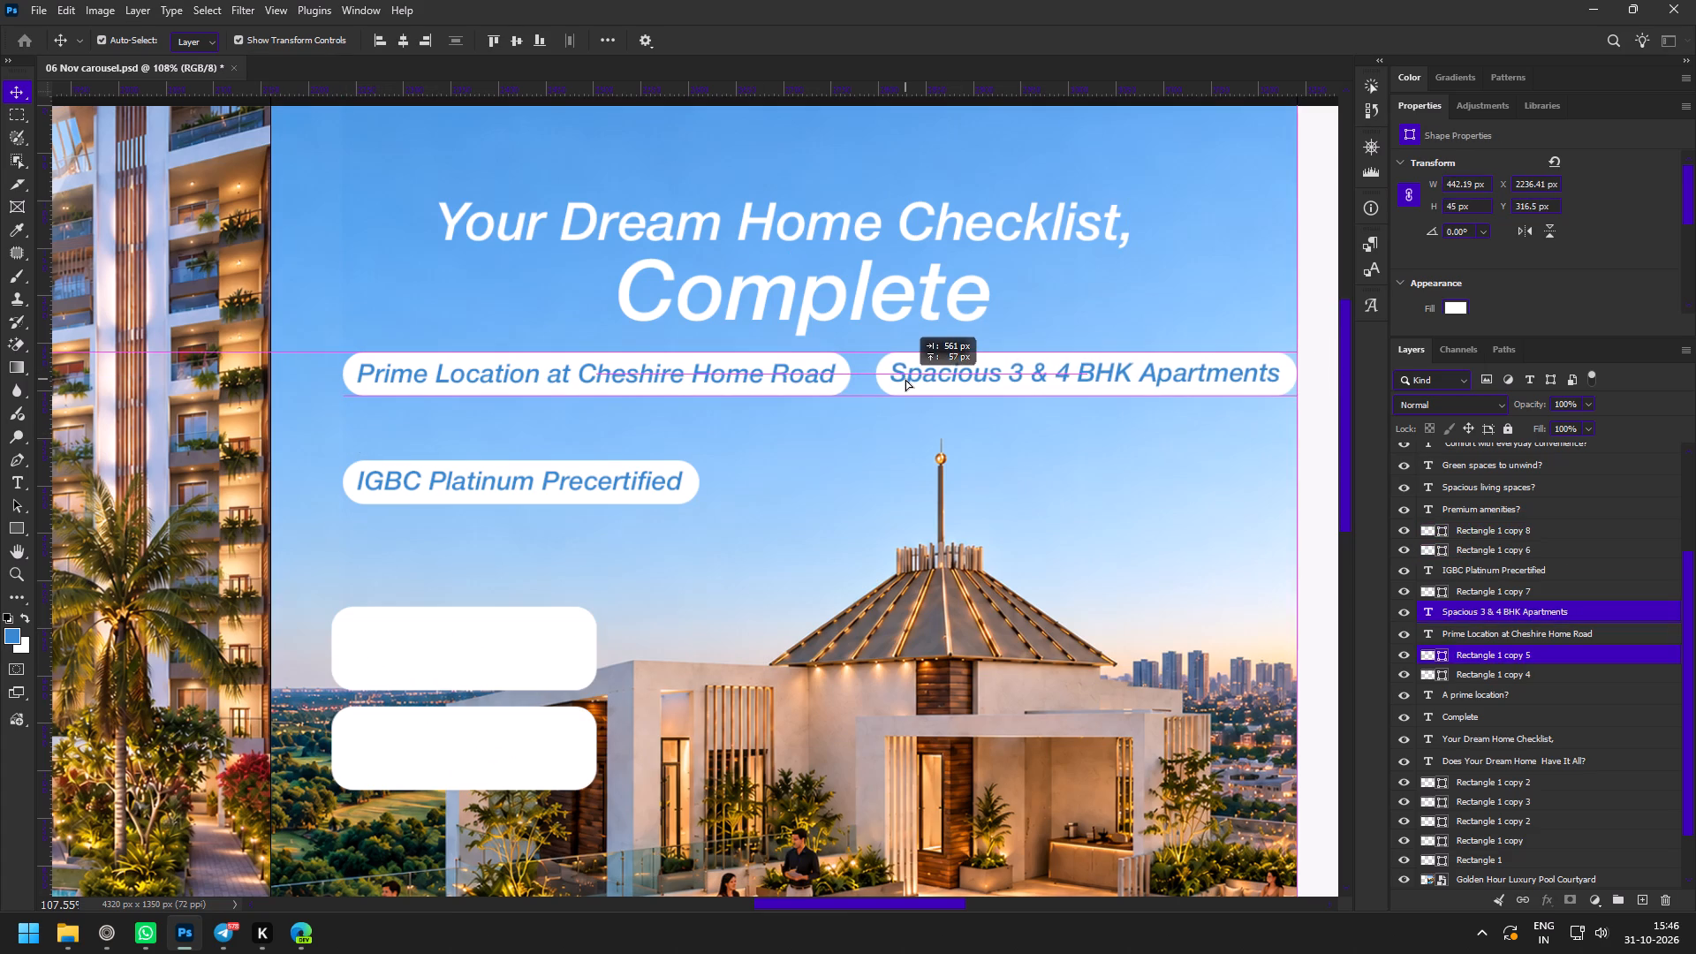
pyautogui.moveTo(905, 379); pyautogui.dragTo(901, 379)
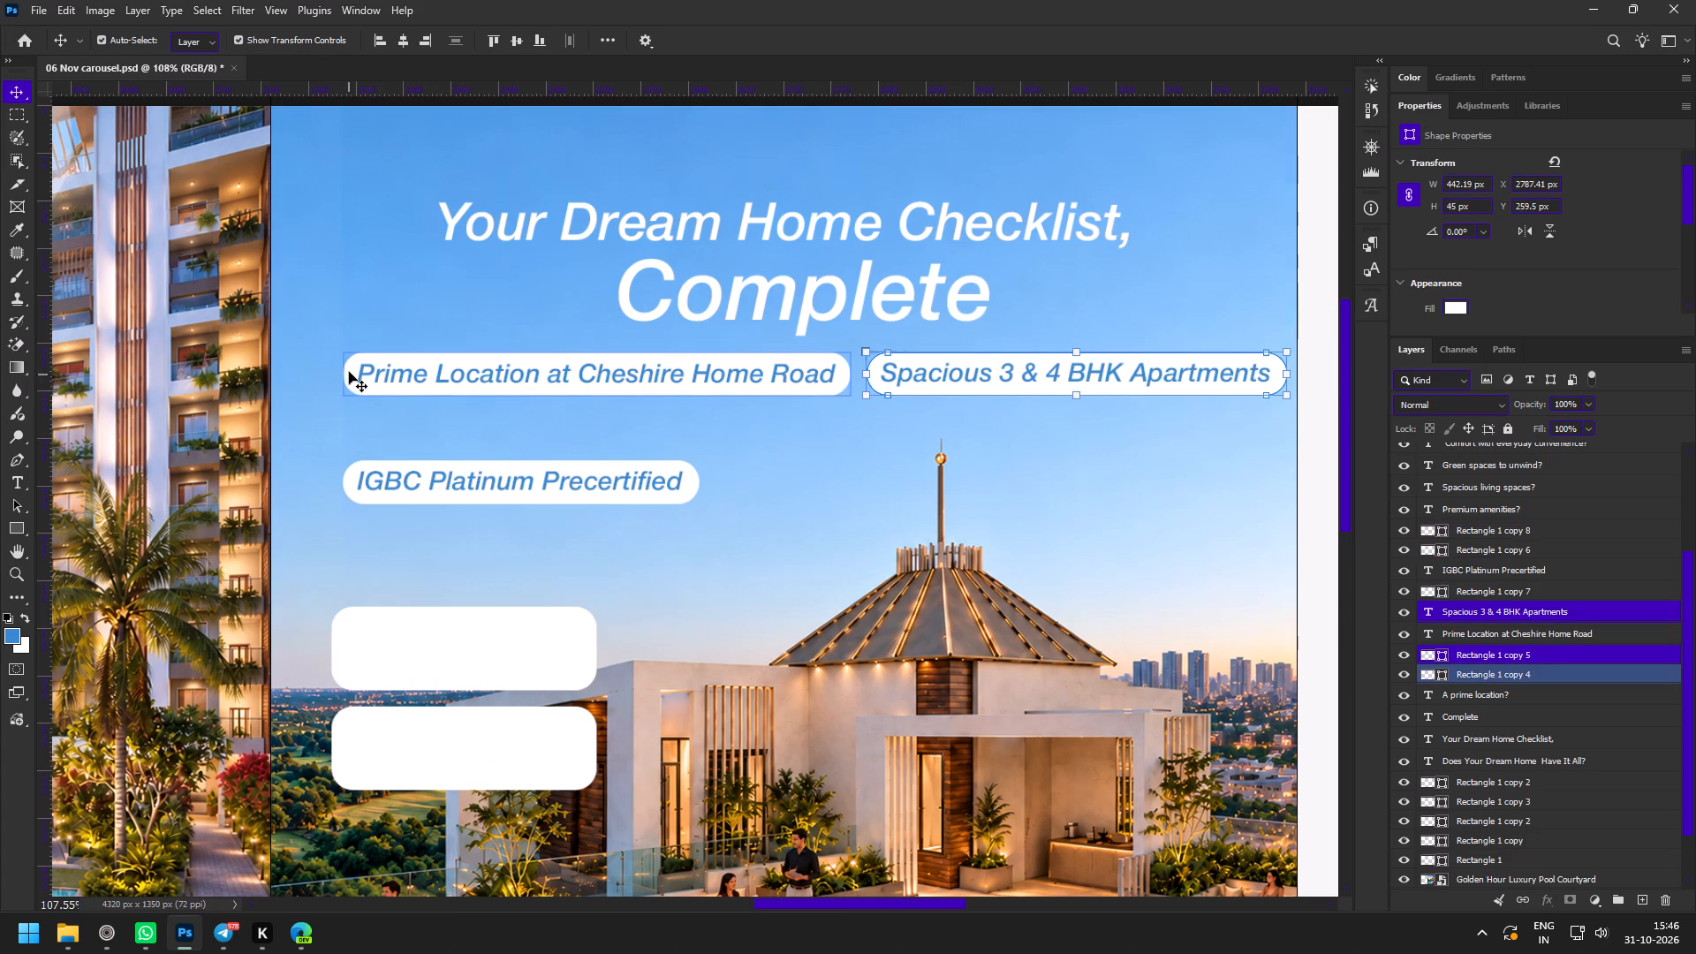
# Shift both first-row pills with their texts left together, centring the row beneath the slide 3 heading.
pyautogui.keyDown('shift'); pyautogui.click(349, 372); pyautogui.keyUp('shift')
pyautogui.keyDown('shift'); pyautogui.click(407, 372); pyautogui.keyUp('shift')
pyautogui.moveTo(487, 370); pyautogui.dragTo(450, 376)
# Move the "IGBC Platinum Precertified" pill and text up and right, just below the gap between the first-row pills.
pyautogui.click(349, 478)
pyautogui.keyDown('shift'); pyautogui.click(417, 481); pyautogui.keyUp('shift')
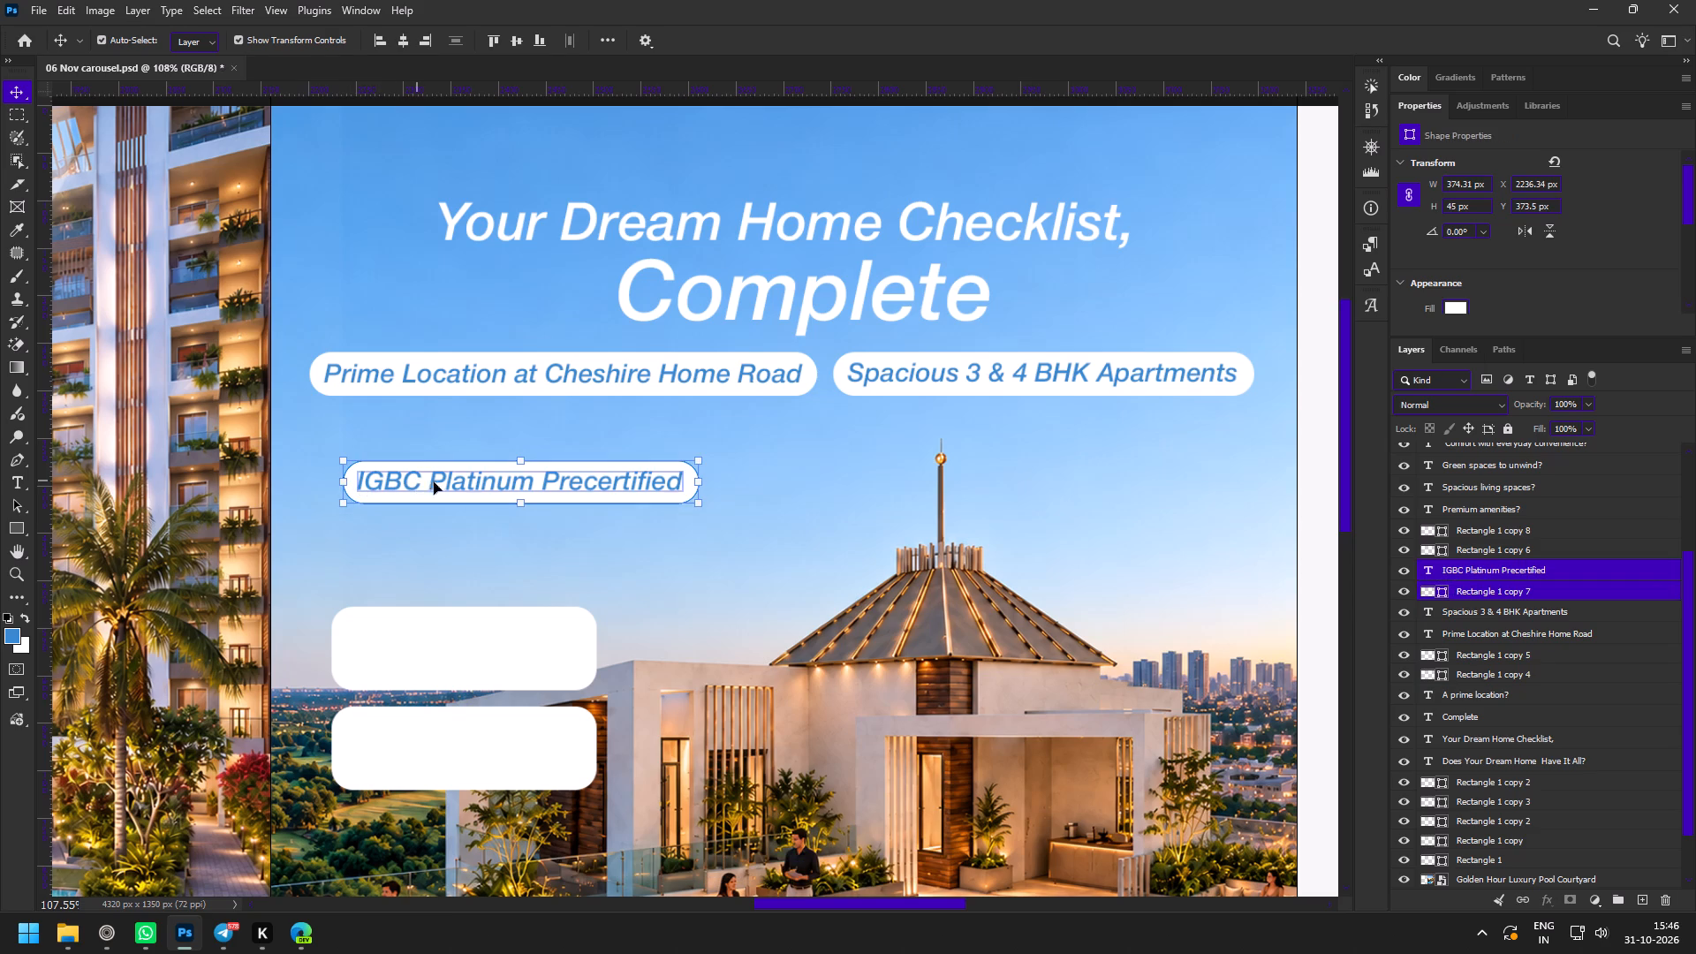
pyautogui.moveTo(512, 482); pyautogui.dragTo(822, 431)
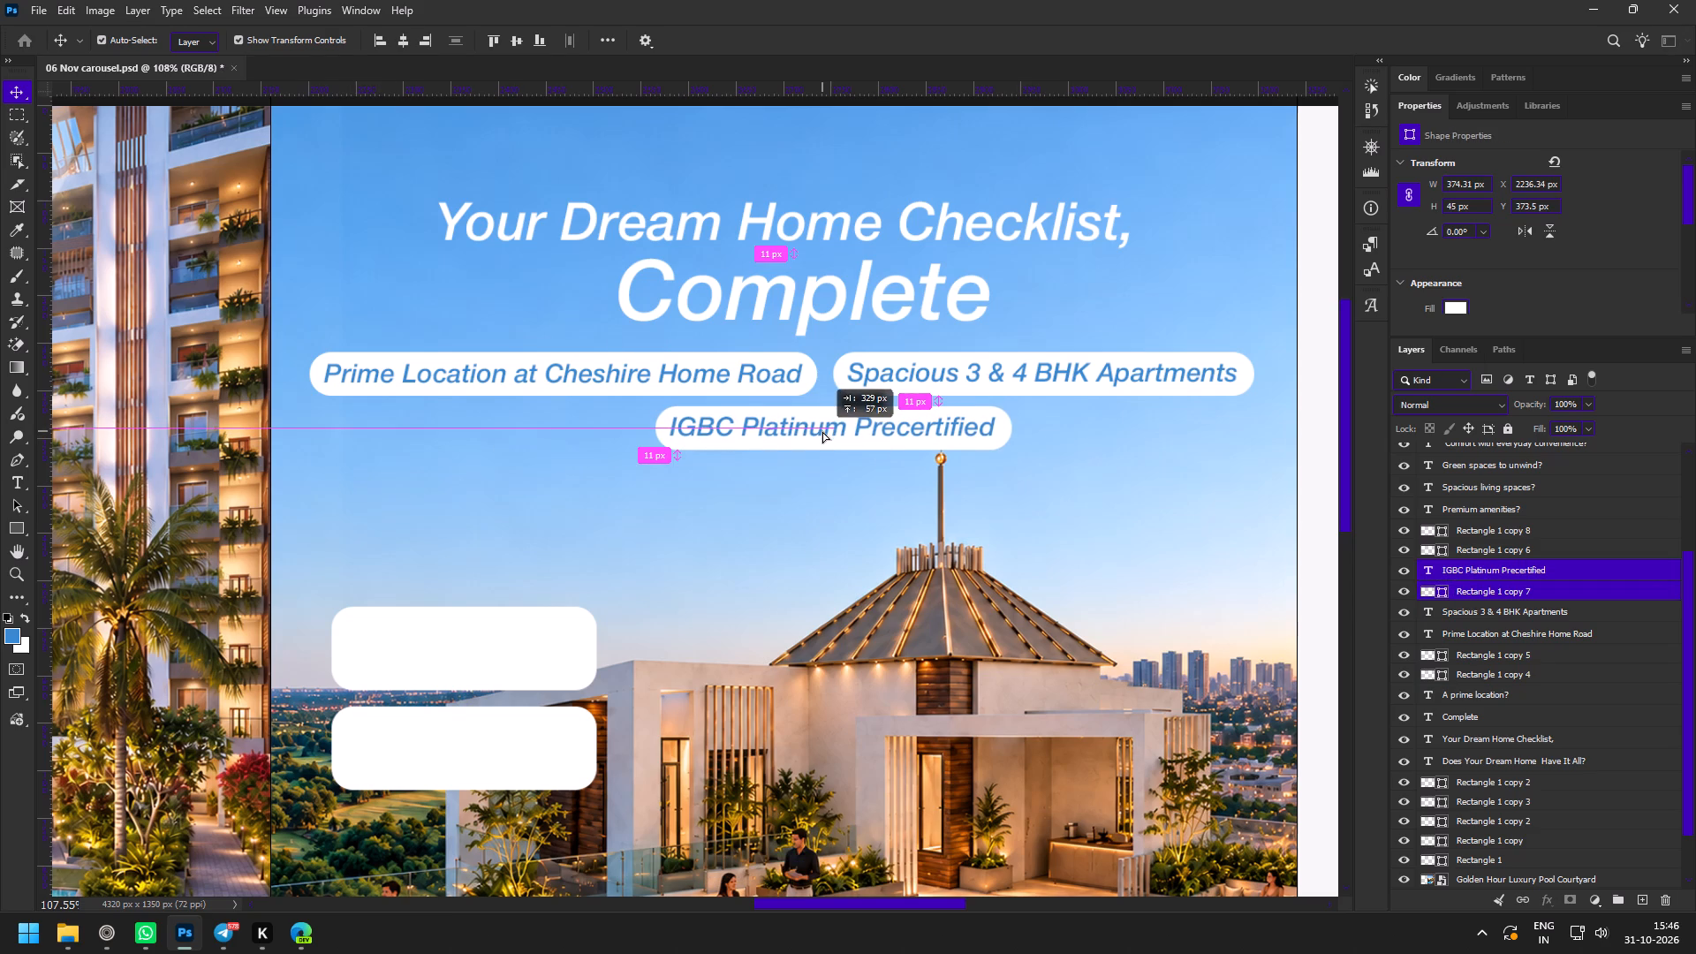
pyautogui.moveTo(822, 431); pyautogui.dragTo(822, 429)
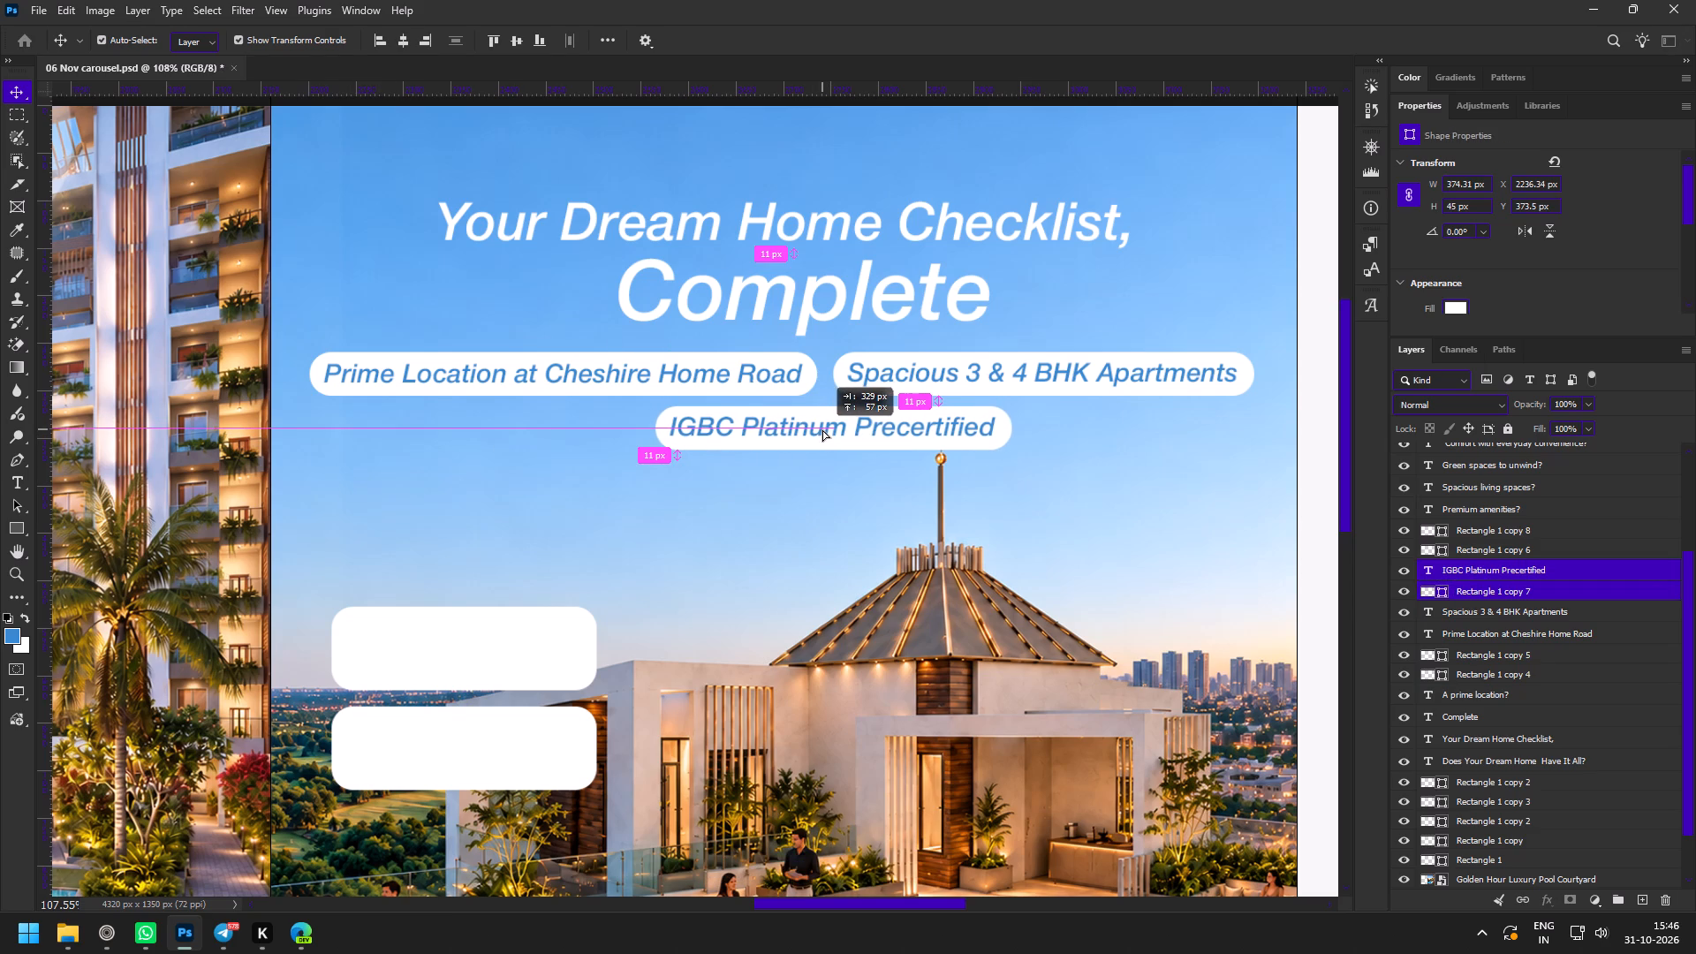
pyautogui.moveTo(822, 429); pyautogui.dragTo(822, 434)
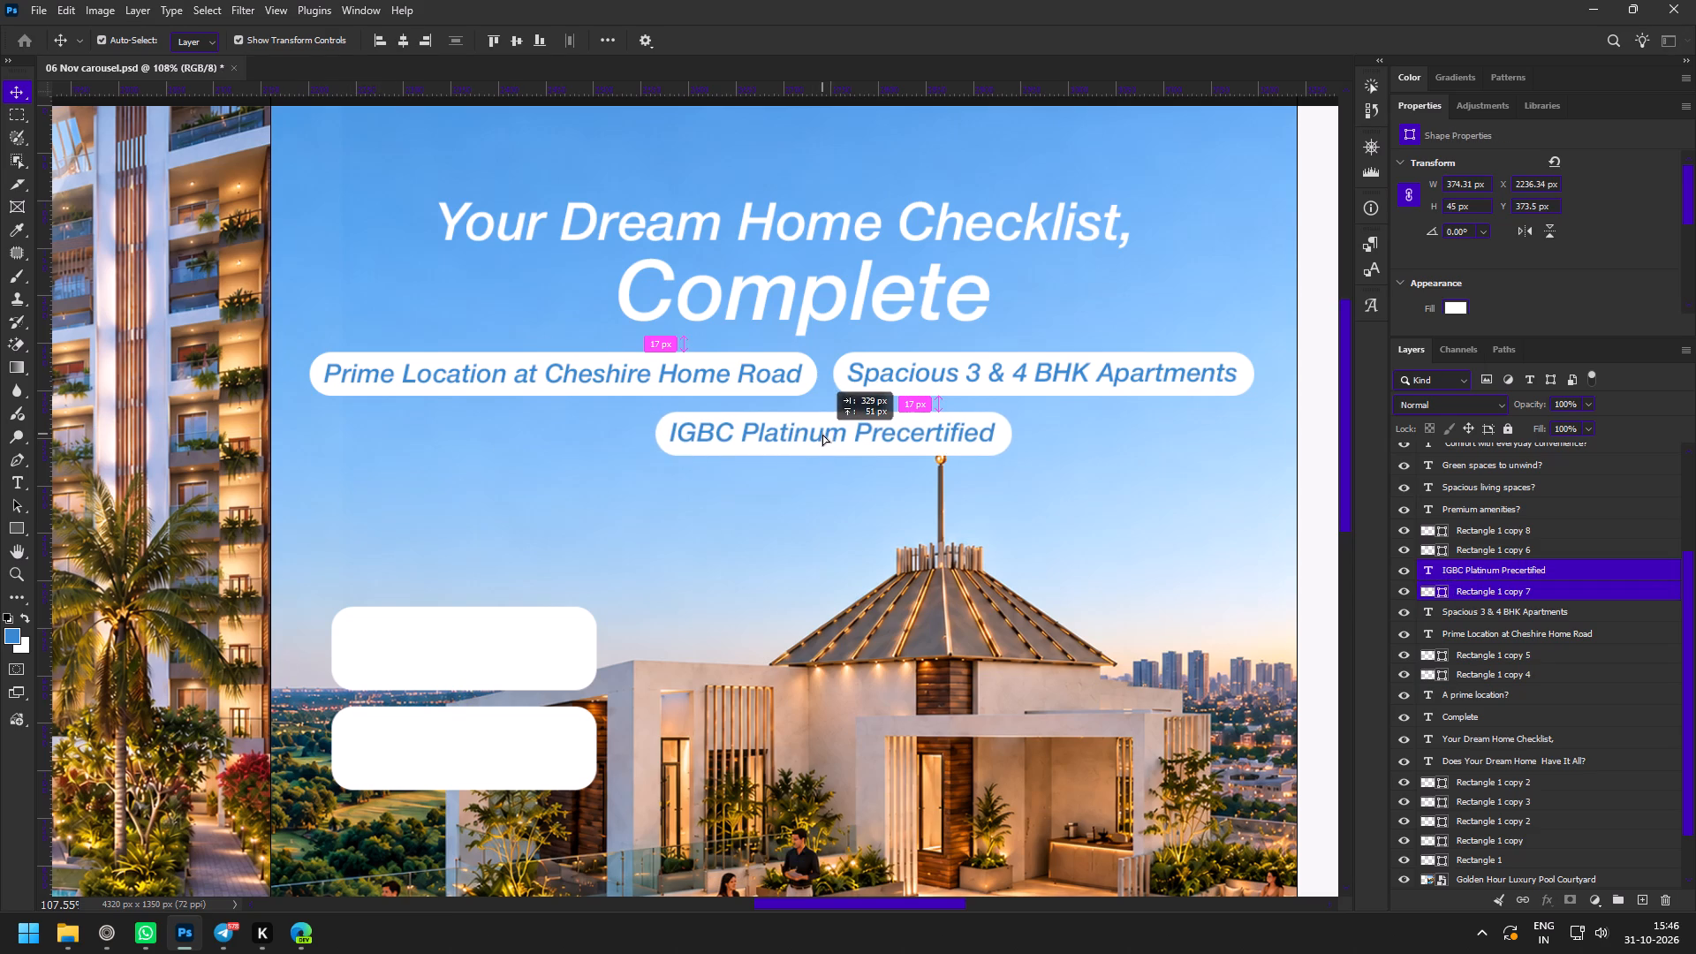
pyautogui.moveTo(822, 434); pyautogui.dragTo(822, 432)
# Slide the "IGBC Platinum Precertified" pill and text left to align with the left edge of the "Prime Location" pill.
pyautogui.press('z')
pyautogui.moveTo(918, 482); pyautogui.dragTo(832, 466)
pyautogui.press('space')
pyautogui.press('space')
pyautogui.moveTo(909, 512); pyautogui.dragTo(863, 444)
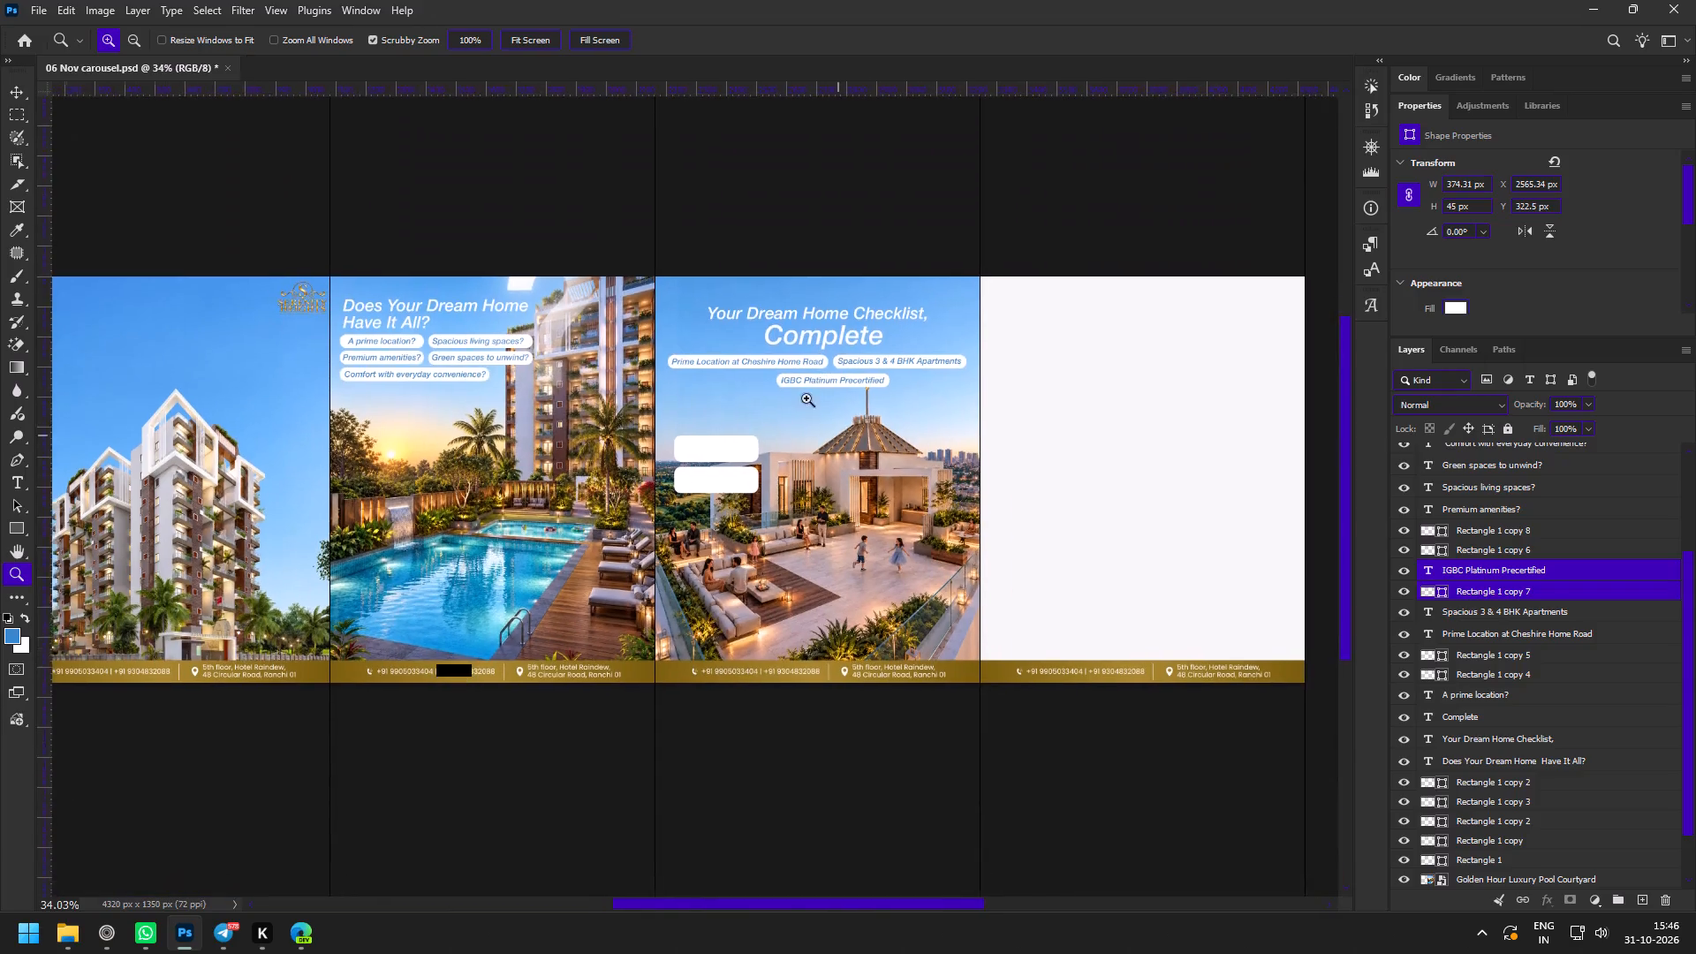
pyautogui.moveTo(805, 397); pyautogui.dragTo(857, 458)
pyautogui.moveTo(777, 305); pyautogui.dragTo(811, 340)
pyautogui.press('v')
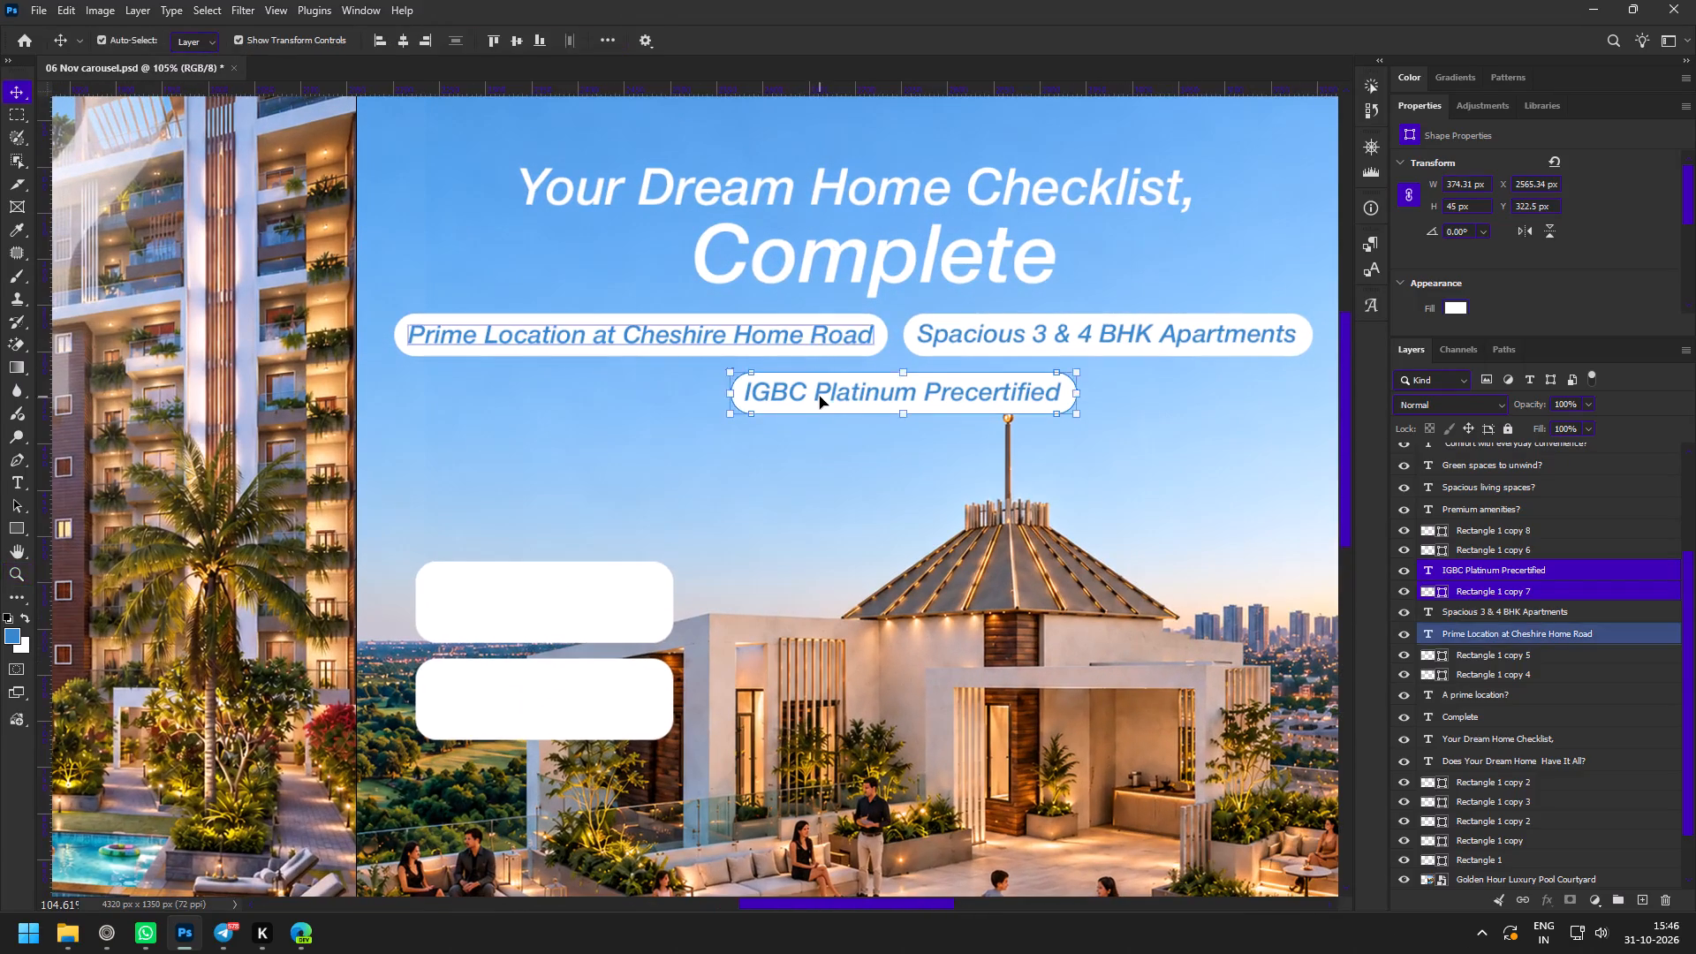
pyautogui.moveTo(820, 399); pyautogui.dragTo(486, 399)
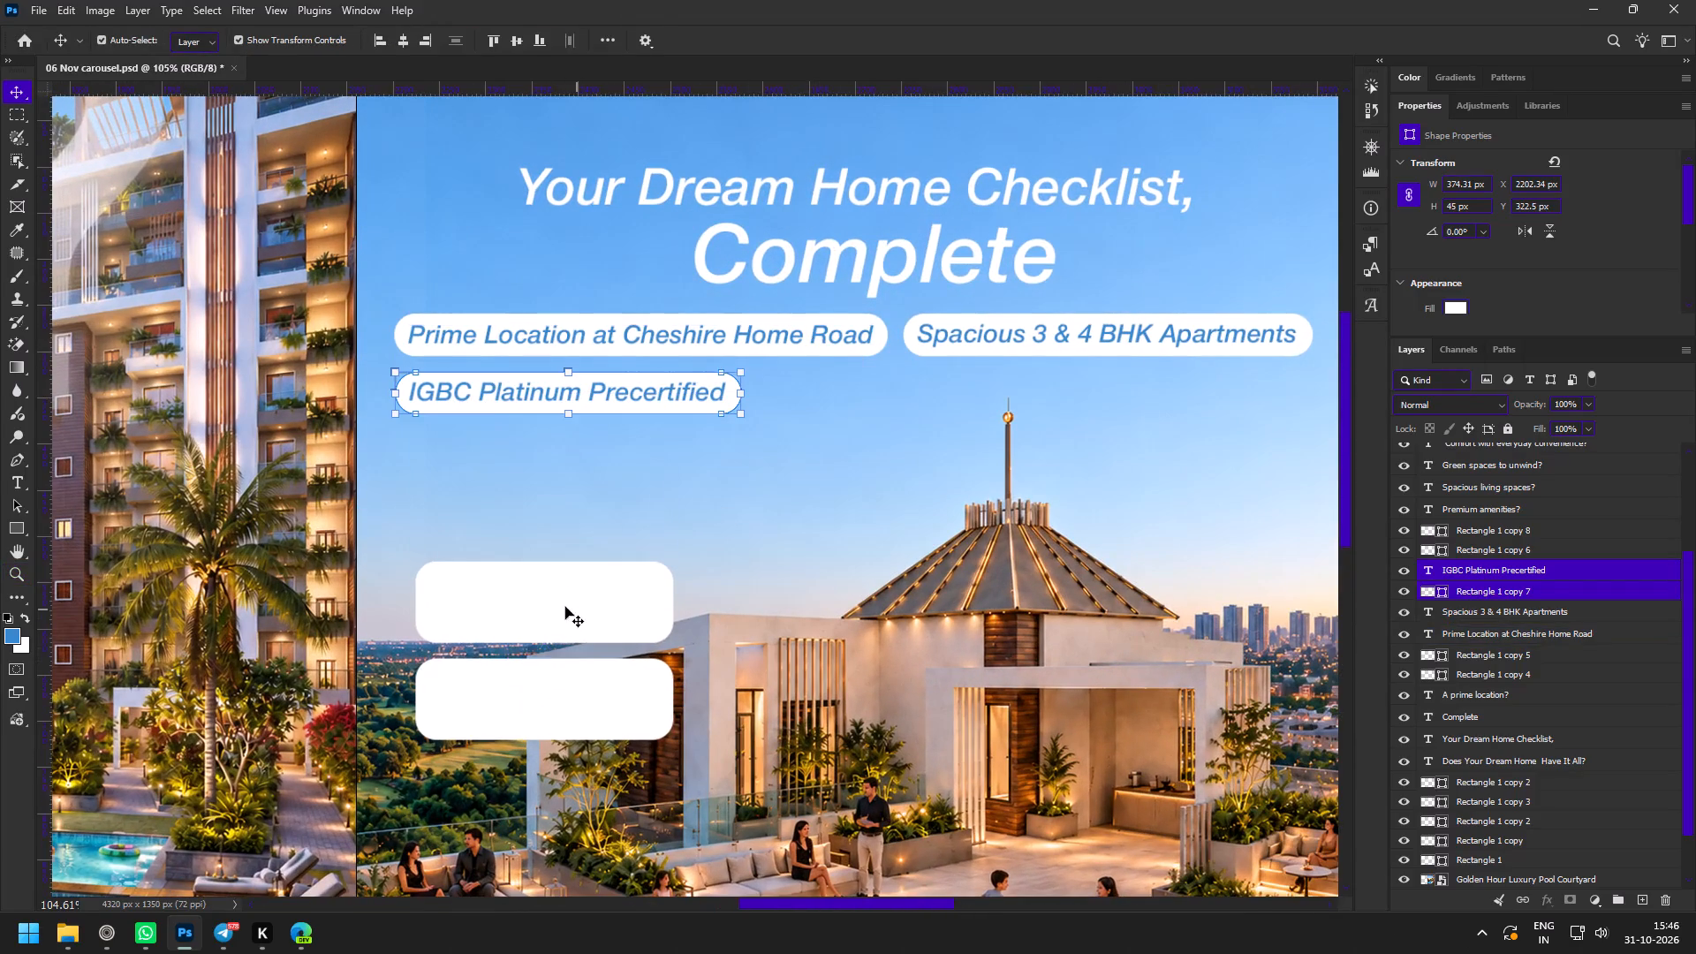
# Place the upper empty white box beside the "IGBC Platinum Precertified" pill, top edges aligned, and scale it to about 256 × 80 px.
pyautogui.click(559, 607)
pyautogui.moveTo(557, 605); pyautogui.dragTo(880, 430)
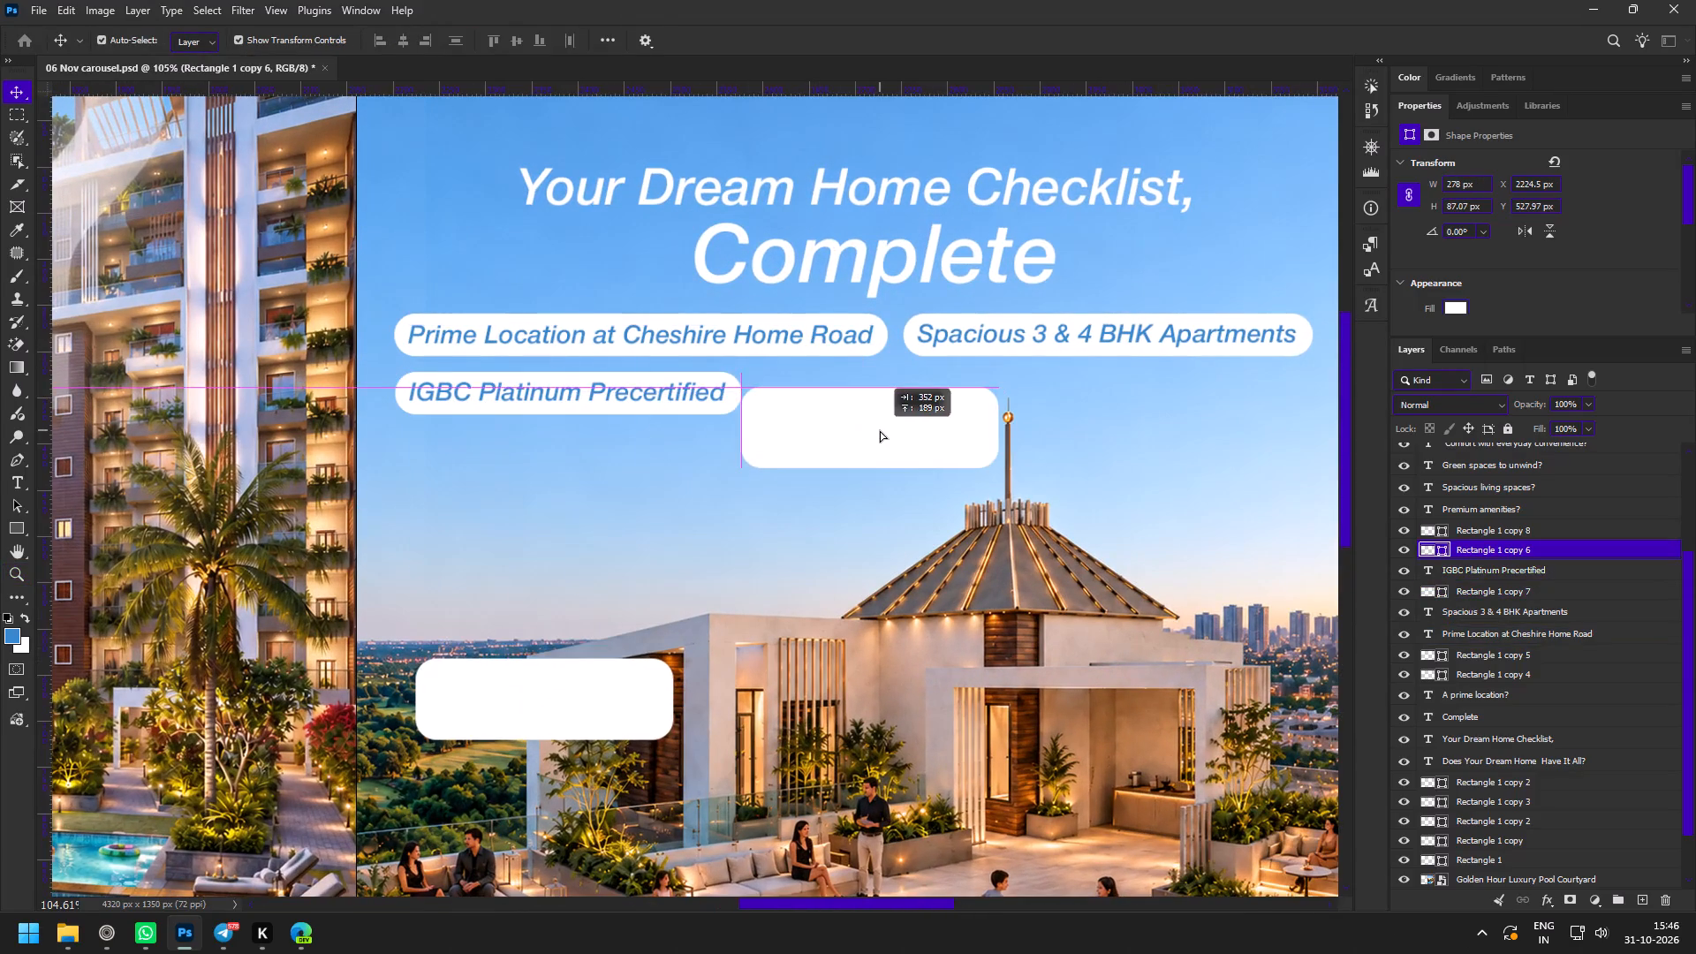
pyautogui.moveTo(880, 430); pyautogui.dragTo(880, 418)
pyautogui.moveTo(740, 416); pyautogui.dragTo(761, 416)
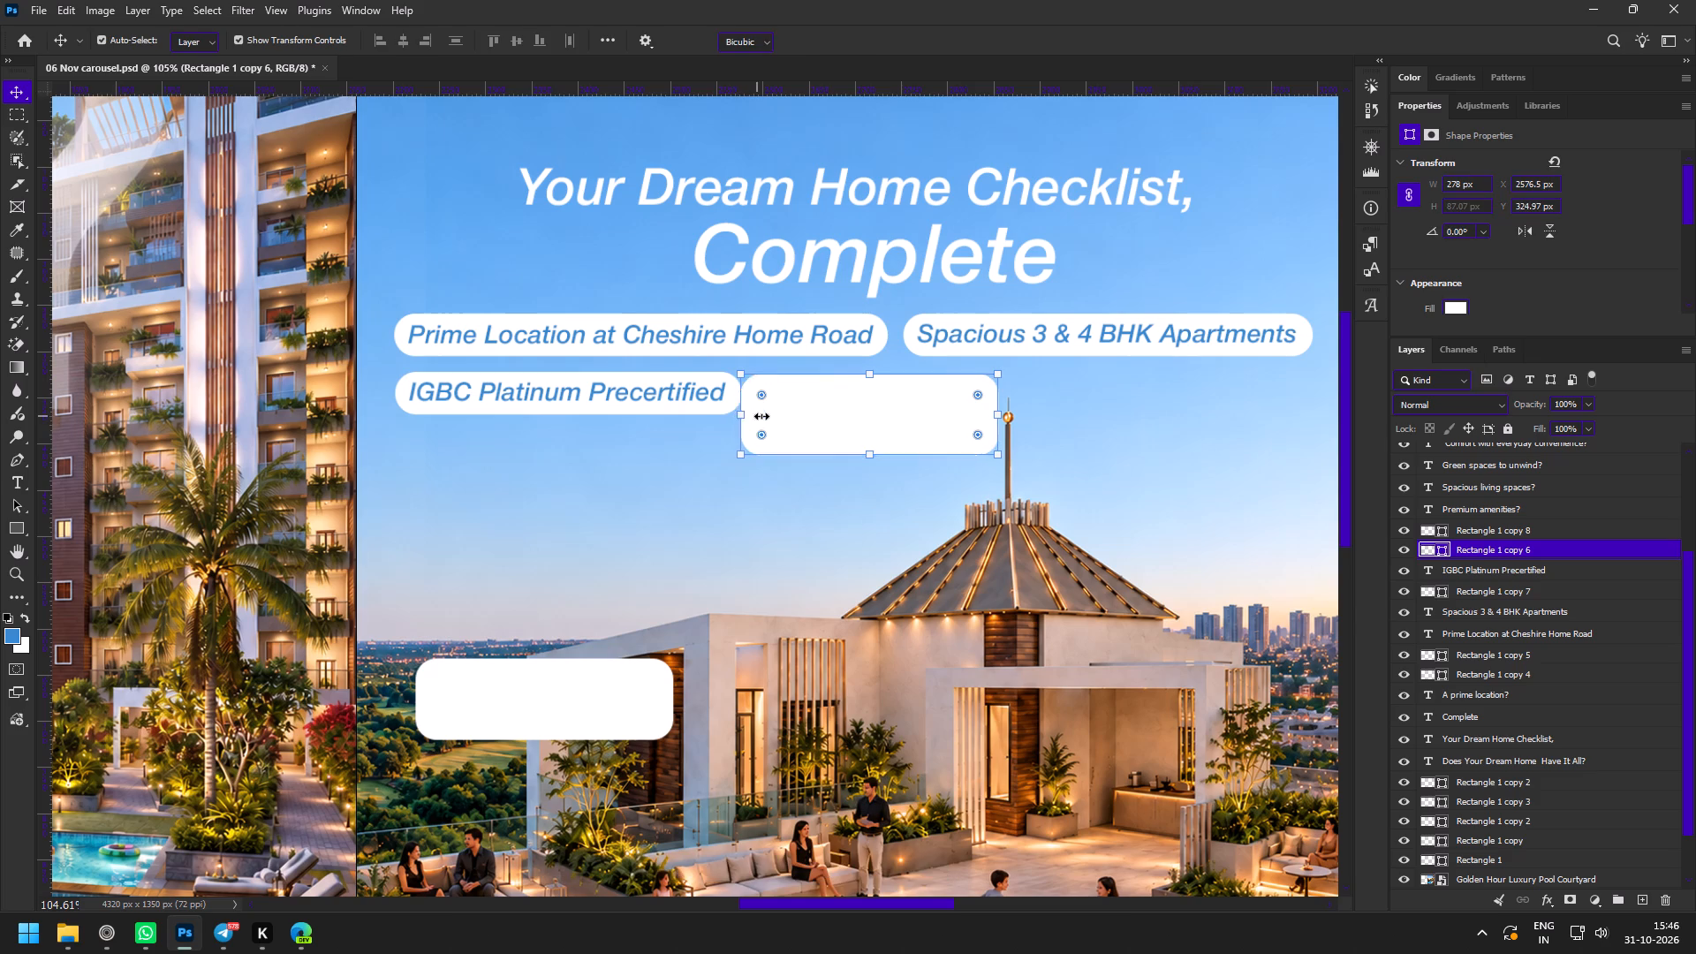
pyautogui.moveTo(761, 416); pyautogui.dragTo(761, 415)
pyautogui.click(867, 416)
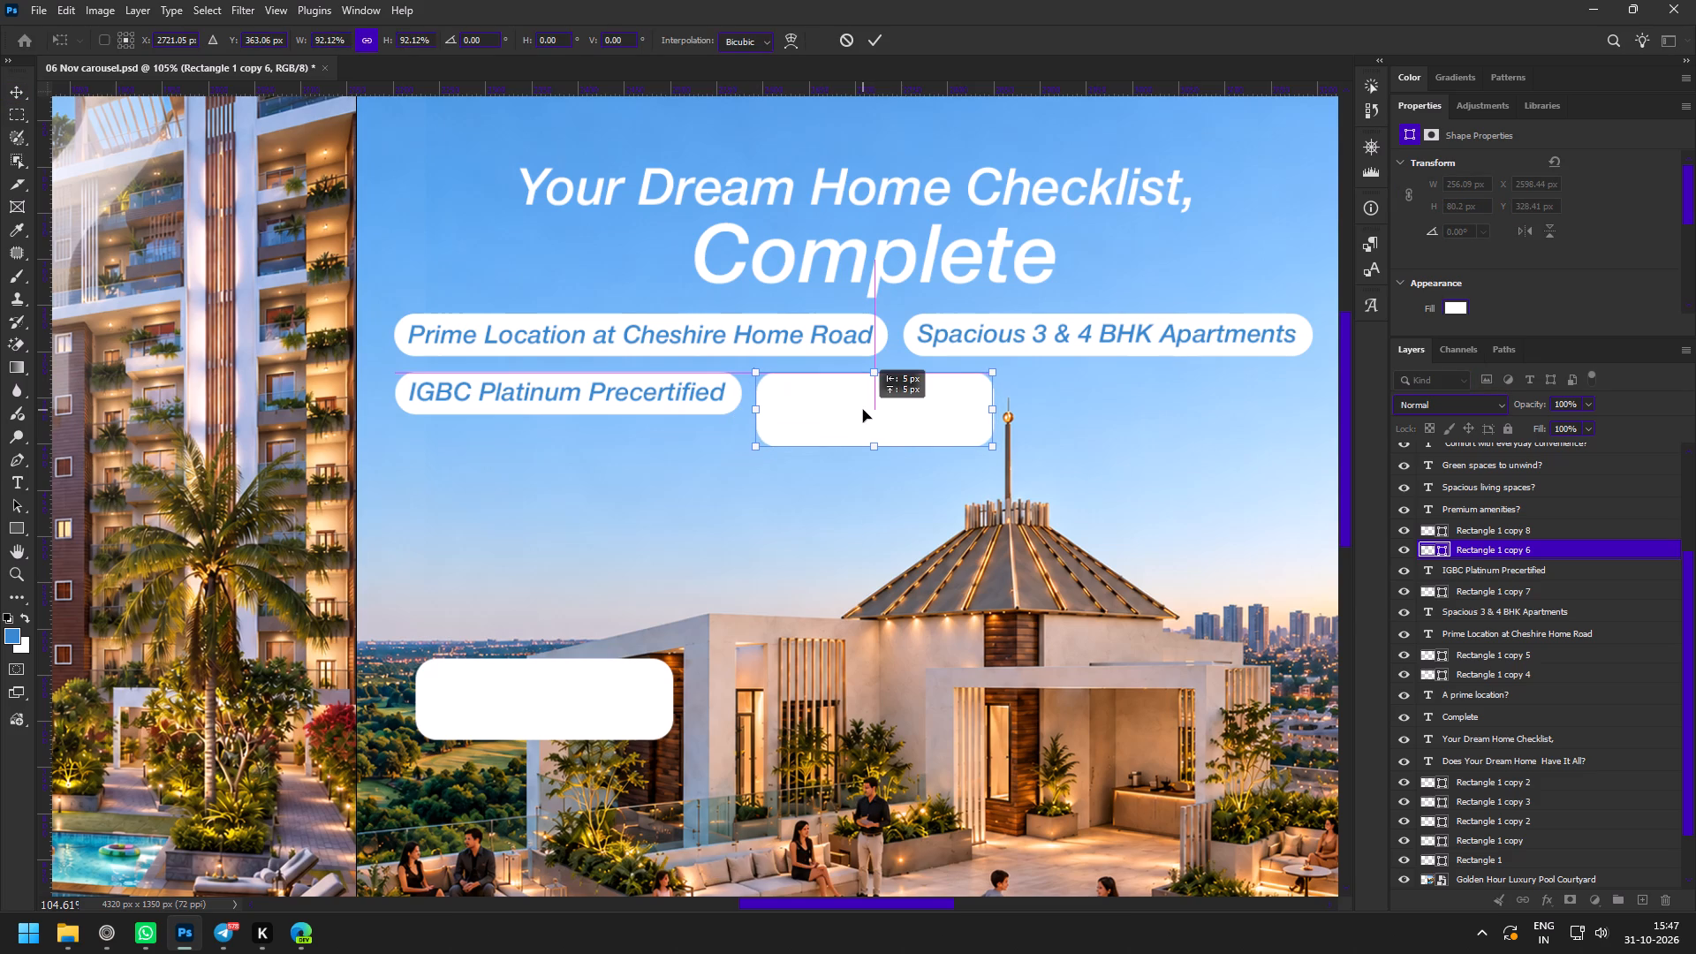
pyautogui.click(879, 54)
pyautogui.click(879, 44)
# Move the larger empty white box up beside the smaller one in slide 3's second row, at about X 2882, Y 316 px.
pyautogui.press('space')
pyautogui.press('space')
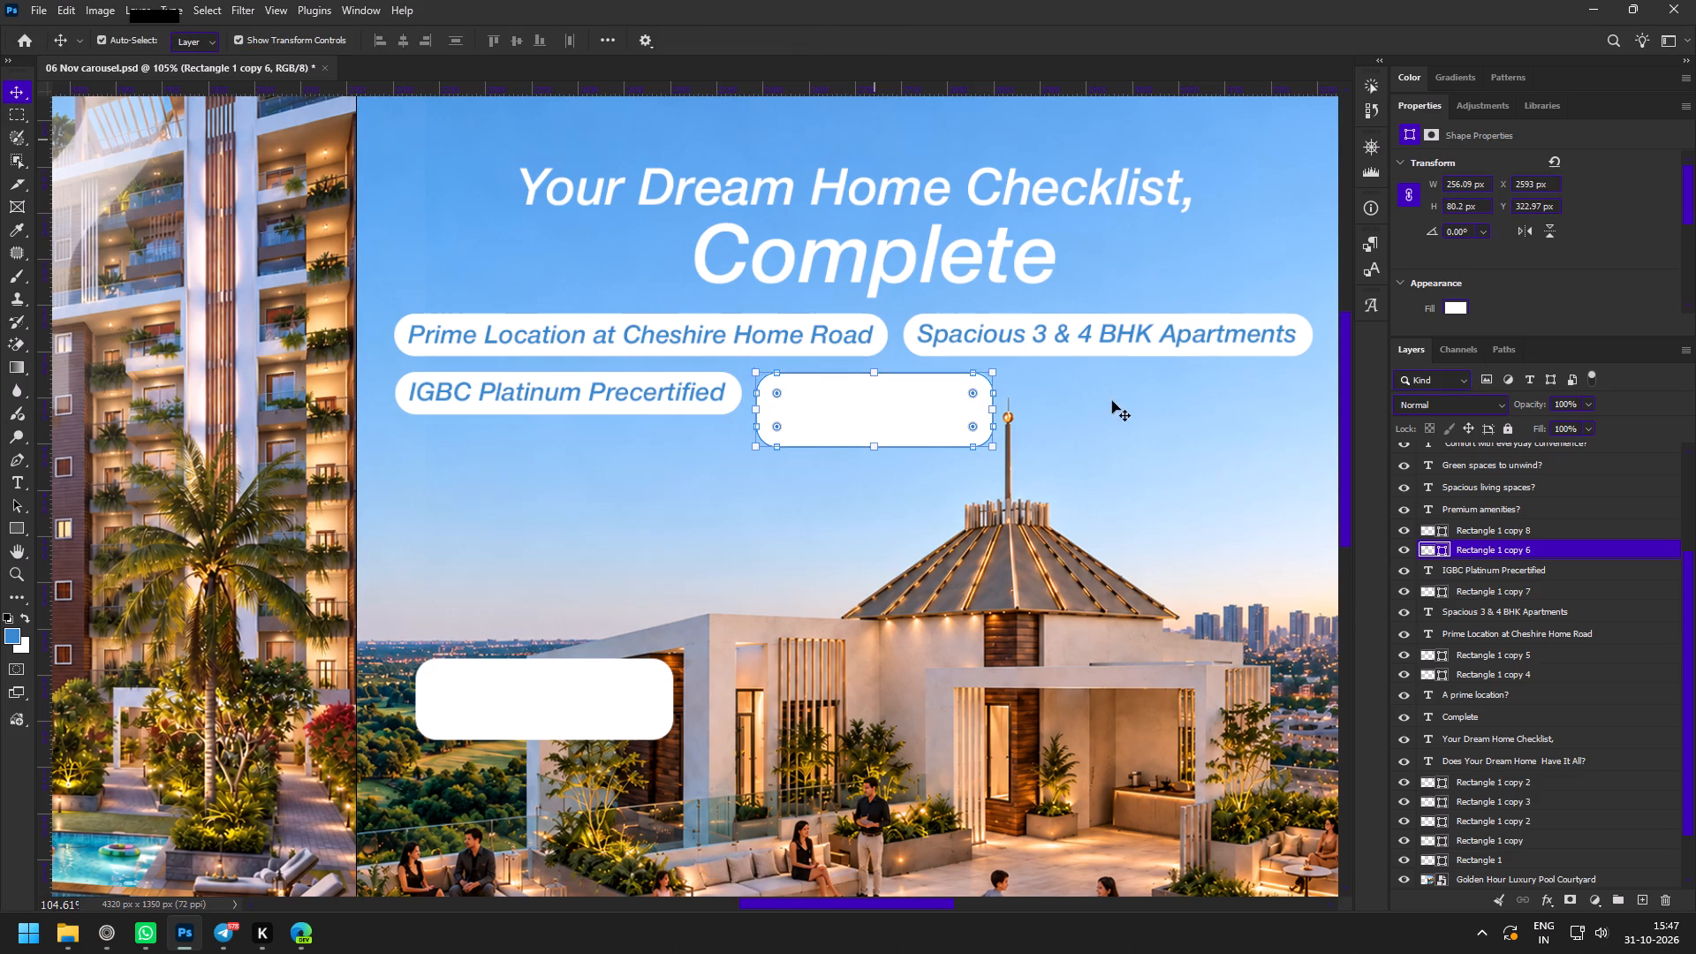
pyautogui.moveTo(1084, 402); pyautogui.dragTo(912, 395)
pyautogui.press('v')
pyautogui.click(378, 662)
pyautogui.moveTo(347, 693); pyautogui.dragTo(901, 405)
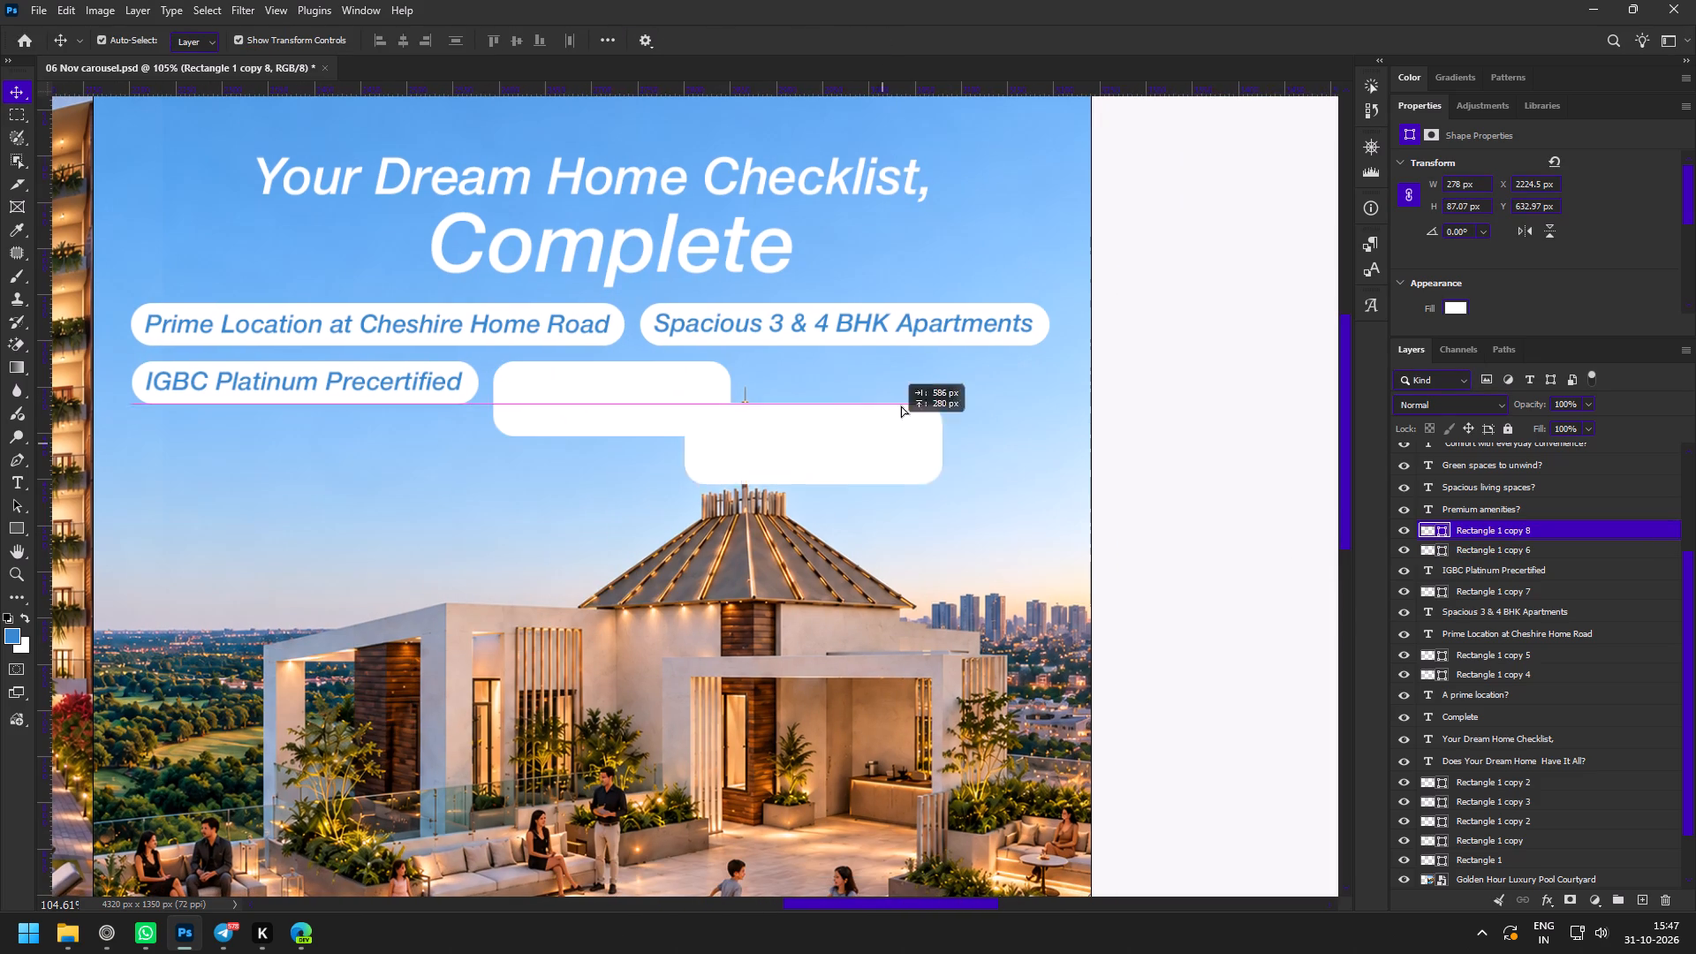
pyautogui.moveTo(901, 405); pyautogui.dragTo(950, 400)
# Review slide 3's checklist rows and white boxes alongside slide 2's layout, then closely beneath the heading.
pyautogui.press('z')
pyautogui.moveTo(973, 508); pyautogui.dragTo(885, 484)
pyautogui.press('space')
pyautogui.press('space')
pyautogui.moveTo(805, 567); pyautogui.dragTo(875, 519)
pyautogui.moveTo(1001, 433); pyautogui.dragTo(1037, 491)
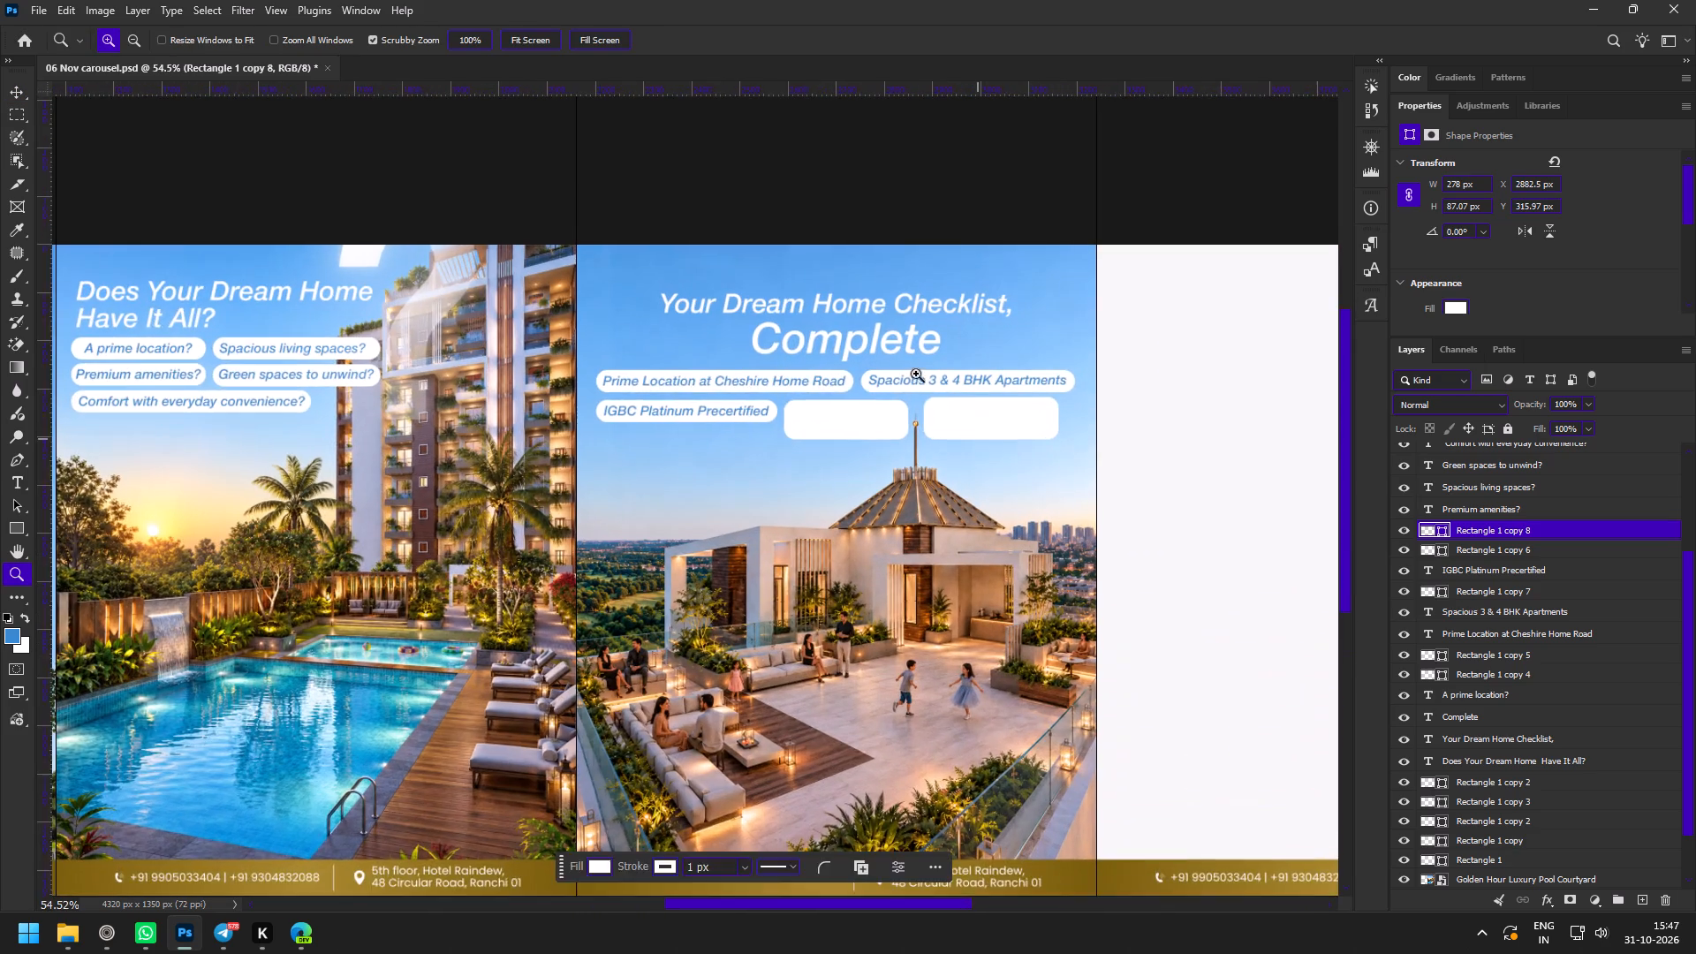
pyautogui.moveTo(916, 374); pyautogui.dragTo(943, 415)
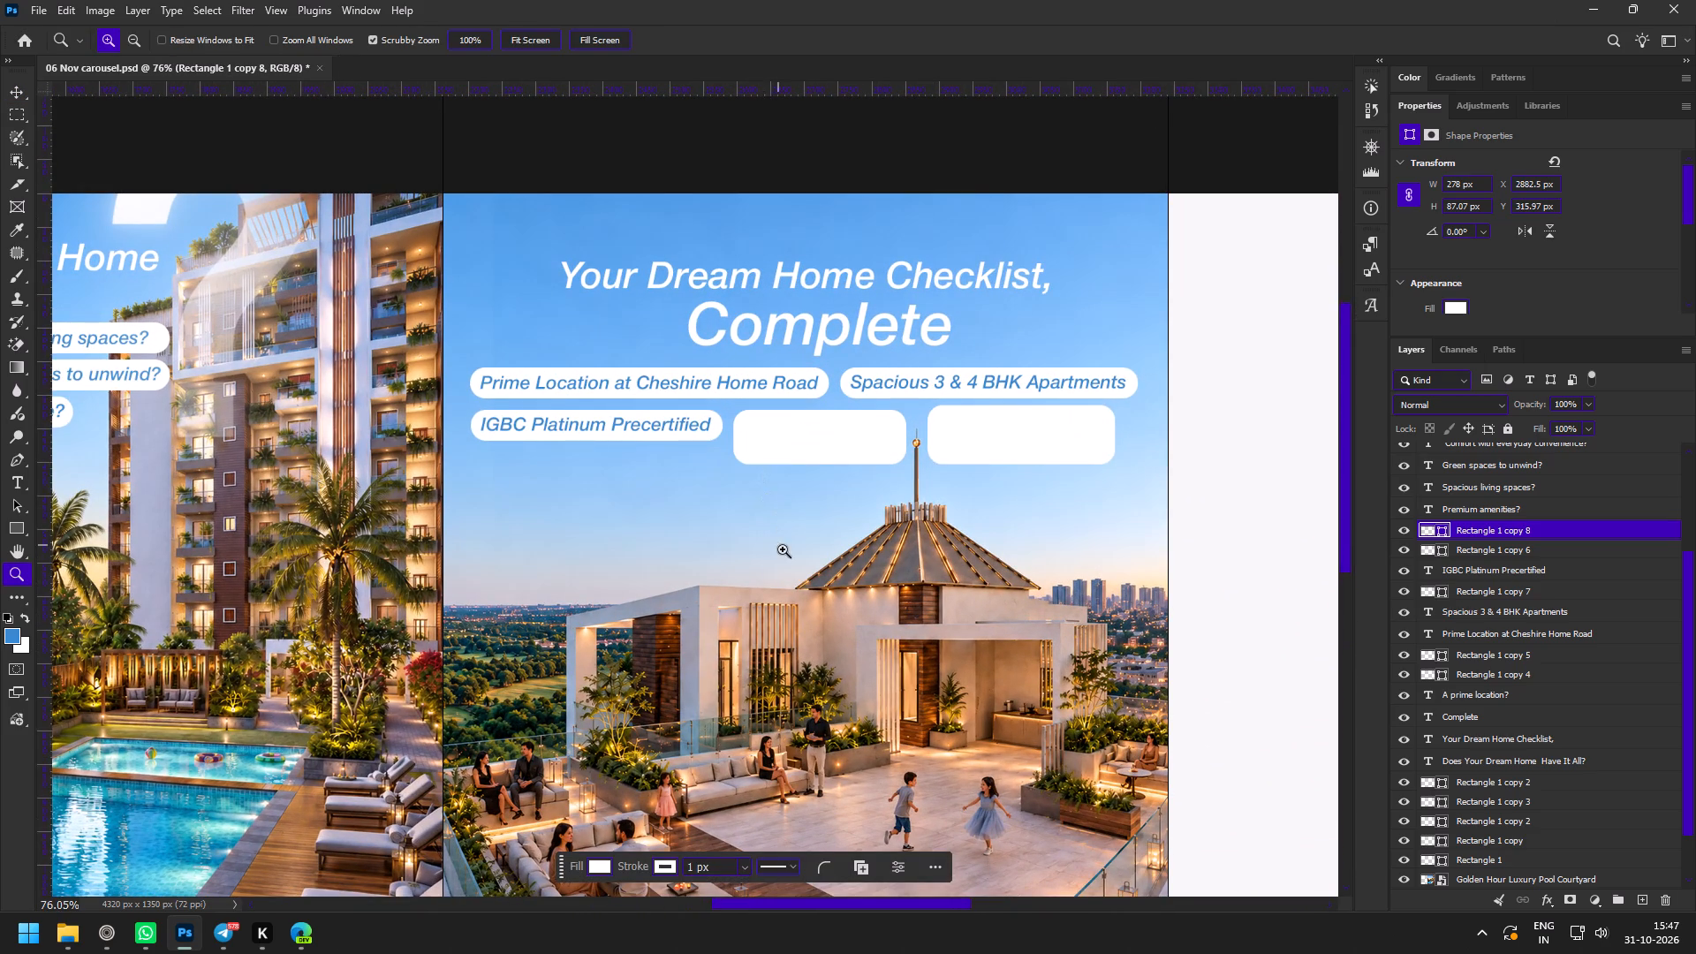
pyautogui.moveTo(775, 549); pyautogui.dragTo(738, 539)
pyautogui.moveTo(773, 435); pyautogui.dragTo(794, 464)
pyautogui.moveTo(654, 422); pyautogui.dragTo(680, 464)
pyautogui.moveTo(546, 427); pyautogui.dragTo(561, 455)
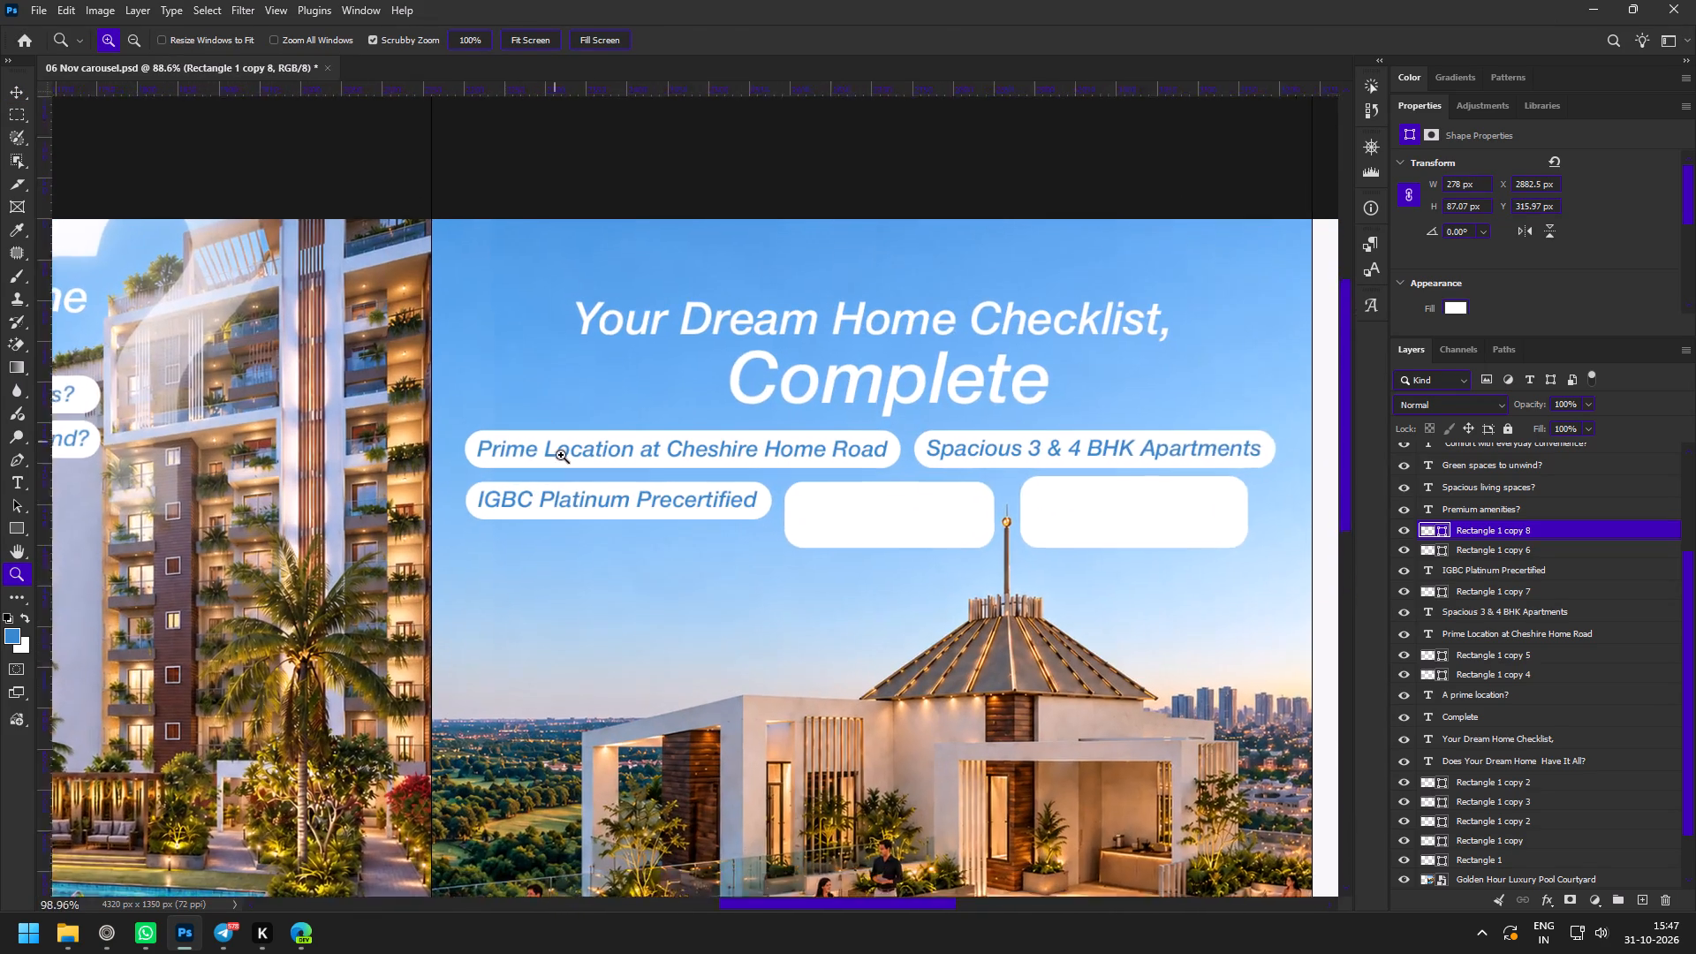
pyautogui.moveTo(561, 455); pyautogui.dragTo(564, 461)
pyautogui.press('space')
pyautogui.press('space')
pyautogui.press('space')
pyautogui.press('space')
pyautogui.moveTo(905, 571); pyautogui.dragTo(782, 482)
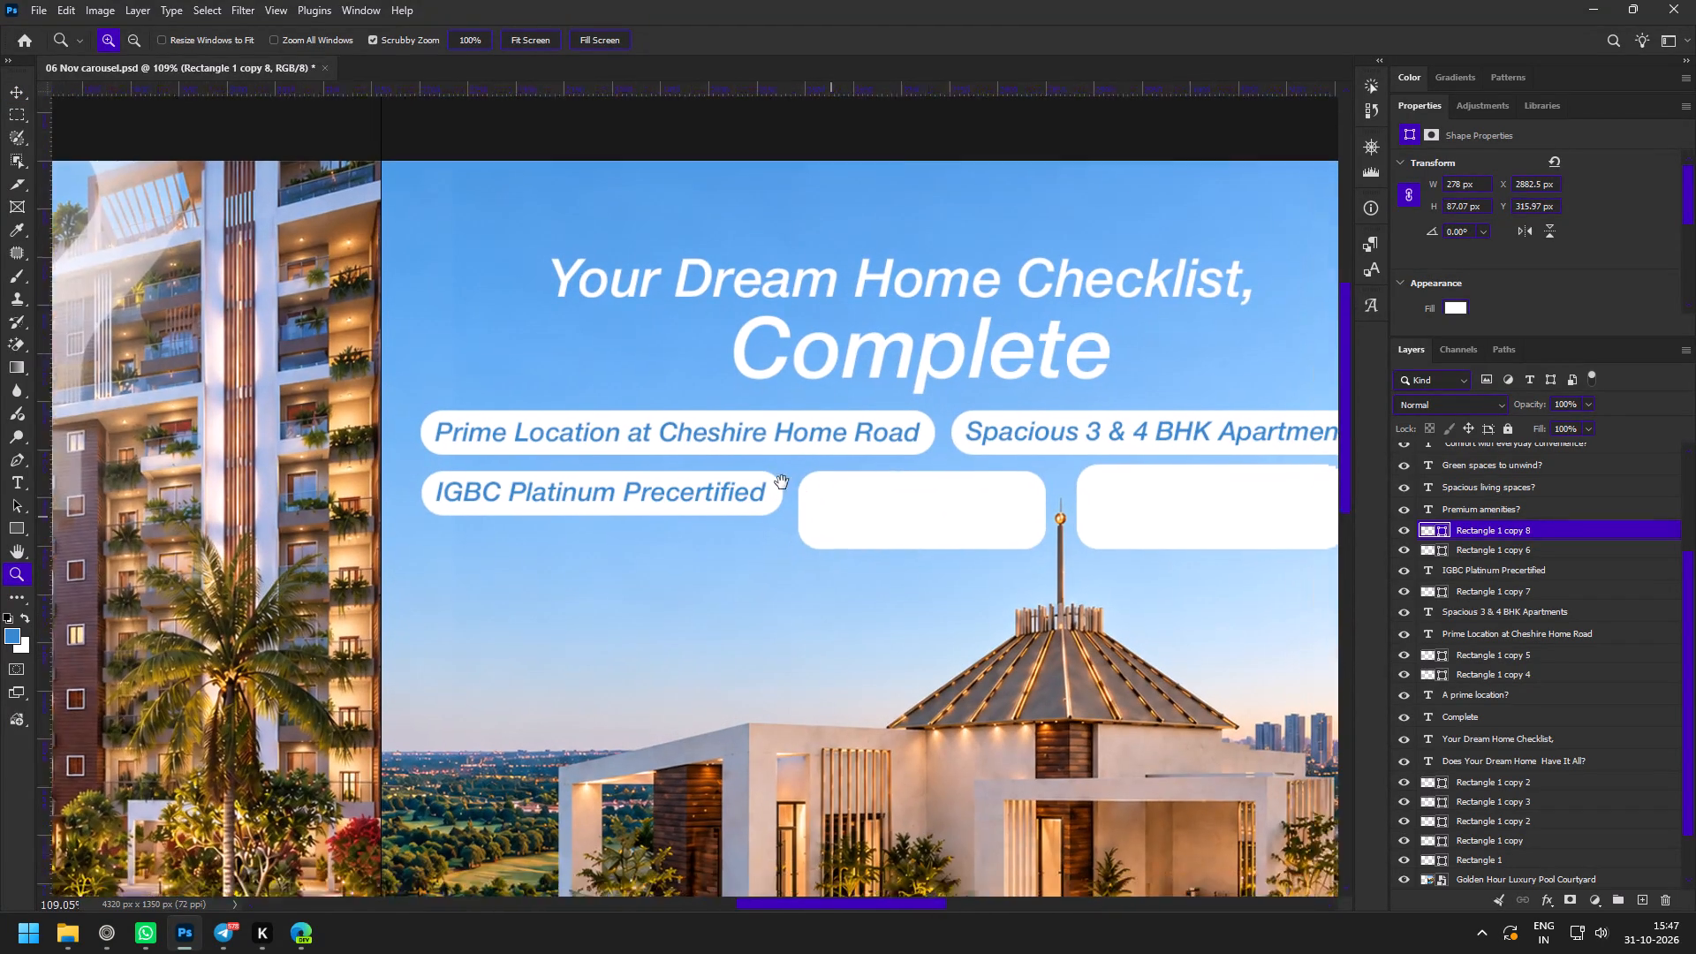
pyautogui.moveTo(782, 482); pyautogui.dragTo(777, 479)
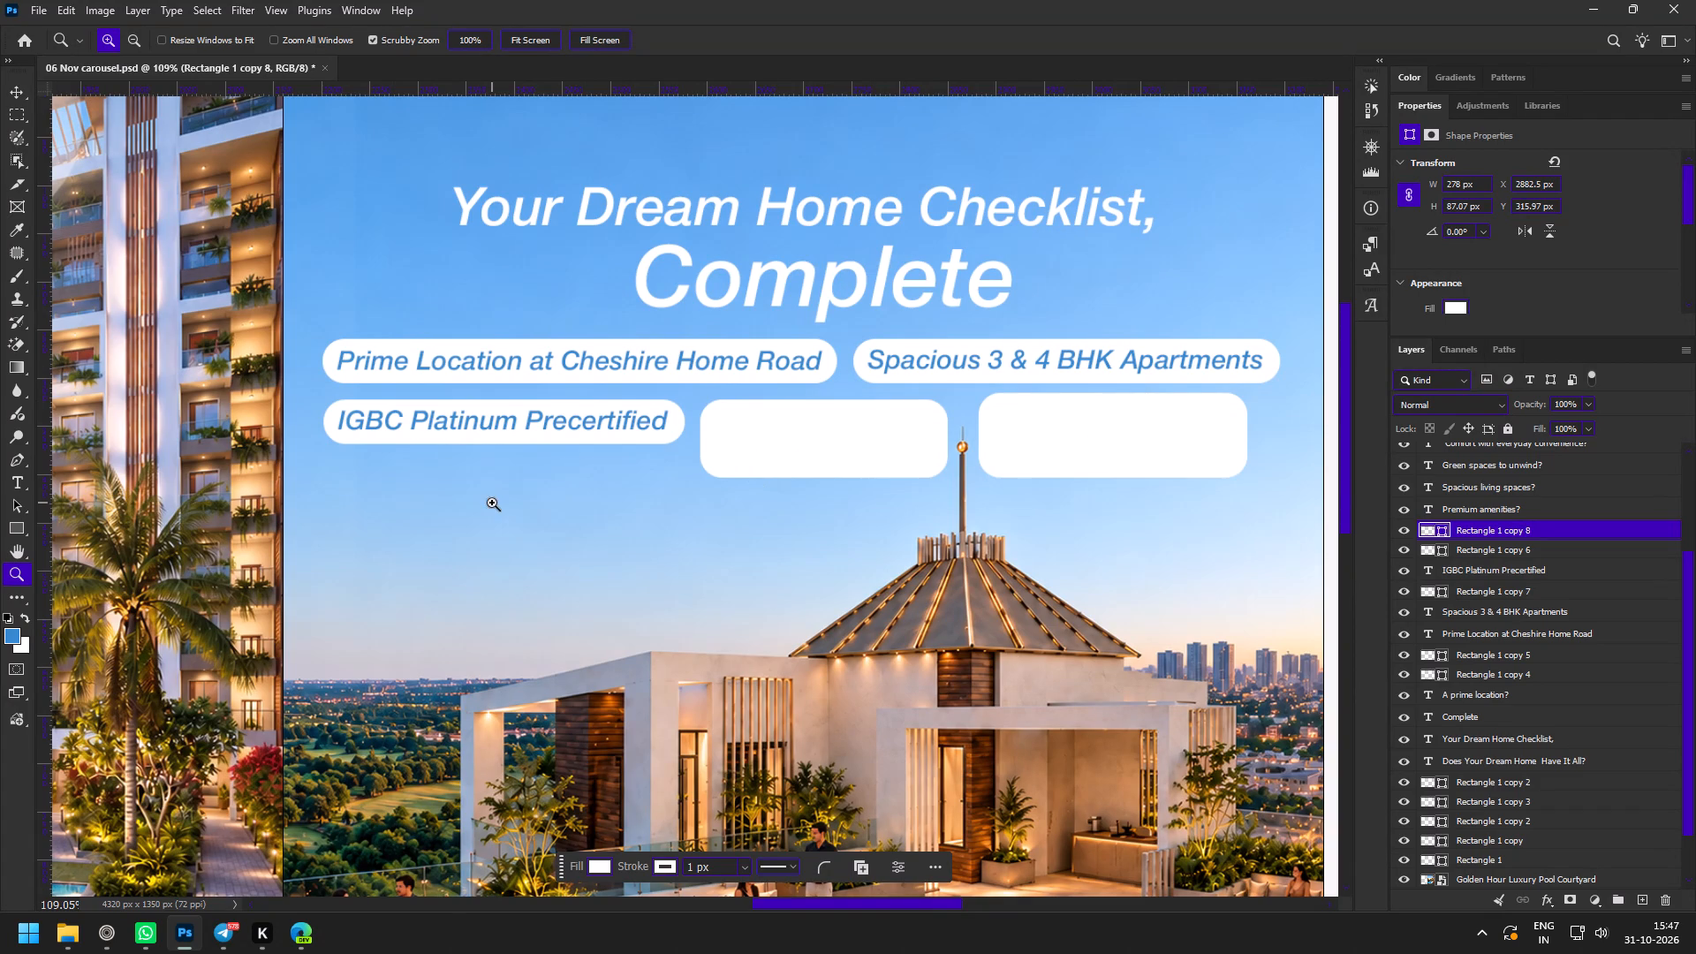
# Switch to the browser's "Serenity height content" document, copy slide 3's line "Spacious 3 & 4 BHK Apartments", and return to Photoshop.
pyautogui.click(95, 944)
pyautogui.click(83, 440)
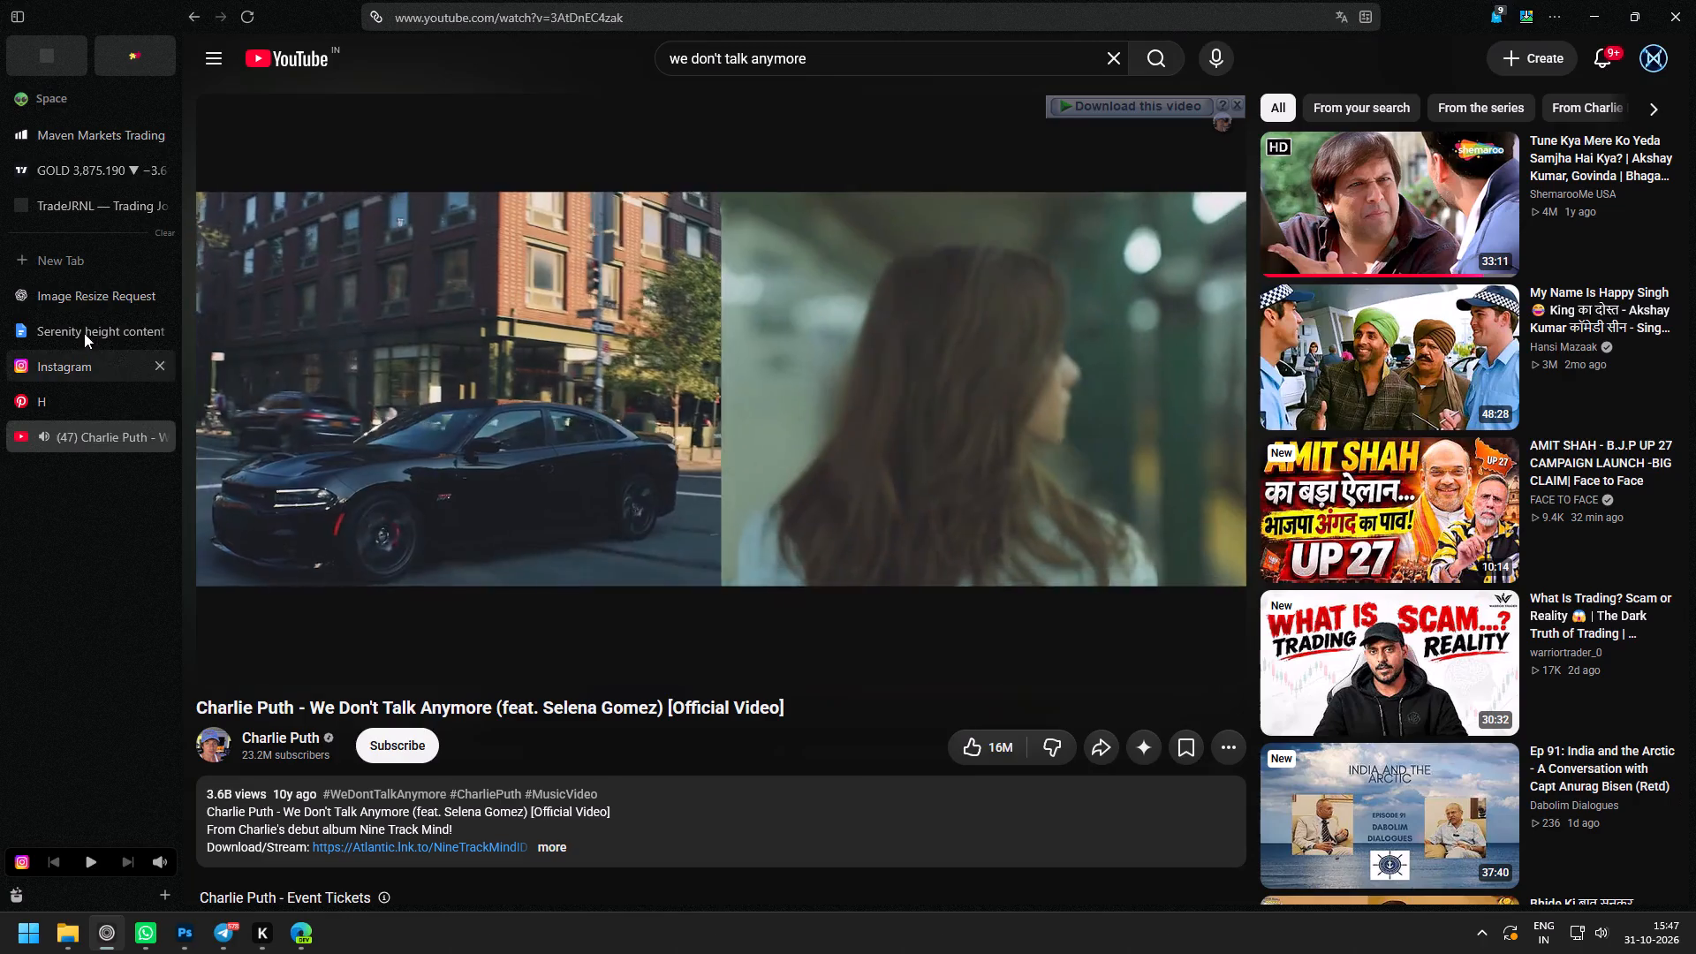
pyautogui.click(87, 324)
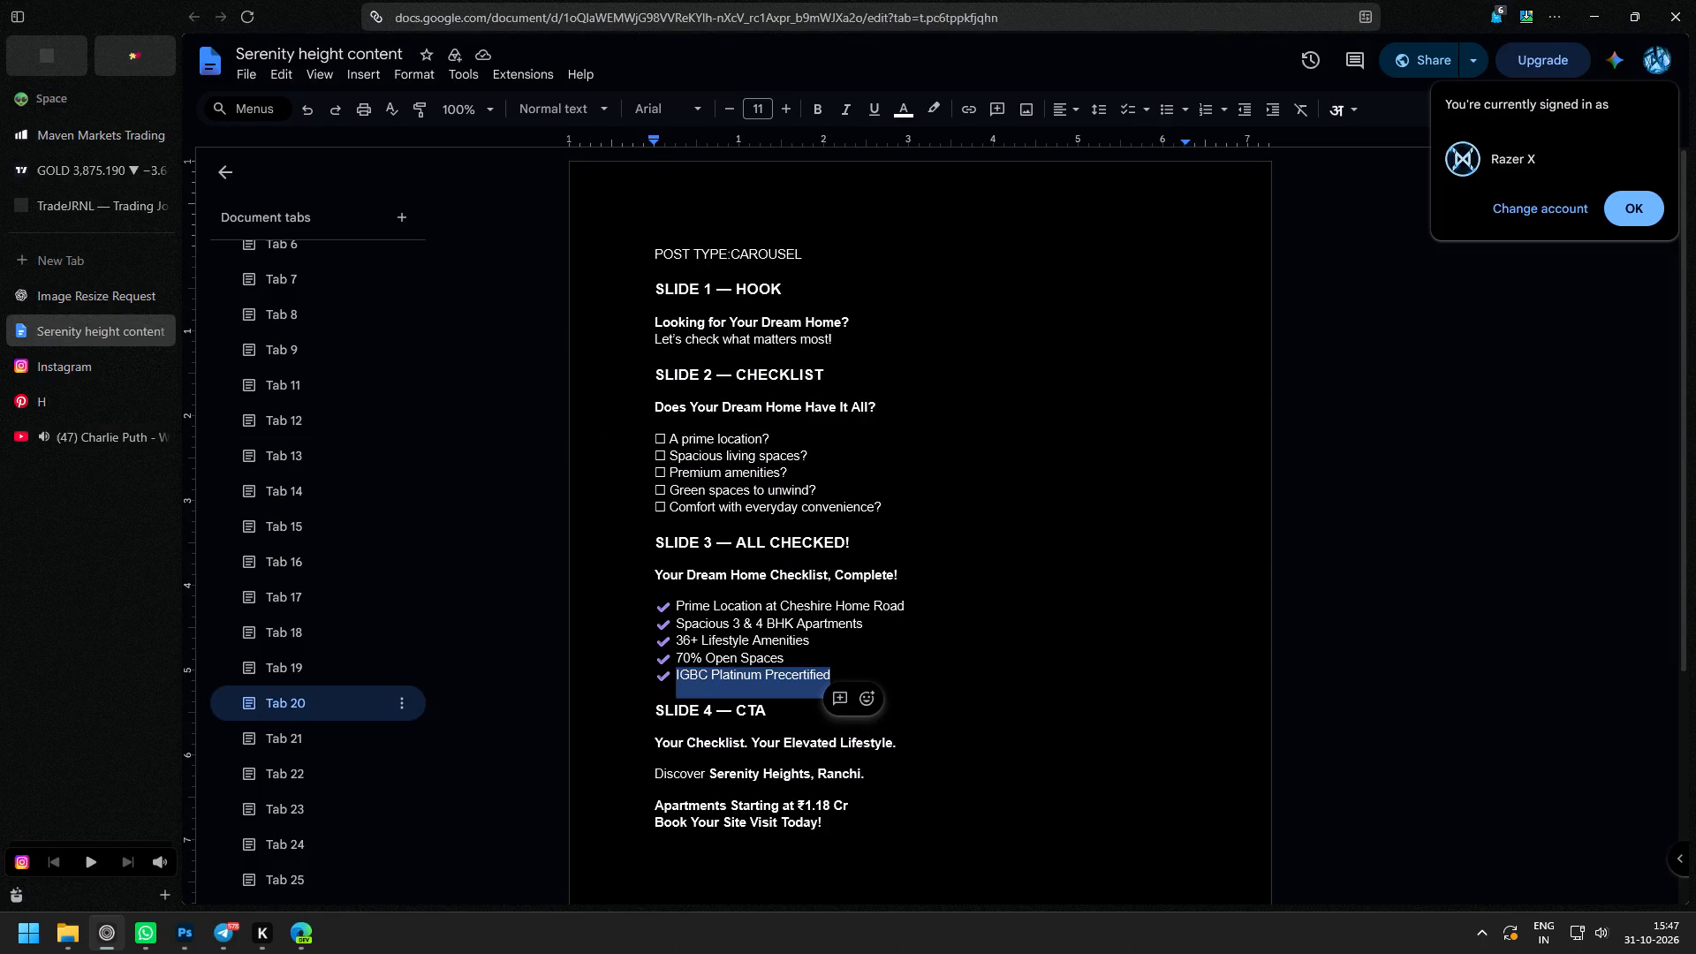
pyautogui.moveTo(678, 623); pyautogui.dragTo(883, 626)
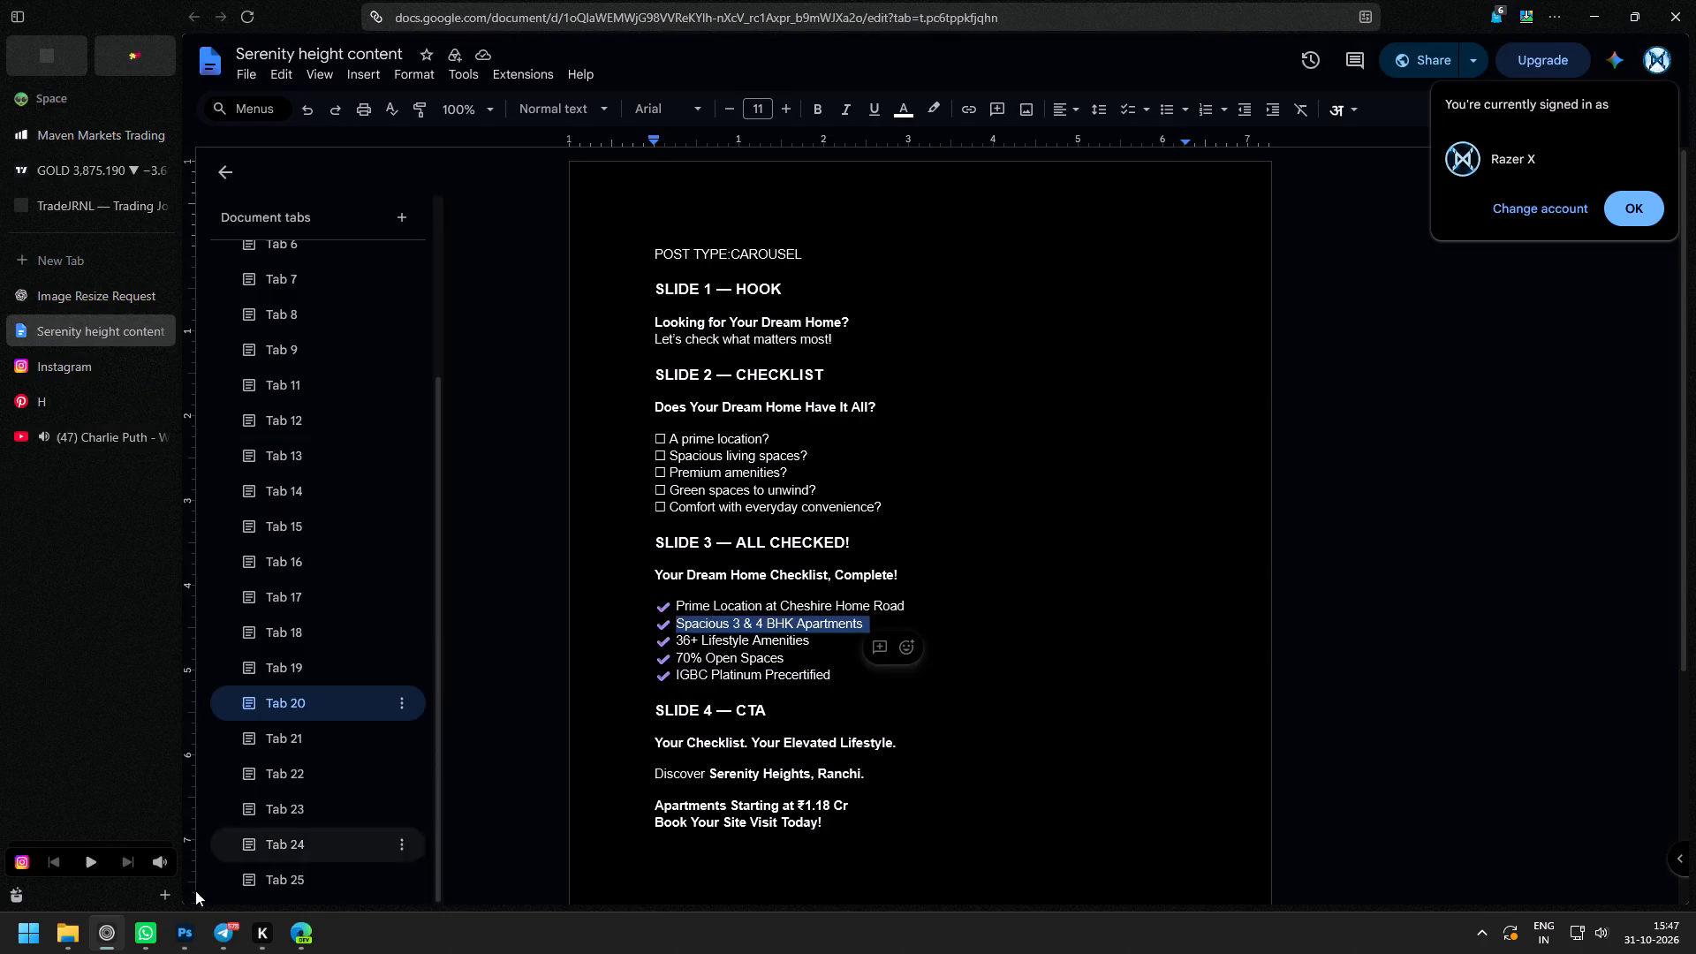
pyautogui.hotkey('ctrl', 'c')
pyautogui.click(192, 936)
pyautogui.click(192, 936)
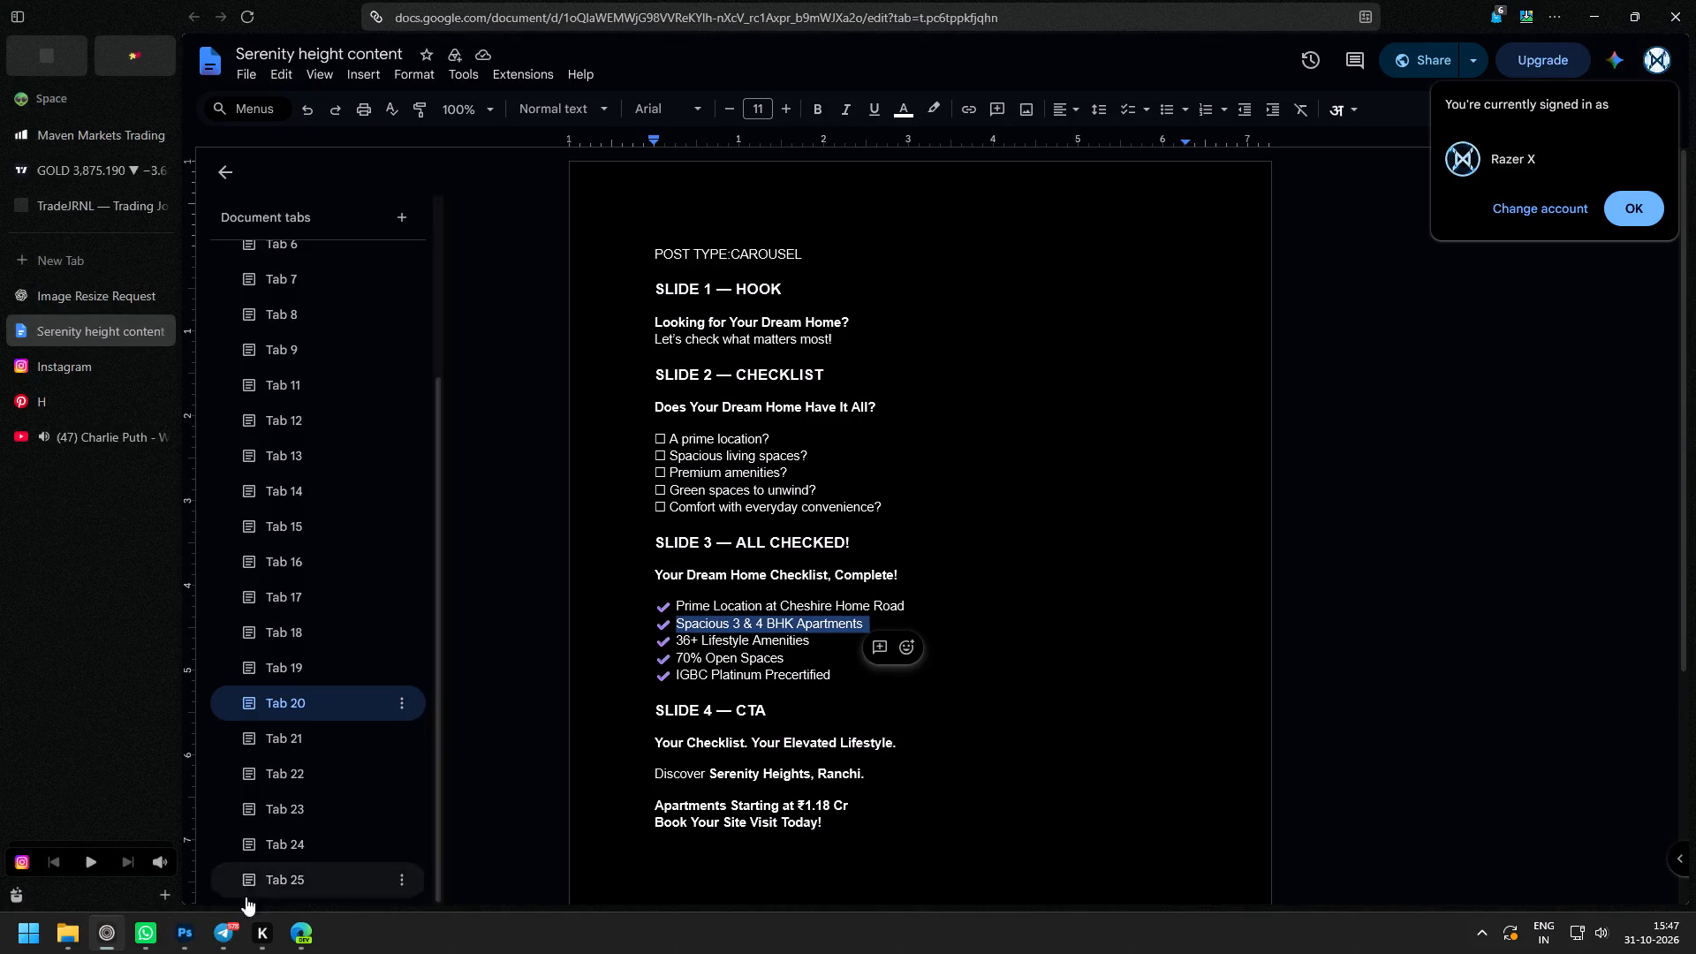
pyautogui.click(191, 935)
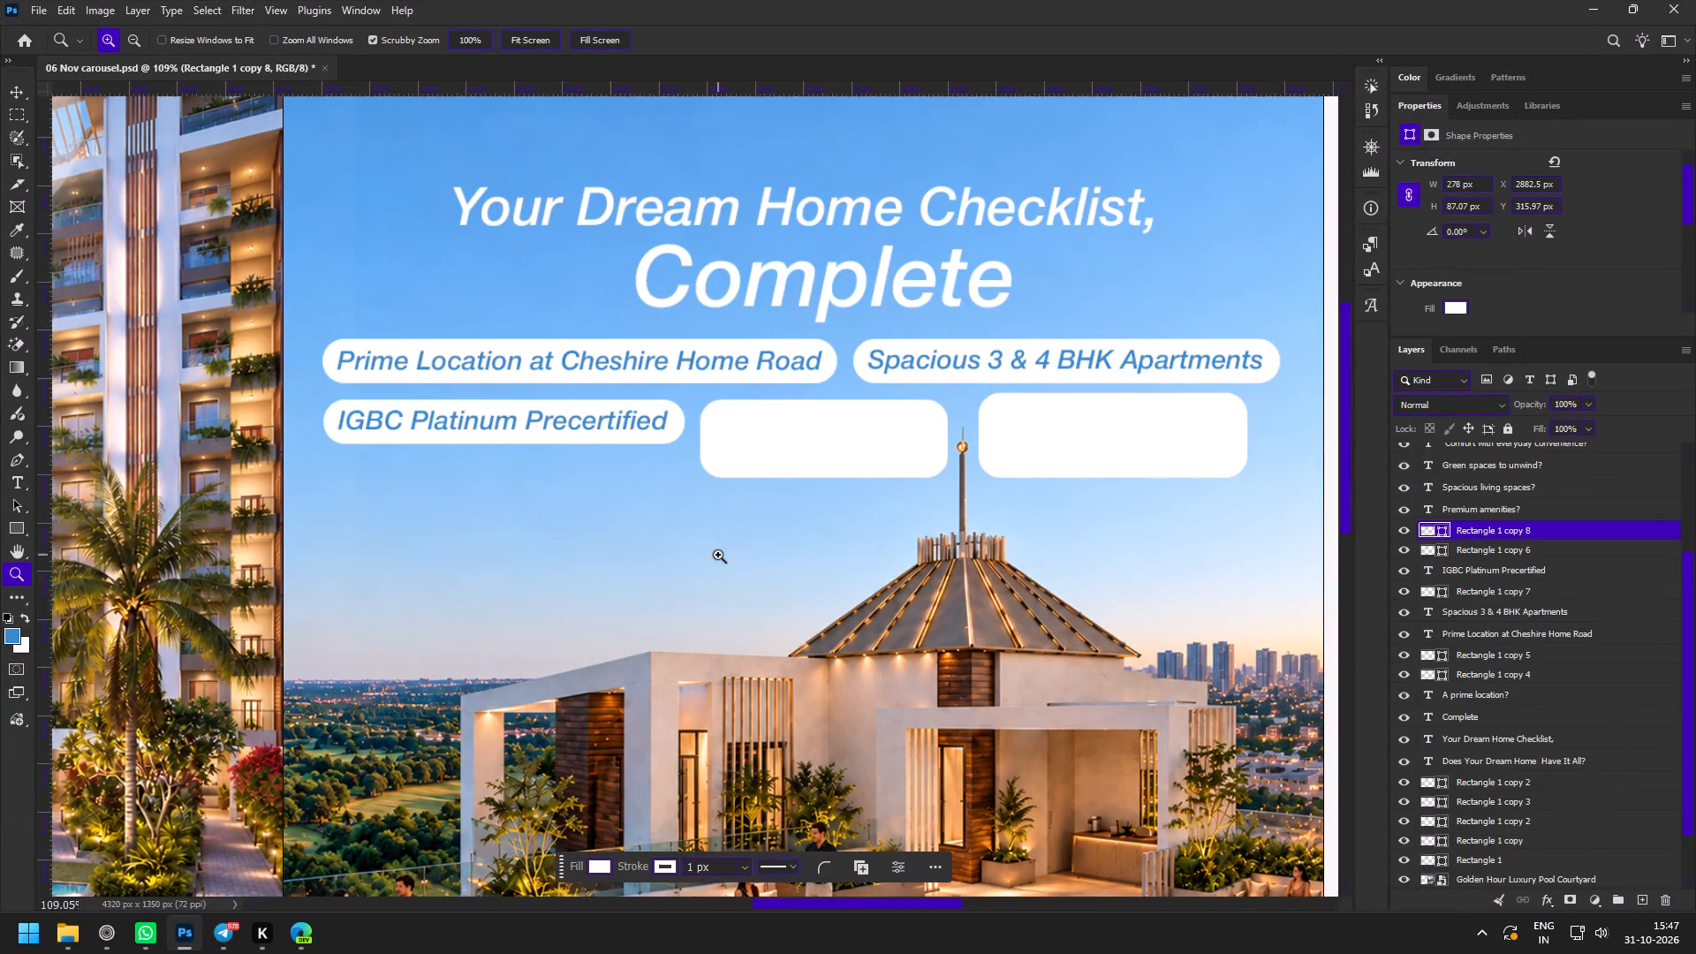
# Move the "IGBC Platinum Precertified" and "Spacious 3 & 4 BHK Apartments" pills with texts down the slide, left-aligning the latter with "Prime Location".
pyautogui.press('v')
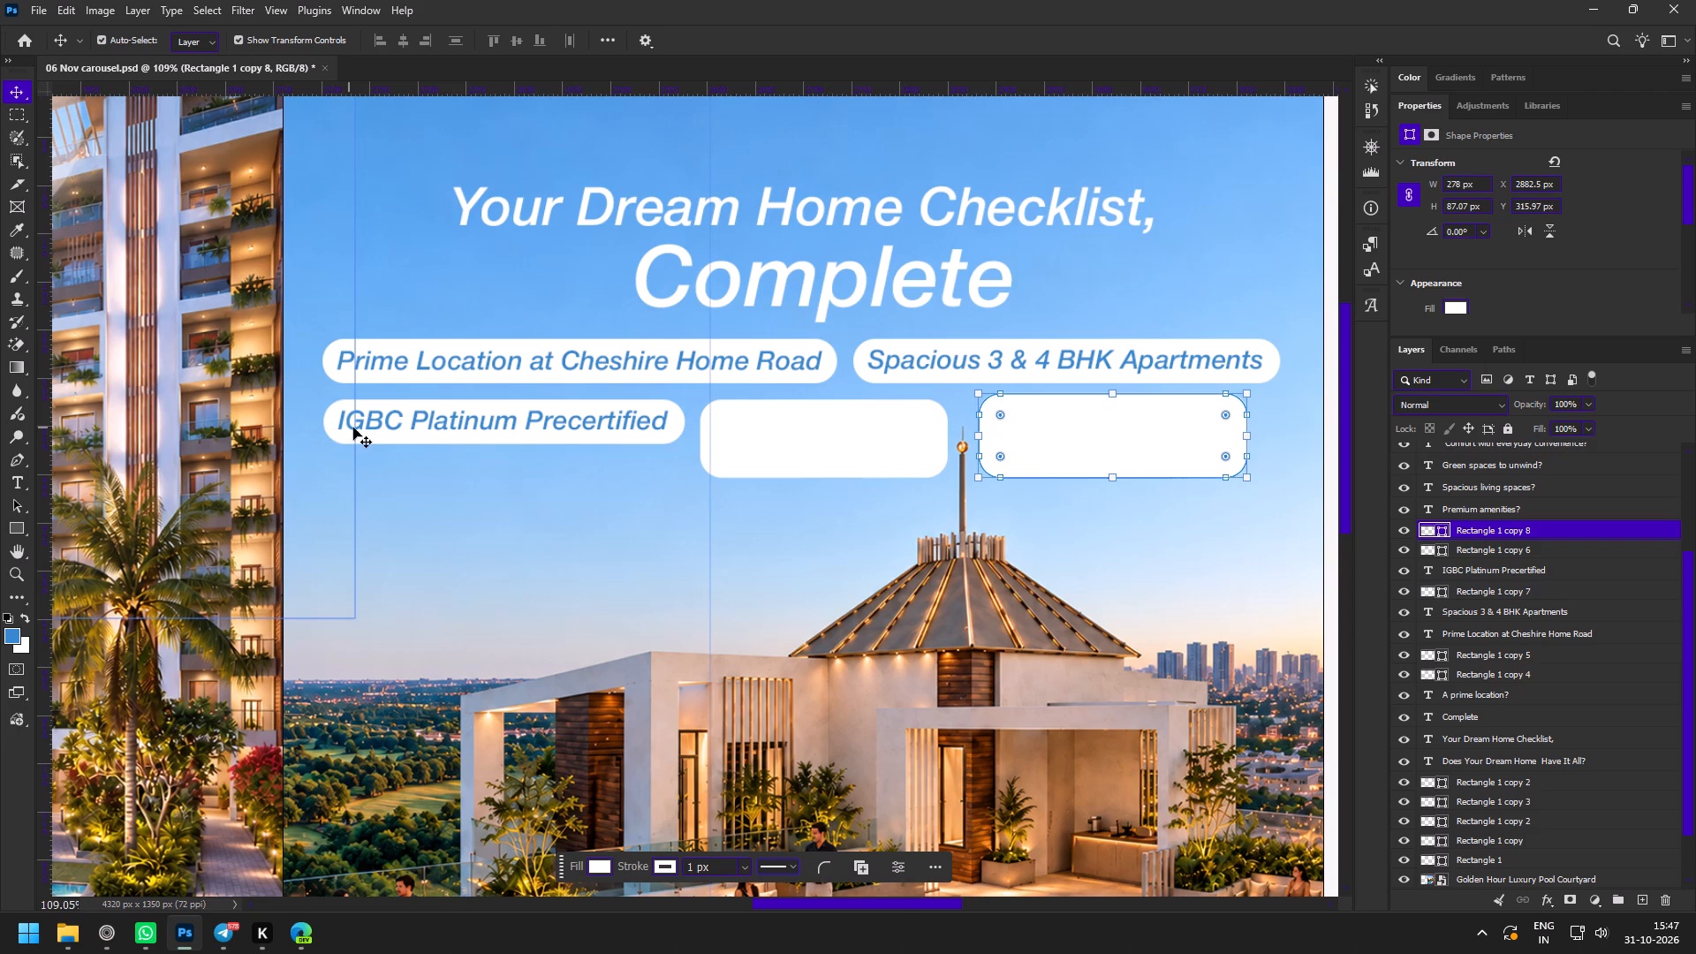
pyautogui.click(418, 438)
pyautogui.keyDown('shift'); pyautogui.click(379, 420); pyautogui.keyUp('shift')
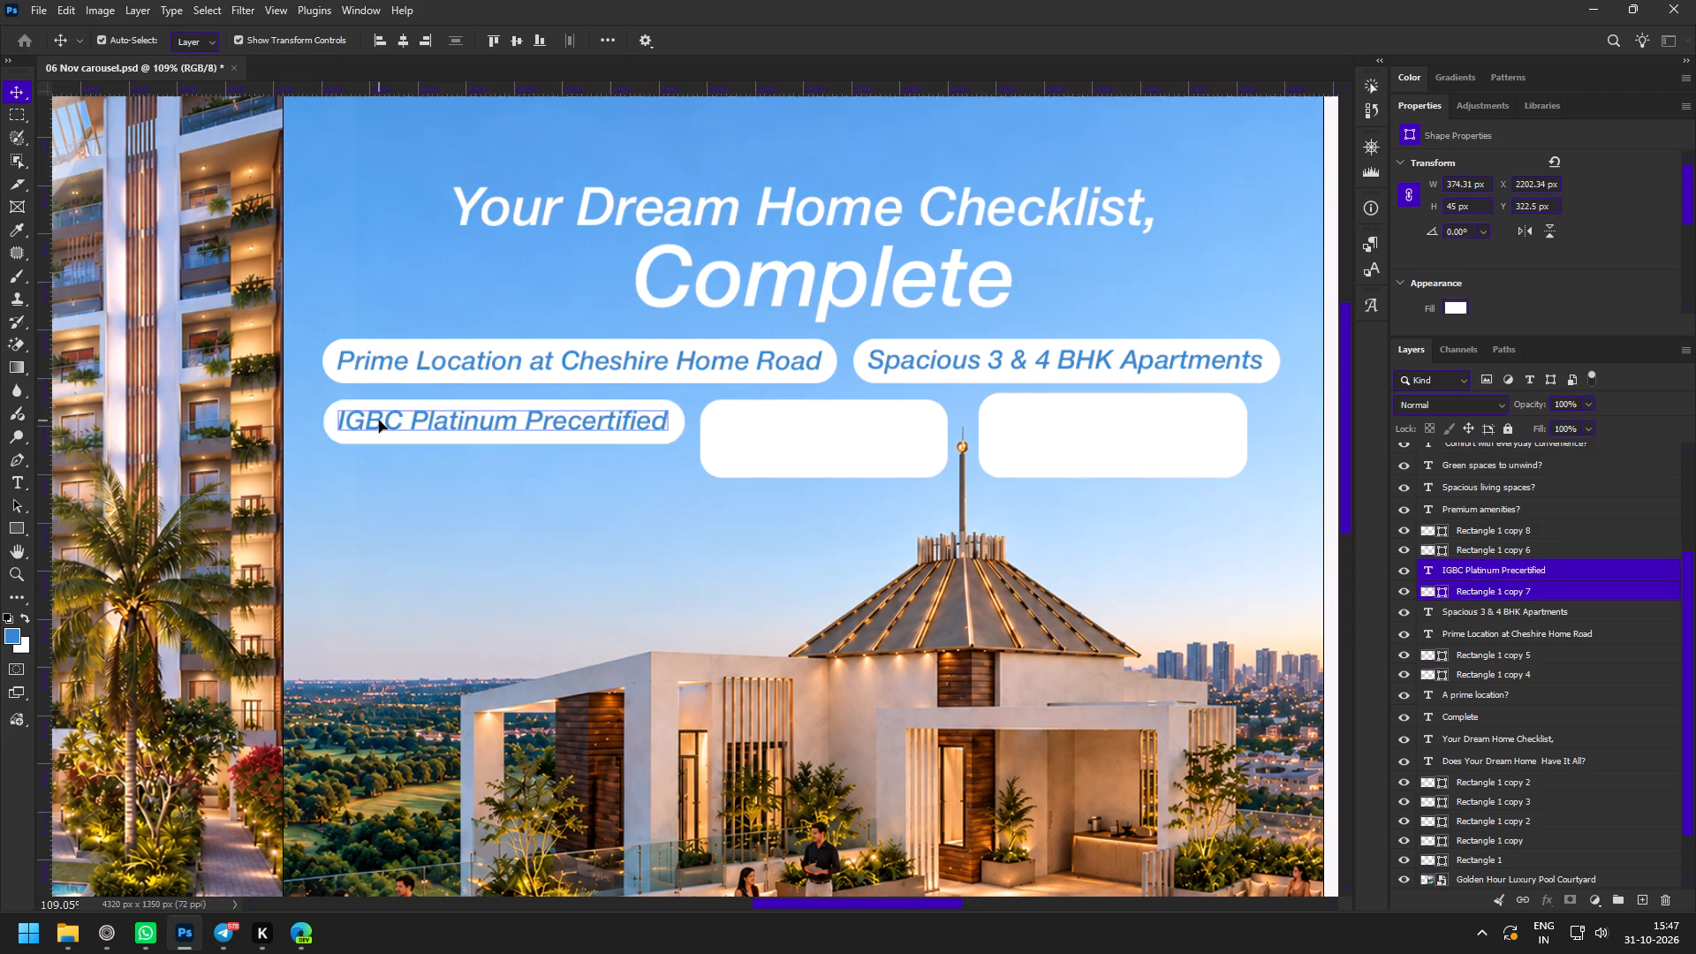
pyautogui.moveTo(461, 417); pyautogui.dragTo(939, 710)
pyautogui.click(861, 359)
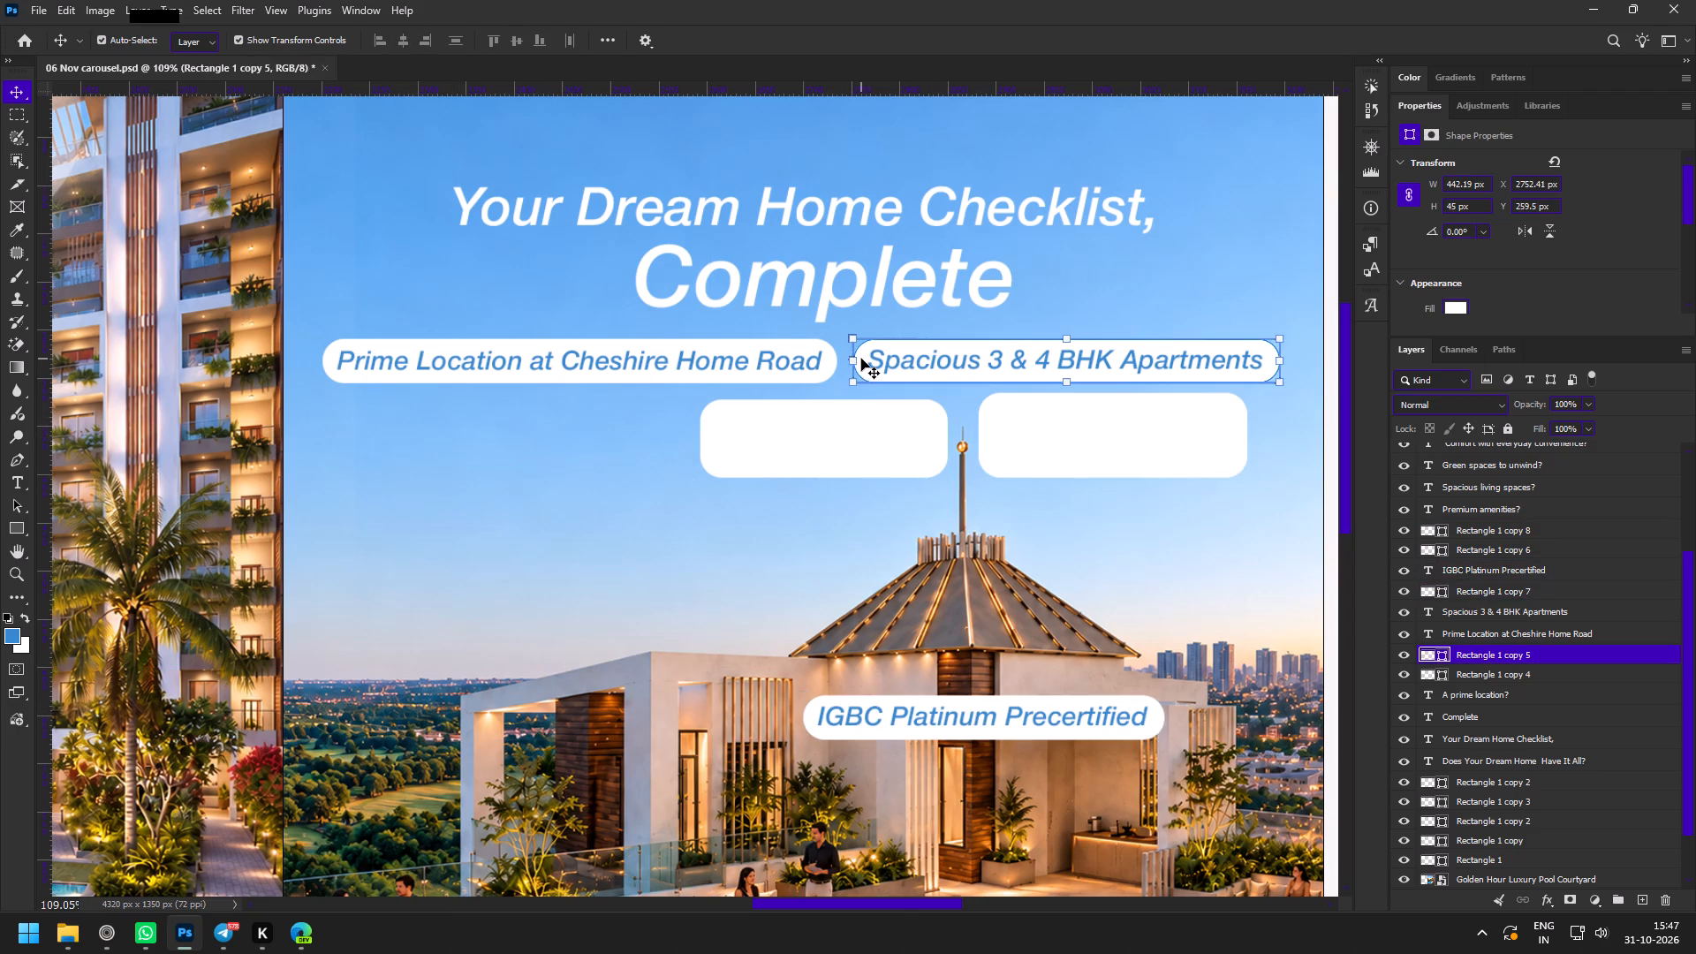
pyautogui.keyDown('shift'); pyautogui.click(904, 359); pyautogui.keyUp('shift')
pyautogui.moveTo(944, 361); pyautogui.dragTo(420, 607)
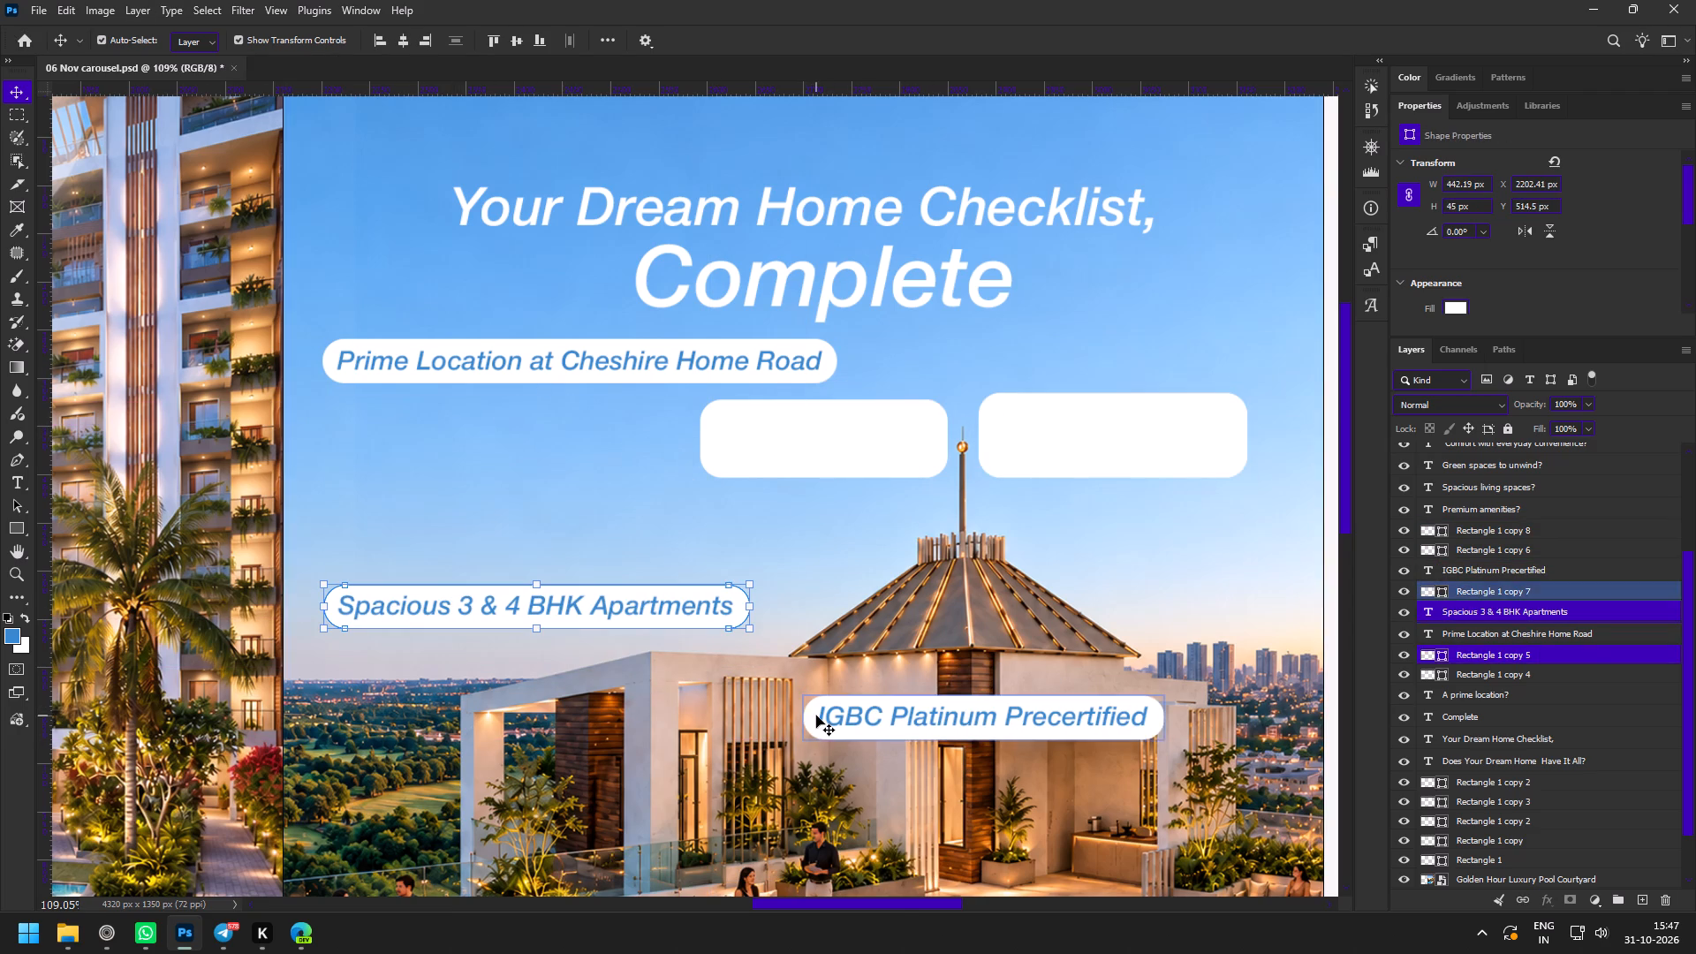
# Move the "IGBC Platinum Precertified" pill and text into the first row, level with the "Prime Location" pill at the row's right end.
pyautogui.click(804, 714)
pyautogui.click(810, 714)
pyautogui.keyDown('shift'); pyautogui.click(858, 715); pyautogui.keyUp('shift')
pyautogui.moveTo(857, 717); pyautogui.dragTo(935, 419)
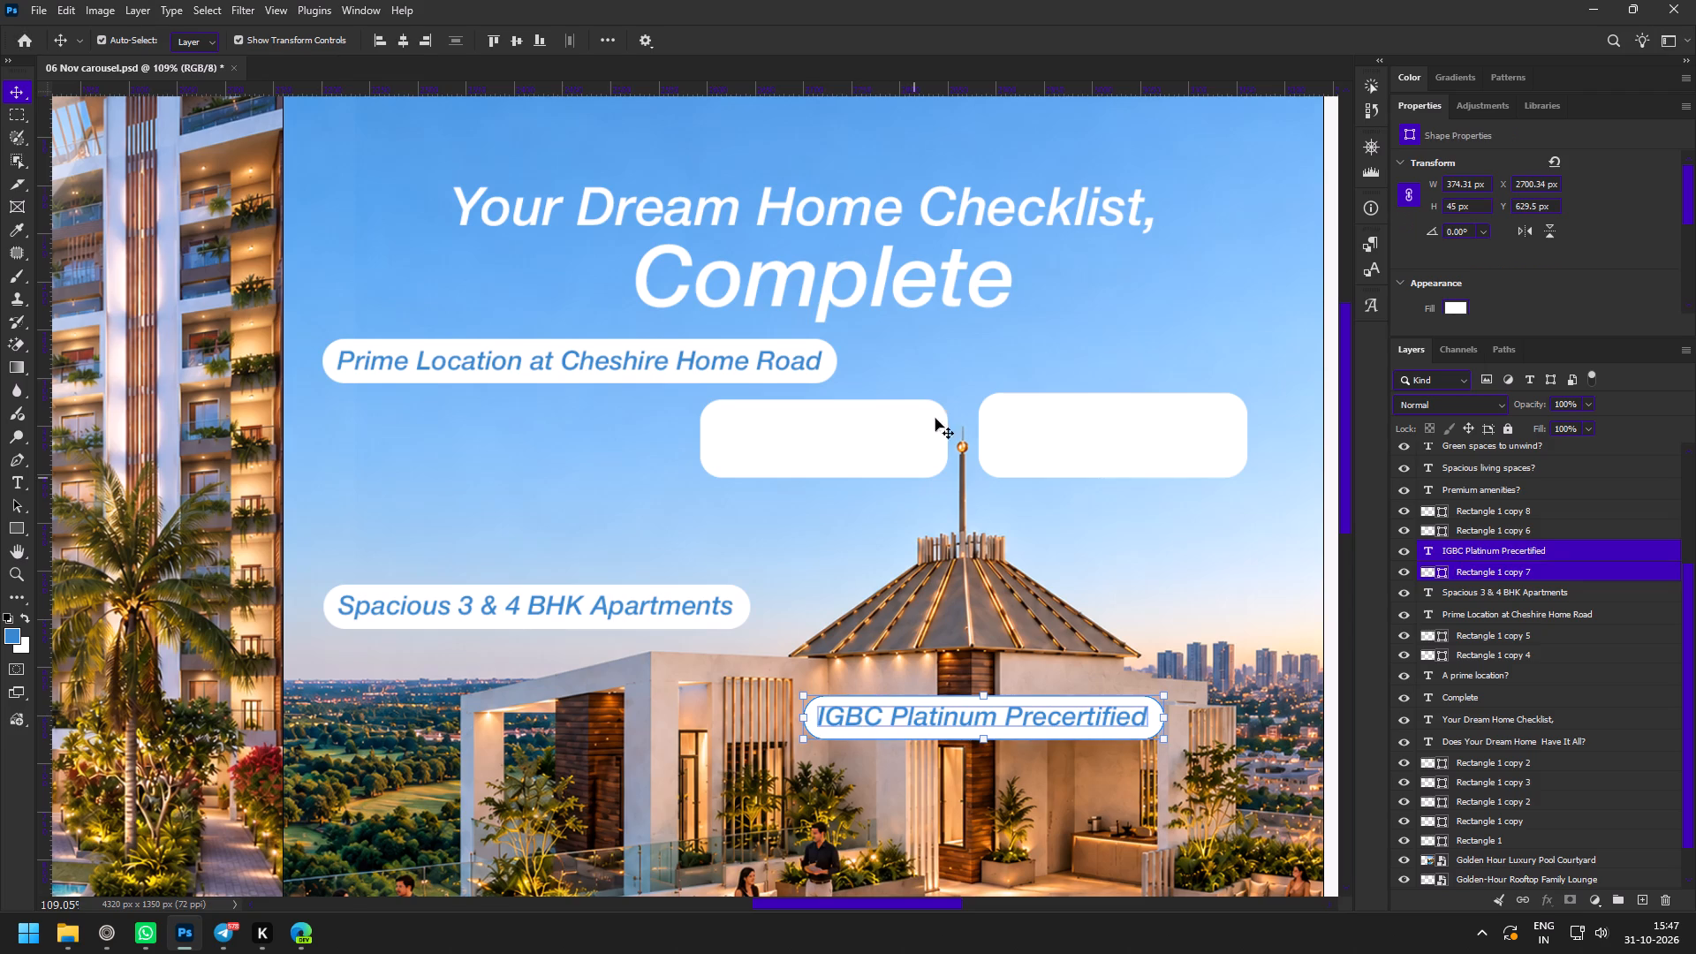
pyautogui.moveTo(935, 419); pyautogui.dragTo(943, 384)
pyautogui.moveTo(847, 726); pyautogui.dragTo(878, 586)
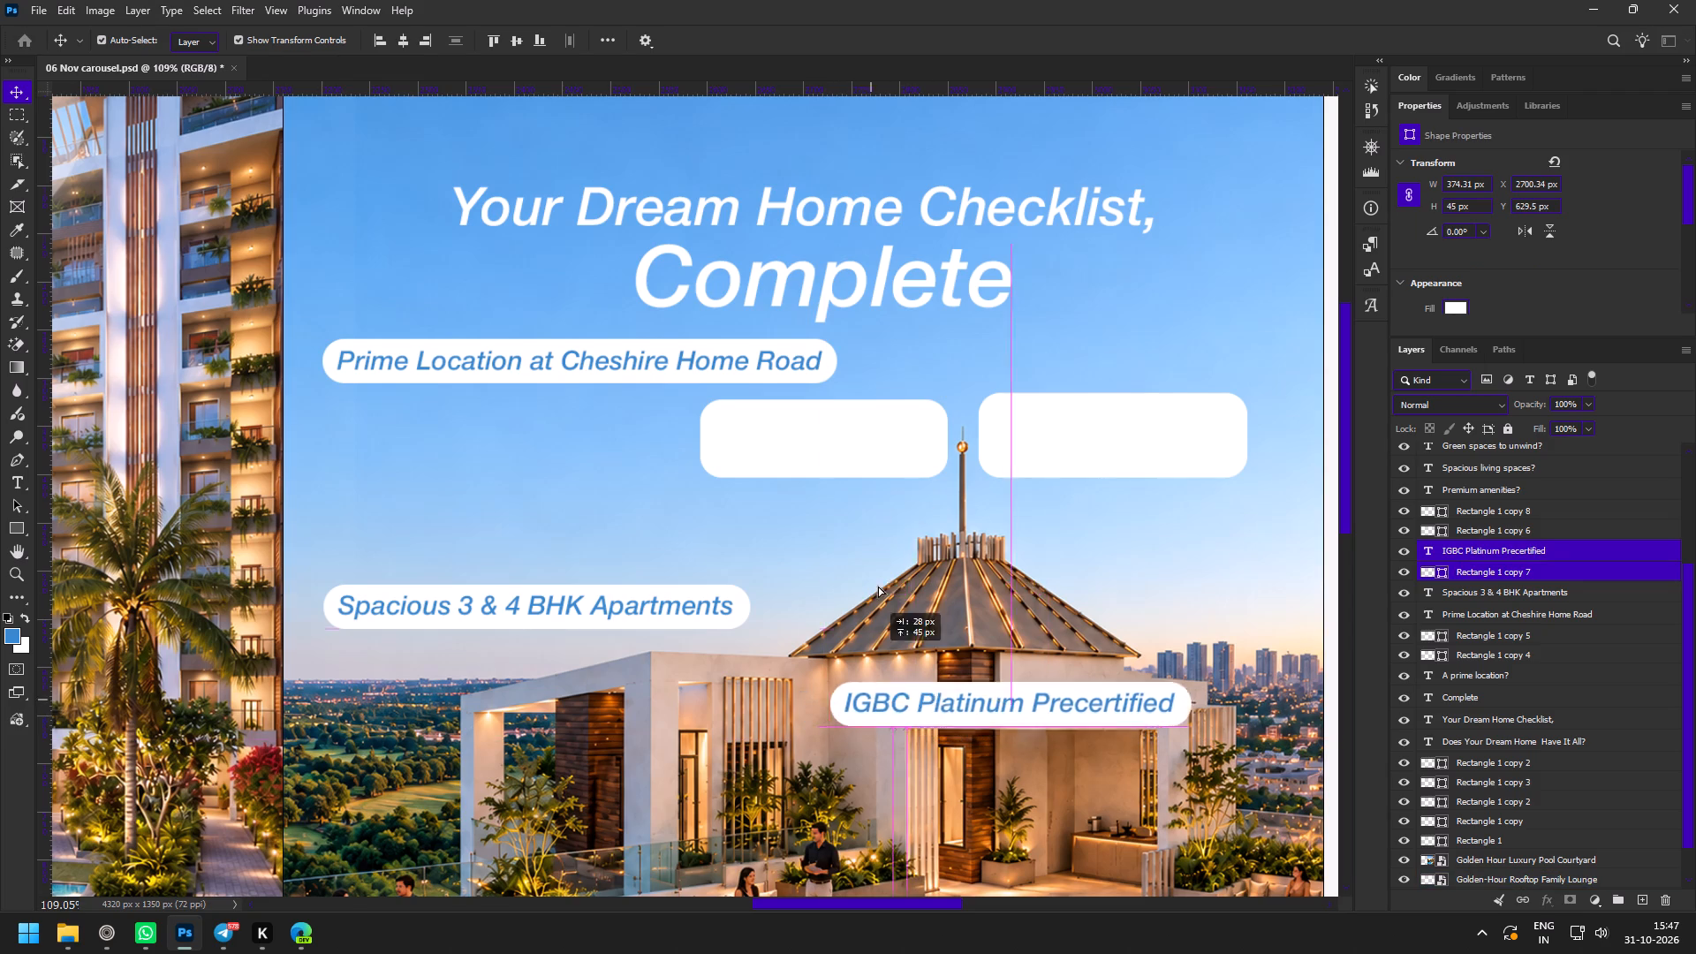
pyautogui.moveTo(878, 586); pyautogui.dragTo(921, 370)
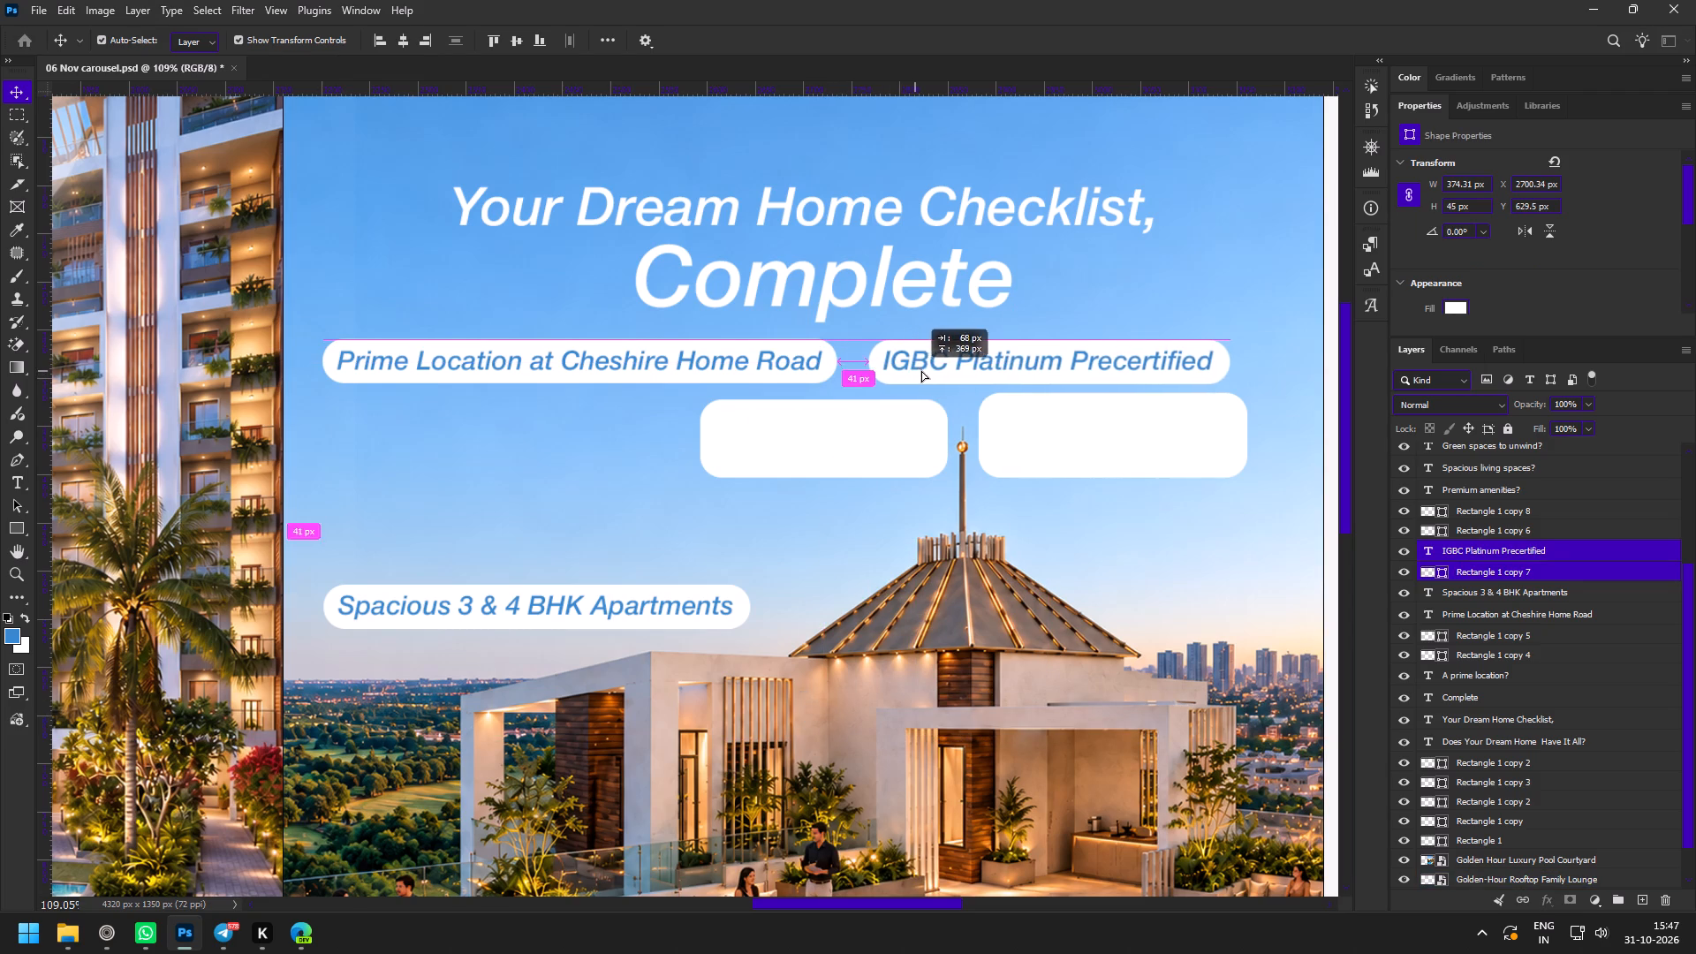
pyautogui.moveTo(921, 370); pyautogui.dragTo(924, 370)
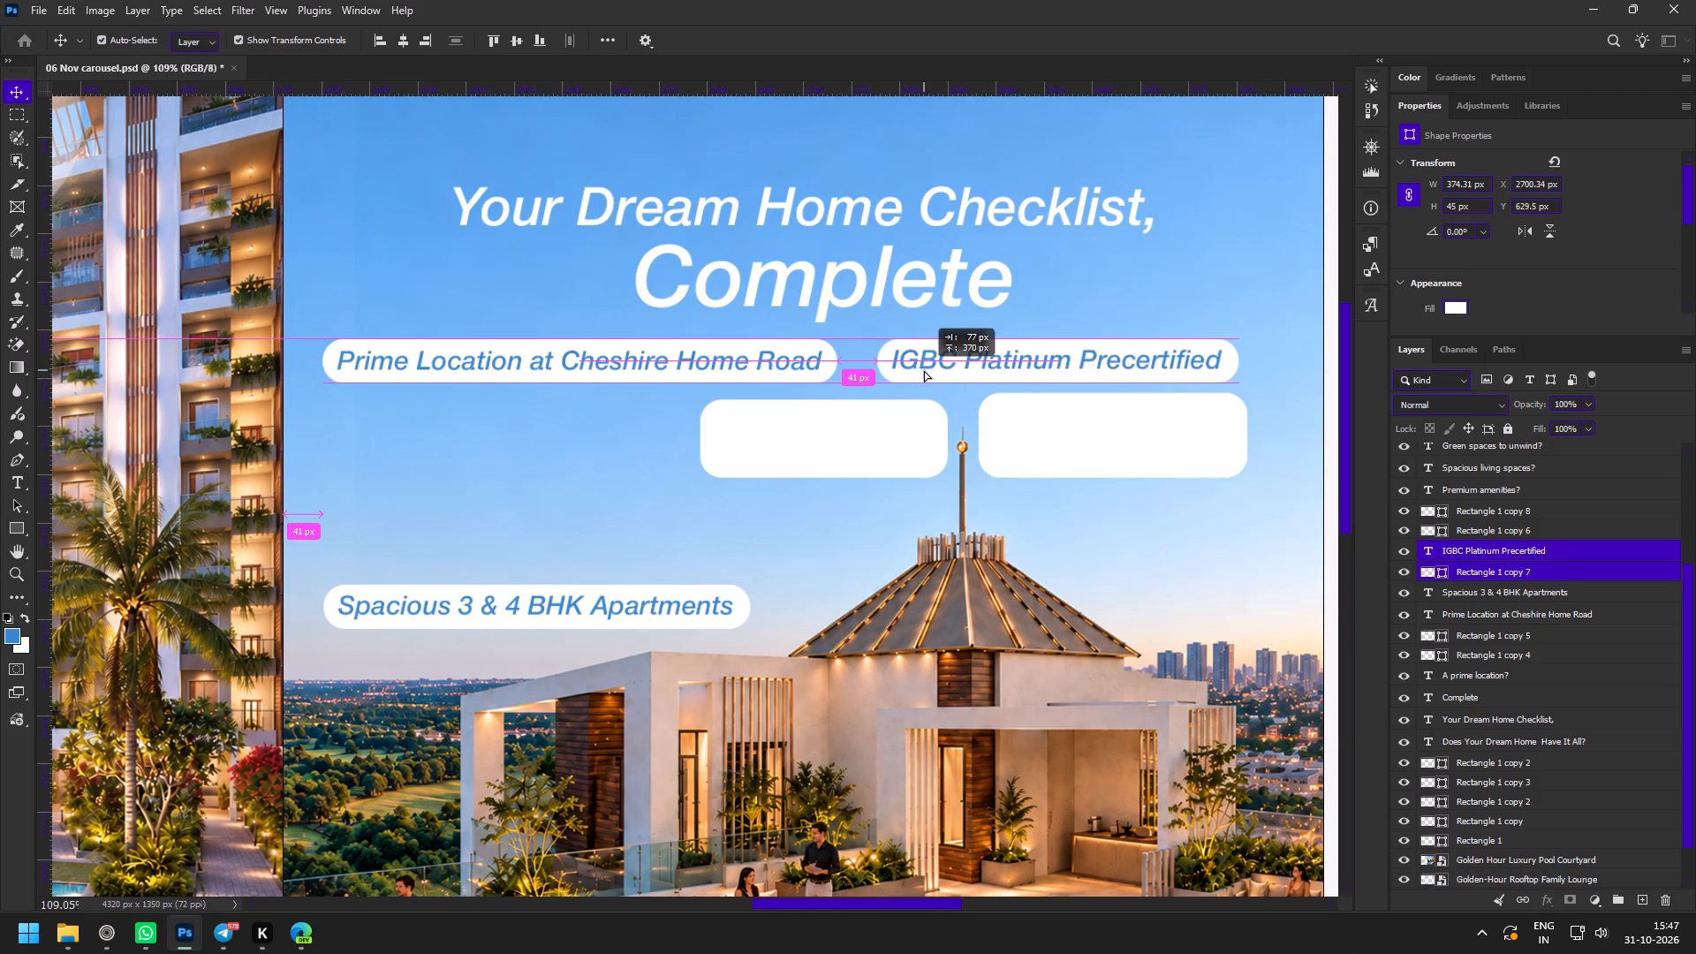
pyautogui.moveTo(924, 370); pyautogui.dragTo(951, 369)
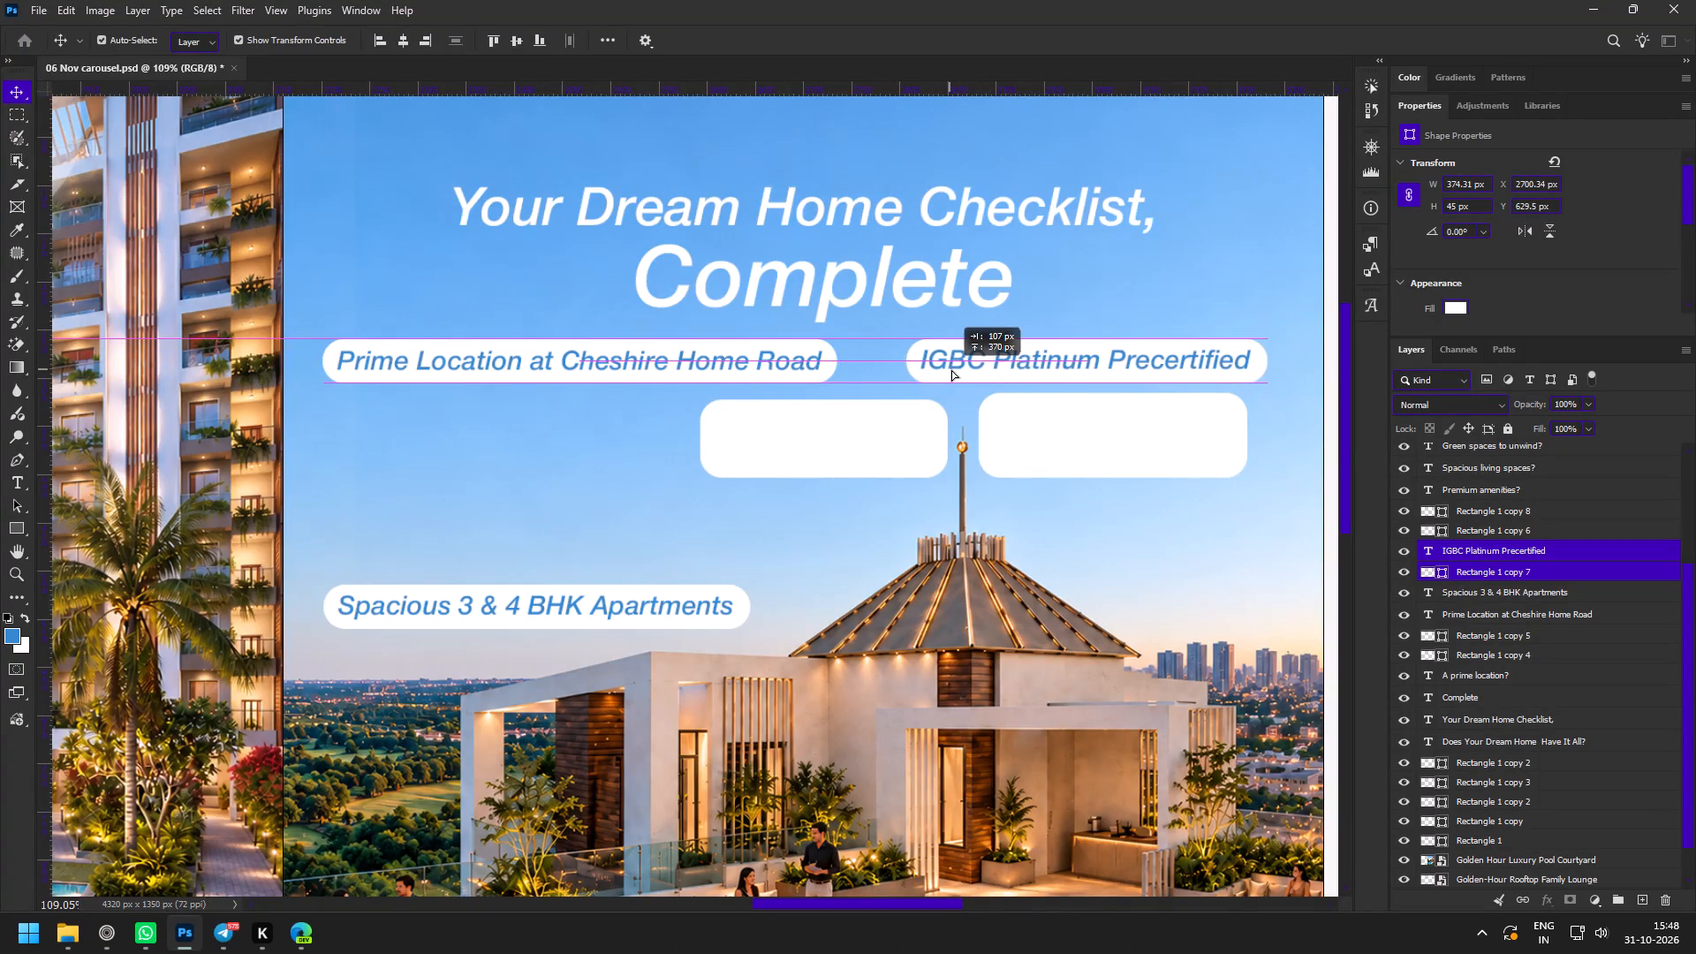
pyautogui.moveTo(951, 369); pyautogui.dragTo(961, 369)
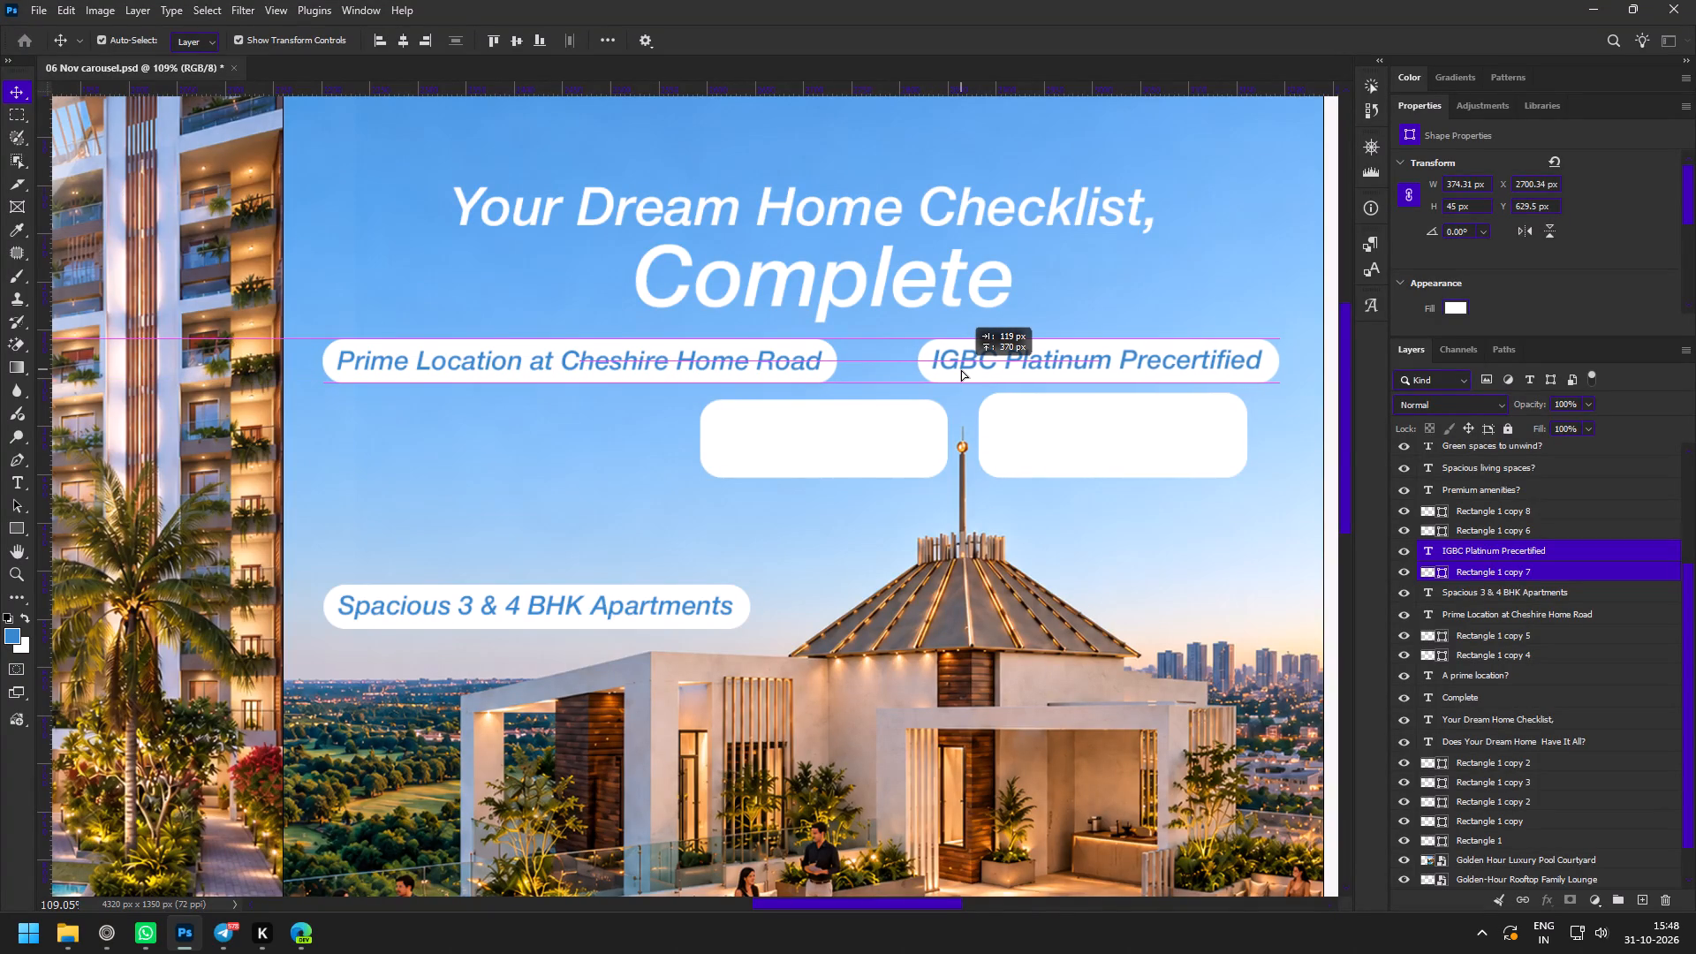
pyautogui.moveTo(961, 369); pyautogui.dragTo(960, 369)
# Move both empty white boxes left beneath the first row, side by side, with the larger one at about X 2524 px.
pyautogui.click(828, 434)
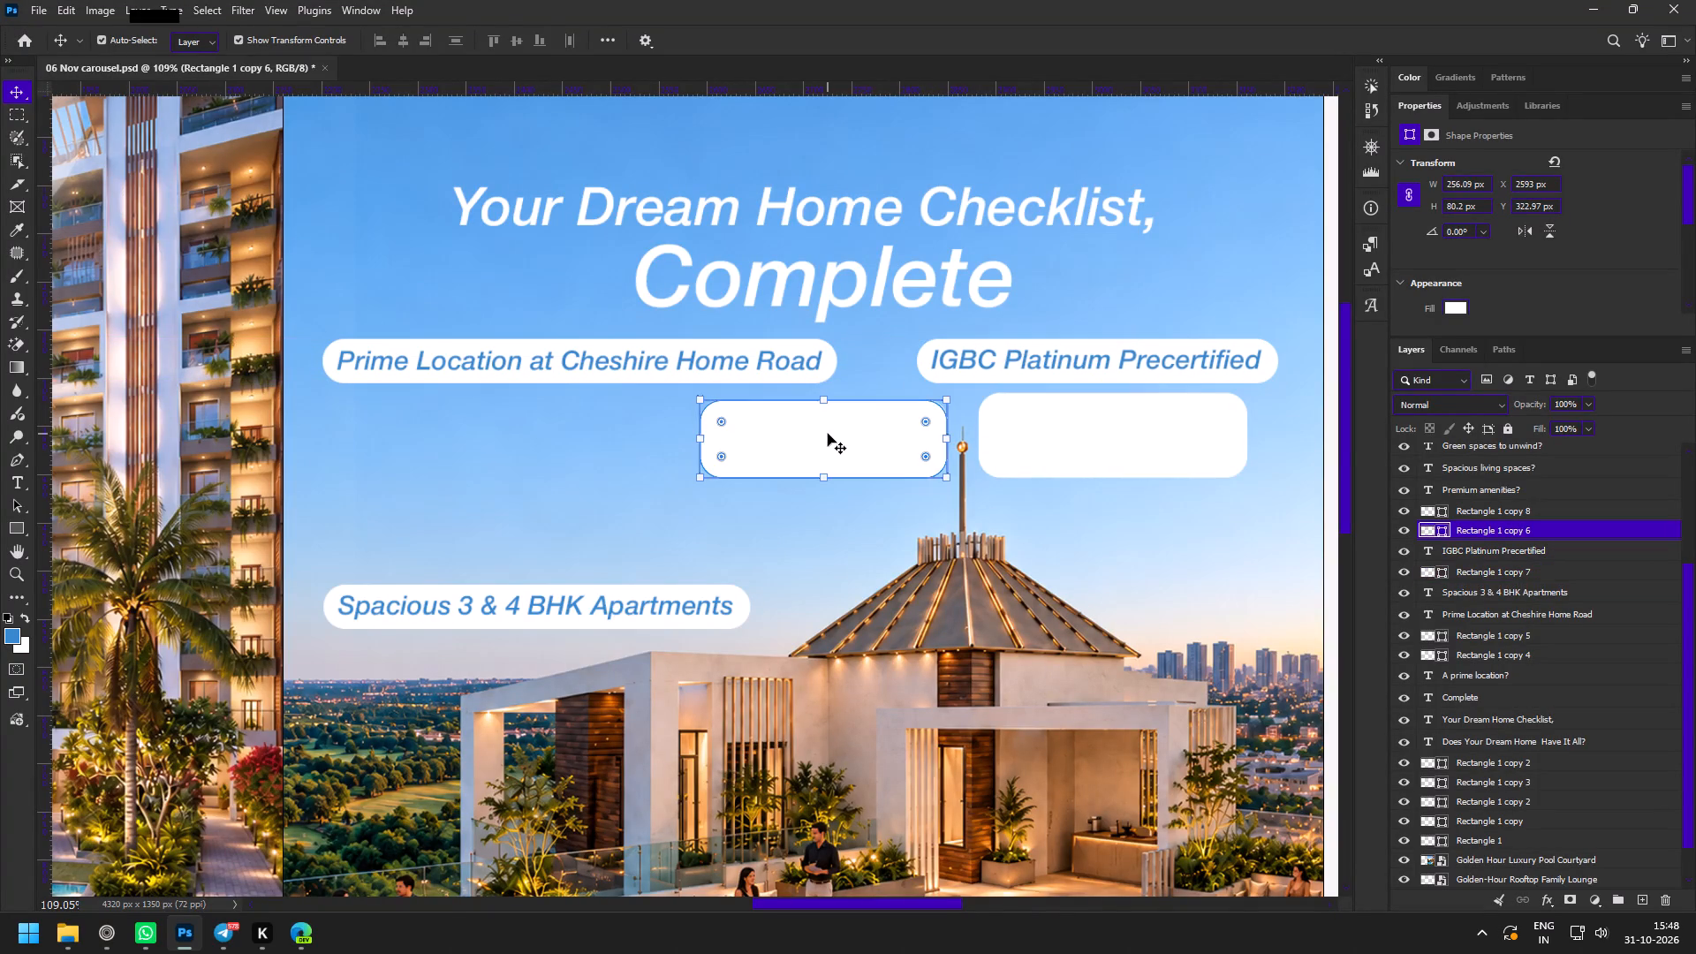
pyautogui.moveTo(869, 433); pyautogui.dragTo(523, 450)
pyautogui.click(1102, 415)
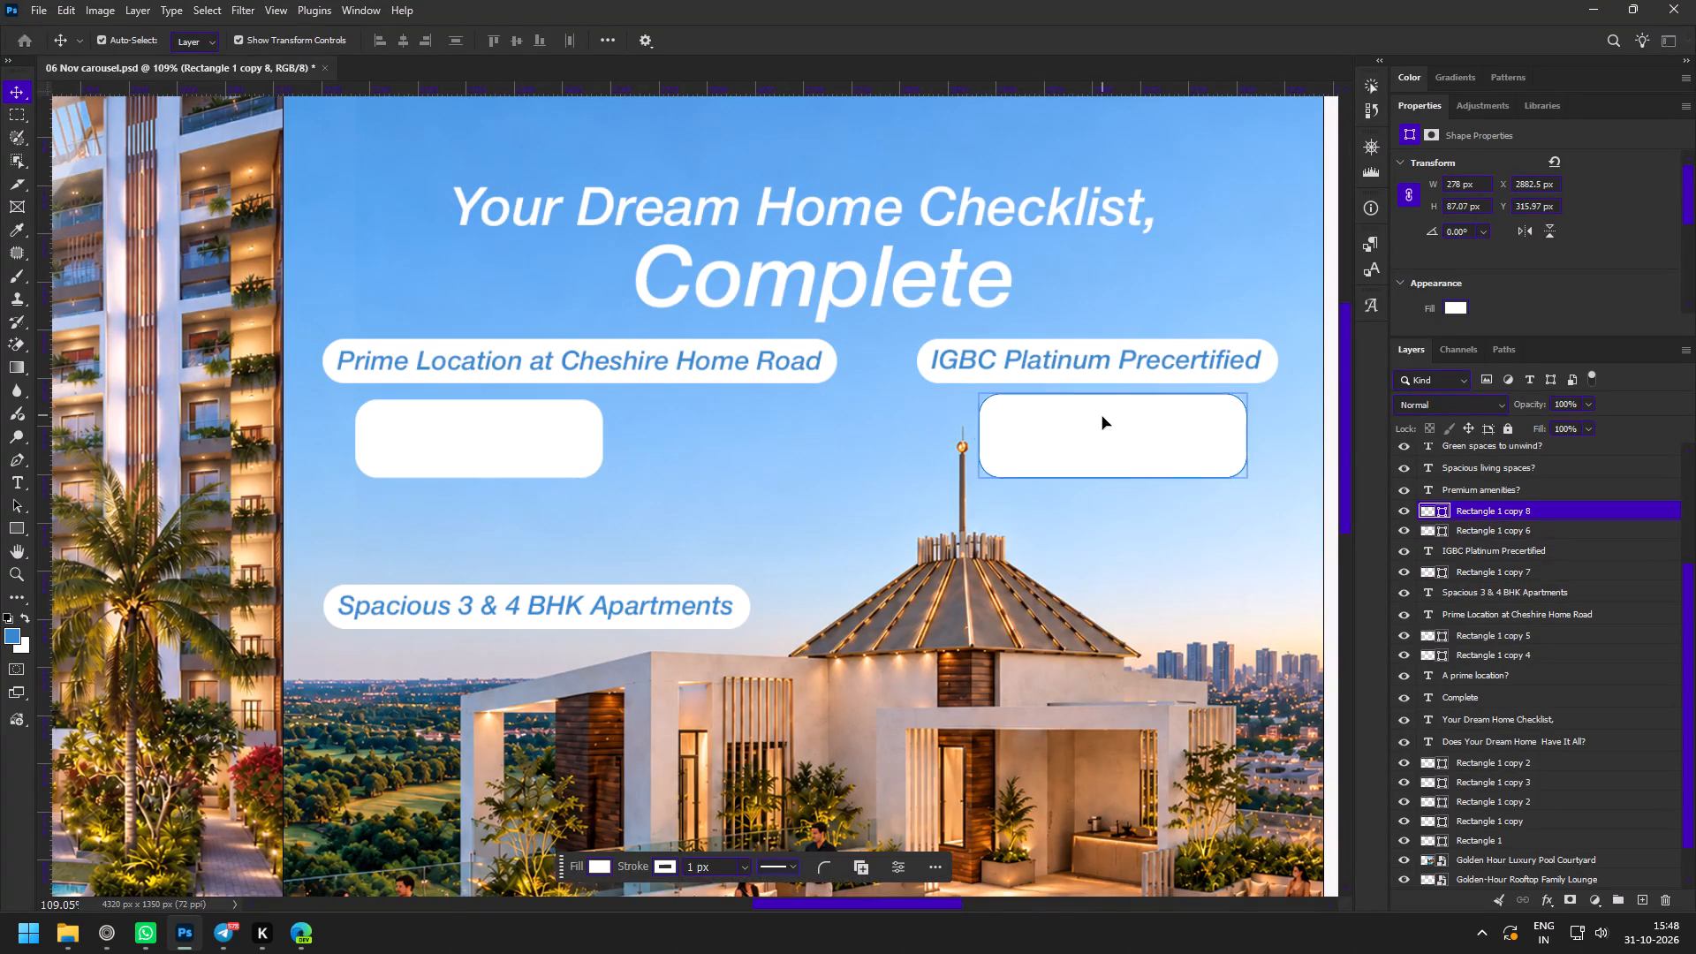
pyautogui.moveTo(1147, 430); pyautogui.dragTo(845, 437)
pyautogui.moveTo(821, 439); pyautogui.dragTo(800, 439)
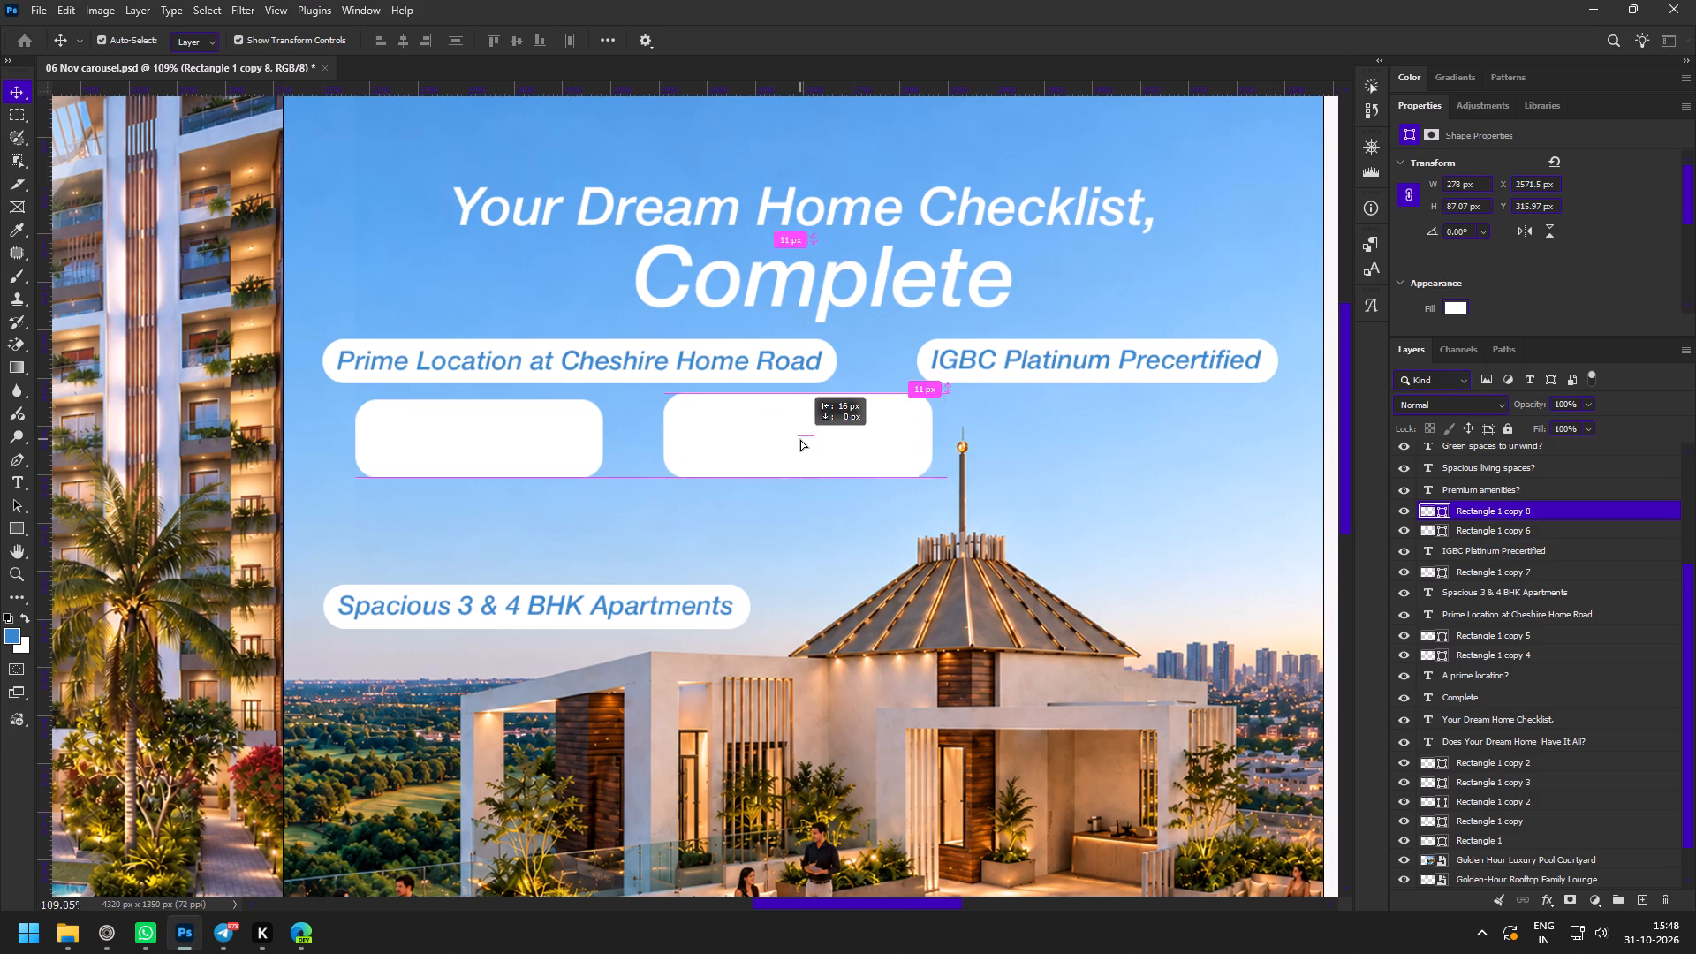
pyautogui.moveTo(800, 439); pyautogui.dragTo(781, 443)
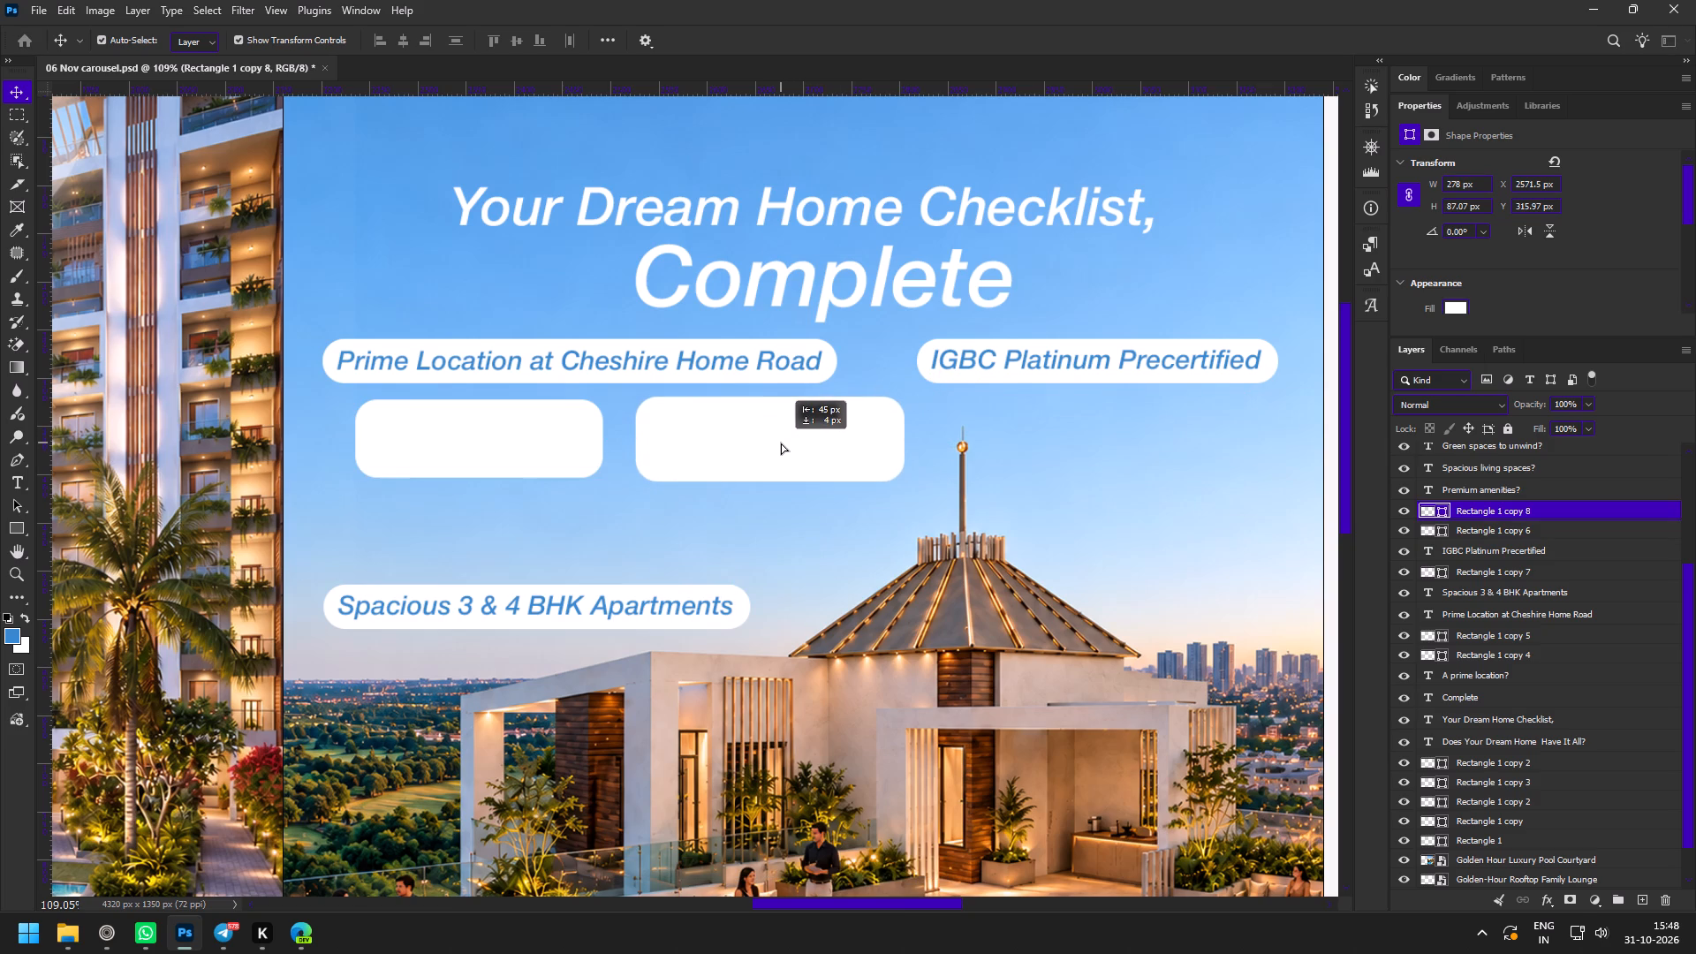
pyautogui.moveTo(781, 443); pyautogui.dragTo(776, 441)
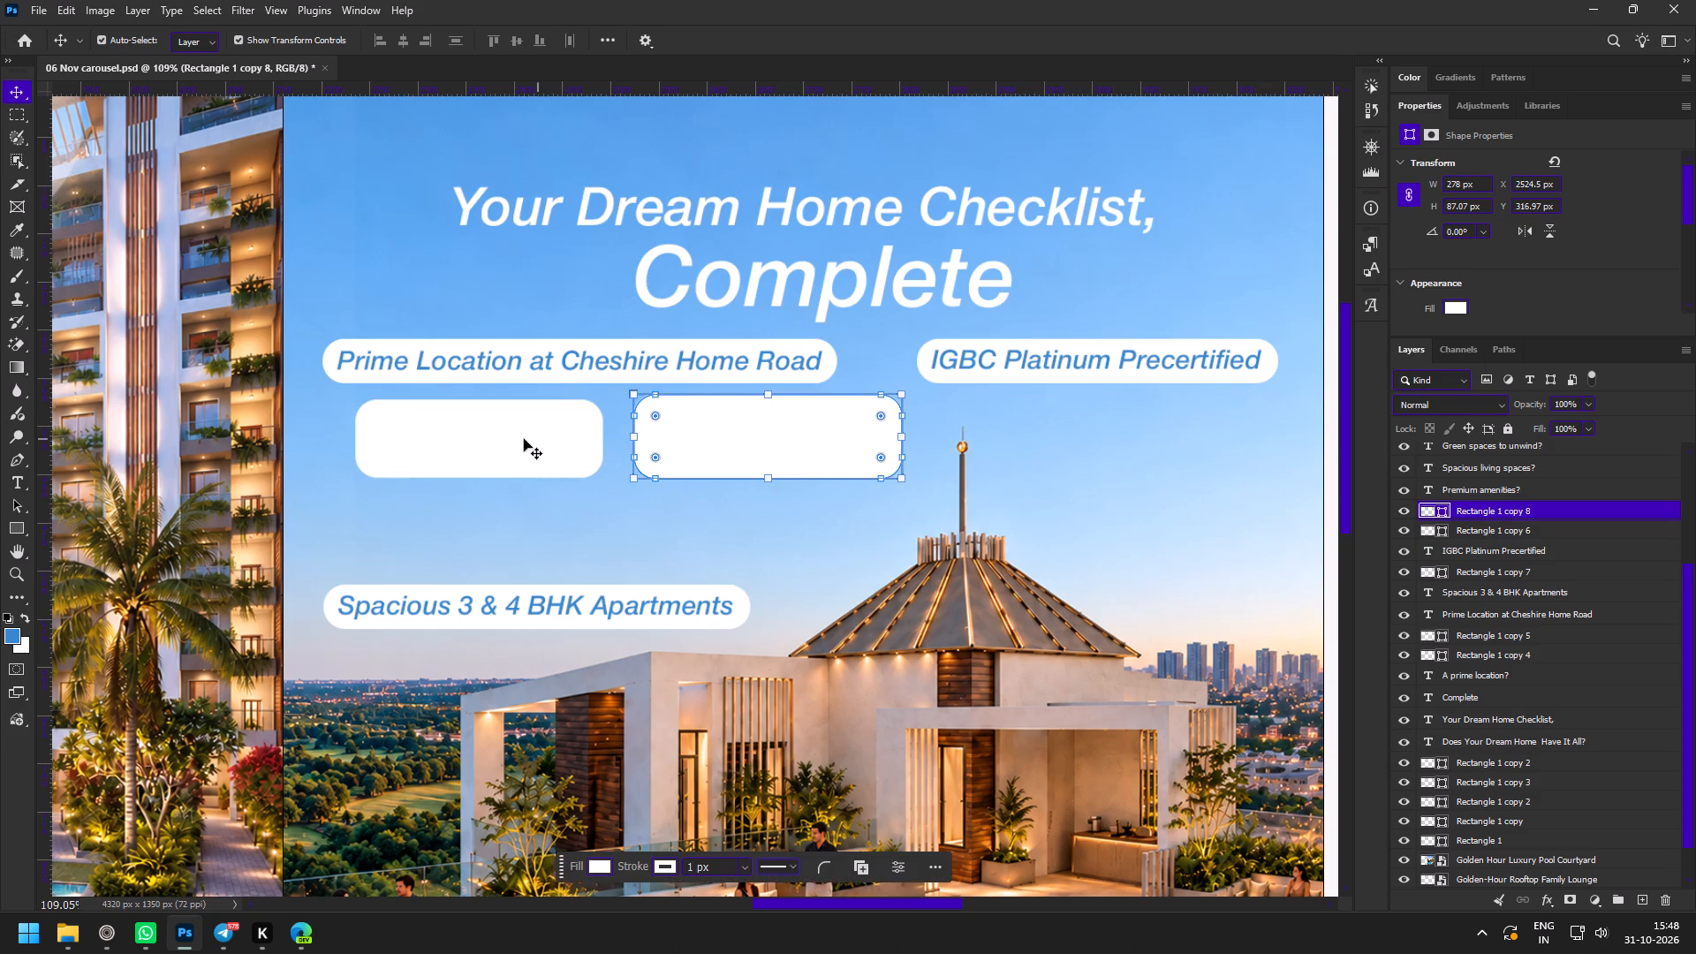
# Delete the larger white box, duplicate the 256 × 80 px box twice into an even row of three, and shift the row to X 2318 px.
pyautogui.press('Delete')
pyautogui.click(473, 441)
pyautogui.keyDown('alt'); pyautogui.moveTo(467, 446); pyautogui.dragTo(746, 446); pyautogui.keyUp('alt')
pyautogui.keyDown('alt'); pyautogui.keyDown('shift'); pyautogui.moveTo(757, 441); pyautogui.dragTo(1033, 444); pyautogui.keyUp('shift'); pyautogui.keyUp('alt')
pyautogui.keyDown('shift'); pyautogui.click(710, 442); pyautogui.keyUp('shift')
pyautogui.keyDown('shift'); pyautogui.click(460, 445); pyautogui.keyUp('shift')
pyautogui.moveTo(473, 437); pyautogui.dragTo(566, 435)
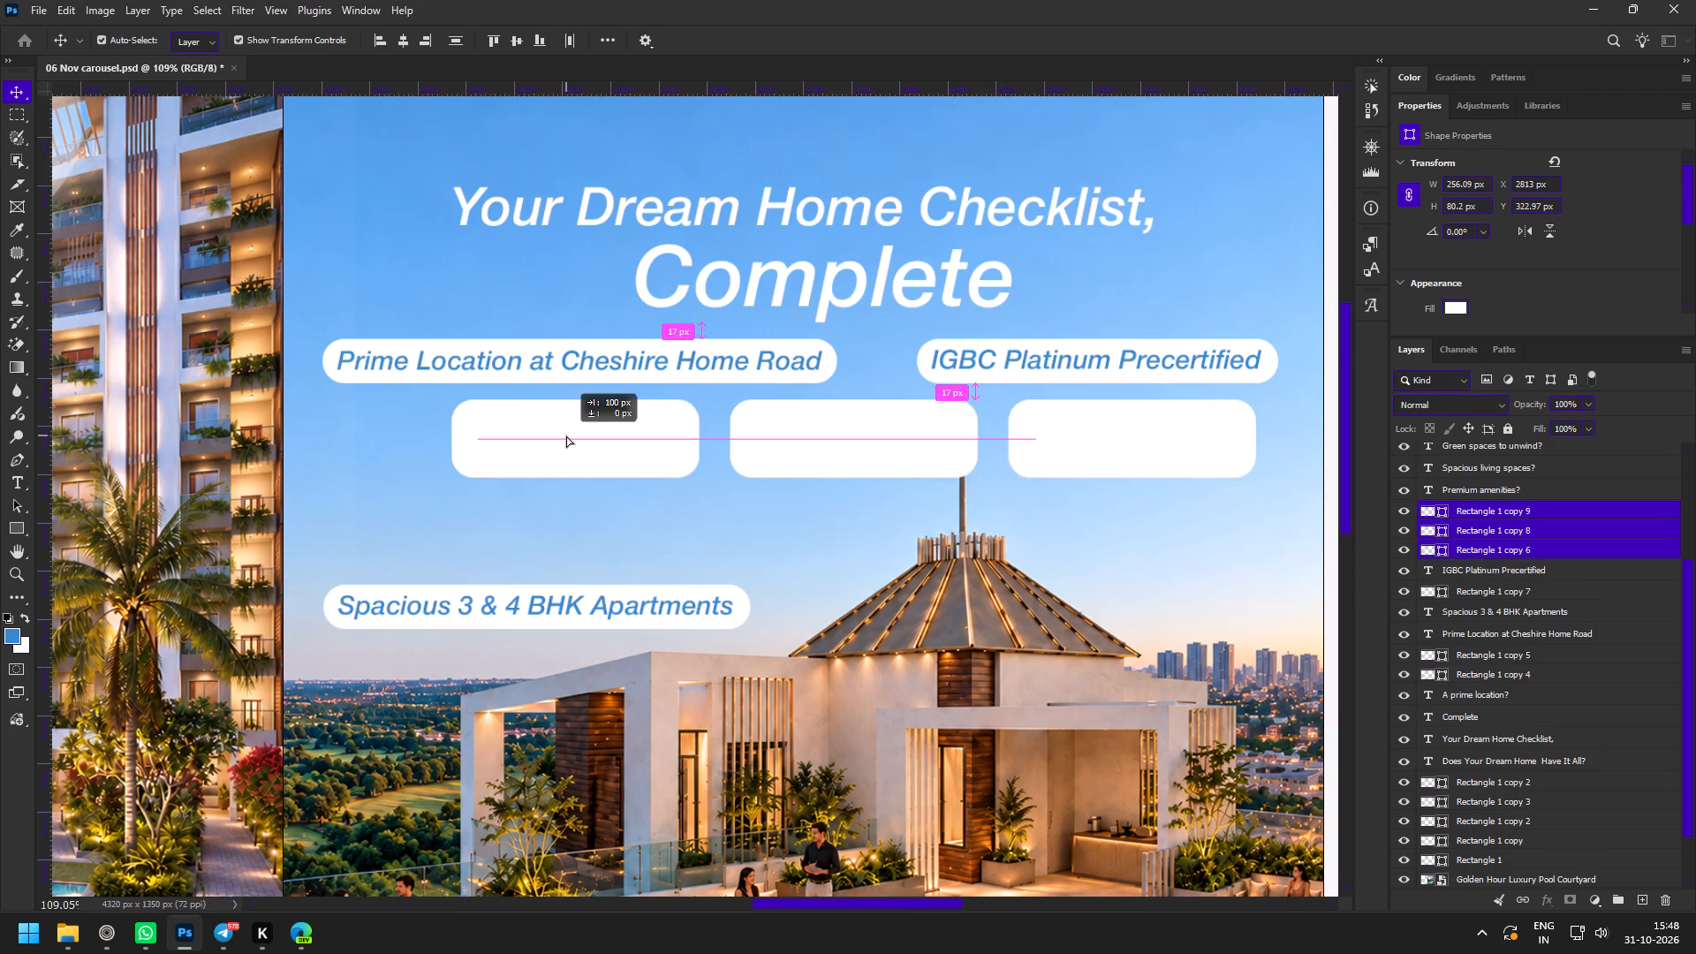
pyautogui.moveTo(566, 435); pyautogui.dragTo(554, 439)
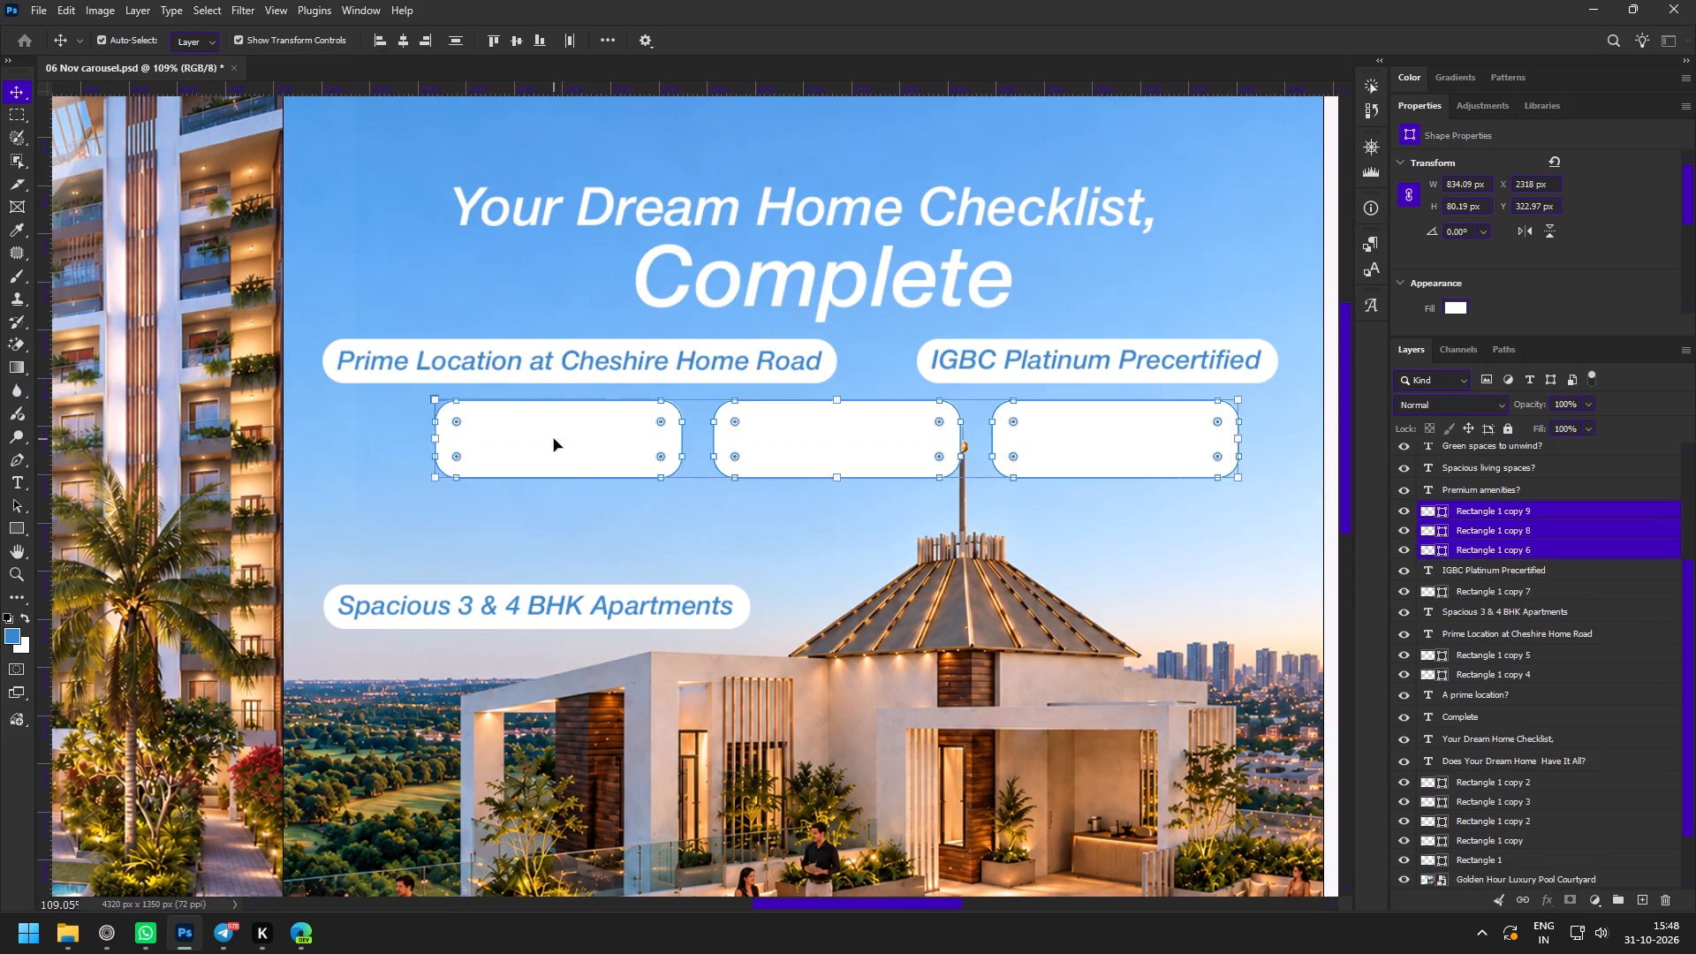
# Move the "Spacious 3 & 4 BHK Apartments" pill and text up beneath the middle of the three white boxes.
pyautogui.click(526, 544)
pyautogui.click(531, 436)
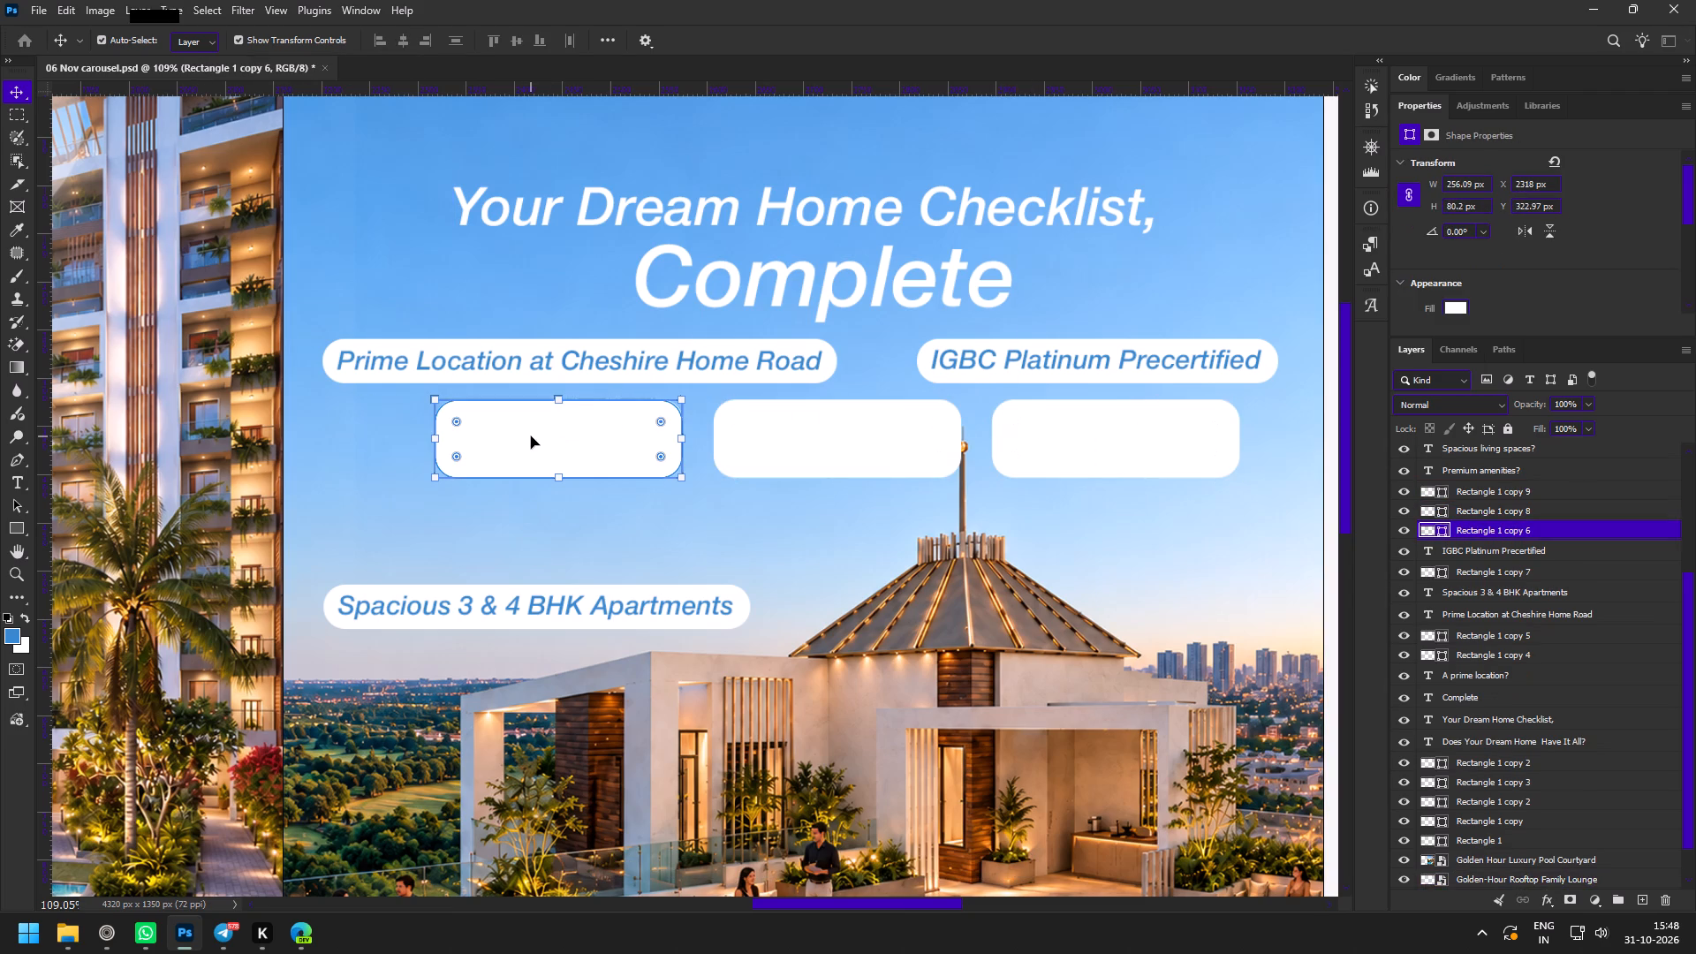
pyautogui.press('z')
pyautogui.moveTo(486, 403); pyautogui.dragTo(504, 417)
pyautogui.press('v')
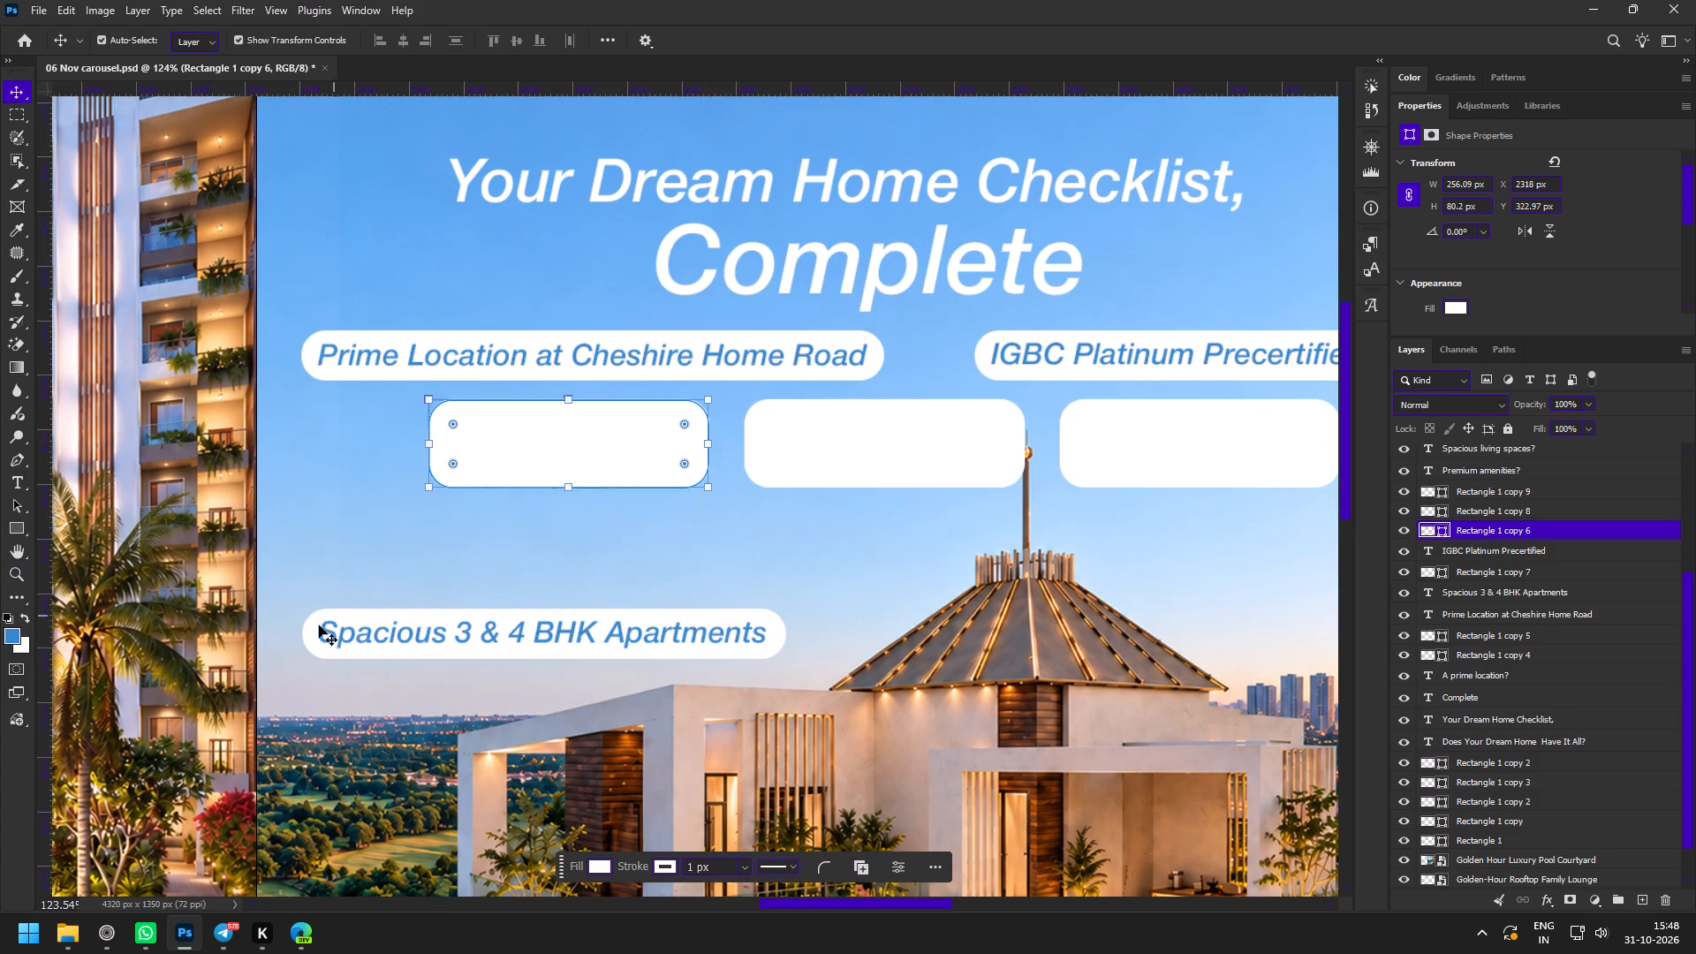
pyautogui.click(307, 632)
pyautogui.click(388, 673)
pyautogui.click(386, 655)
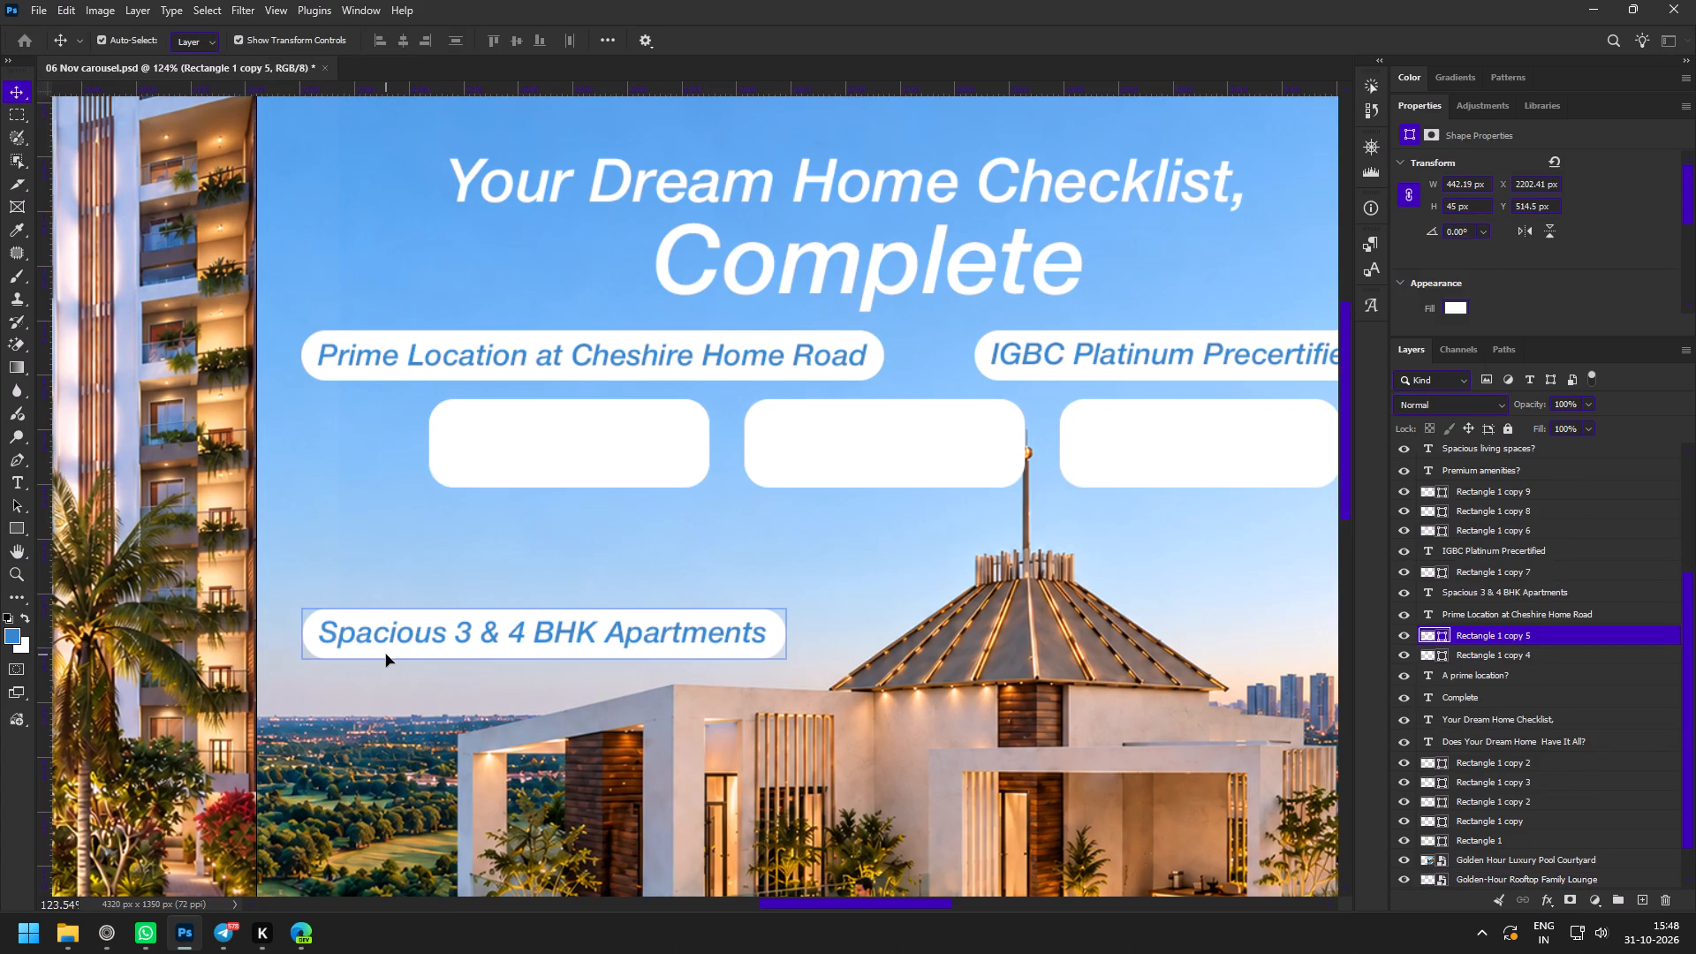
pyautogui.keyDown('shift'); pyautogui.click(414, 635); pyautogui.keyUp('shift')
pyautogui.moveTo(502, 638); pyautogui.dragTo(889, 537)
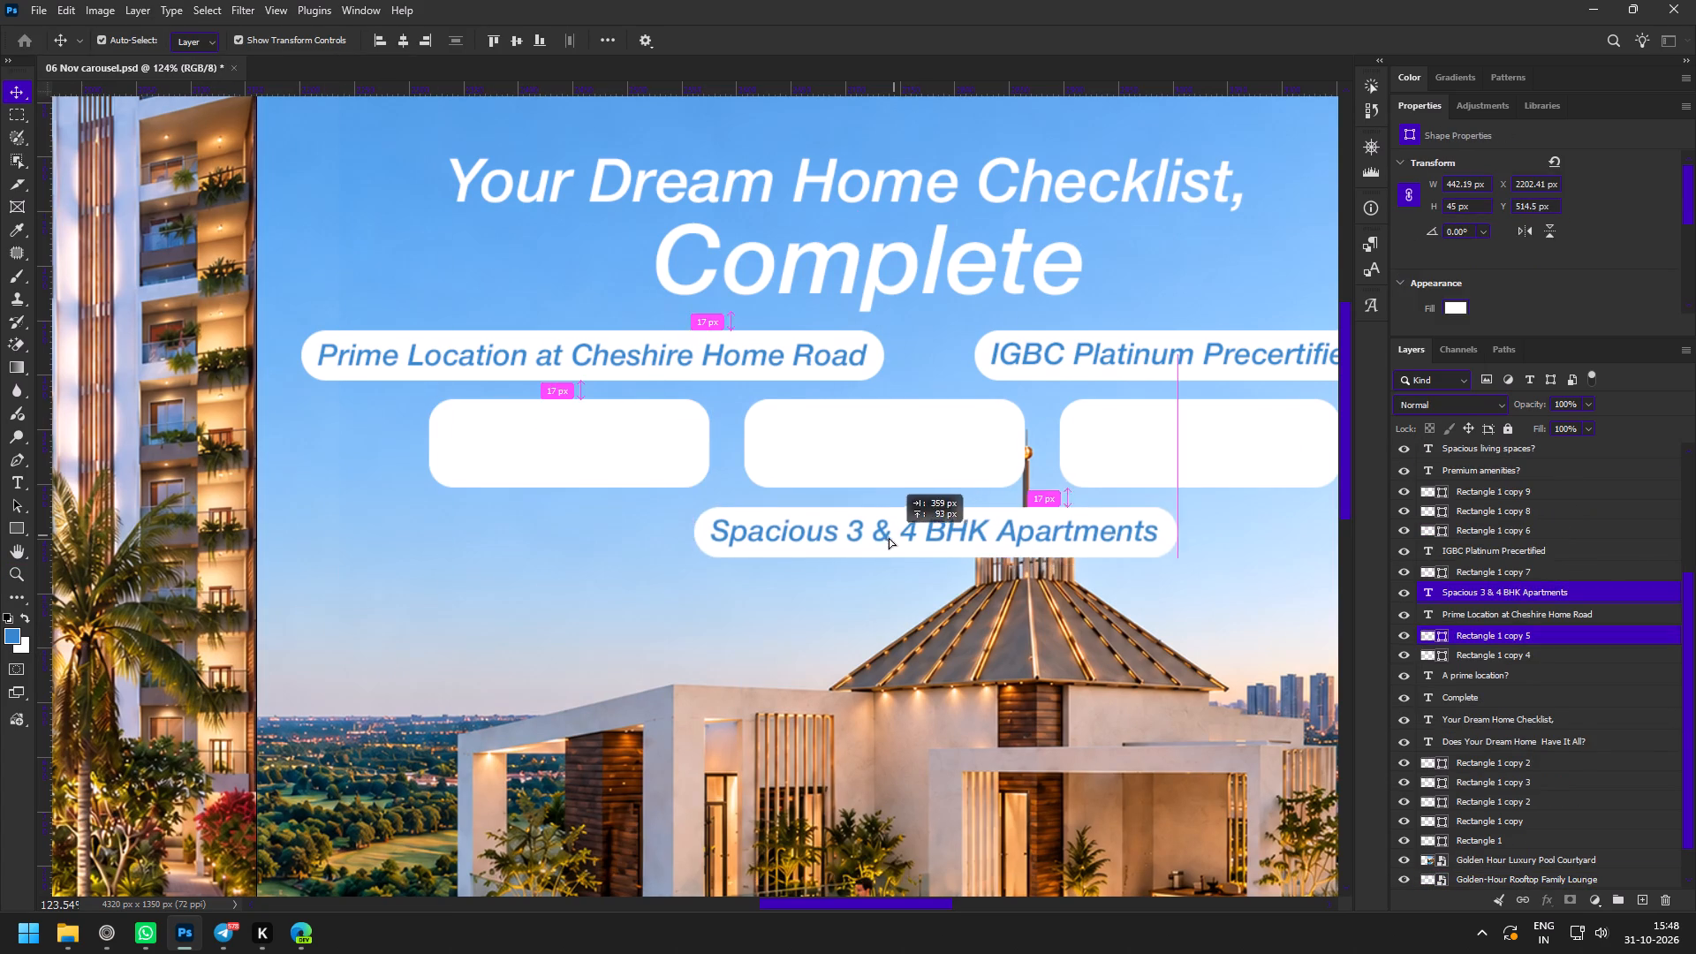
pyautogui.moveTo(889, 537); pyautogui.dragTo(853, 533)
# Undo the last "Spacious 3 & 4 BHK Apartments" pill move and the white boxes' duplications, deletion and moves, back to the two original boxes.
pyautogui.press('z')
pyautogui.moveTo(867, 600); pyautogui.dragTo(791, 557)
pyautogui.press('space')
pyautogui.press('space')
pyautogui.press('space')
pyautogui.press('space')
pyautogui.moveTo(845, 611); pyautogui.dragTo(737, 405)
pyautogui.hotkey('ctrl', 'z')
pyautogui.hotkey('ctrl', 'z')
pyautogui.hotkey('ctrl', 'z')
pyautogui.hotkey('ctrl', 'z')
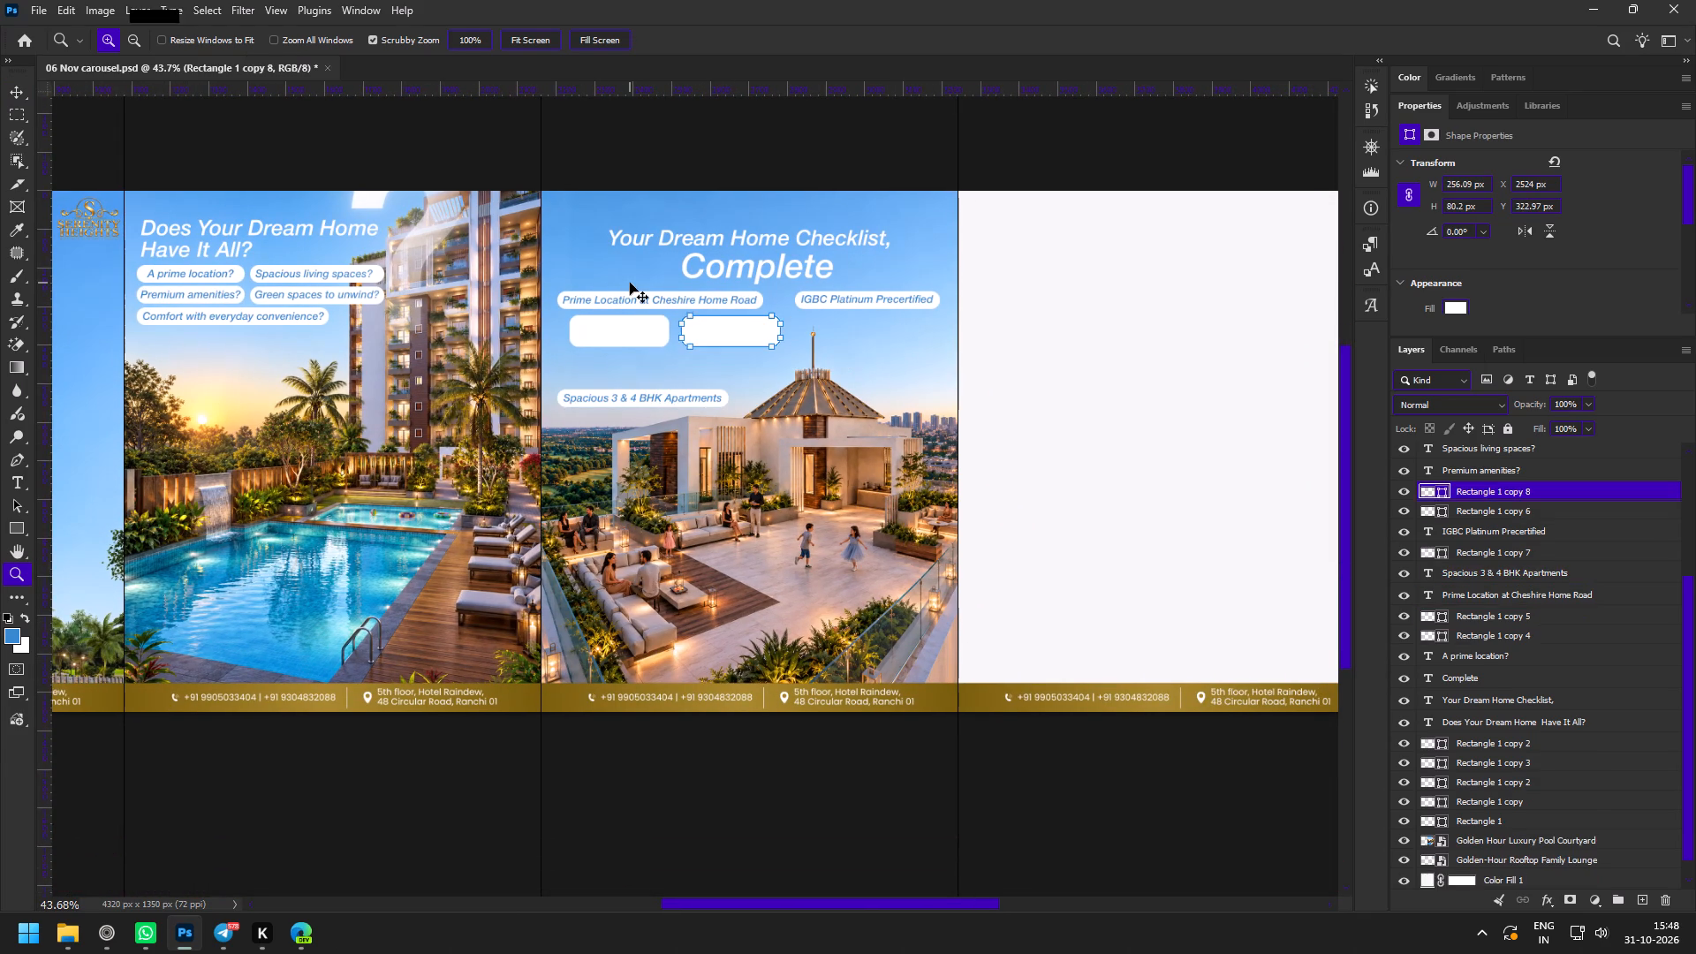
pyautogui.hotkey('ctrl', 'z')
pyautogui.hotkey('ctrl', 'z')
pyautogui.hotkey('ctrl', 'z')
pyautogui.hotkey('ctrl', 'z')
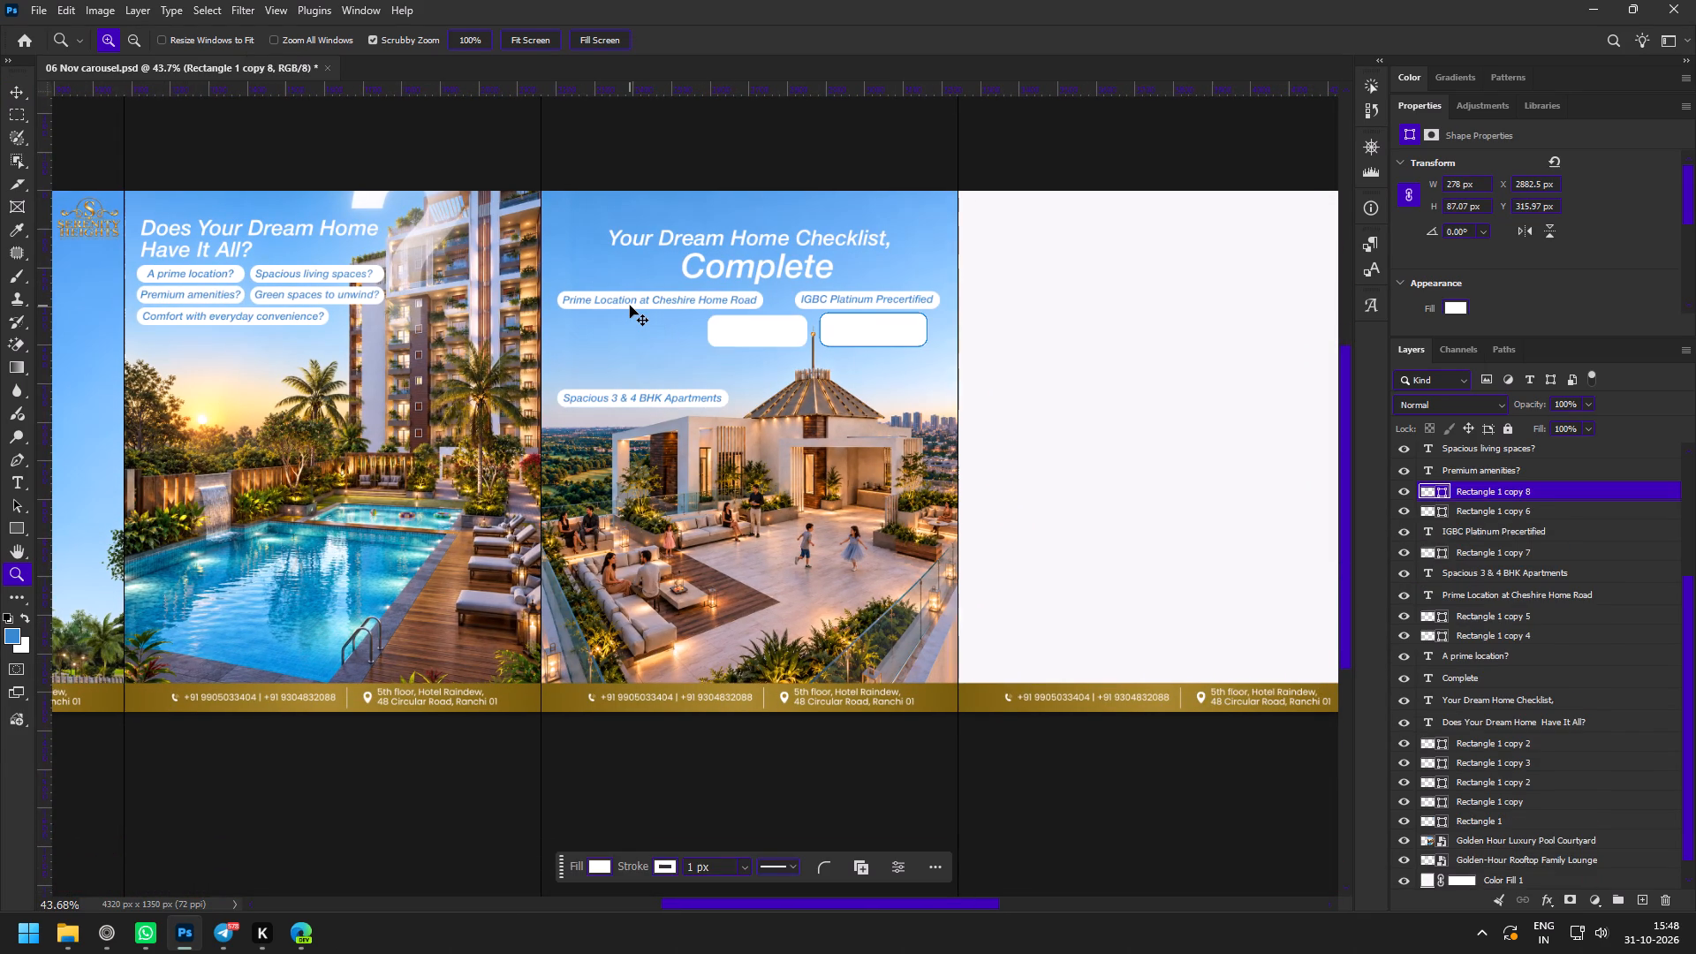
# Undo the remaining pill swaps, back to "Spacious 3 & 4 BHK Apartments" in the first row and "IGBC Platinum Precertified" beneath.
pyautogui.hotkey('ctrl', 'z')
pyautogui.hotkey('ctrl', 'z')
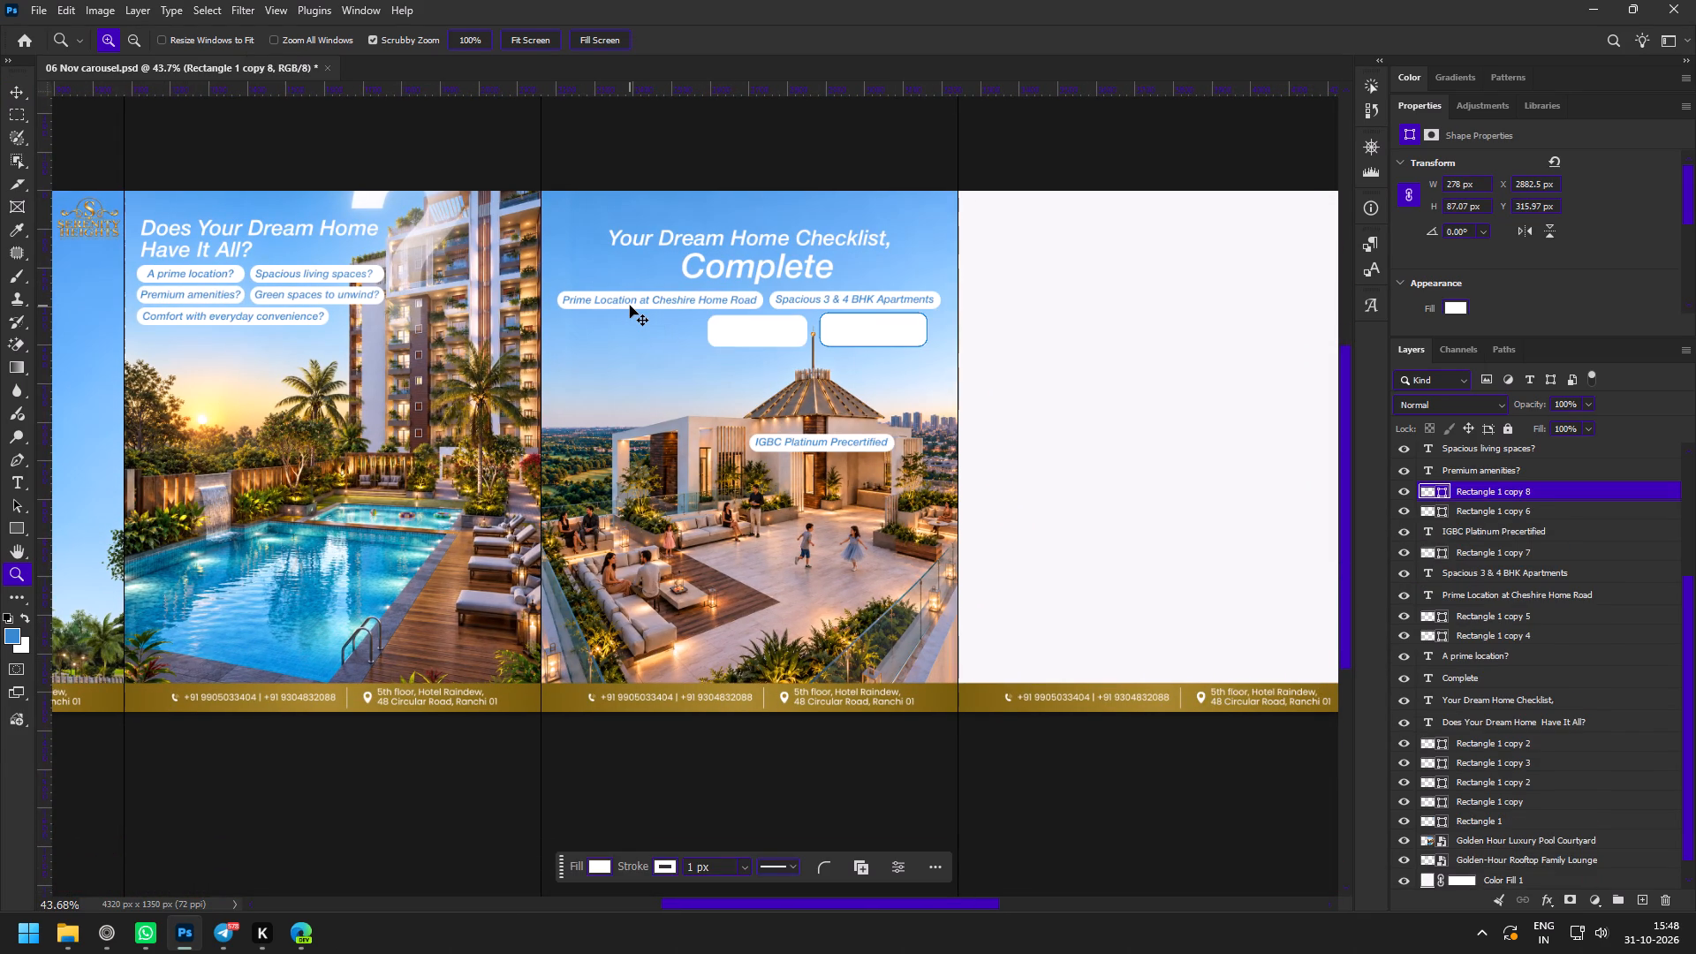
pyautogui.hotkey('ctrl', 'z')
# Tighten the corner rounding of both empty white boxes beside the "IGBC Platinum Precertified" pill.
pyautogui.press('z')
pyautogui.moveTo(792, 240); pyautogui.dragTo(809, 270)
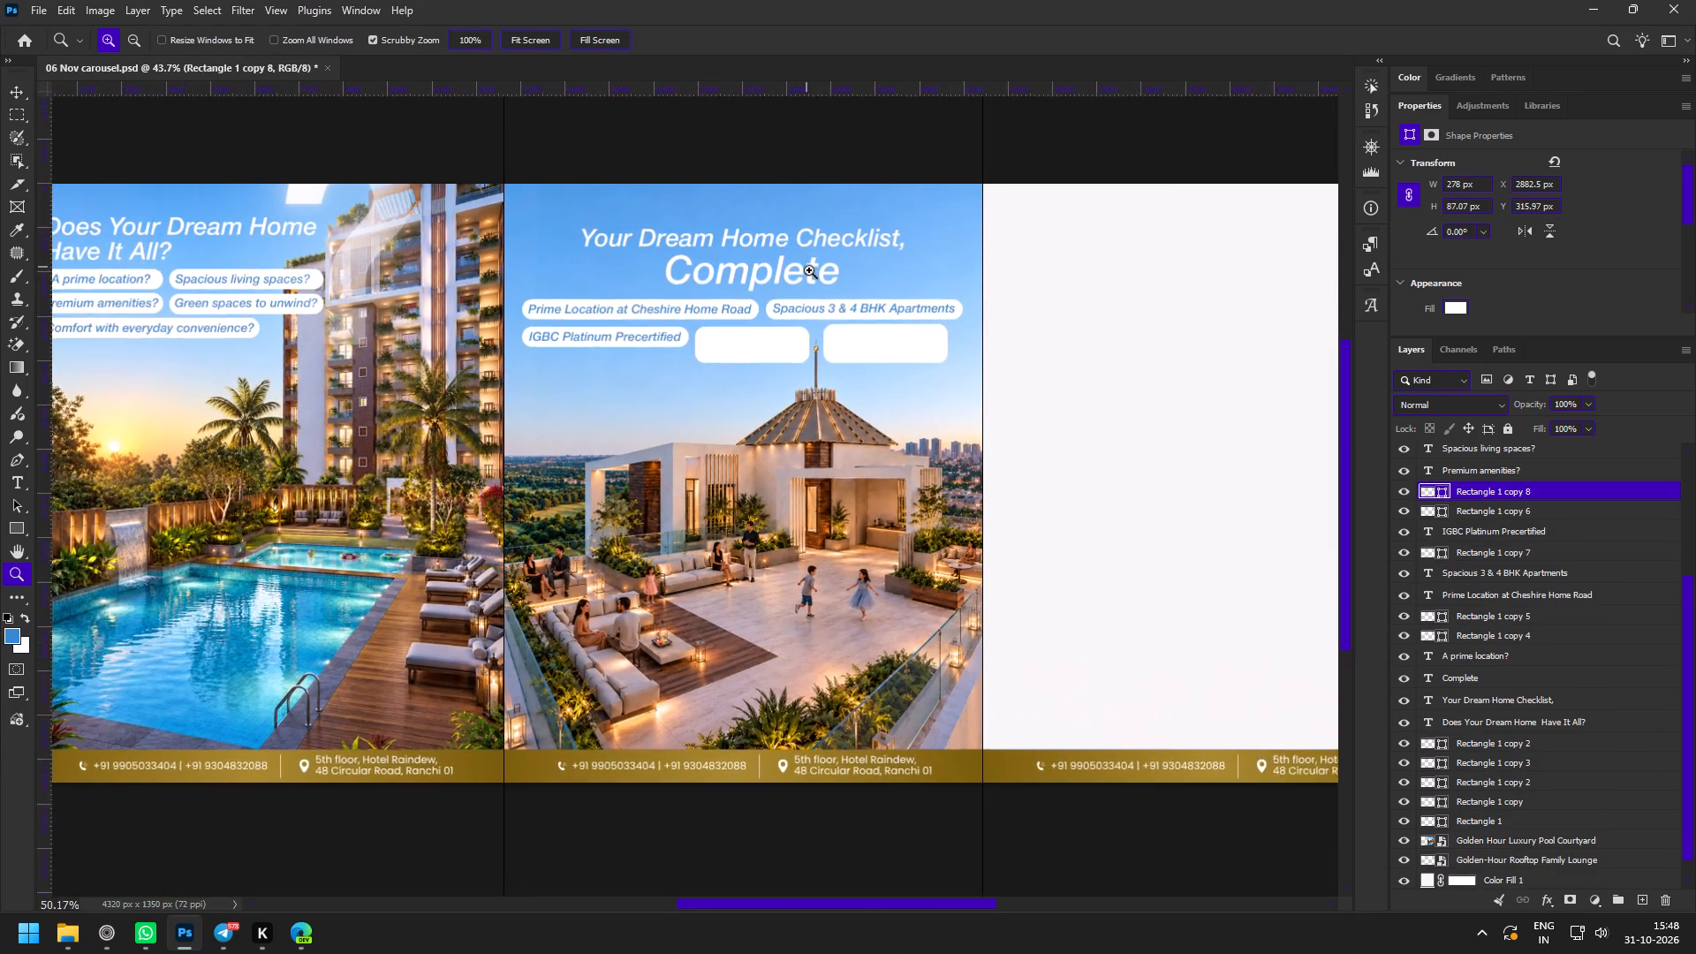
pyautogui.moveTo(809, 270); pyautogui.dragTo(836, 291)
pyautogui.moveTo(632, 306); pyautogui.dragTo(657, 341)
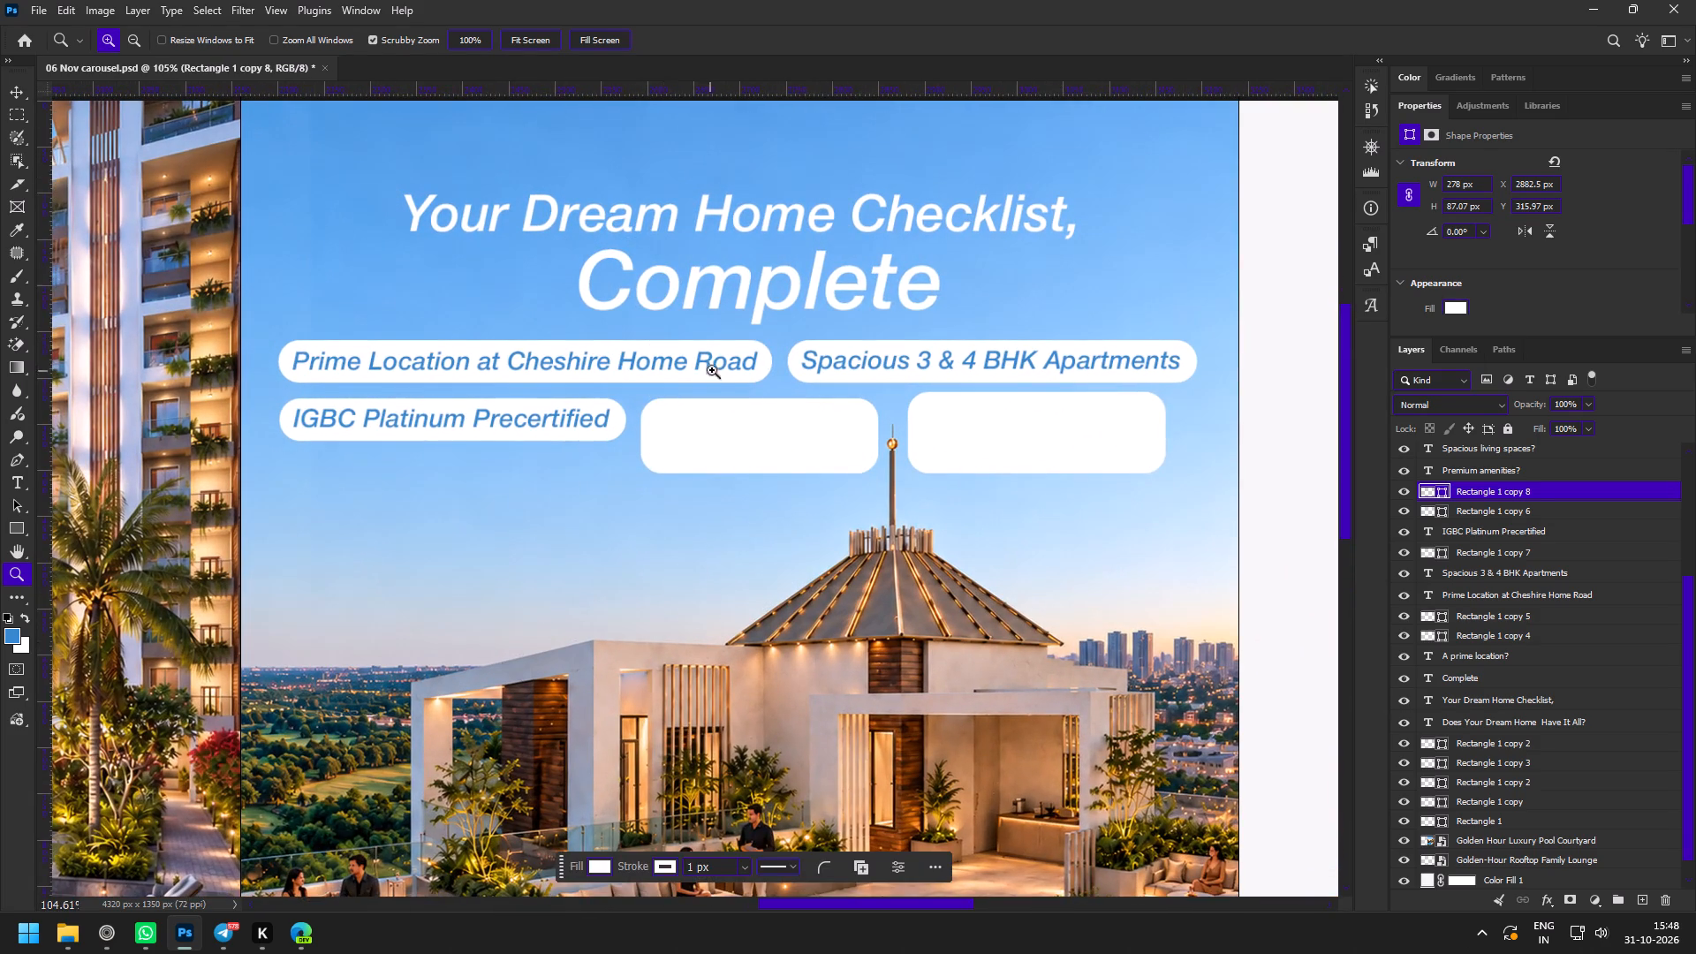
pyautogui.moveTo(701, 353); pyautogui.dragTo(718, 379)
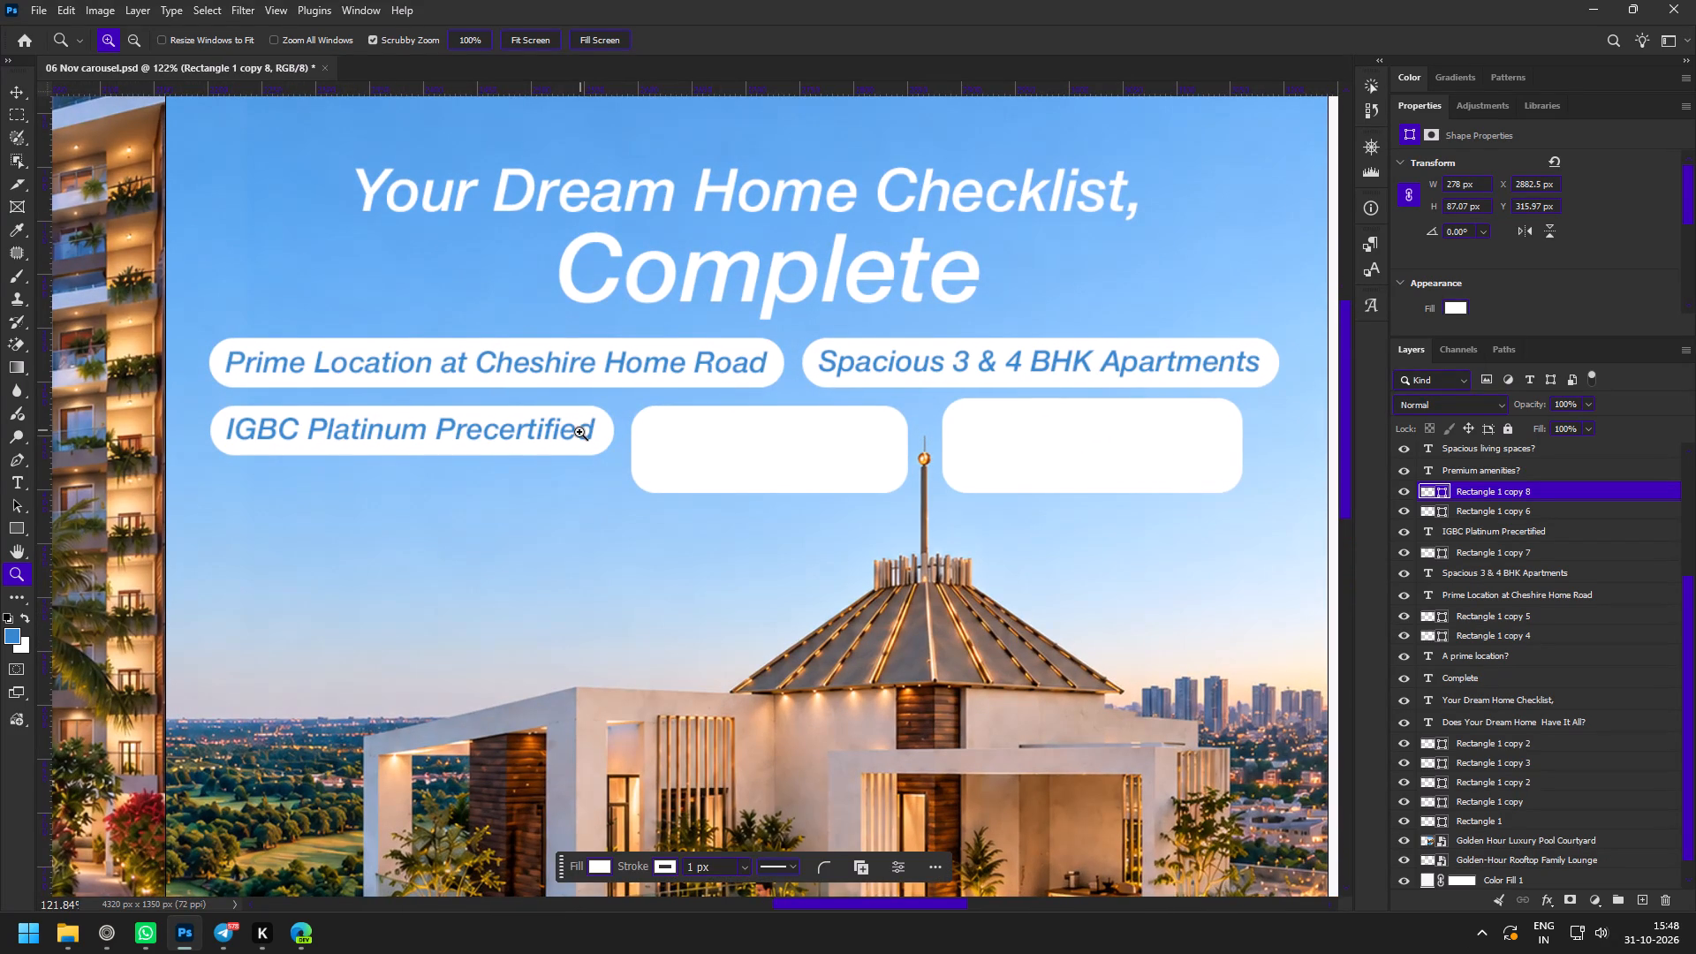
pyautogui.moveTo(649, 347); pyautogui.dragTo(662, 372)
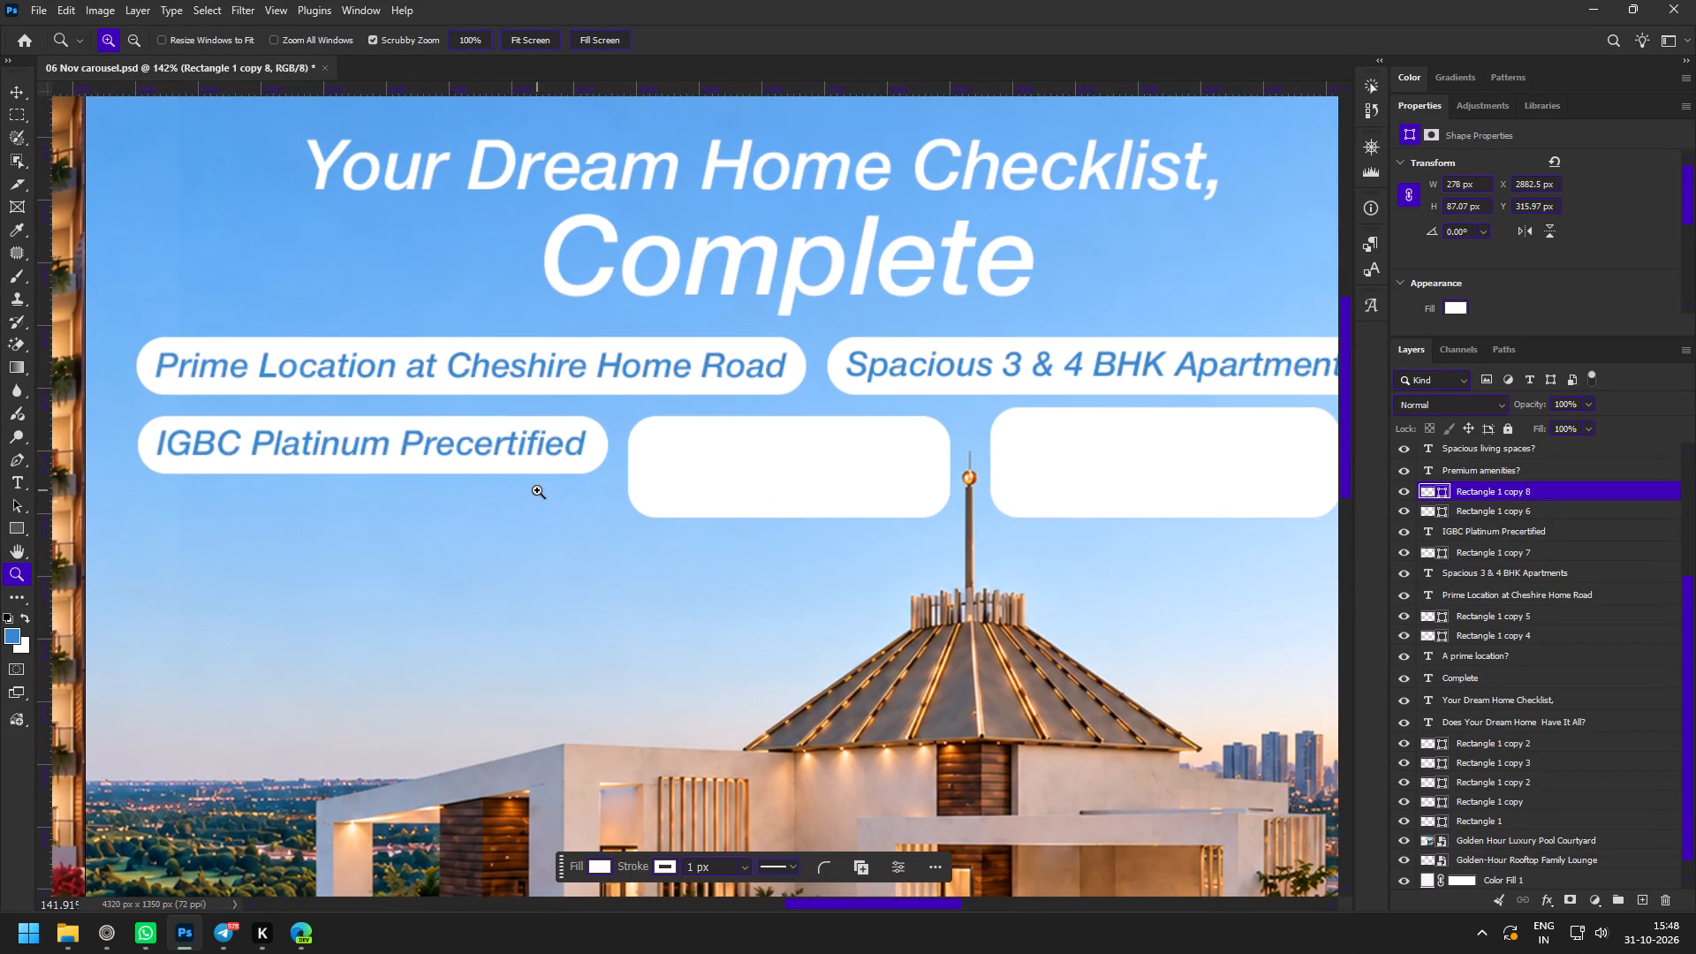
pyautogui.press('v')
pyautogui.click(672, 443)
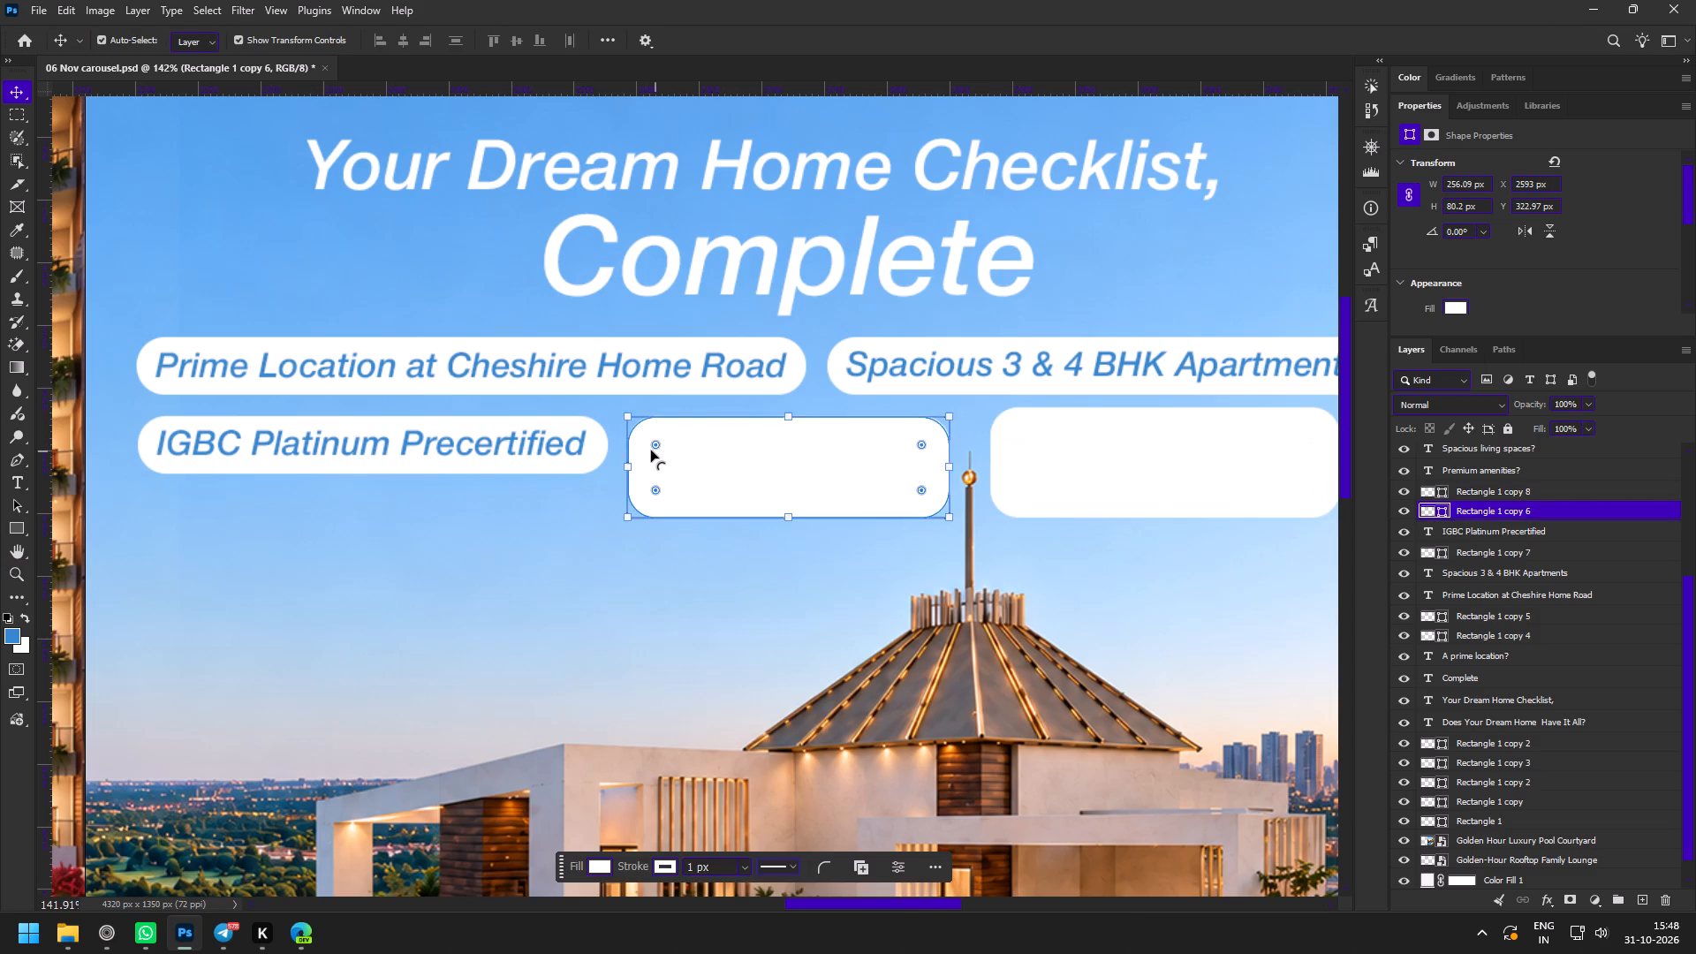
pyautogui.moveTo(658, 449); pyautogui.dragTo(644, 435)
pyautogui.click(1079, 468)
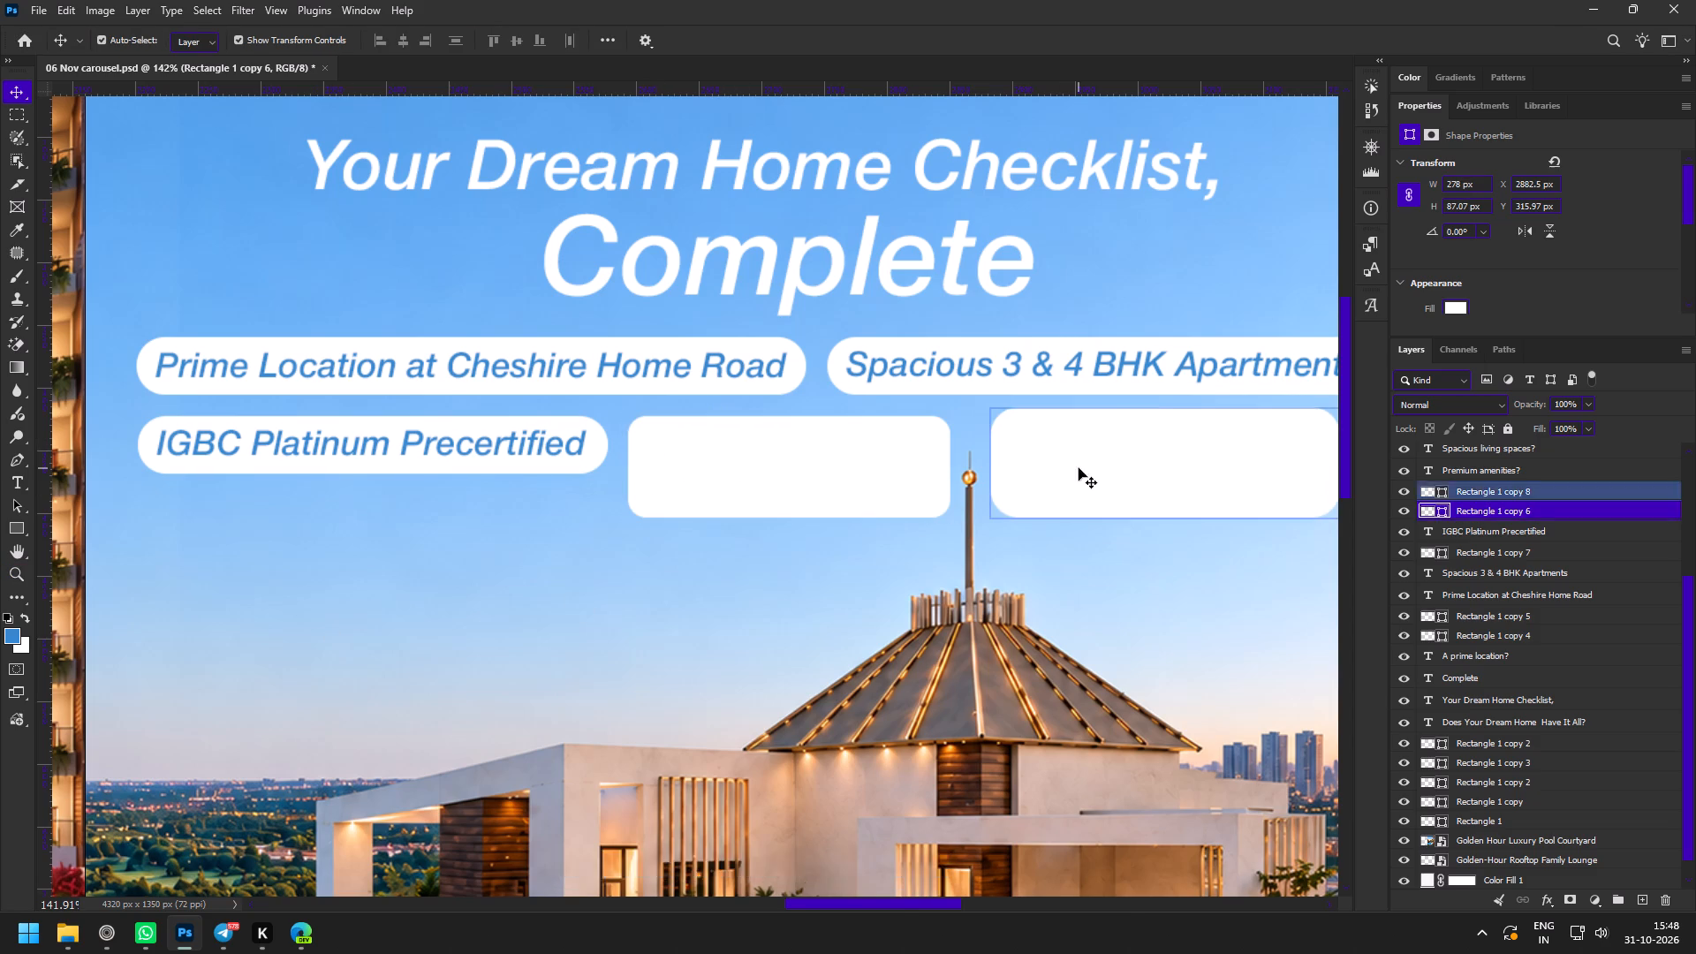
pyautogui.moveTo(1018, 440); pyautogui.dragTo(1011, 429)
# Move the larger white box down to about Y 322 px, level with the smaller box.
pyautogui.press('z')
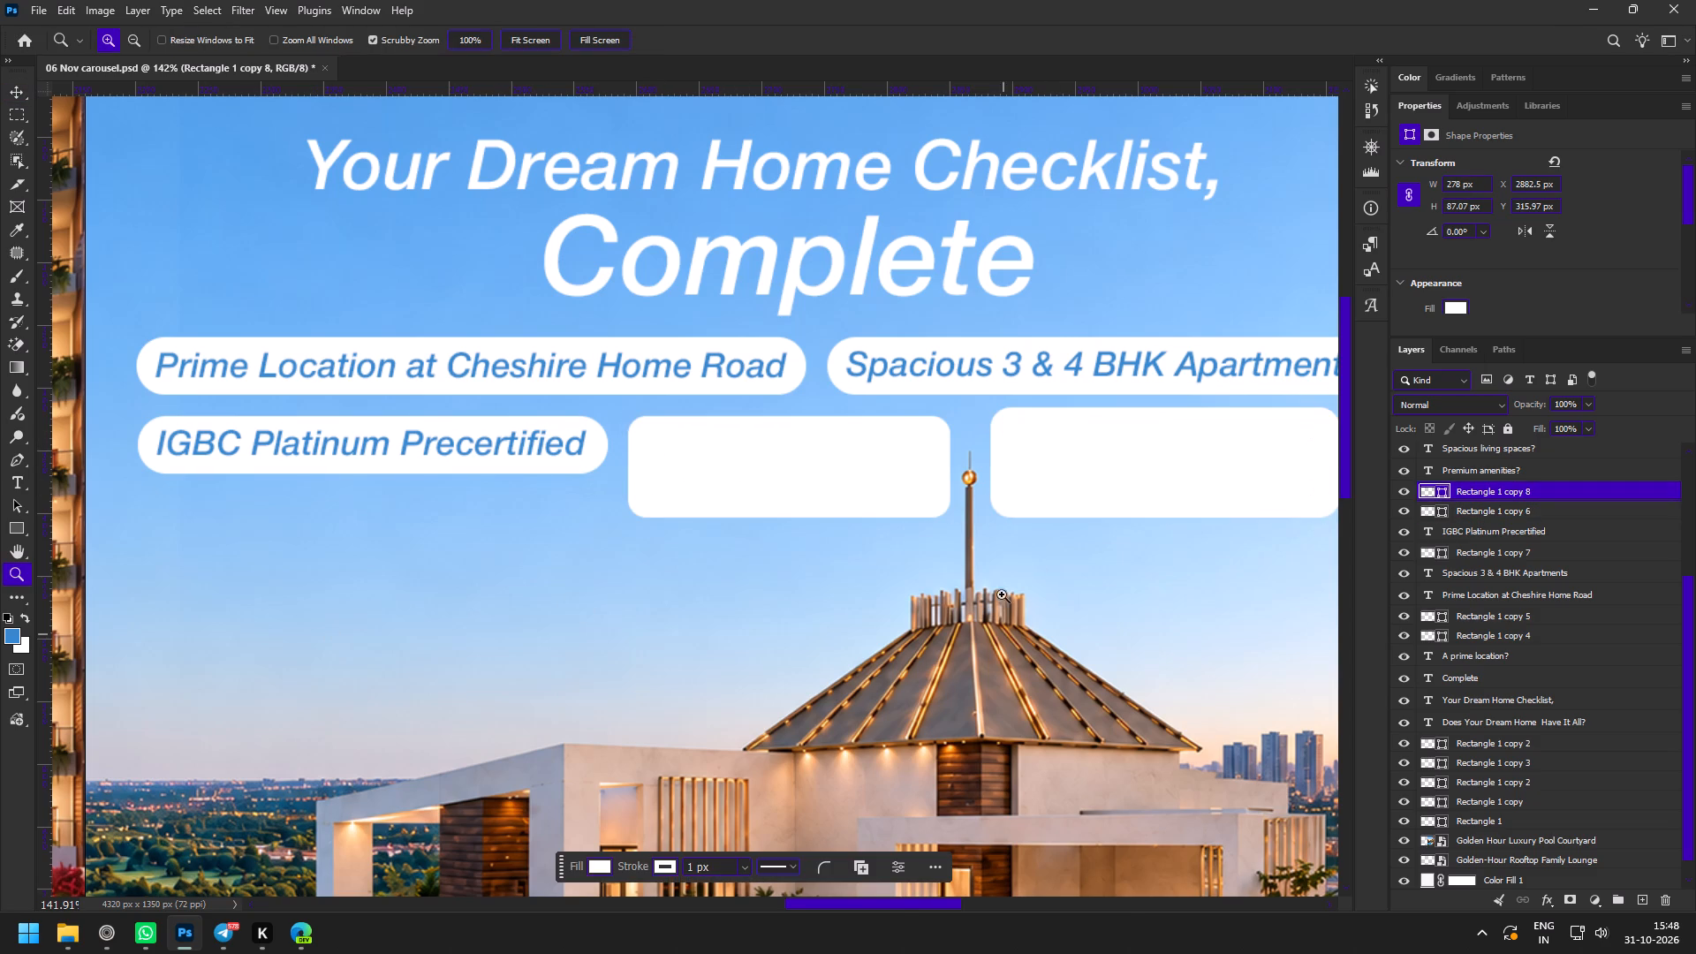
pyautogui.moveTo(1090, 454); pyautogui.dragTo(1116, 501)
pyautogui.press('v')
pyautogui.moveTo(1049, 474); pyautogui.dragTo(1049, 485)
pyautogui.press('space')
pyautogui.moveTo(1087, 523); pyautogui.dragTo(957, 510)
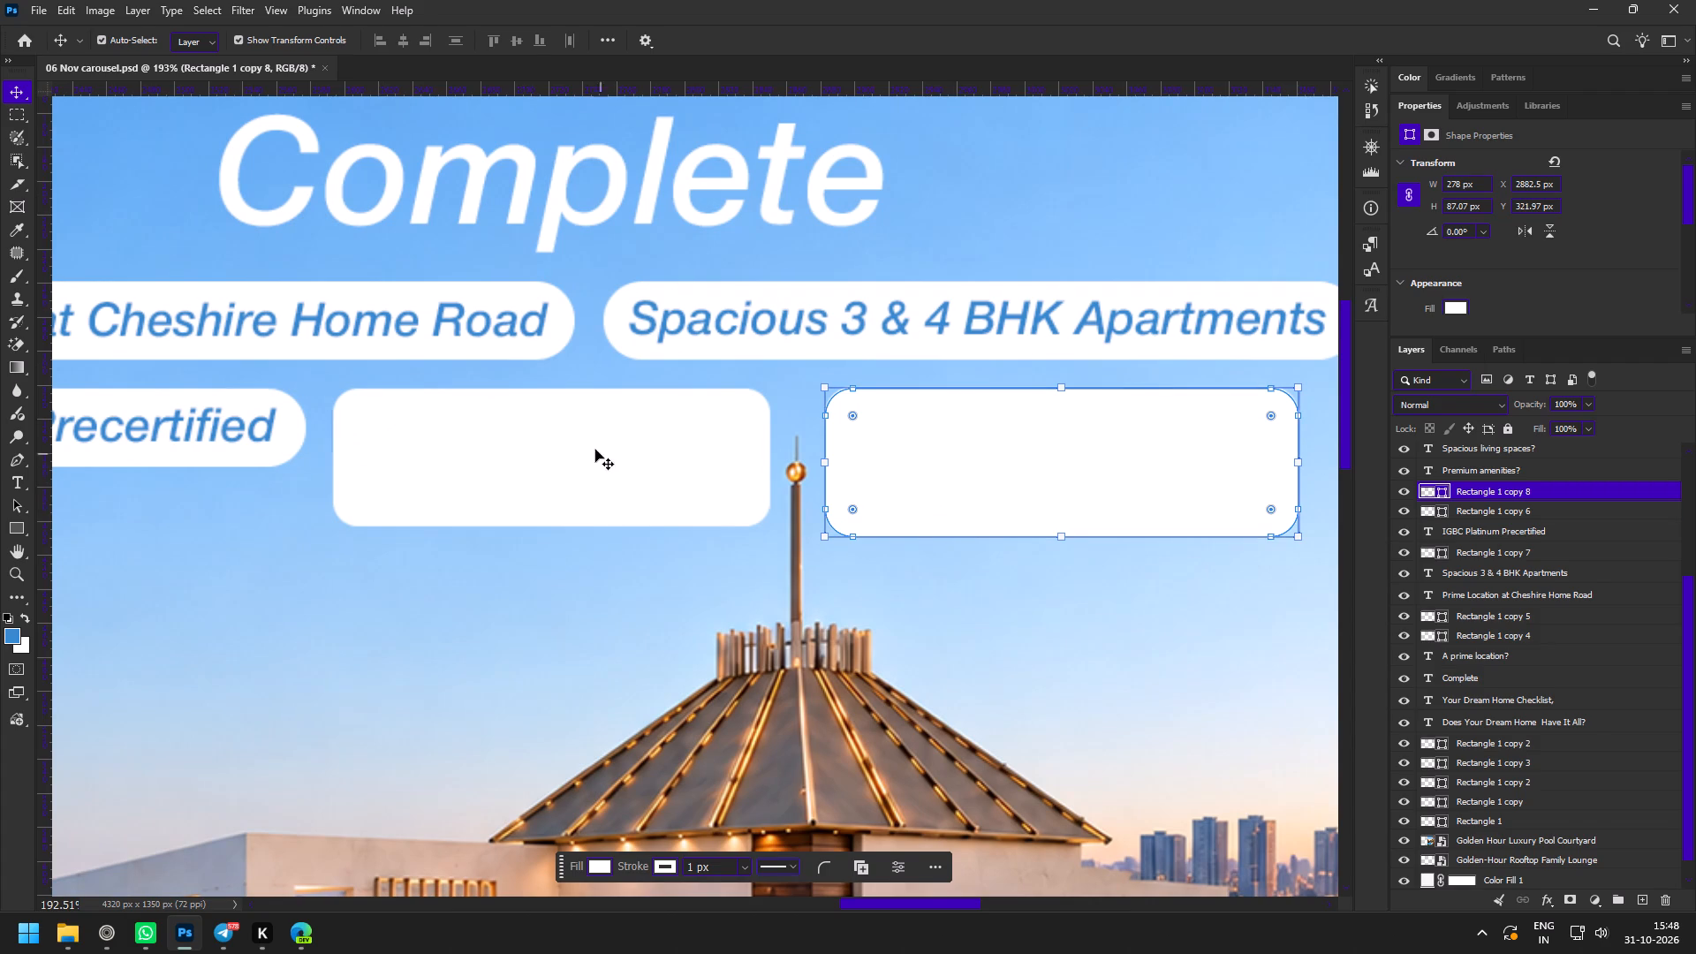
# Replace the larger white box with a duplicate of the smaller one, after tightening the smaller box's corners further.
pyautogui.press('Delete')
pyautogui.click(497, 453)
pyautogui.moveTo(359, 417); pyautogui.dragTo(352, 402)
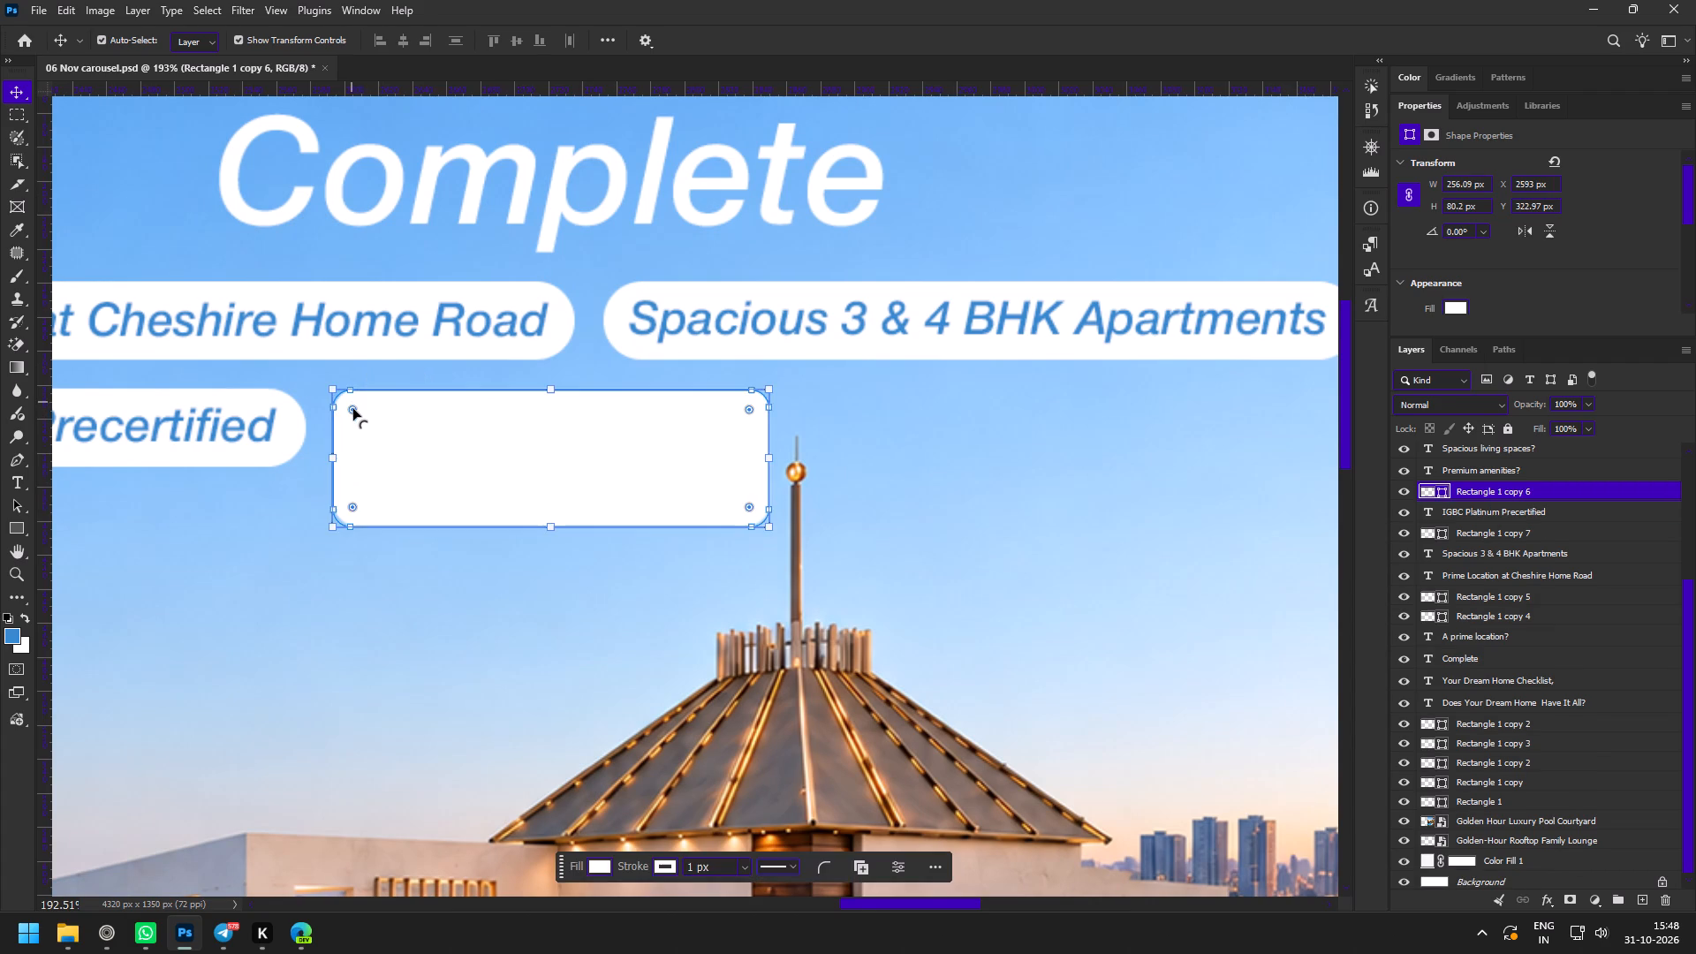
pyautogui.keyDown('alt'); pyautogui.keyDown('shift'); pyautogui.moveTo(385, 463); pyautogui.dragTo(882, 492); pyautogui.keyUp('shift'); pyautogui.keyUp('alt')
# Duplicate the "IGBC Platinum Precertified" text onto the first white box, with its layer at the top of the stack.
pyautogui.press('z')
pyautogui.moveTo(744, 631); pyautogui.dragTo(710, 609)
pyautogui.press('space')
pyautogui.press('space')
pyautogui.press('space')
pyautogui.moveTo(509, 623); pyautogui.dragTo(697, 624)
pyautogui.press('v')
pyautogui.click(288, 494)
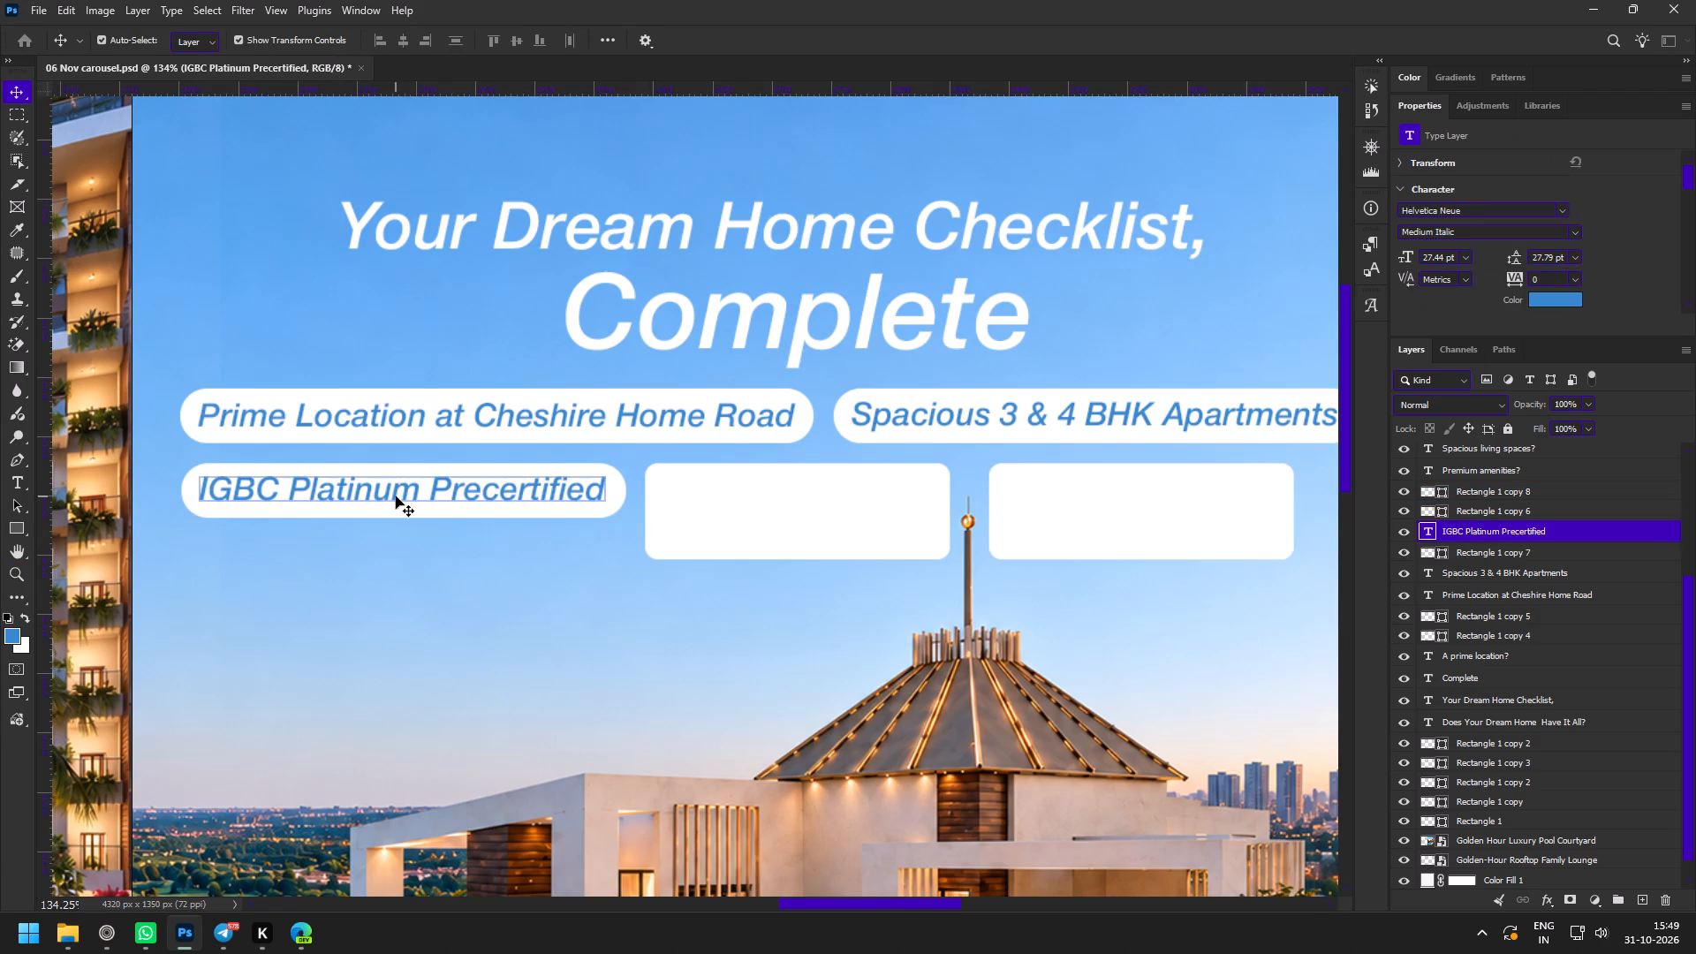
pyautogui.keyDown('alt'); pyautogui.moveTo(396, 496); pyautogui.dragTo(732, 528); pyautogui.keyUp('alt')
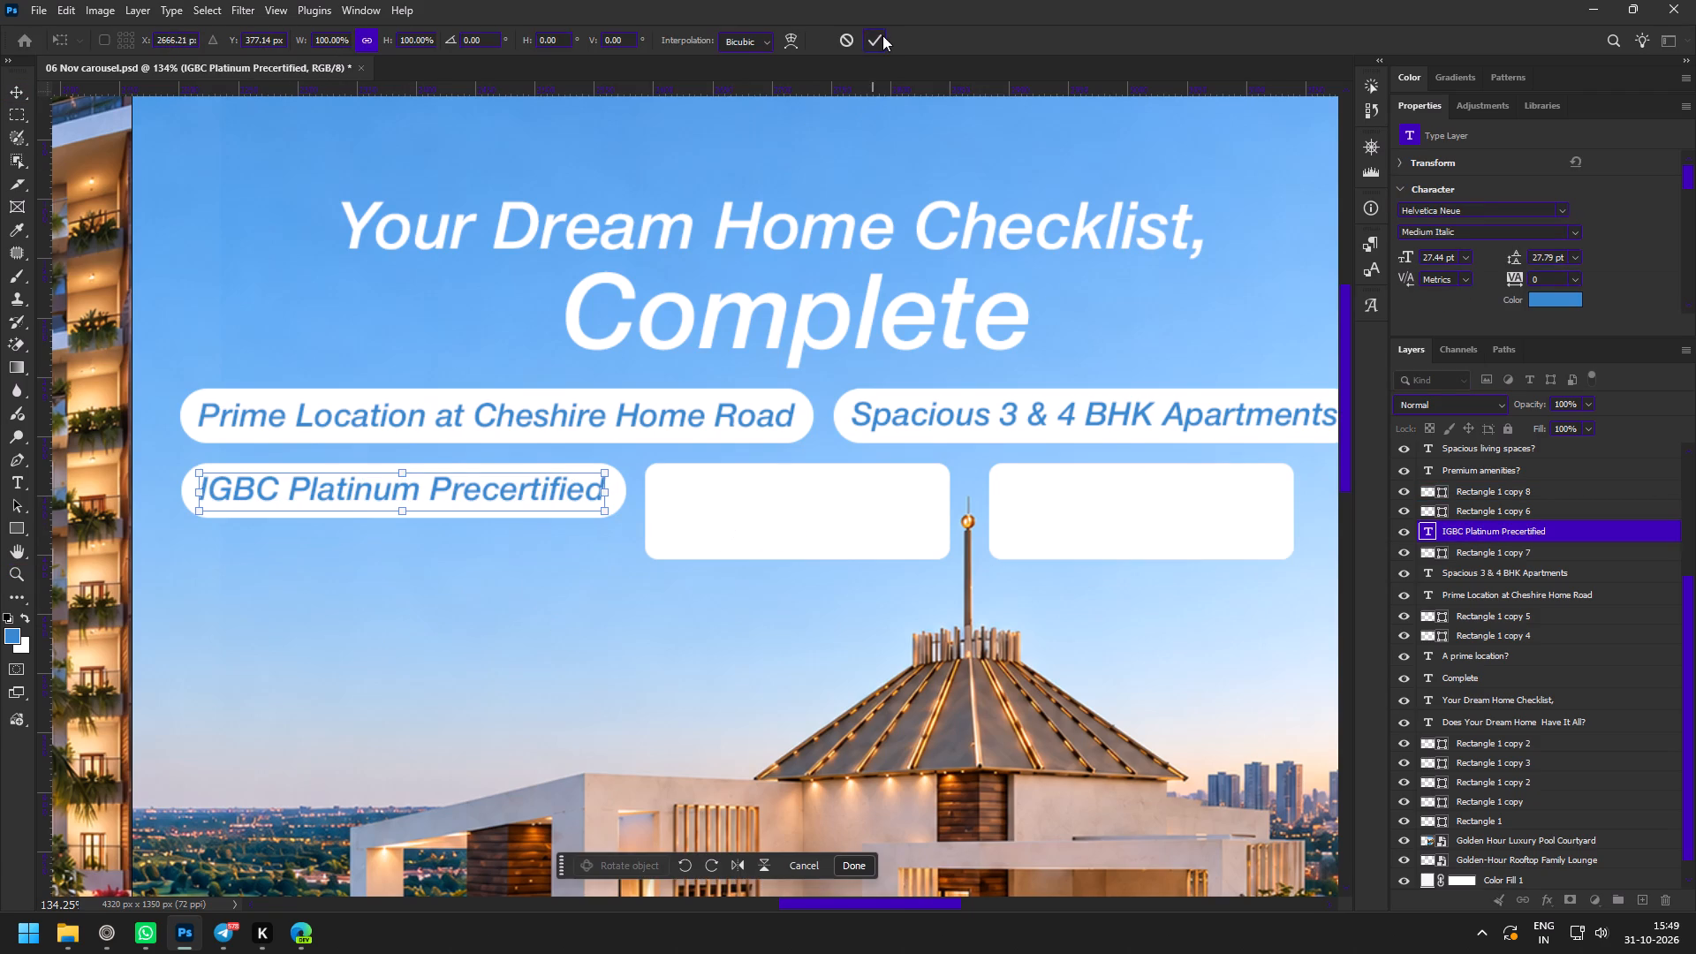
pyautogui.click(882, 35)
pyautogui.keyDown('alt'); pyautogui.moveTo(327, 494); pyautogui.dragTo(736, 501); pyautogui.keyUp('alt')
pyautogui.moveTo(1459, 533); pyautogui.dragTo(1459, 374)
pyautogui.press('z')
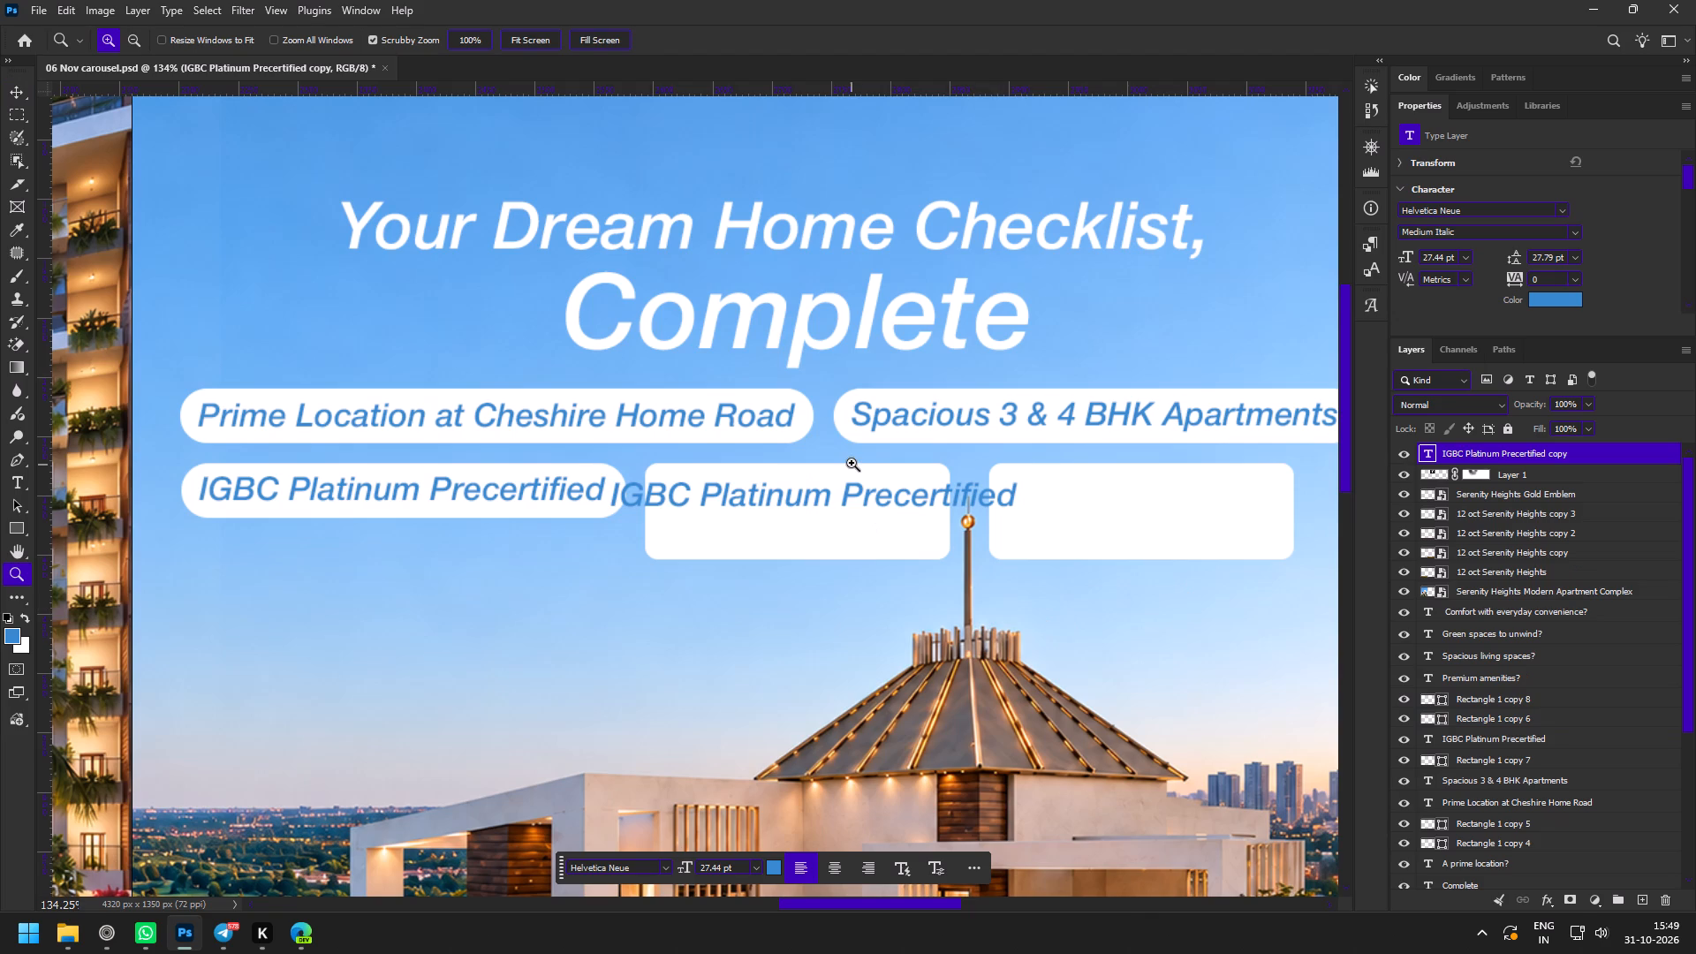
pyautogui.press('v')
pyautogui.press('z')
pyautogui.moveTo(731, 446); pyautogui.dragTo(777, 487)
pyautogui.press('v')
pyautogui.moveTo(697, 531); pyautogui.dragTo(802, 536)
# Copy "36+ Lifestyle Amenities" from the content document and paste it over the duplicated text in Photoshop.
pyautogui.click(105, 938)
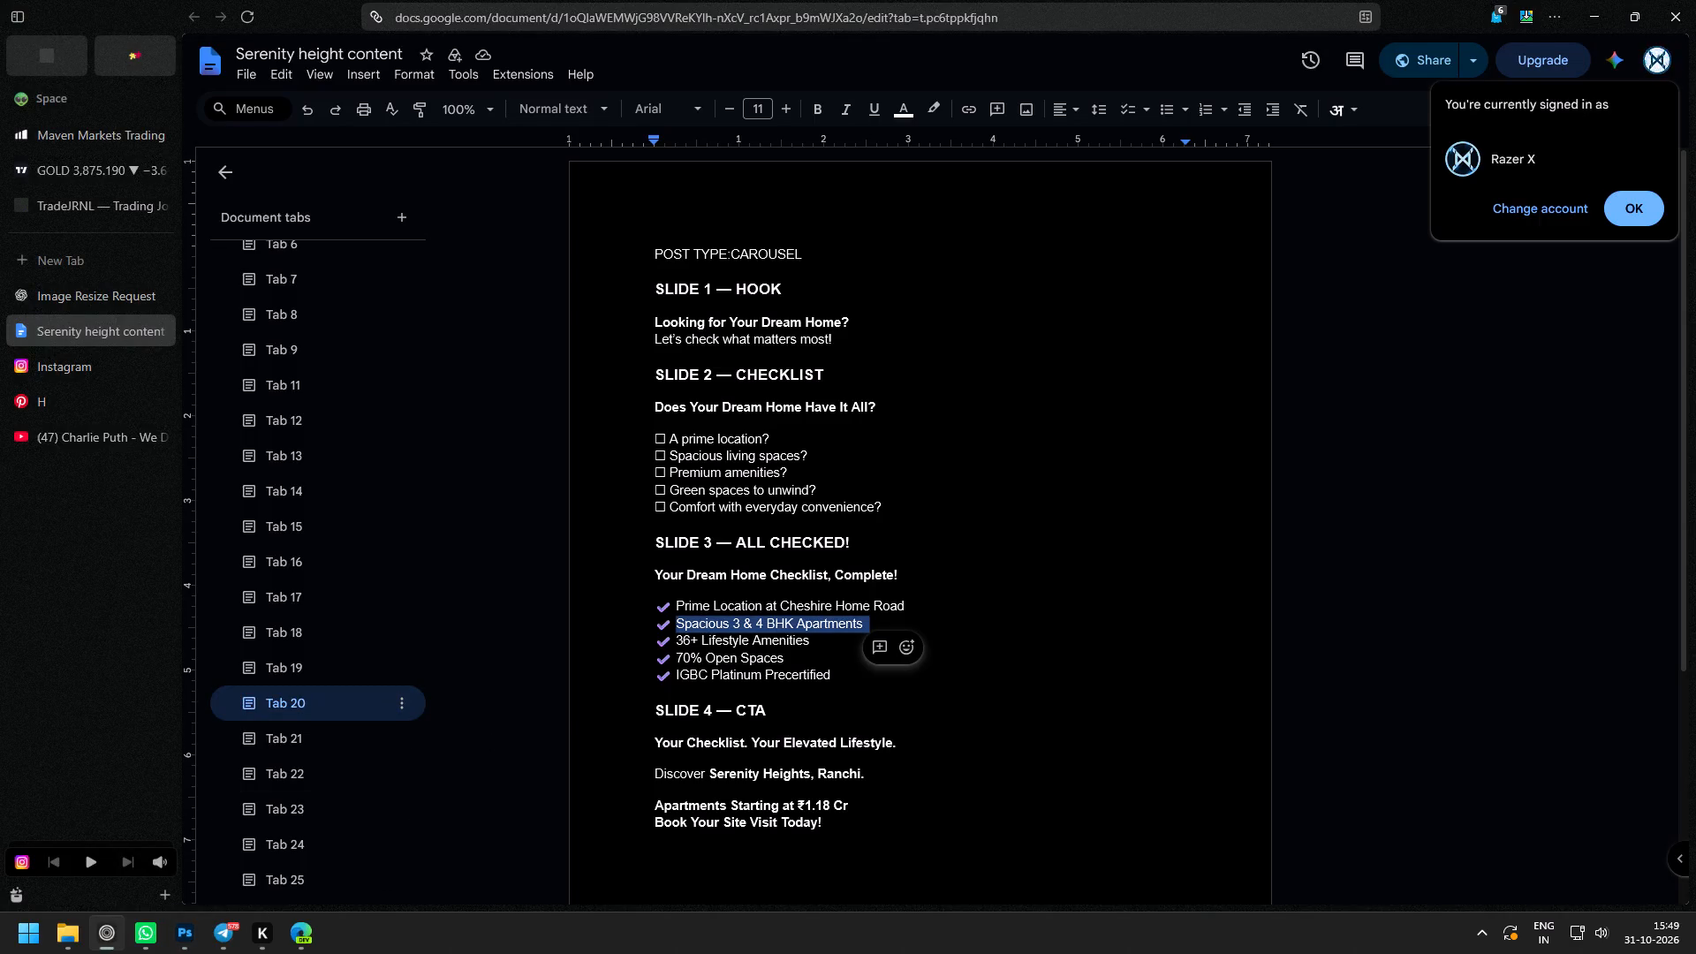
pyautogui.moveTo(677, 640); pyautogui.dragTo(825, 638)
pyautogui.hotkey('ctrl', 'c')
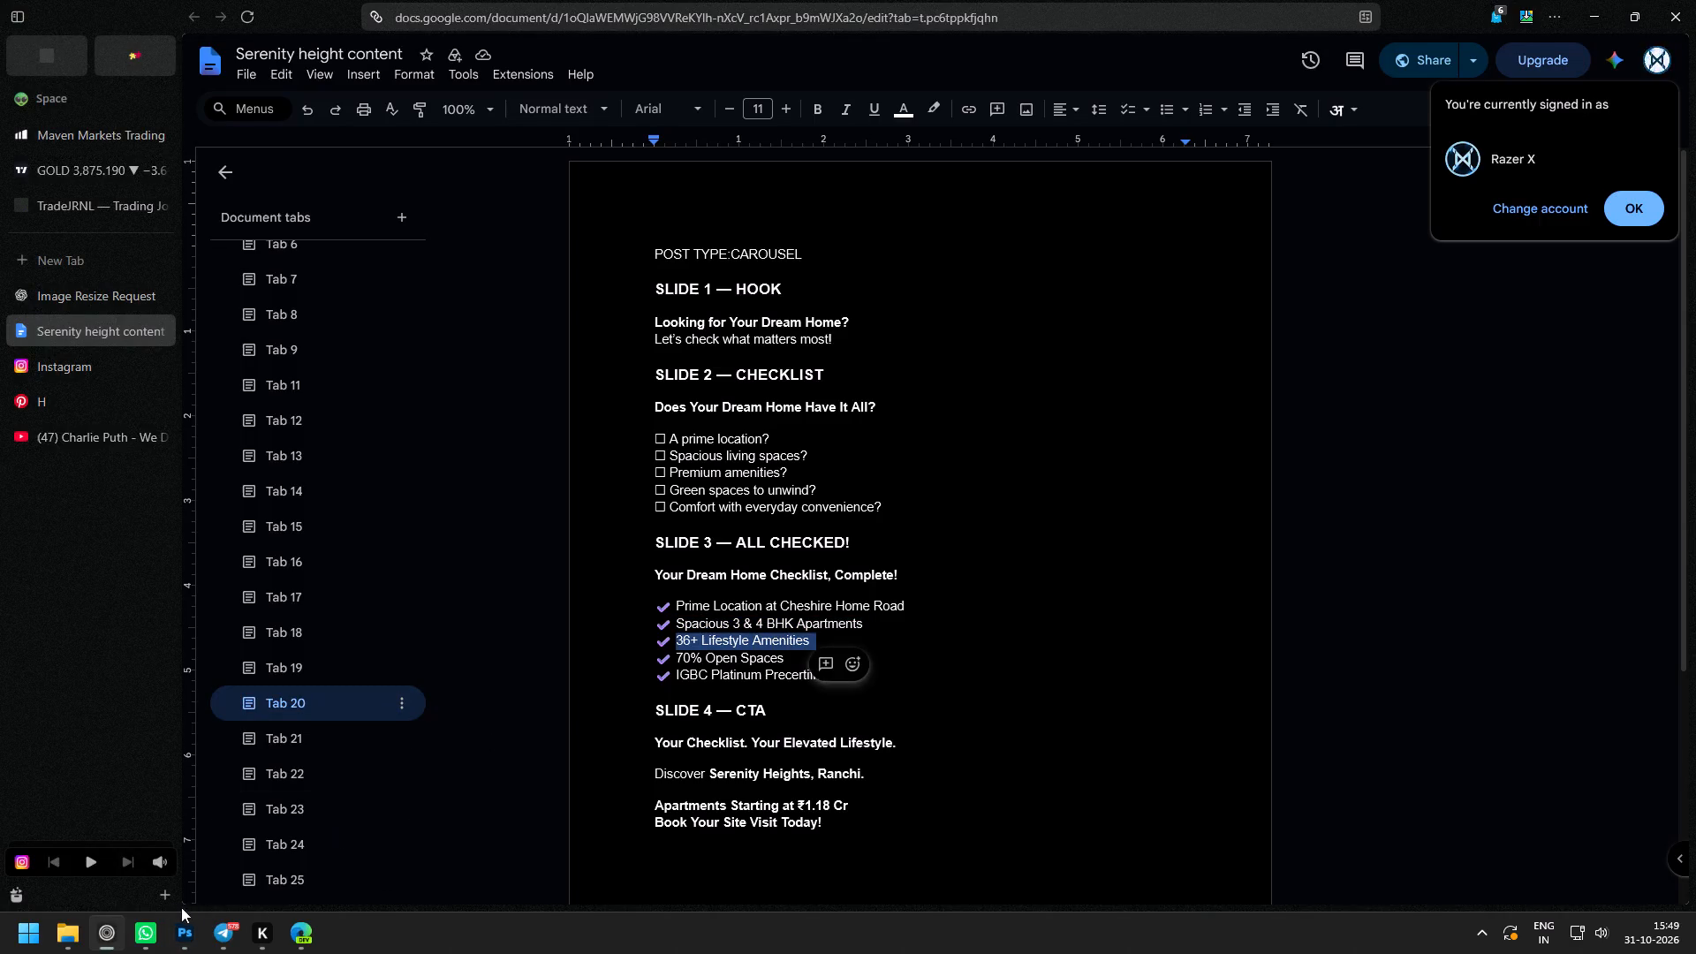
pyautogui.click(185, 931)
pyautogui.doubleClick(671, 534)
pyautogui.hotkey('ctrl', 'v')
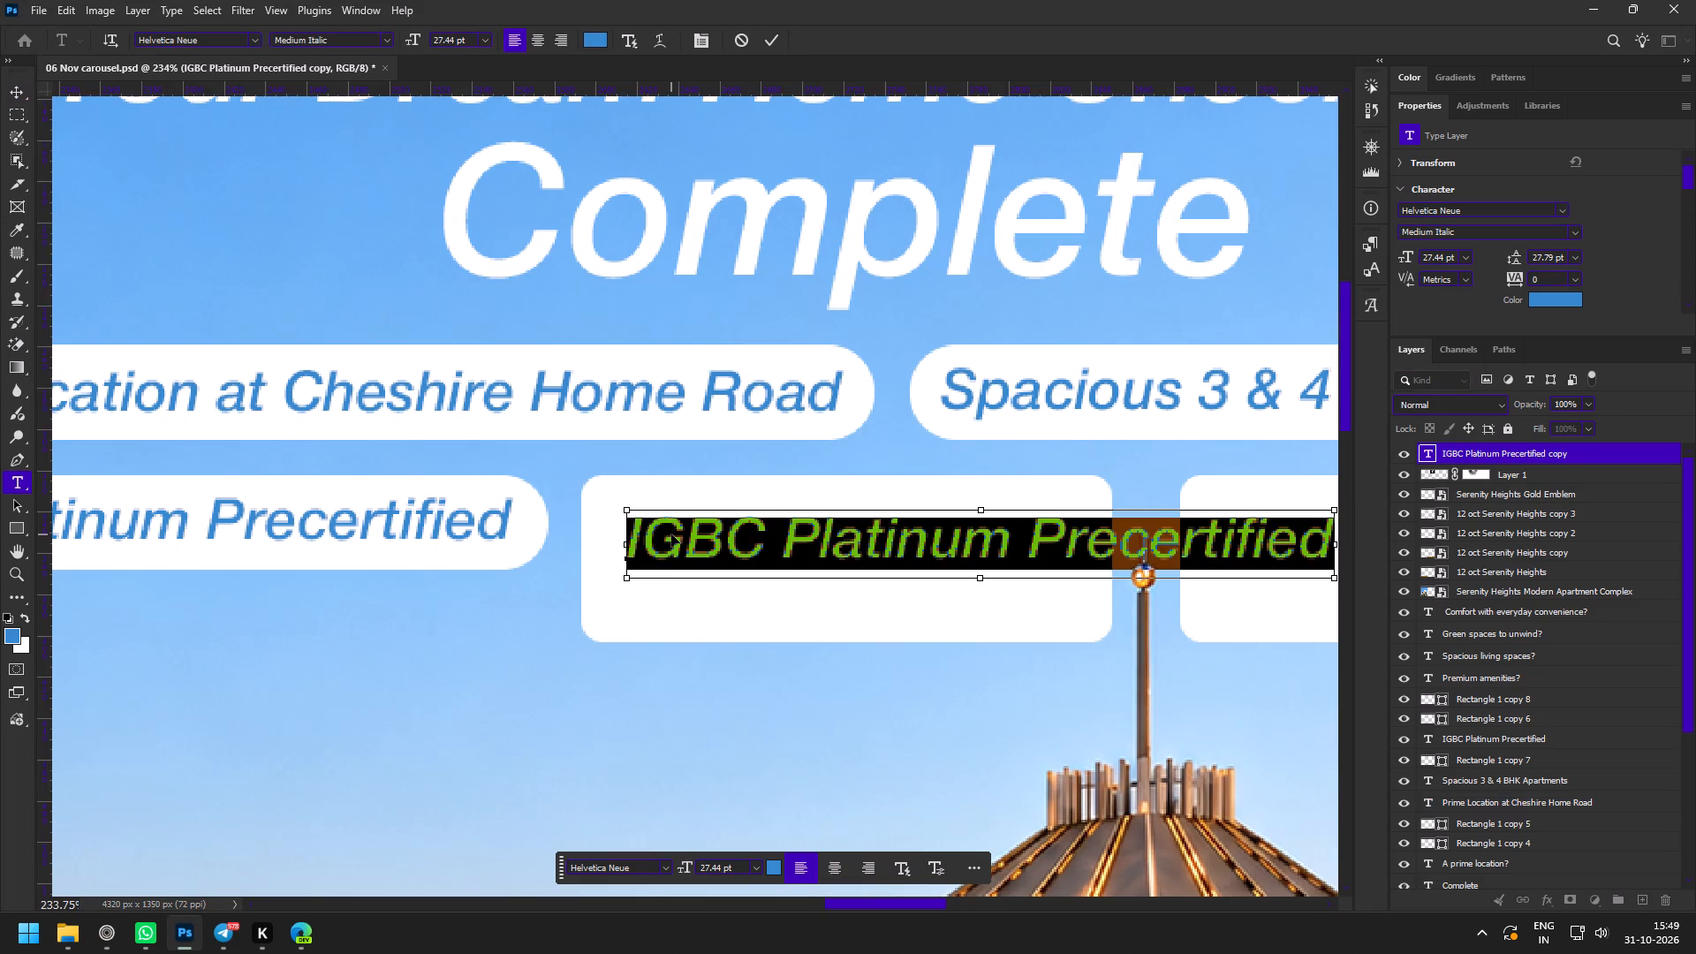
# Break the line before "Amenities", then cut "Lifestyle Amenities" out so the text reads only "36+".
pyautogui.click(743, 547)
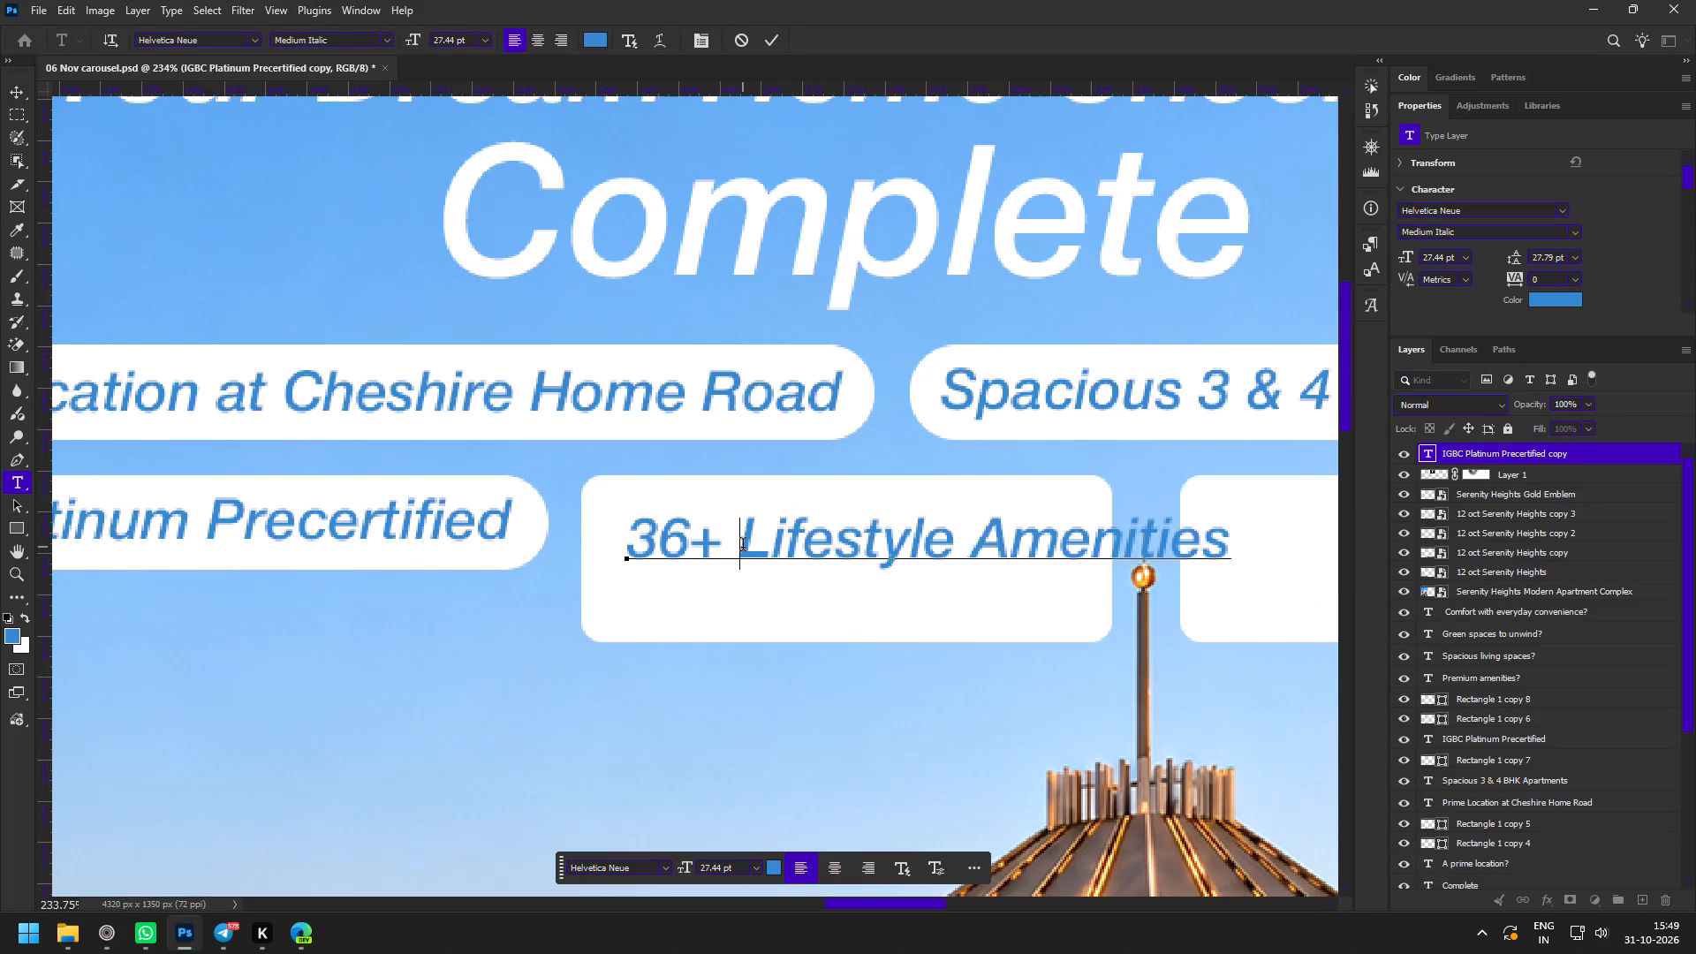
pyautogui.click(979, 541)
pyautogui.press('Return')
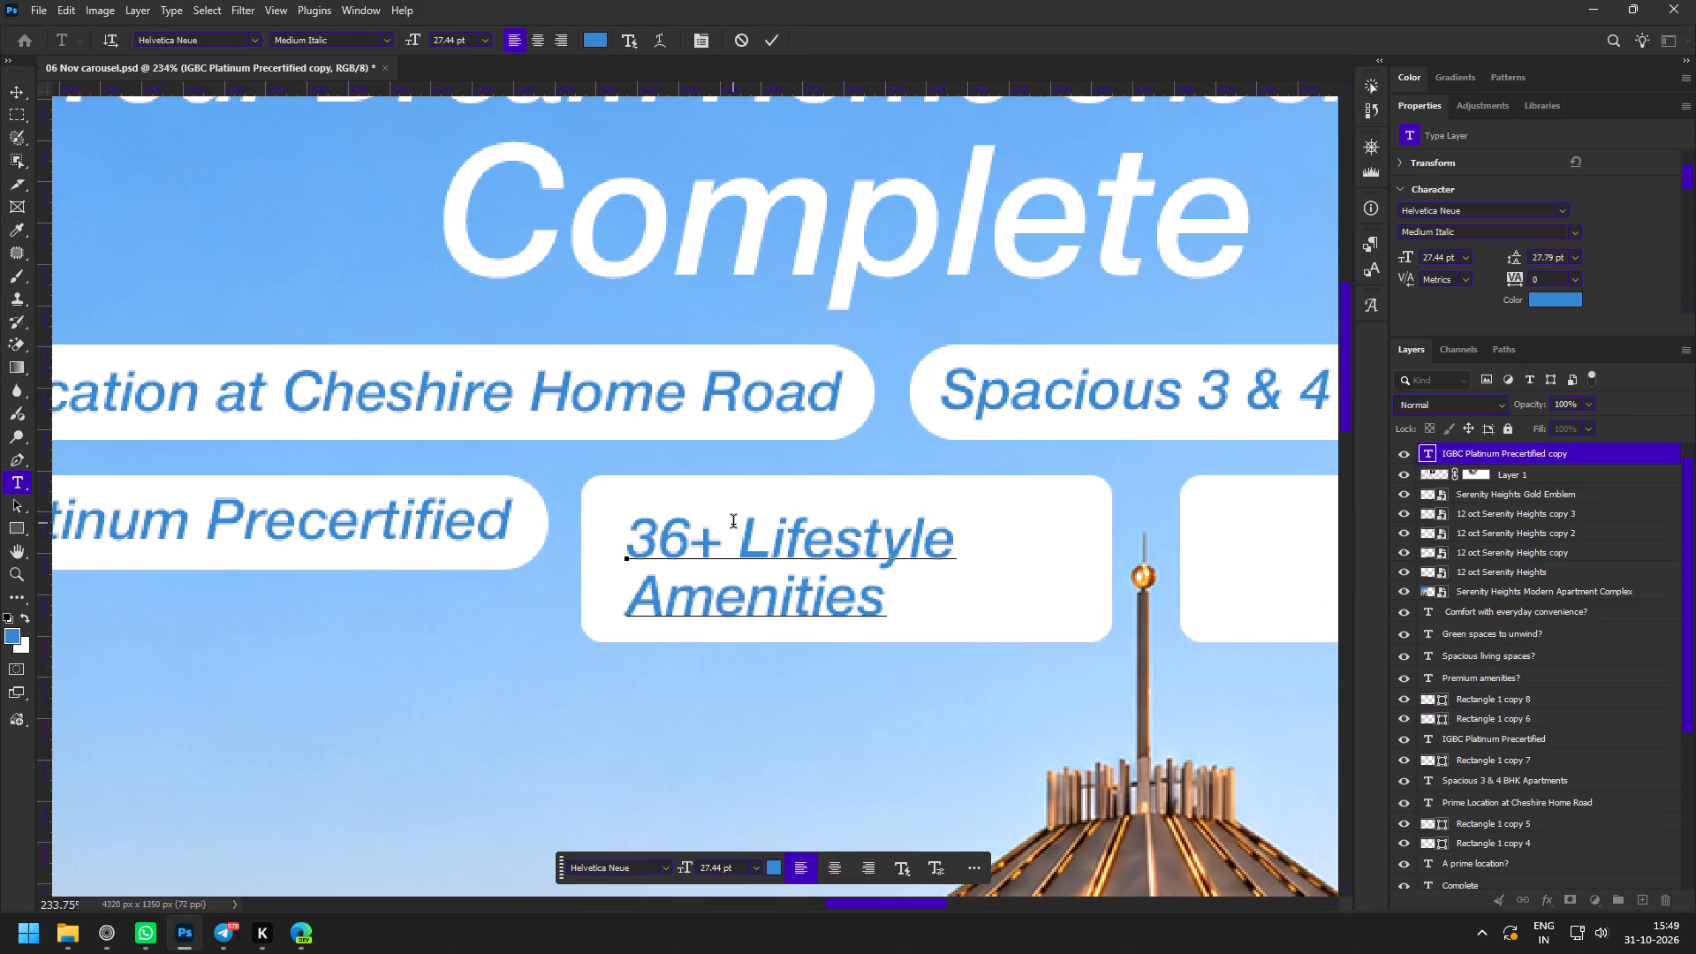
pyautogui.moveTo(733, 524); pyautogui.dragTo(927, 602)
pyautogui.hotkey('ctrl', 'x')
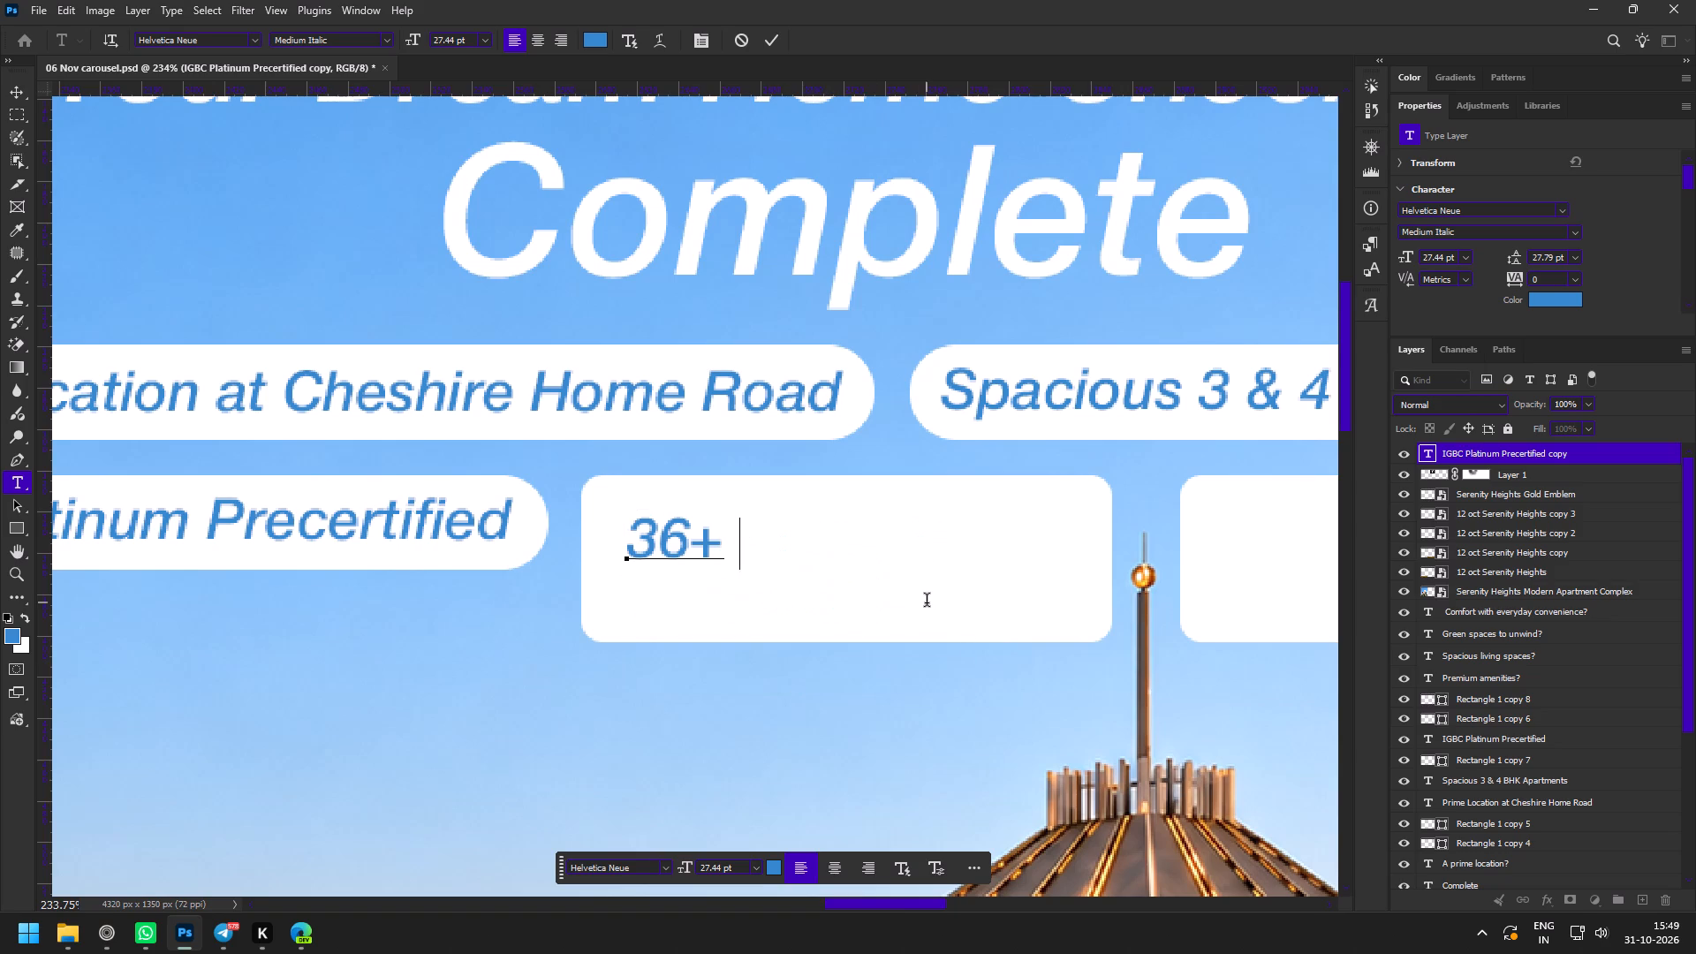
pyautogui.press('BackSpace')
pyautogui.hotkey('ctrl', 'Return')
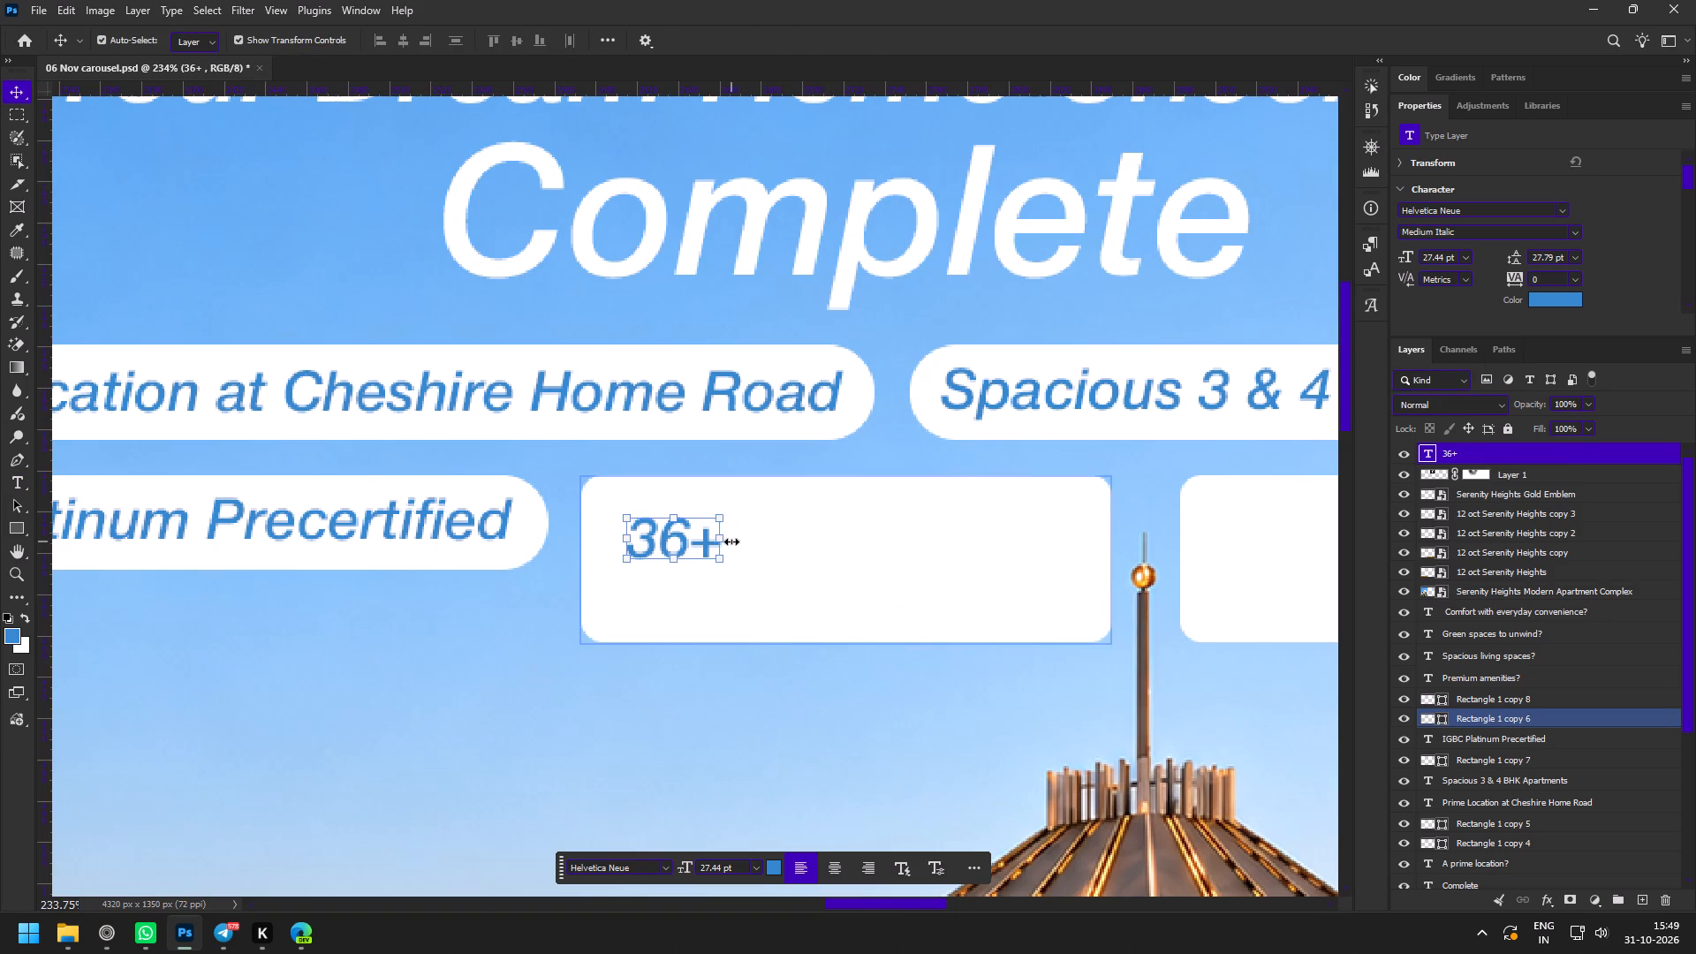
# Enlarge "36+" to about 66.6 pt and place it in the left part of the first white box.
pyautogui.click(731, 541)
pyautogui.moveTo(727, 540); pyautogui.dragTo(875, 532)
pyautogui.moveTo(782, 496); pyautogui.dragTo(758, 551)
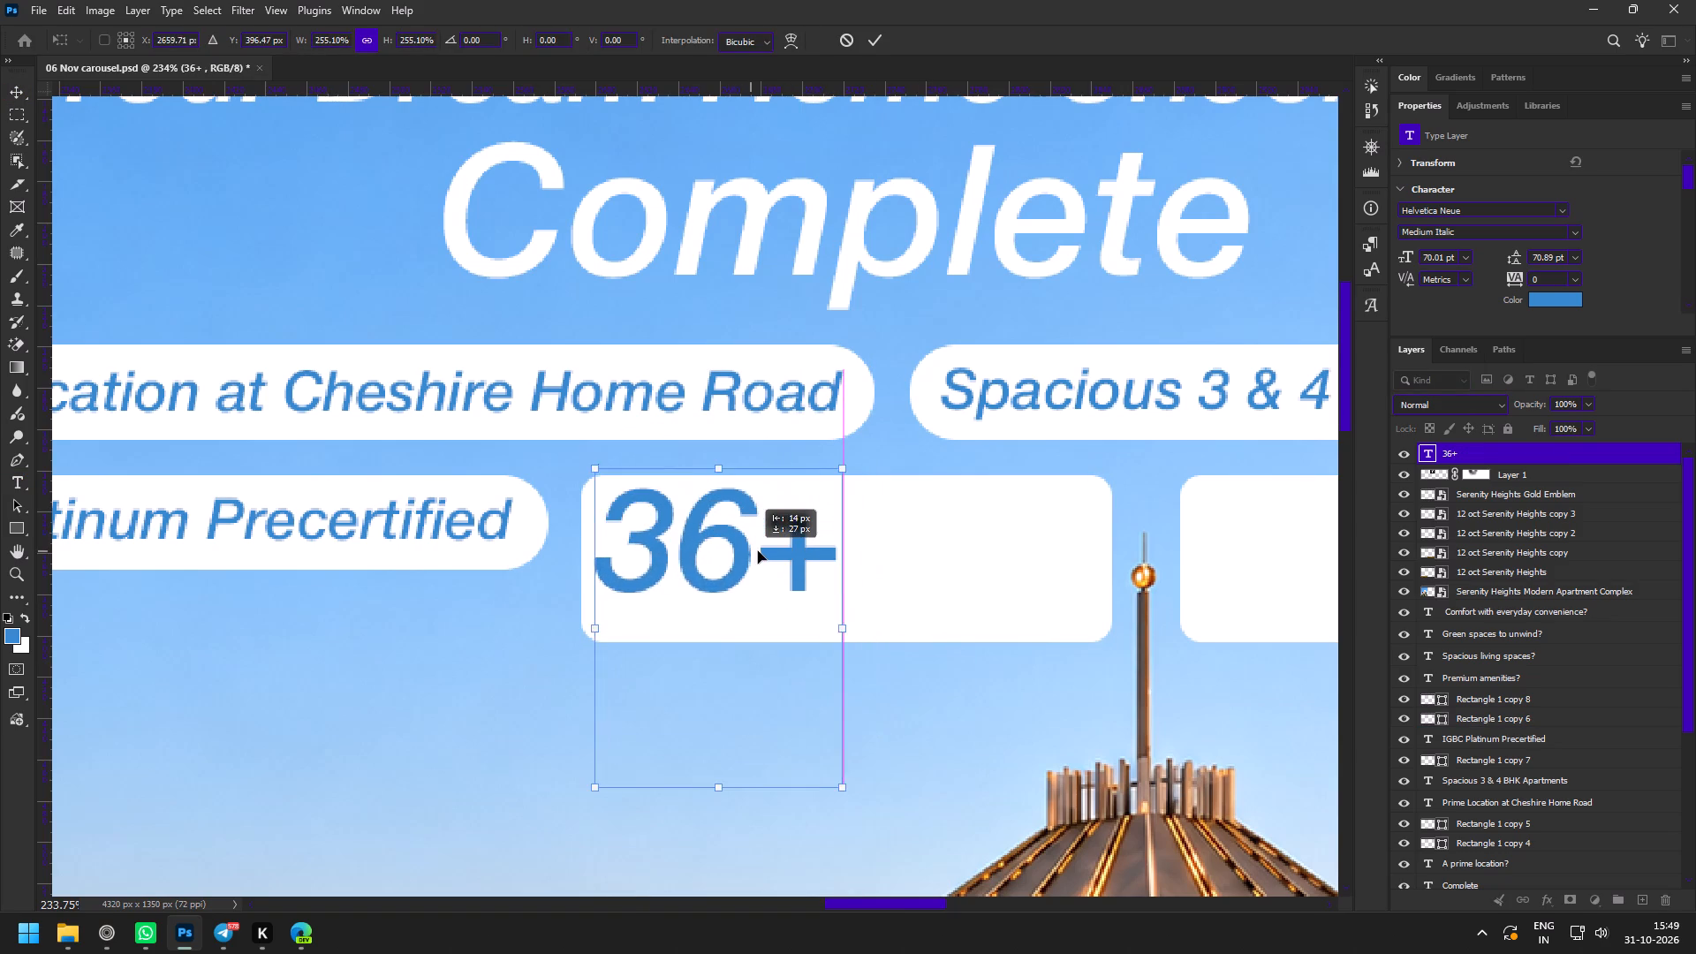
pyautogui.moveTo(758, 551); pyautogui.dragTo(761, 563)
pyautogui.moveTo(853, 638); pyautogui.dragTo(835, 638)
pyautogui.click(875, 42)
# Duplicate the "IGBC Platinum Precertified" text below the pills and replace its wording with the cut two-line "Lifestyle Amenities".
pyautogui.press('z')
pyautogui.press('space')
pyautogui.moveTo(884, 542); pyautogui.dragTo(835, 536)
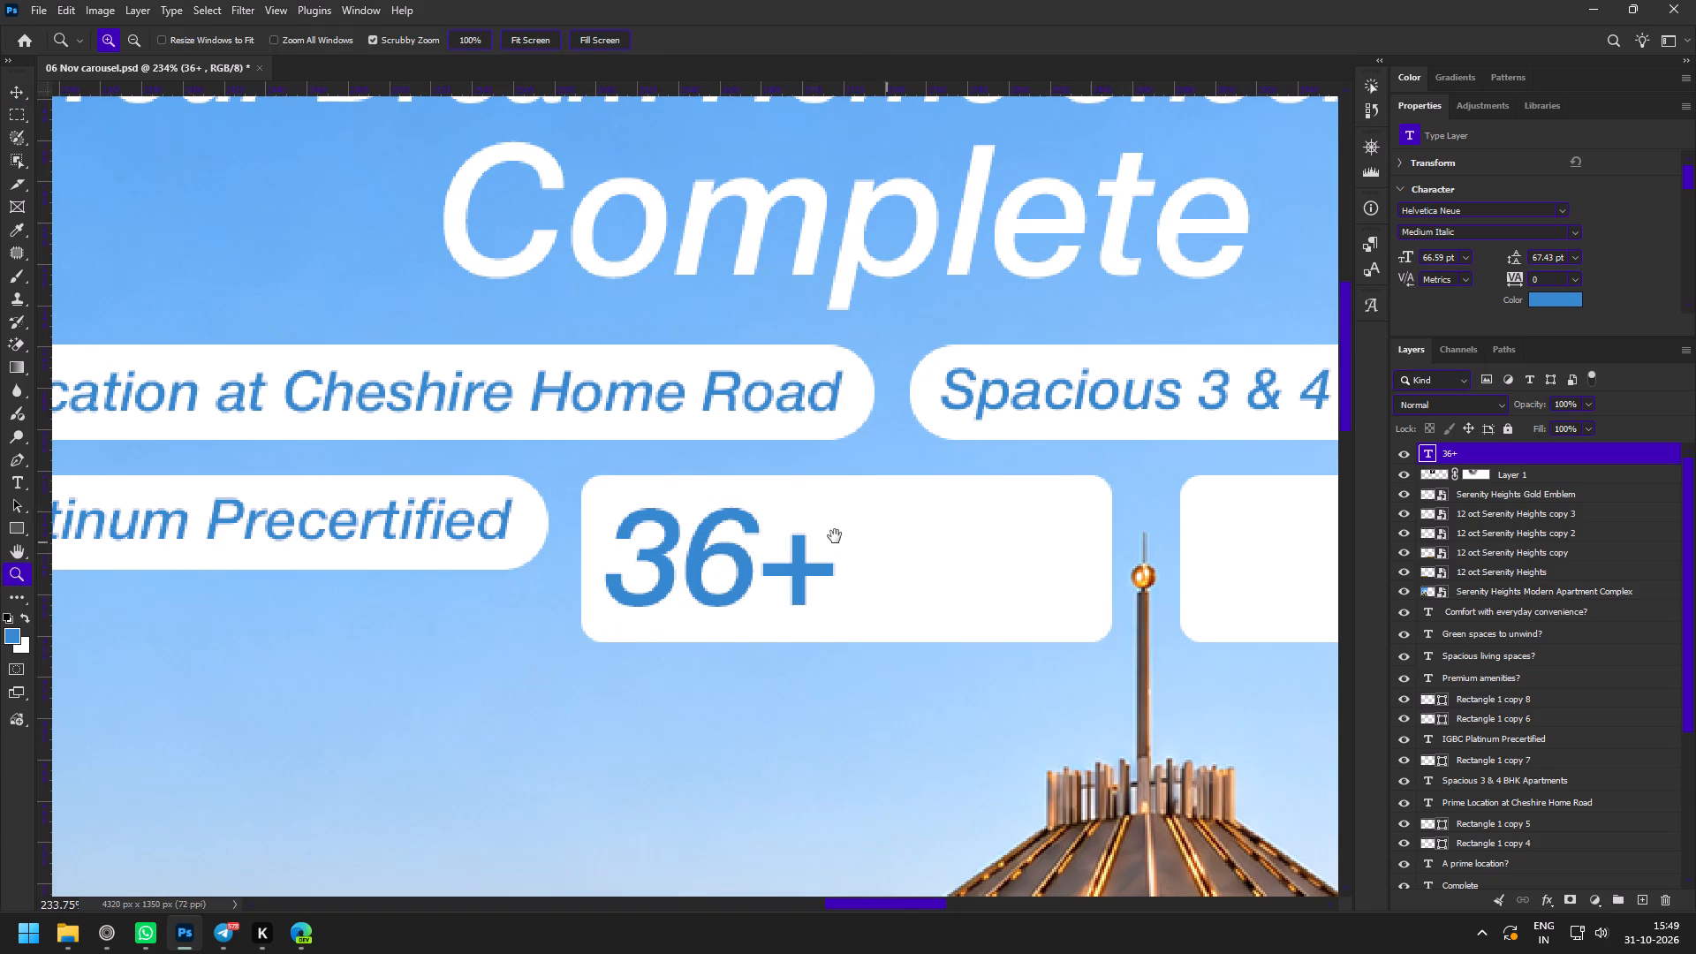
pyautogui.moveTo(835, 536); pyautogui.dragTo(806, 530)
pyautogui.press('v')
pyautogui.click(377, 516)
pyautogui.keyDown('alt'); pyautogui.moveTo(298, 505); pyautogui.dragTo(644, 705); pyautogui.keyUp('alt')
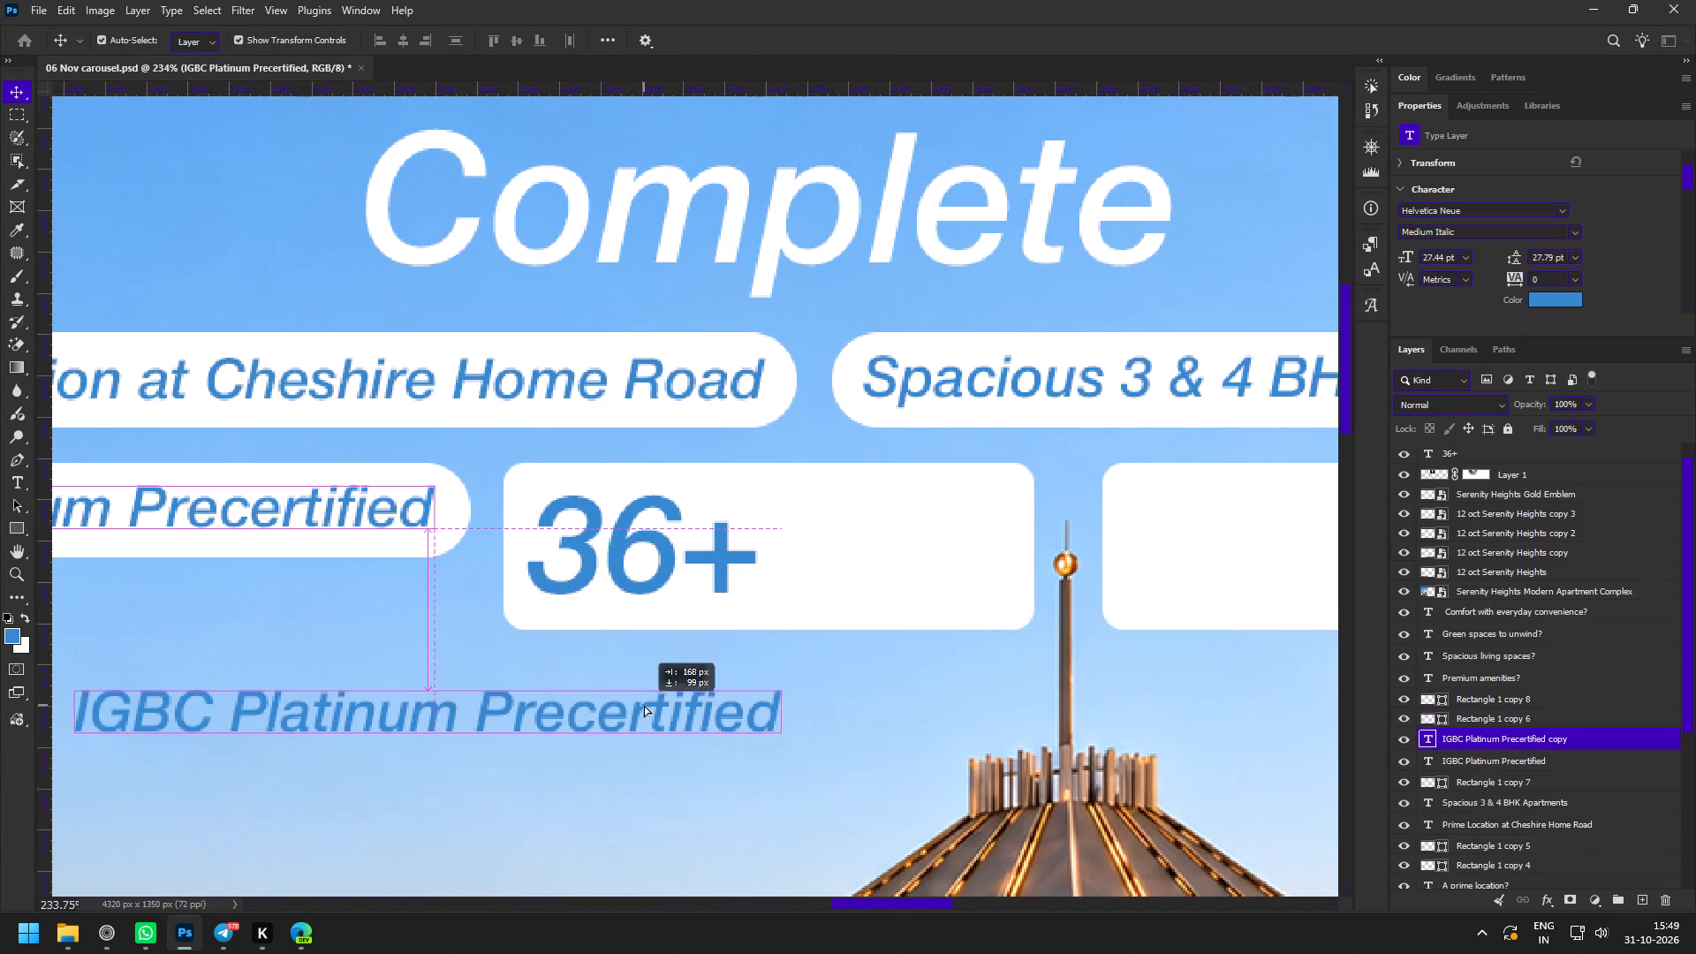
pyautogui.doubleClick(644, 705)
pyautogui.hotkey('ctrl', 'v')
pyautogui.hotkey('ctrl', 'Return')
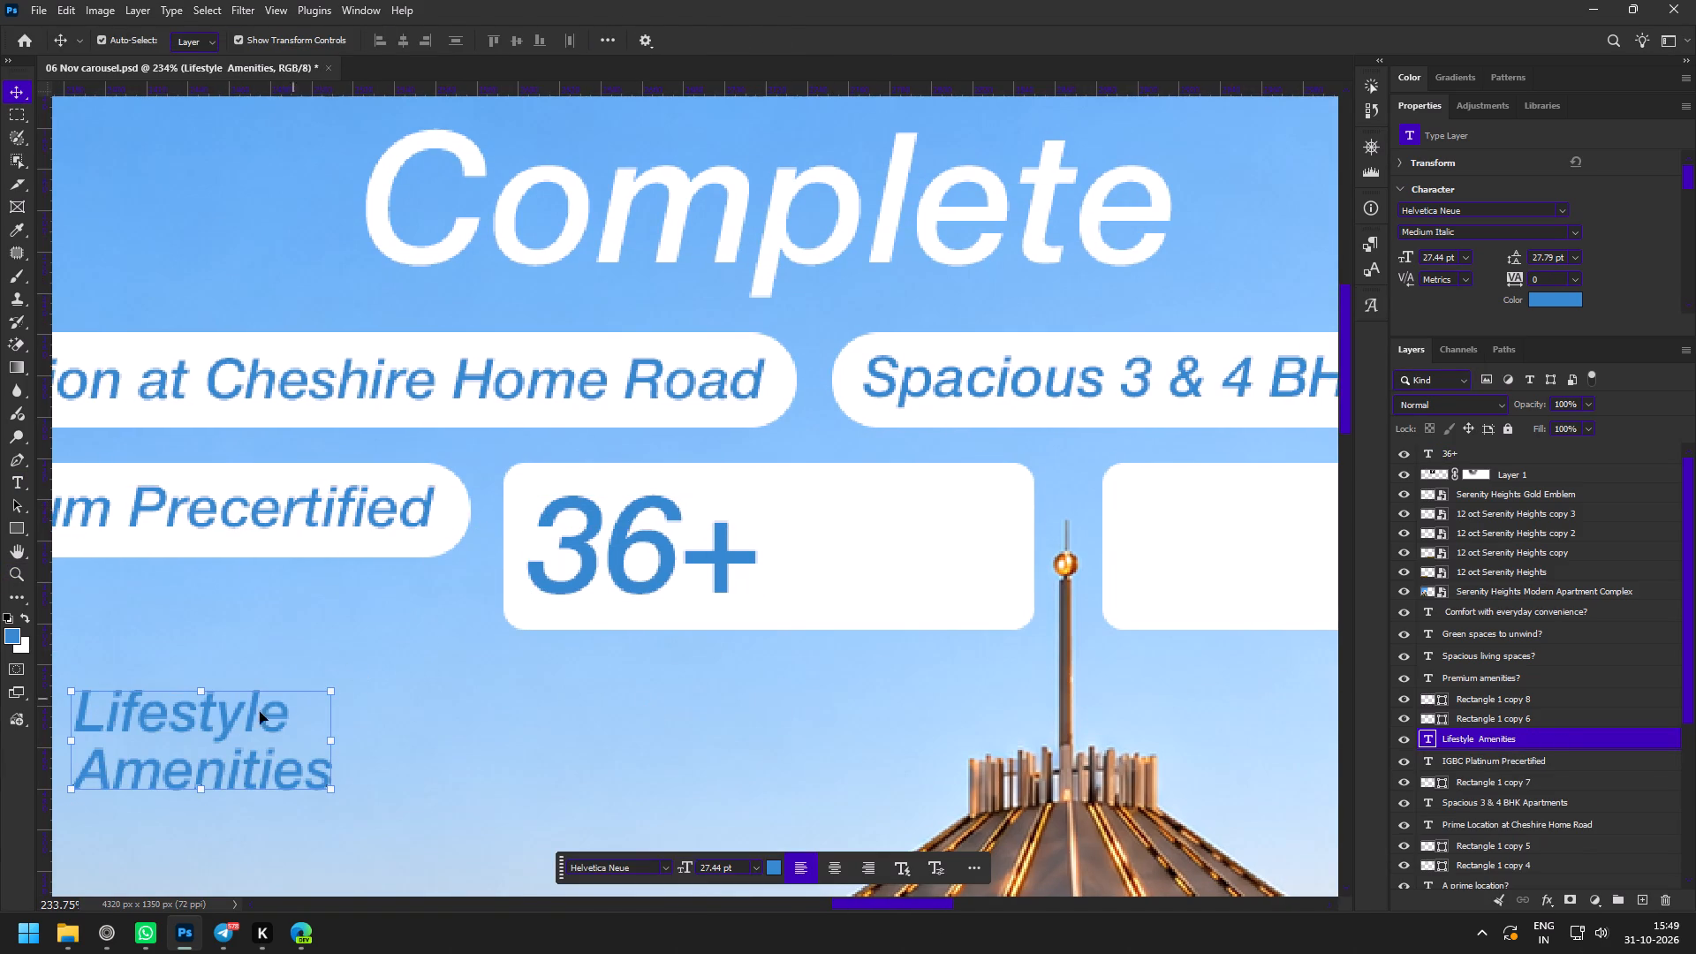
# Place the "Lifestyle Amenities" text beside "36+" and raise its layer above the white boxes.
pyautogui.moveTo(201, 745); pyautogui.dragTo(890, 551)
pyautogui.moveTo(1472, 738); pyautogui.dragTo(1474, 546)
pyautogui.click(845, 553)
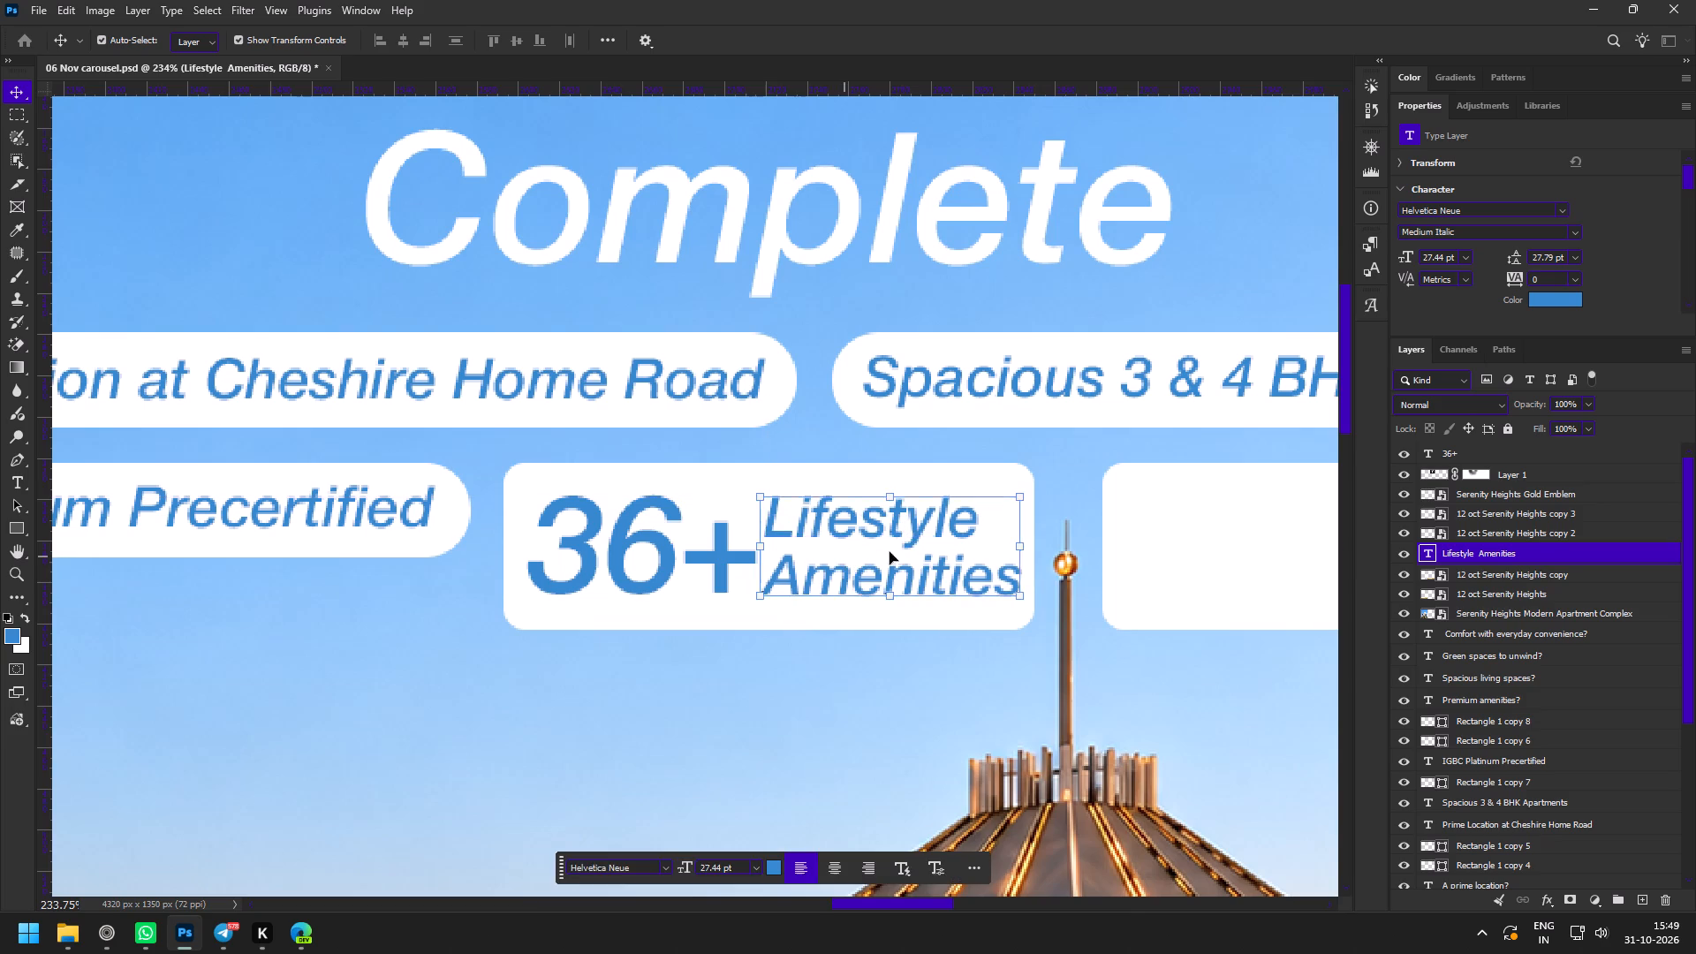
# Scale "36+" down to 62.85 pt and realign it within the first white box.
pyautogui.click(617, 530)
pyautogui.click(756, 542)
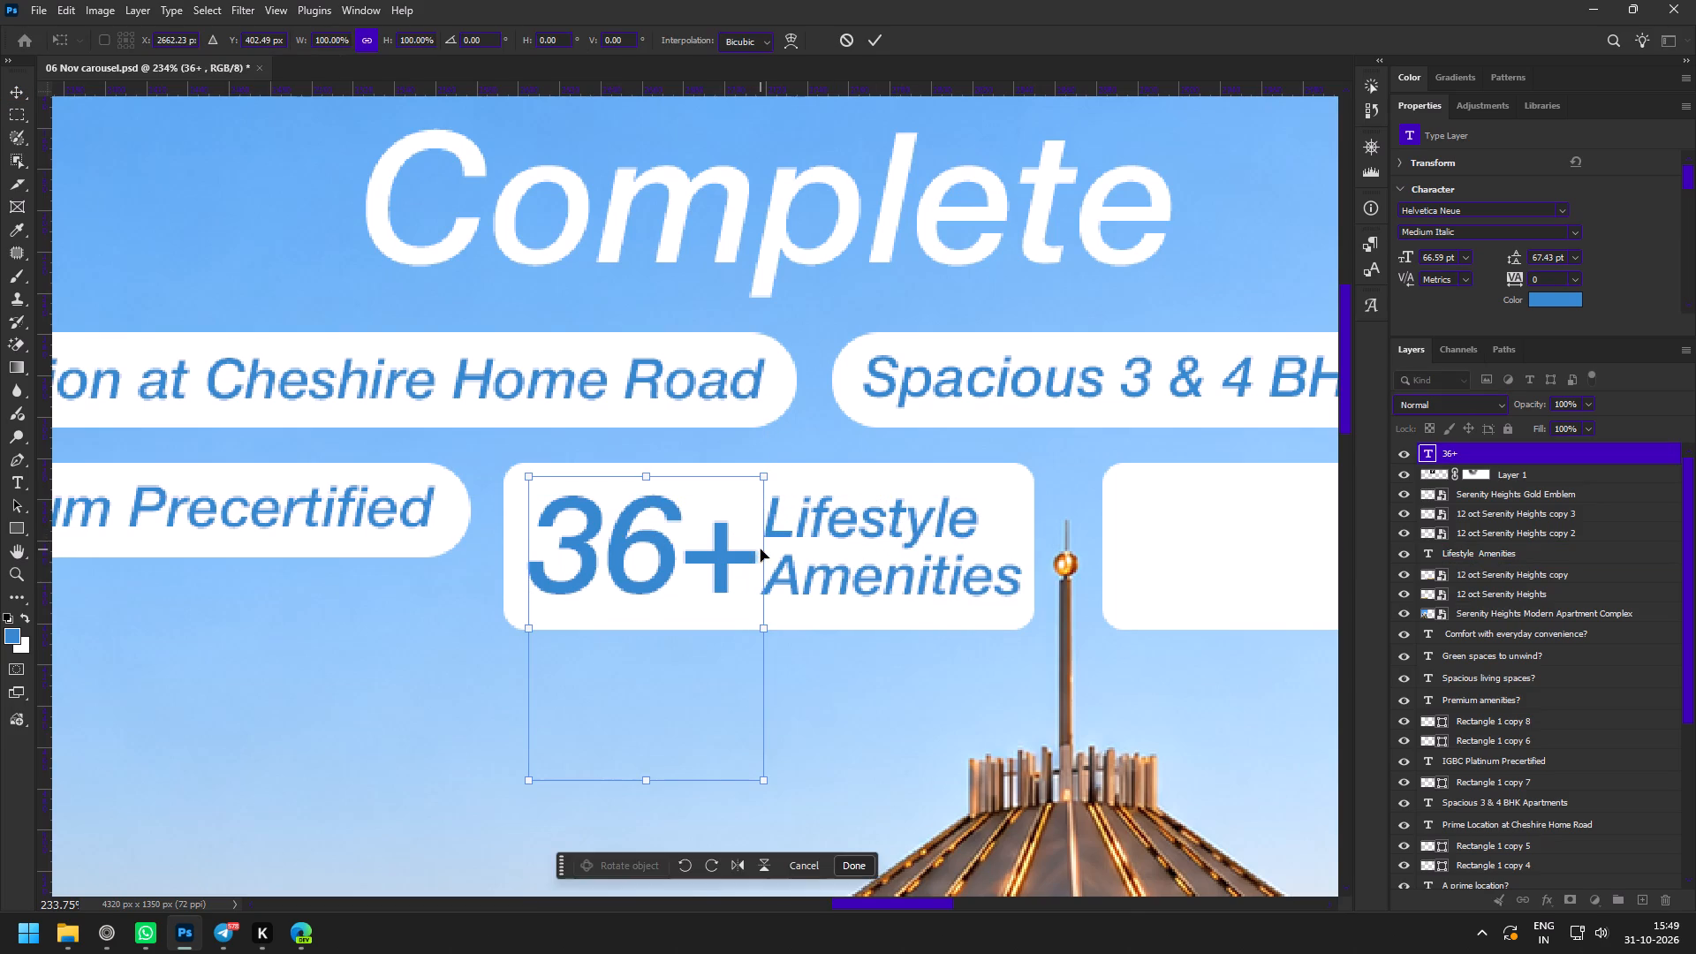
pyautogui.moveTo(768, 565); pyautogui.dragTo(754, 565)
pyautogui.click(682, 572)
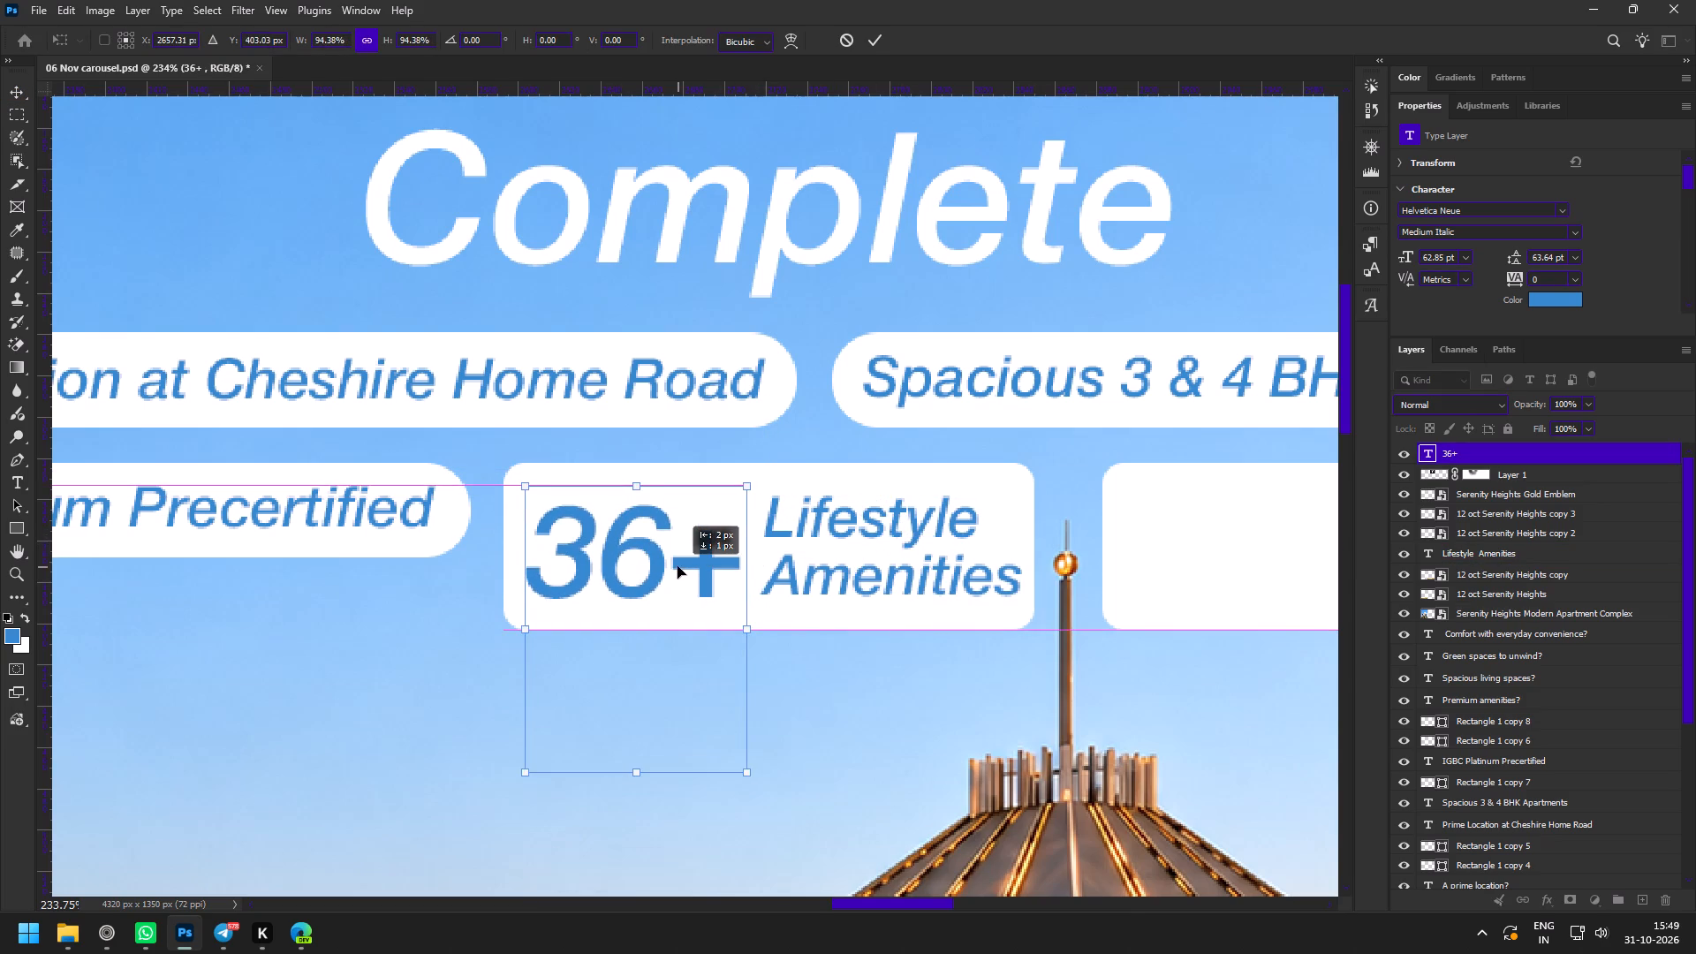
pyautogui.click(885, 26)
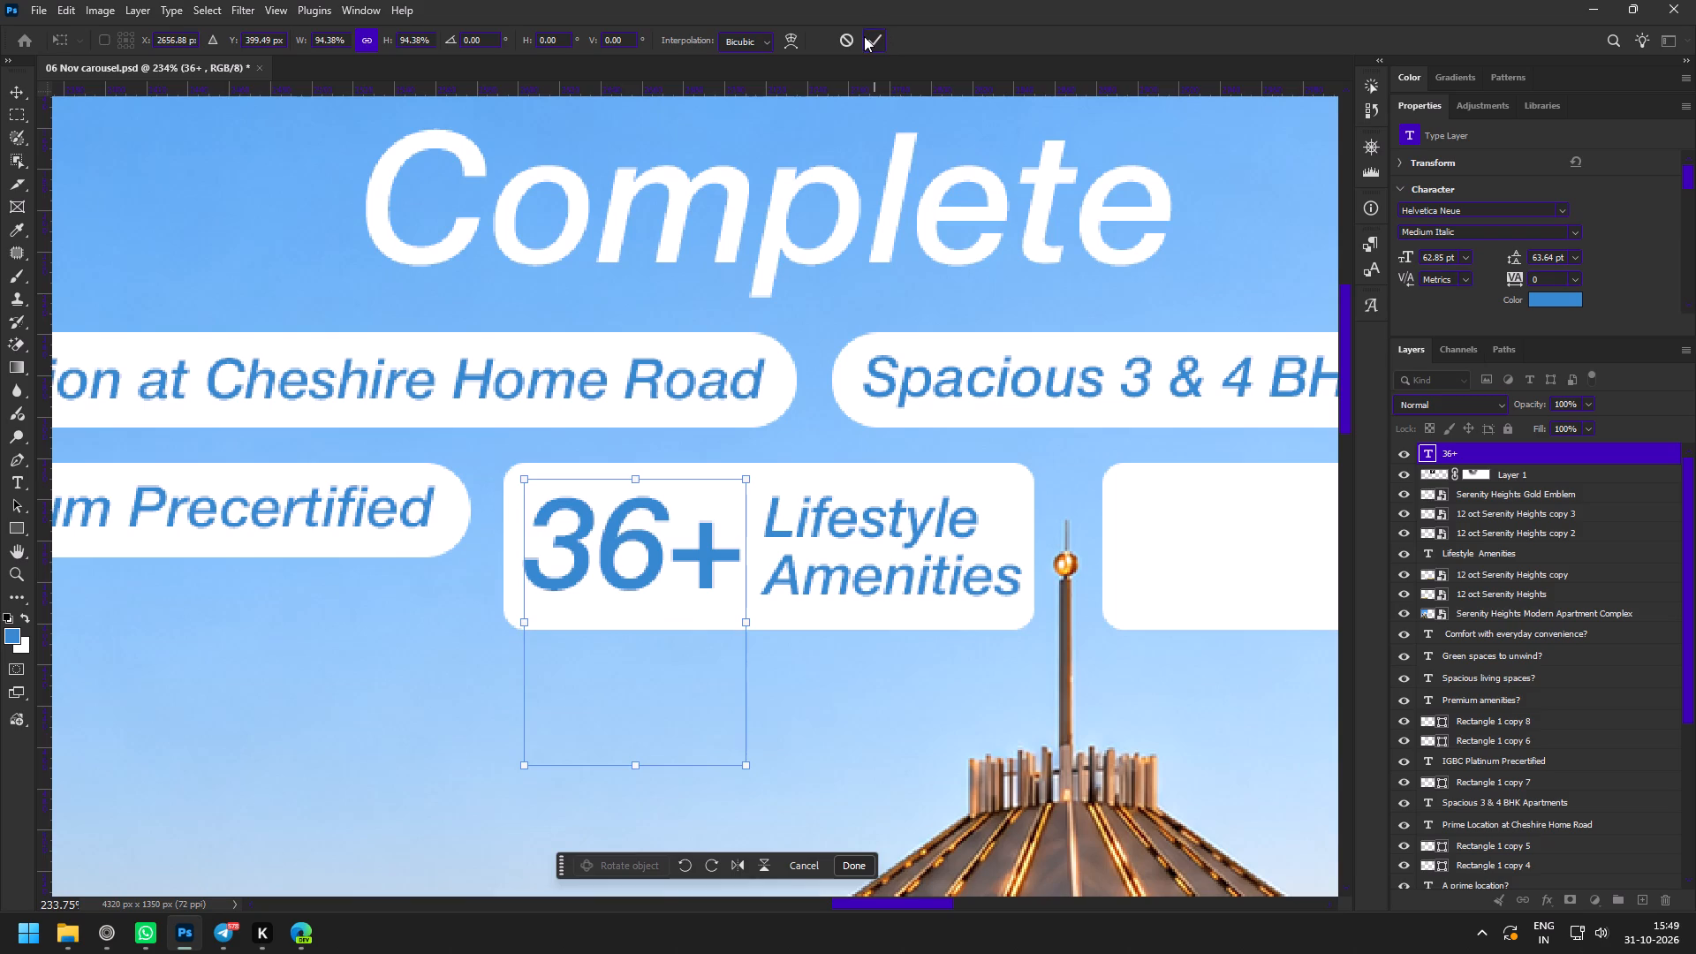
pyautogui.click(864, 36)
# Nudge the "Lifestyle Amenities" text slightly left, closer to "36+".
pyautogui.press('z')
pyautogui.moveTo(776, 519); pyautogui.dragTo(793, 535)
pyautogui.press('v')
pyautogui.moveTo(846, 556); pyautogui.dragTo(837, 556)
# Duplicate the "36+" and "Lifestyle Amenities" texts together onto the second white box.
pyautogui.press('z')
pyautogui.press('space')
pyautogui.press('space')
pyautogui.press('space')
pyautogui.moveTo(1042, 642); pyautogui.dragTo(740, 609)
pyautogui.press('v')
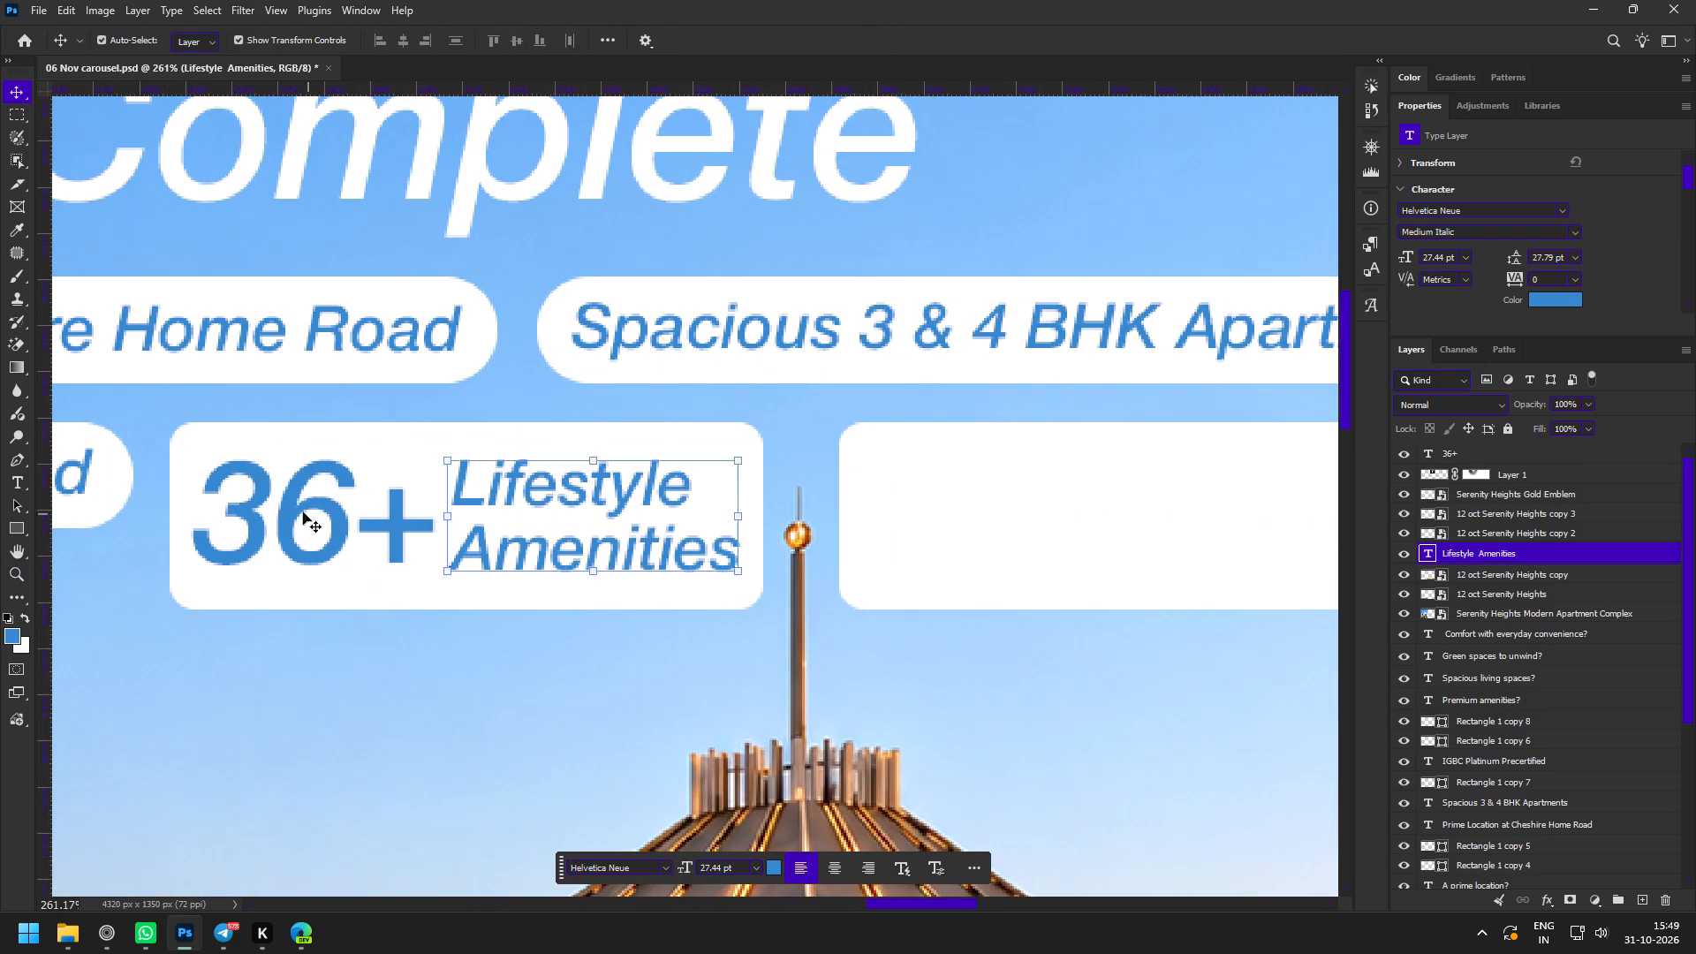
pyautogui.click(303, 512)
pyautogui.keyDown('shift'); pyautogui.click(534, 511); pyautogui.keyUp('shift')
pyautogui.keyDown('alt'); pyautogui.moveTo(281, 520); pyautogui.dragTo(954, 519); pyautogui.keyUp('alt')
# Copy "70% Open Spaces" from the slide 3 checklist in the content document and return to Photoshop.
pyautogui.press('space')
pyautogui.press('space')
pyautogui.moveTo(1006, 624); pyautogui.dragTo(726, 611)
pyautogui.click(100, 945)
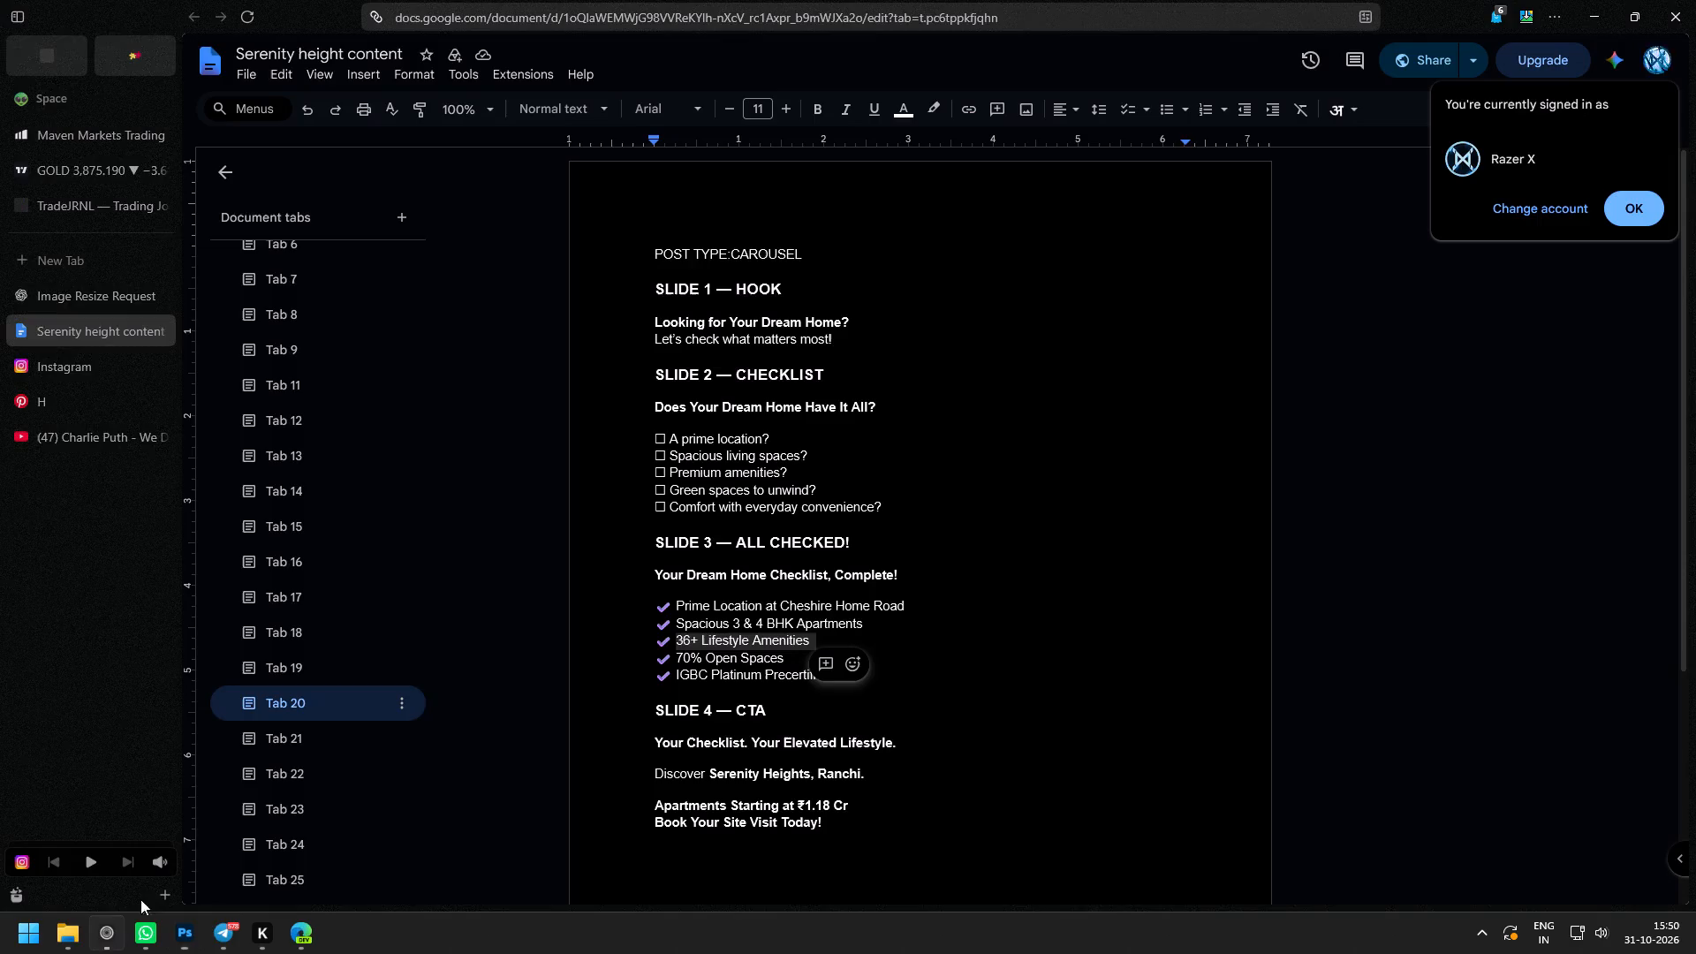
pyautogui.moveTo(675, 657); pyautogui.dragTo(799, 655)
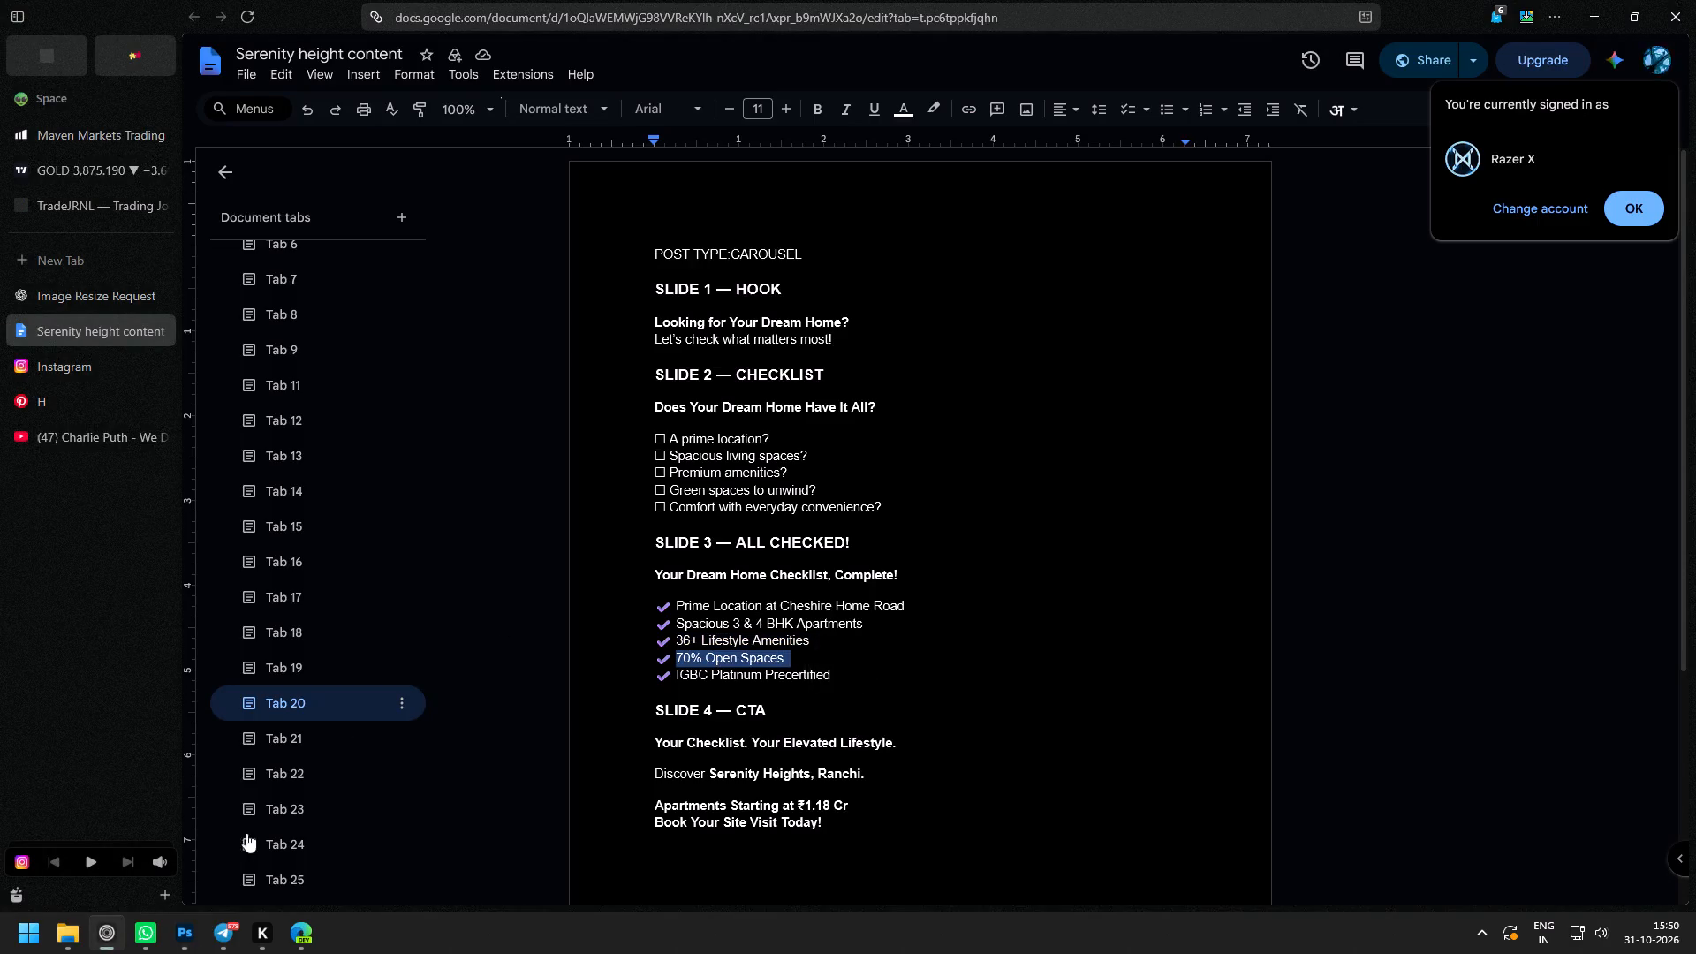
pyautogui.hotkey('ctrl', 'c')
pyautogui.click(191, 924)
# Change the duplicated "36+" in the second white box to "70".
pyautogui.click(701, 480)
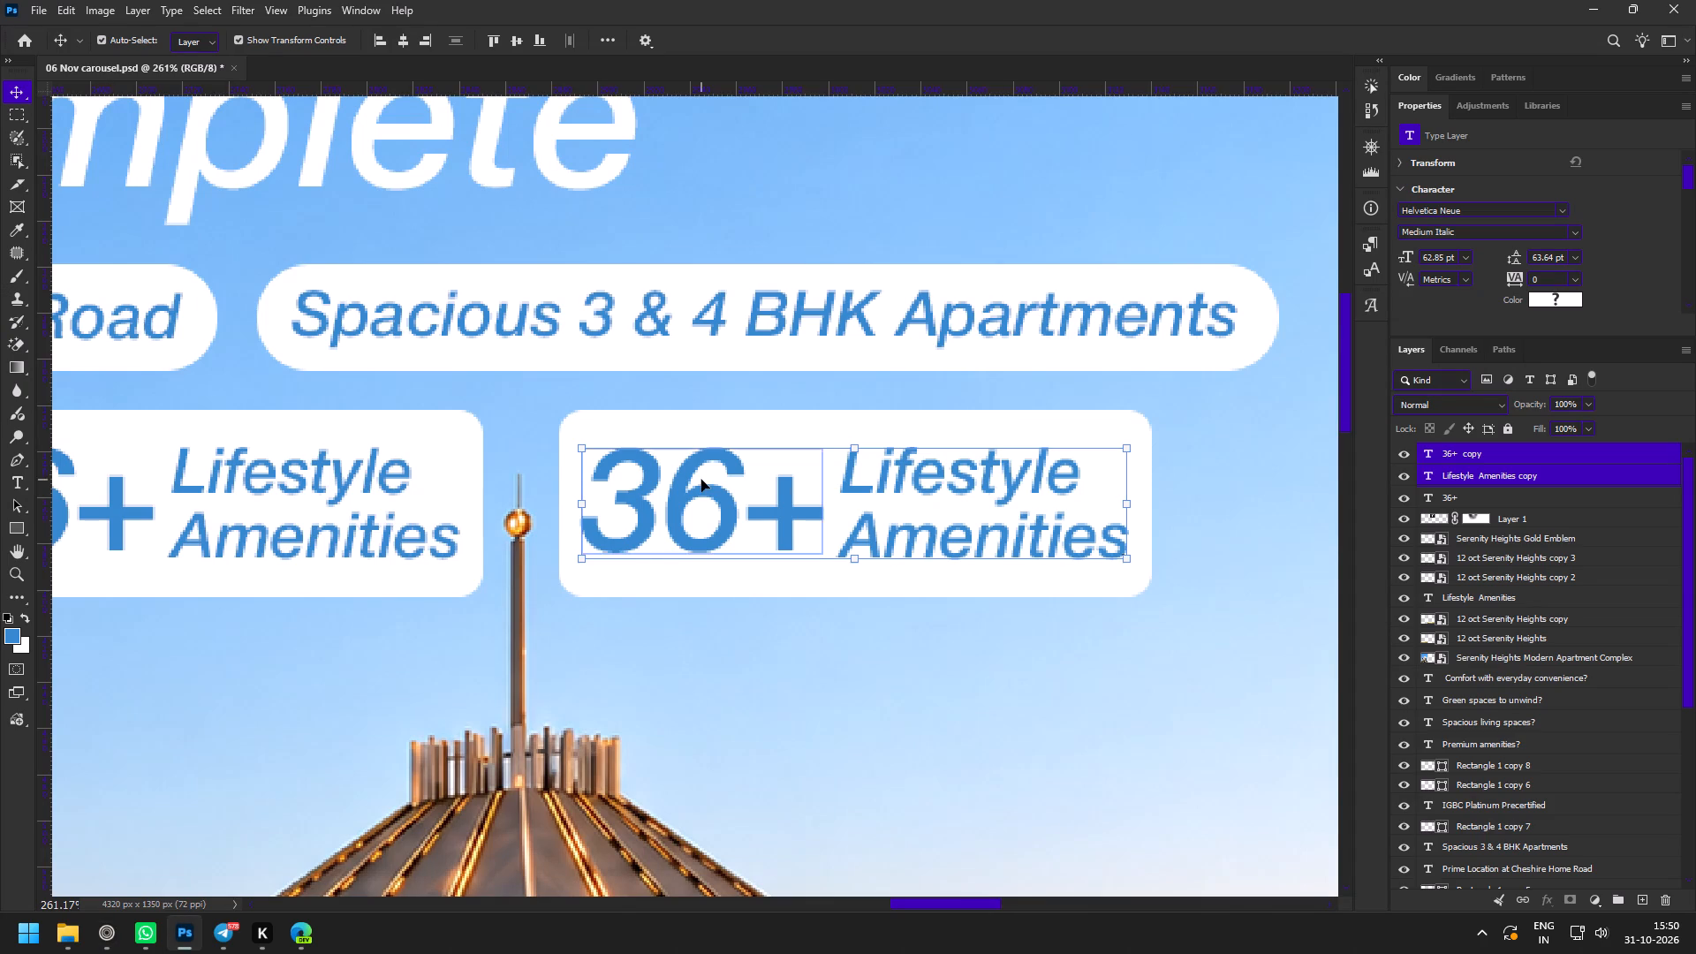
pyautogui.click(651, 670)
pyautogui.doubleClick(665, 496)
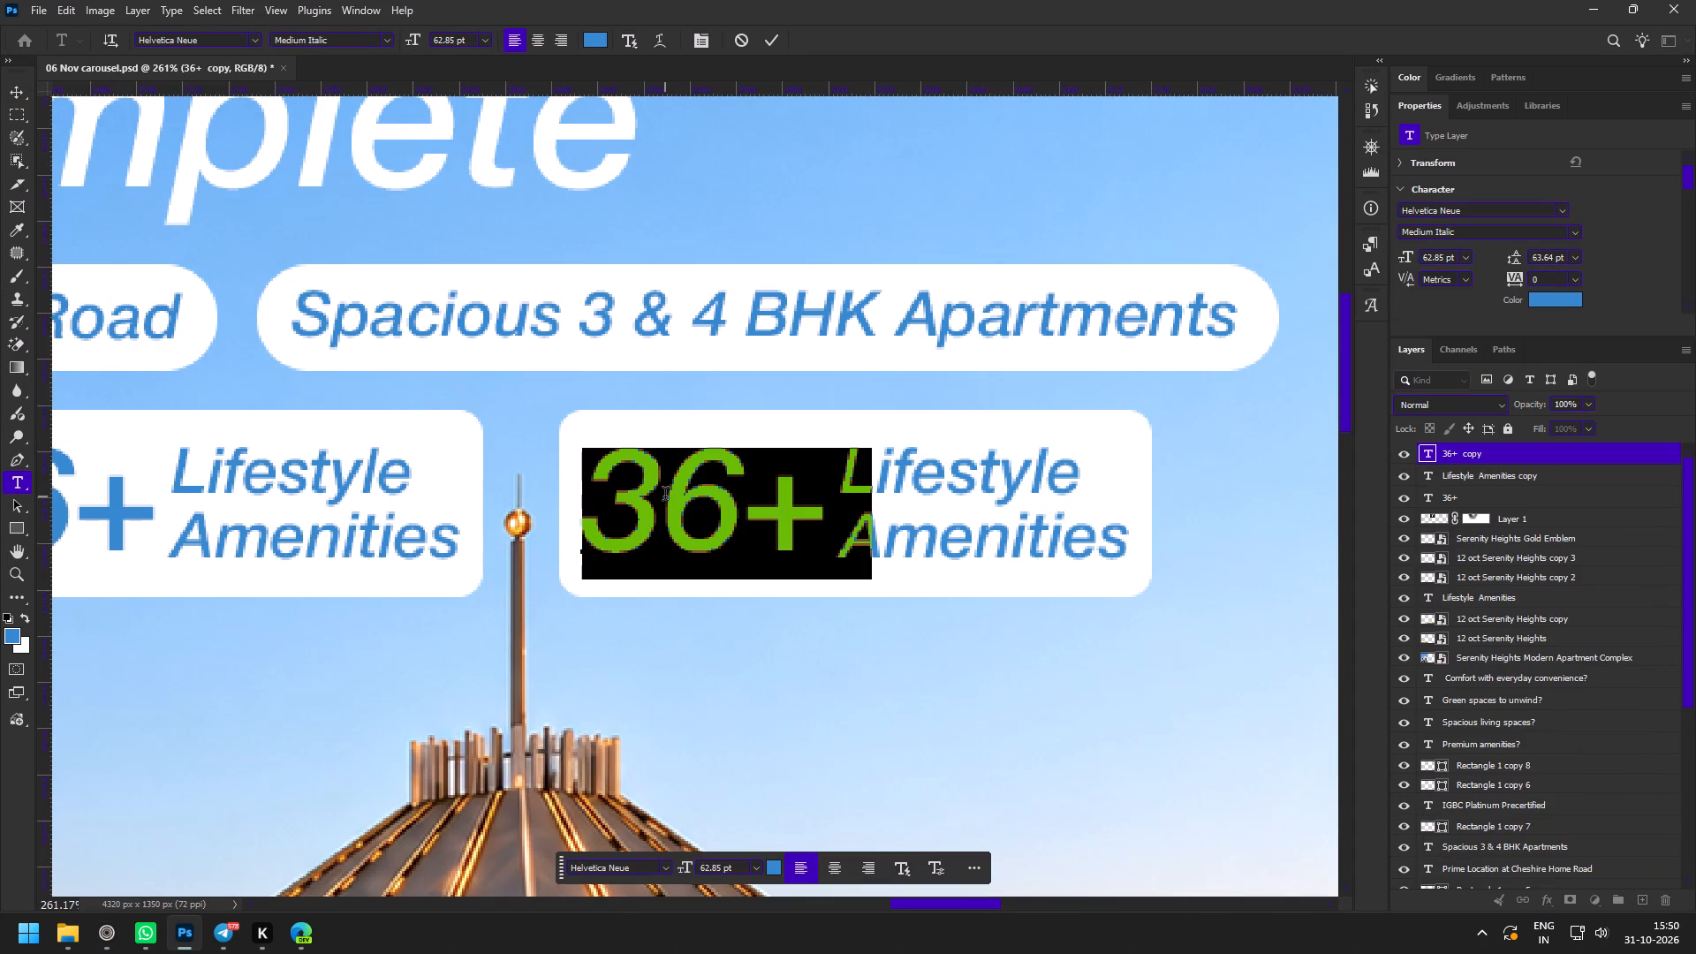
pyautogui.write('70')
pyautogui.hotkey('ctrl', 'Return')
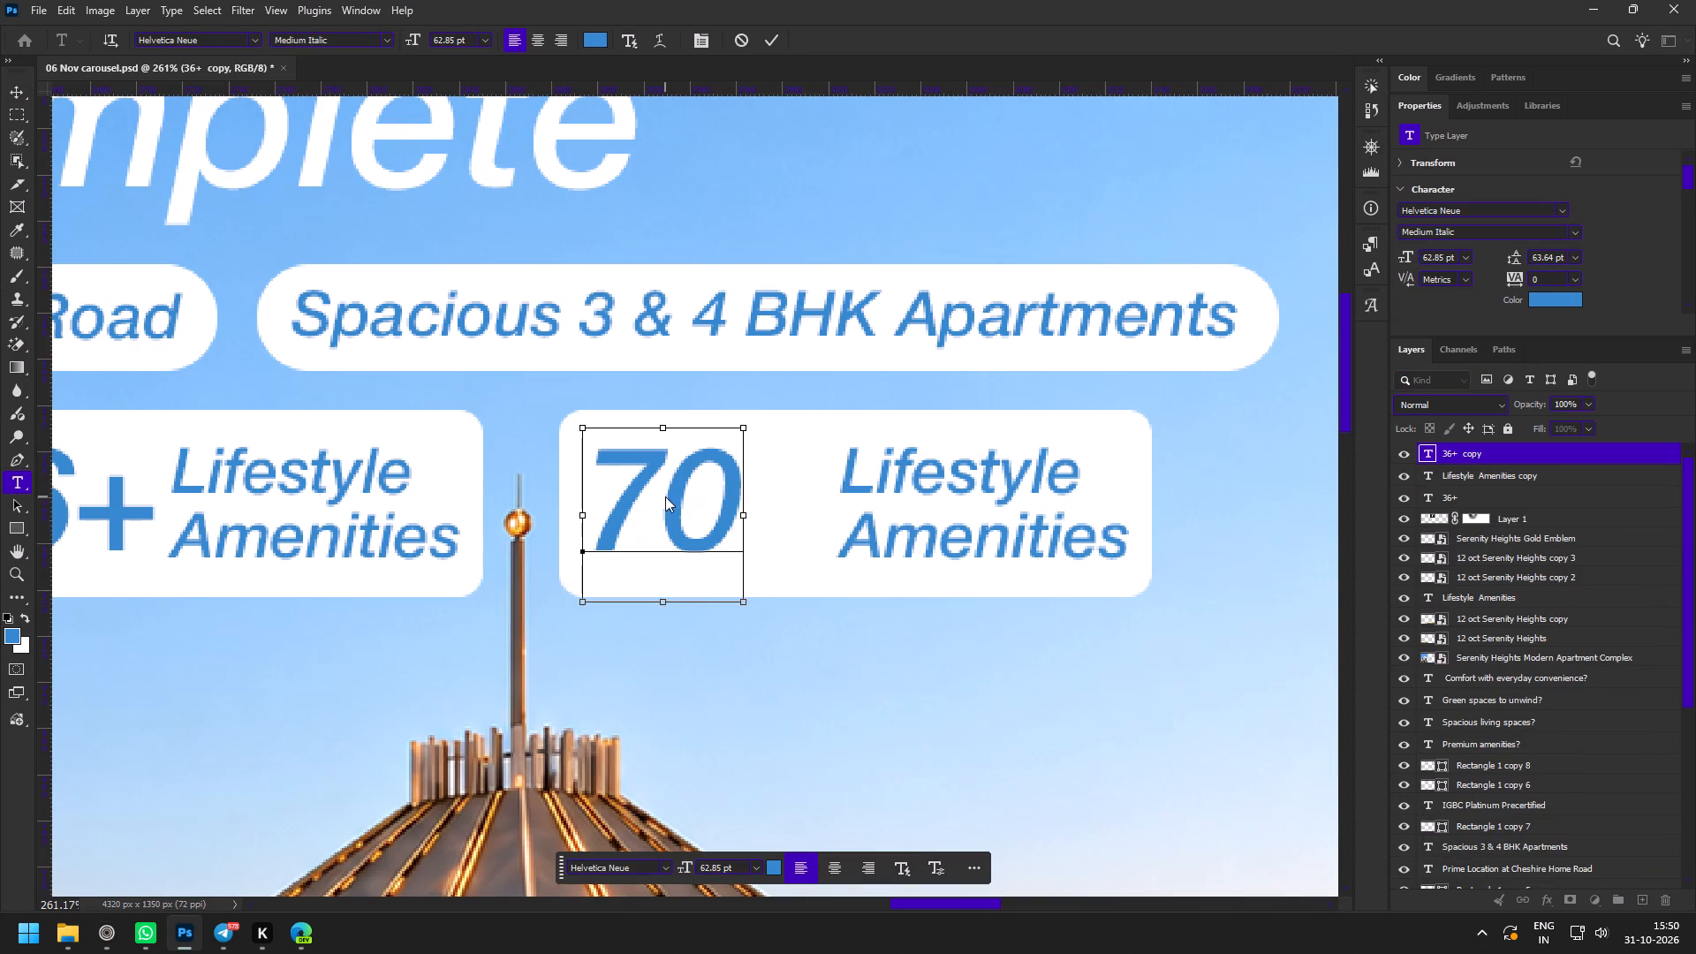
# Paste the copied "70% Open Spaces" into the "70" text, cut "Open Space" out of it, and discard the text edit.
pyautogui.click(115, 942)
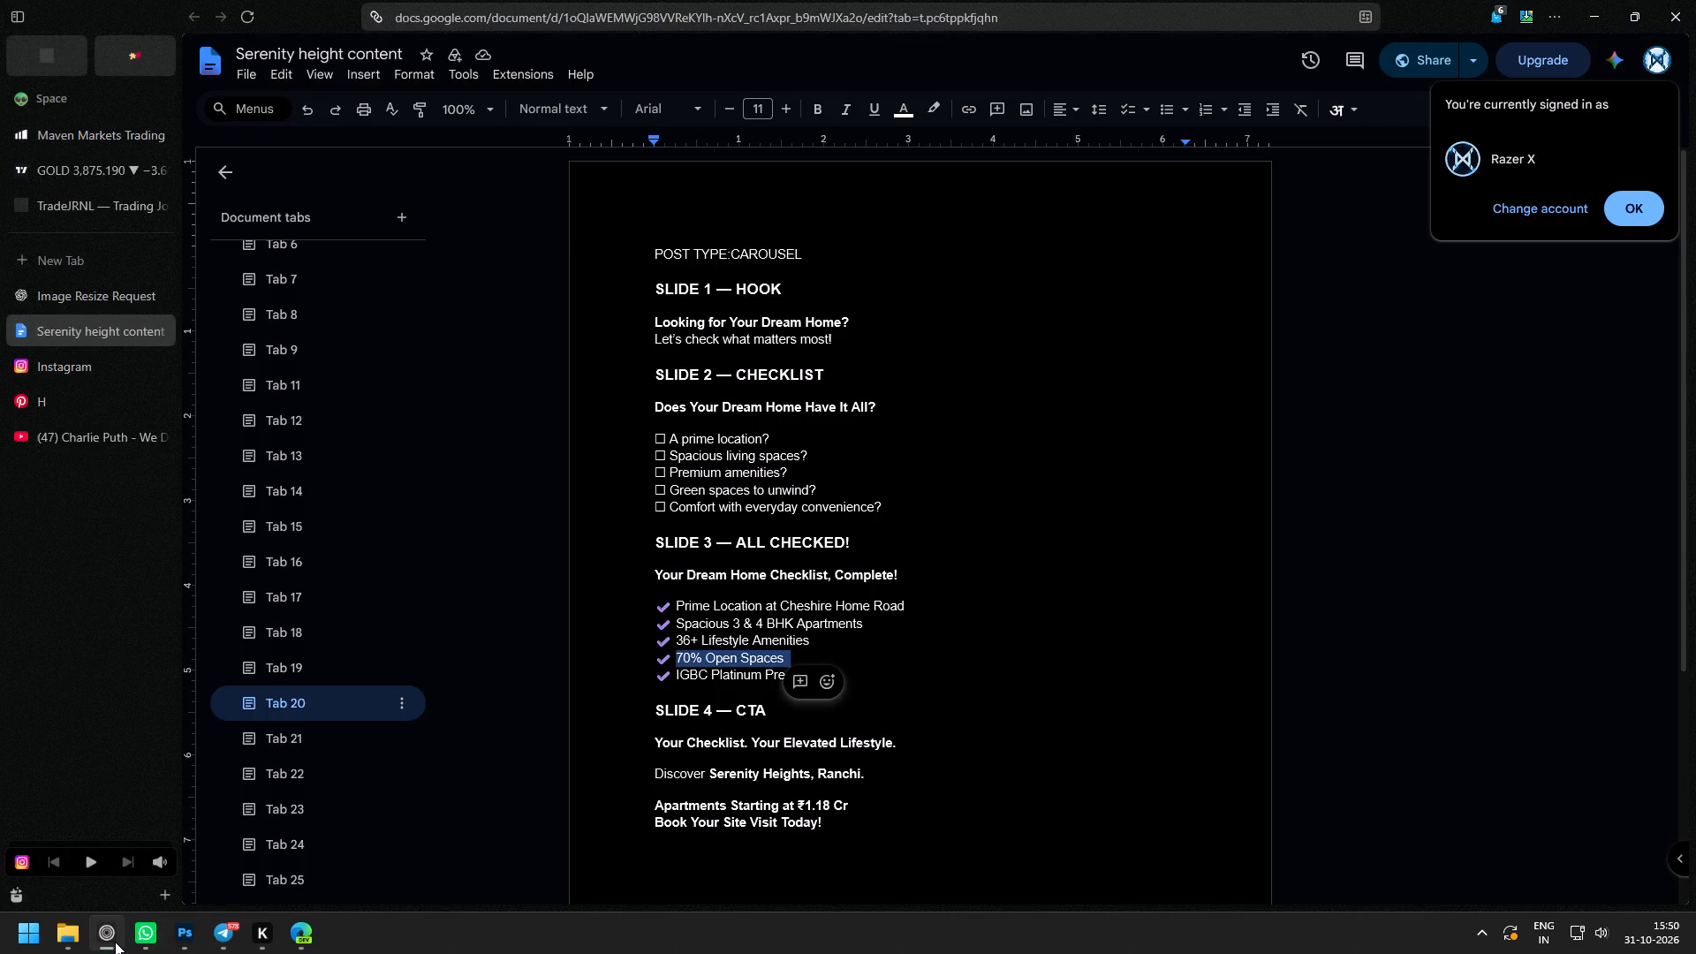
pyautogui.click(188, 941)
pyautogui.doubleClick(695, 486)
pyautogui.hotkey('ctrl', 'v')
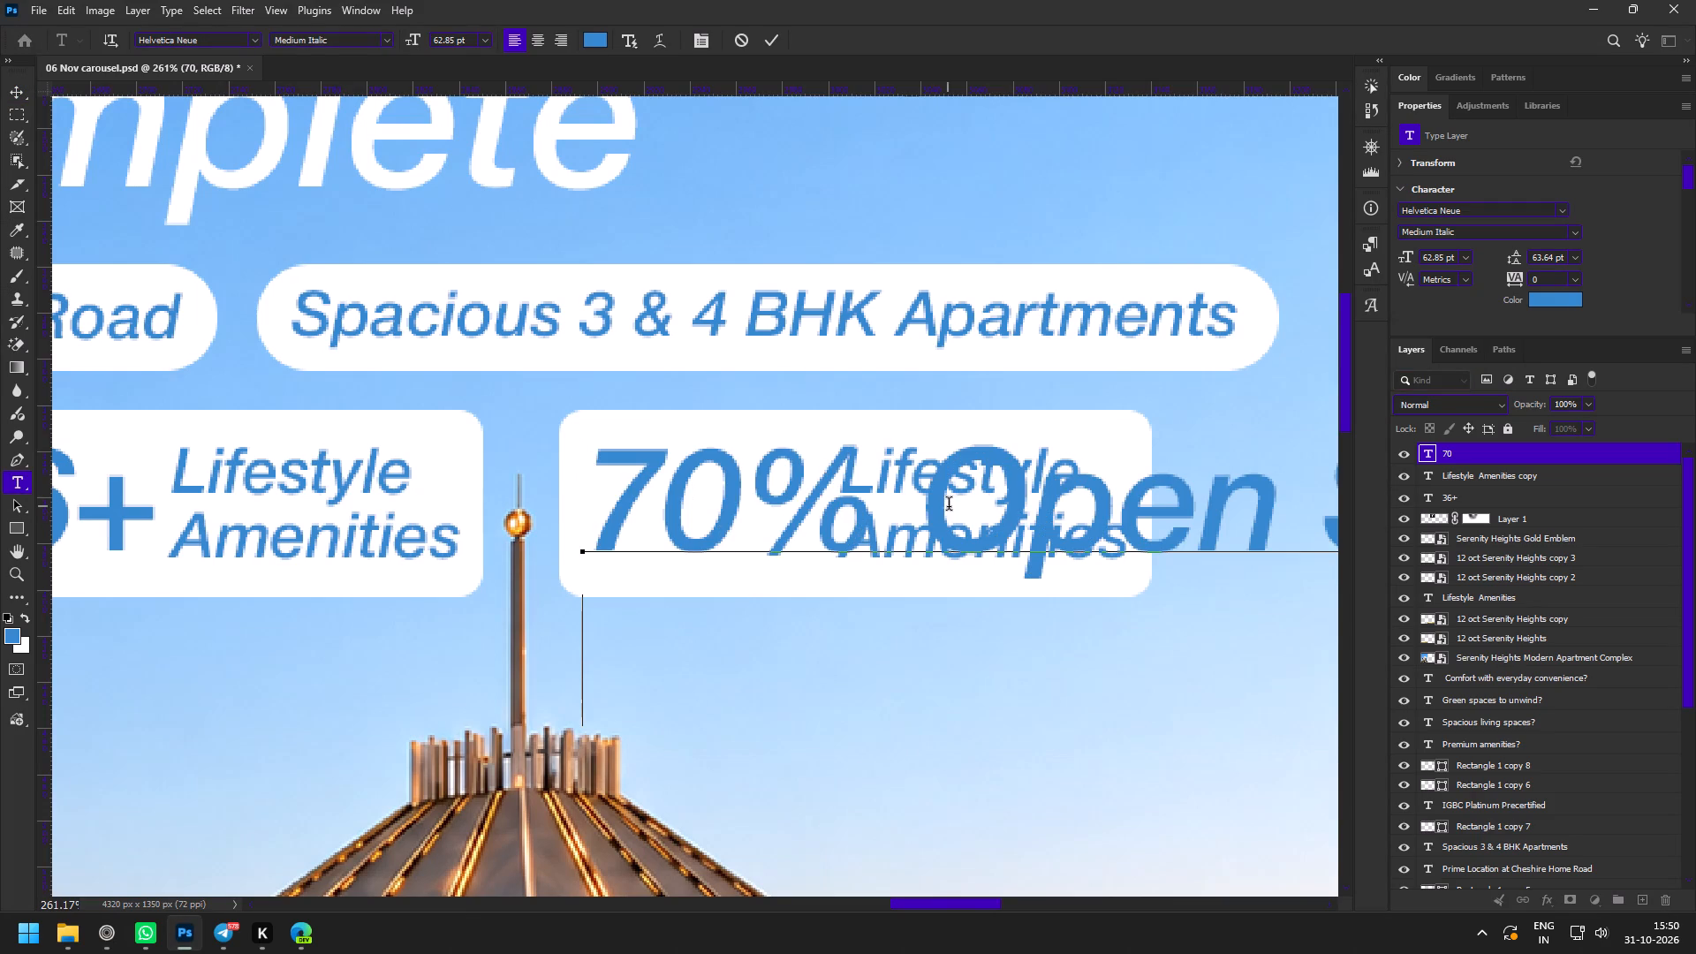
pyautogui.moveTo(920, 509); pyautogui.dragTo(1695, 537)
pyautogui.hotkey('ctrl', 'x')
pyautogui.press('BackSpace')
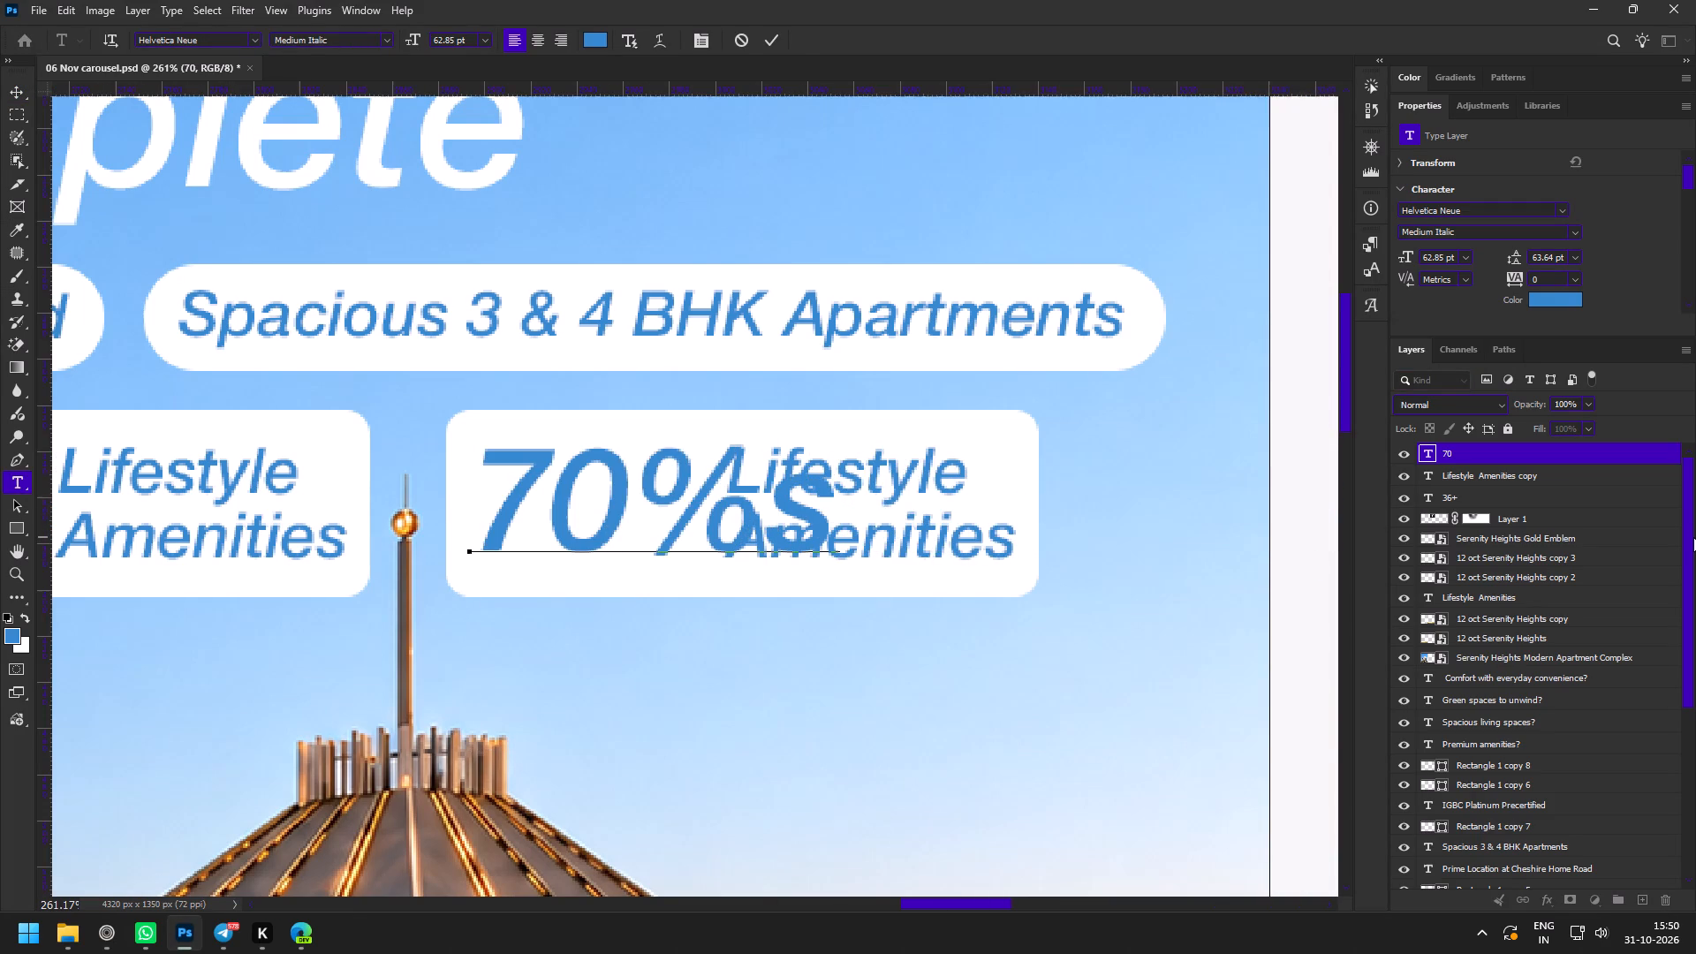
pyautogui.hotkey('ctrl', 'z')
pyautogui.hotkey('ctrl', 'z')
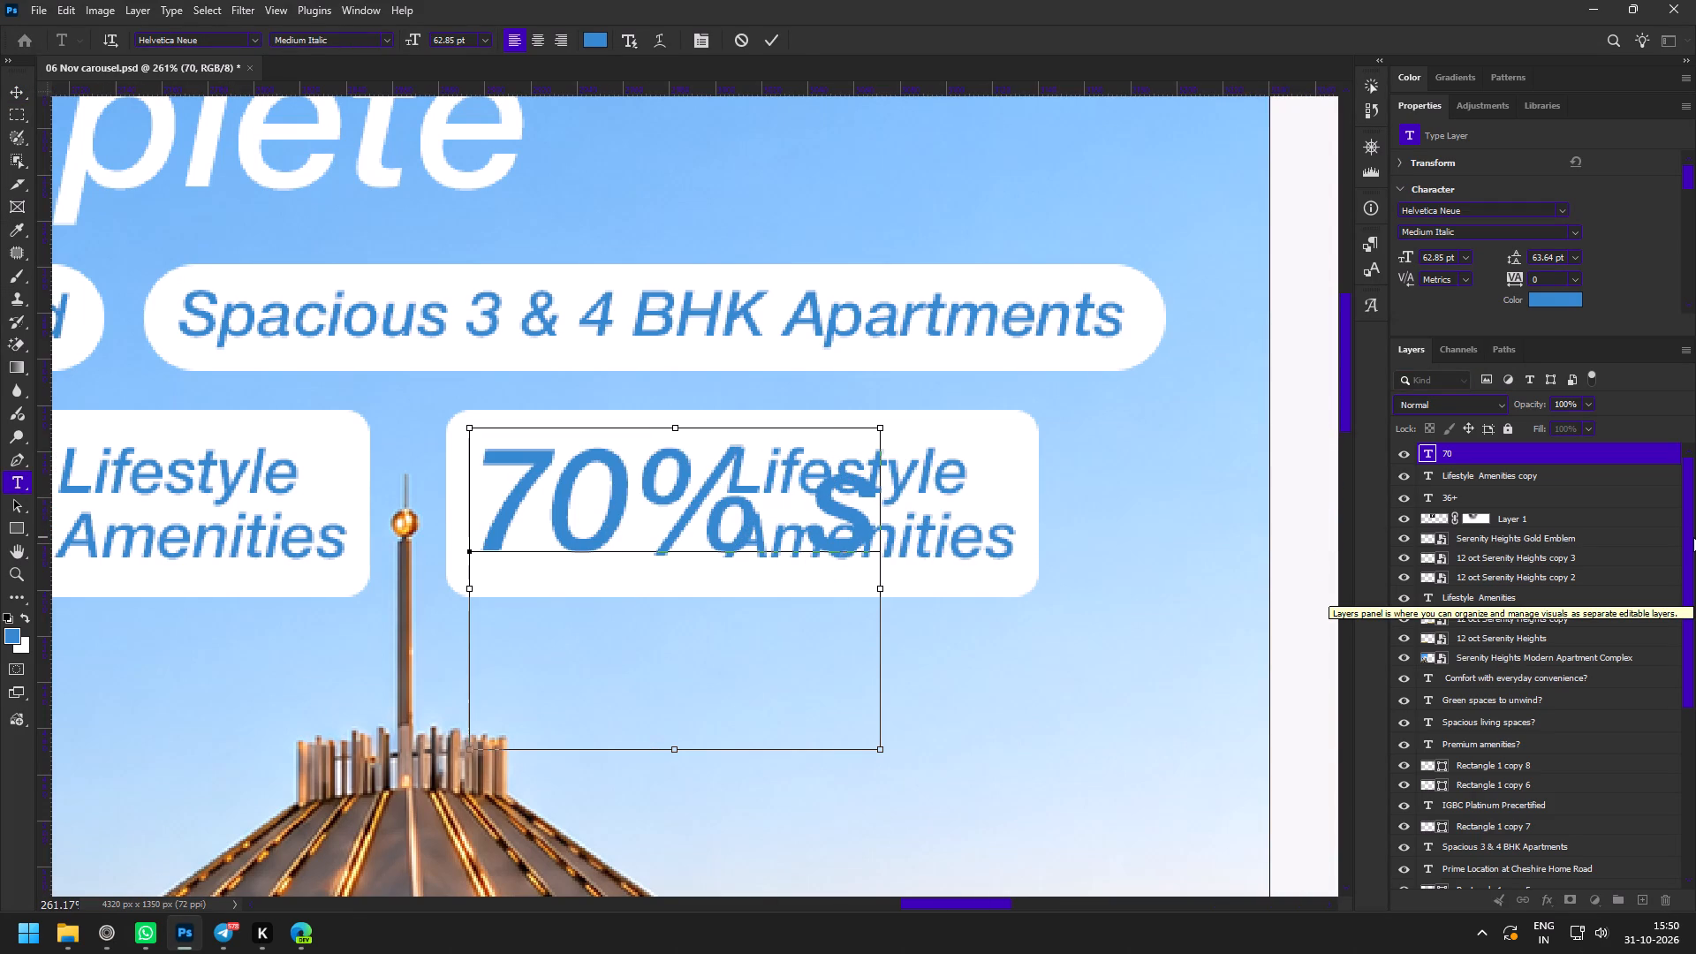
pyautogui.click(733, 42)
# Add a percent sign to the "70" text so it reads "70%".
pyautogui.click(594, 484)
pyautogui.click(594, 484)
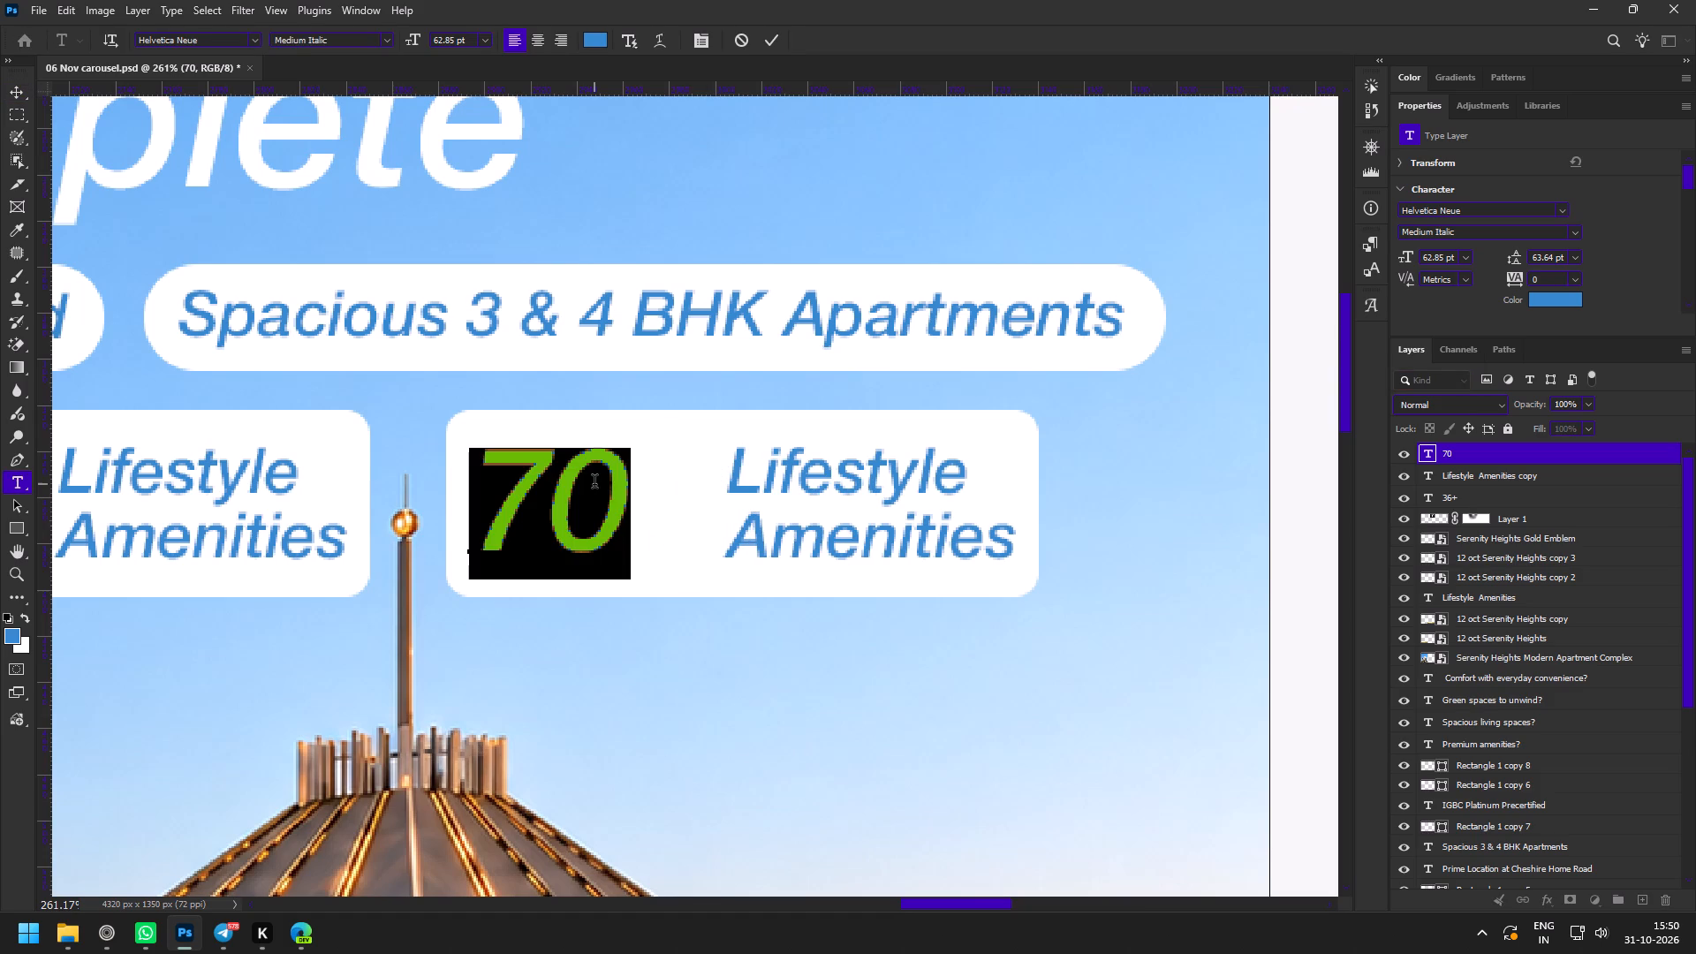
pyautogui.press('Right')
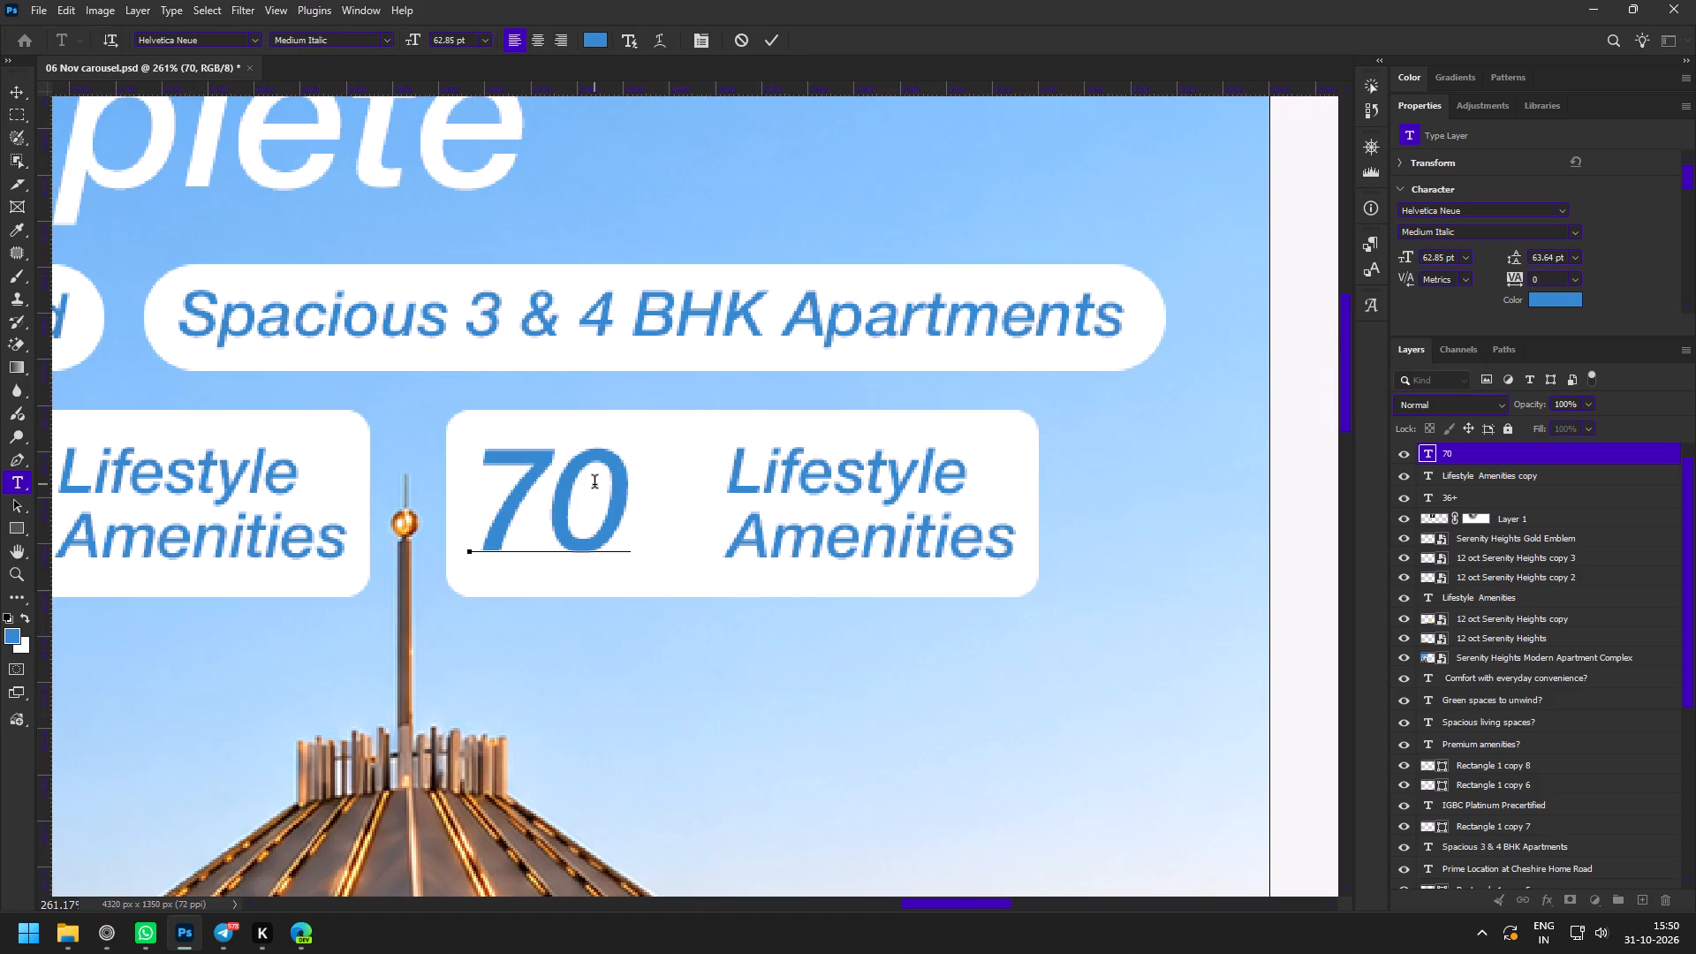
pyautogui.hotkey('shift', '%')
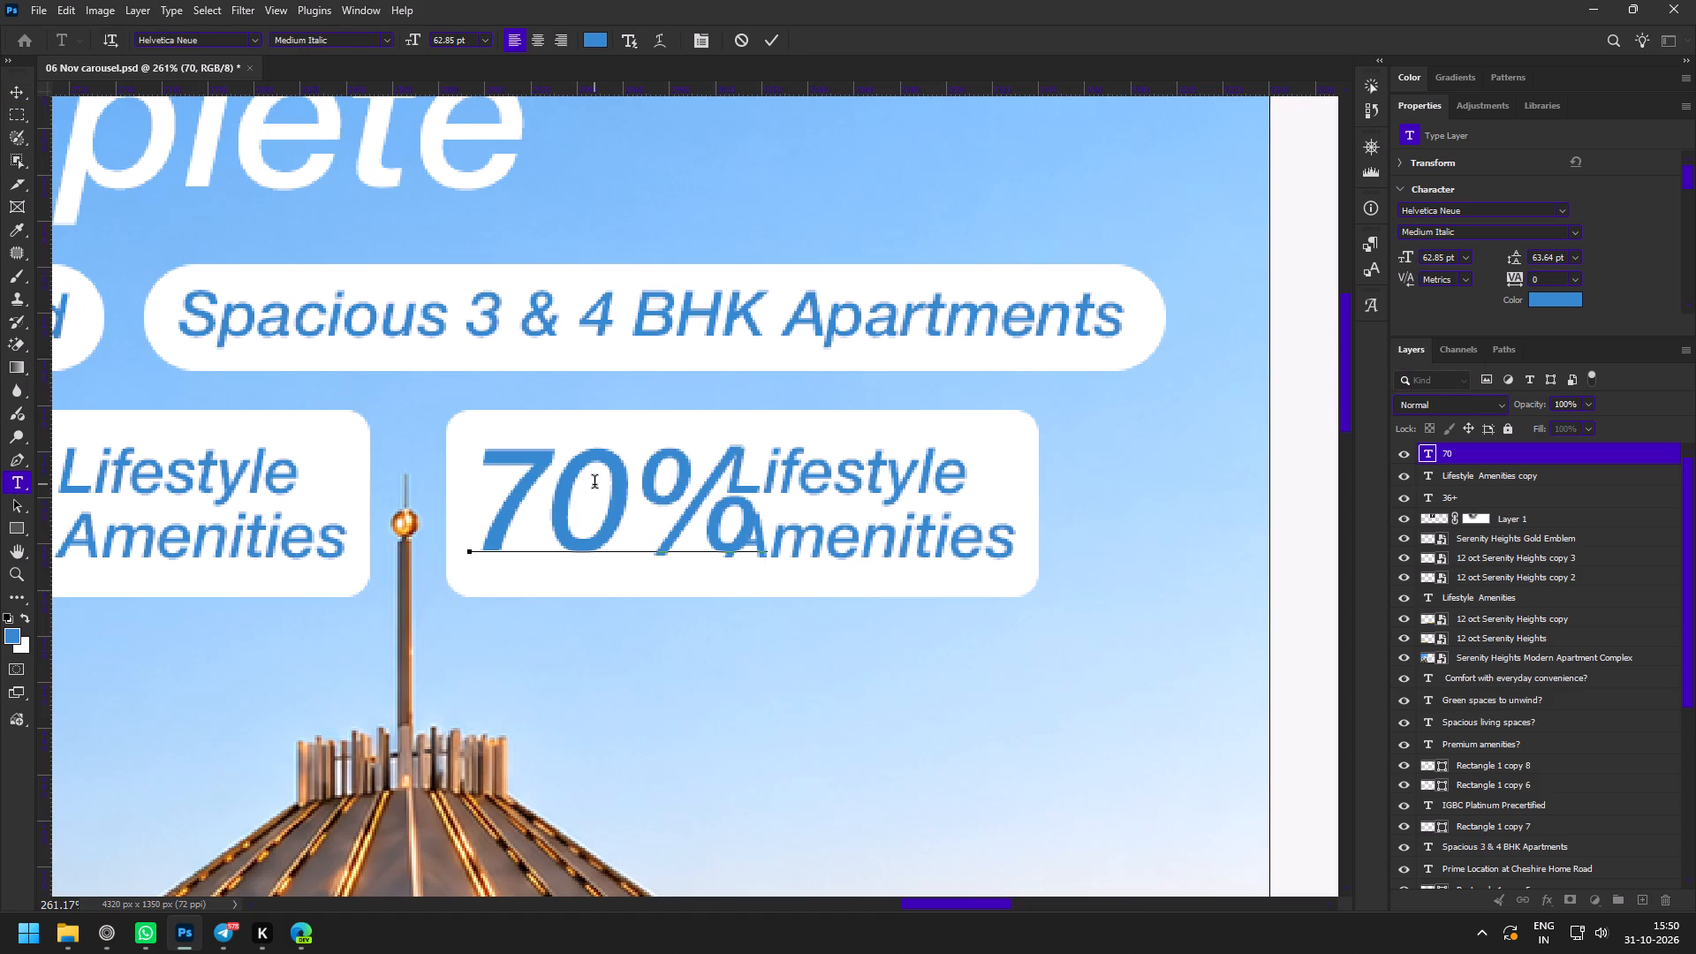
pyautogui.hotkey('ctrl', 'Return')
# Replace the duplicated "Lifestyle Amenities" in the second white box with "Open Space" split over two lines.
pyautogui.doubleClick(904, 463)
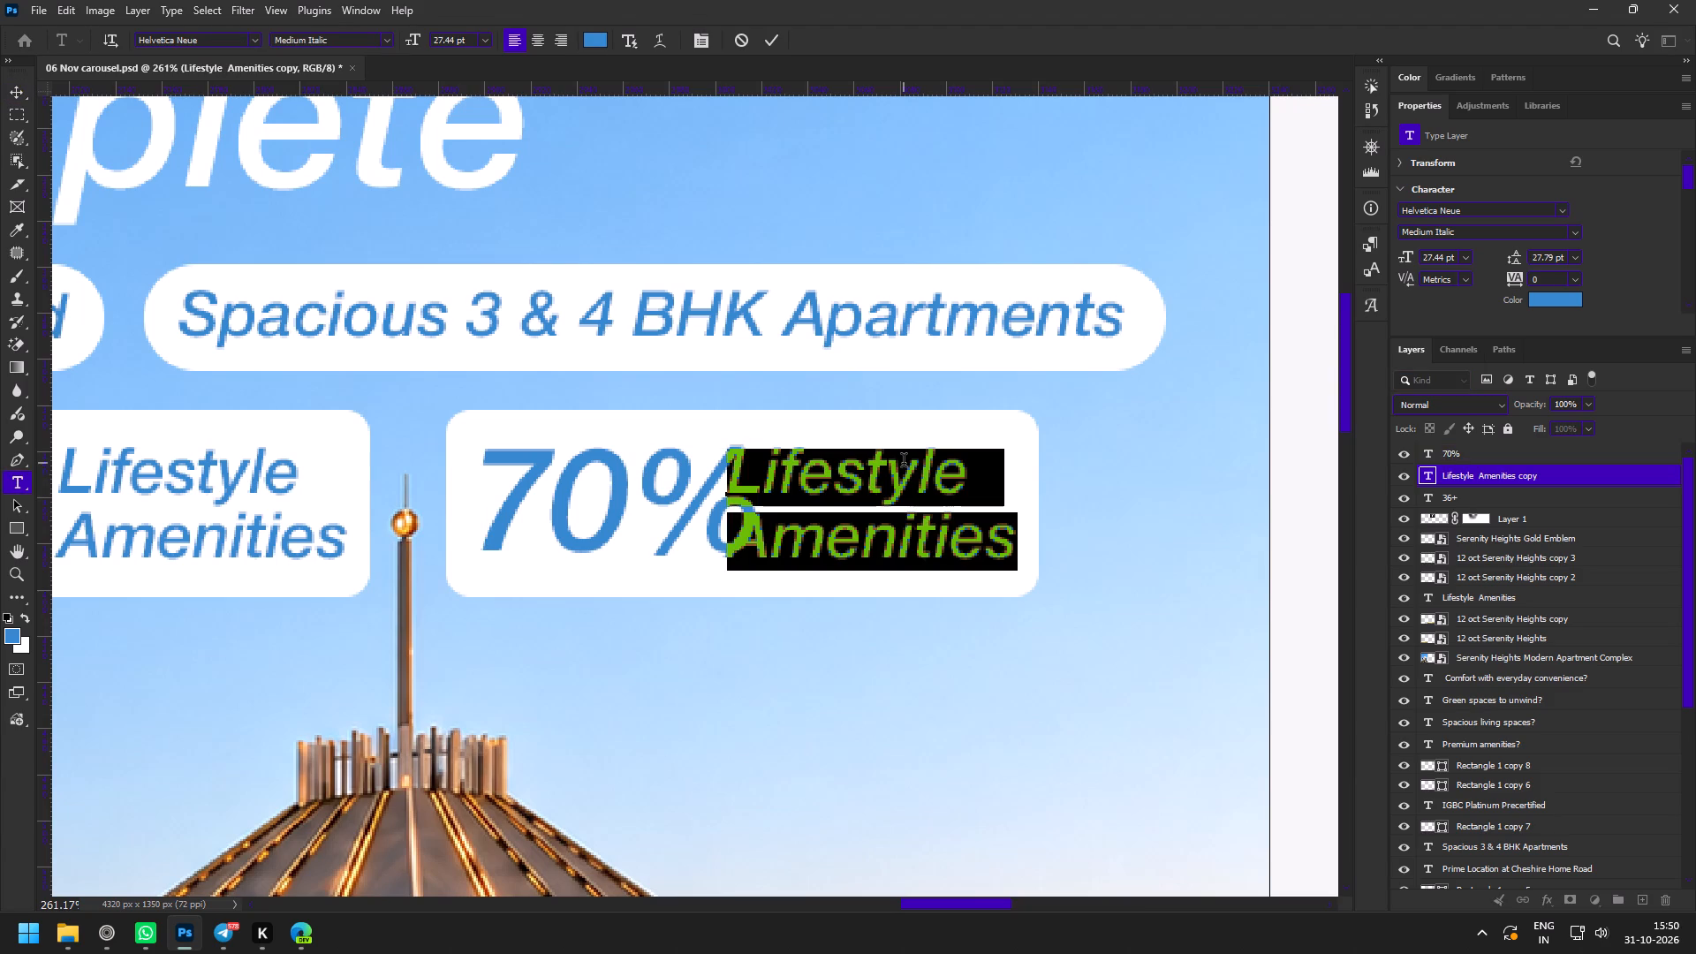
pyautogui.hotkey('ctrl', 'v')
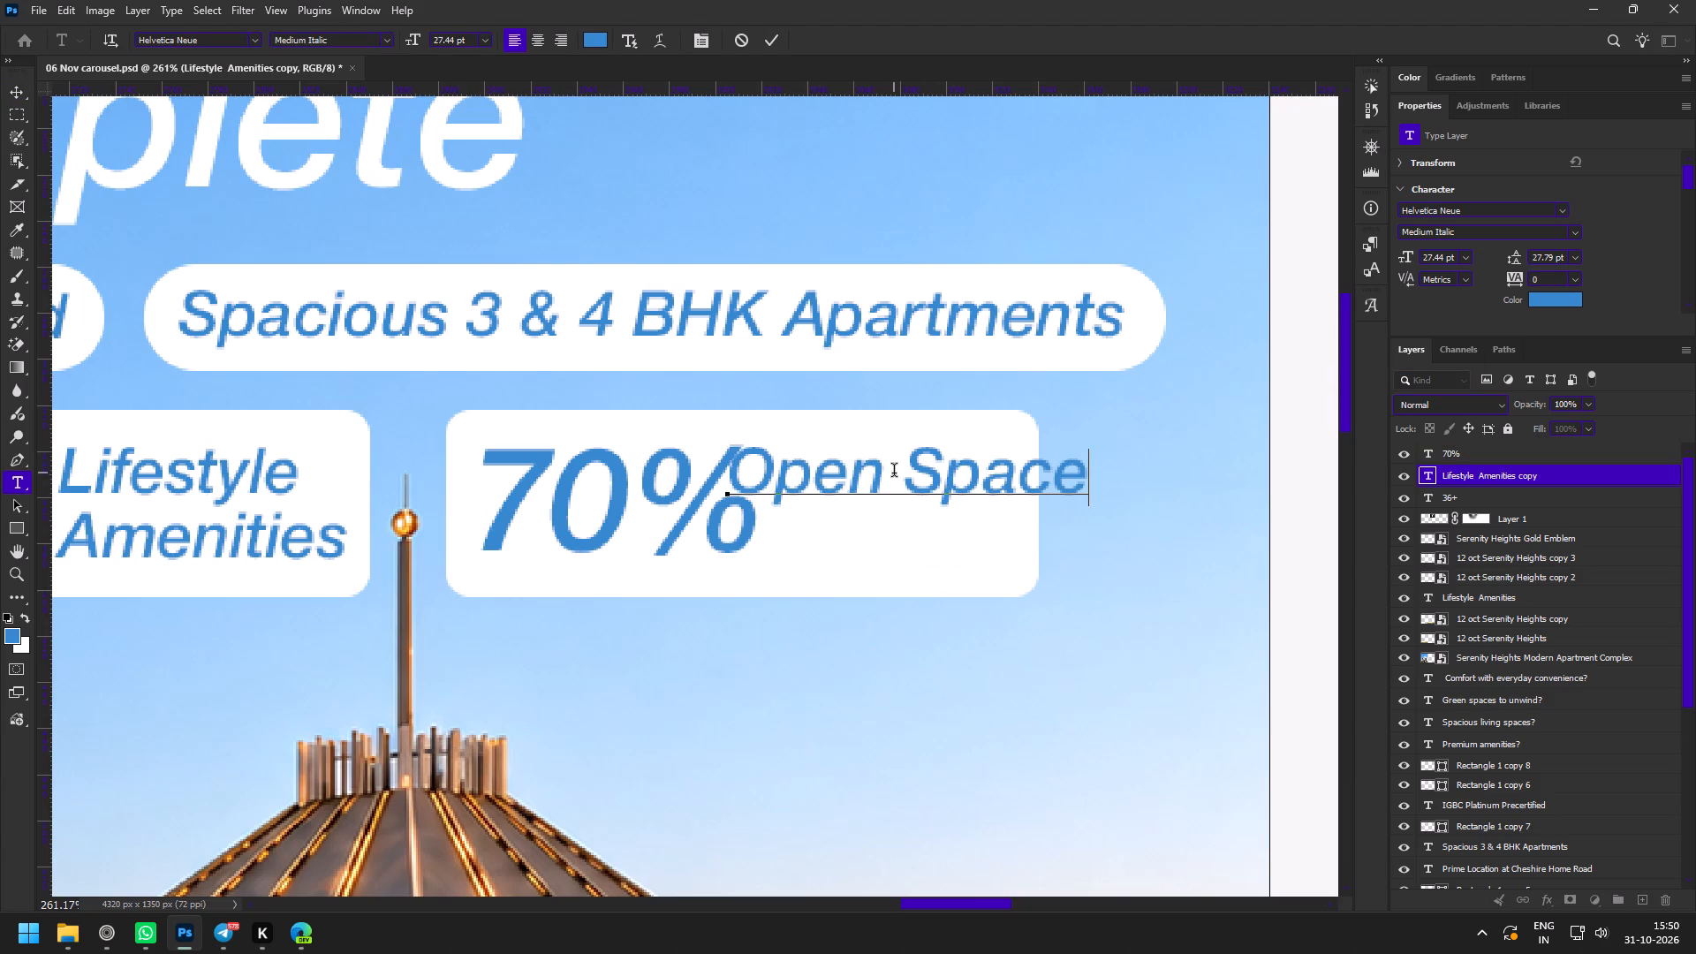
pyautogui.click(917, 474)
pyautogui.press('Return')
pyautogui.click(776, 25)
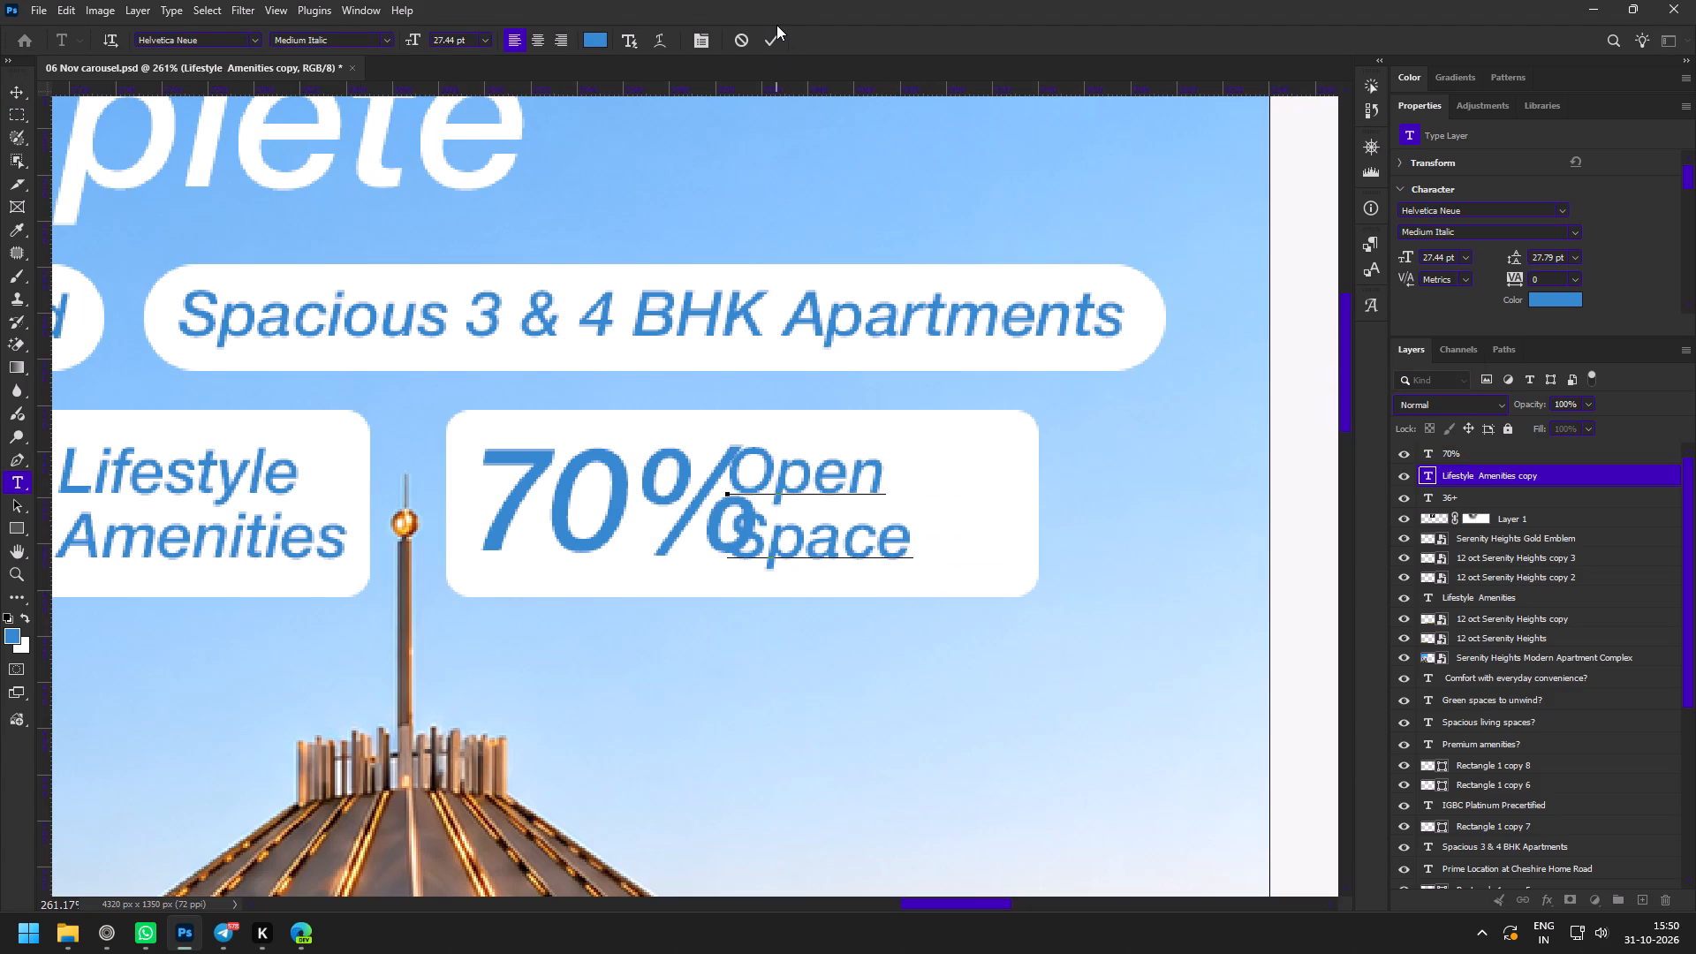
pyautogui.click(773, 39)
# Move the "Open Space" text slightly right, clear of "70%".
pyautogui.moveTo(806, 481); pyautogui.dragTo(859, 481)
# Examine slide 3's highlight boxes and overall layout at different magnifications, ending on the blank slide 4.
pyautogui.press('z')
pyautogui.moveTo(832, 579); pyautogui.dragTo(731, 557)
pyautogui.press('space')
pyautogui.press('space')
pyautogui.moveTo(618, 582); pyautogui.dragTo(826, 496)
pyautogui.moveTo(882, 481); pyautogui.dragTo(865, 493)
pyautogui.press('space')
pyautogui.press('space')
pyautogui.press('space')
pyautogui.moveTo(842, 573); pyautogui.dragTo(728, 483)
pyautogui.moveTo(693, 488); pyautogui.dragTo(719, 510)
pyautogui.press('space')
pyautogui.press('space')
pyautogui.press('space')
pyautogui.press('space')
pyautogui.press('space')
pyautogui.press('space')
pyautogui.press('space')
pyautogui.press('space')
pyautogui.press('space')
pyautogui.press('space')
pyautogui.press('space')
pyautogui.press('space')
pyautogui.moveTo(1047, 458); pyautogui.dragTo(853, 473)
pyautogui.moveTo(874, 472); pyautogui.dragTo(852, 477)
pyautogui.moveTo(488, 299); pyautogui.dragTo(503, 315)
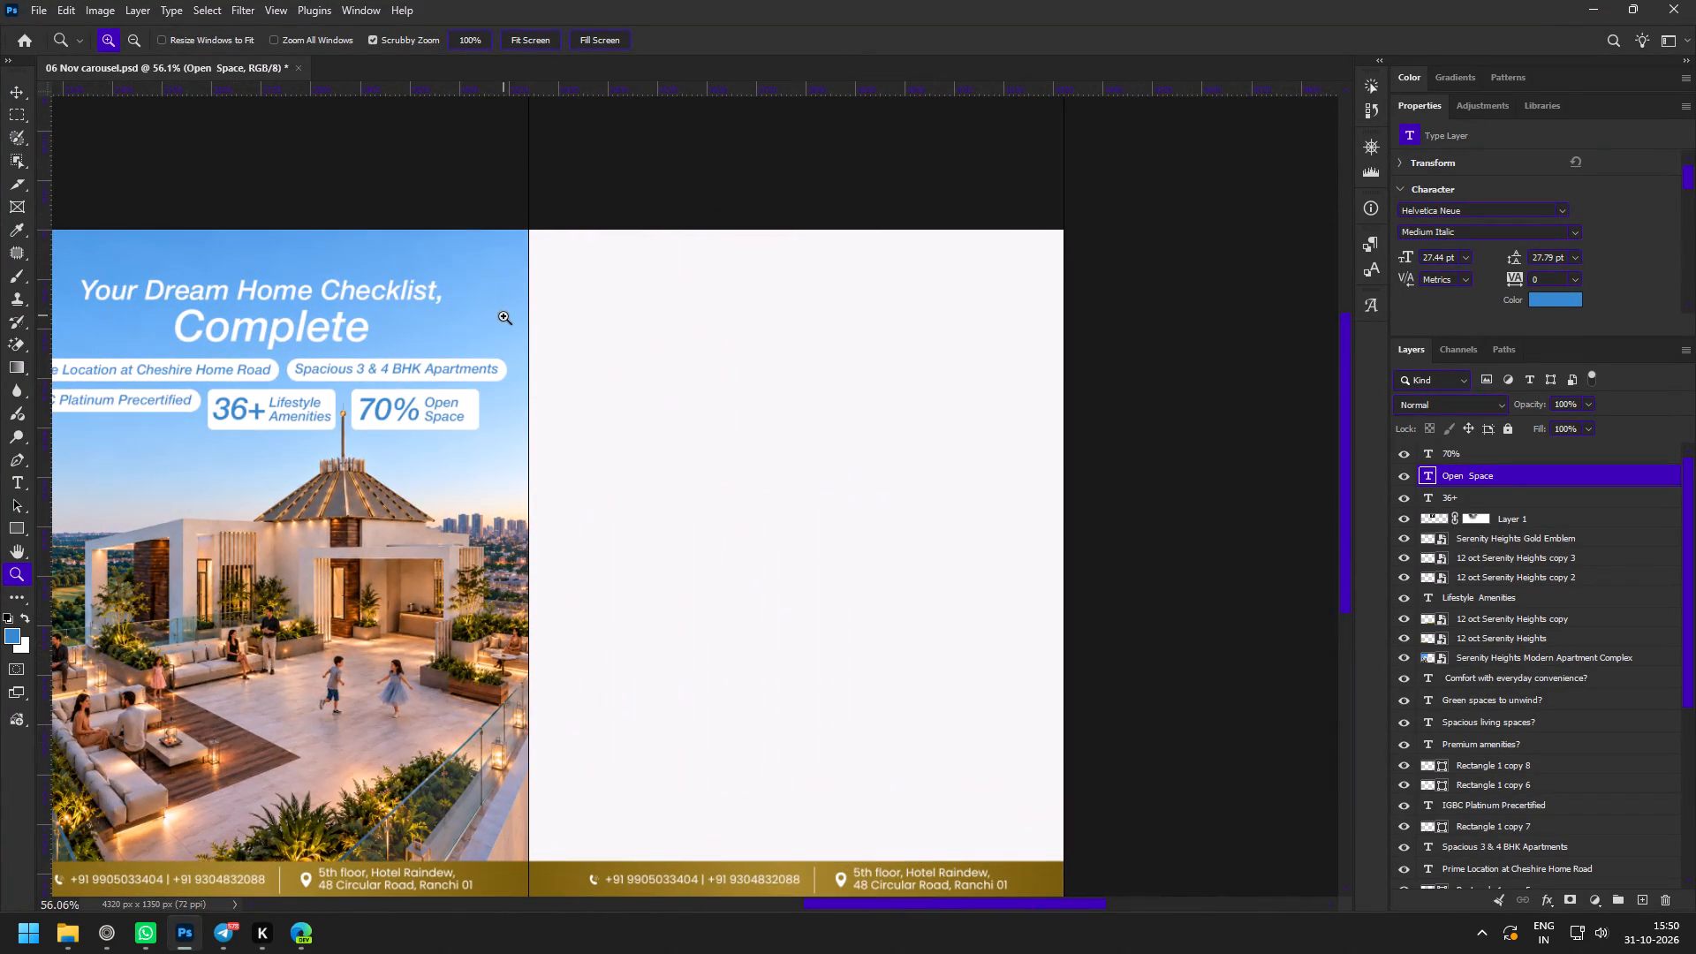
# Duplicate the "Your Dream Home Checklist," headline onto the top of blank slide 4 and save the document.
pyautogui.press('v')
pyautogui.click(244, 298)
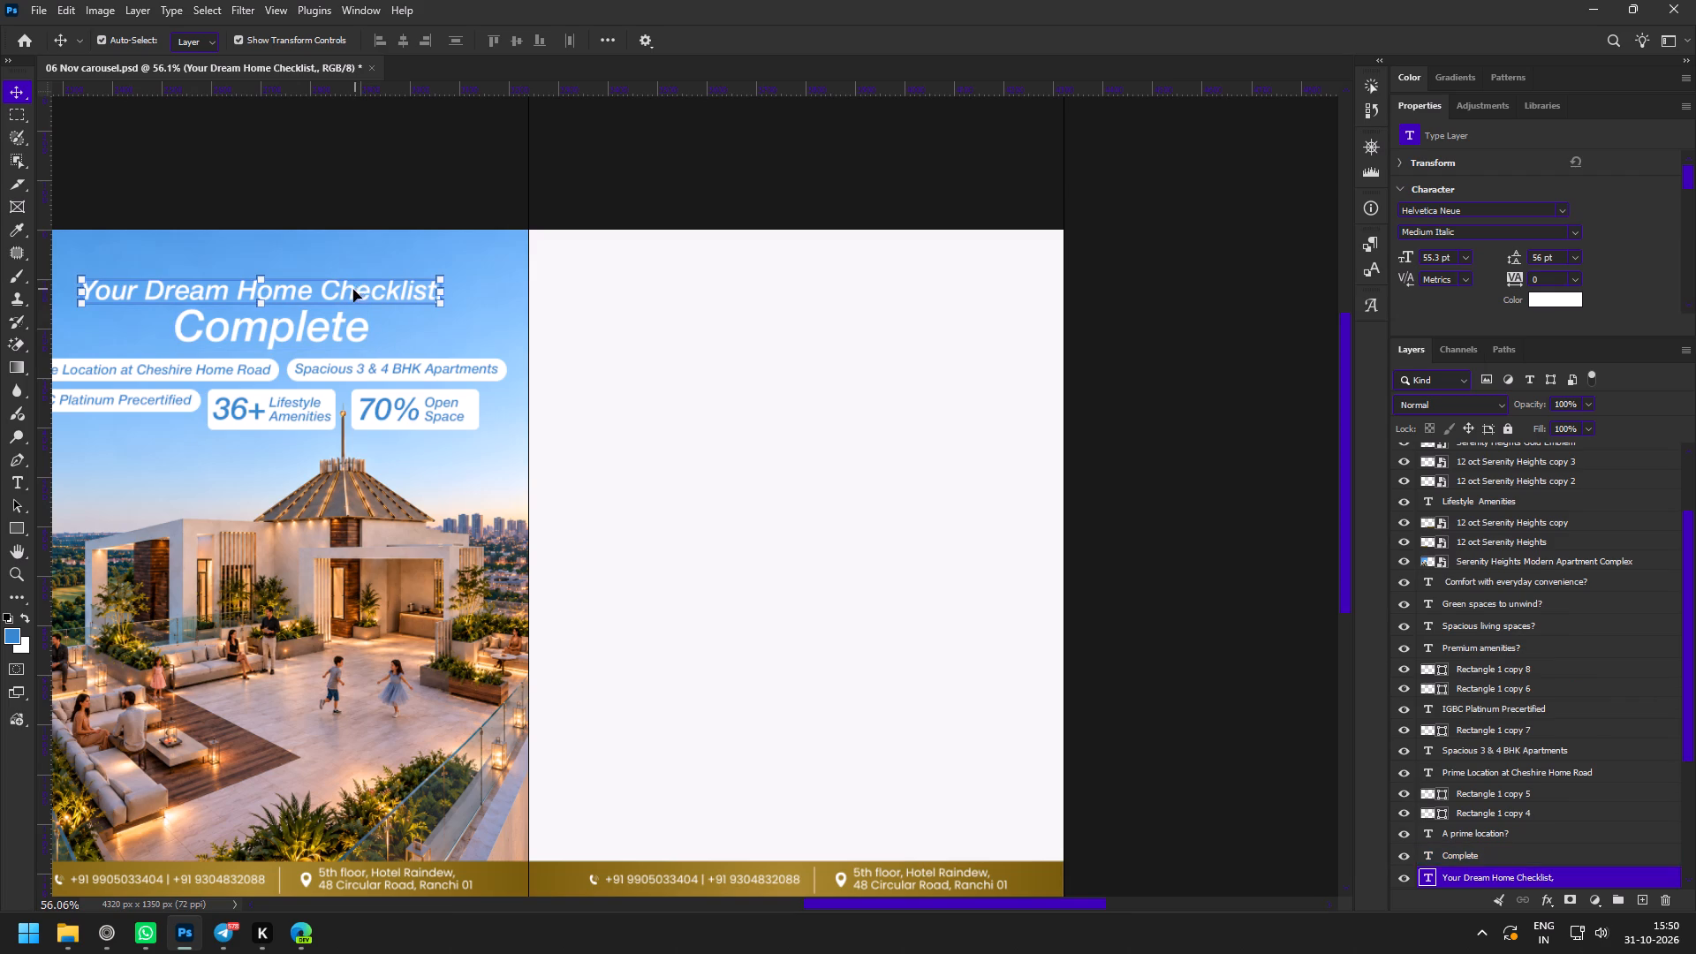
pyautogui.keyDown('alt'); pyautogui.keyDown('shift'); pyautogui.moveTo(352, 290); pyautogui.dragTo(890, 289); pyautogui.keyUp('shift'); pyautogui.keyUp('alt')
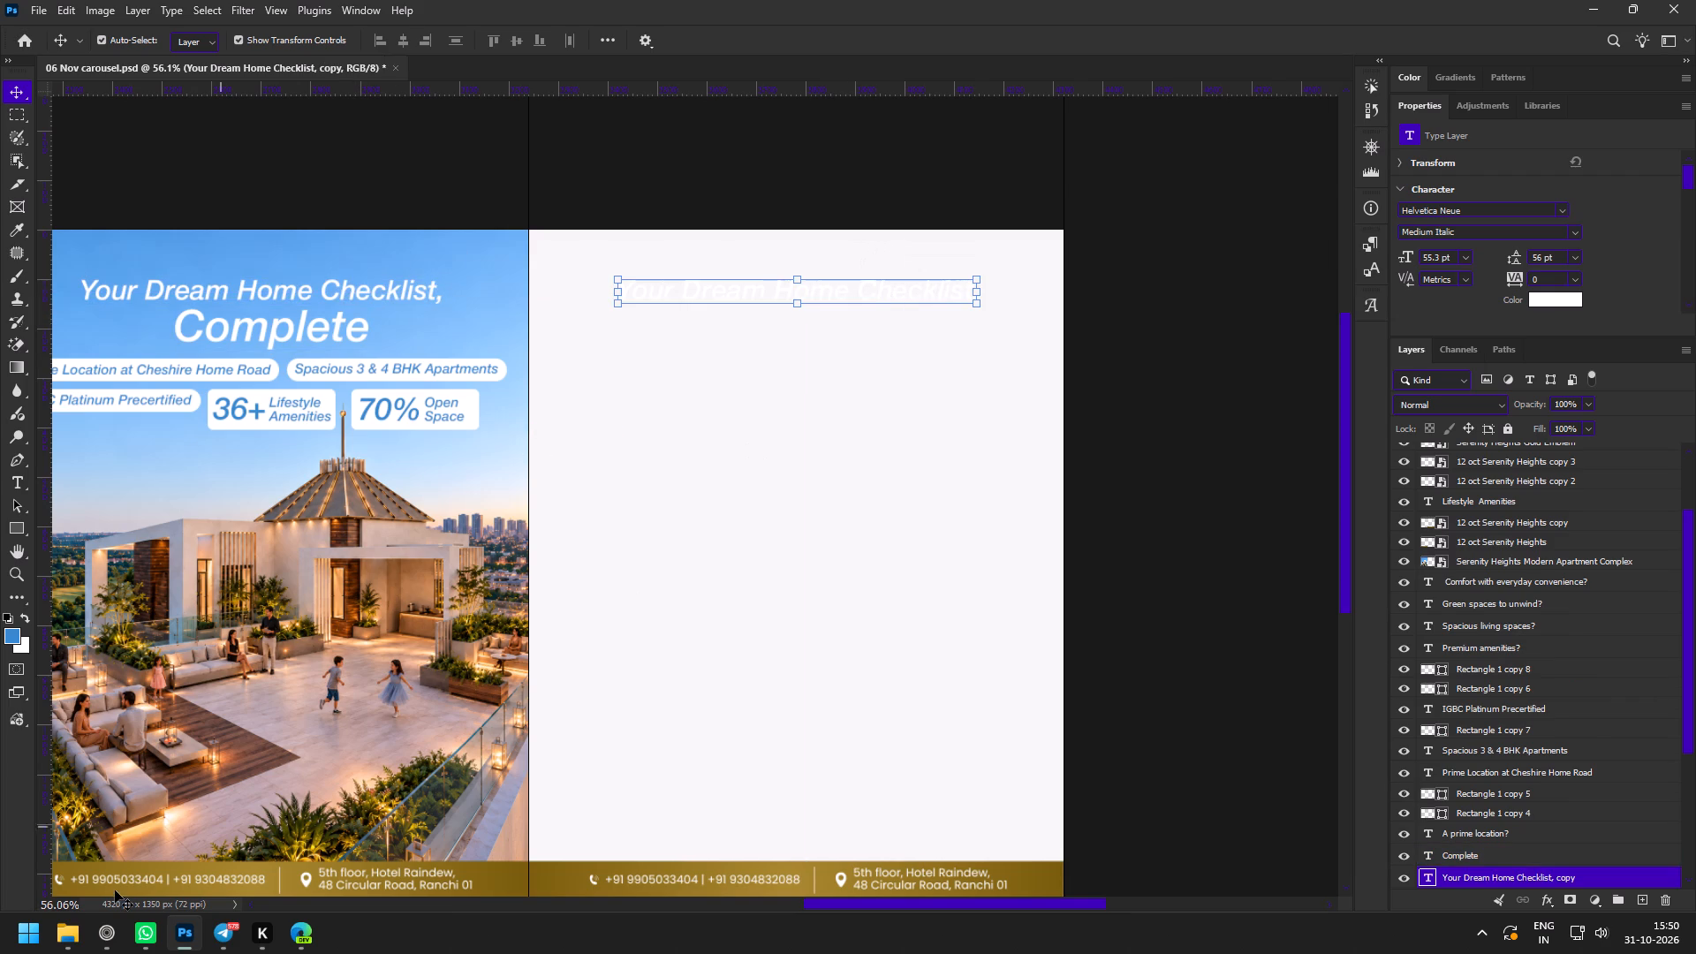
pyautogui.hotkey('ctrl', 's')
# Copy "Your Checklist. Your Elevated Lifestyle." from slide 4 in the content document and return to Photoshop.
pyautogui.click(102, 936)
pyautogui.scroll(-1, 734, 665)
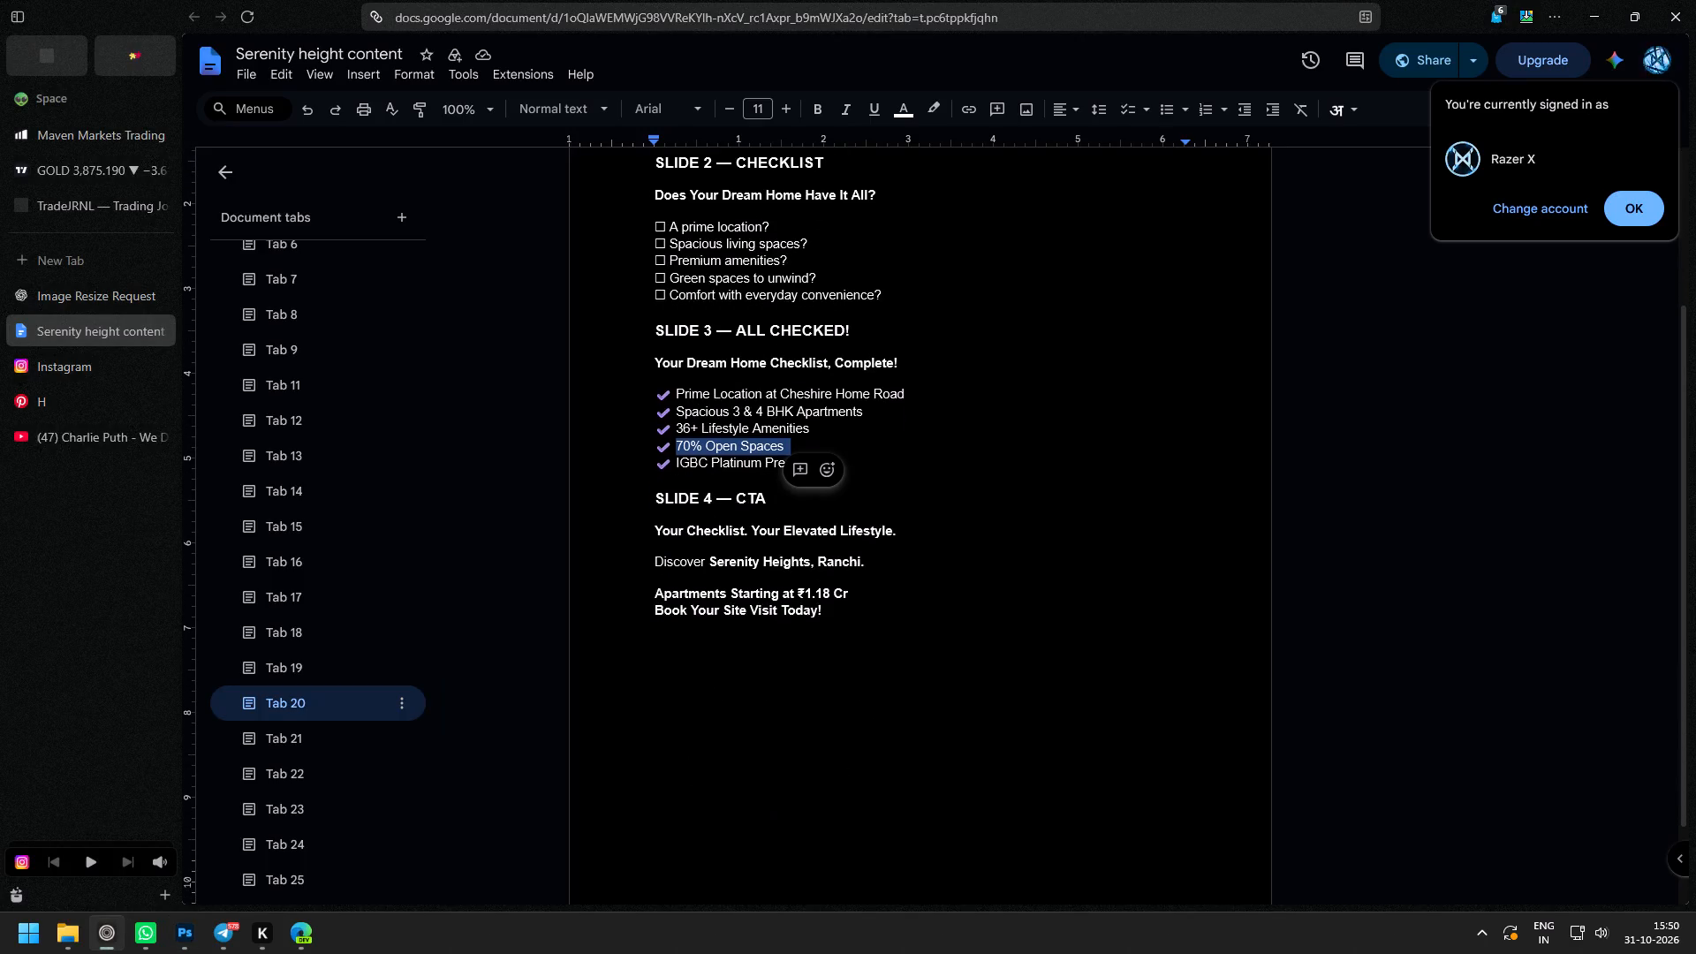
pyautogui.moveTo(636, 536); pyautogui.dragTo(637, 536)
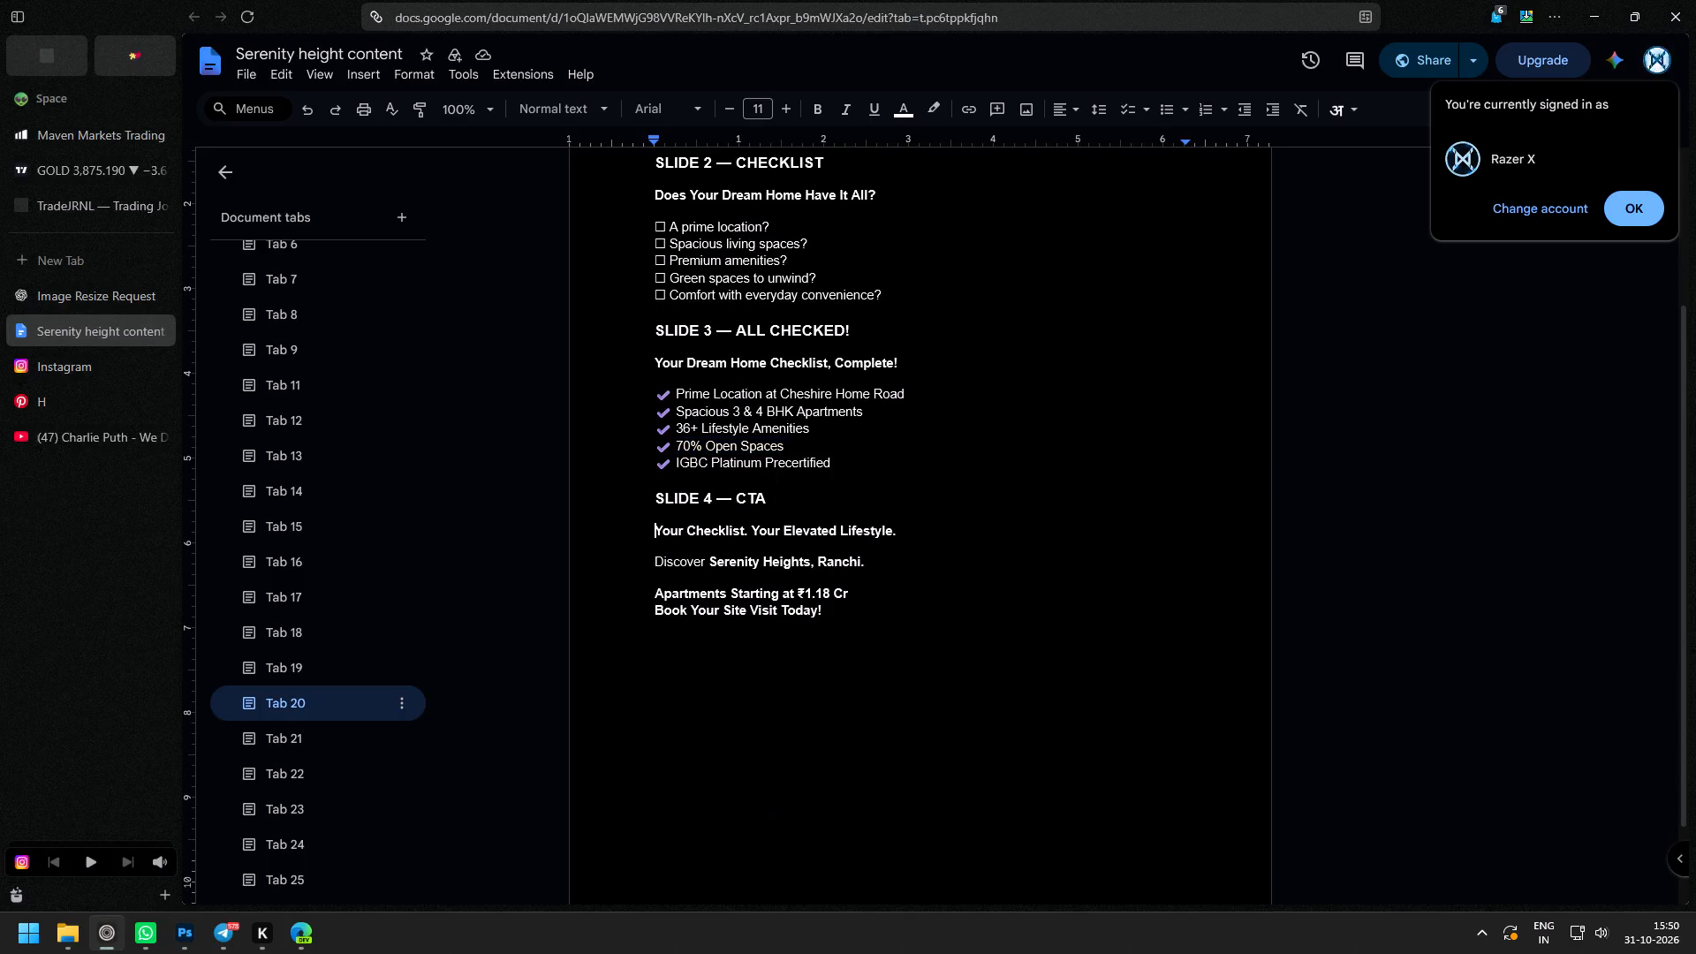
pyautogui.moveTo(637, 536); pyautogui.dragTo(899, 534)
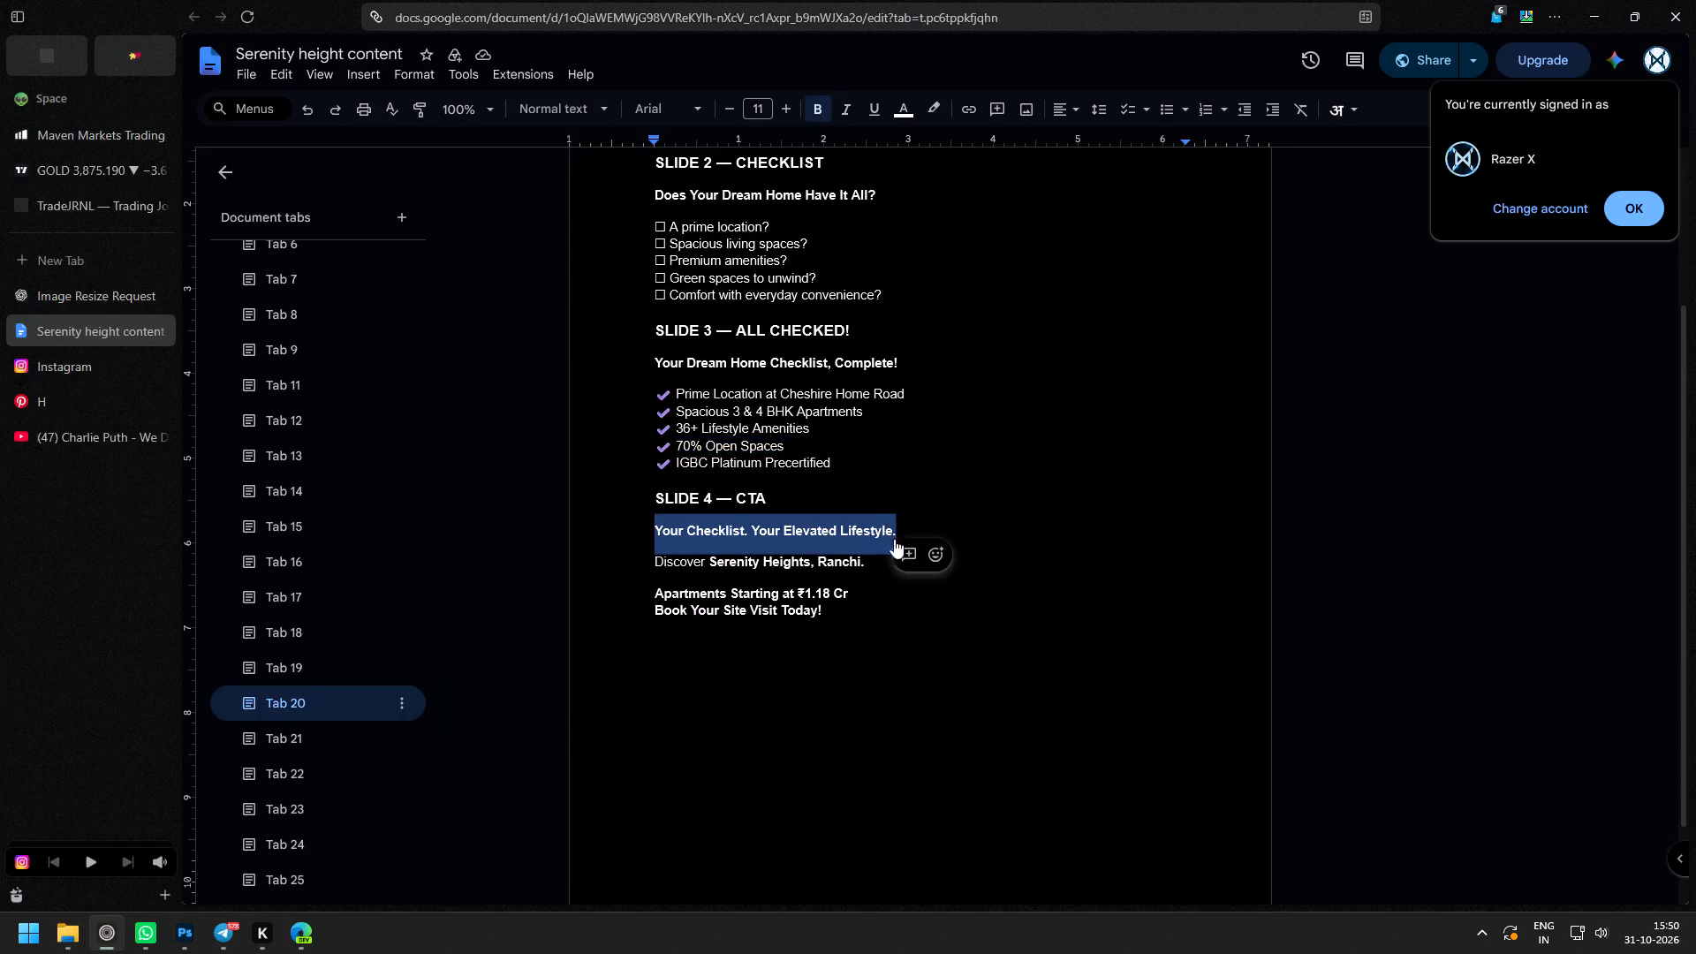
pyautogui.hotkey('ctrl', 'c')
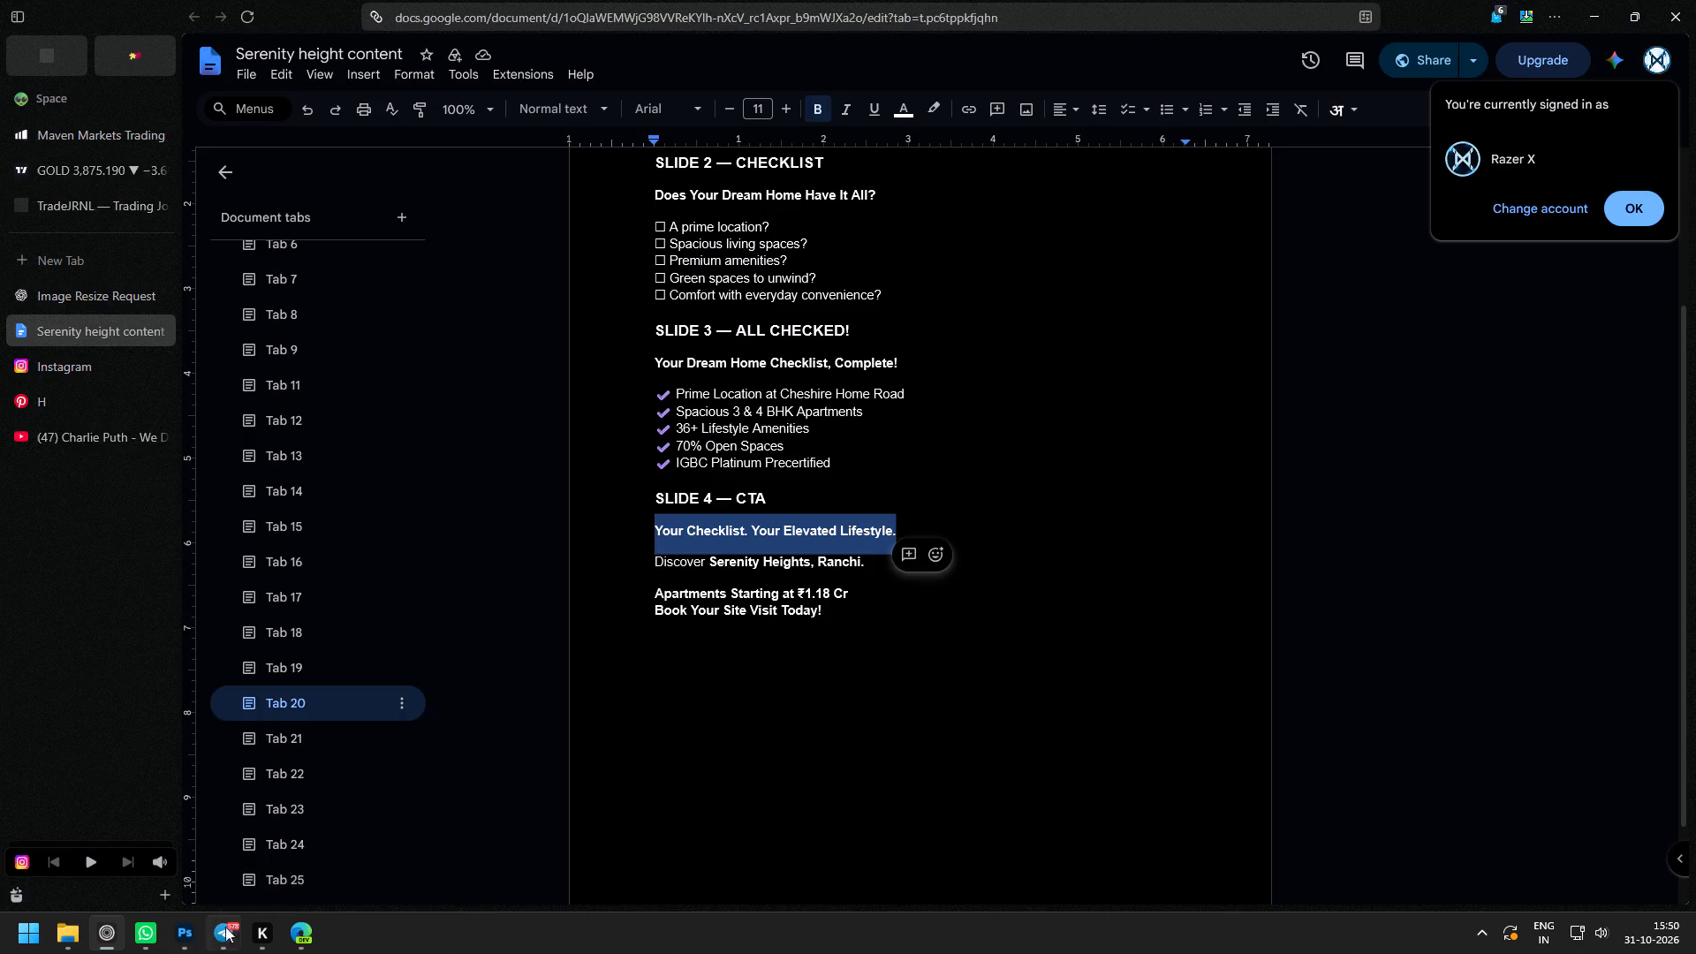
pyautogui.click(188, 936)
# Replace slide 4's duplicated headline with the copied "Your Checklist. Your Elevated Lifestyle.".
pyautogui.doubleClick(878, 294)
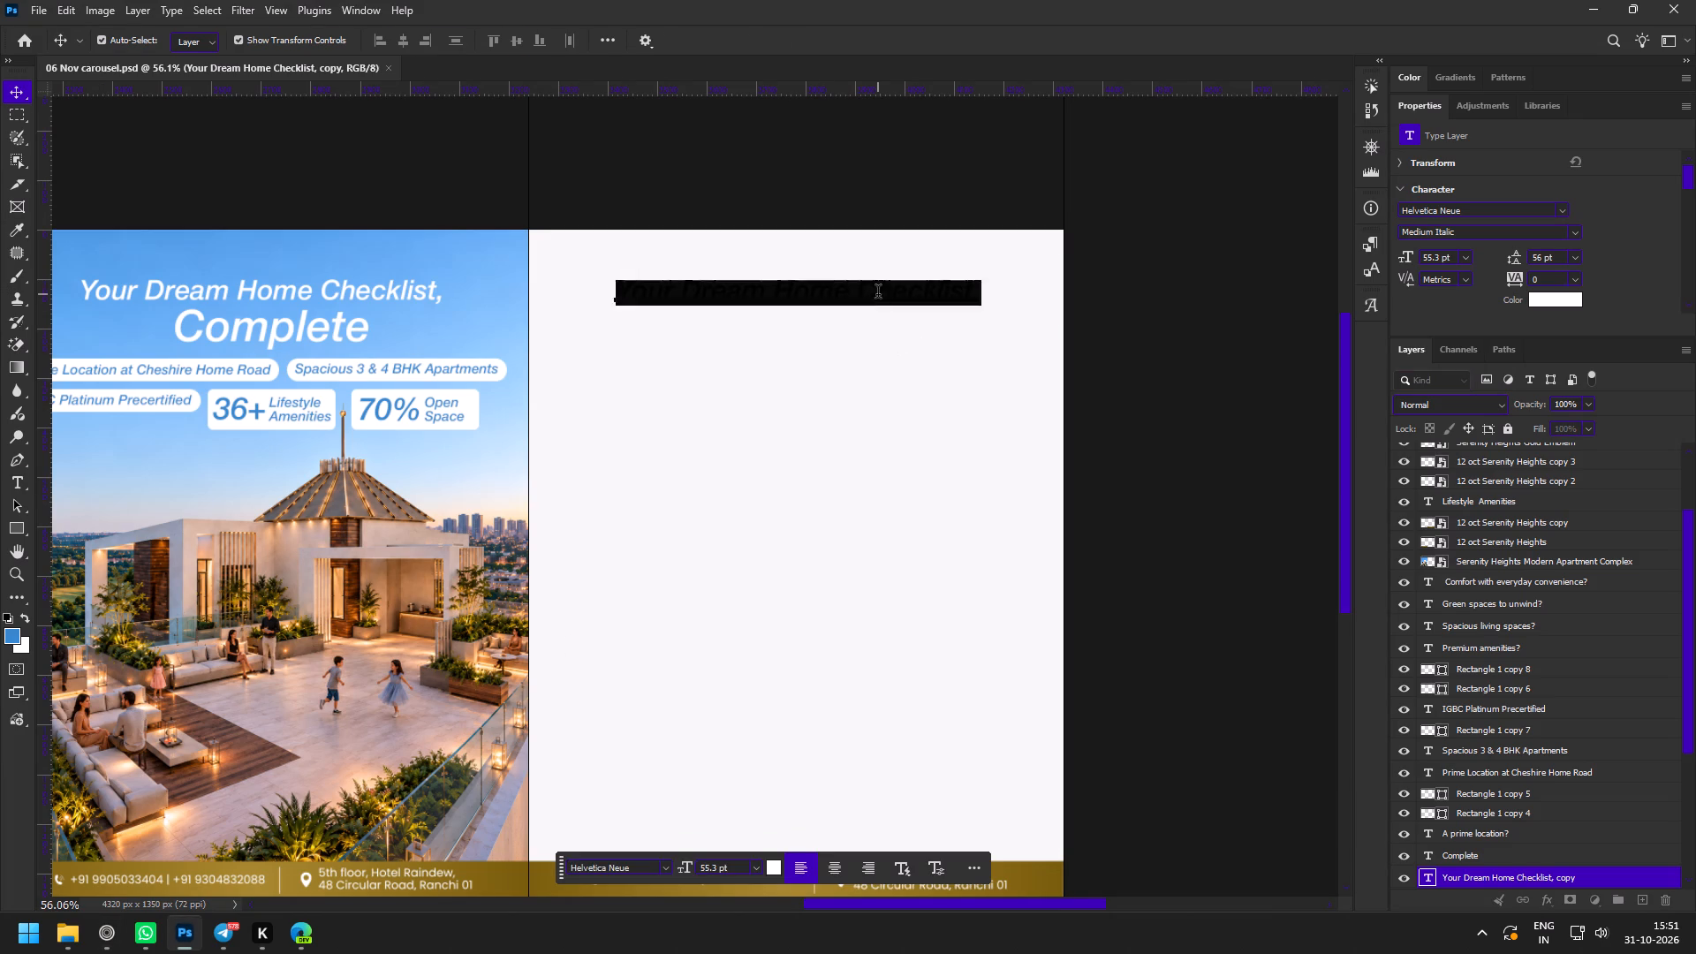
pyautogui.hotkey('ctrl', 'v')
pyautogui.hotkey('ctrl', 'Return')
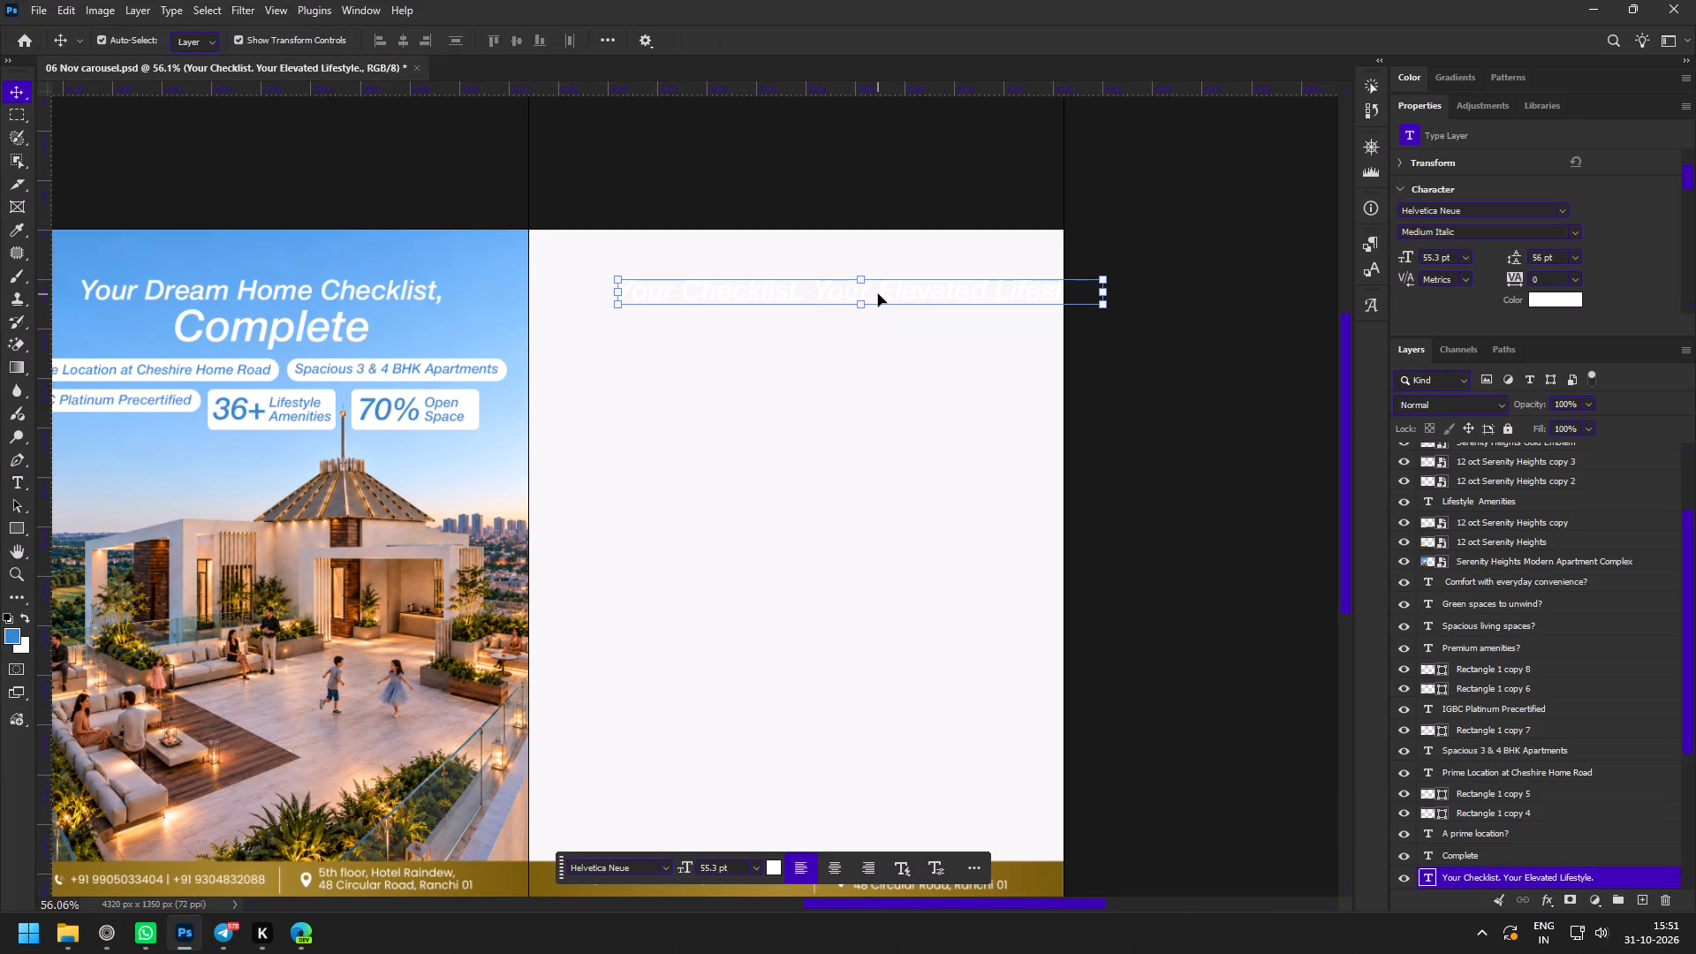
# Lower slide 4's headline slightly, cut "Your Elevated Lifestyle." to leave "Your Checklist.", and move it toward the slide's horizontal centre.
pyautogui.moveTo(878, 294); pyautogui.dragTo(882, 327)
pyautogui.doubleClick(829, 328)
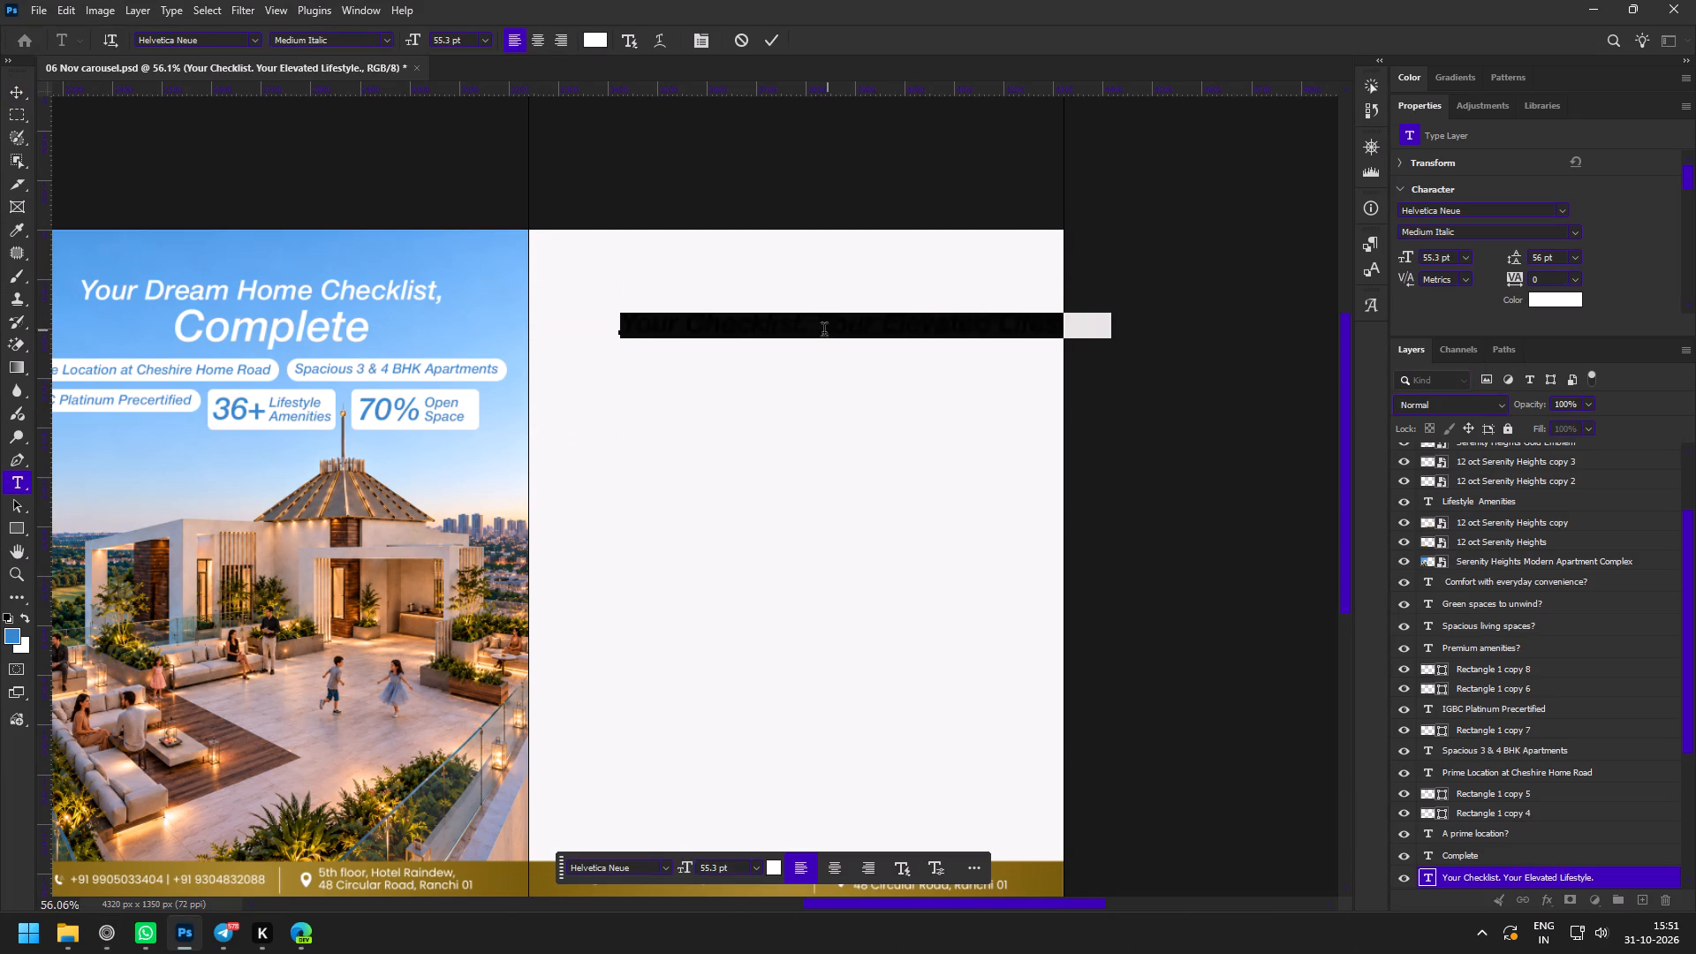
pyautogui.moveTo(819, 335); pyautogui.dragTo(1347, 329)
pyautogui.hotkey('ctrl', 'x')
pyautogui.press('BackSpace')
pyautogui.hotkey('ctrl', 'Return')
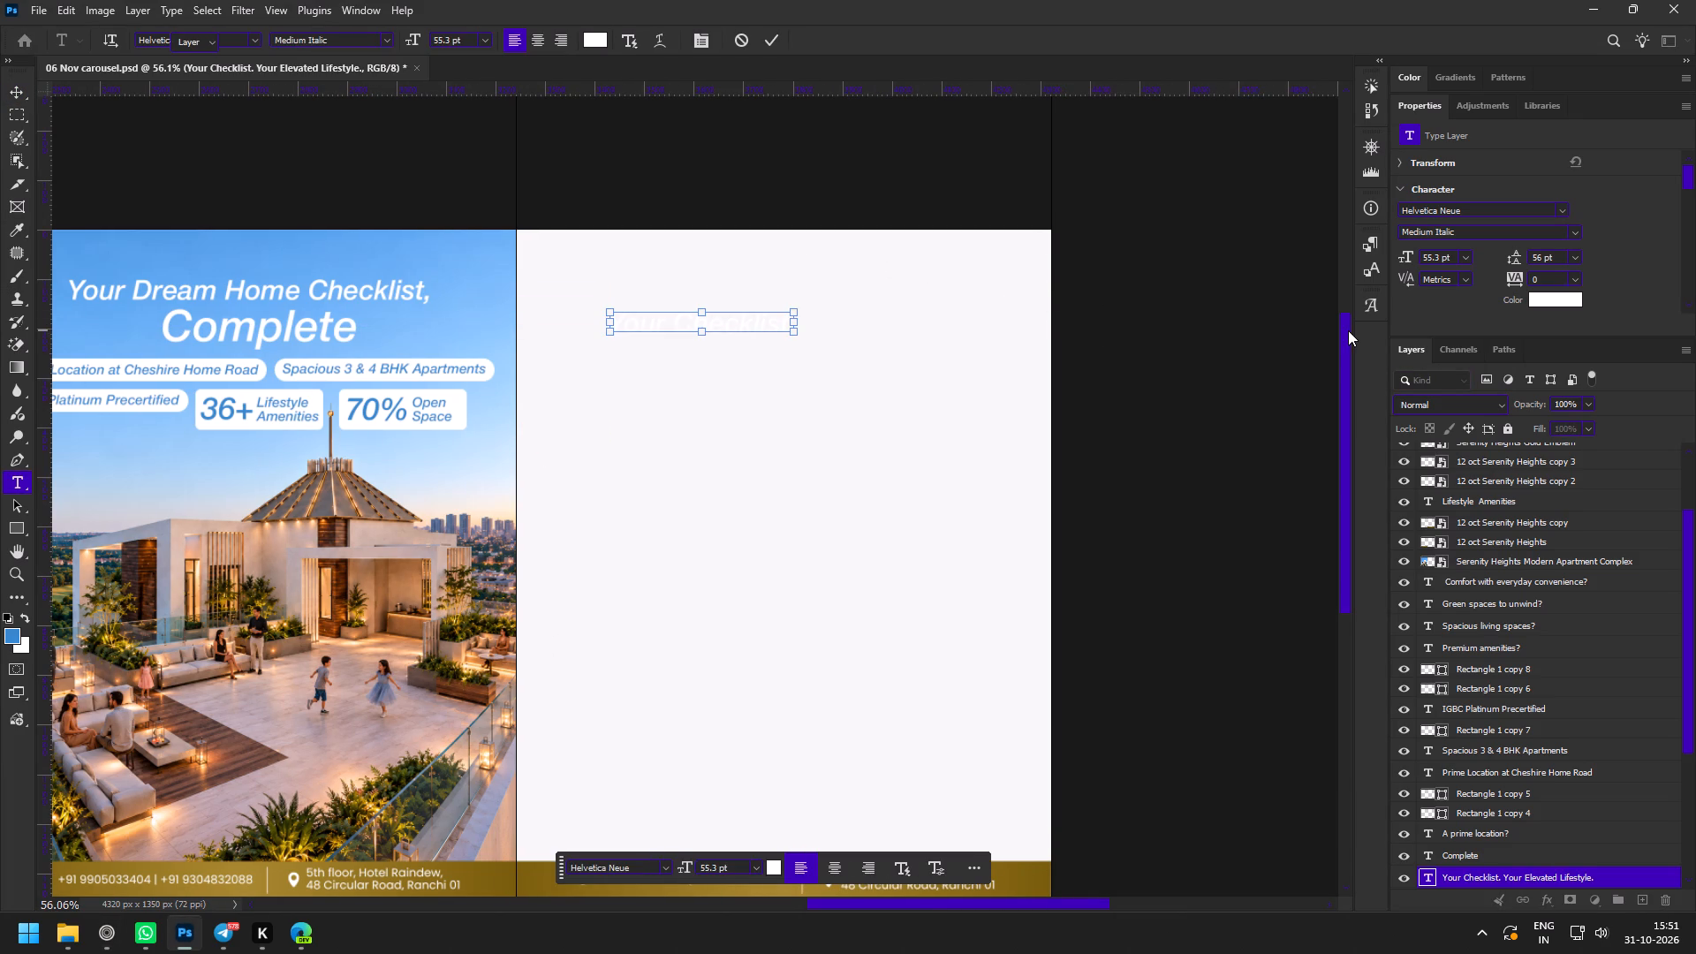
pyautogui.moveTo(753, 329); pyautogui.dragTo(859, 325)
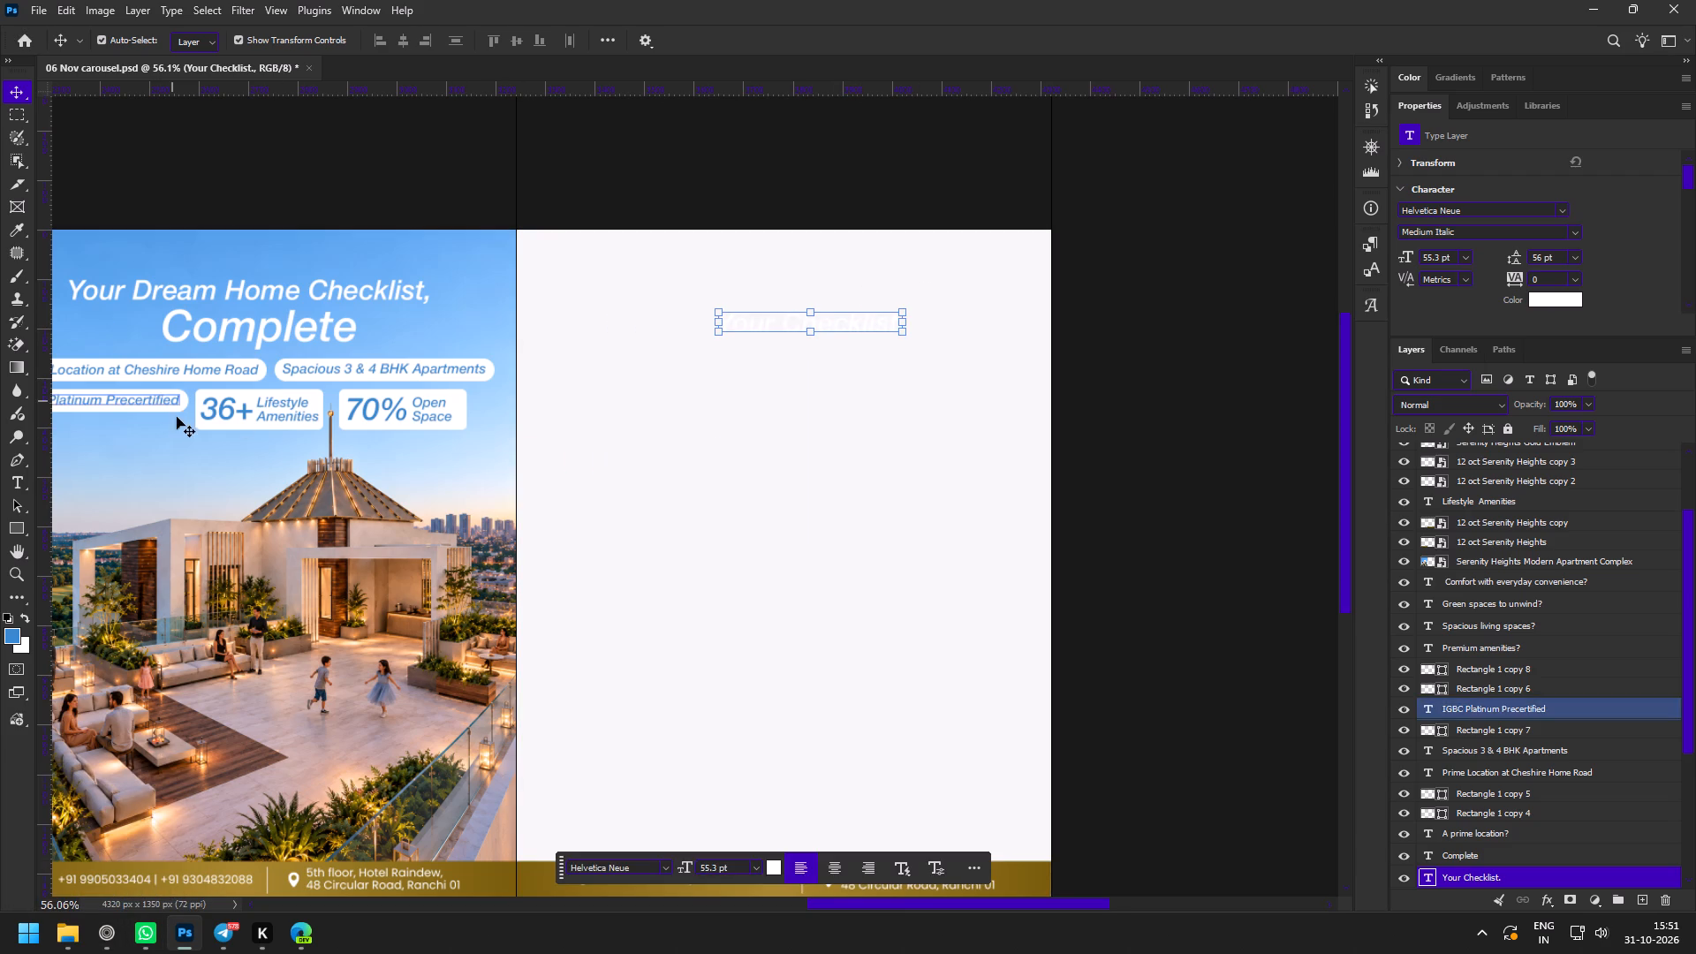
# Examine the finished layouts of slides 2 and 3 for reference.
pyautogui.press('z')
pyautogui.press('space')
pyautogui.press('space')
pyautogui.press('space')
pyautogui.press('space')
pyautogui.press('space')
pyautogui.moveTo(147, 471); pyautogui.dragTo(622, 457)
pyautogui.moveTo(636, 496); pyautogui.dragTo(610, 481)
pyautogui.press('space')
pyautogui.press('space')
pyautogui.press('space')
pyautogui.press('space')
pyautogui.moveTo(471, 507); pyautogui.dragTo(680, 489)
pyautogui.moveTo(797, 379); pyautogui.dragTo(828, 414)
pyautogui.moveTo(730, 302); pyautogui.dragTo(745, 336)
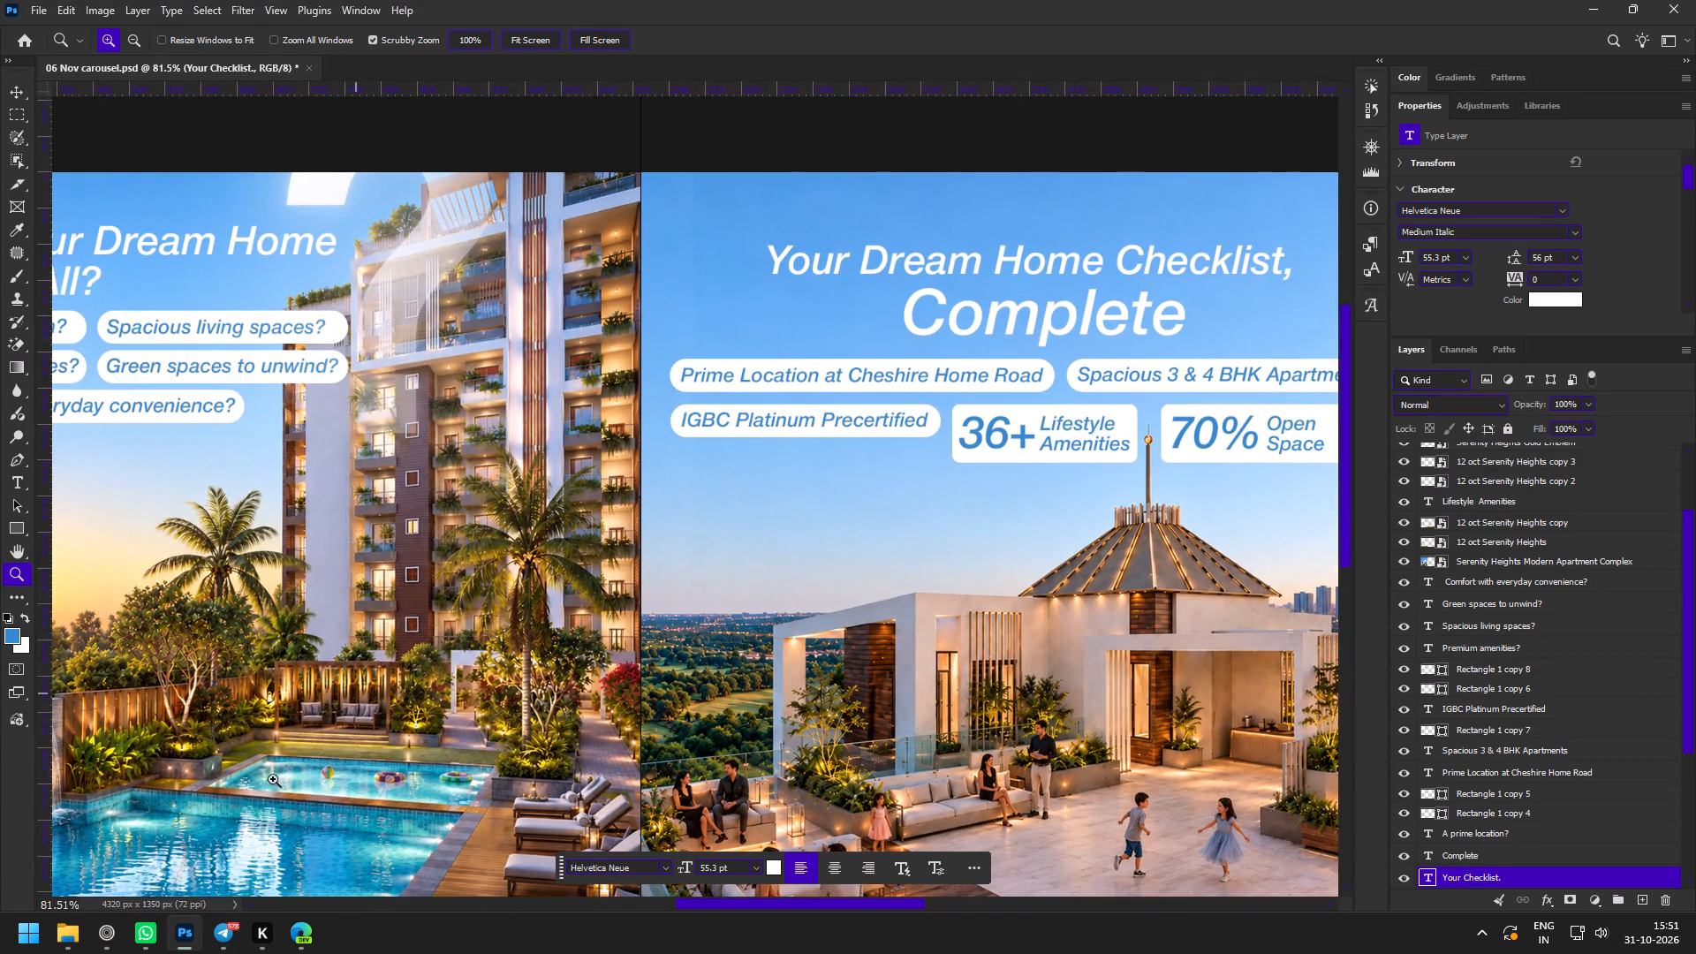
# Switch to the browser and search Pinterest for "right png".
pyautogui.click(102, 939)
pyautogui.click(72, 368)
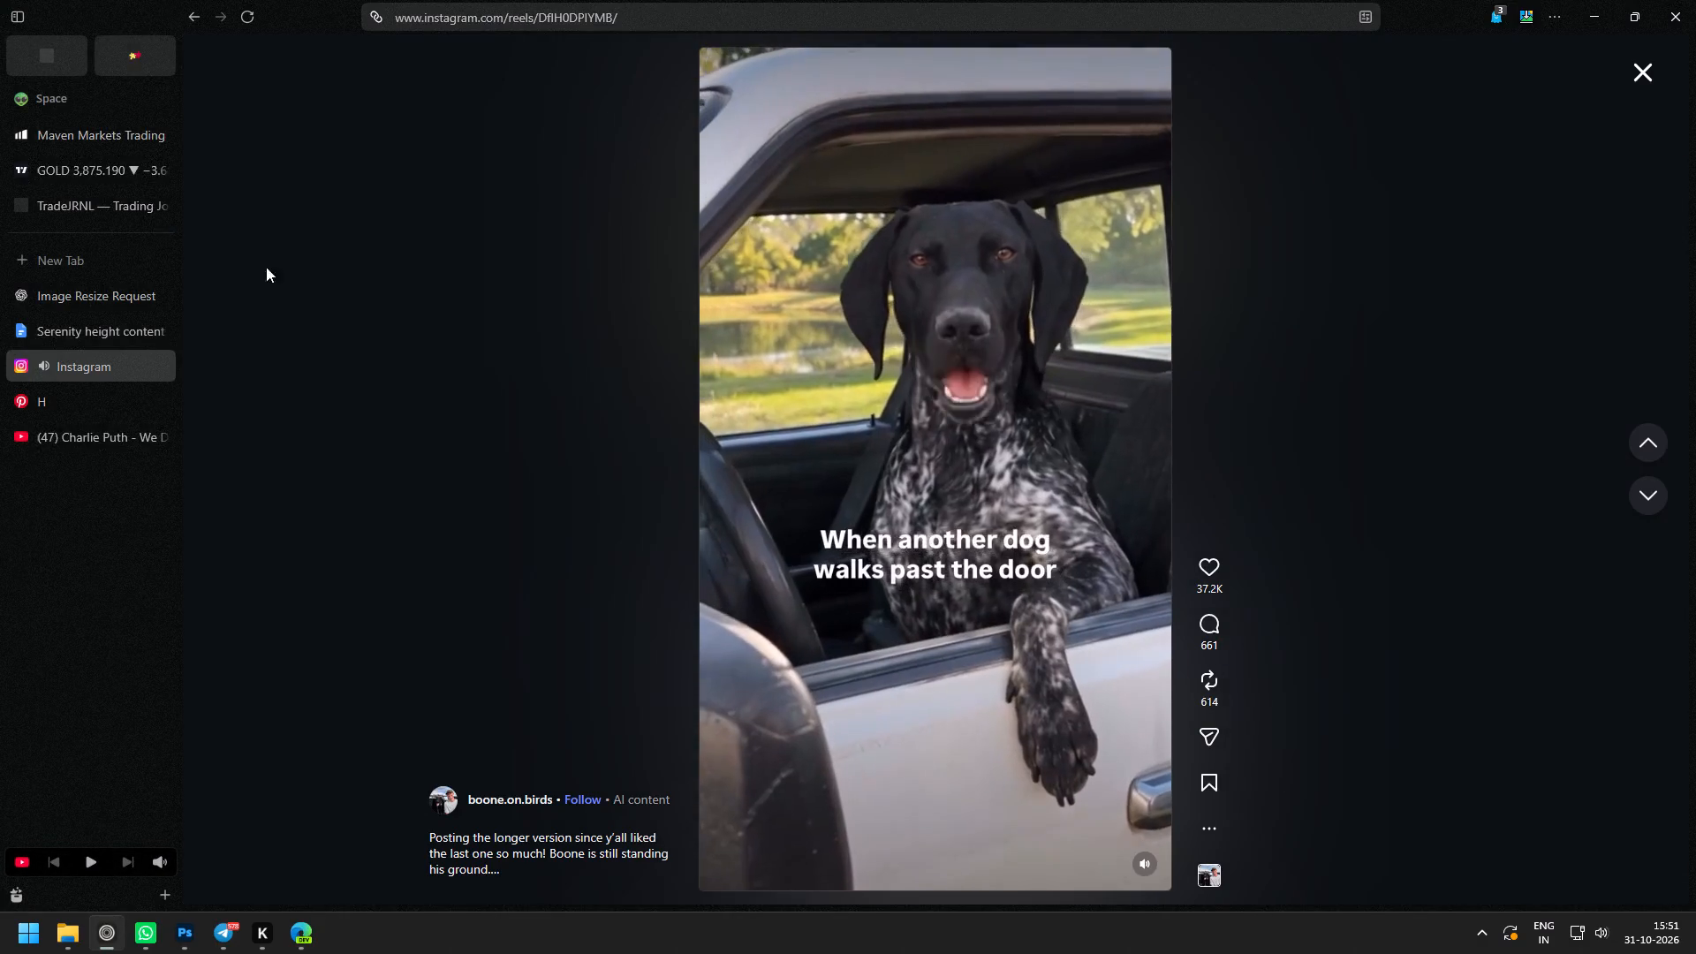
pyautogui.click(77, 397)
pyautogui.click(509, 45)
pyautogui.click(450, 68)
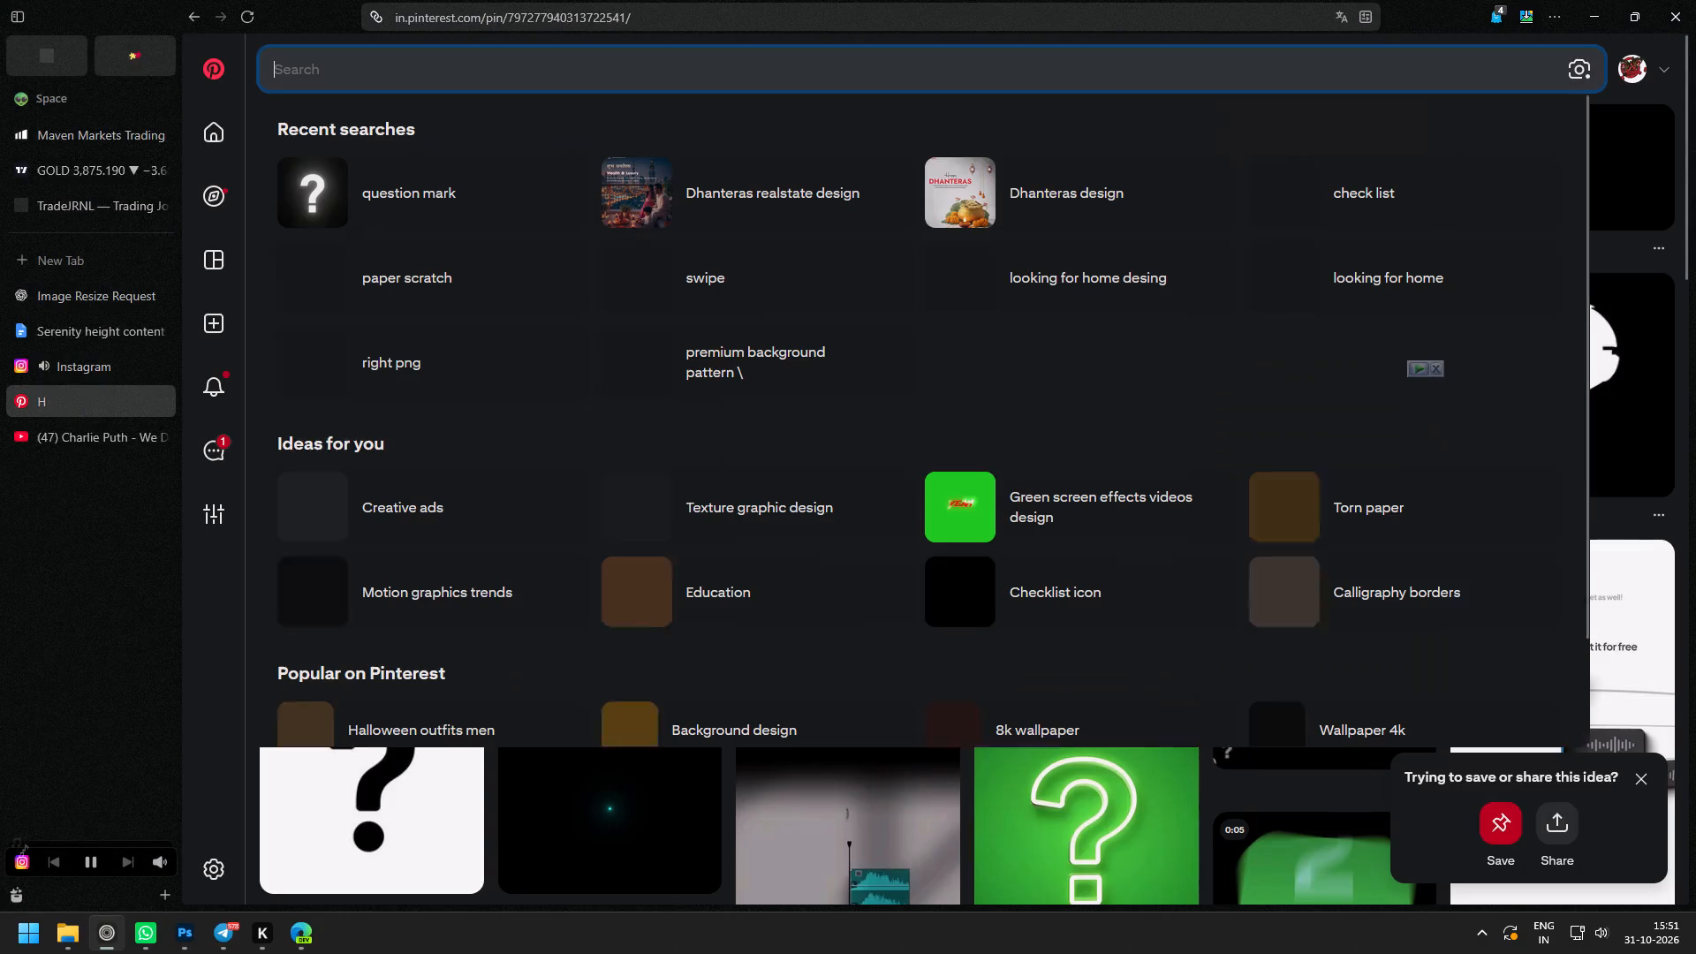
pyautogui.write('right png')
pyautogui.press('space')
pyautogui.press('Return')
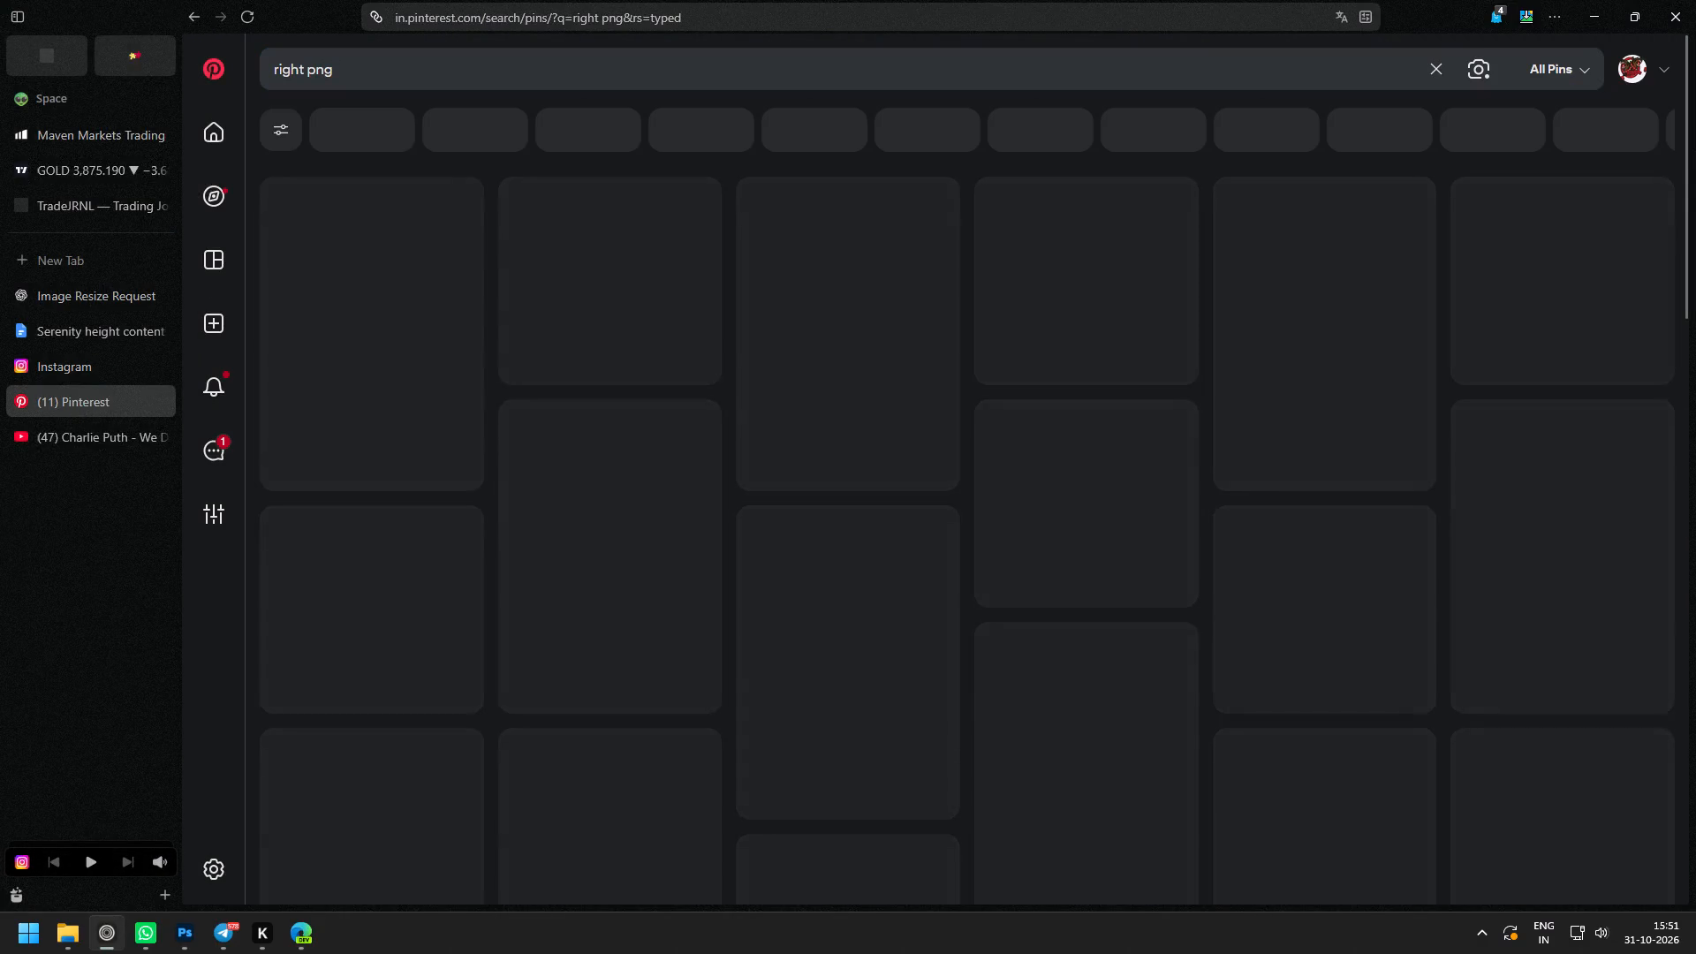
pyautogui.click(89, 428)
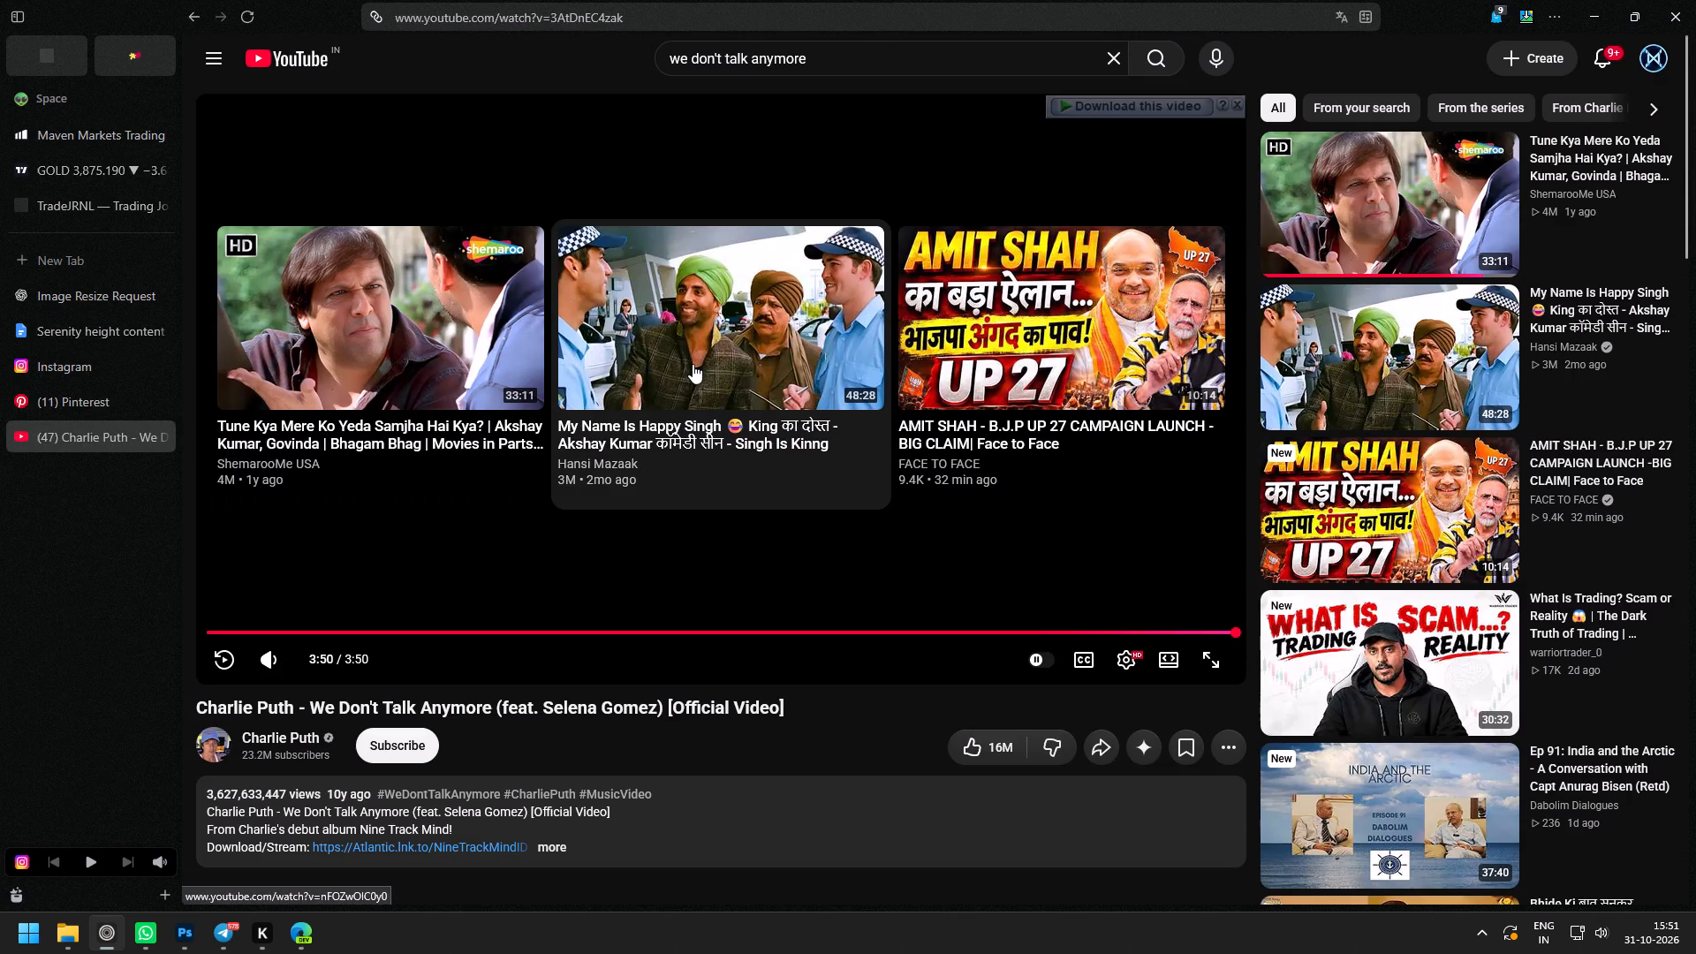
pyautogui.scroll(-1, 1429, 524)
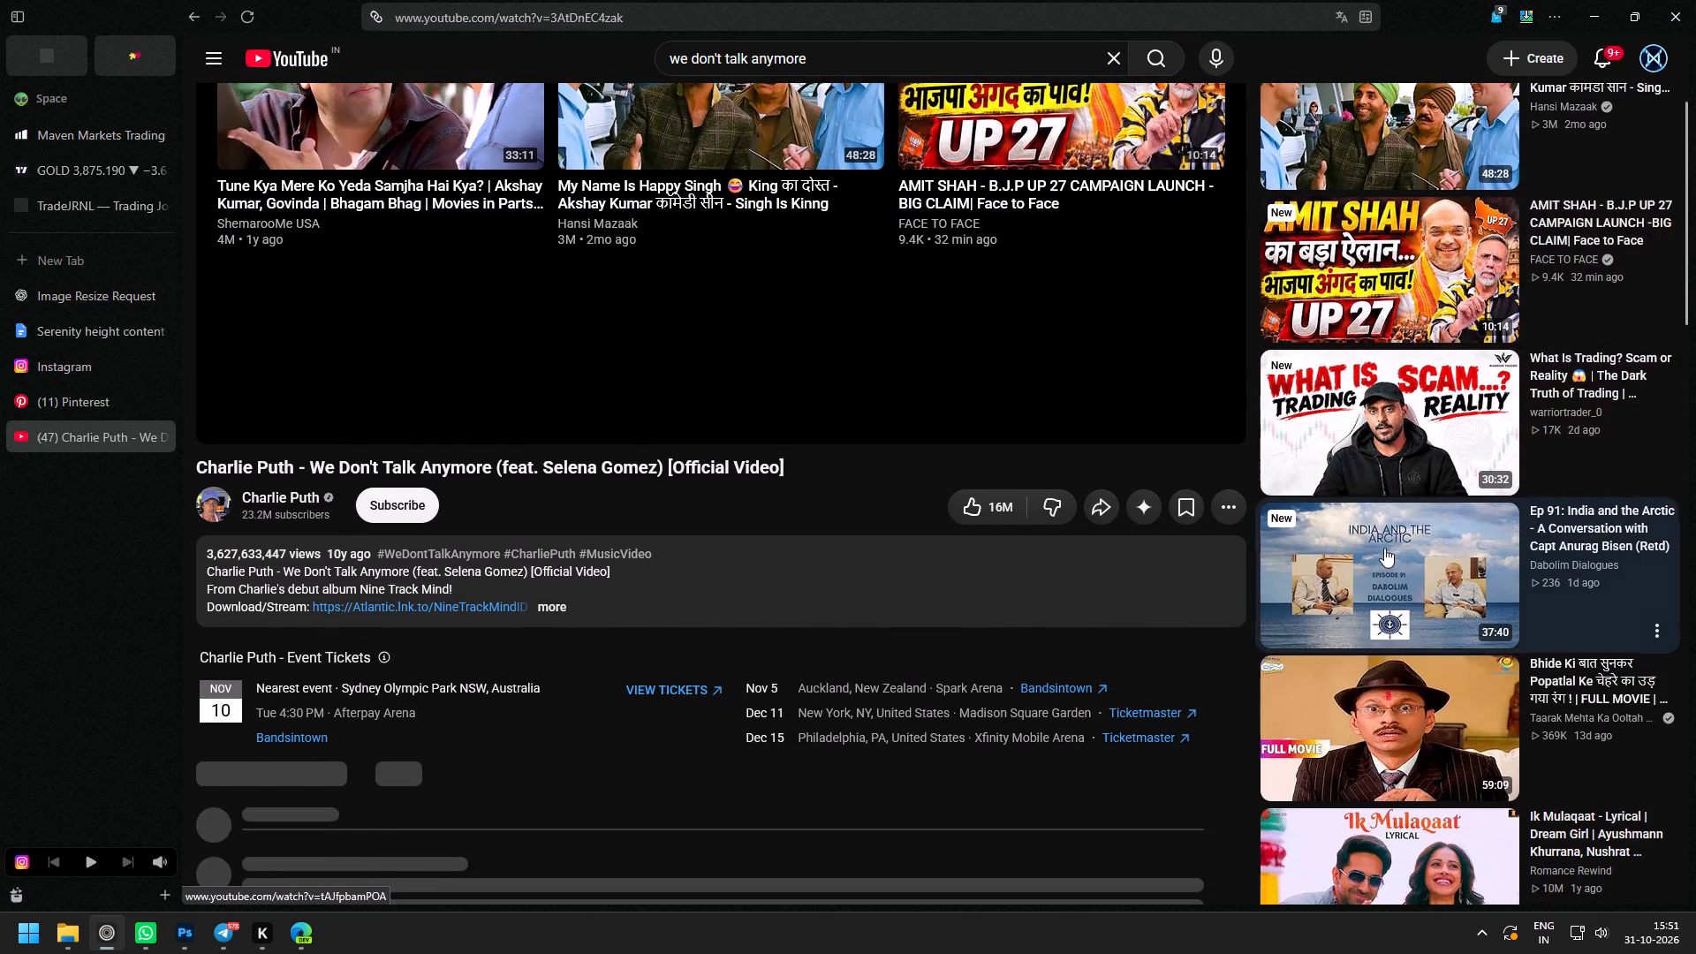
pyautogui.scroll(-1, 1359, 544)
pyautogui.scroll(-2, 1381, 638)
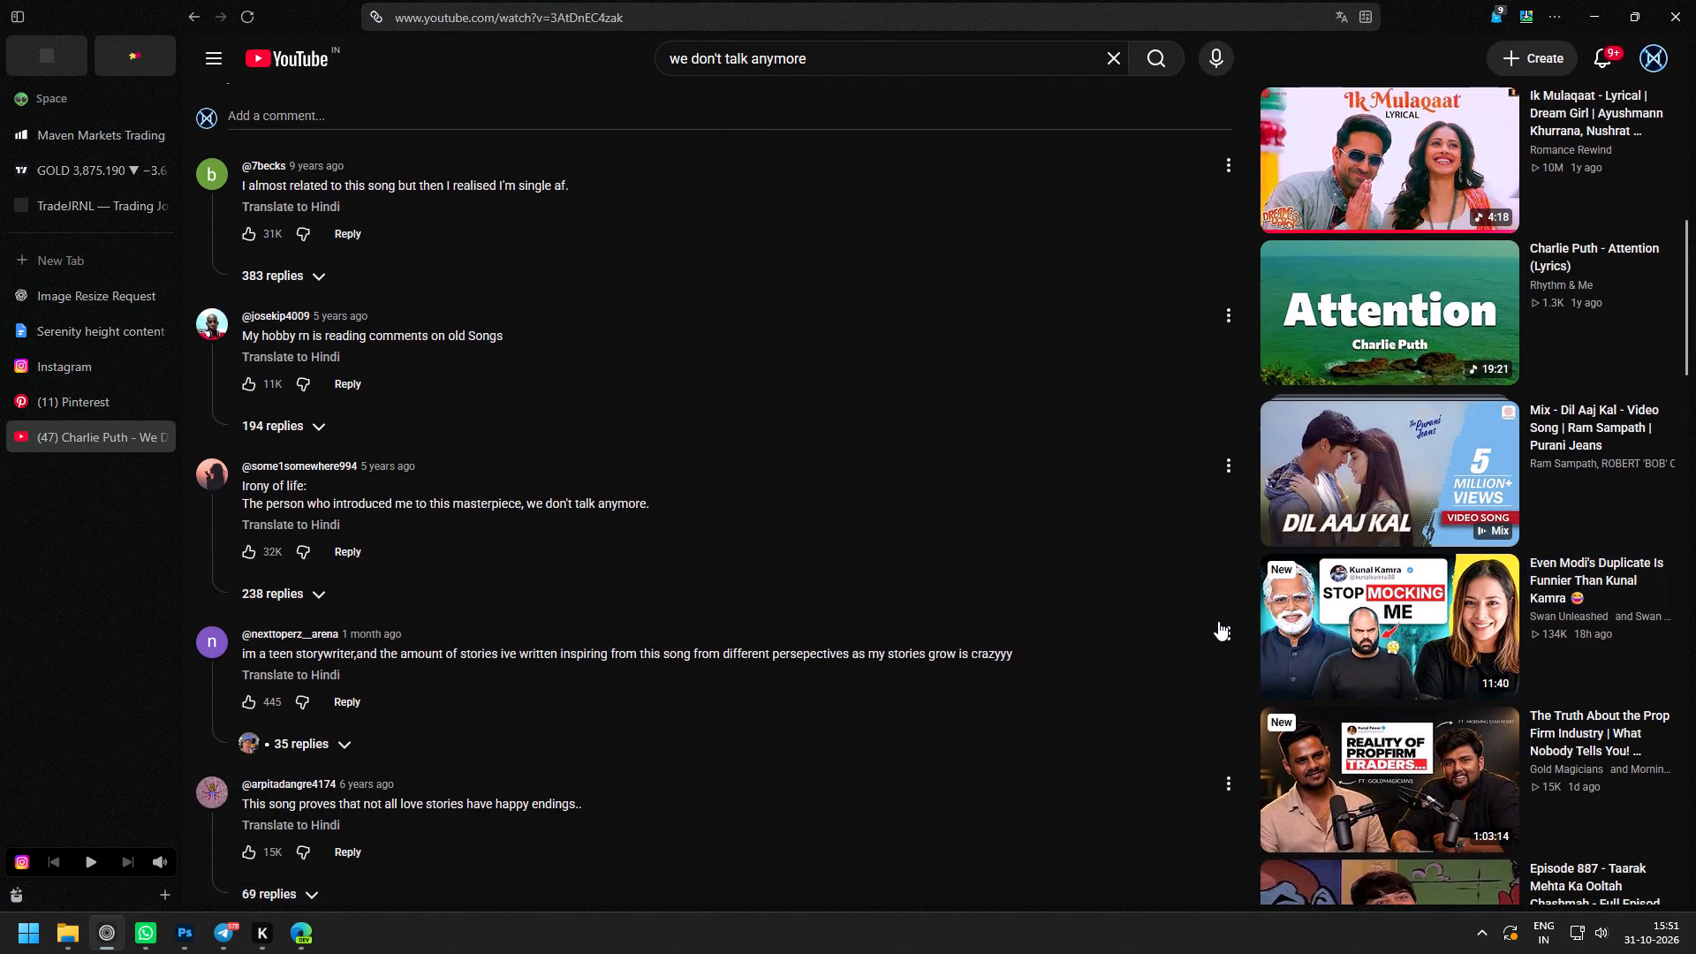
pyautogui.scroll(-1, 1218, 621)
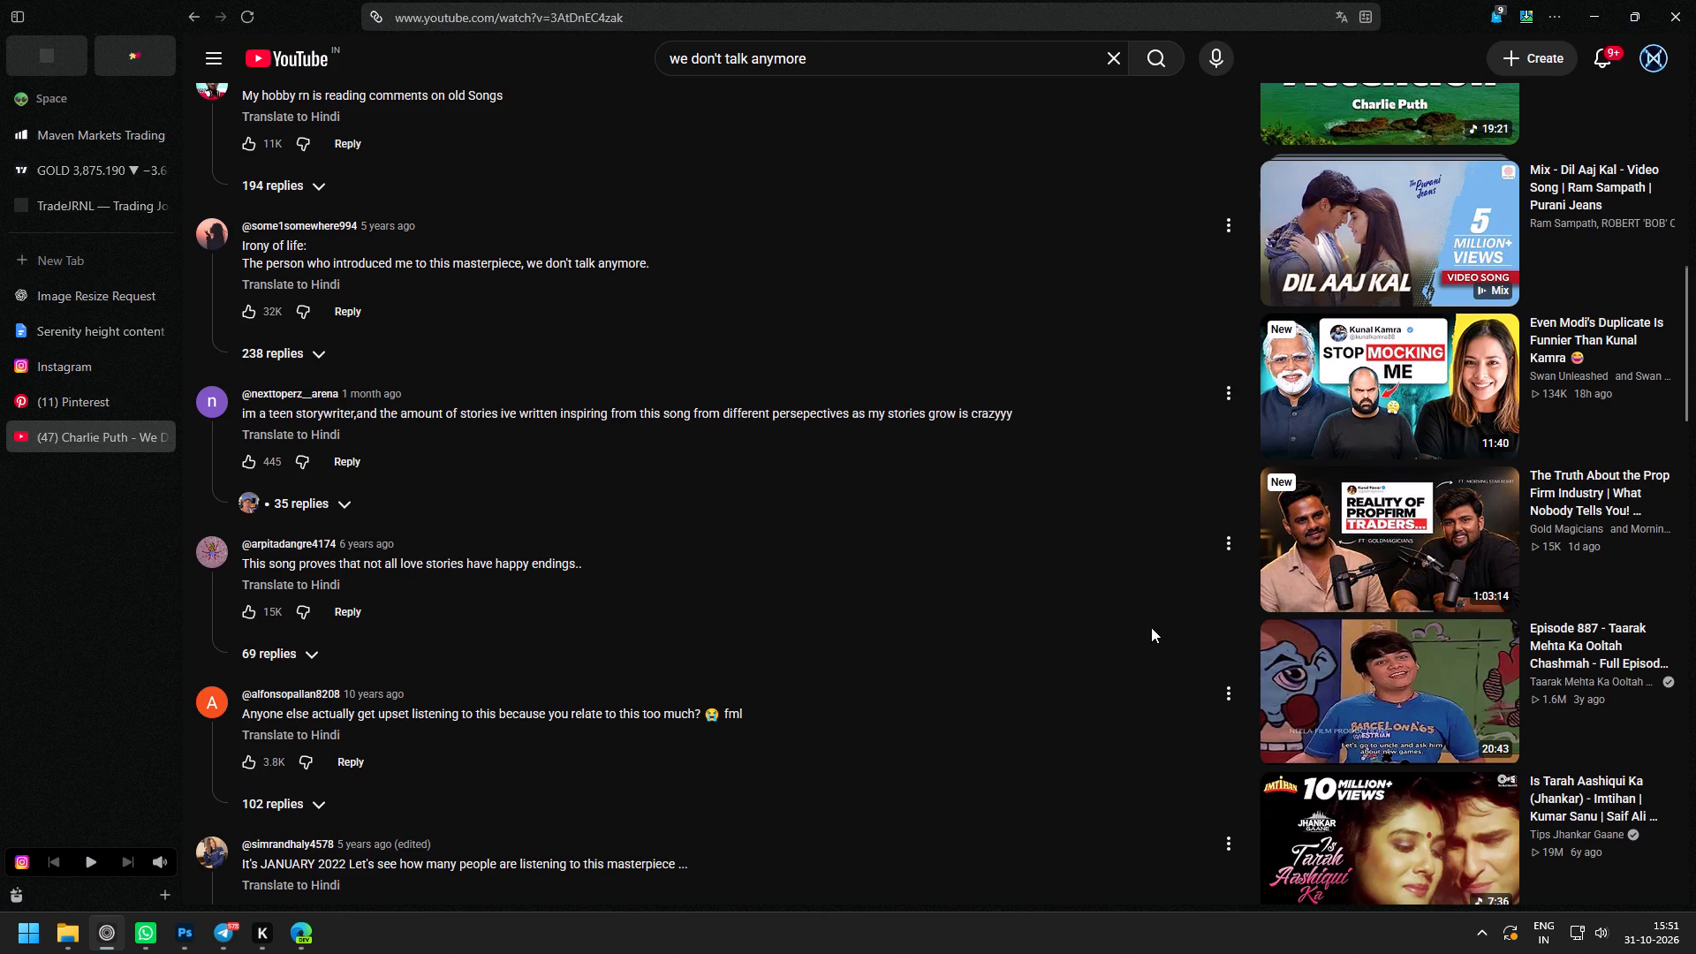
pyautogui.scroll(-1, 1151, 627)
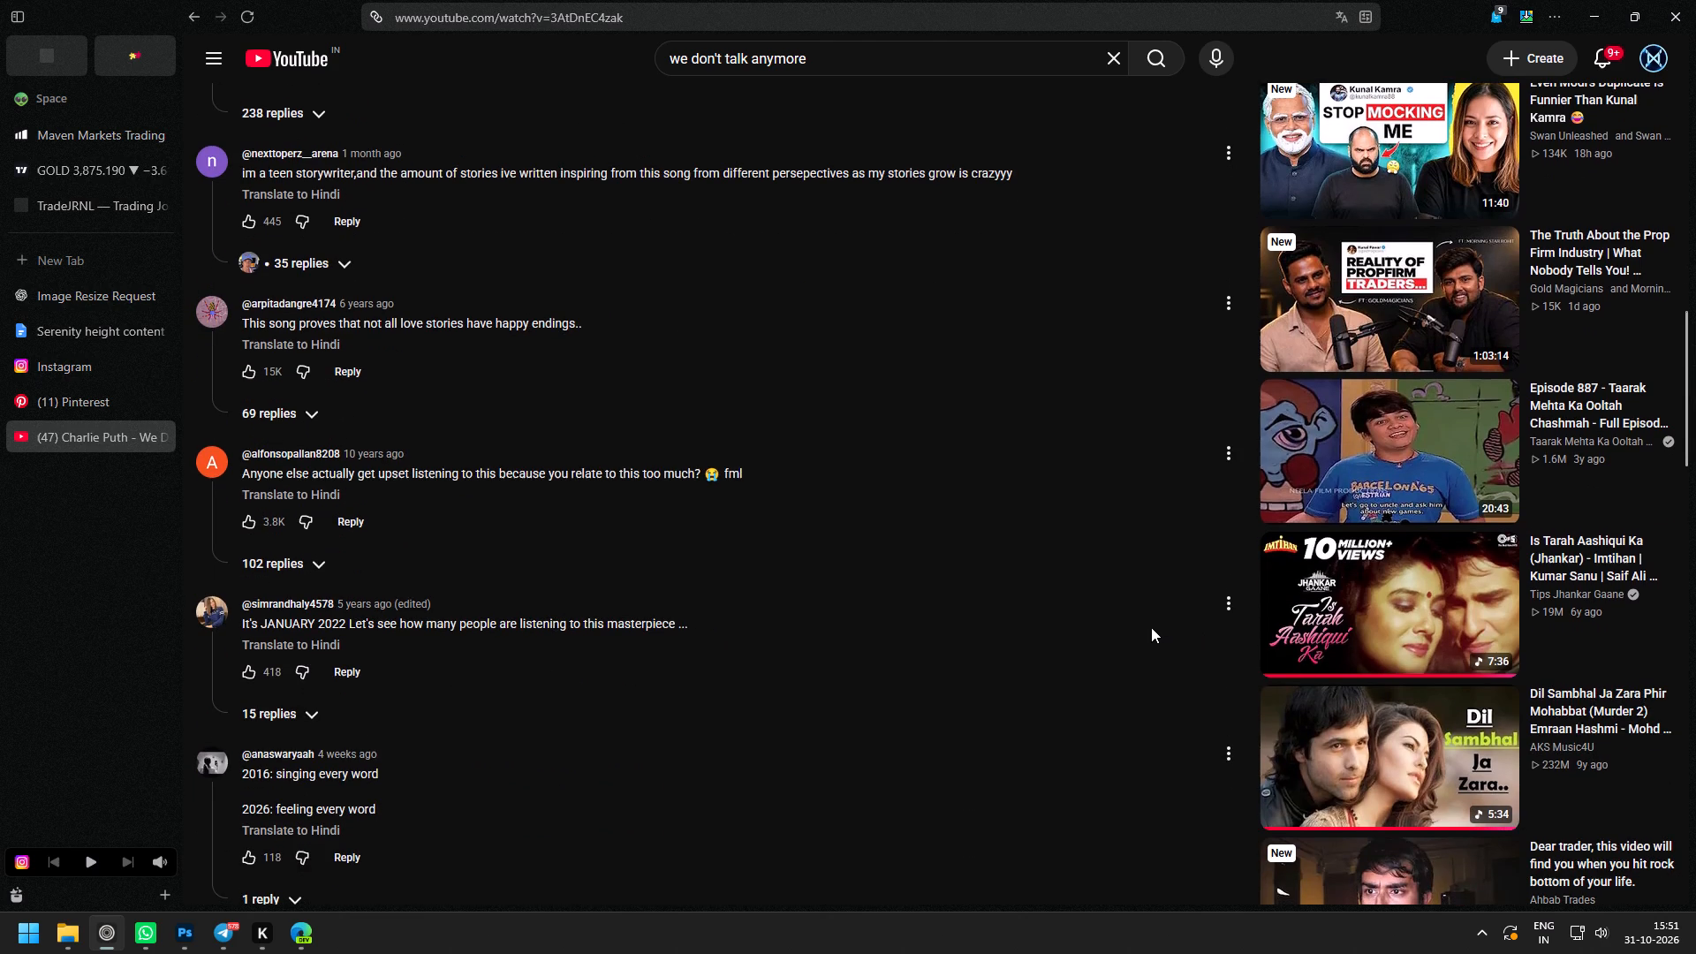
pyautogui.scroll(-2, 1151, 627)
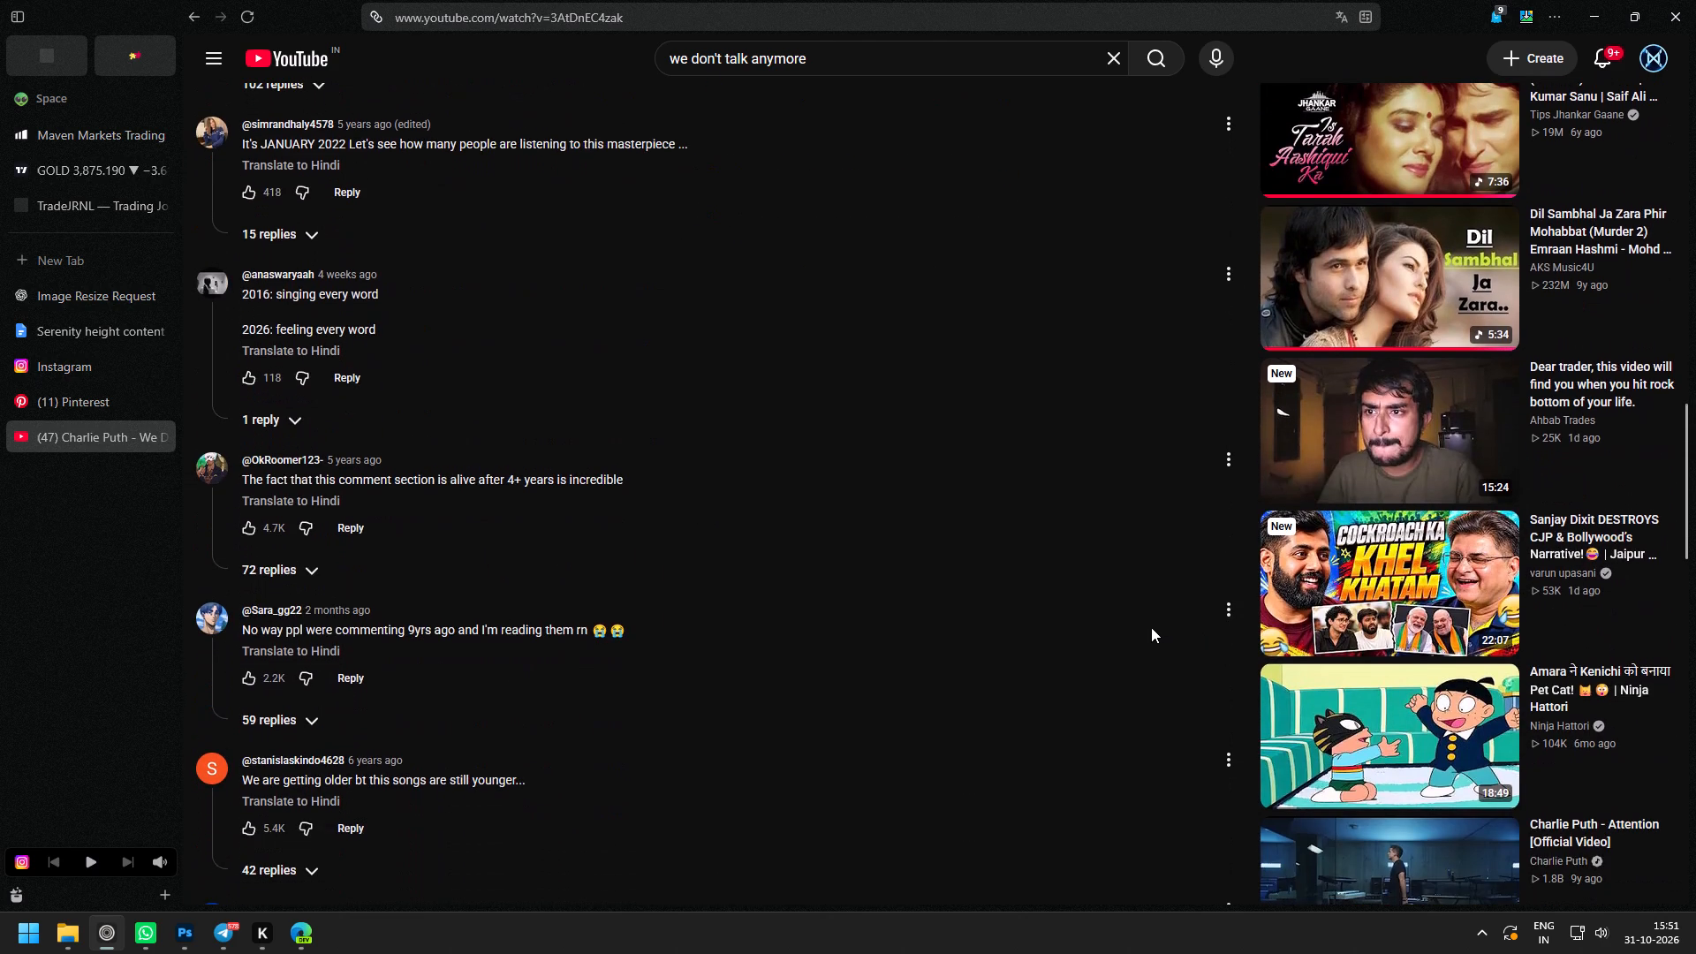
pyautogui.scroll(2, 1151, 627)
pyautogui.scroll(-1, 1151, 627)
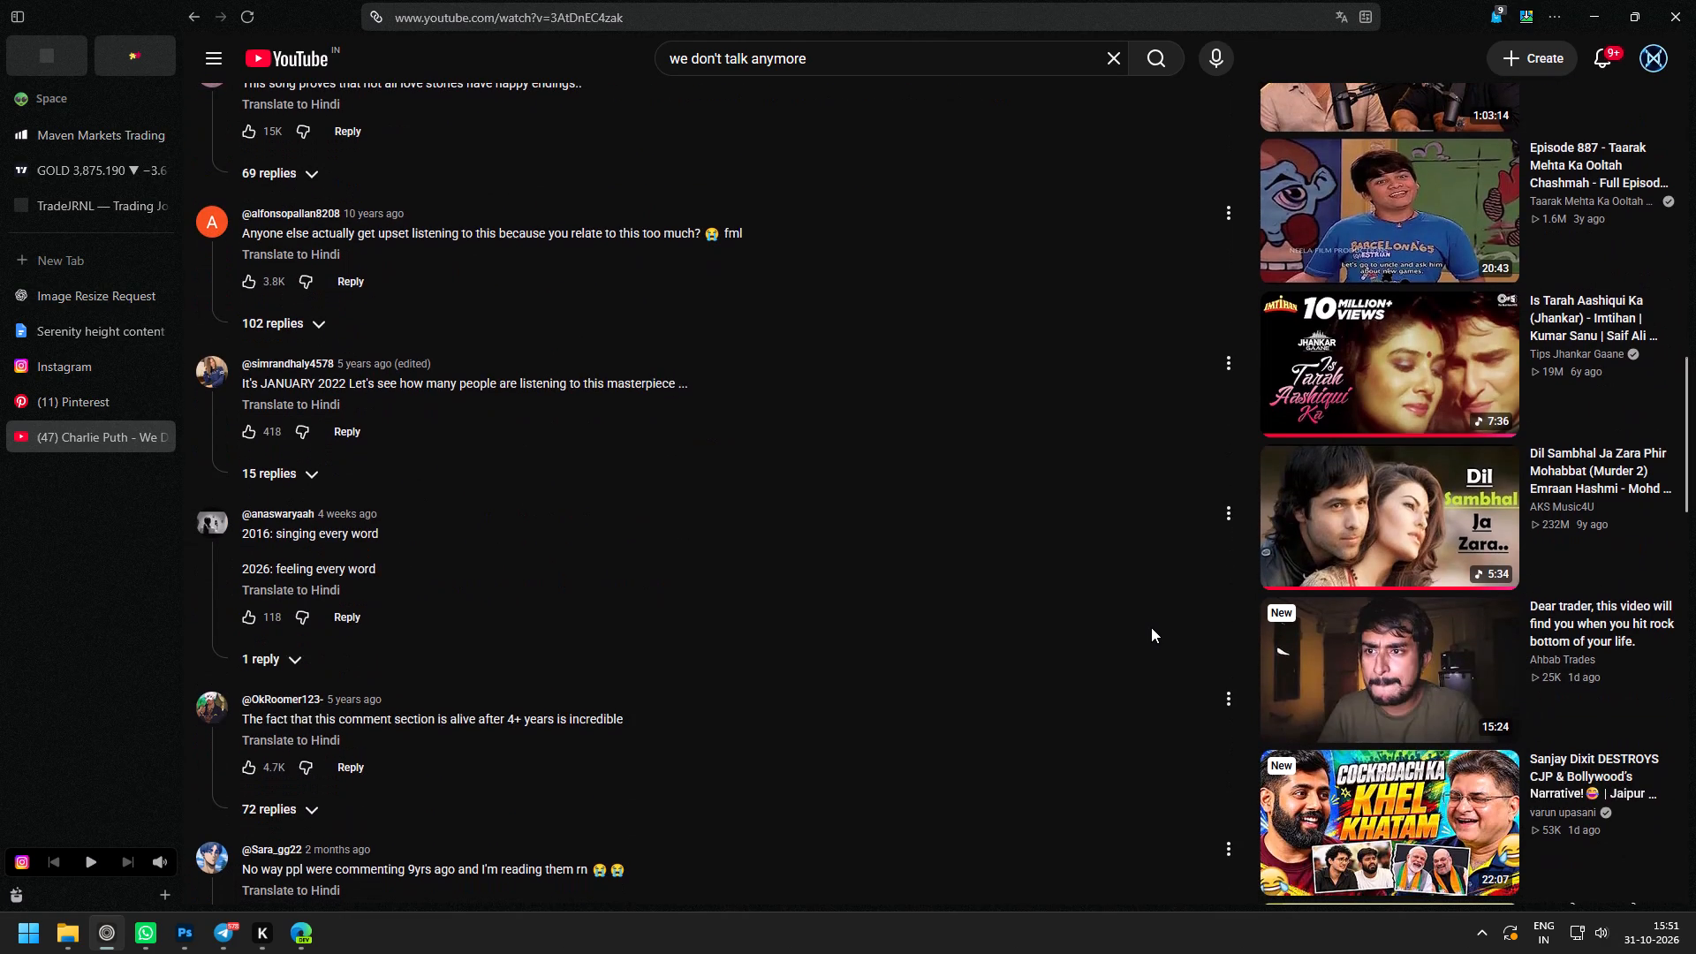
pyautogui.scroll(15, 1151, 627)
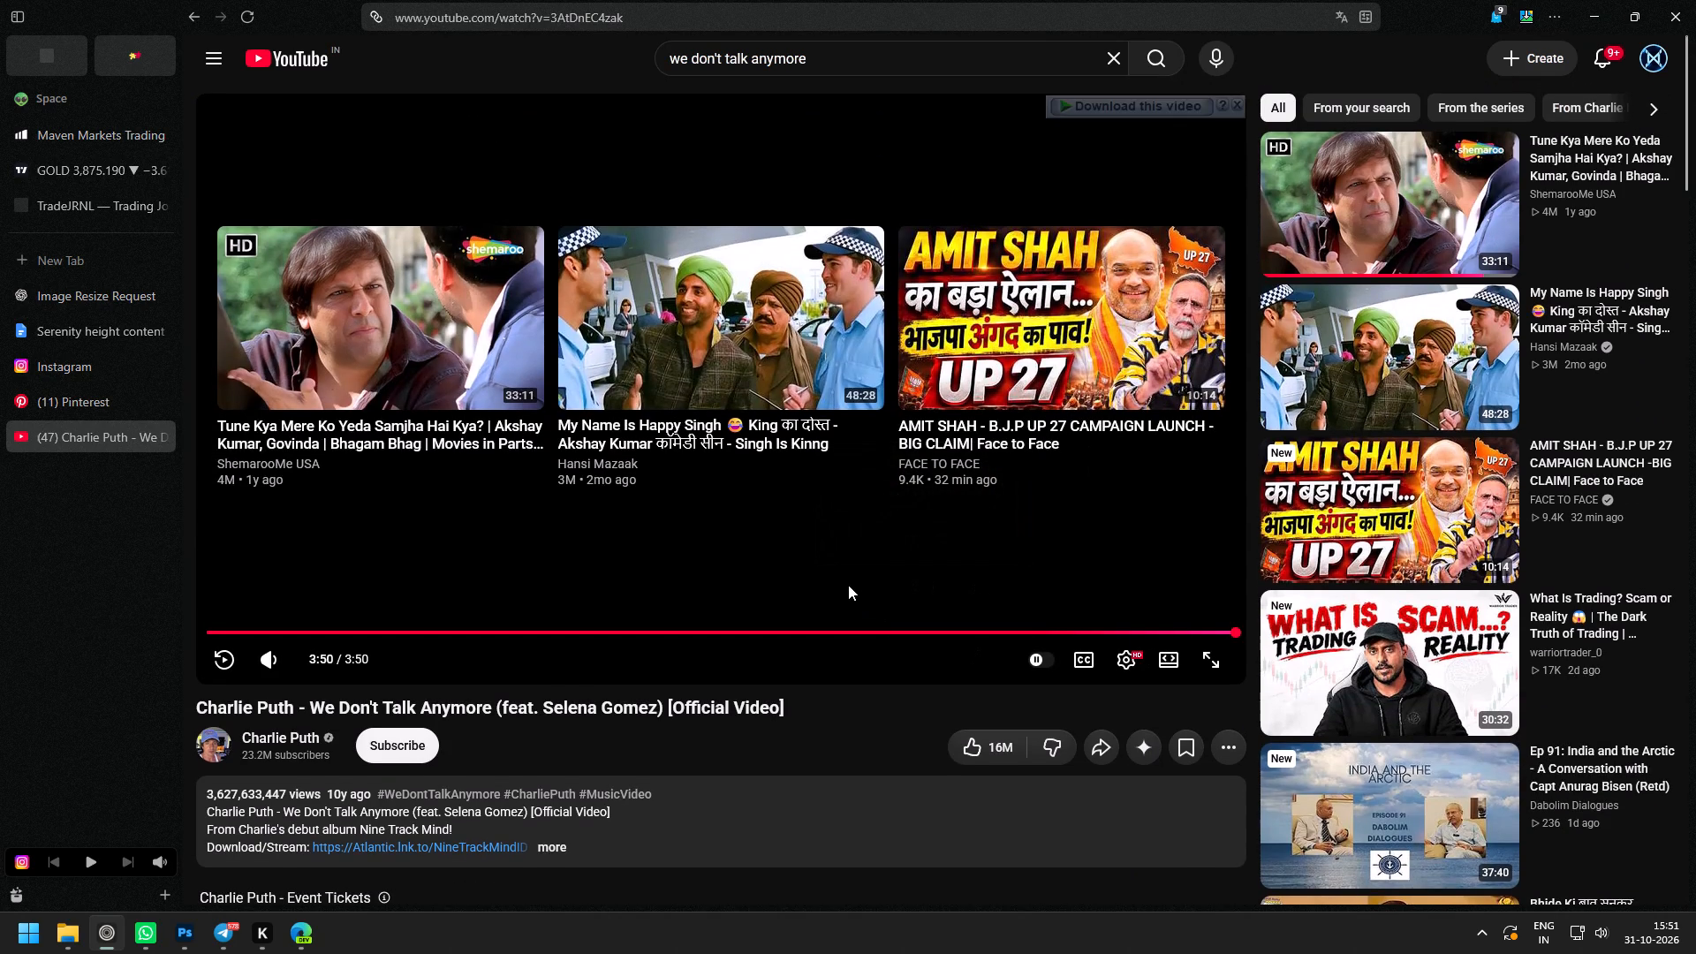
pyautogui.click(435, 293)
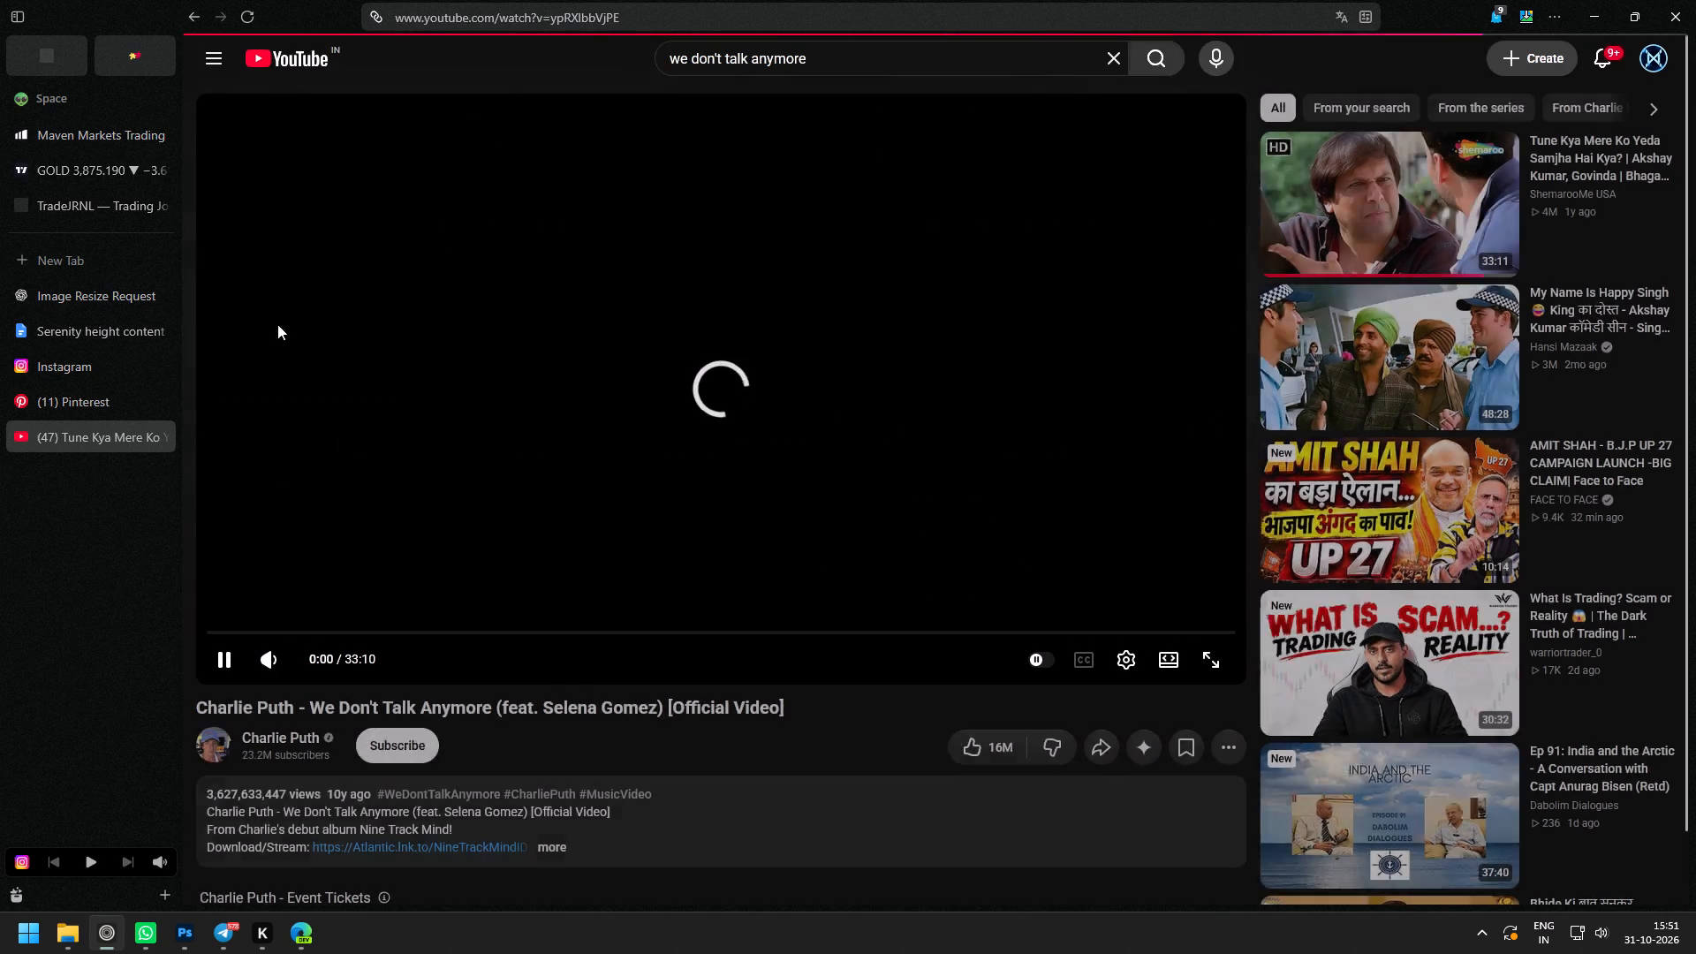
# Switch back to Photoshop and examine slide 3's finished layout next to the mostly empty slide 4.
pyautogui.click(181, 946)
pyautogui.press('space')
pyautogui.press('space')
pyautogui.press('space')
pyautogui.press('space')
pyautogui.press('space')
pyautogui.press('space')
pyautogui.press('space')
pyautogui.press('space')
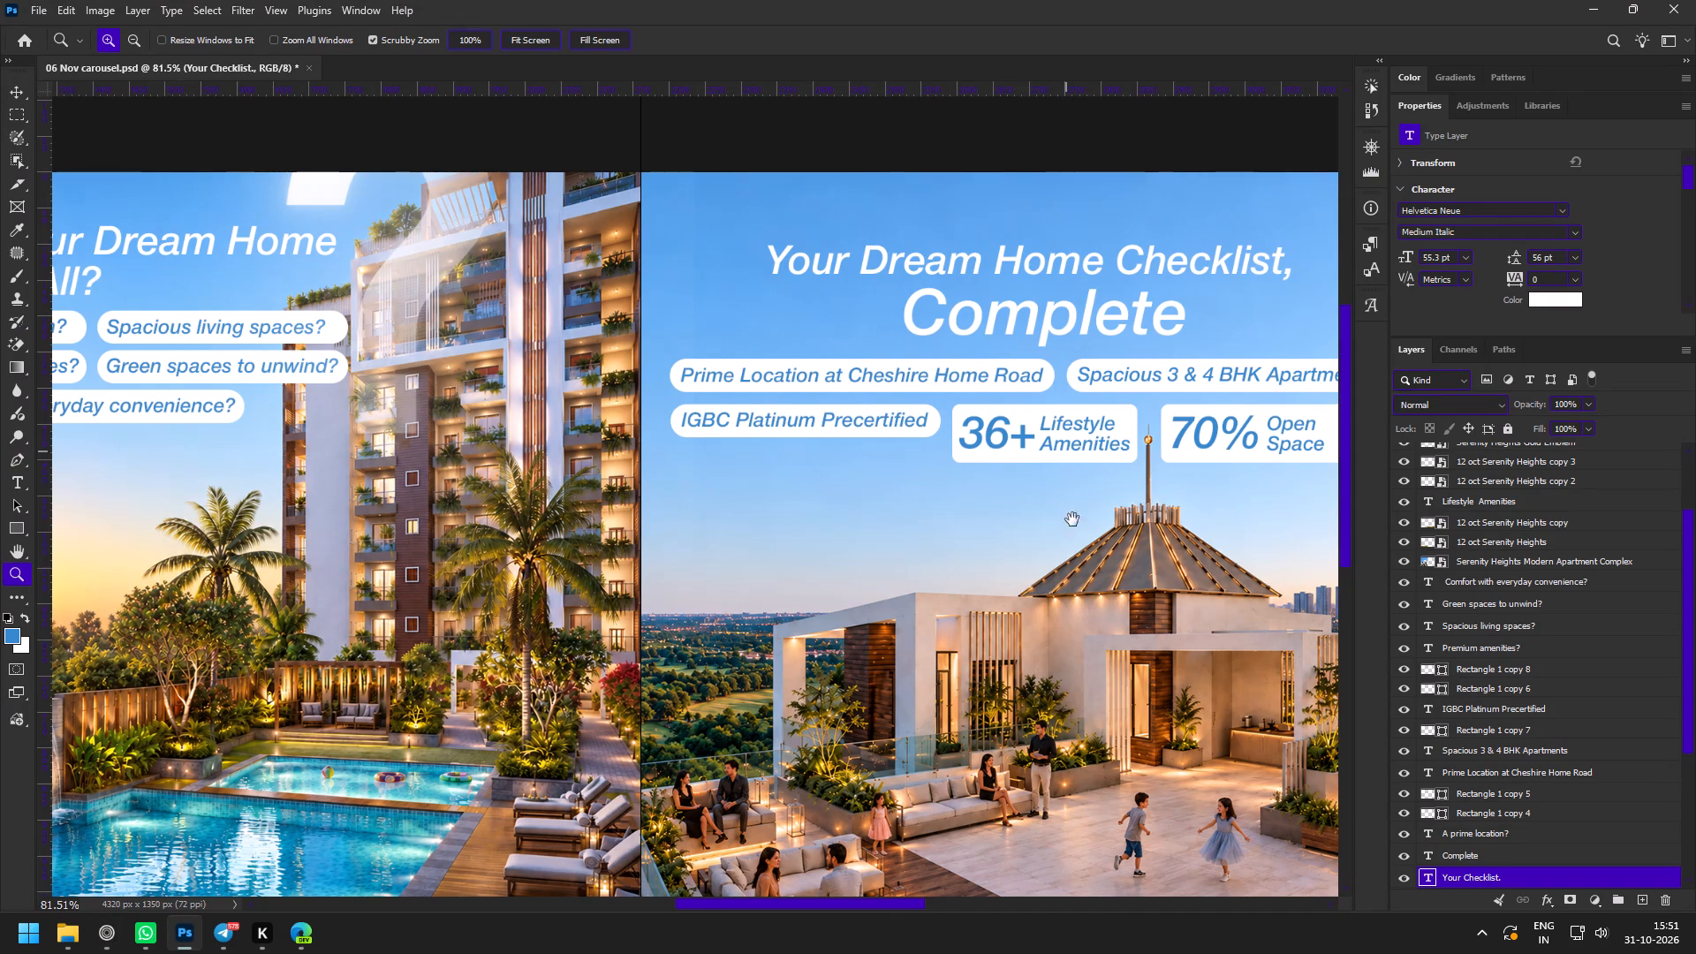
pyautogui.moveTo(1057, 543); pyautogui.dragTo(768, 407)
pyautogui.moveTo(769, 415); pyautogui.dragTo(725, 403)
pyautogui.press('space')
pyautogui.press('space')
pyautogui.press('space')
pyautogui.press('space')
pyautogui.press('space')
pyautogui.press('space')
pyautogui.press('space')
pyautogui.moveTo(903, 420); pyautogui.dragTo(720, 432)
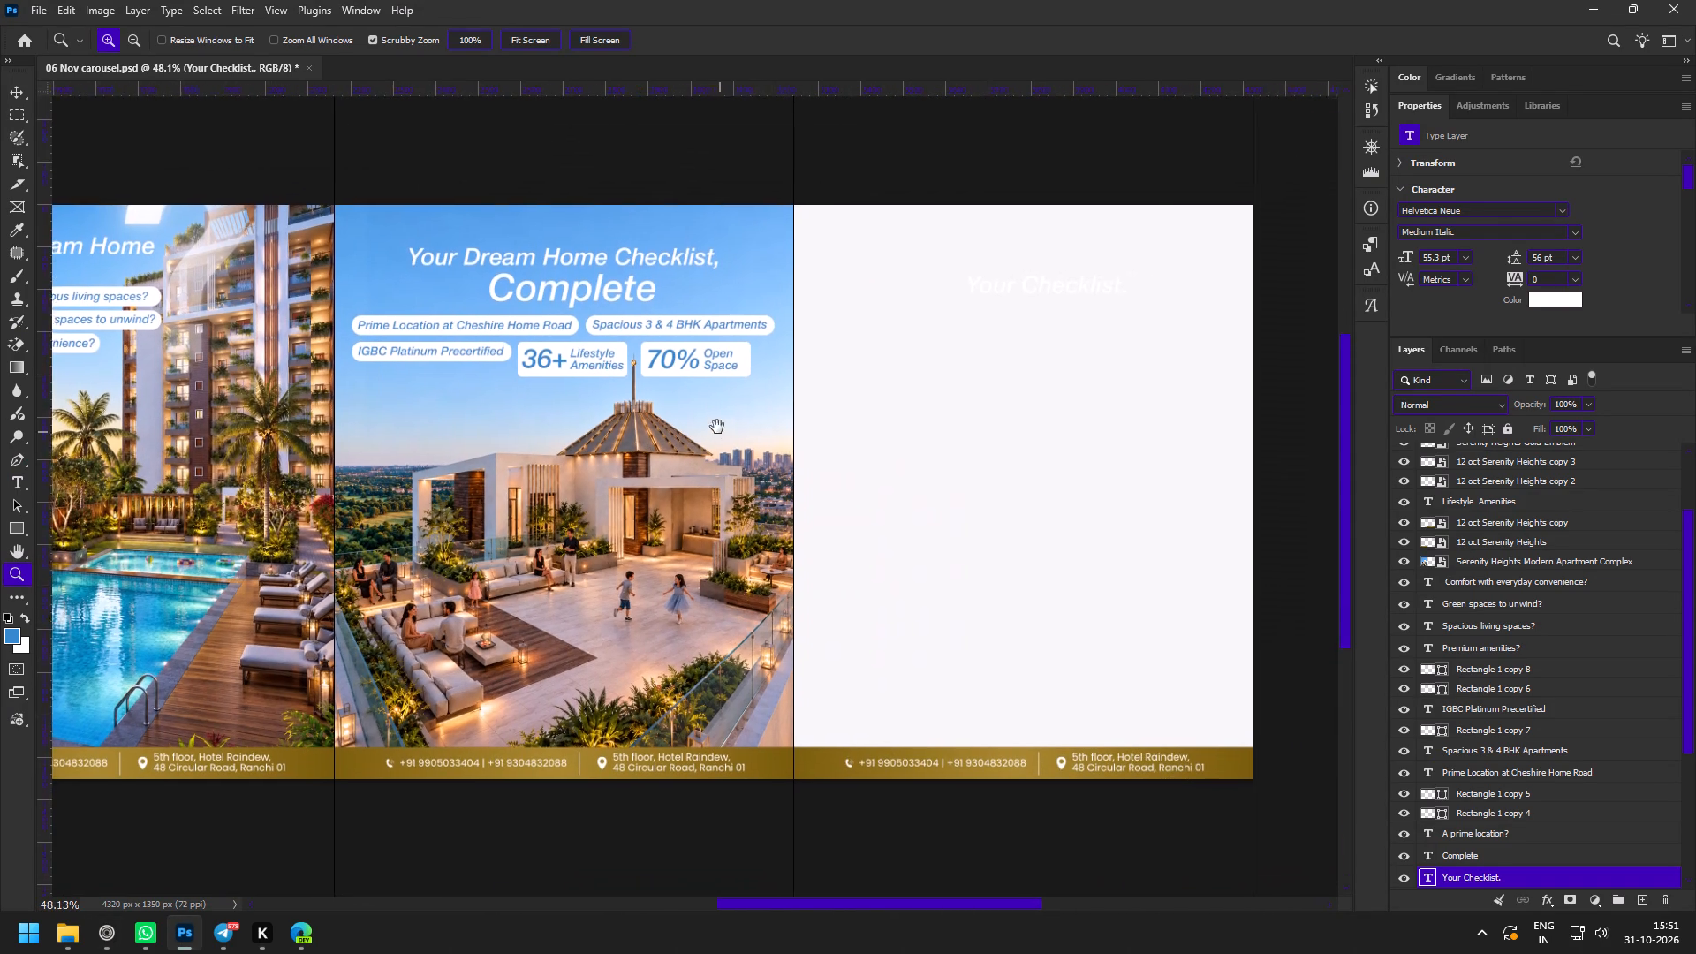
pyautogui.press('space')
pyautogui.press('space')
pyautogui.press('space')
pyautogui.moveTo(935, 439); pyautogui.dragTo(830, 443)
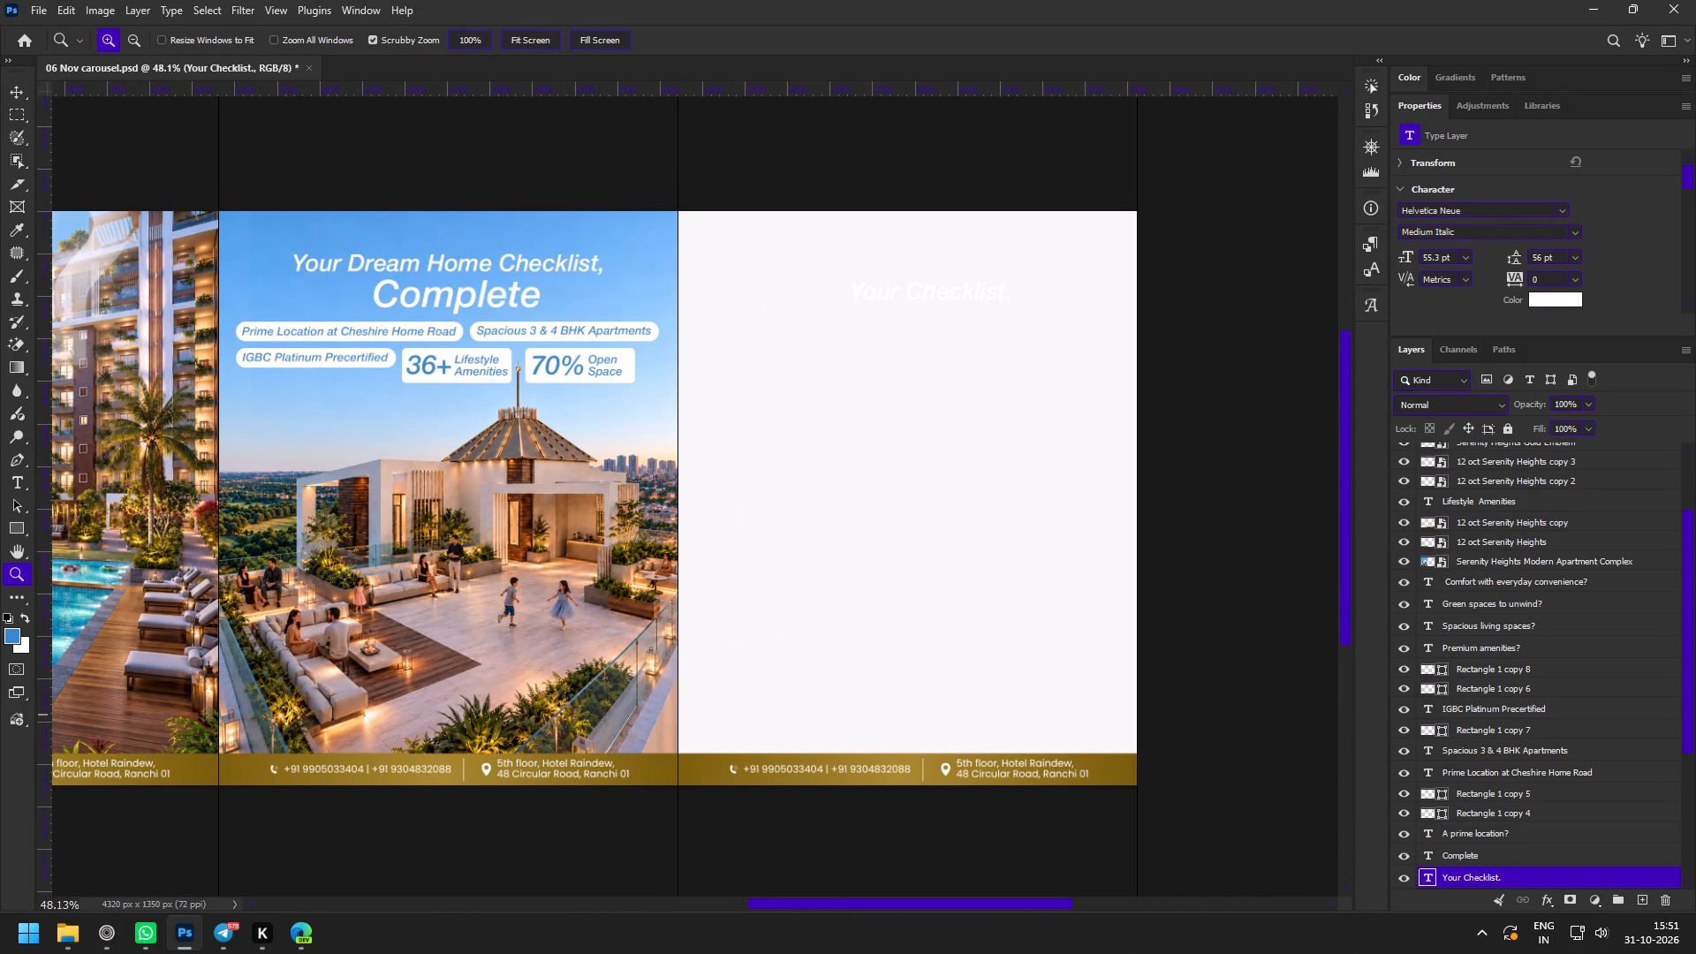
# Copy the black circled tick image from the Pinterest results in the browser and paste it into the Photoshop carousel on slide 3.
pyautogui.click(101, 935)
pyautogui.click(75, 364)
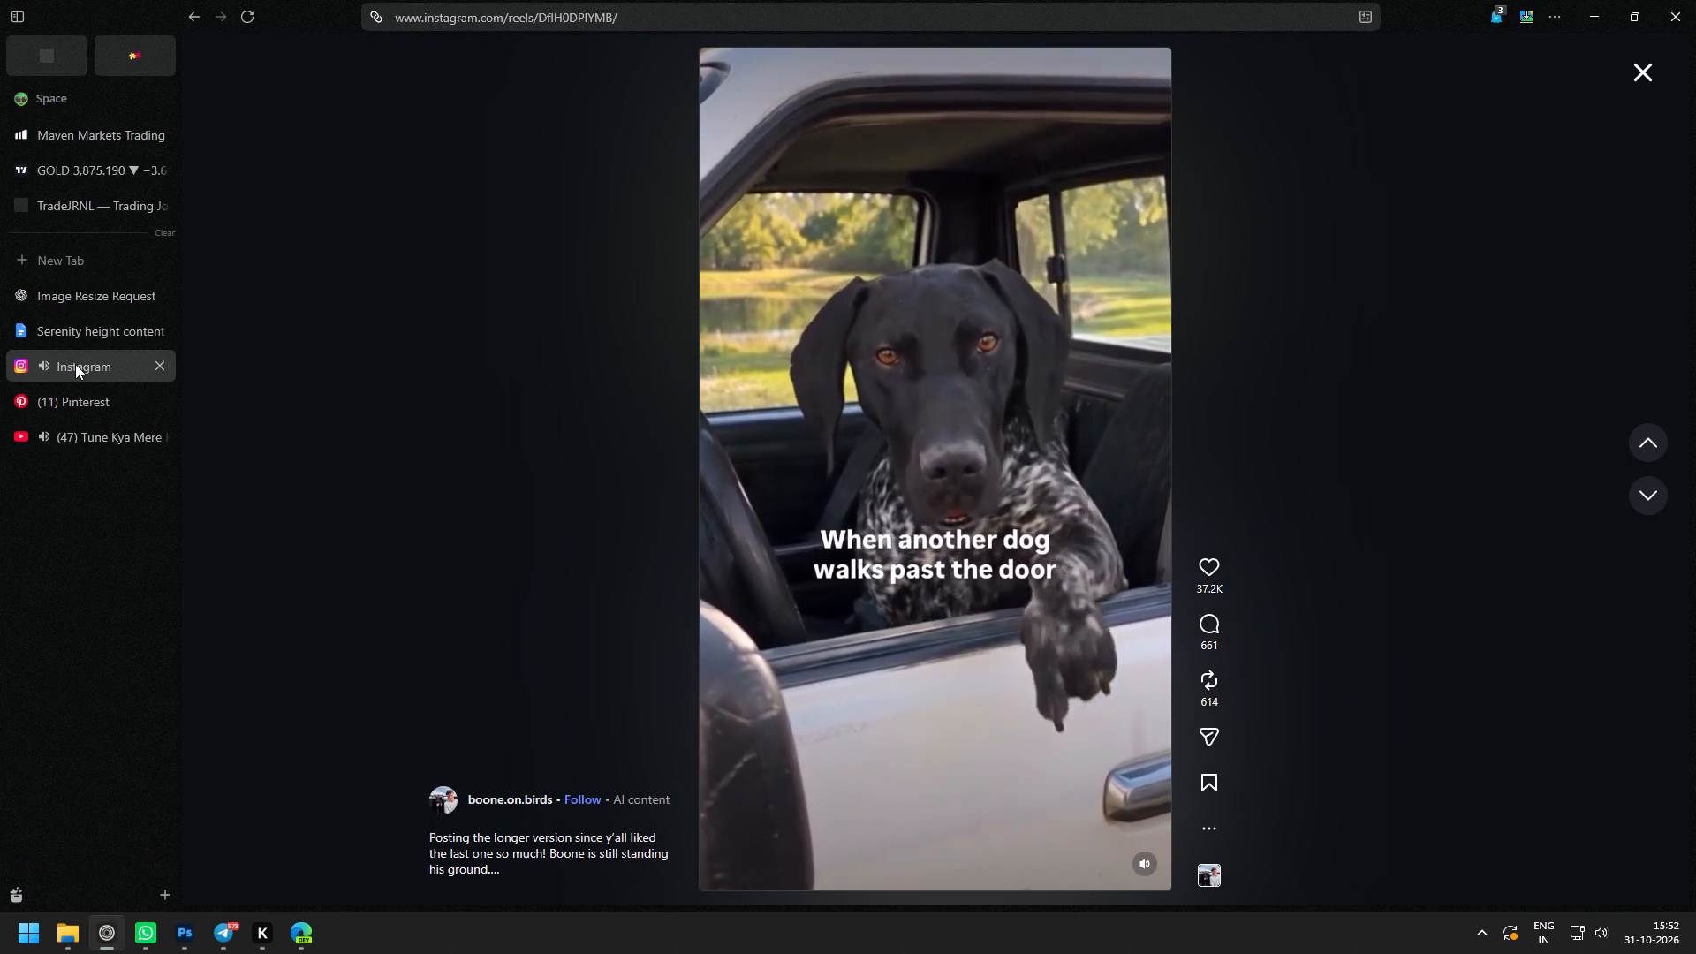
pyautogui.click(79, 402)
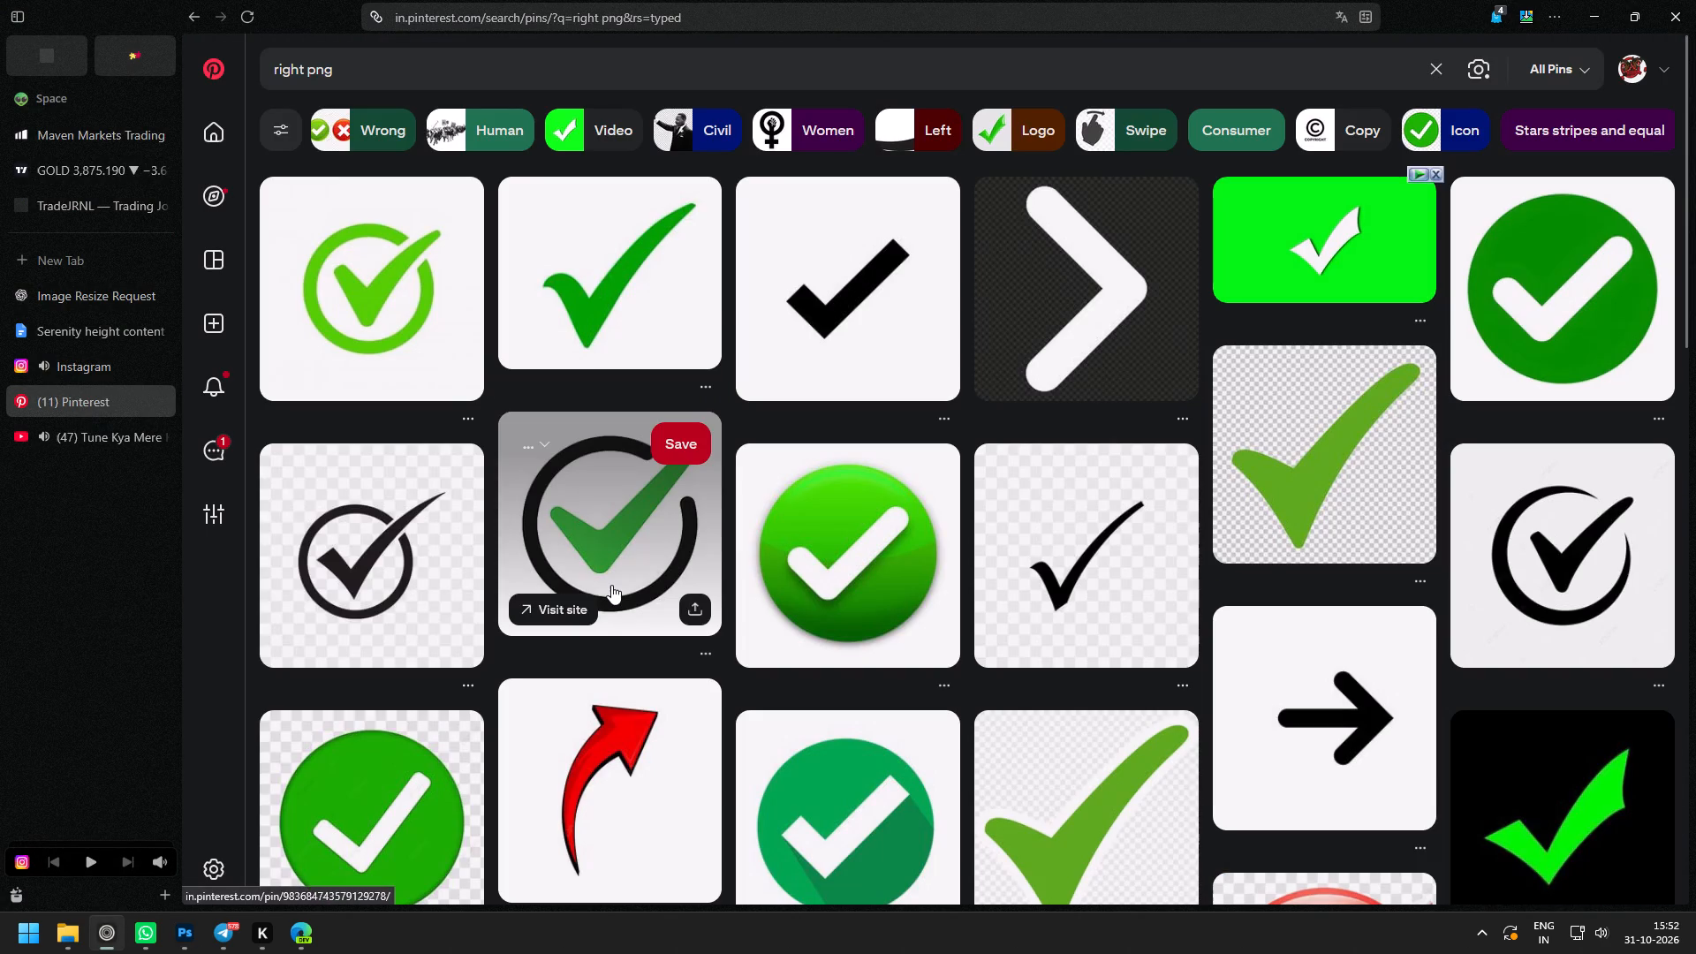
pyautogui.click(353, 556)
pyautogui.rightClick(421, 327)
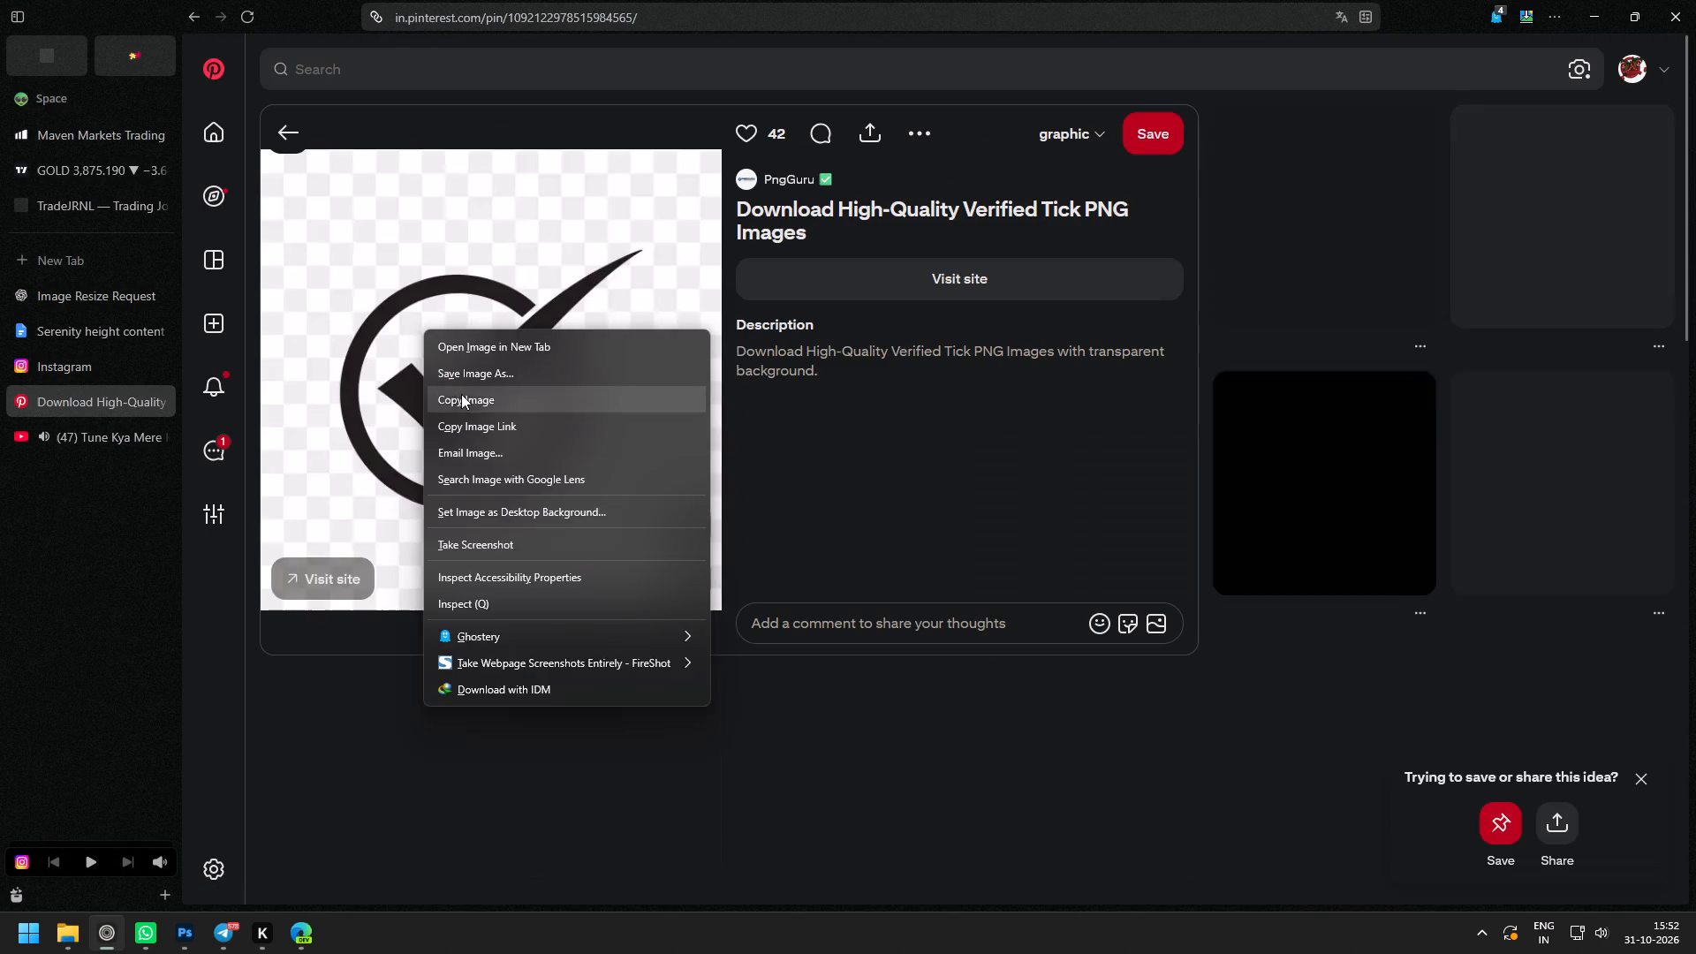
pyautogui.click(478, 410)
pyautogui.click(186, 941)
pyautogui.hotkey('ctrl', 'v')
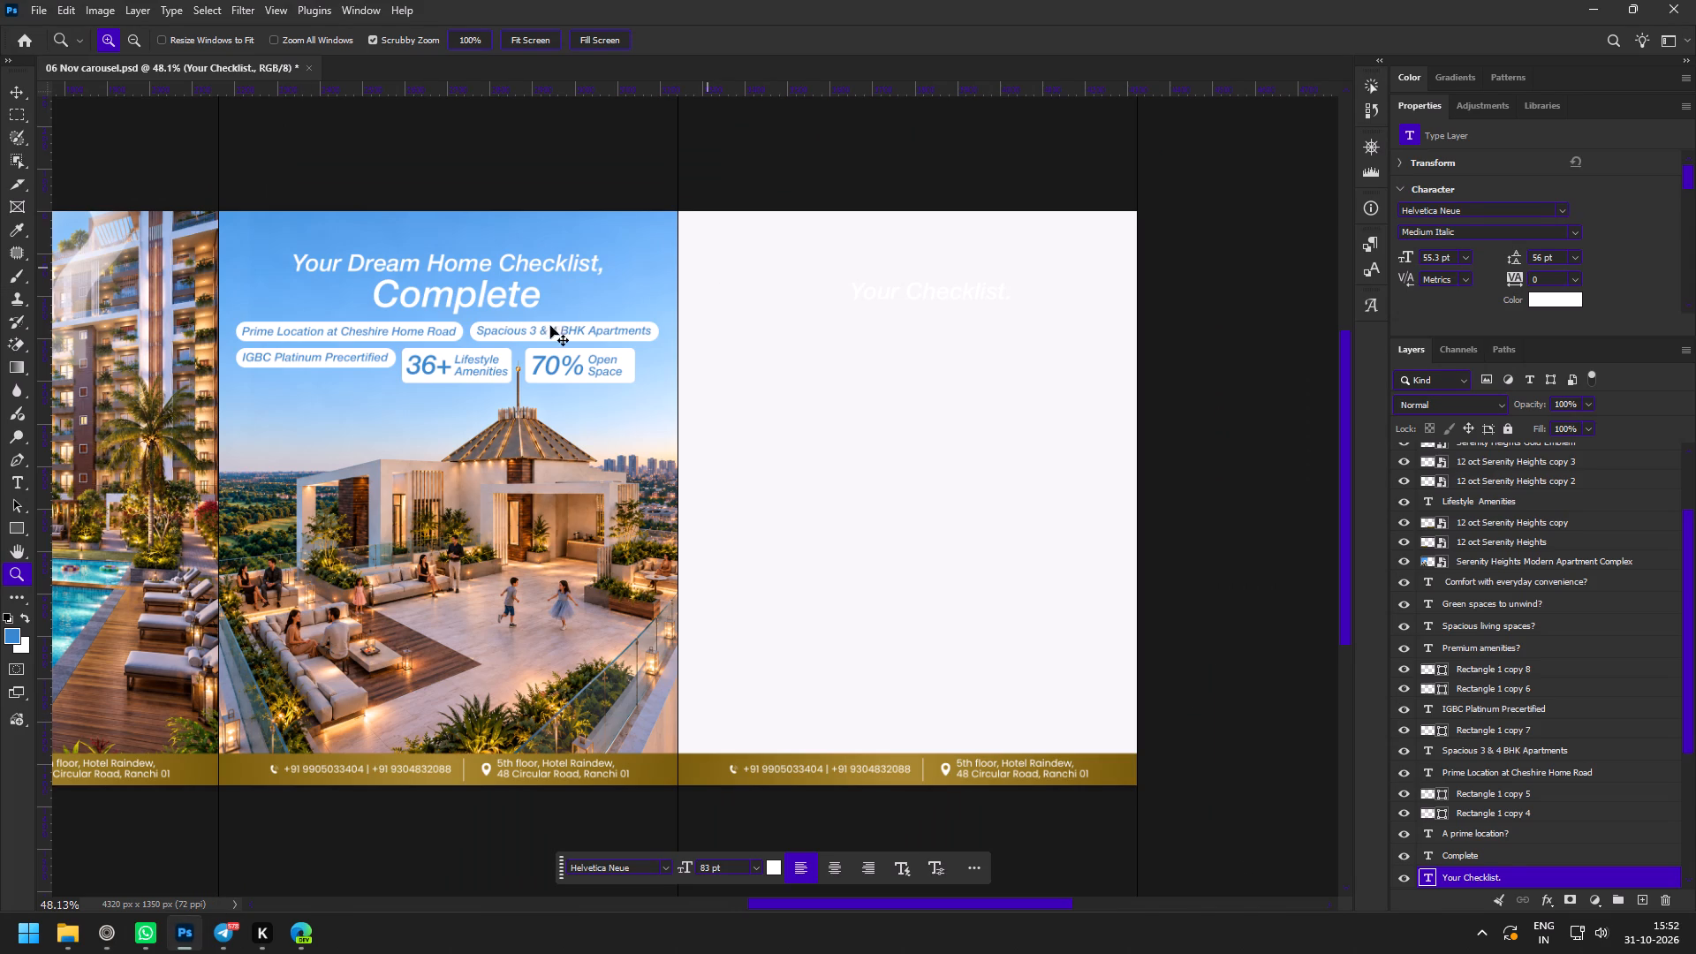
# Erase the pasted tick image's background both outside and inside the circle.
pyautogui.press('e')
pyautogui.click(568, 430)
pyautogui.click(568, 469)
# Move the tick below slide 3's feature boxes and turn it white with Hue/Saturation Lightness at +100.
pyautogui.press('z')
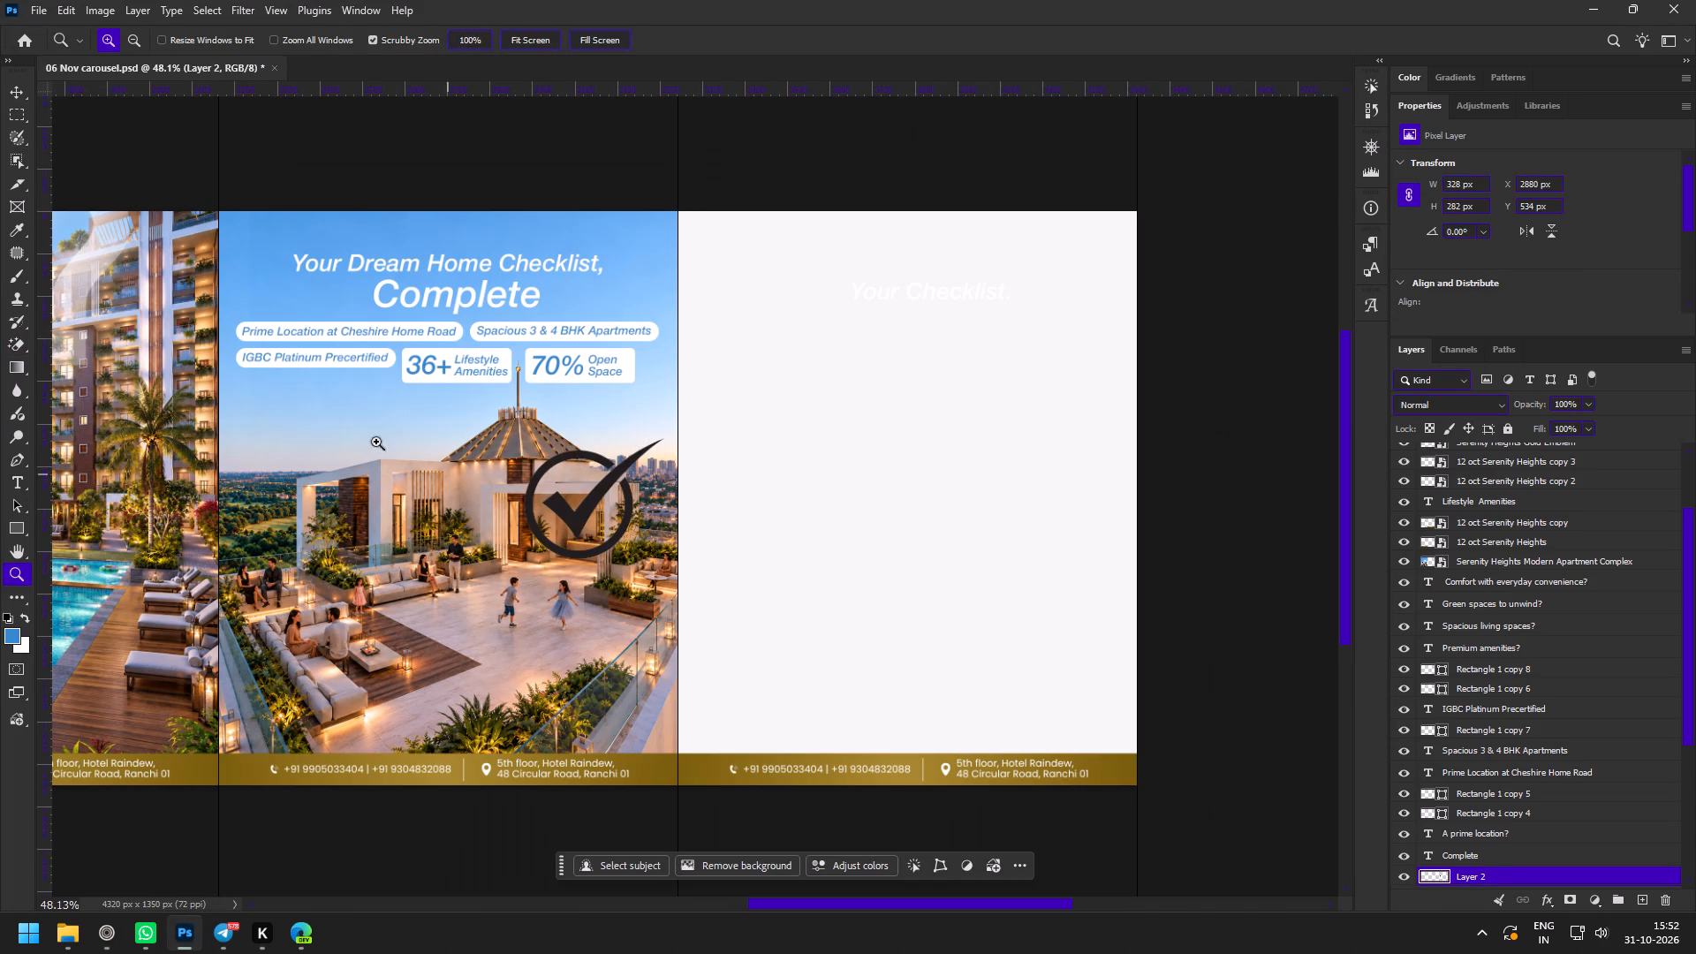
pyautogui.moveTo(352, 427); pyautogui.dragTo(393, 459)
pyautogui.press('v')
pyautogui.moveTo(720, 559); pyautogui.dragTo(338, 479)
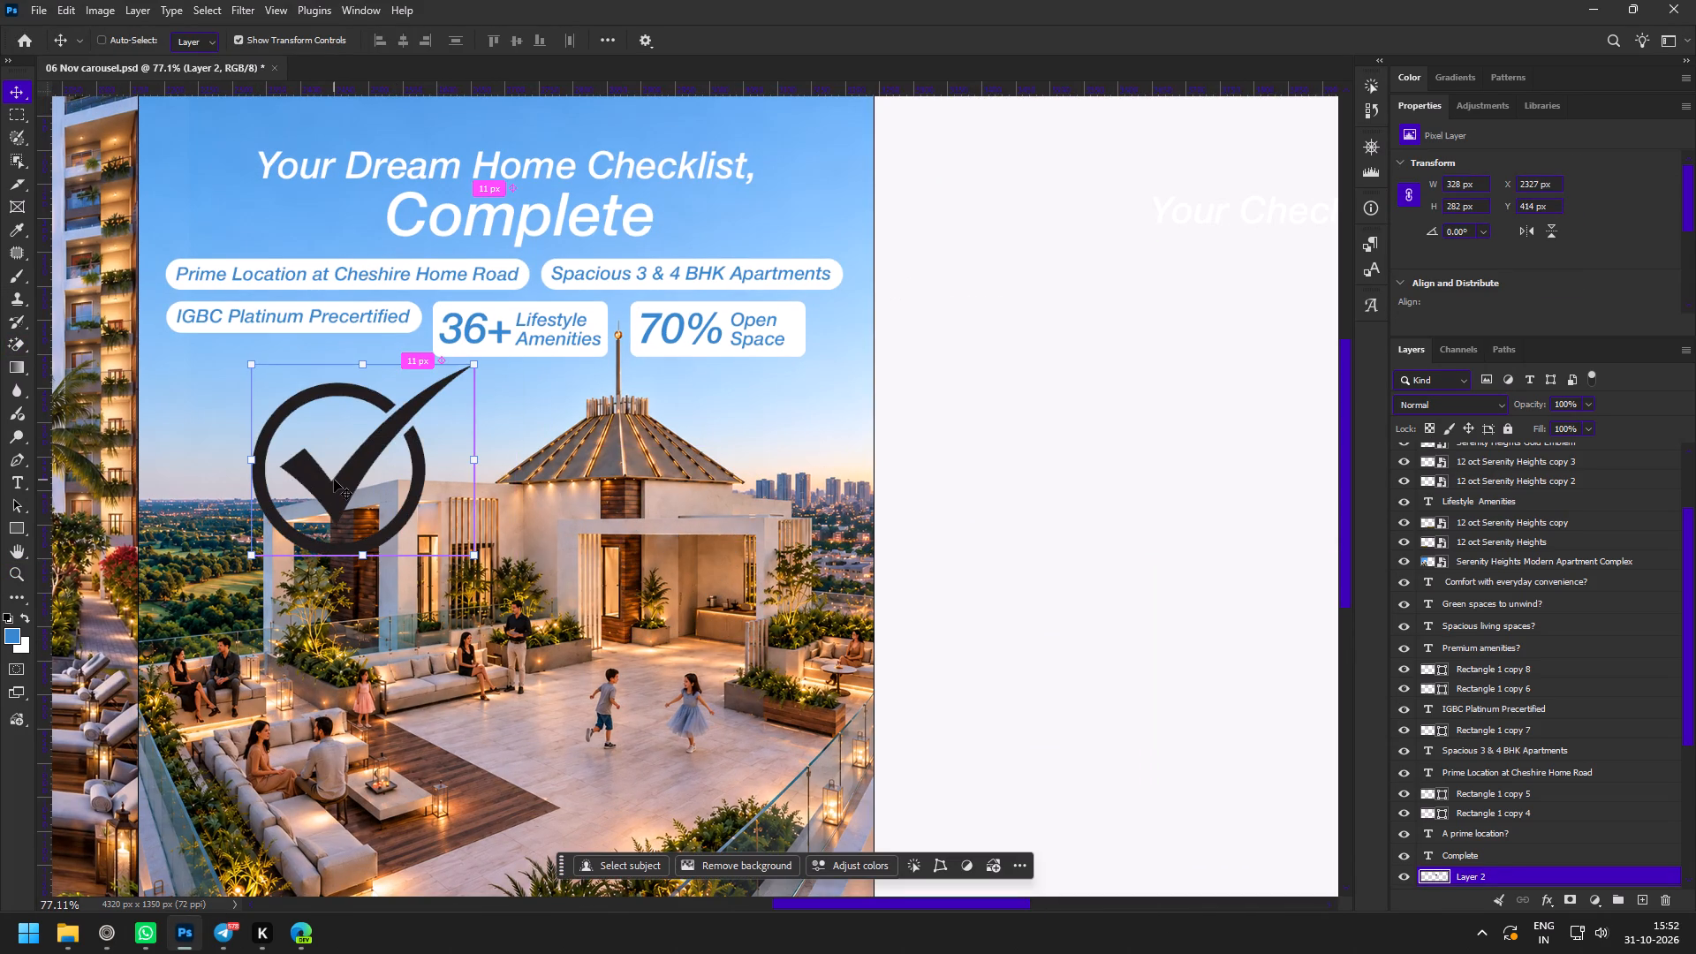
pyautogui.hotkey('ctrl', 'u')
pyautogui.moveTo(1164, 506); pyautogui.dragTo(1337, 499)
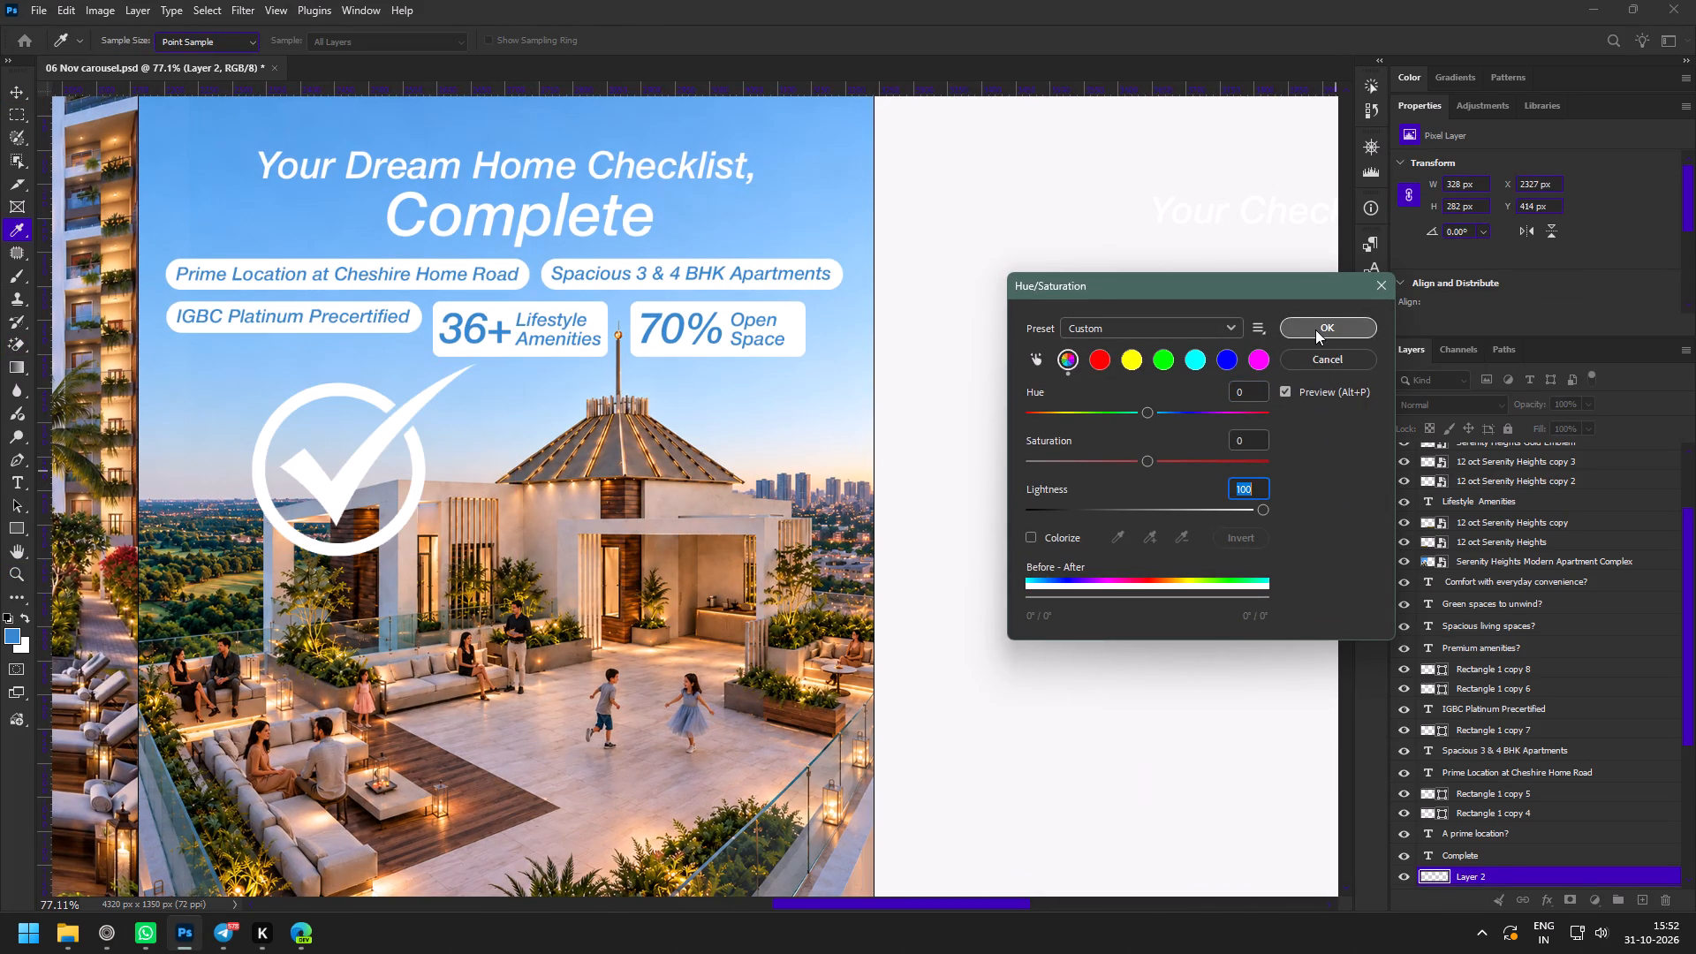
pyautogui.click(1316, 329)
# Convert the white tick layer to a smart object.
pyautogui.press('F8')
# Scale the white tick to about 75% and place it in slide 3's upper-left corner, slightly overlapping the start of the headline.
pyautogui.press('space')
pyautogui.press('space')
pyautogui.press('space')
pyautogui.moveTo(322, 418); pyautogui.dragTo(538, 493)
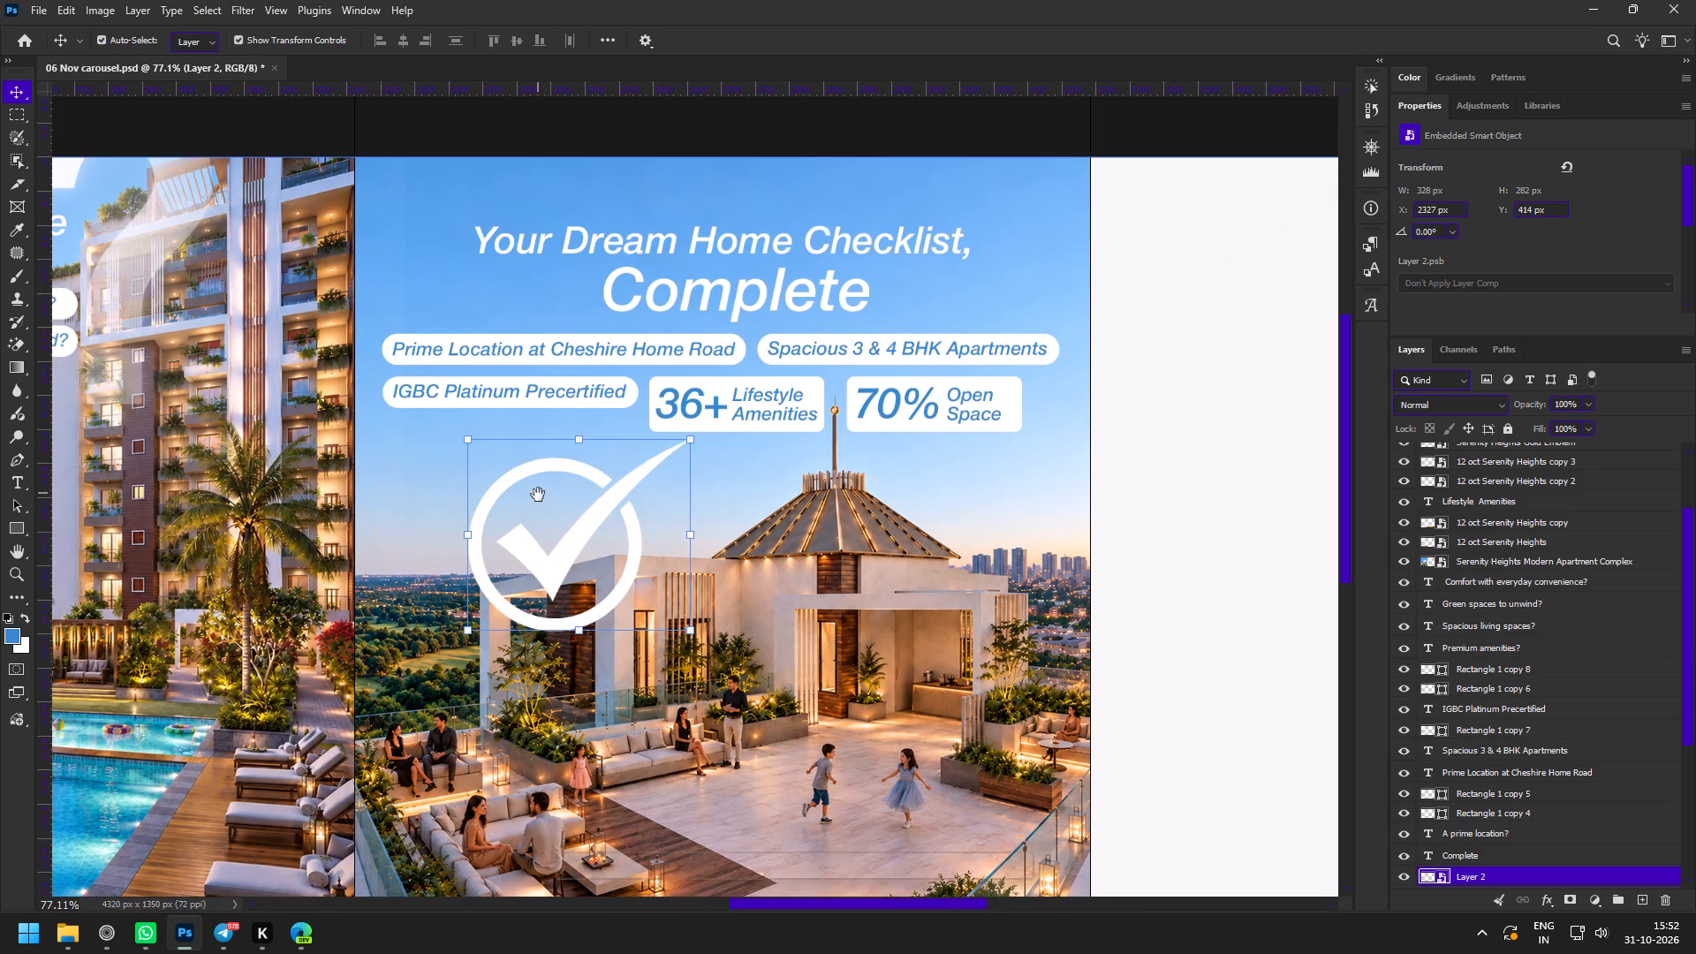
pyautogui.moveTo(572, 532); pyautogui.dragTo(468, 224)
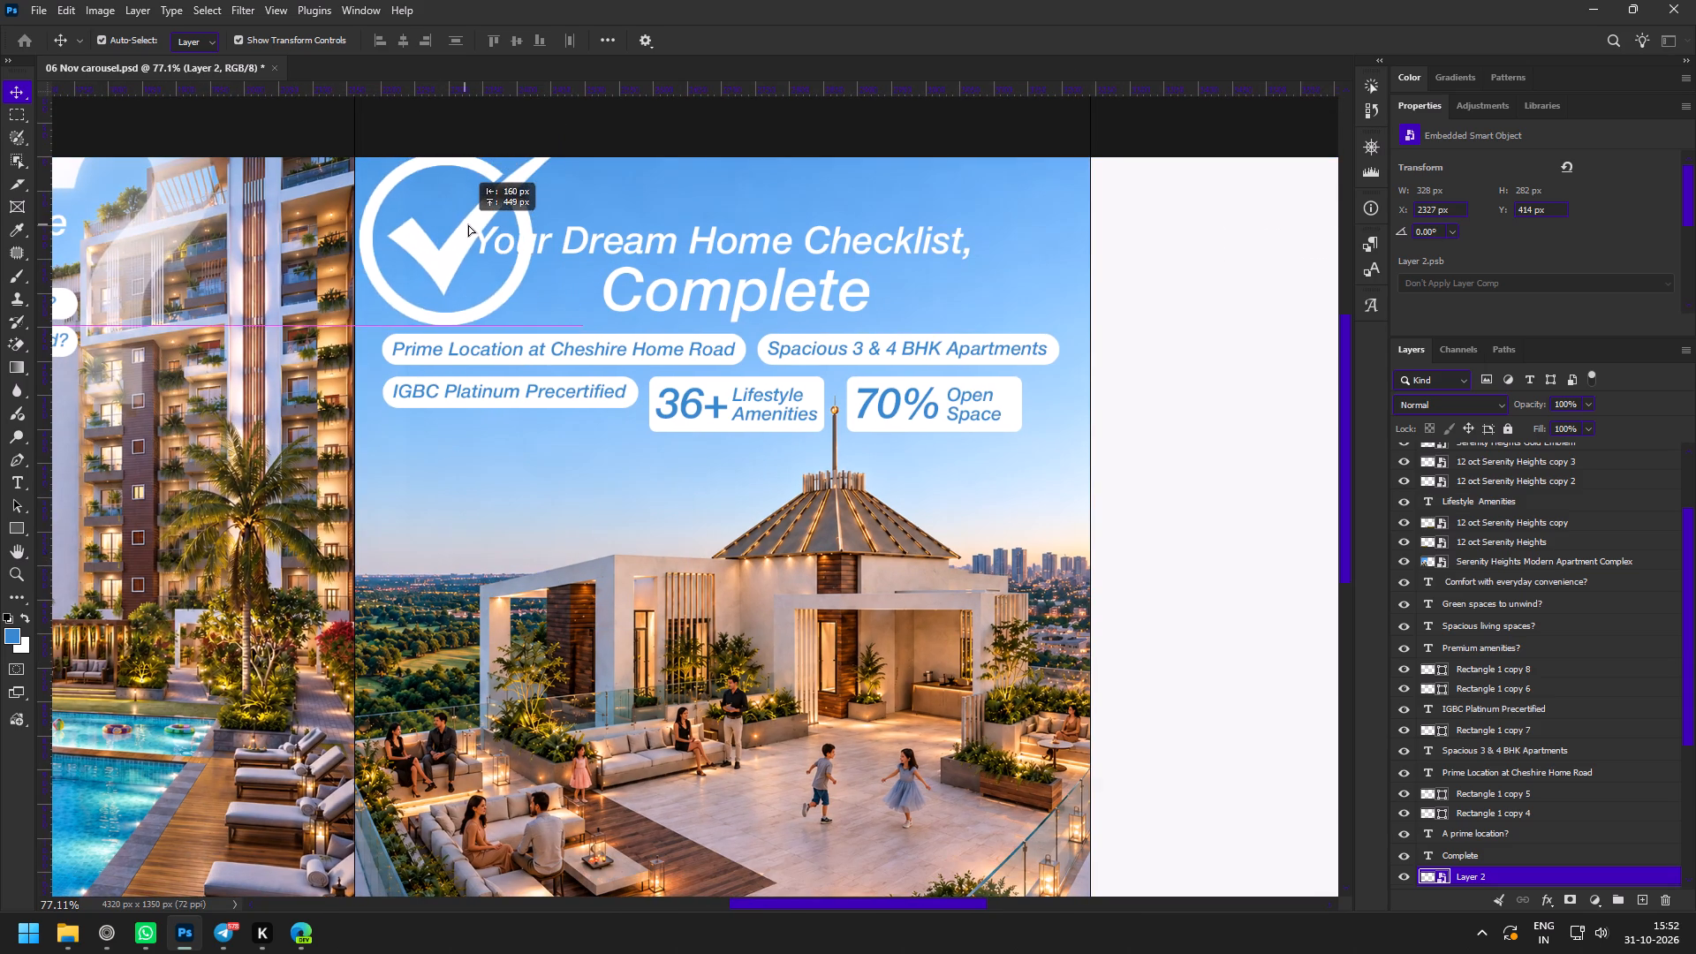
pyautogui.moveTo(468, 224); pyautogui.dragTo(464, 233)
pyautogui.moveTo(477, 339); pyautogui.dragTo(472, 320)
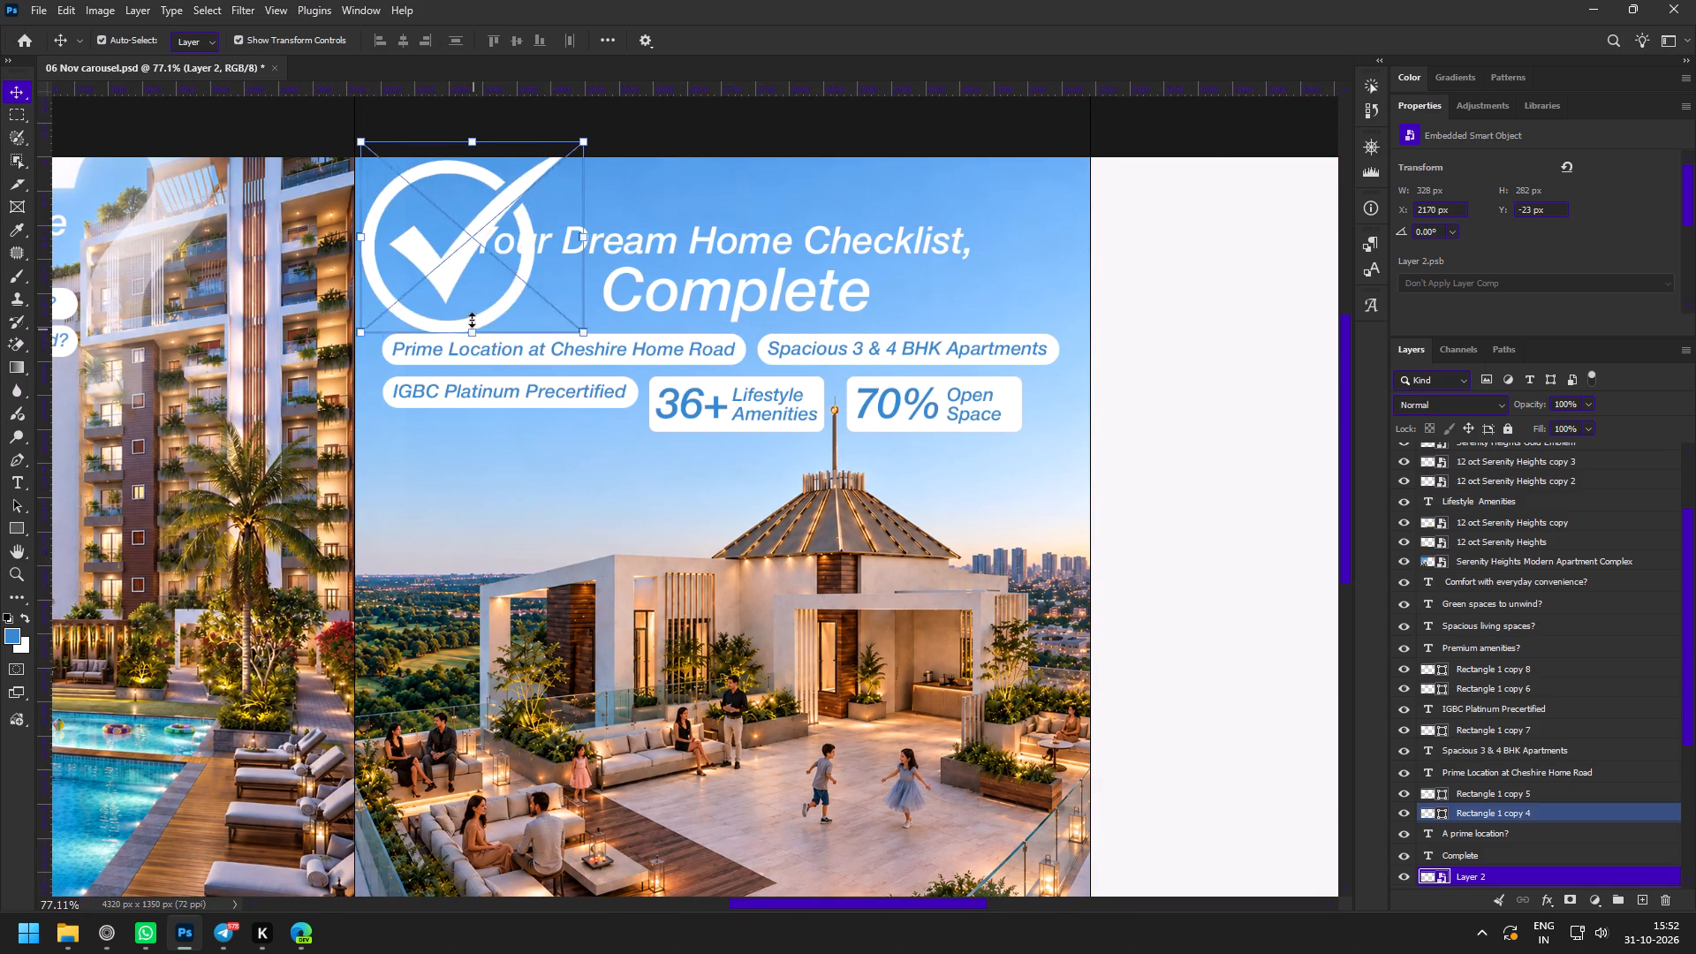
pyautogui.moveTo(472, 320); pyautogui.dragTo(479, 457)
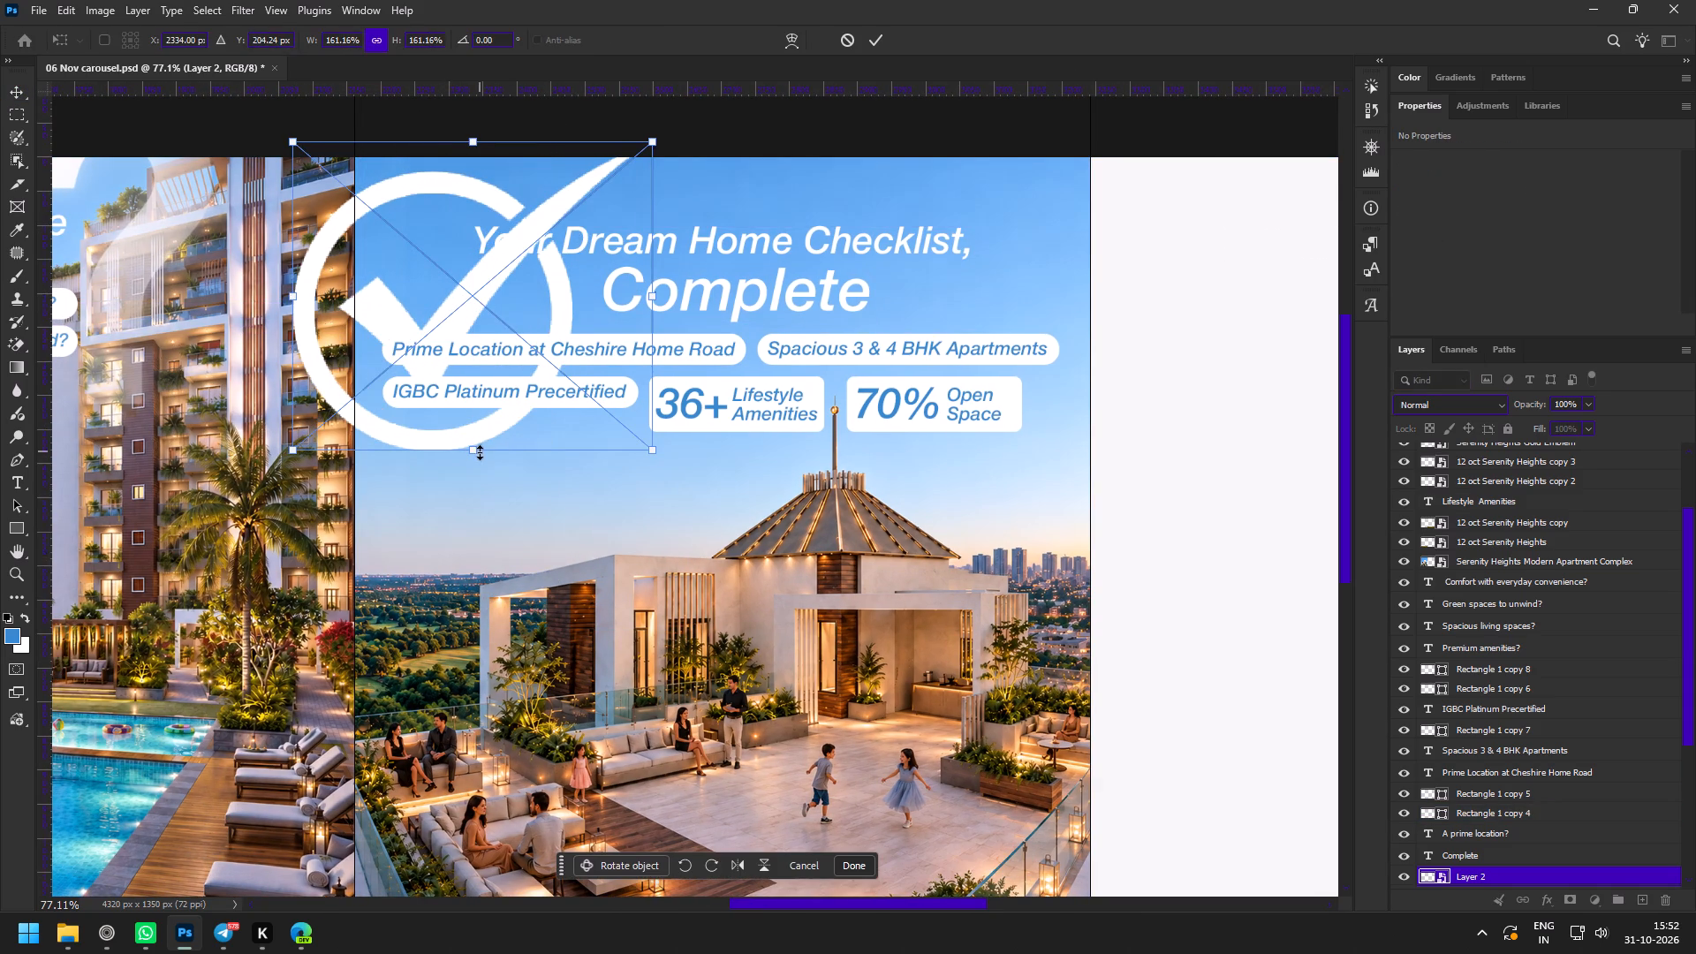
pyautogui.moveTo(479, 452); pyautogui.dragTo(458, 284)
pyautogui.moveTo(449, 222); pyautogui.dragTo(449, 250)
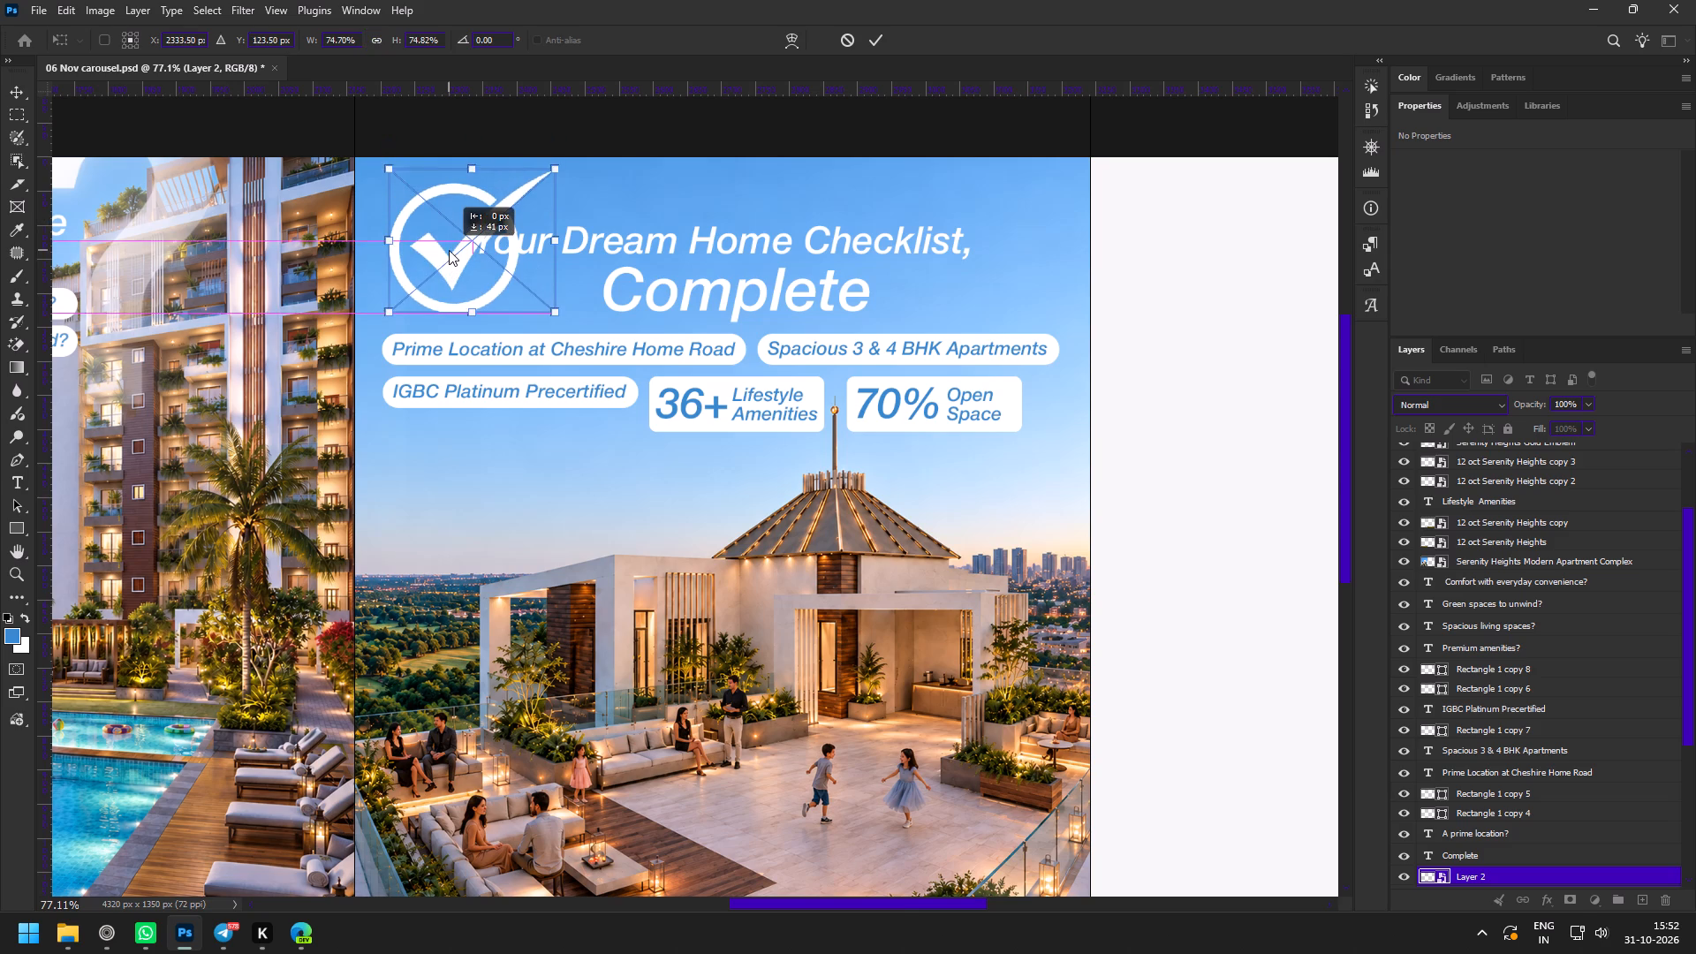
pyautogui.moveTo(449, 250); pyautogui.dragTo(449, 243)
pyautogui.moveTo(449, 243); pyautogui.dragTo(443, 236)
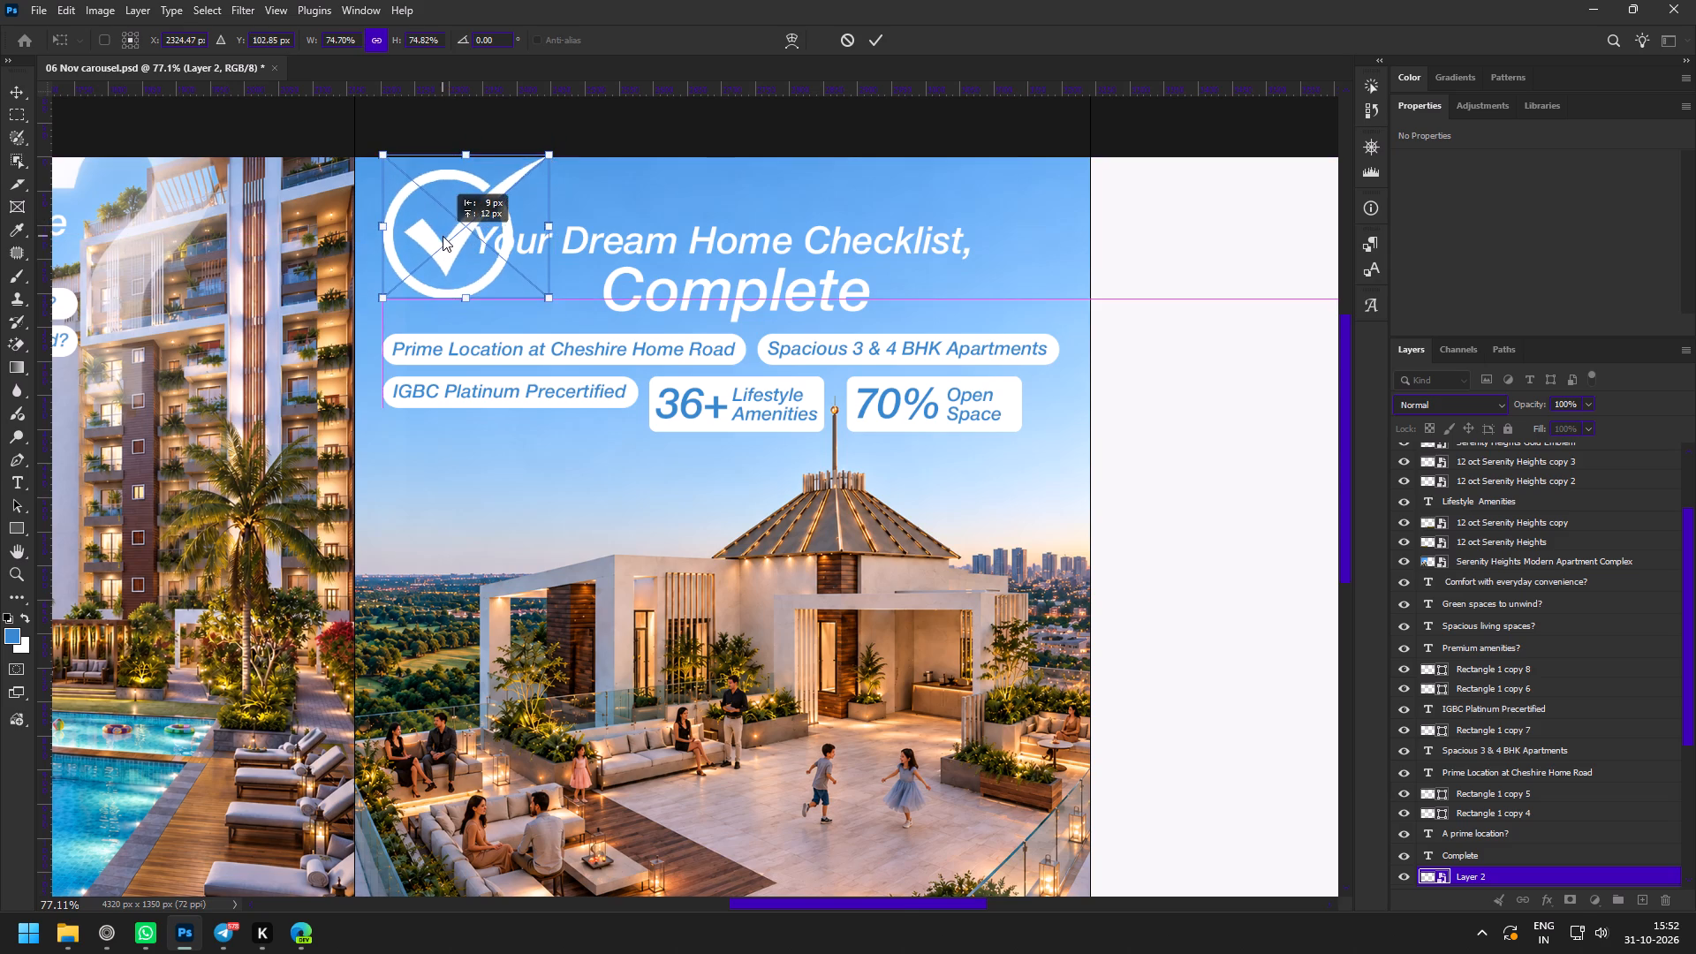
pyautogui.moveTo(443, 236); pyautogui.dragTo(431, 241)
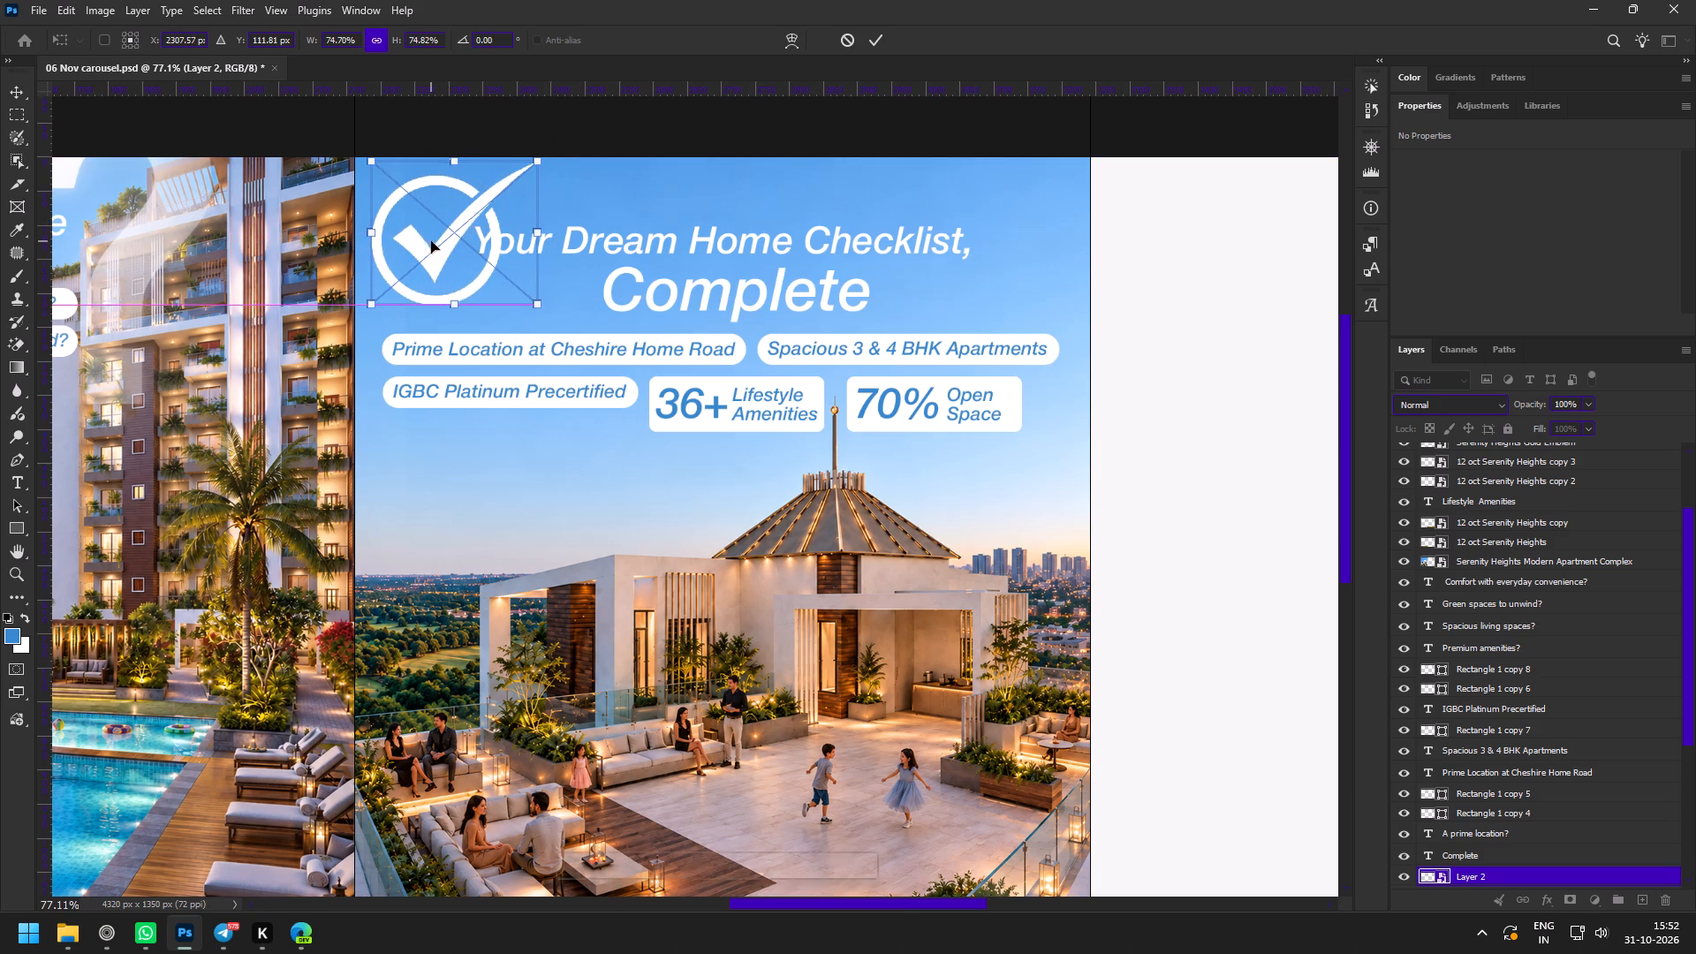
pyautogui.click(872, 37)
# Add a layer mask to the tick and fade its lower and right parts with a soft black brush at 30% opacity.
pyautogui.click(1570, 902)
pyautogui.press('z')
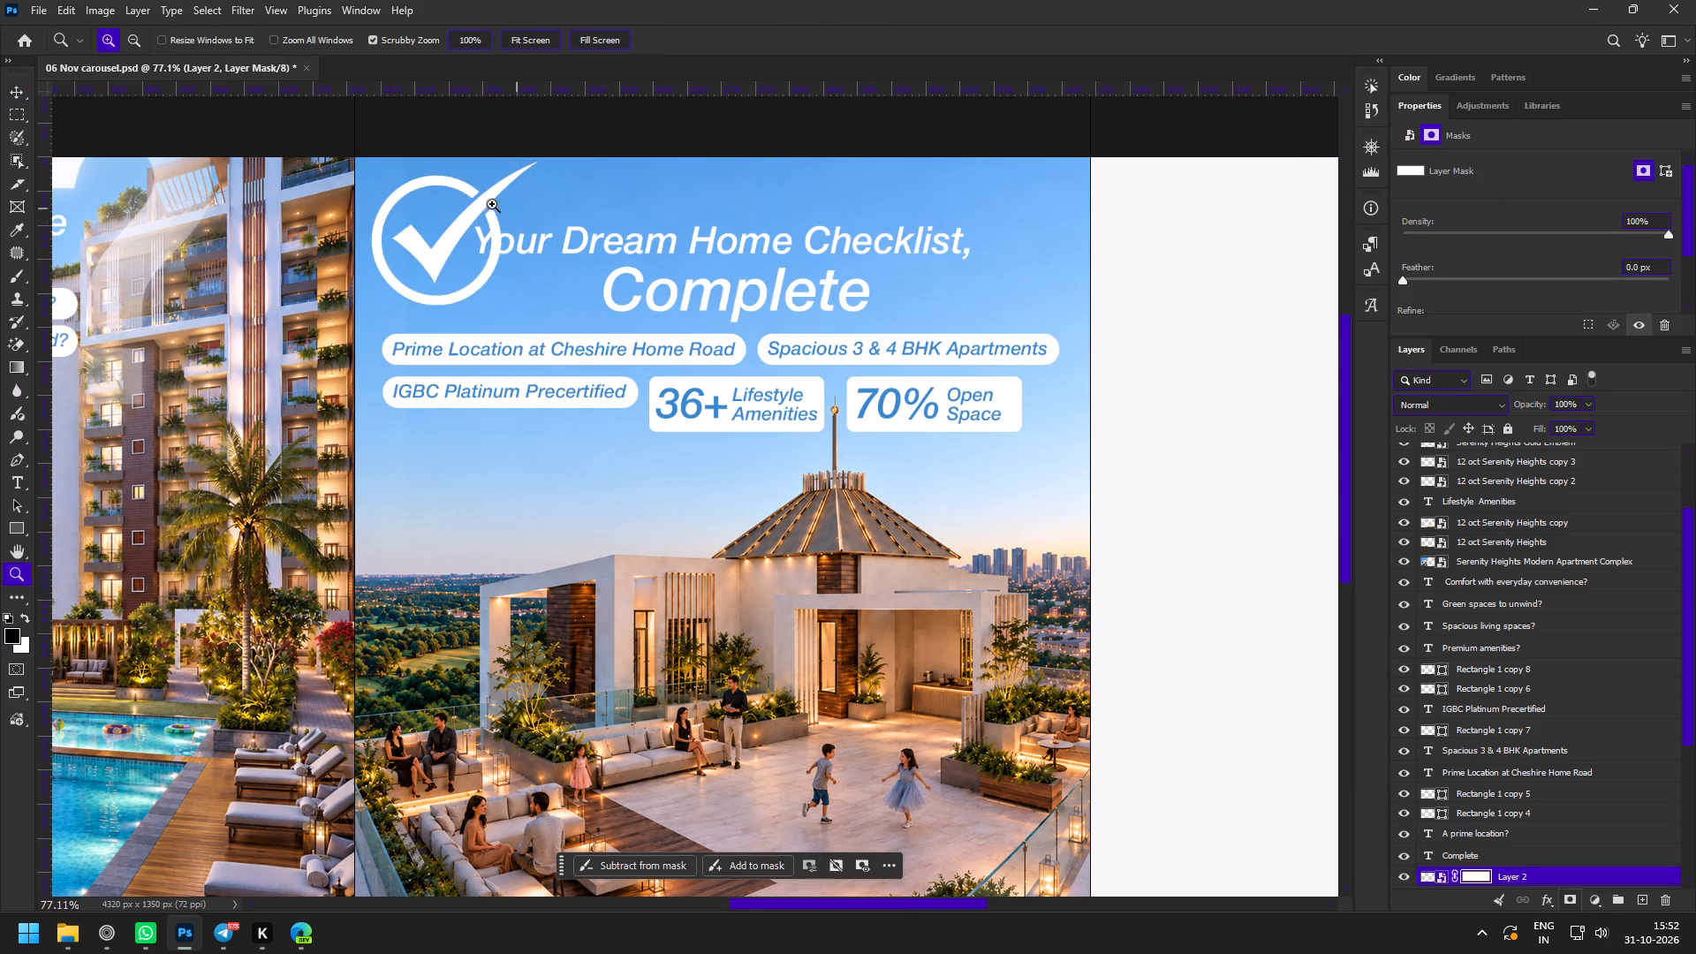
pyautogui.moveTo(458, 155); pyautogui.dragTo(492, 193)
pyautogui.press('space')
pyautogui.moveTo(497, 214); pyautogui.dragTo(511, 347)
pyautogui.moveTo(458, 269); pyautogui.dragTo(490, 311)
pyautogui.press('b')
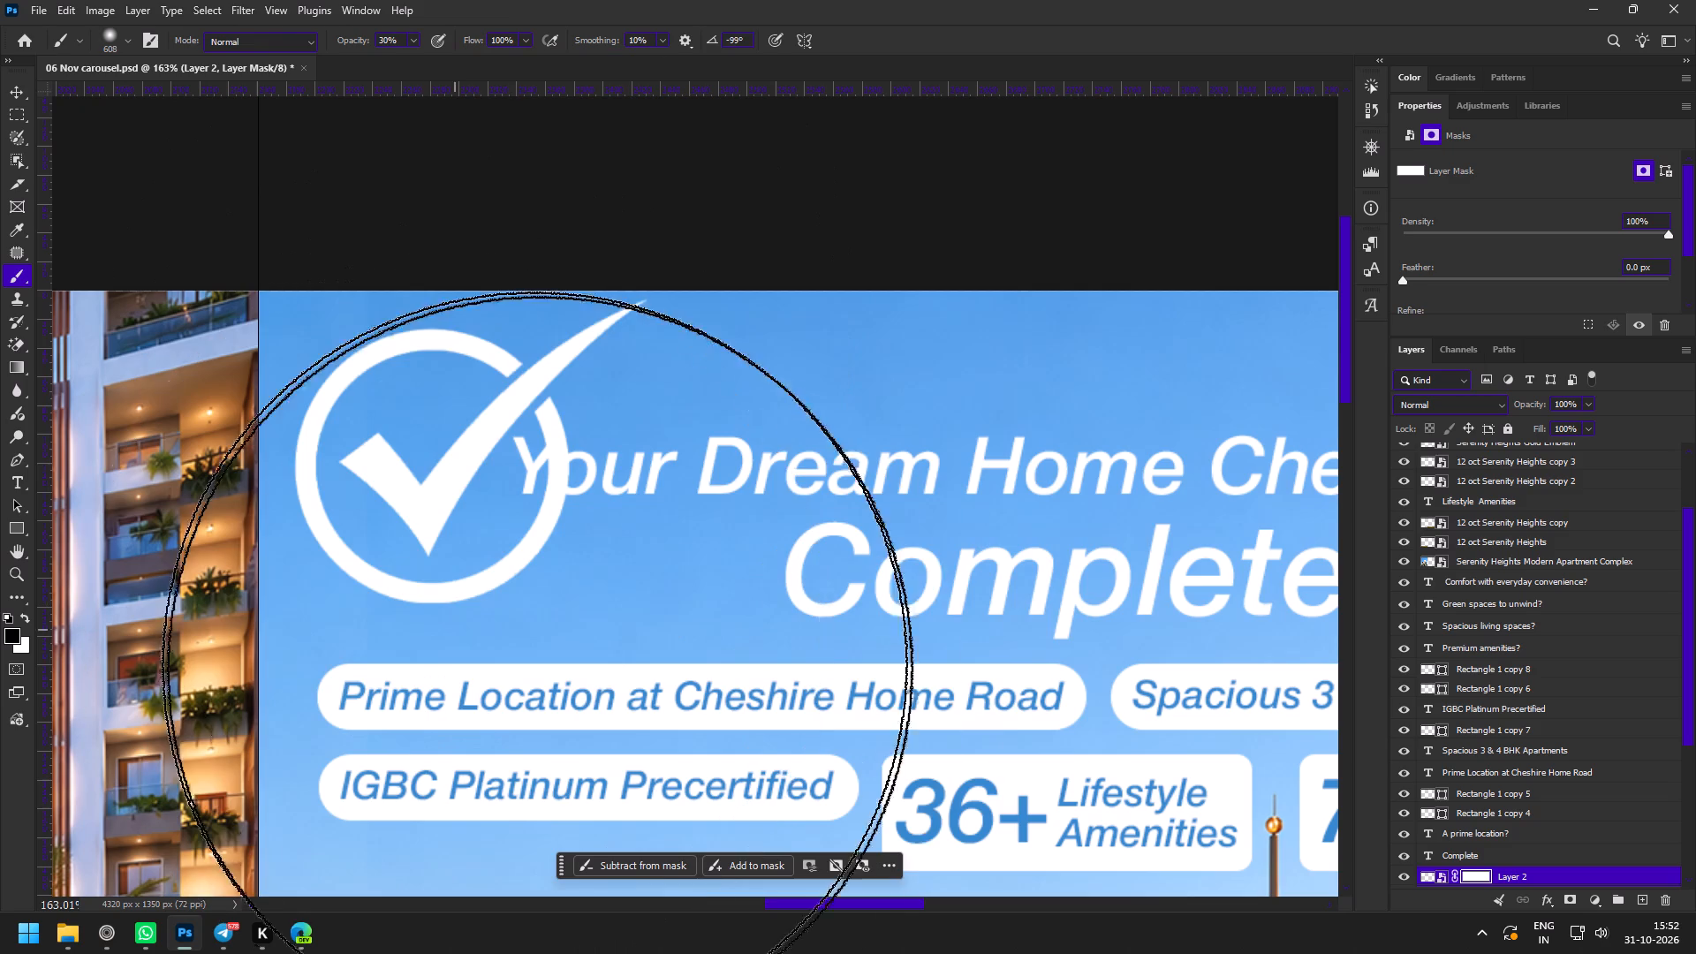
pyautogui.keyDown('alt'); pyautogui.moveTo(711, 509); pyautogui.dragTo(448, 444, button='right'); pyautogui.keyUp('alt')
pyautogui.moveTo(720, 595); pyautogui.dragTo(246, 660)
pyautogui.moveTo(352, 631); pyautogui.dragTo(944, 498)
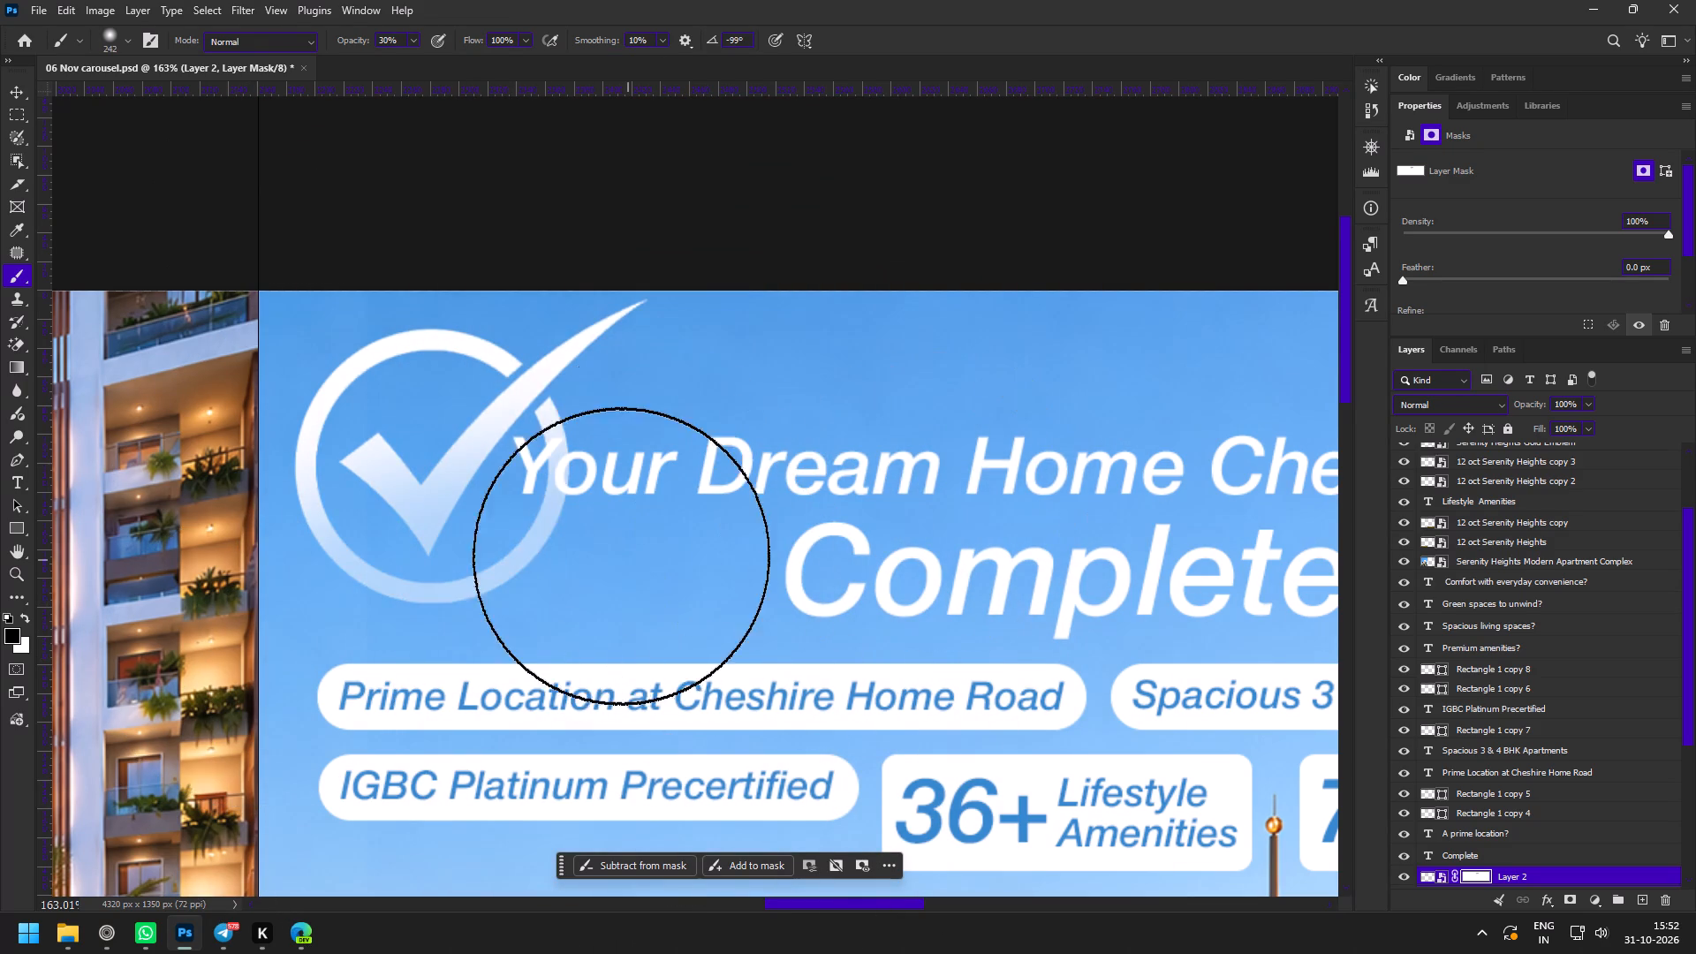
pyautogui.moveTo(624, 551); pyautogui.dragTo(789, 280)
pyautogui.moveTo(725, 337); pyautogui.dragTo(513, 553)
pyautogui.moveTo(741, 270); pyautogui.dragTo(544, 593)
pyautogui.moveTo(735, 396); pyautogui.dragTo(271, 695)
pyautogui.moveTo(208, 662); pyautogui.dragTo(752, 473)
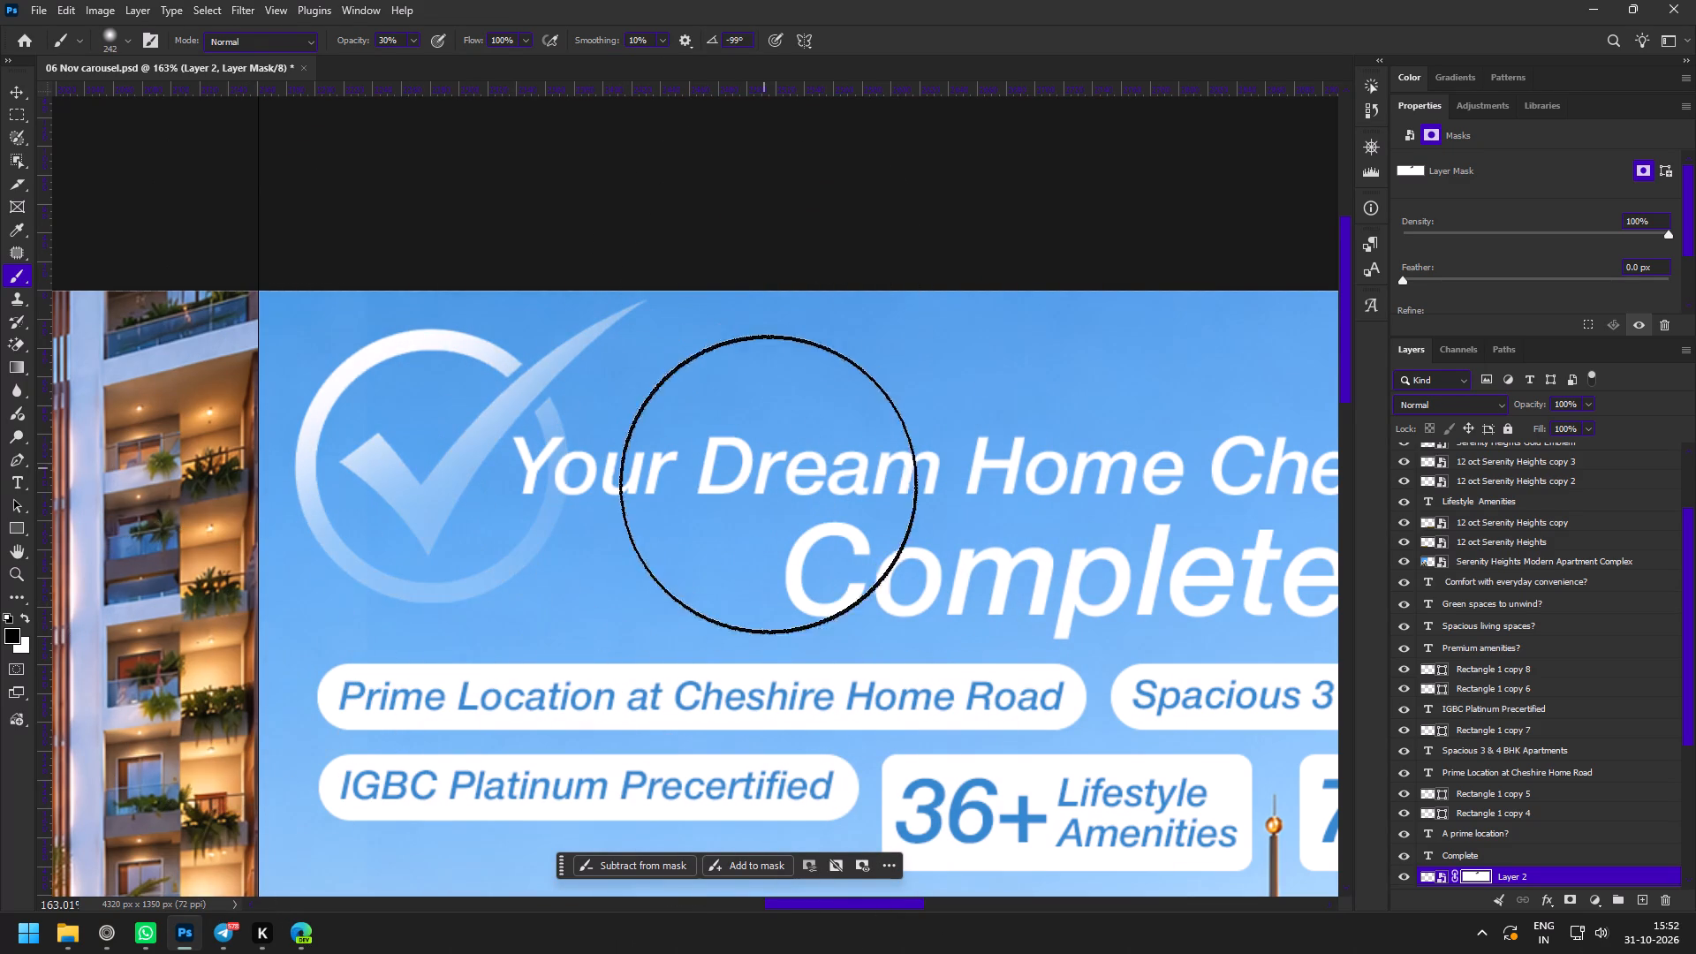
pyautogui.press('z')
# Lower the tick layer's opacity to 52%.
pyautogui.press('v')
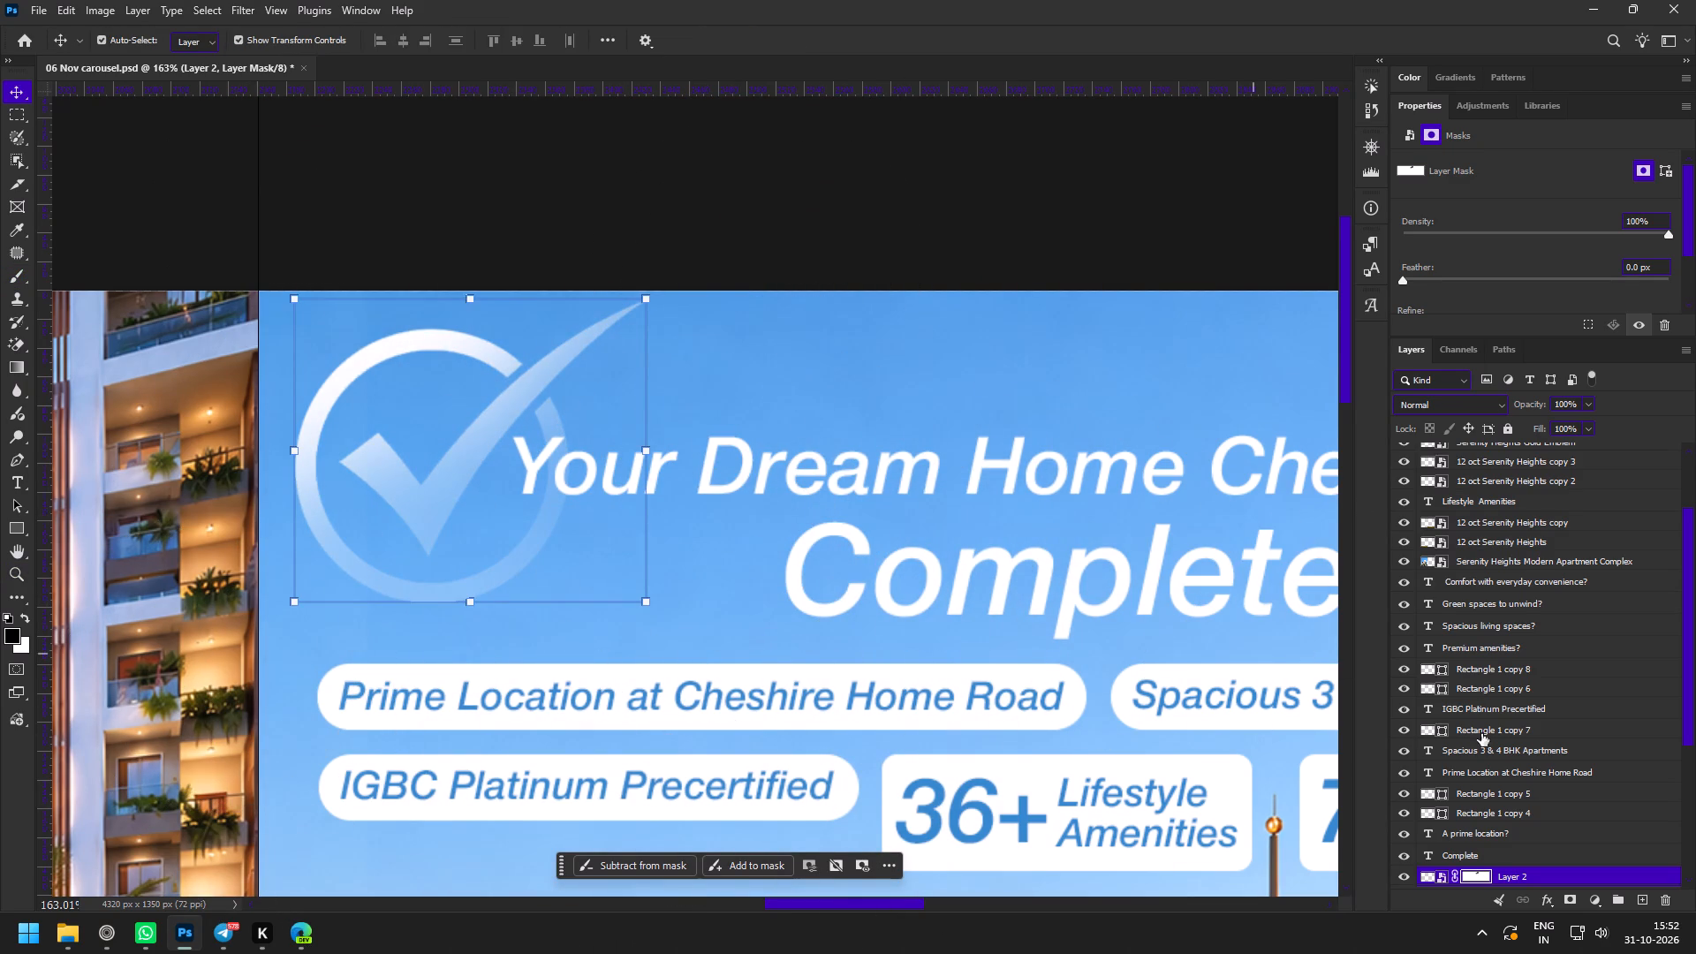
pyautogui.moveTo(1533, 404); pyautogui.dragTo(1517, 405)
pyautogui.moveTo(1530, 405); pyautogui.dragTo(1516, 406)
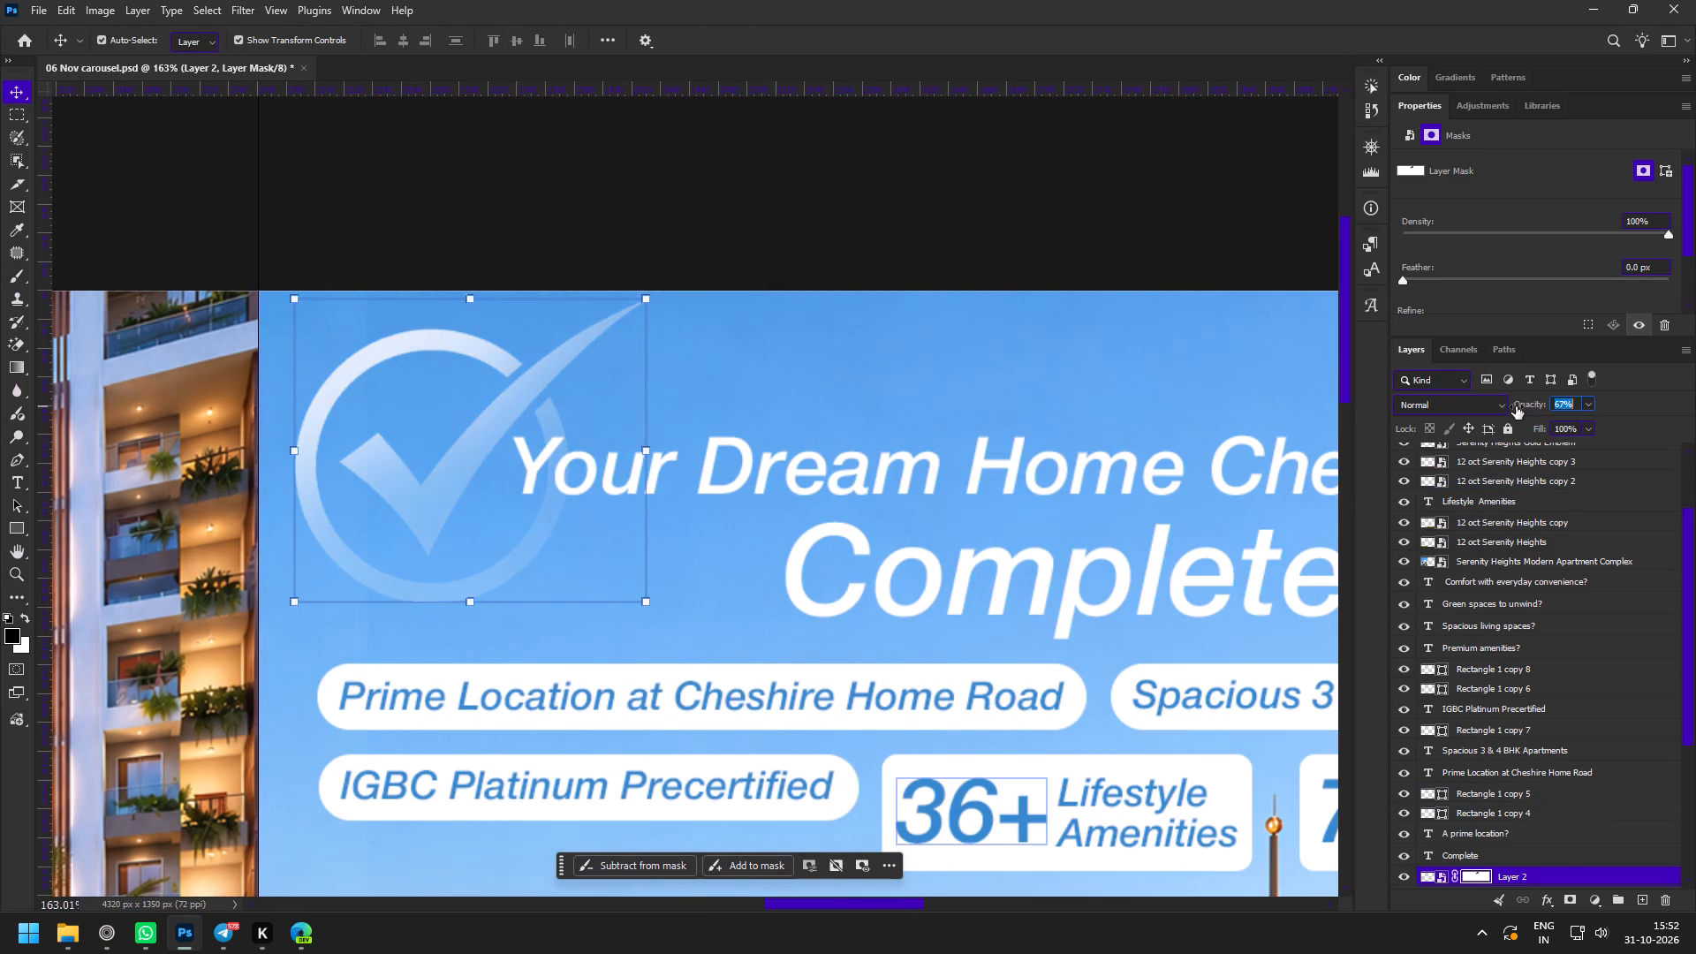
pyautogui.moveTo(1516, 406); pyautogui.dragTo(1515, 406)
pyautogui.moveTo(1531, 404); pyautogui.dragTo(1519, 405)
# Examine how the faded tick sits behind slide 3's headline, up close and within the whole slide.
pyautogui.press('z')
pyautogui.moveTo(960, 538); pyautogui.dragTo(927, 516)
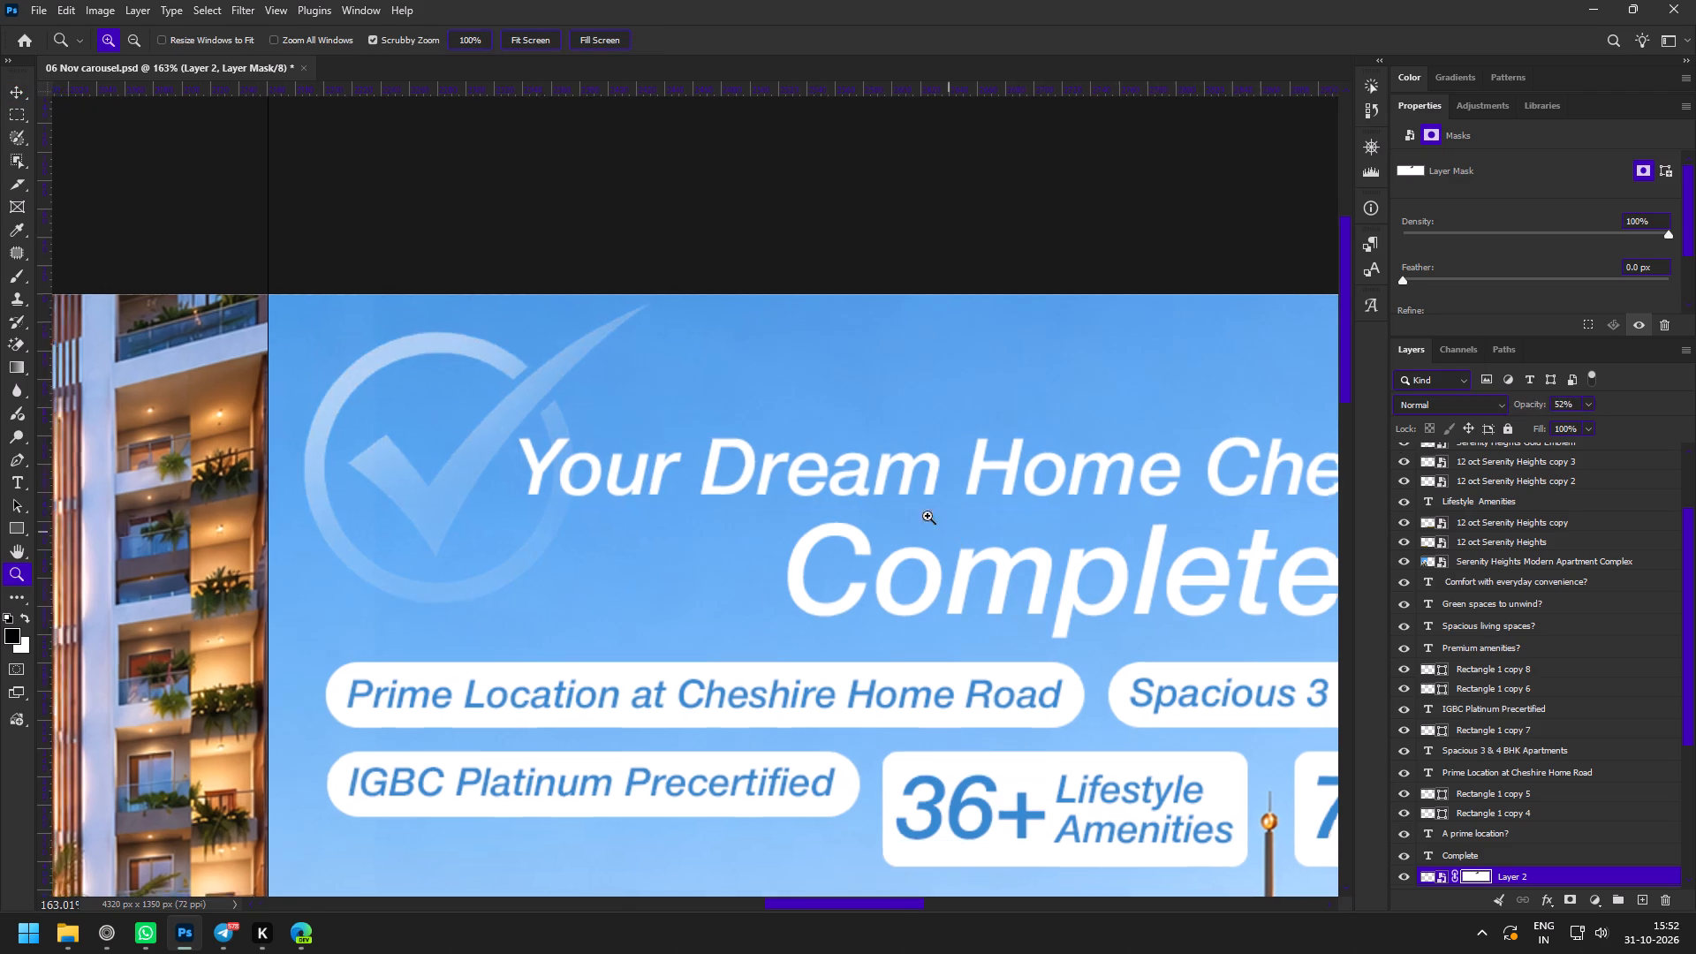
pyautogui.moveTo(927, 516); pyautogui.dragTo(904, 496)
pyautogui.press('space')
pyautogui.press('space')
pyautogui.press('space')
pyautogui.press('space')
pyautogui.press('space')
pyautogui.press('space')
pyautogui.press('space')
pyautogui.press('space')
pyautogui.press('space')
pyautogui.press('space')
pyautogui.press('space')
pyautogui.press('space')
pyautogui.press('space')
pyautogui.press('space')
pyautogui.press('space')
pyautogui.press('space')
pyautogui.press('space')
pyautogui.press('space')
pyautogui.press('space')
pyautogui.press('space')
pyautogui.moveTo(982, 547); pyautogui.dragTo(758, 381)
pyautogui.moveTo(773, 402); pyautogui.dragTo(743, 433)
pyautogui.press('z')
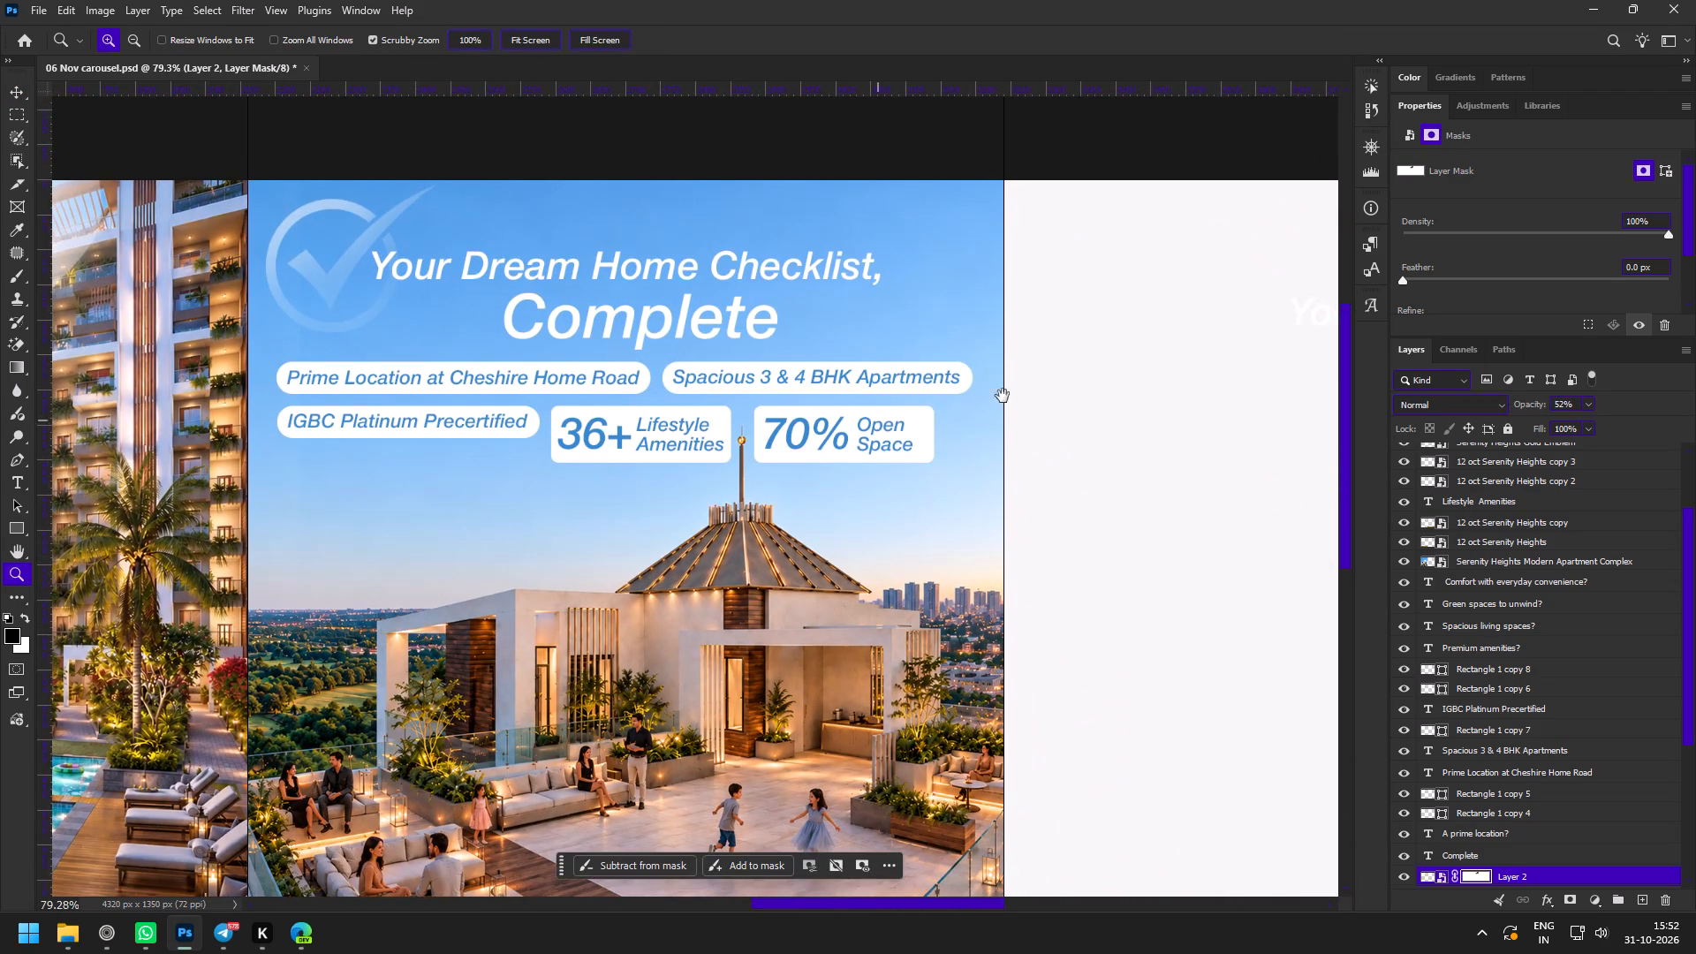
# Select the white "Your Checklist." headline on slide 4.
pyautogui.press('space')
pyautogui.press('space')
pyautogui.press('space')
pyautogui.press('space')
pyautogui.press('space')
pyautogui.press('space')
pyautogui.press('space')
pyautogui.press('space')
pyautogui.press('space')
pyautogui.press('space')
pyautogui.press('space')
pyautogui.press('space')
pyautogui.press('space')
pyautogui.press('space')
pyautogui.press('space')
pyautogui.press('space')
pyautogui.press('space')
pyautogui.press('space')
pyautogui.press('space')
pyautogui.press('space')
pyautogui.moveTo(1004, 401); pyautogui.dragTo(814, 429)
pyautogui.moveTo(914, 450); pyautogui.dragTo(728, 394)
pyautogui.press('v')
pyautogui.click(976, 307)
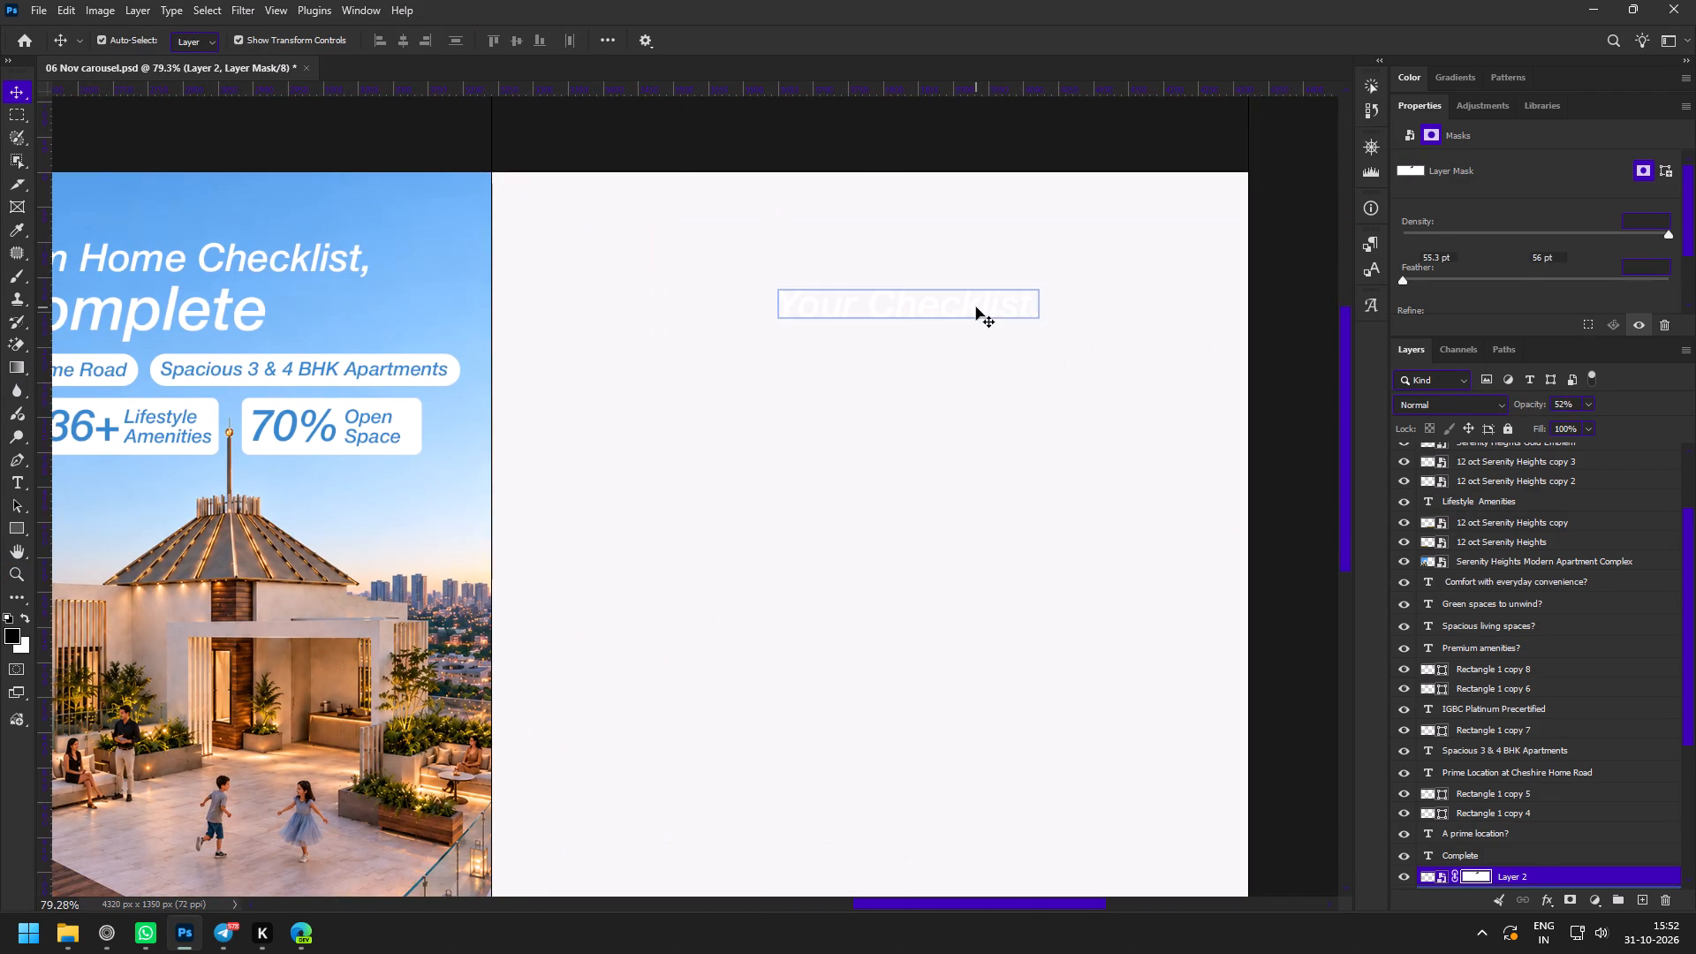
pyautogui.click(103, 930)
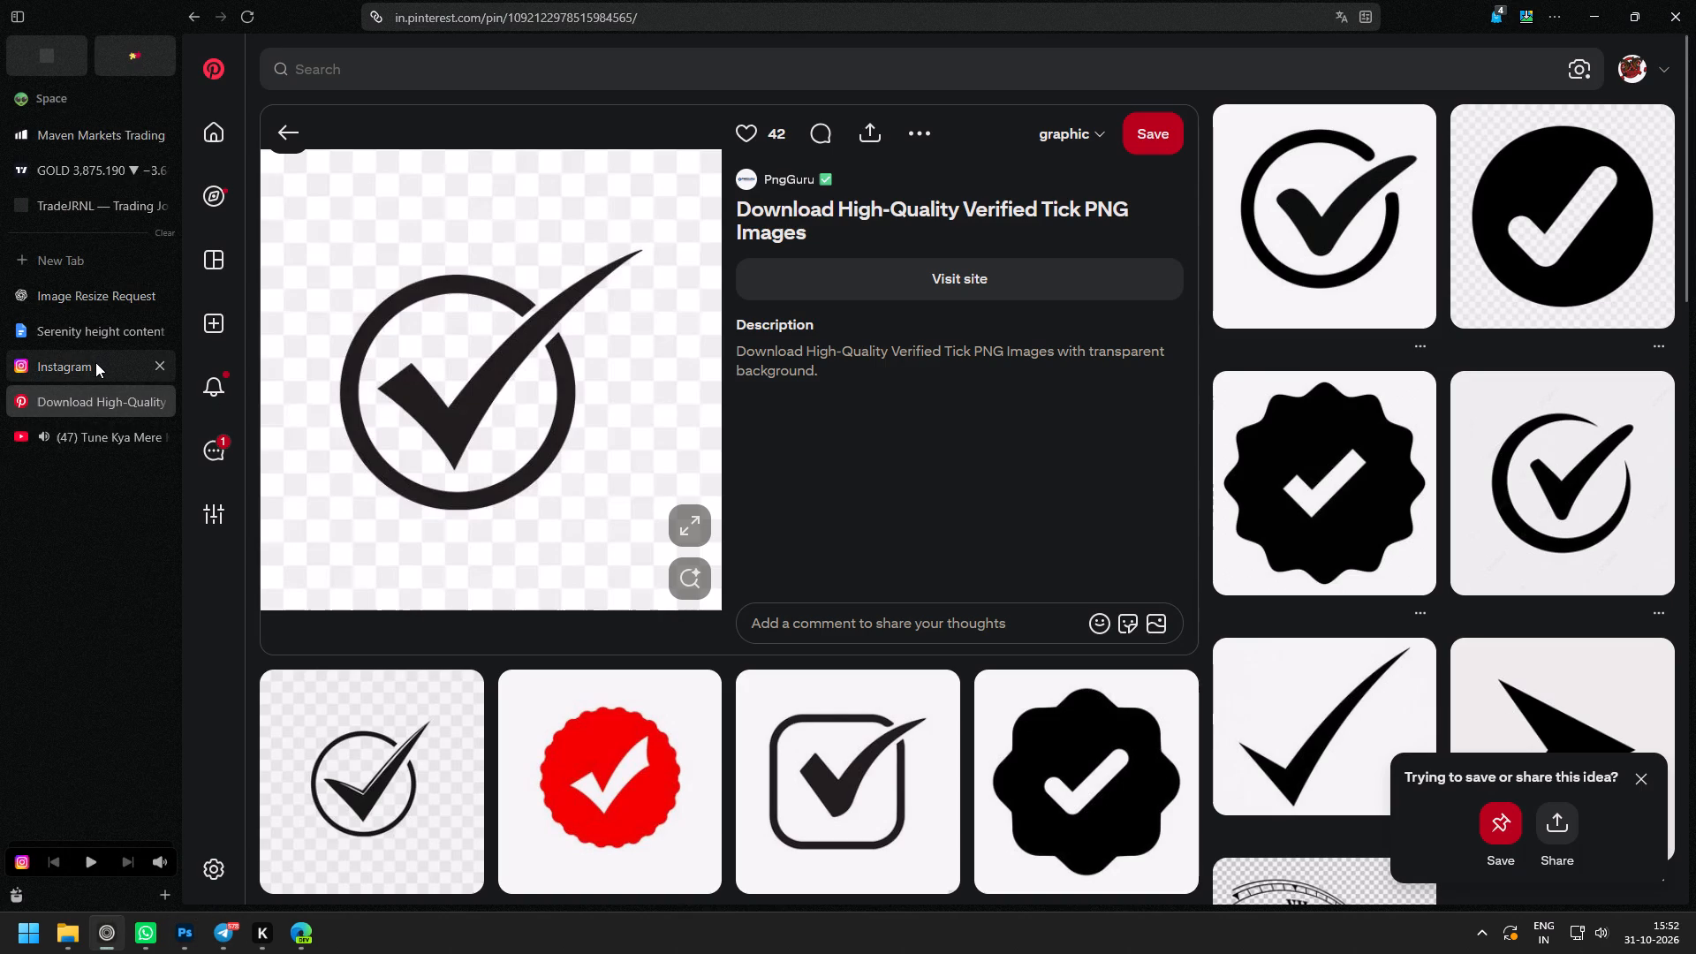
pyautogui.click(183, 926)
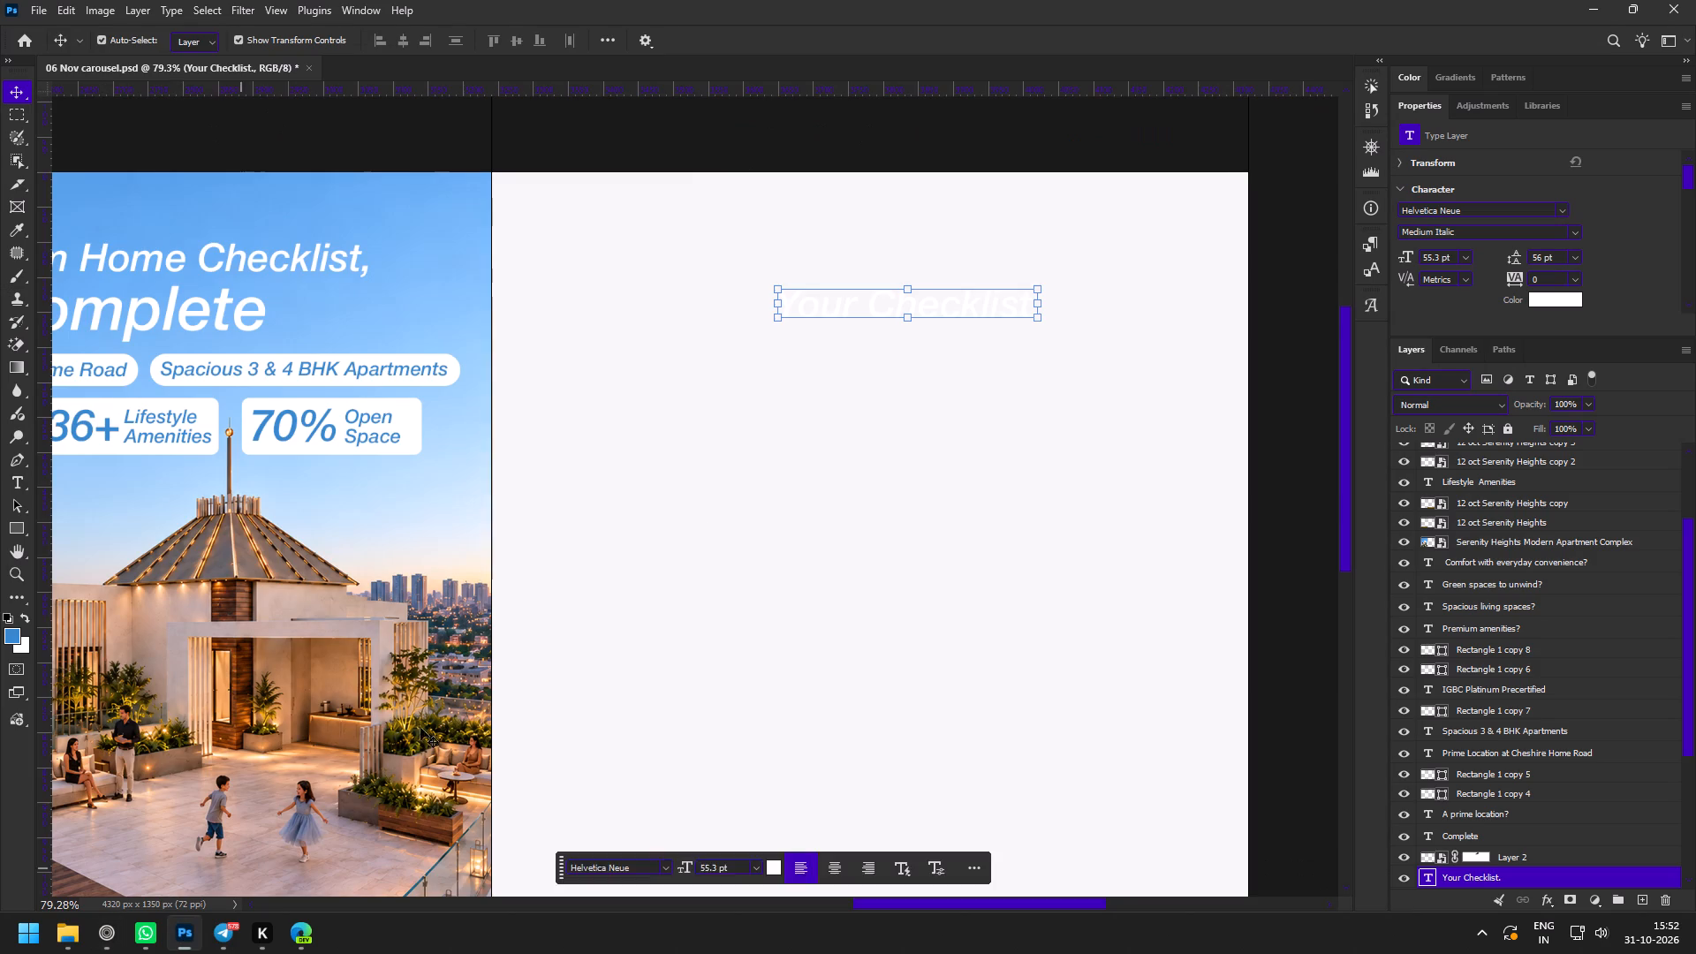
# Examine the carousel as a whole, comparing the layouts of slides 1, 2 and 3.
pyautogui.press('z')
pyautogui.moveTo(708, 528); pyautogui.dragTo(647, 496)
pyautogui.press('space')
pyautogui.press('space')
pyautogui.press('space')
pyautogui.press('space')
pyautogui.press('space')
pyautogui.press('space')
pyautogui.press('space')
pyautogui.press('space')
pyautogui.press('space')
pyautogui.press('space')
pyautogui.press('space')
pyautogui.press('space')
pyautogui.press('space')
pyautogui.press('space')
pyautogui.press('space')
pyautogui.press('space')
pyautogui.press('space')
pyautogui.press('space')
pyautogui.press('space')
pyautogui.press('space')
pyautogui.moveTo(525, 572); pyautogui.dragTo(1066, 489)
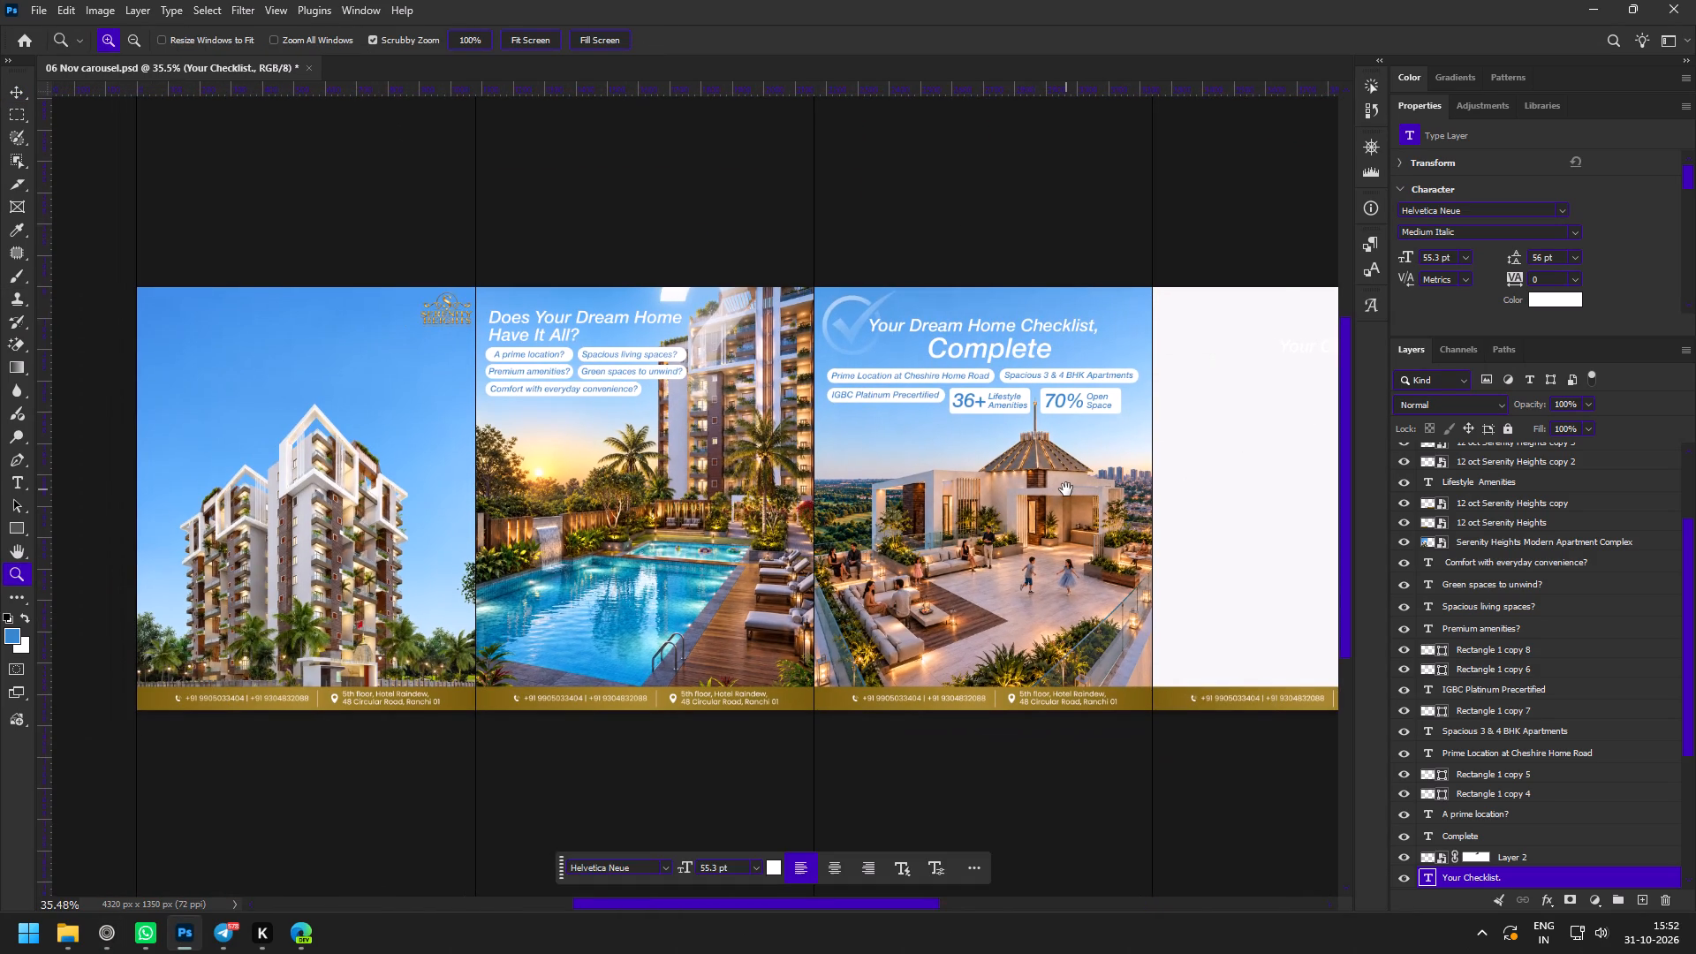
# Select the Golden-Hour Rooftop Family Lounge image that fills slide 3, beside the blank fourth slide.
pyautogui.press('space')
pyautogui.press('space')
pyautogui.press('space')
pyautogui.press('space')
pyautogui.press('space')
pyautogui.press('space')
pyautogui.press('space')
pyautogui.press('space')
pyautogui.press('space')
pyautogui.press('space')
pyautogui.press('space')
pyautogui.press('space')
pyautogui.press('space')
pyautogui.press('space')
pyautogui.press('space')
pyautogui.press('space')
pyautogui.moveTo(1093, 492); pyautogui.dragTo(917, 480)
pyautogui.moveTo(927, 474); pyautogui.dragTo(887, 475)
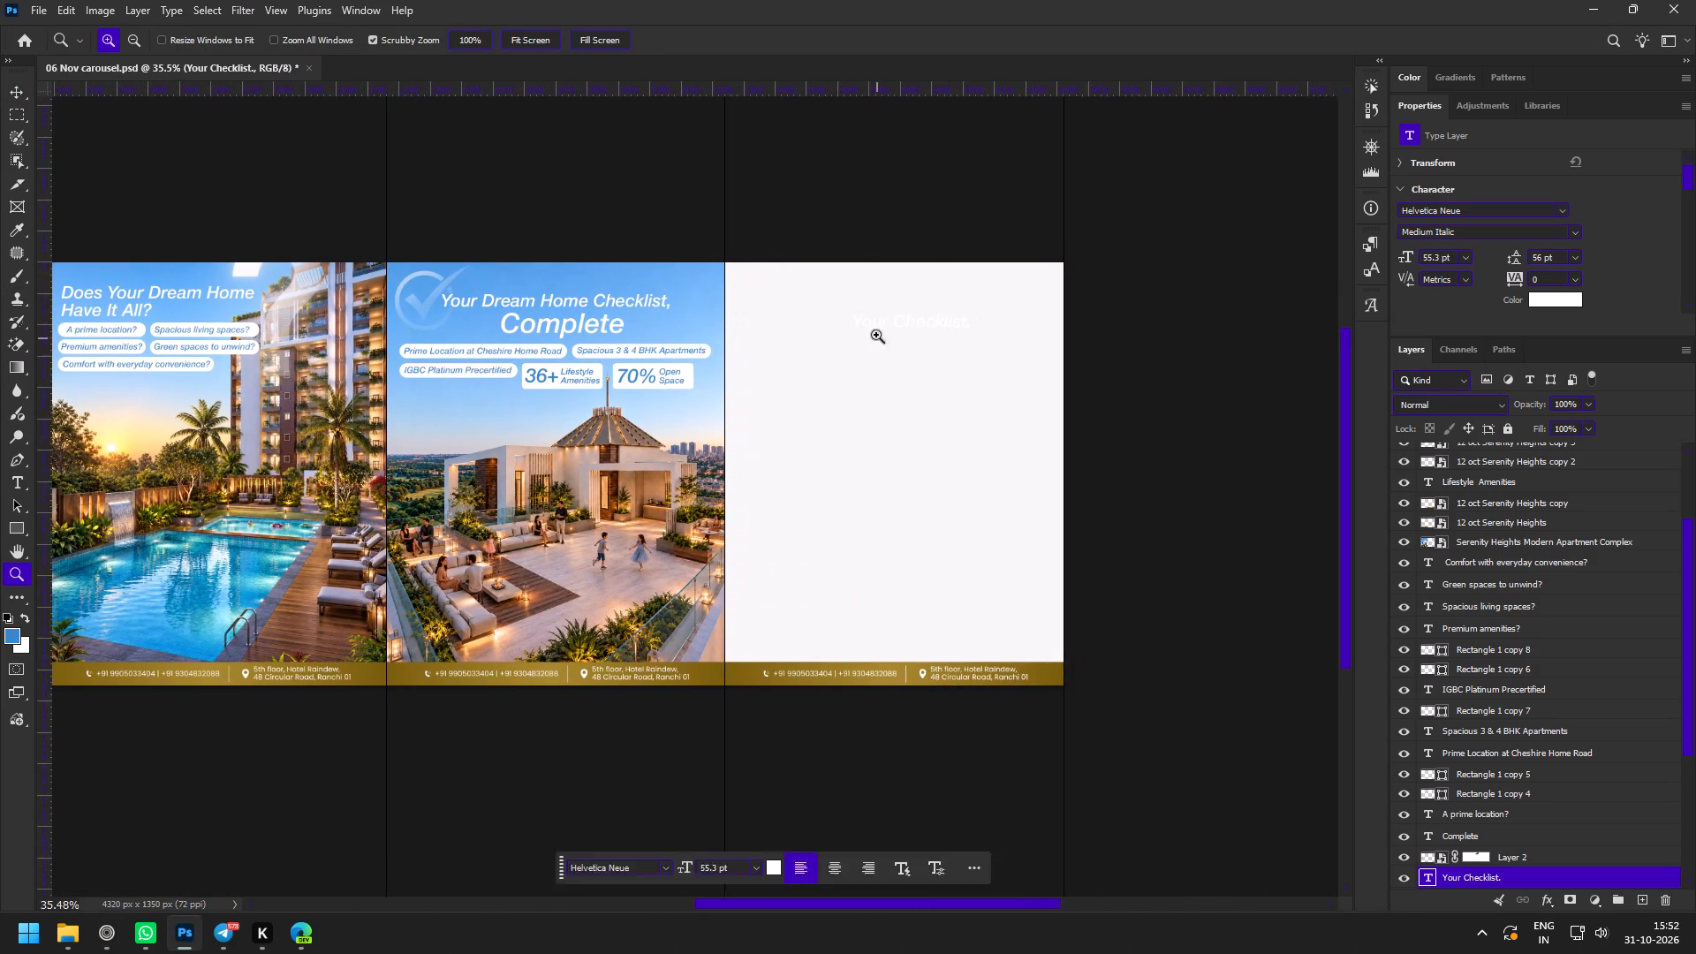
pyautogui.moveTo(880, 334); pyautogui.dragTo(901, 361)
pyautogui.press('v')
pyautogui.click(658, 277)
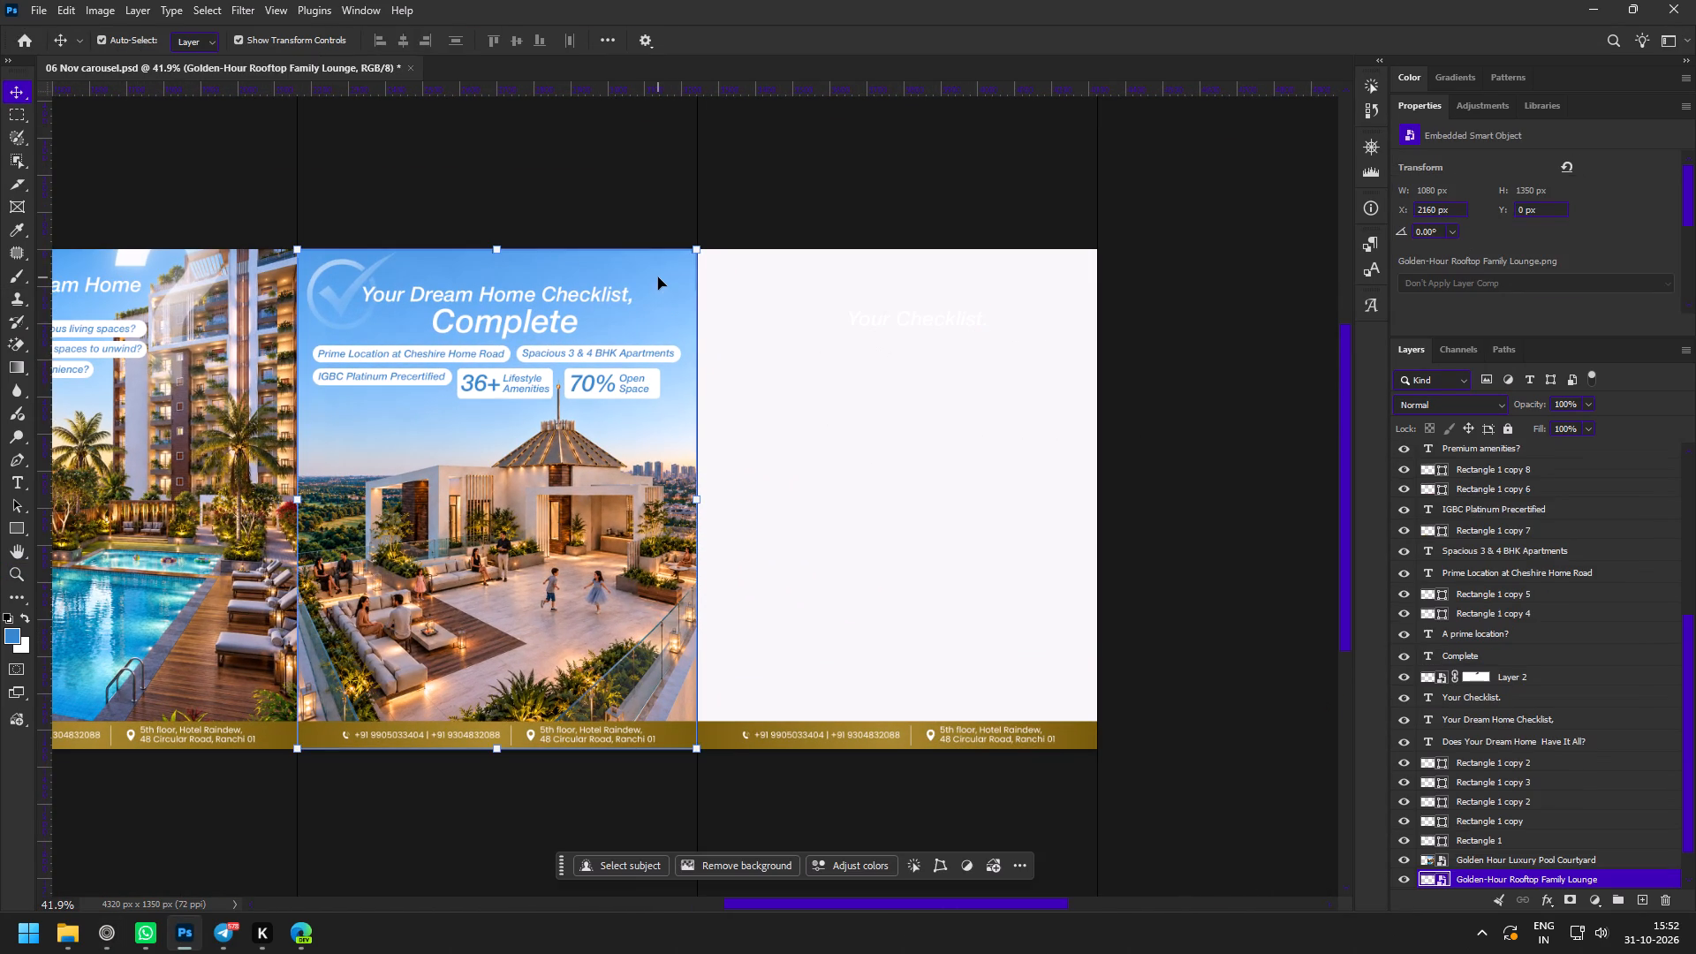
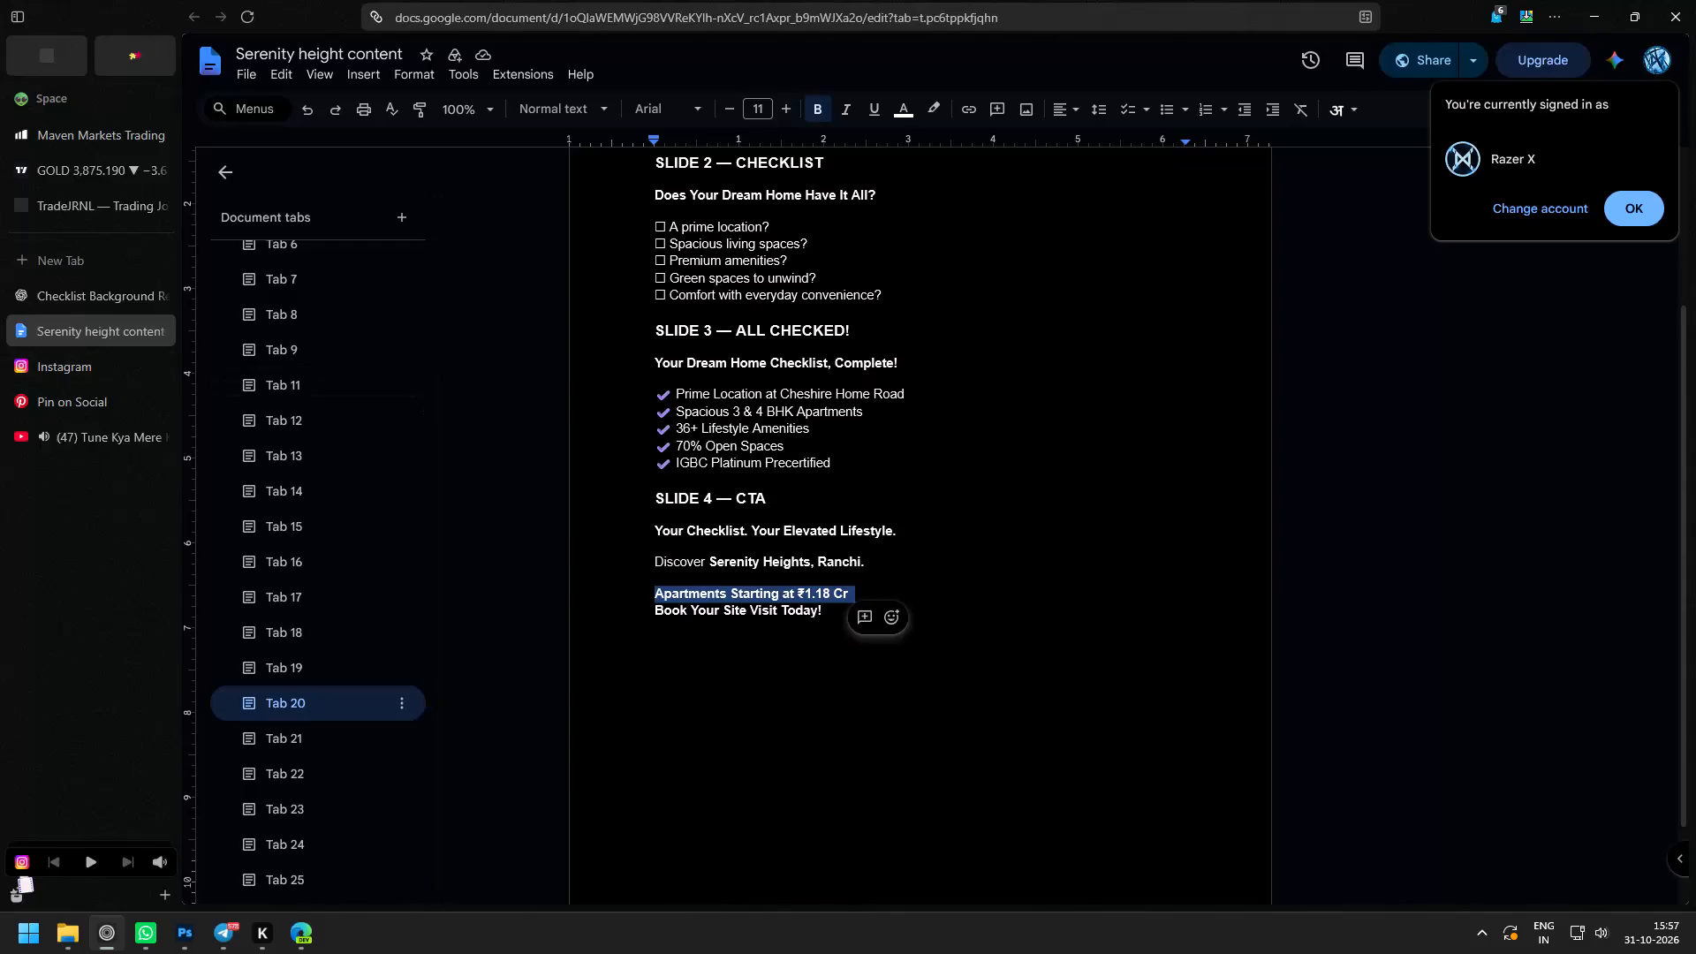
# Copy the line "Apartments Starting at ₹1.18 Cr" from the content document and switch back to Photoshop.
pyautogui.hotkey('ctrl', 'c')
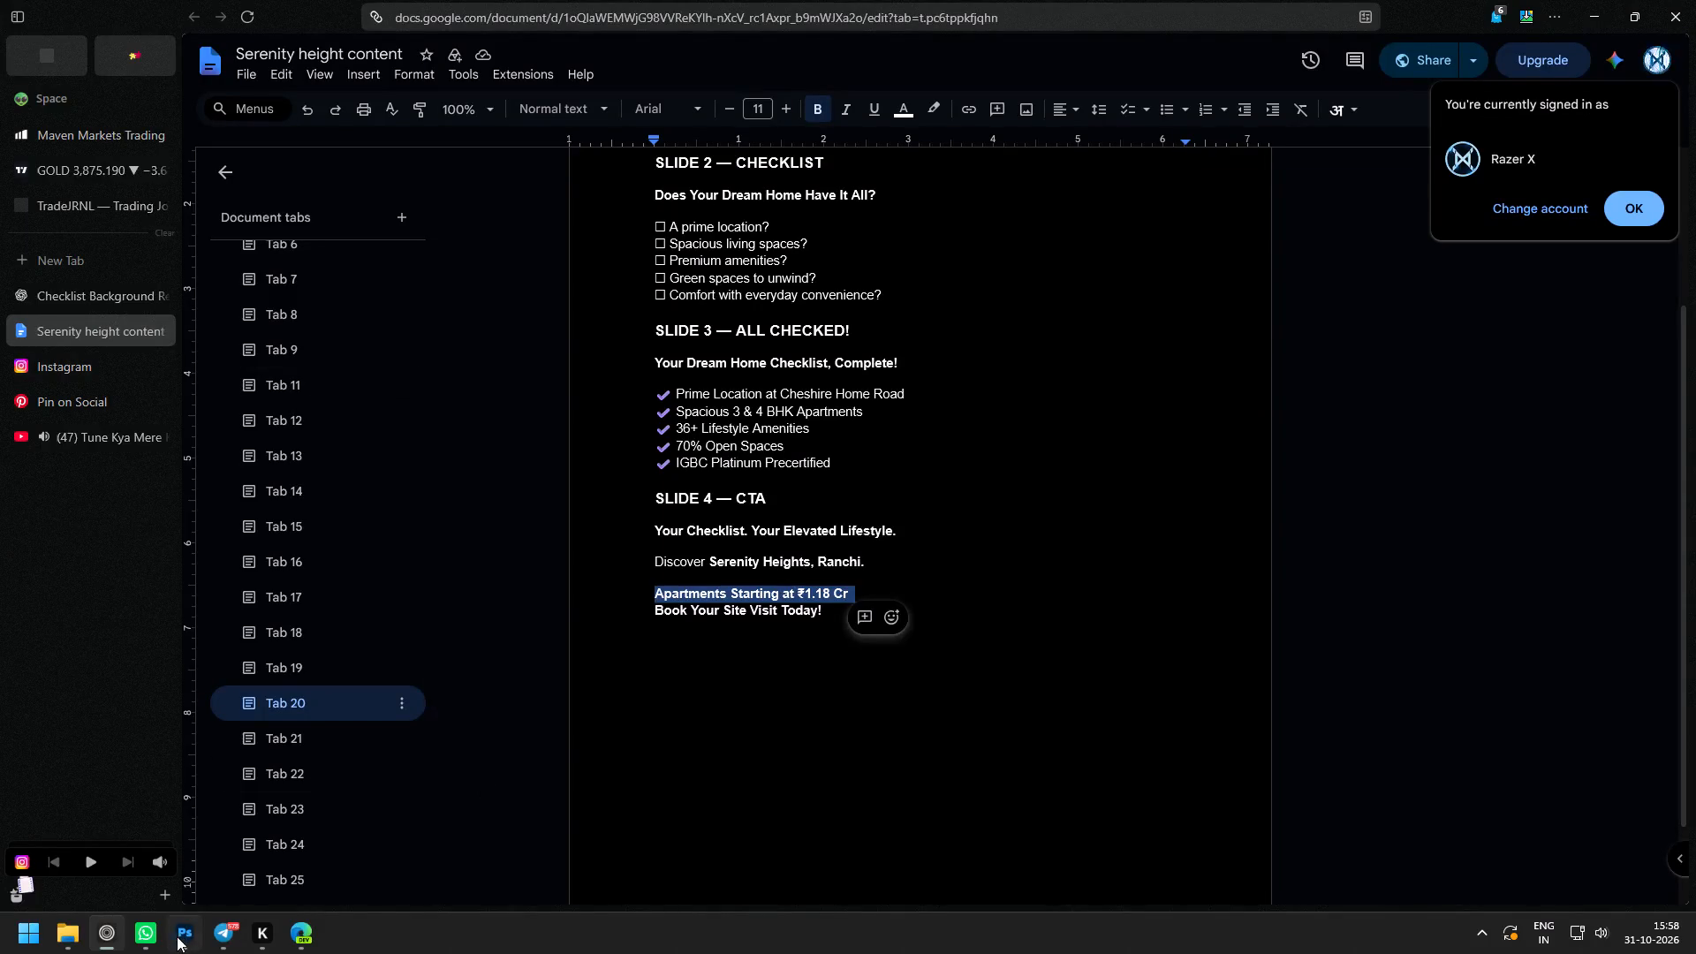
pyautogui.click(178, 946)
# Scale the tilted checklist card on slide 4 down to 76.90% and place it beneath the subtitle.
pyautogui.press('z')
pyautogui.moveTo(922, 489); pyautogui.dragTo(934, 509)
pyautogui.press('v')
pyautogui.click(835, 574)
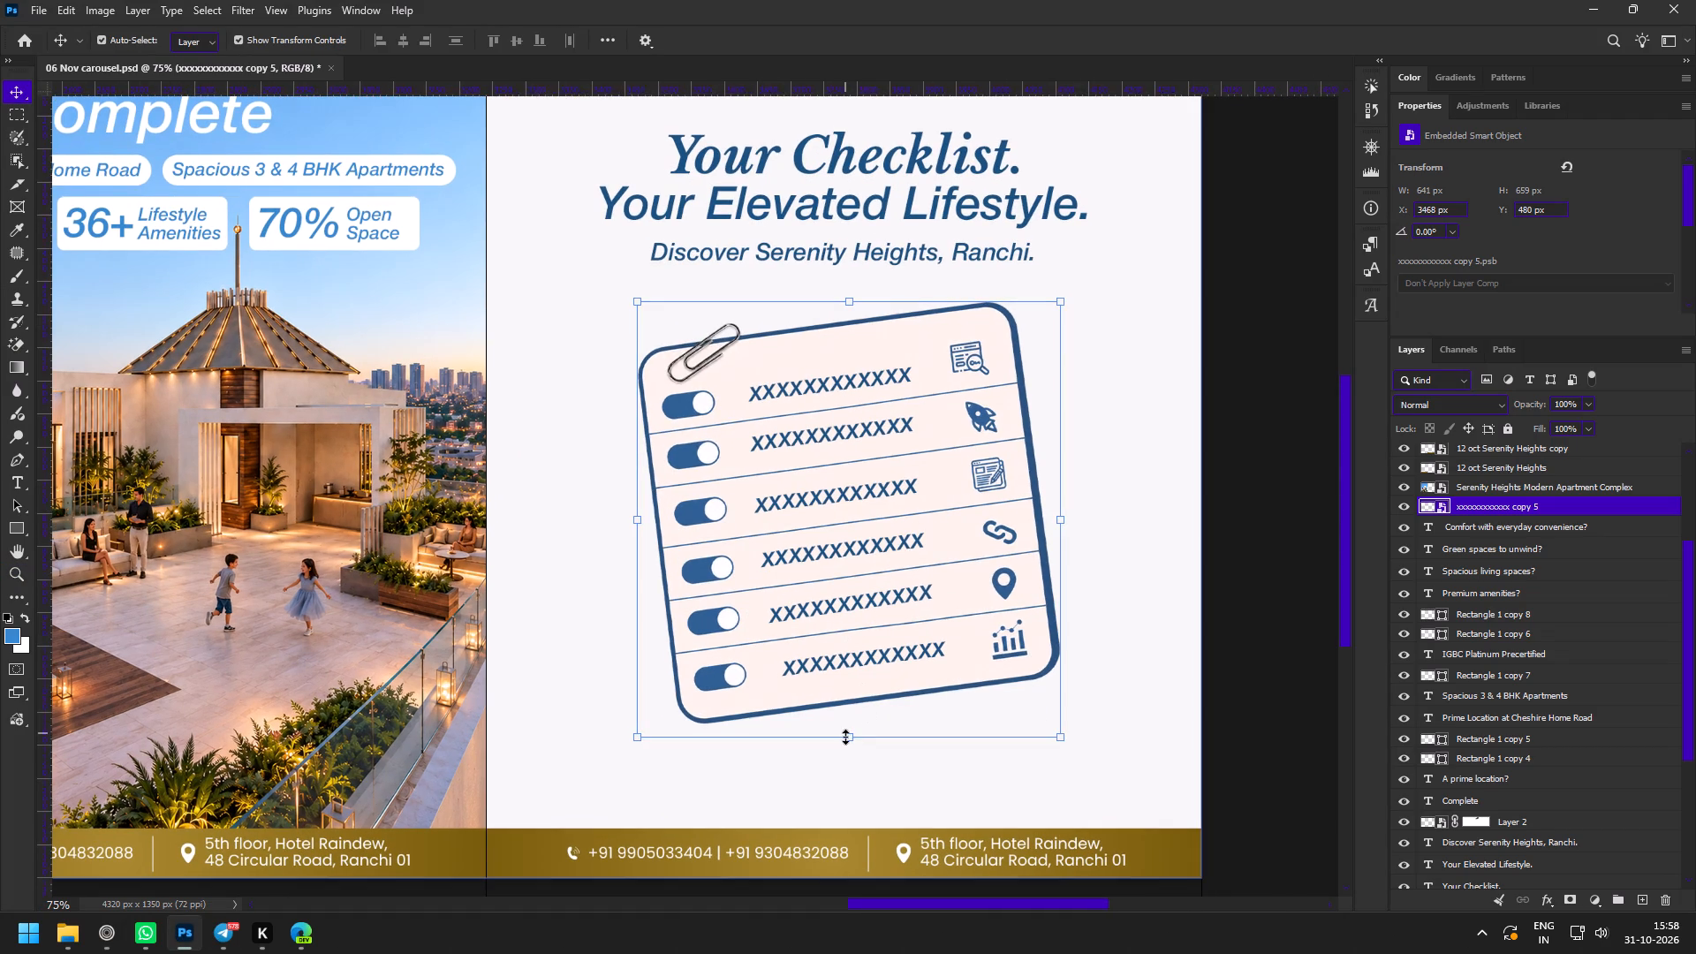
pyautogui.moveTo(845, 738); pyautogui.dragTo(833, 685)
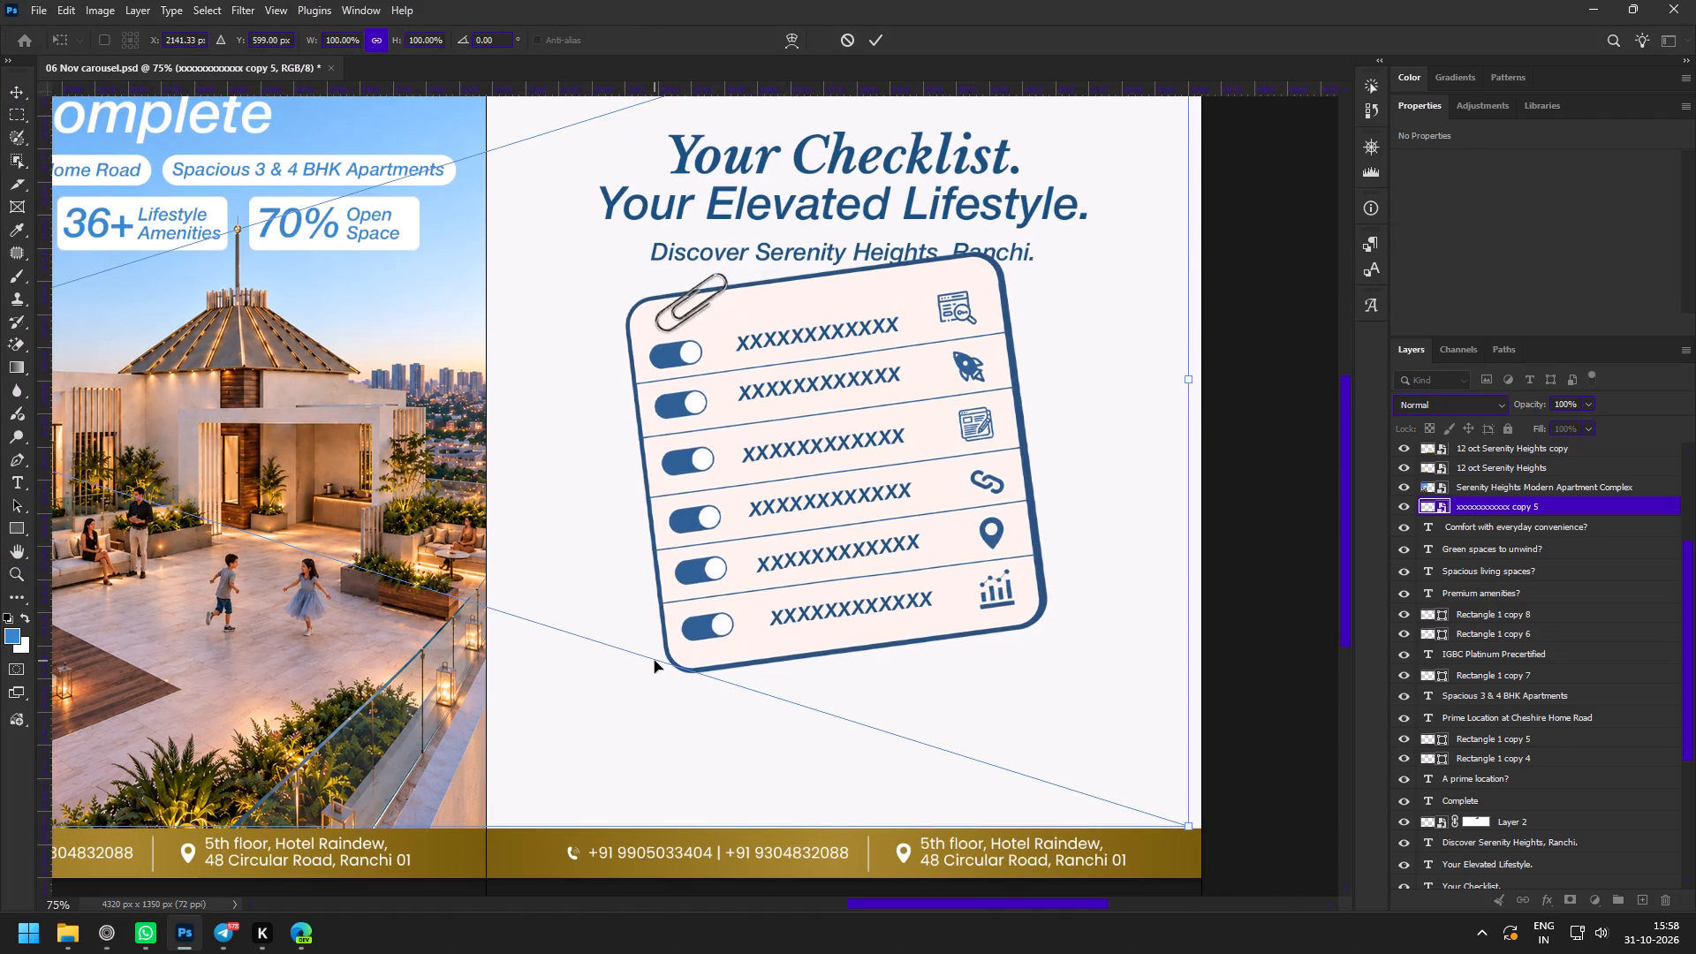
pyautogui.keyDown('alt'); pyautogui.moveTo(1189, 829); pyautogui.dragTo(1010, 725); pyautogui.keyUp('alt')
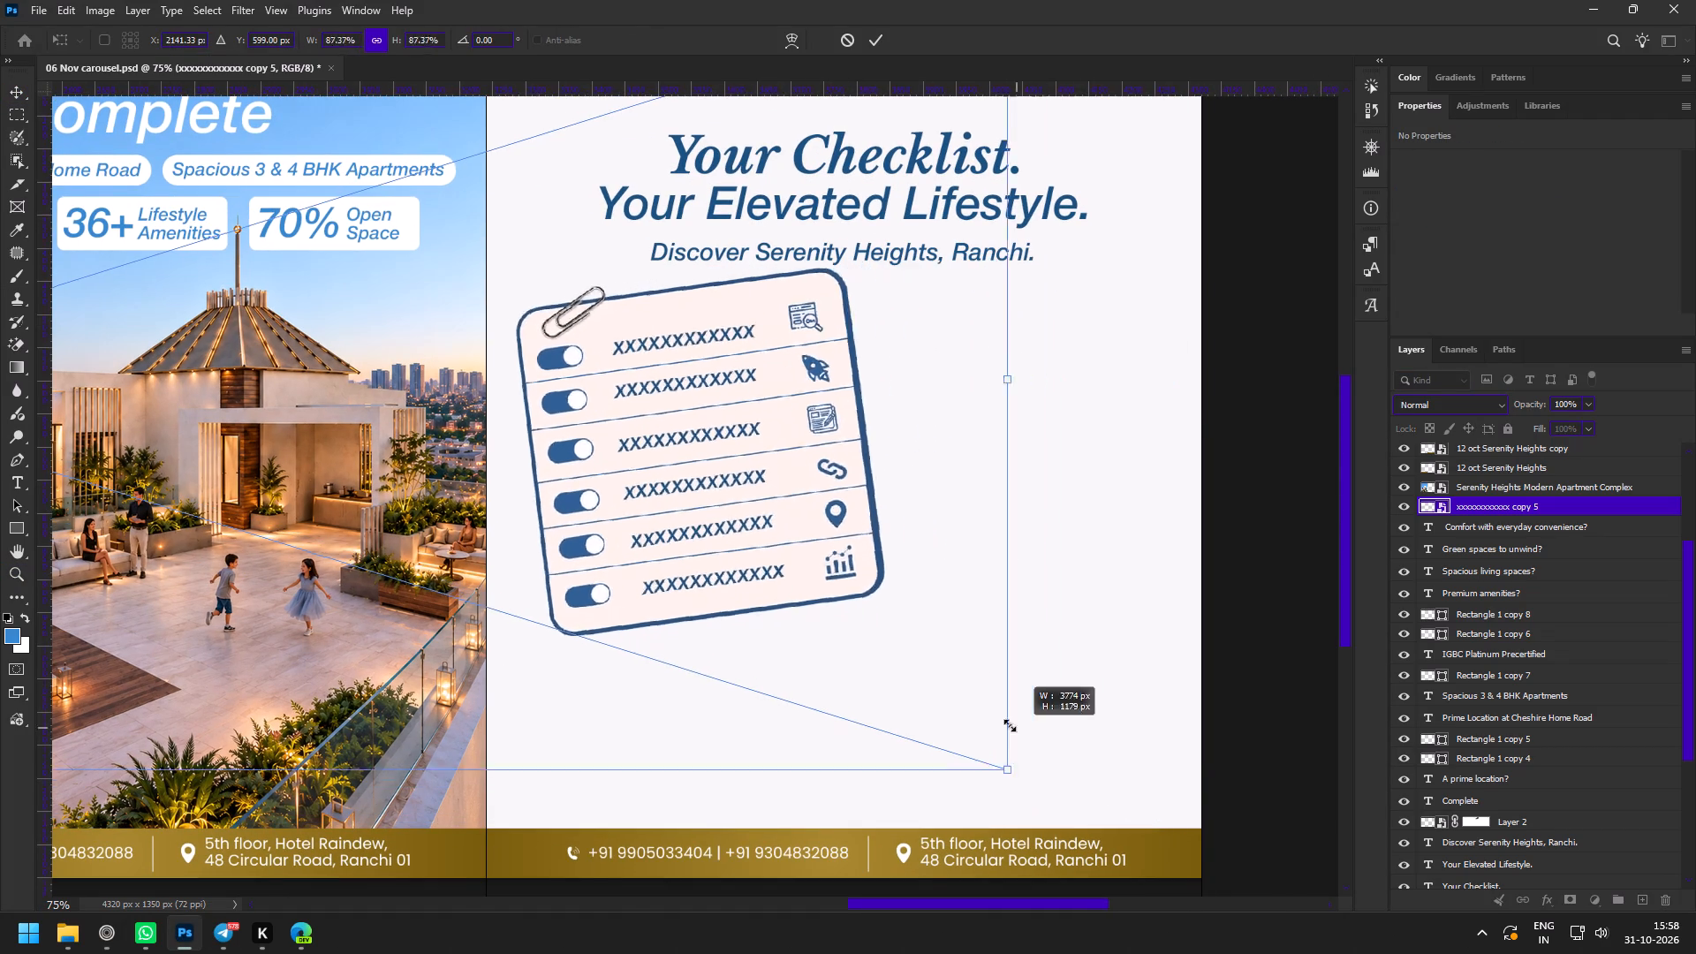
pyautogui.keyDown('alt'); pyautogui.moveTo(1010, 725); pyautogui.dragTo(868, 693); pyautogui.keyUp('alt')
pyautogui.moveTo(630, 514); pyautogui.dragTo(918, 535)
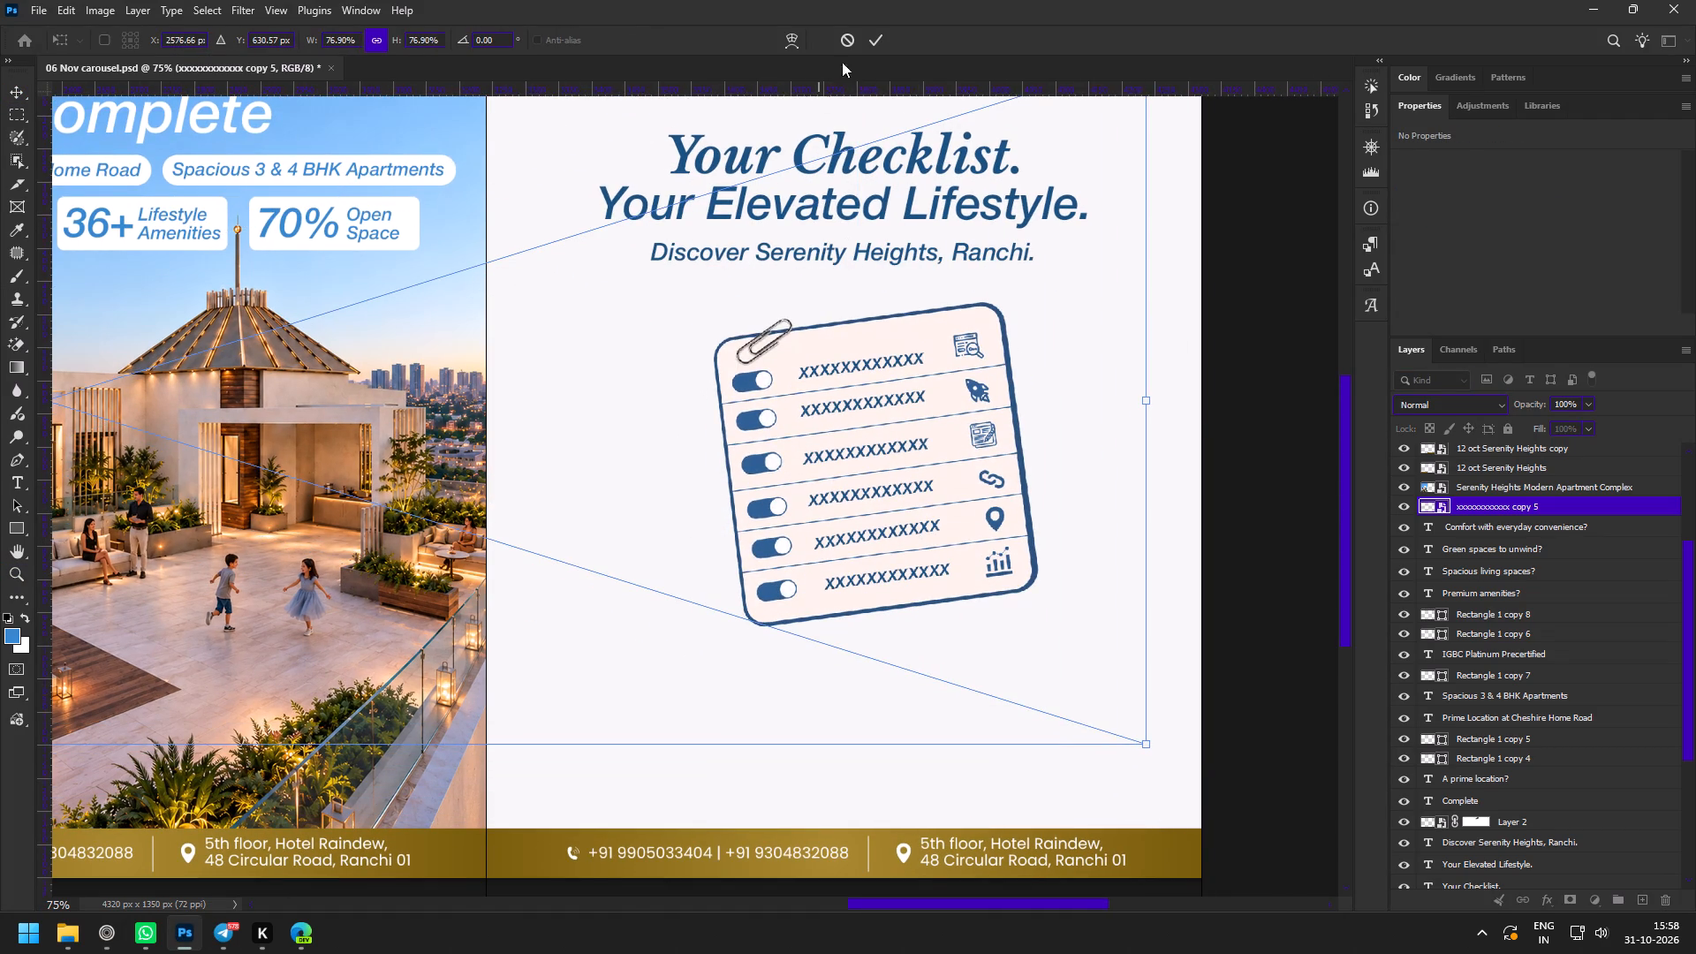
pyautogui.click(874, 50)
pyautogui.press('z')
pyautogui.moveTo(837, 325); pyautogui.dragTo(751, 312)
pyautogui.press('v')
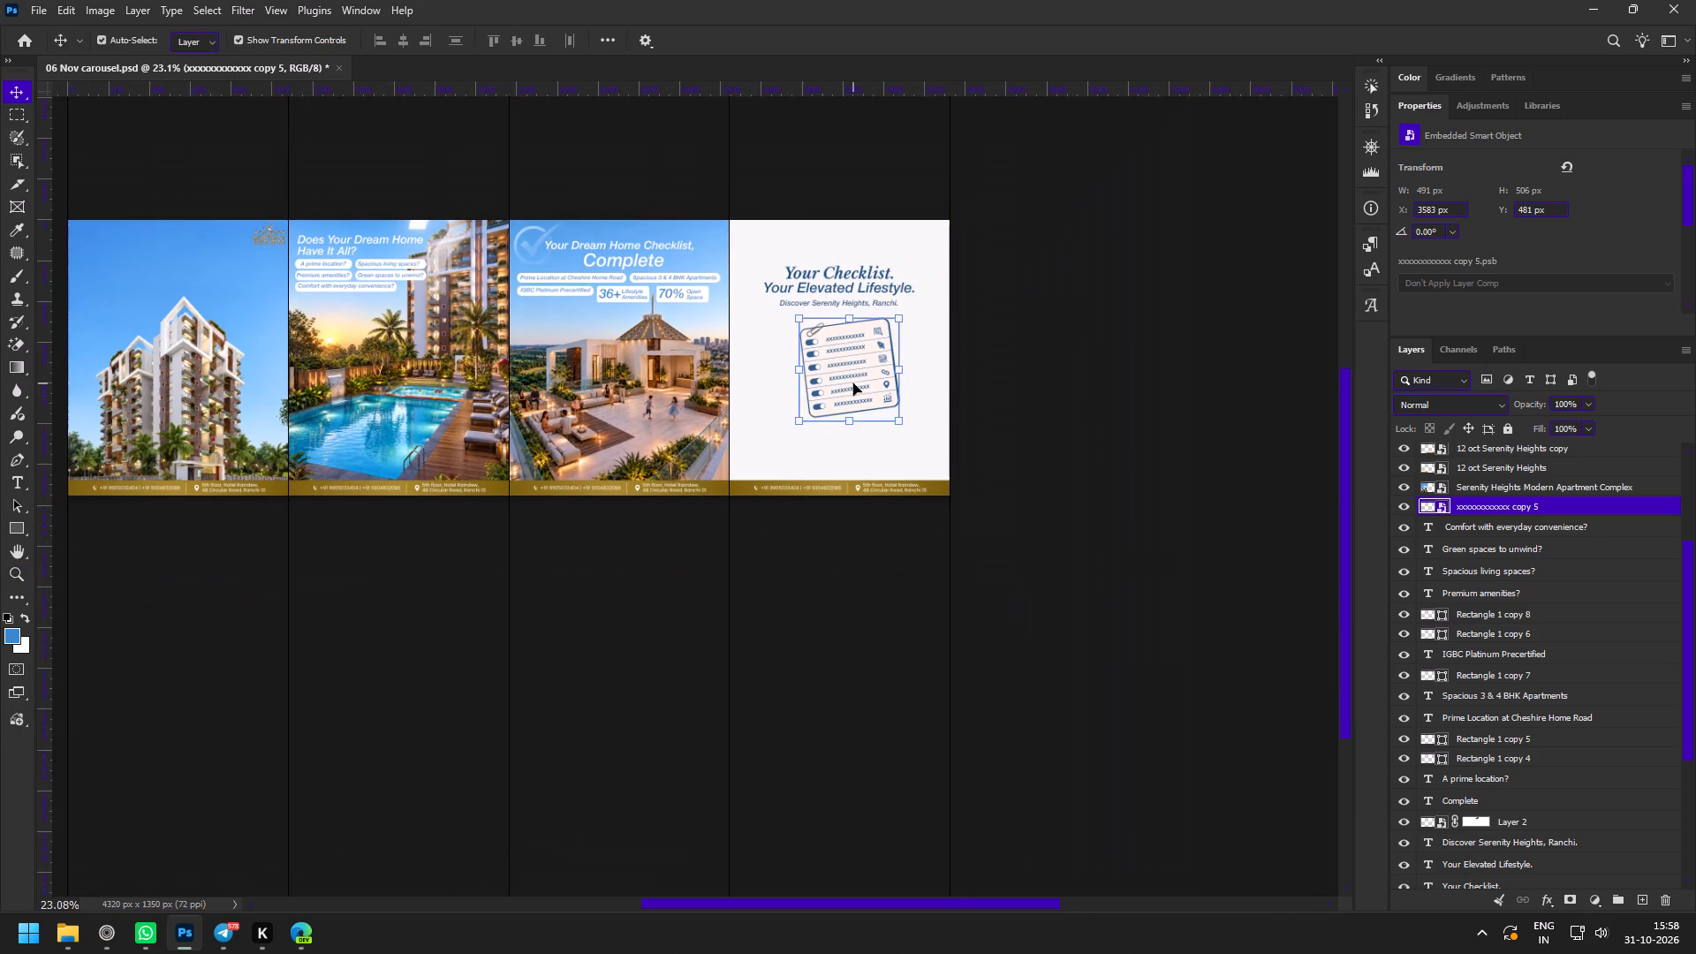
# Enlarge the checklist card to 104.38% and move it up so its top edge overlaps the subtitle on slide 4.
pyautogui.press('z')
pyautogui.moveTo(840, 321); pyautogui.dragTo(905, 424)
pyautogui.press('v')
pyautogui.moveTo(870, 433); pyautogui.dragTo(844, 431)
pyautogui.moveTo(969, 442); pyautogui.dragTo(982, 443)
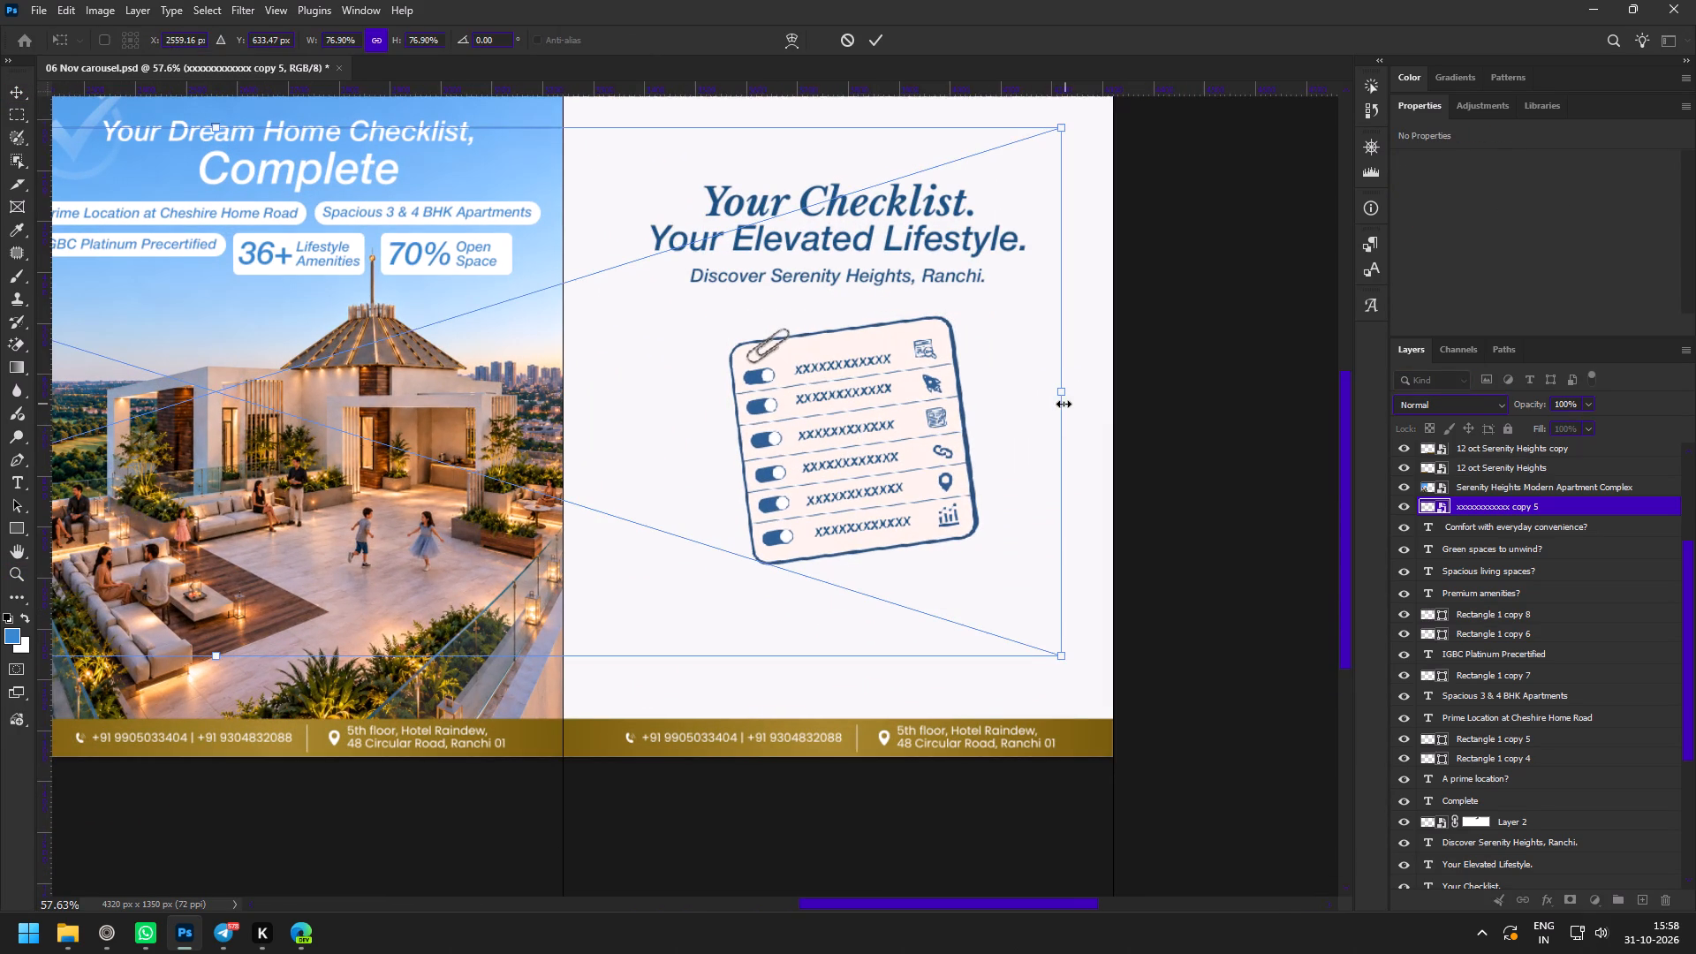
pyautogui.moveTo(1066, 392); pyautogui.dragTo(1084, 392)
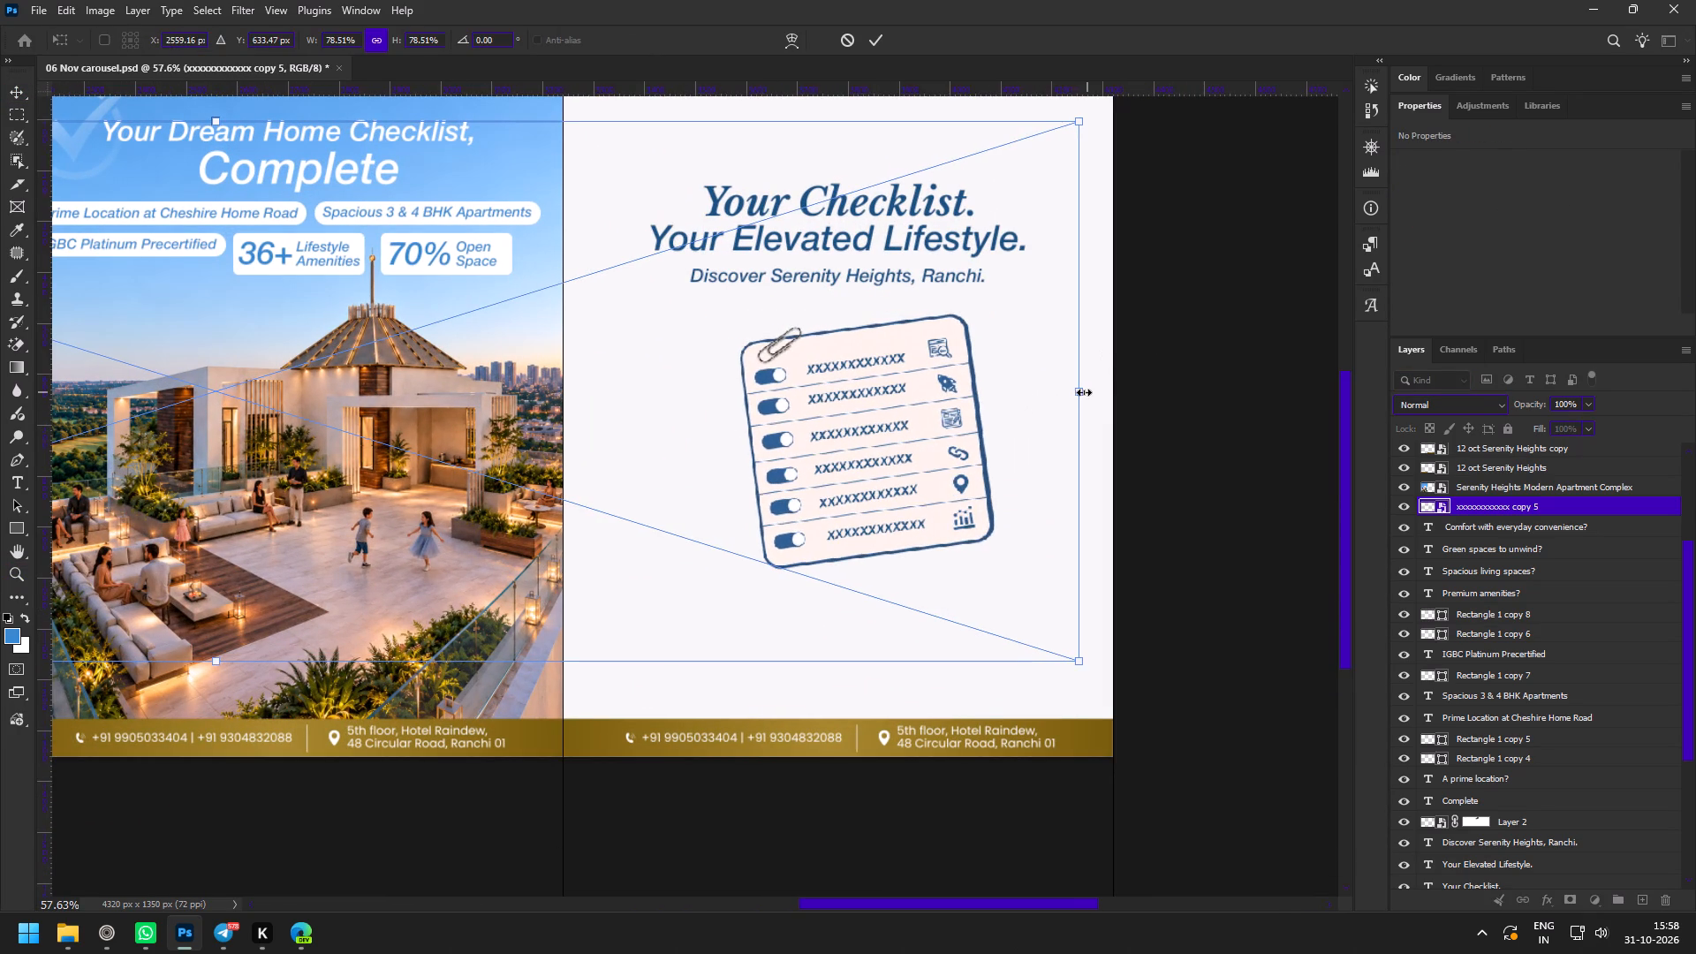
pyautogui.keyDown('alt'); pyautogui.moveTo(1083, 392); pyautogui.dragTo(1192, 390); pyautogui.keyUp('alt')
pyautogui.moveTo(1026, 443); pyautogui.dragTo(858, 431)
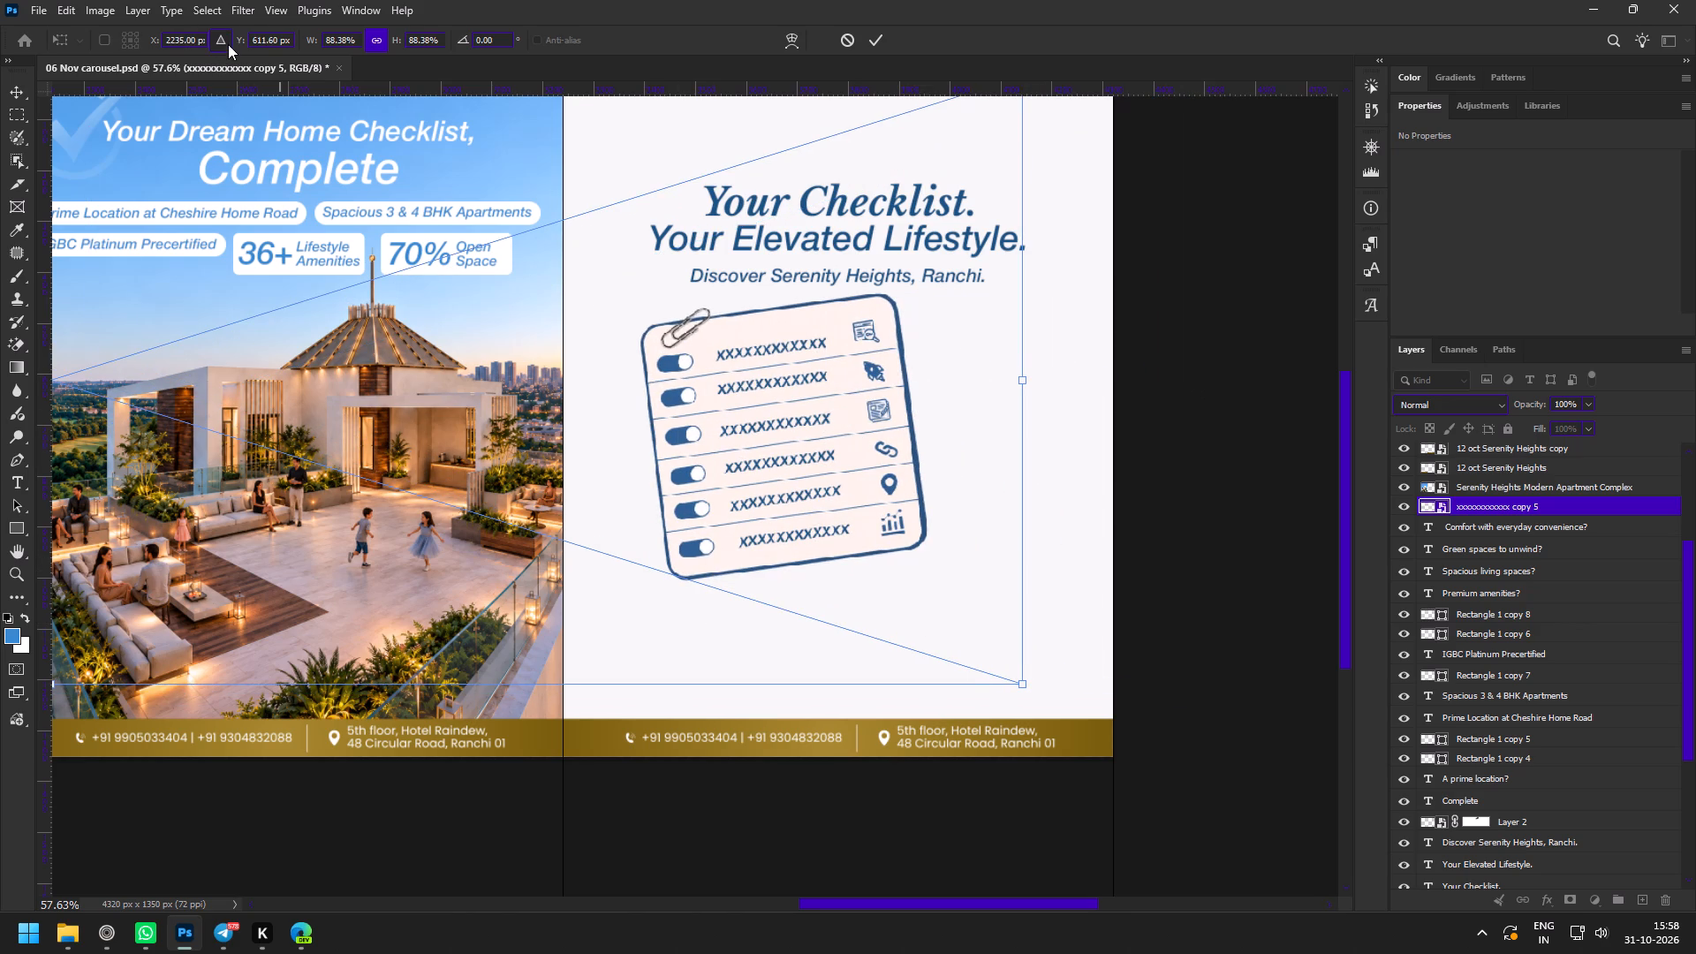
pyautogui.moveTo(241, 40); pyautogui.dragTo(263, 45)
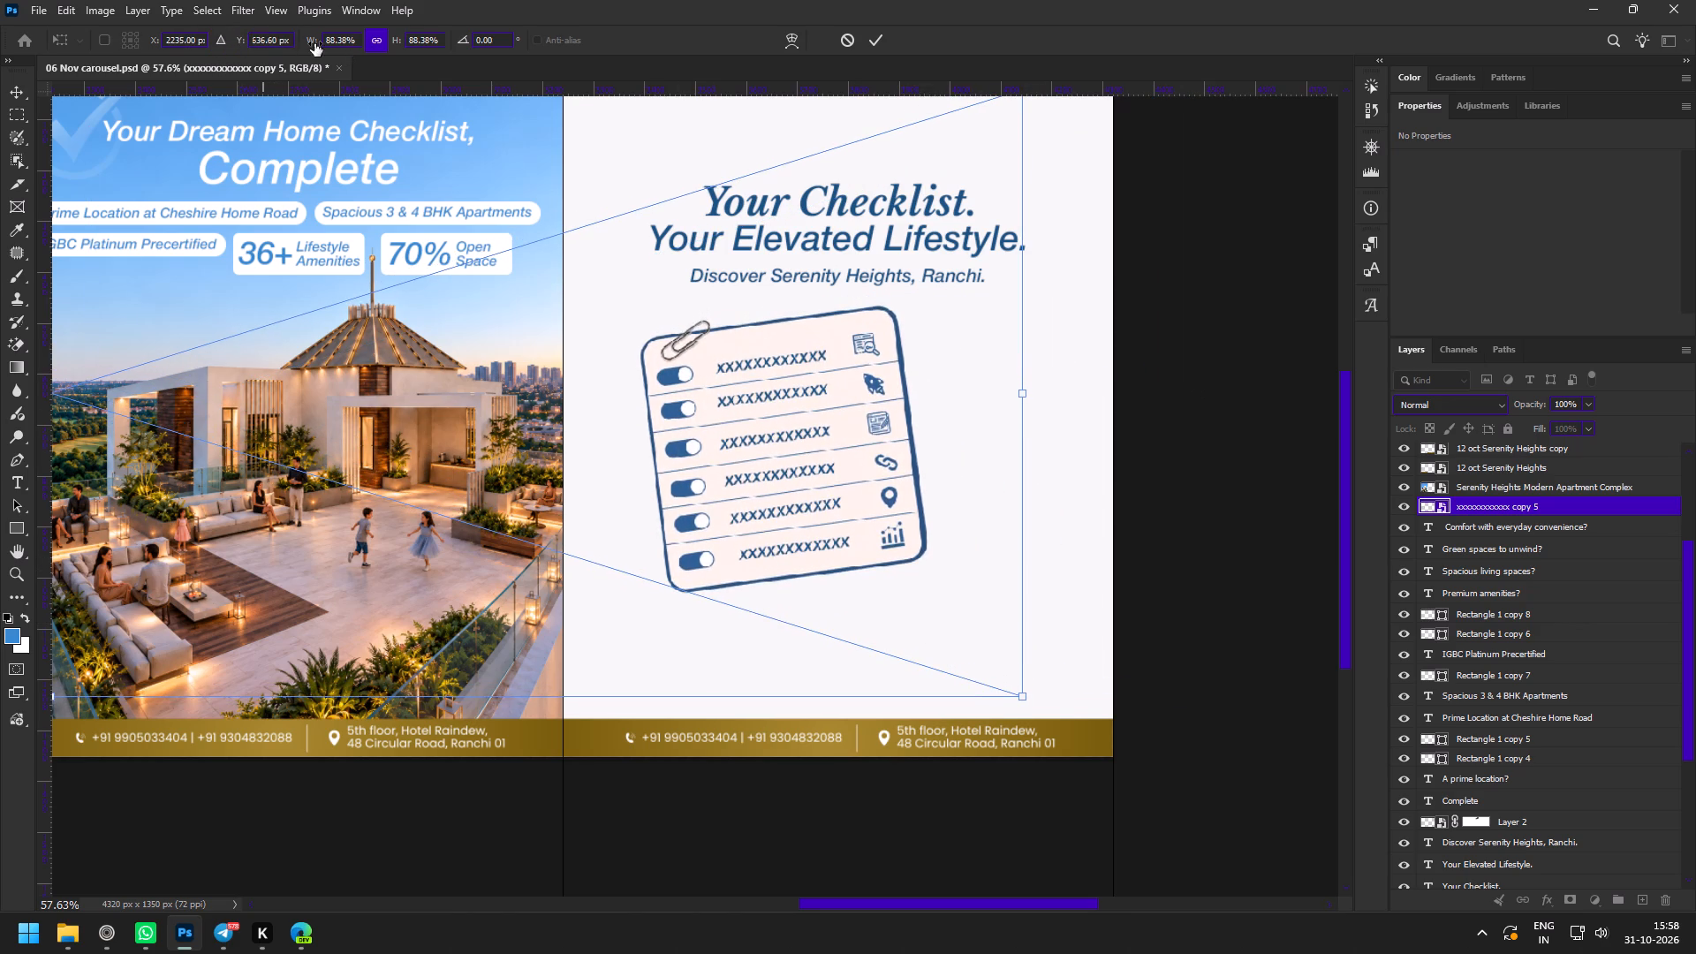
pyautogui.moveTo(314, 43); pyautogui.dragTo(329, 44)
pyautogui.moveTo(943, 289); pyautogui.dragTo(884, 256)
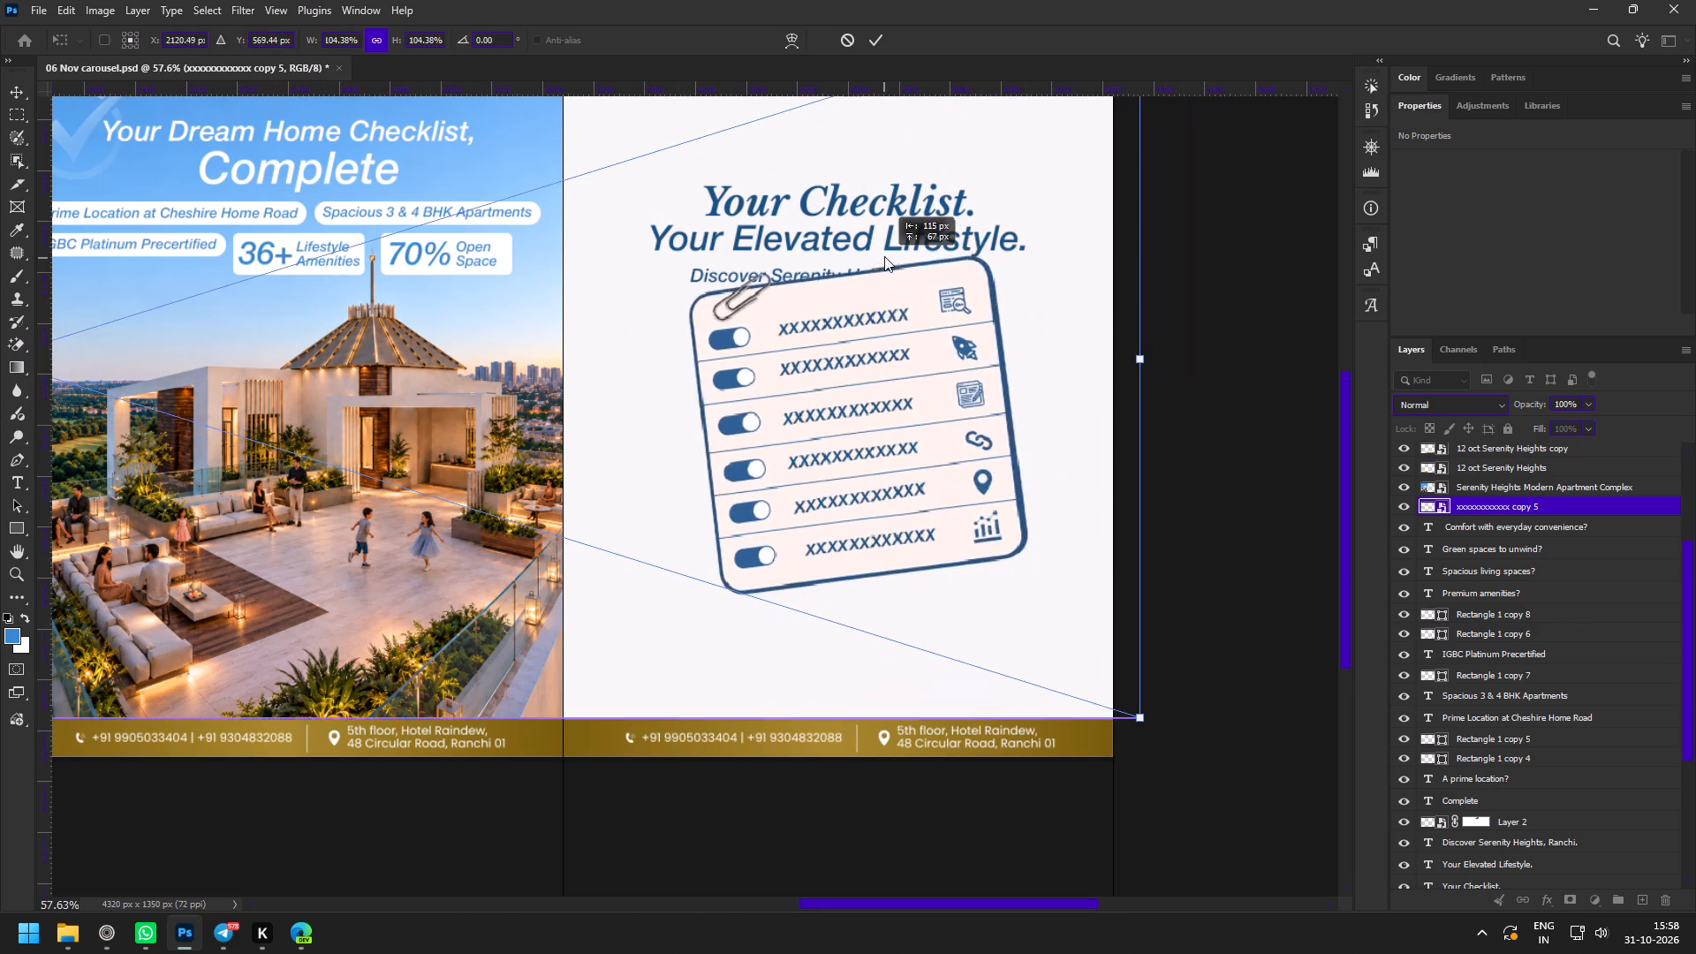
pyautogui.moveTo(884, 256); pyautogui.dragTo(874, 240)
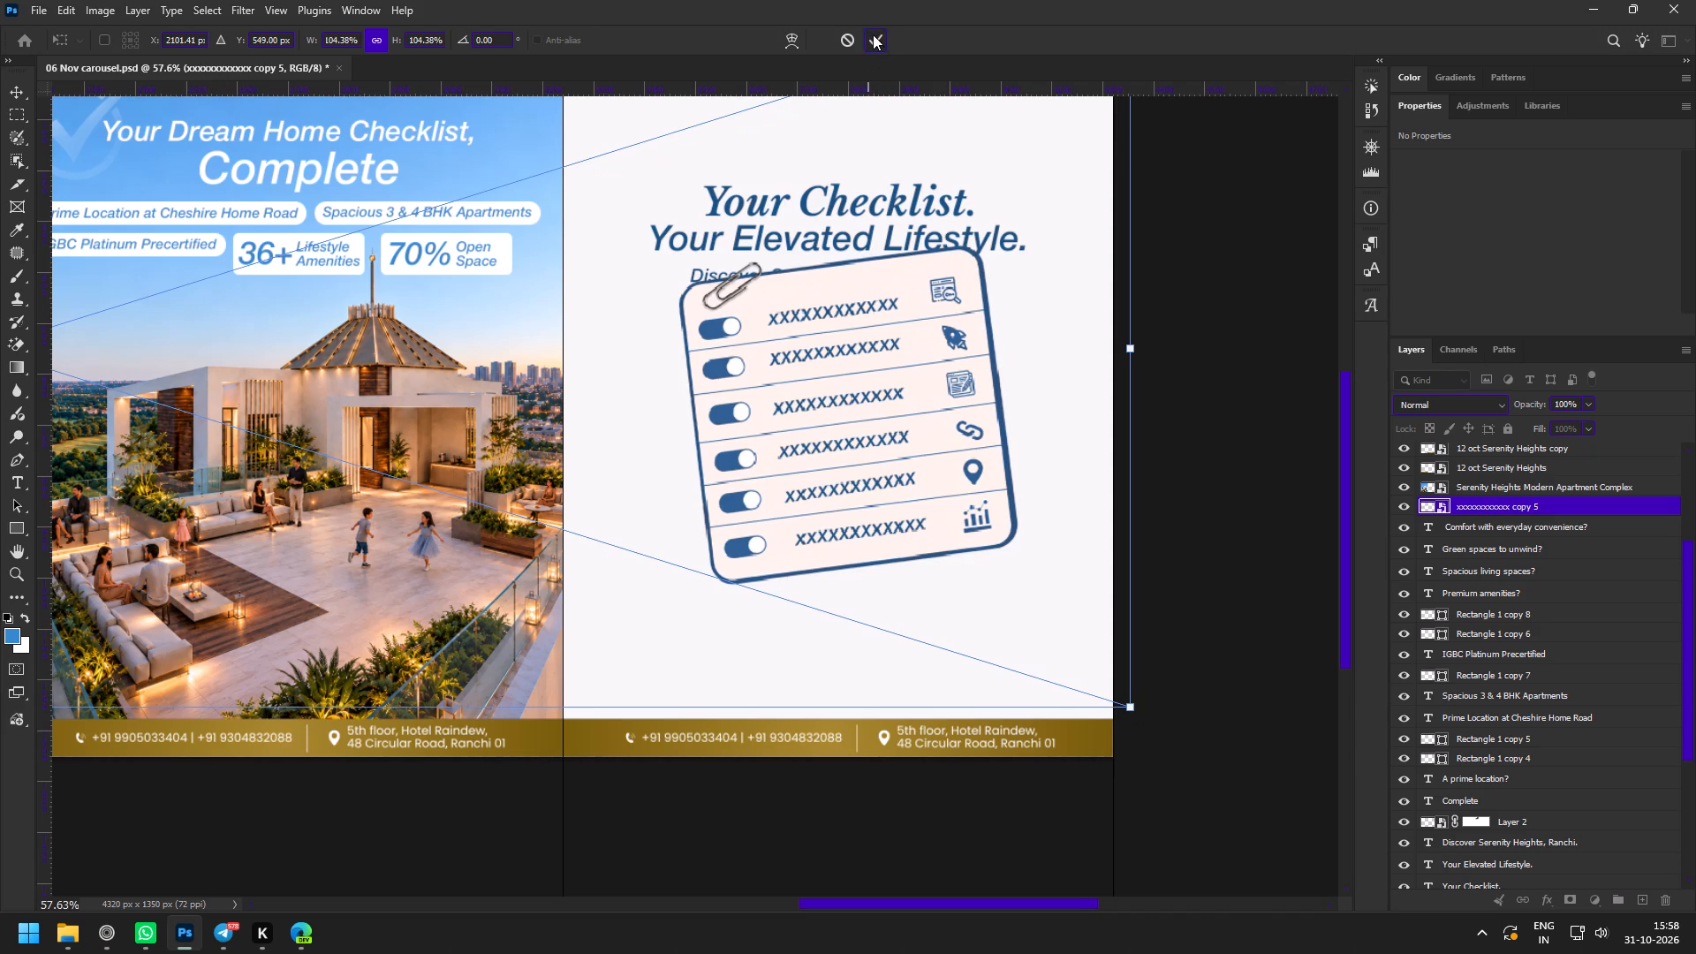
pyautogui.click(873, 34)
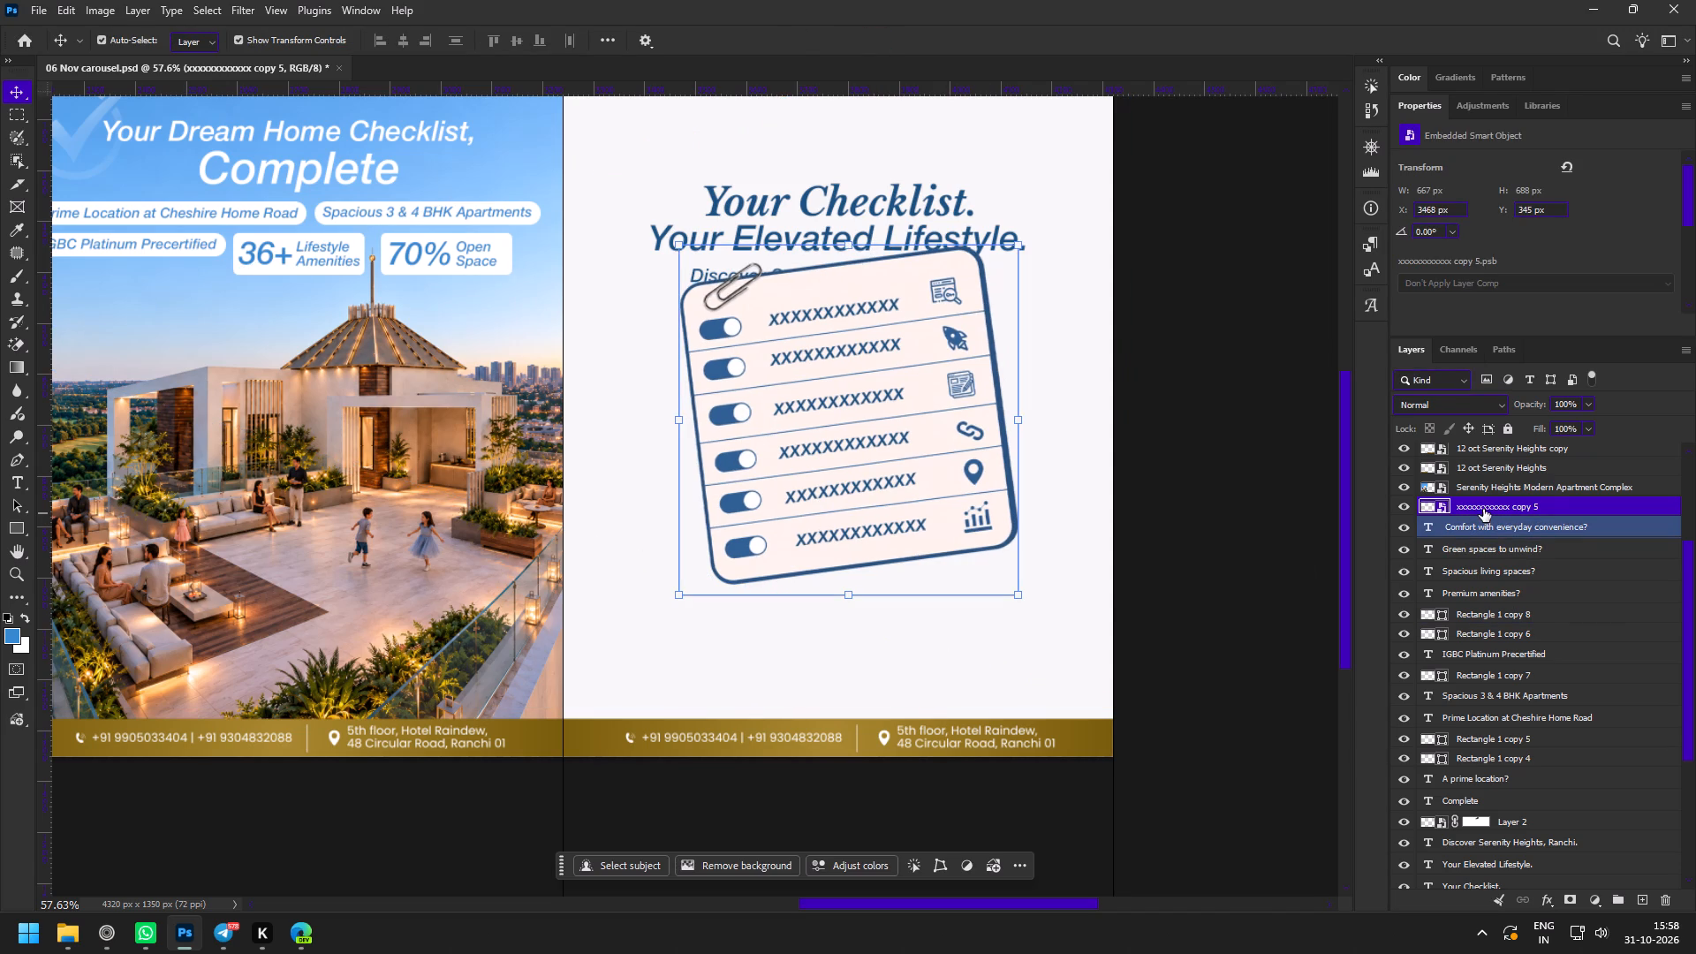
# Move the checklist card layer just below the "Discover Serenity Heights, Ranchi." text layer.
pyautogui.moveTo(1491, 506); pyautogui.dragTo(1499, 845)
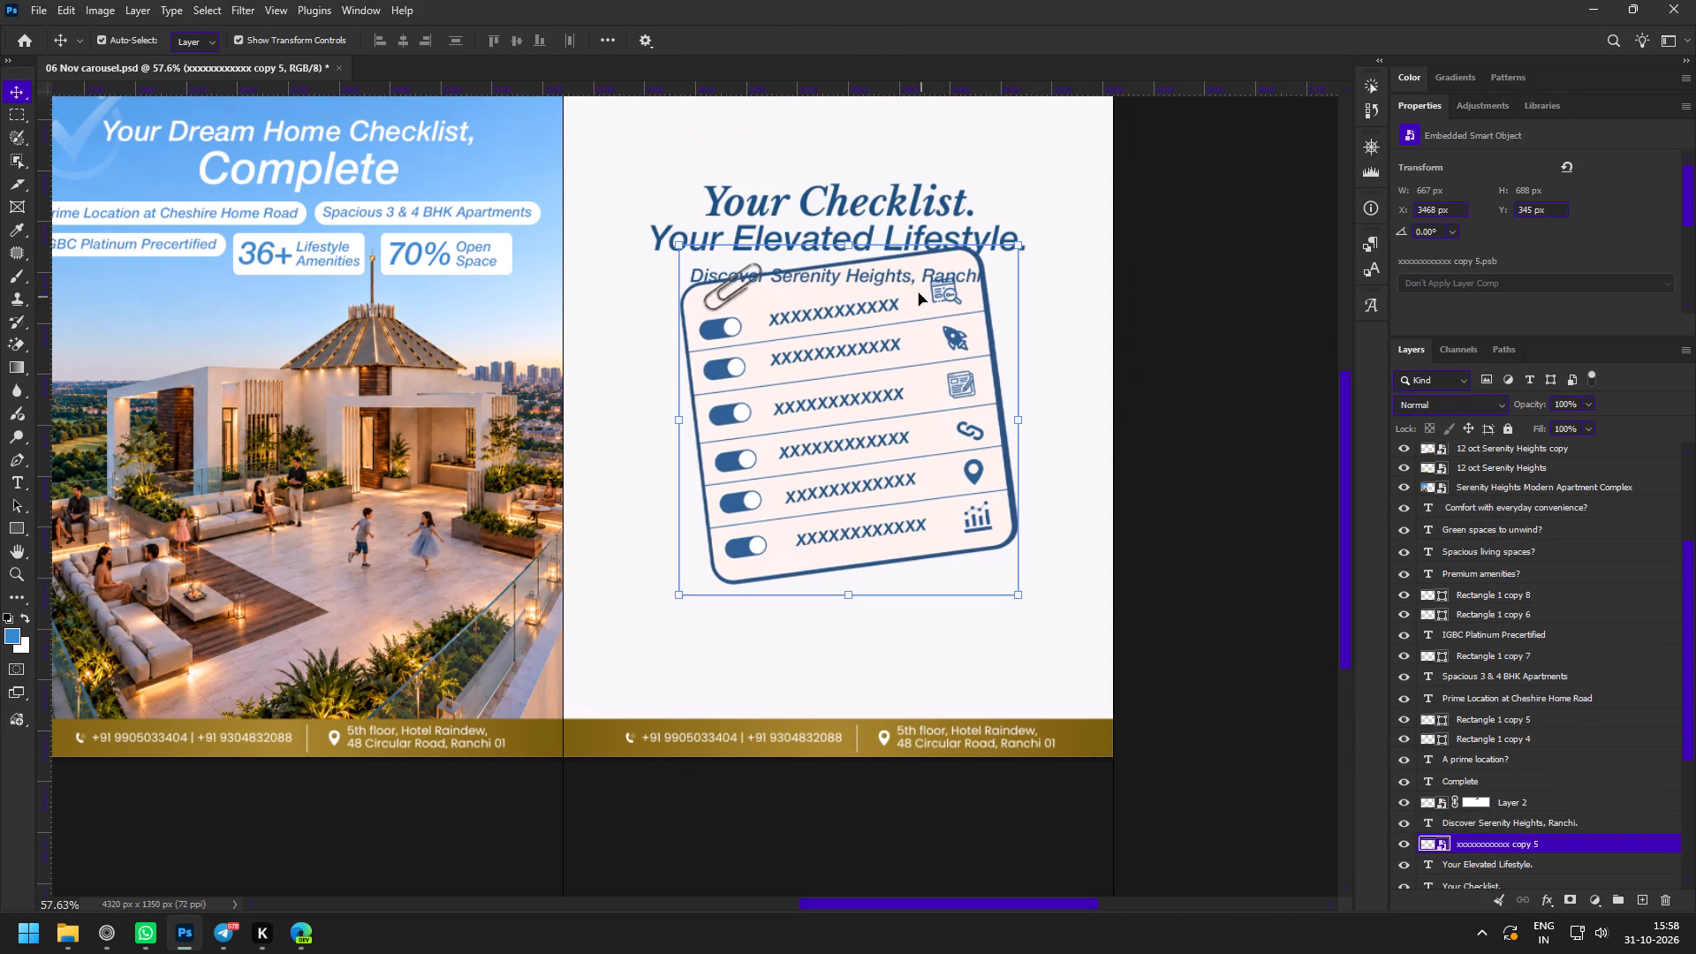
# Move slide 4's two headline lines and subtitle up together so they clear the checklist card.
pyautogui.press('z')
pyautogui.moveTo(805, 152); pyautogui.dragTo(854, 224)
pyautogui.press('v')
pyautogui.click(794, 244)
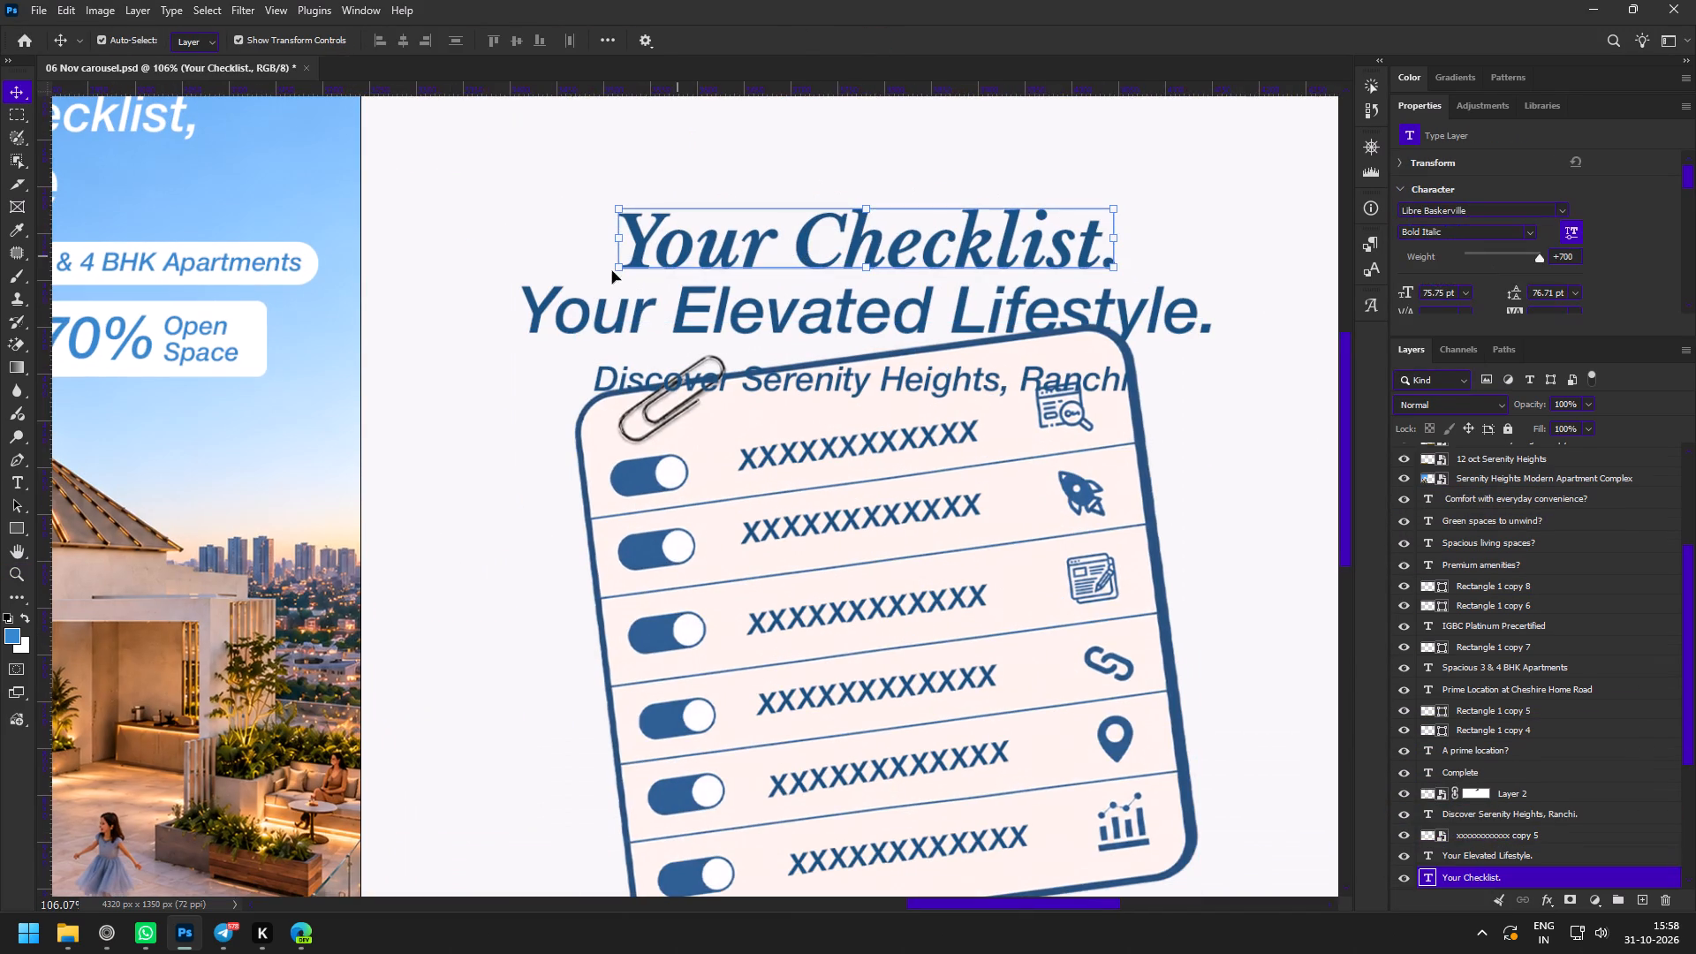
pyautogui.keyDown('shift'); pyautogui.click(561, 294); pyautogui.keyUp('shift')
pyautogui.keyDown('shift'); pyautogui.click(631, 384); pyautogui.keyUp('shift')
pyautogui.moveTo(855, 373); pyautogui.dragTo(852, 307)
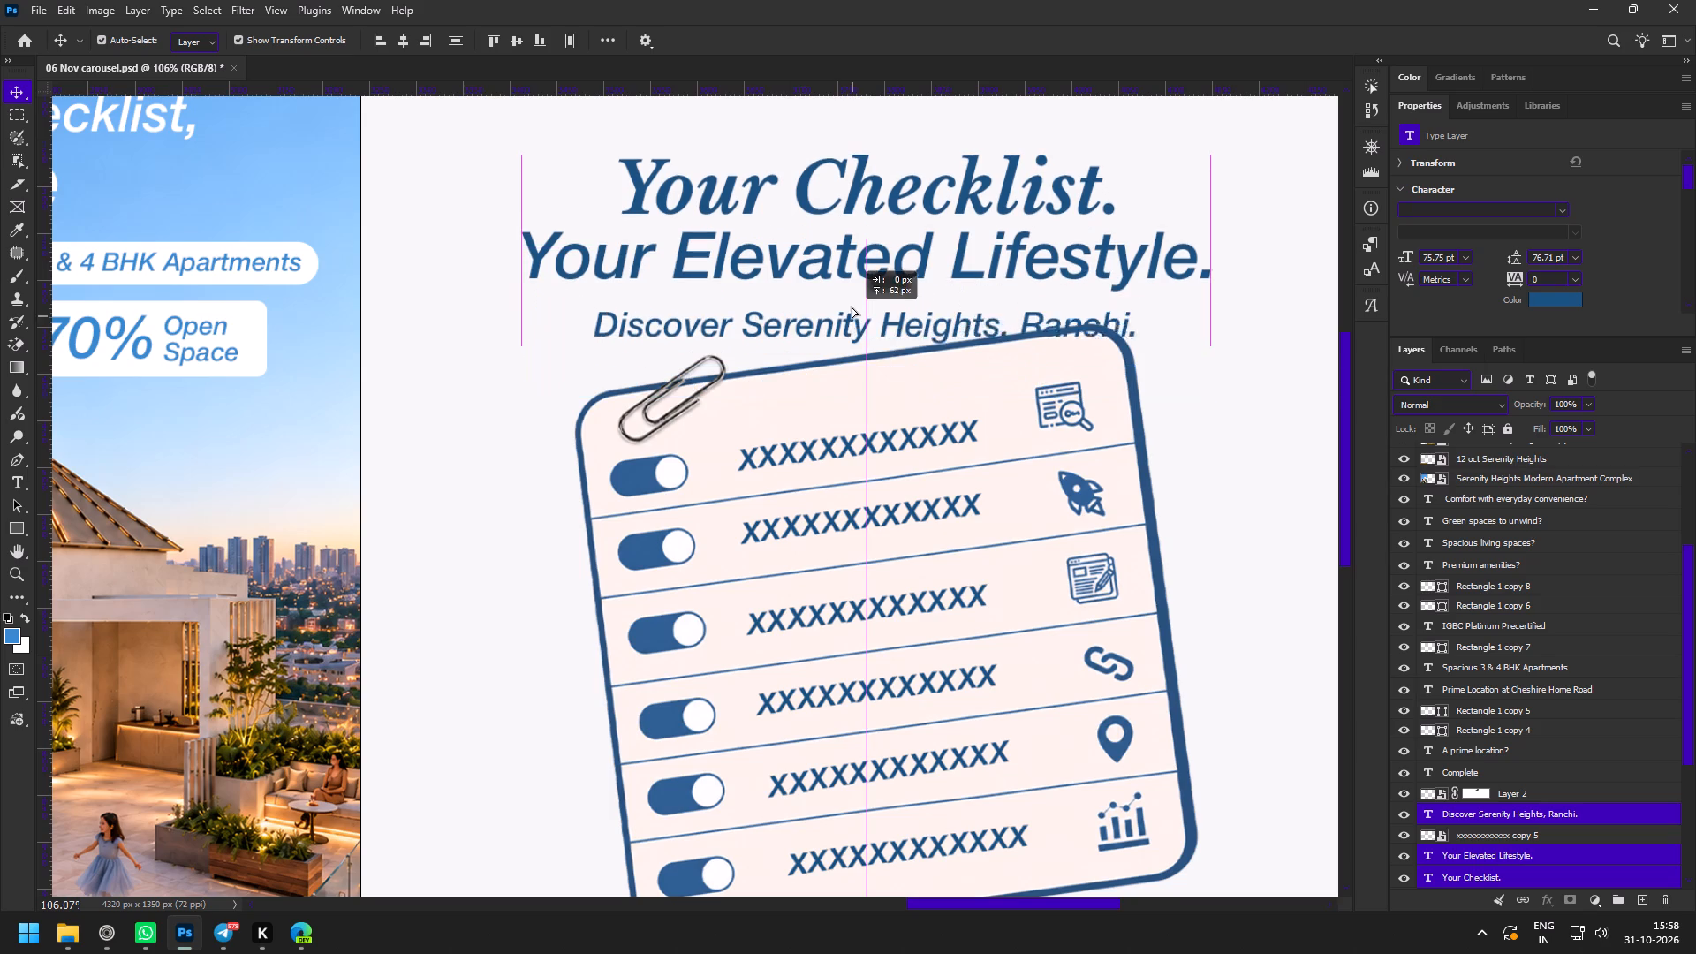
pyautogui.moveTo(852, 307); pyautogui.dragTo(852, 286)
# Duplicate the slide 4 subtitle below the checklist card and replace its text with "Apartments Starting at ₹1.18 Cr".
pyautogui.press('z')
pyautogui.moveTo(933, 386); pyautogui.dragTo(875, 363)
pyautogui.press('space')
pyautogui.press('space')
pyautogui.press('space')
pyautogui.press('space')
pyautogui.press('space')
pyautogui.moveTo(959, 392); pyautogui.dragTo(896, 377)
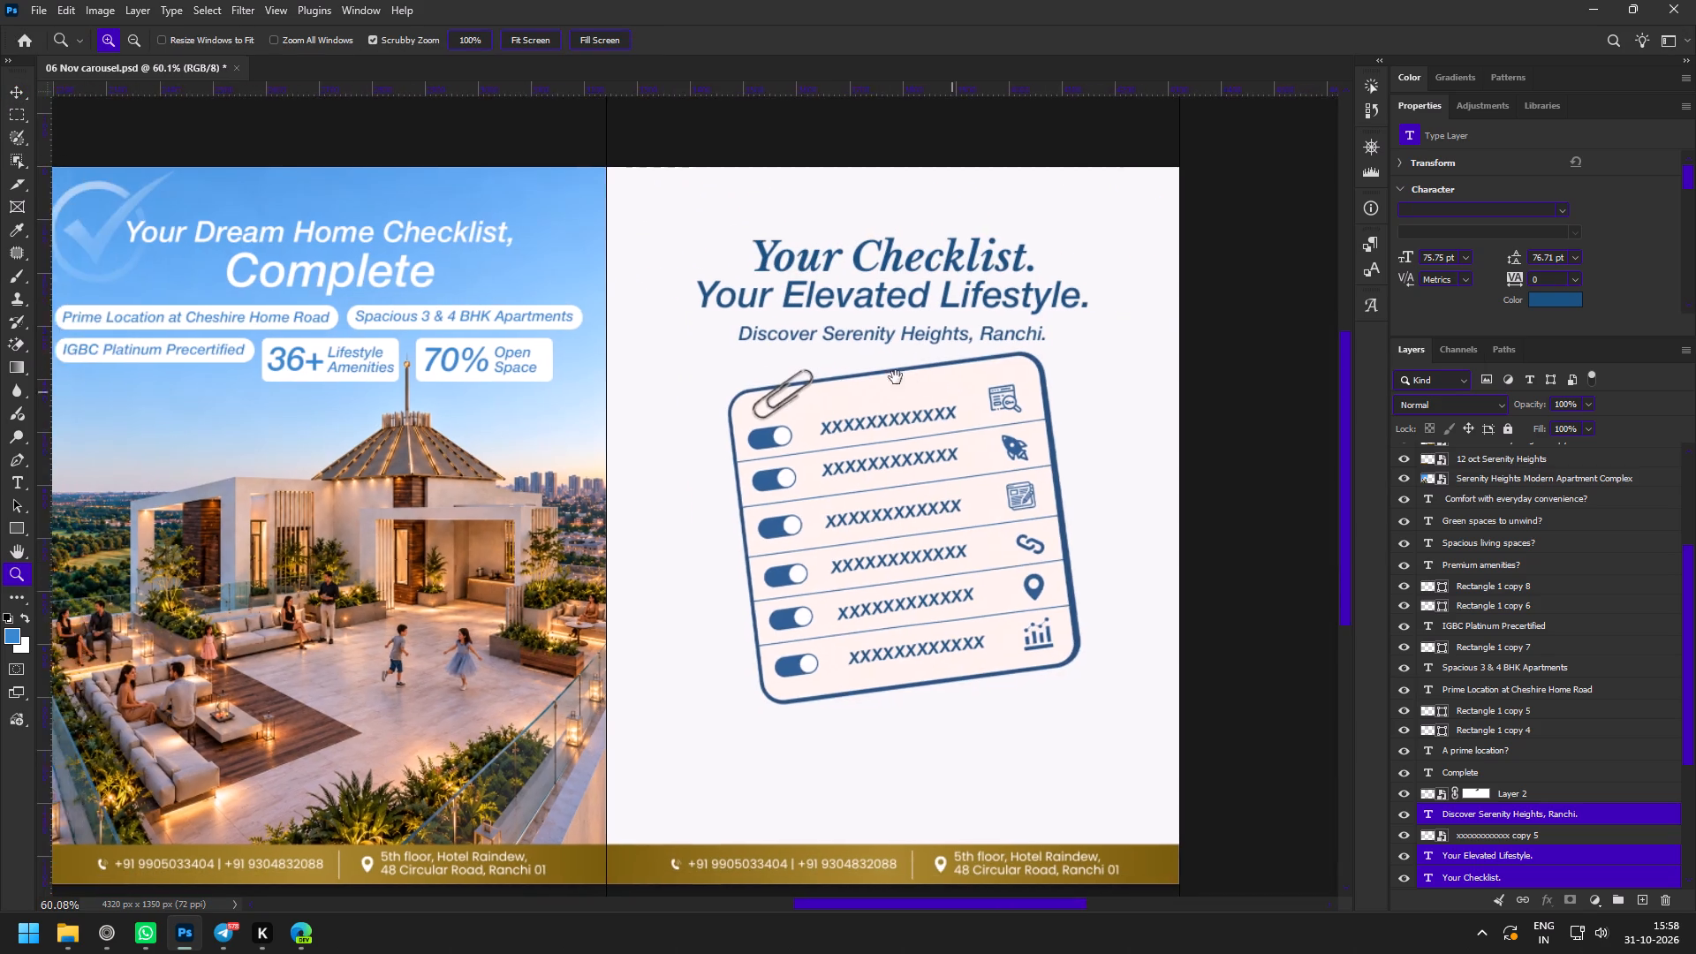
pyautogui.moveTo(896, 377); pyautogui.dragTo(878, 377)
pyautogui.press('space')
pyautogui.press('space')
pyautogui.moveTo(817, 568); pyautogui.dragTo(841, 467)
pyautogui.moveTo(842, 224); pyautogui.dragTo(859, 246)
pyautogui.press('v')
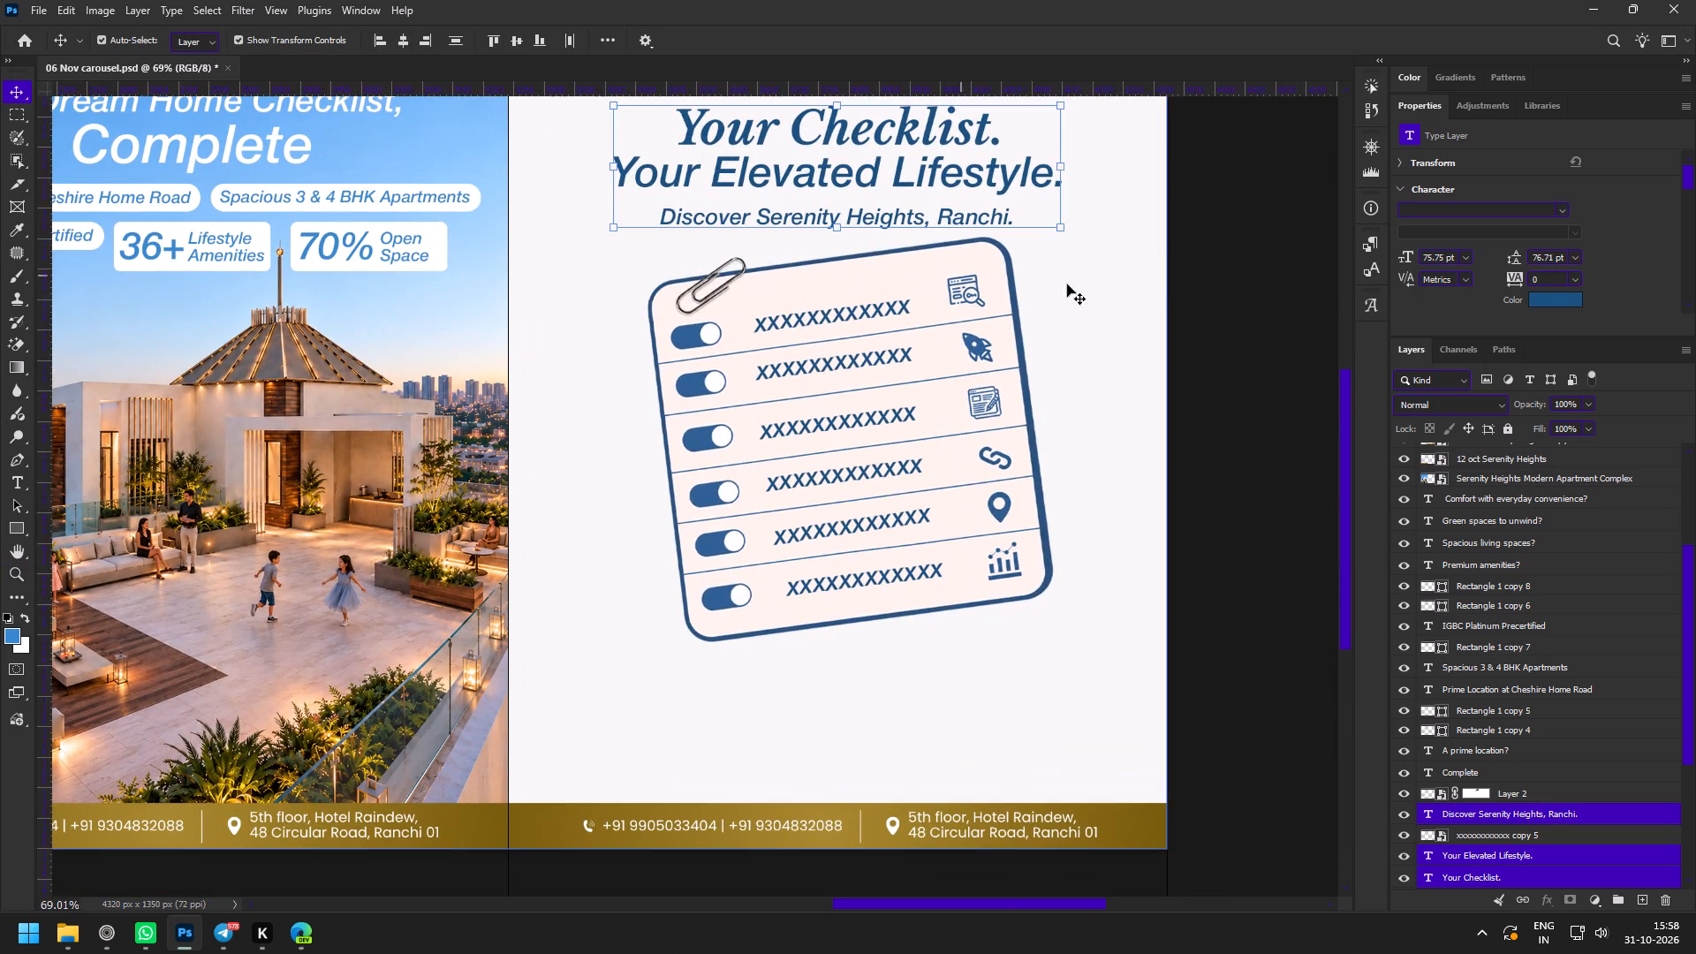
pyautogui.click(1132, 298)
pyautogui.click(772, 208)
pyautogui.click(794, 215)
pyautogui.keyDown('alt'); pyautogui.moveTo(825, 216); pyautogui.dragTo(799, 681); pyautogui.keyUp('alt')
pyautogui.doubleClick(799, 681)
pyautogui.hotkey('ctrl', 'v')
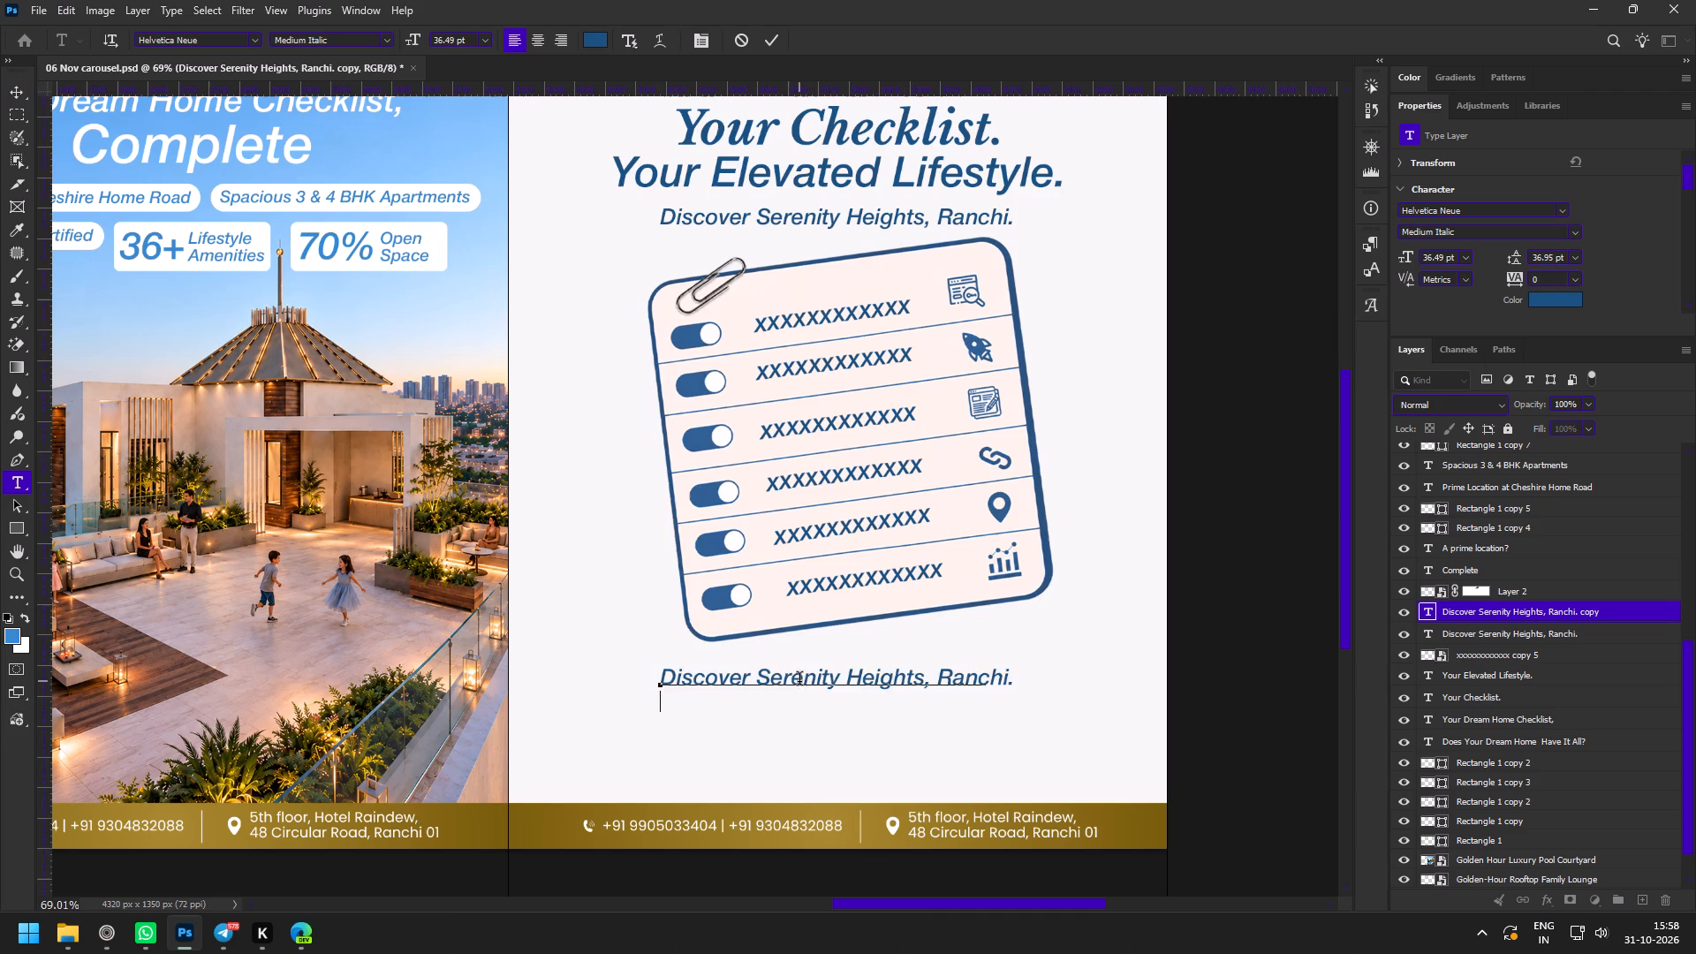
pyautogui.press('BackSpace')
pyautogui.hotkey('ctrl', 'Return')
# Put "₹1.18 Cr" on its own line below "Apartments Starting at" and enlarge it to more than twice the size.
pyautogui.press('z')
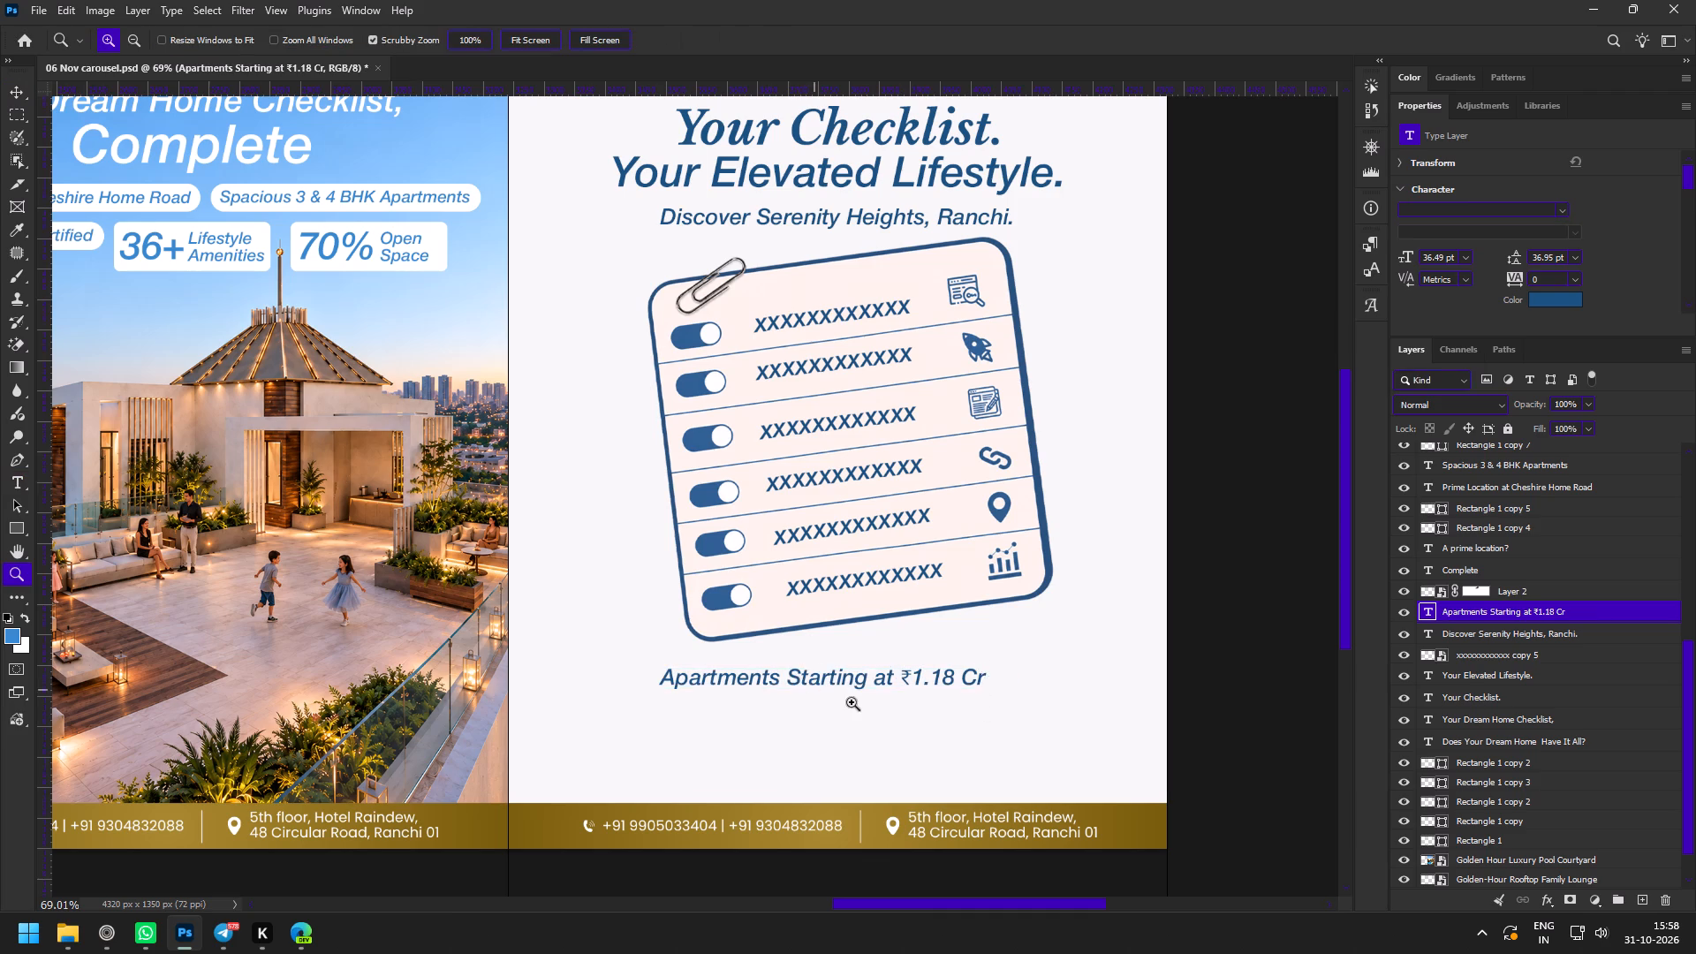
pyautogui.moveTo(885, 706); pyautogui.dragTo(933, 743)
pyautogui.press('v')
pyautogui.doubleClick(884, 658)
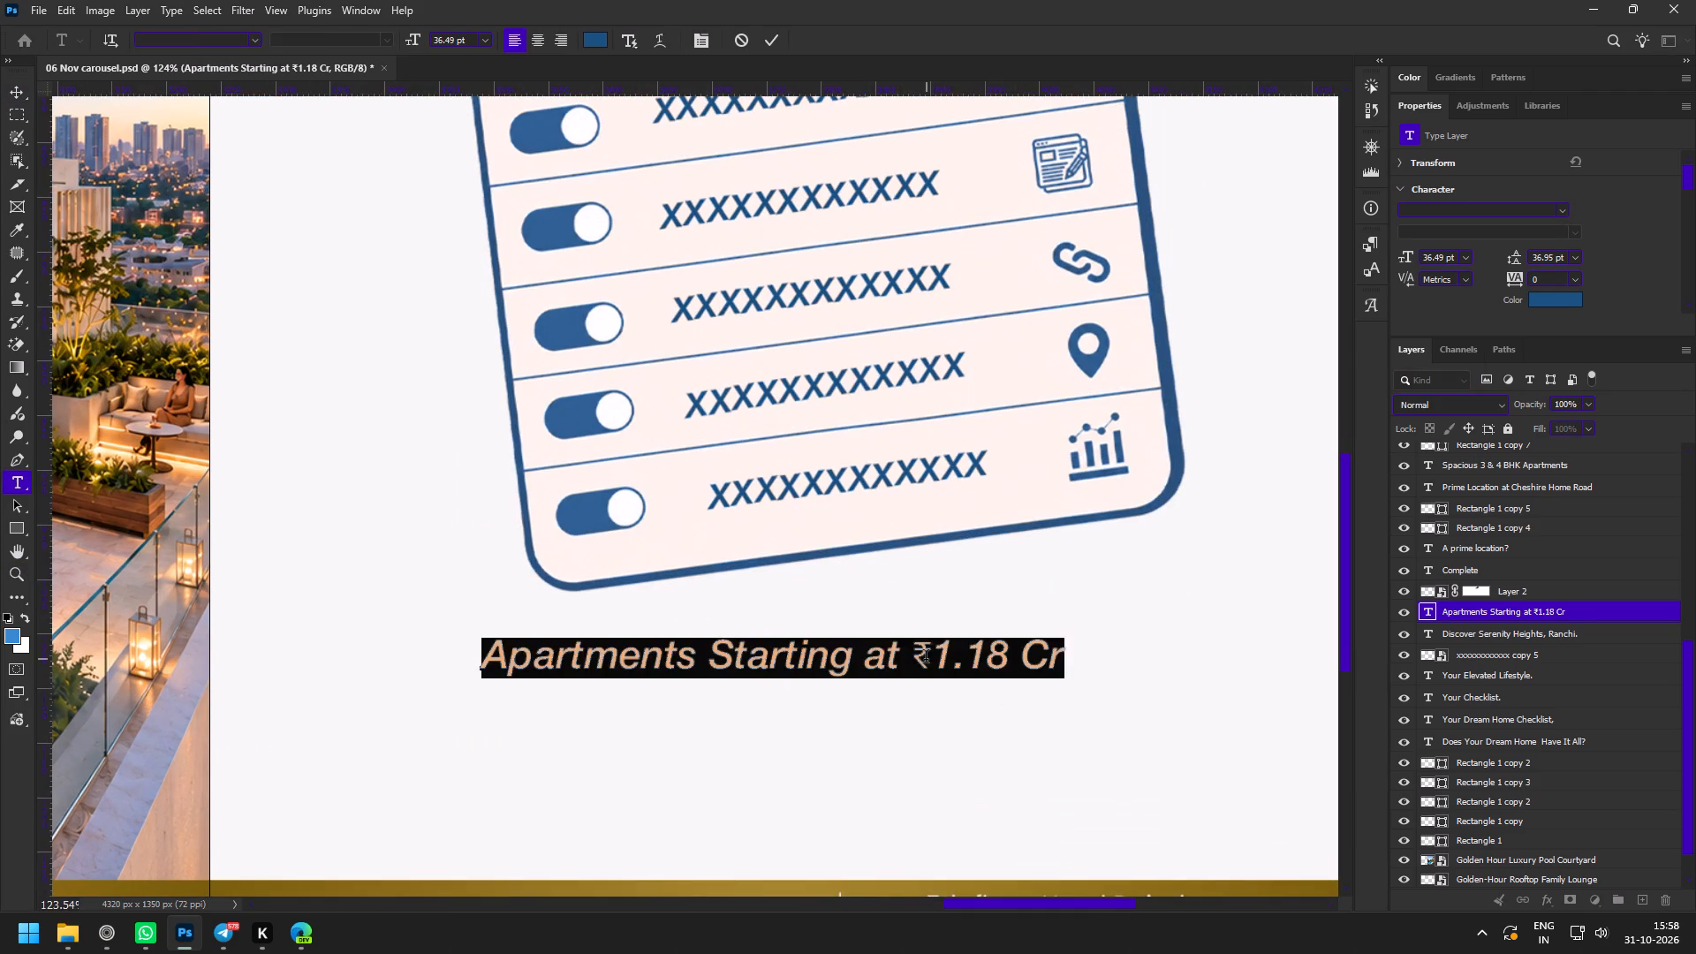
pyautogui.click(912, 659)
pyautogui.press('Return')
pyautogui.moveTo(674, 698); pyautogui.dragTo(401, 697)
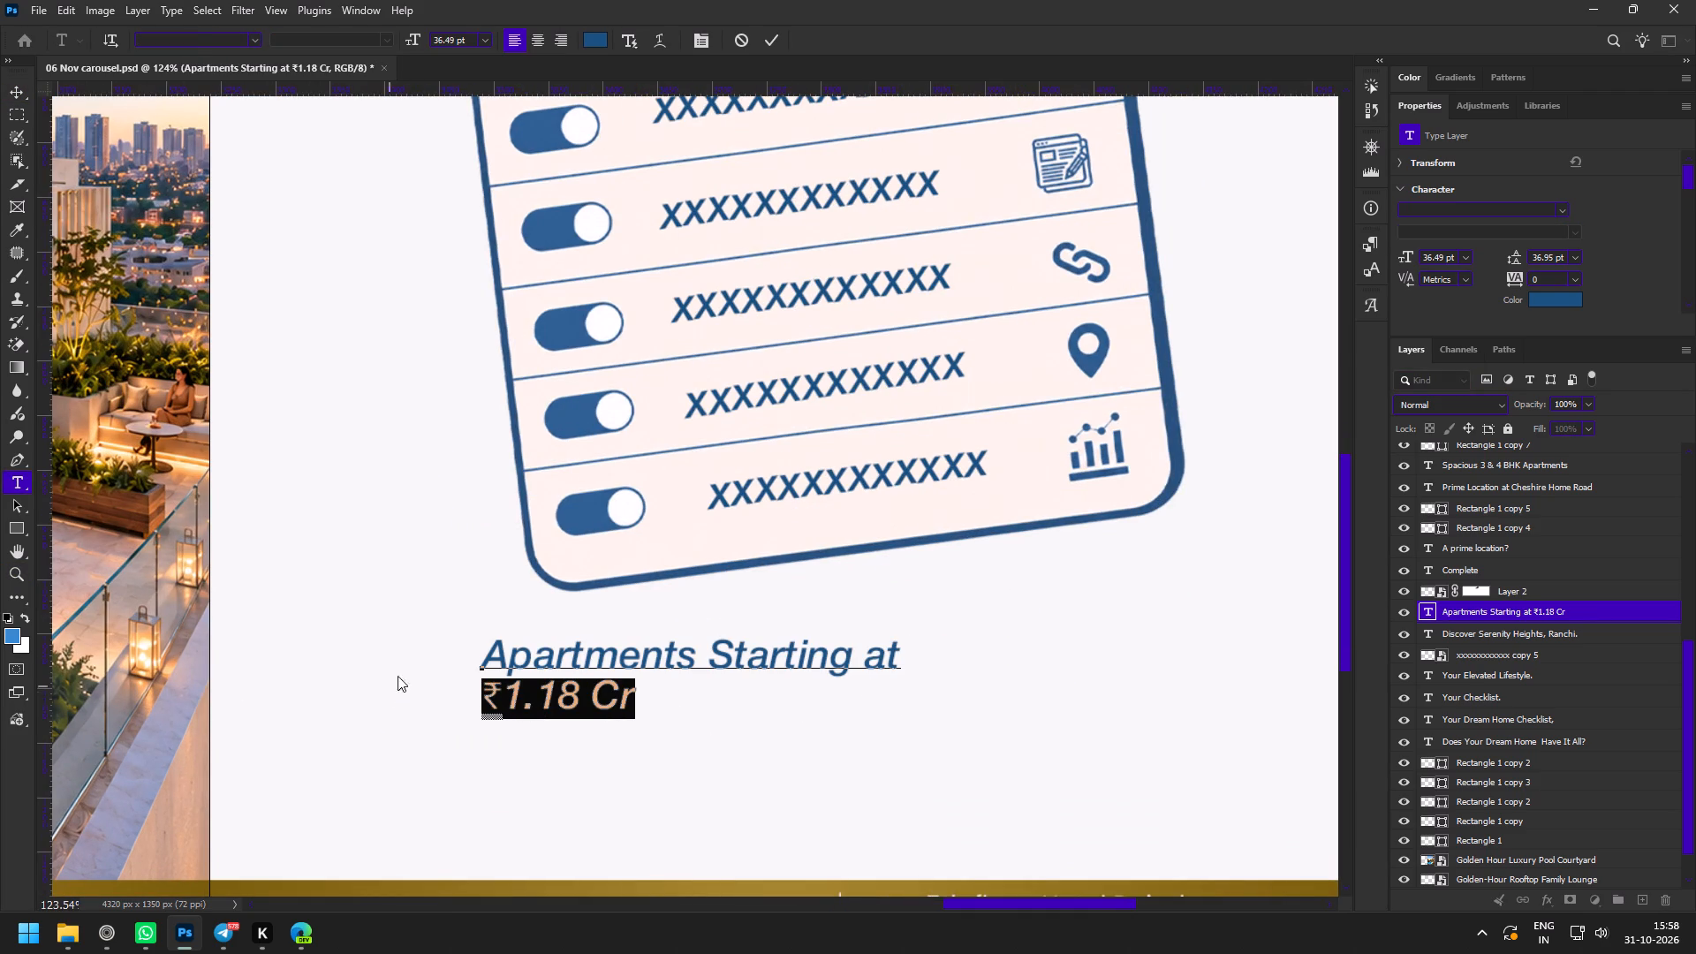
pyautogui.moveTo(412, 41); pyautogui.dragTo(478, 53)
# Set the leading of the two-line price text to 94 pt.
pyautogui.hotkey('ctrl', 'a')
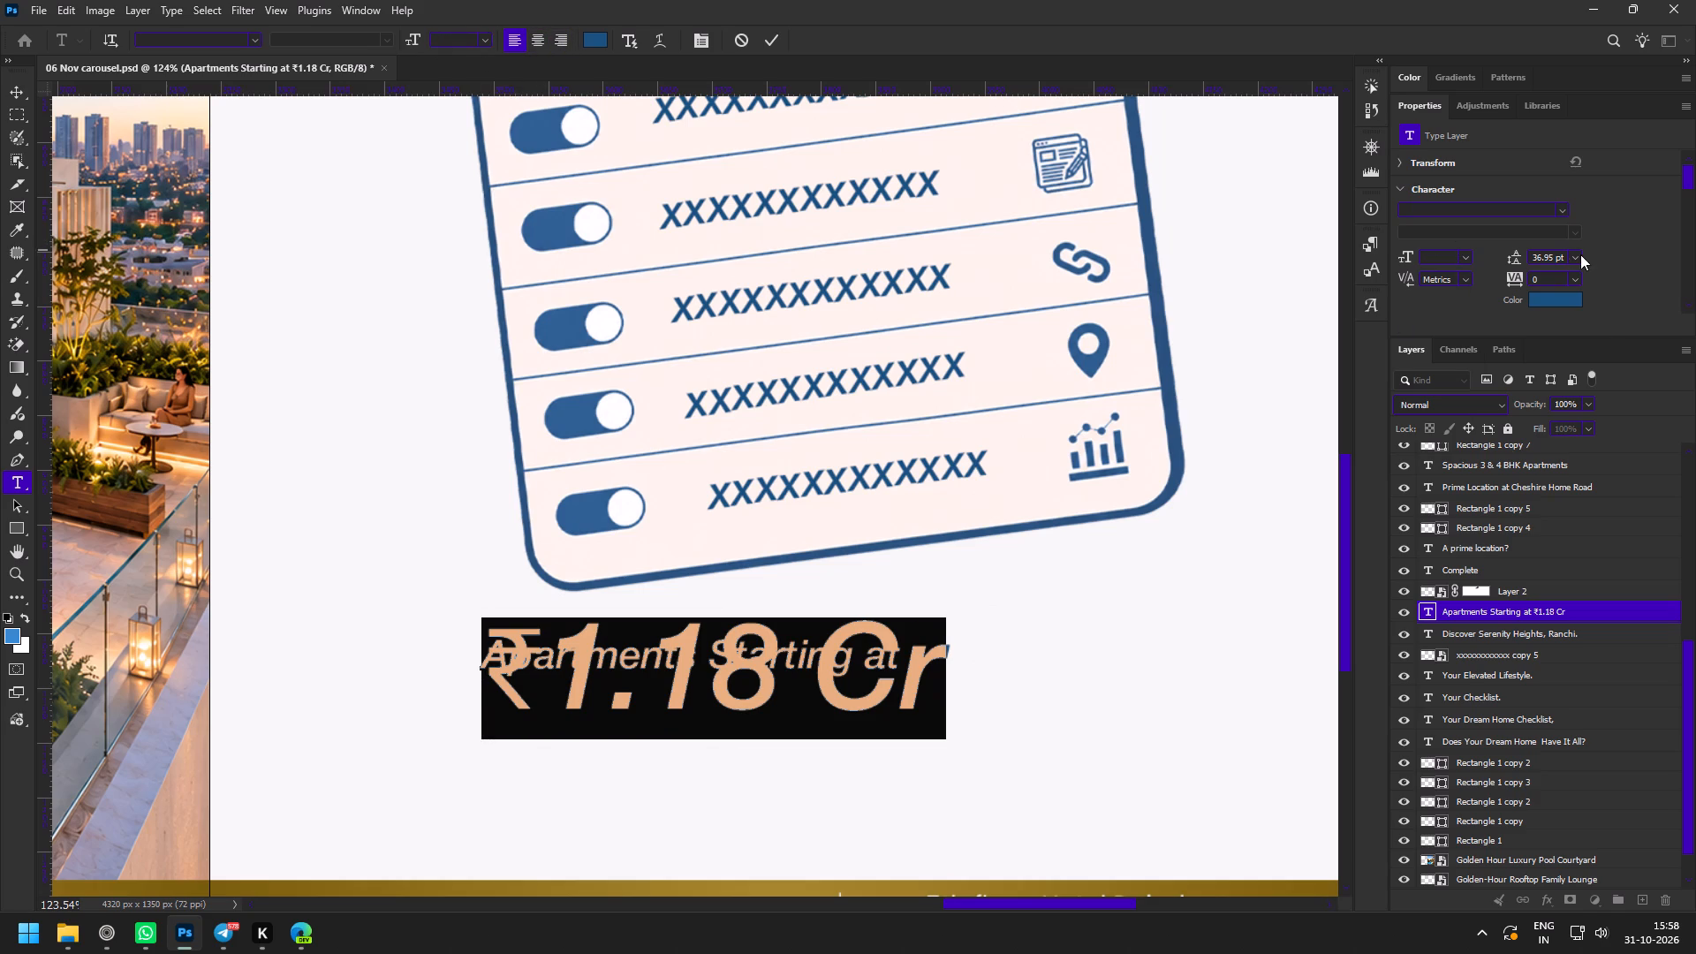
pyautogui.click(1570, 257)
pyautogui.click(1548, 270)
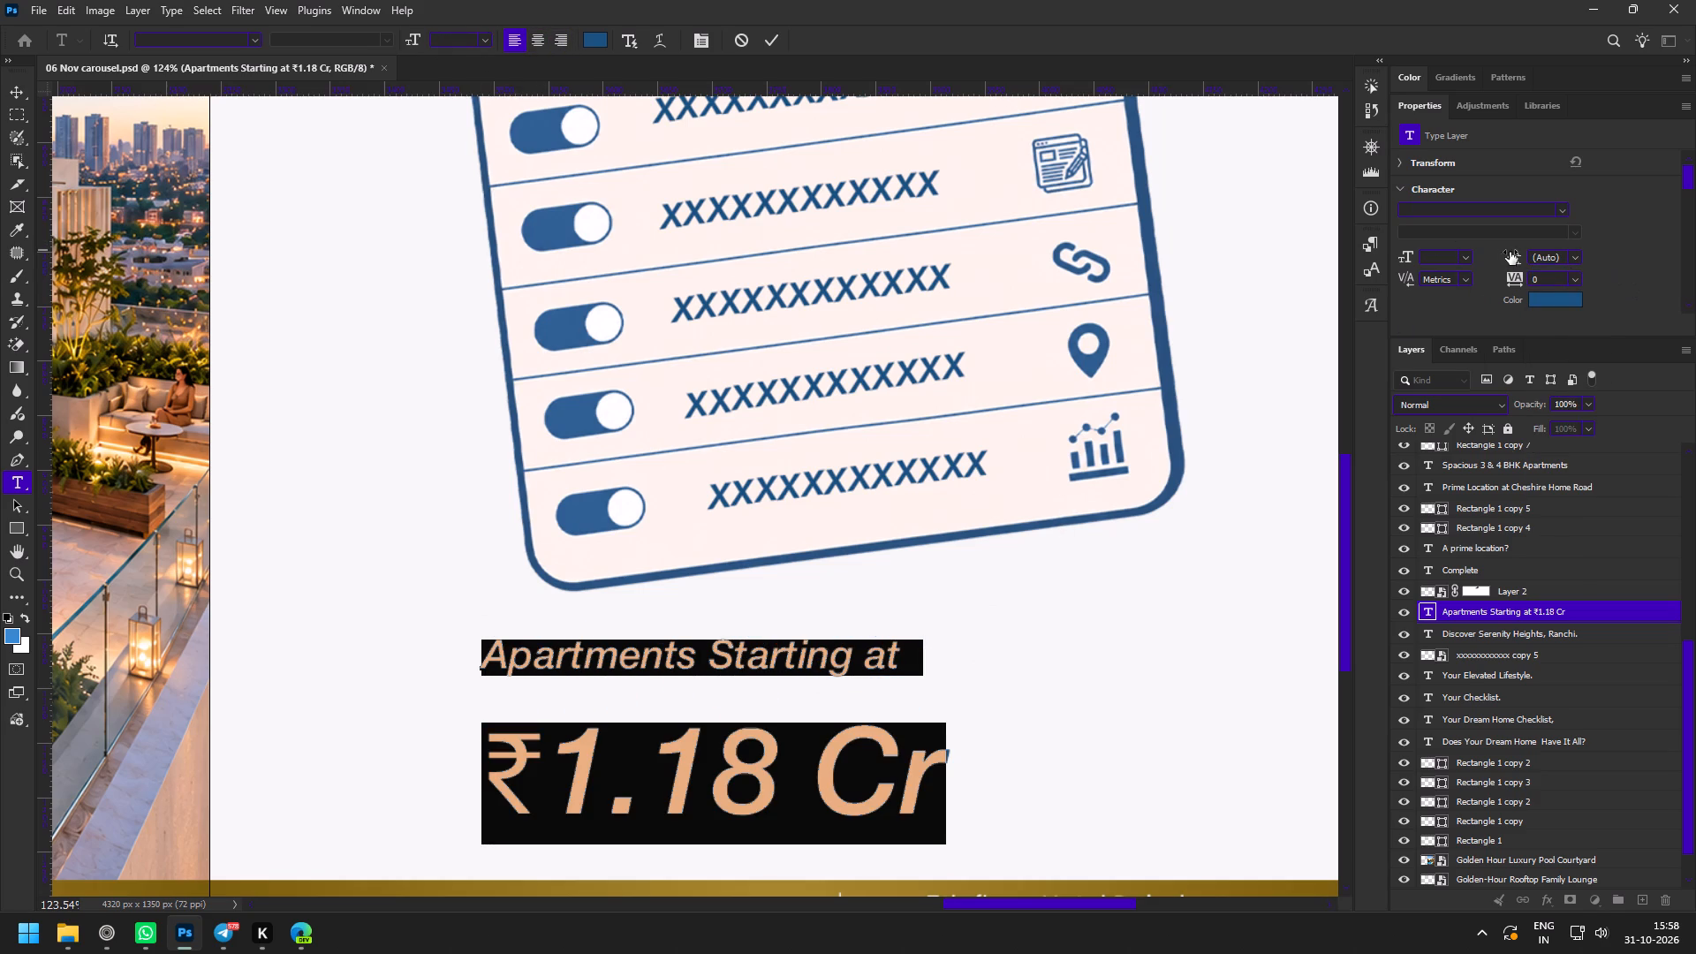
pyautogui.moveTo(1516, 255); pyautogui.dragTo(1539, 261)
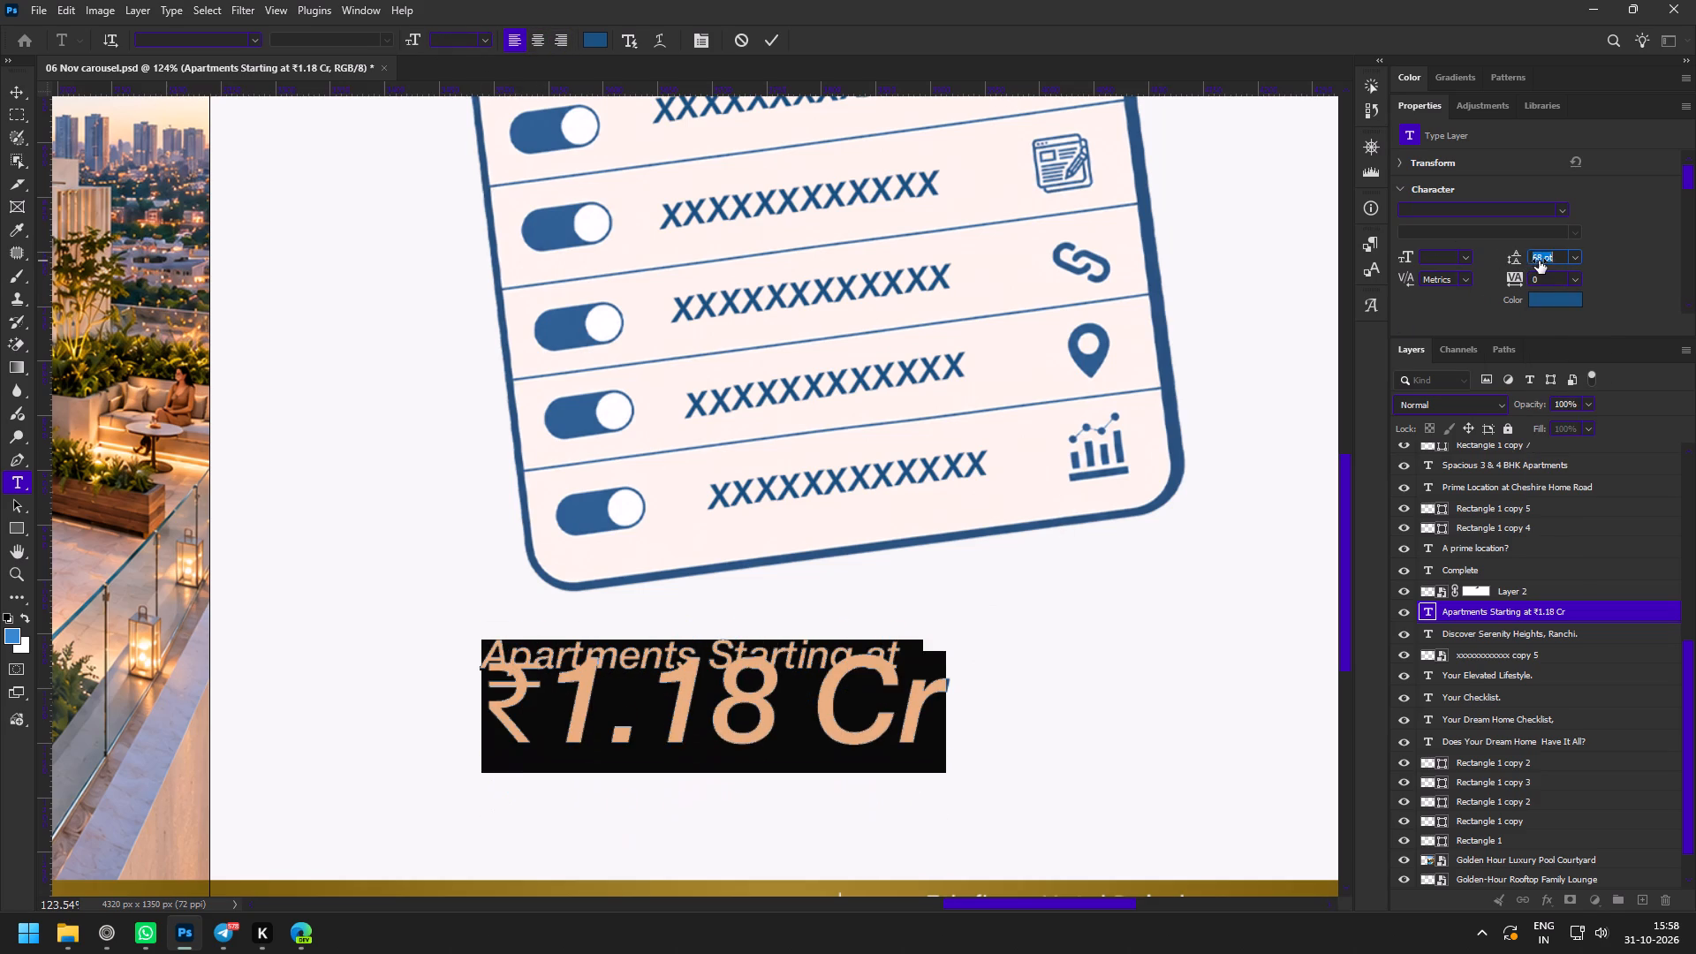
pyautogui.moveTo(1539, 261); pyautogui.dragTo(1561, 265)
# Centre-align the two-line price text and position it centrally beneath the checklist card.
pyautogui.hotkey('ctrl', 'a')
pyautogui.click(541, 40)
pyautogui.click(776, 40)
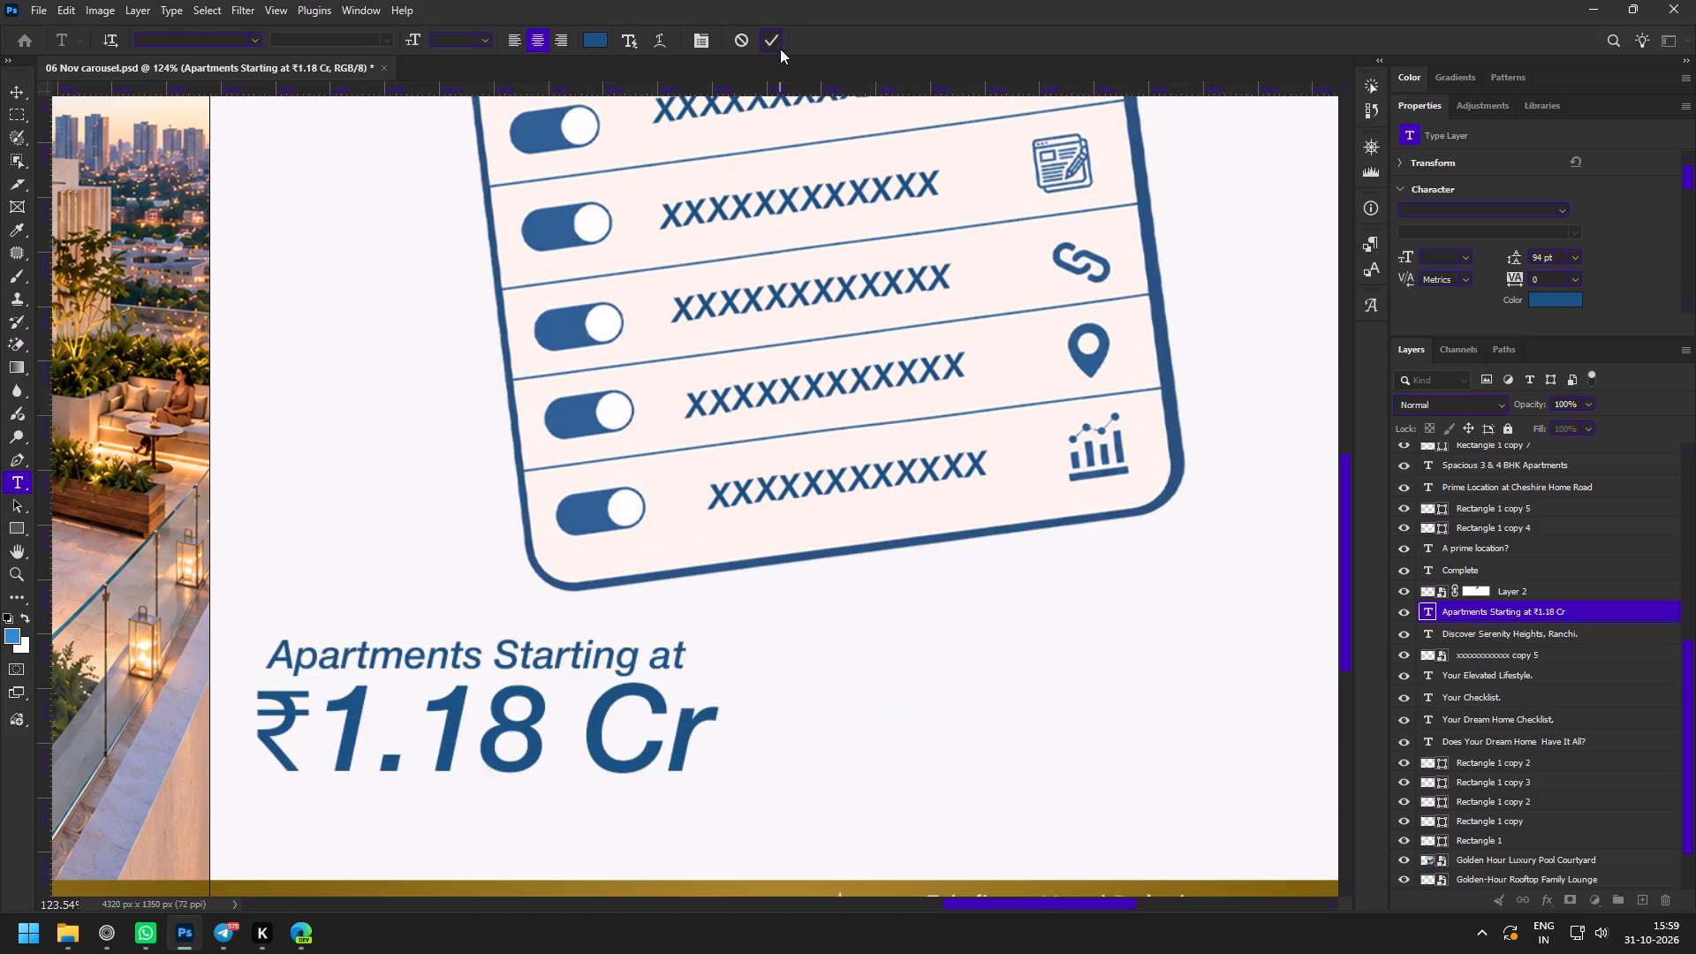
pyautogui.moveTo(578, 698); pyautogui.dragTo(946, 688)
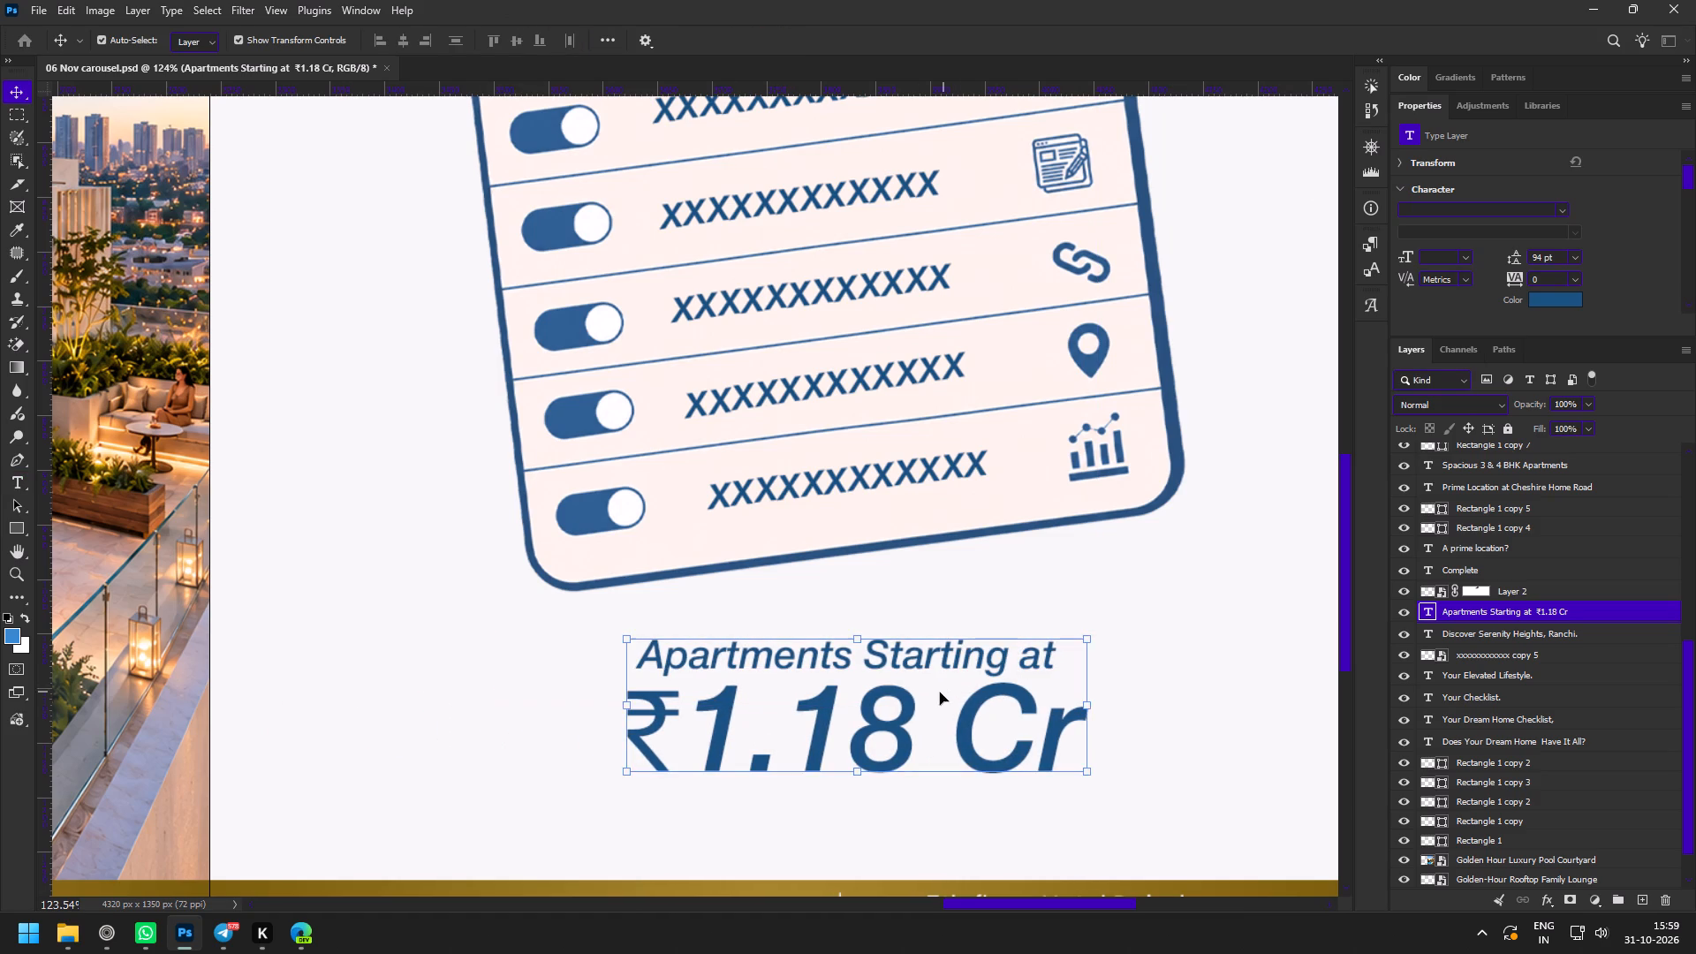
# Copy "Book Your Site Visit Today!" from the content document in the browser and return to Photoshop.
pyautogui.press('z')
pyautogui.press('space')
pyautogui.moveTo(902, 754); pyautogui.dragTo(828, 647)
pyautogui.moveTo(746, 541); pyautogui.dragTo(769, 566)
pyautogui.press('v')
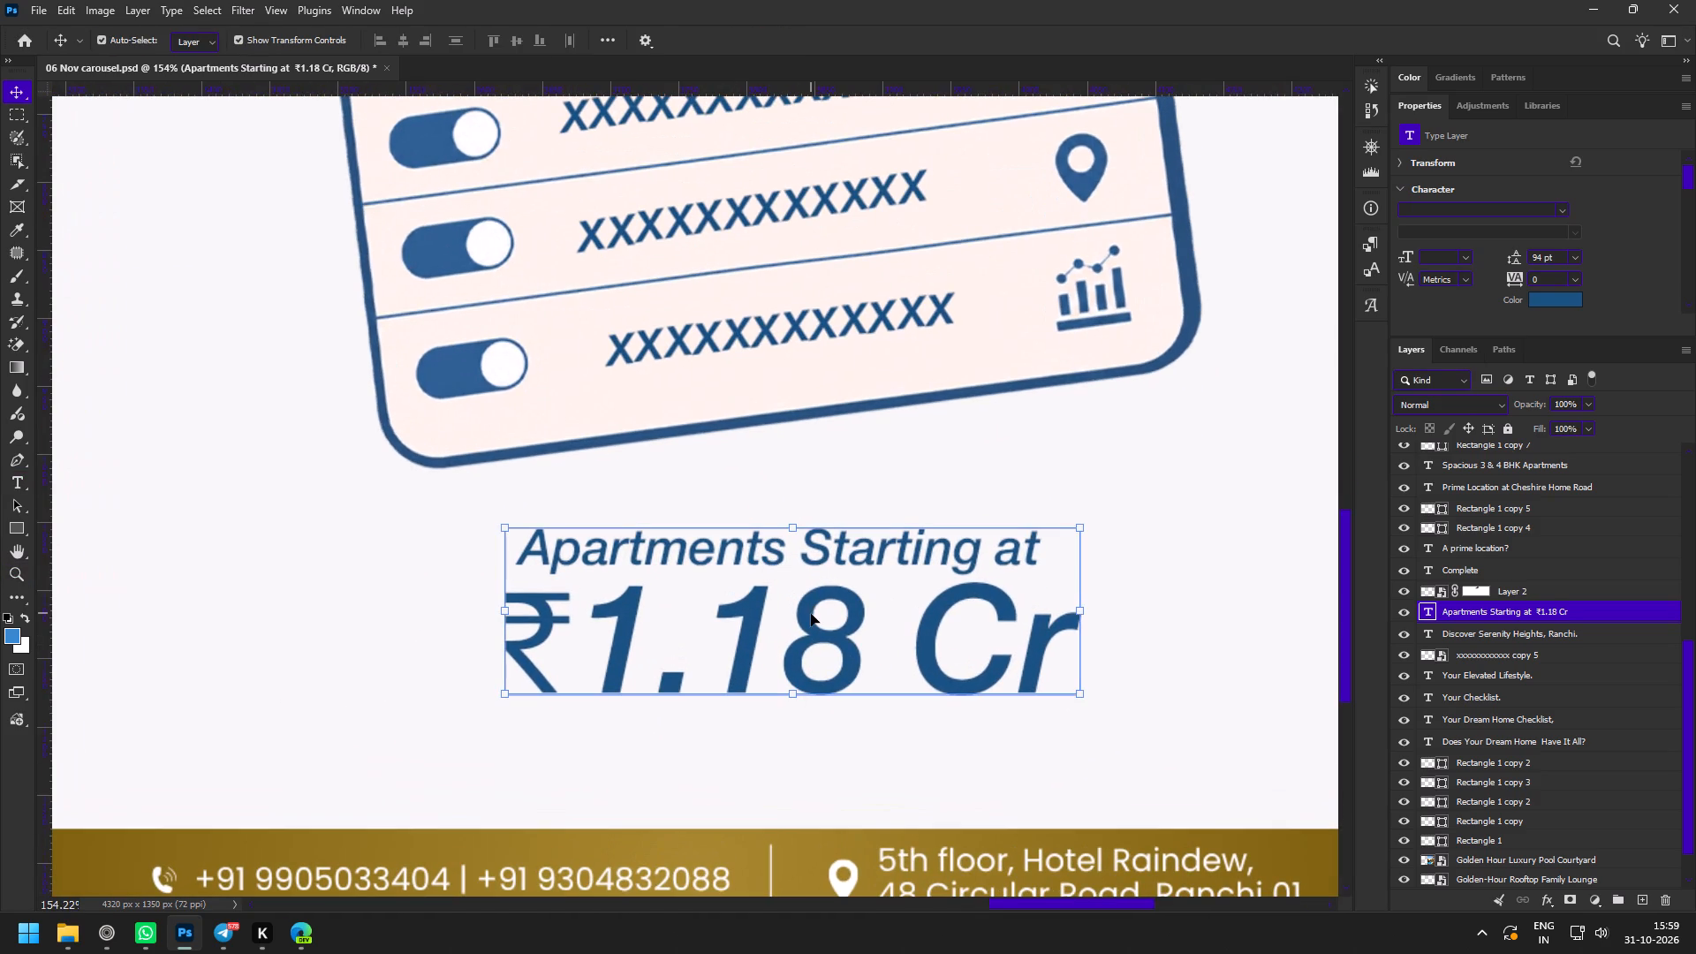
pyautogui.click(102, 943)
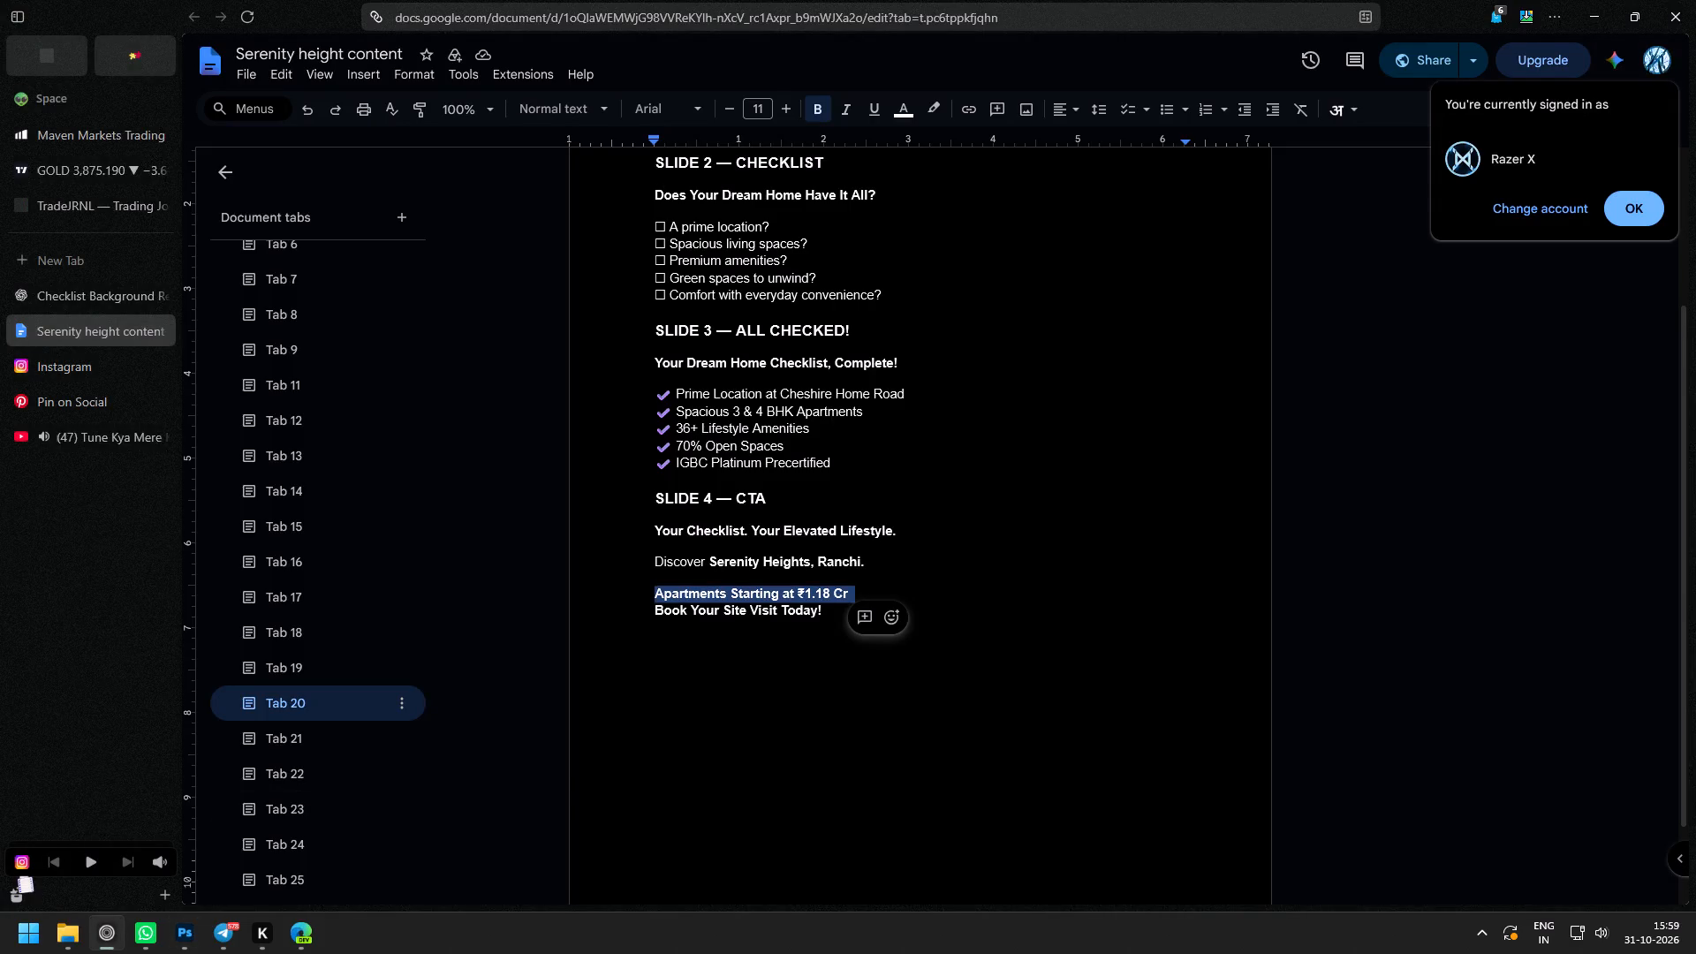
pyautogui.moveTo(641, 613); pyautogui.dragTo(881, 621)
pyautogui.hotkey('ctrl', 'c')
pyautogui.click(185, 945)
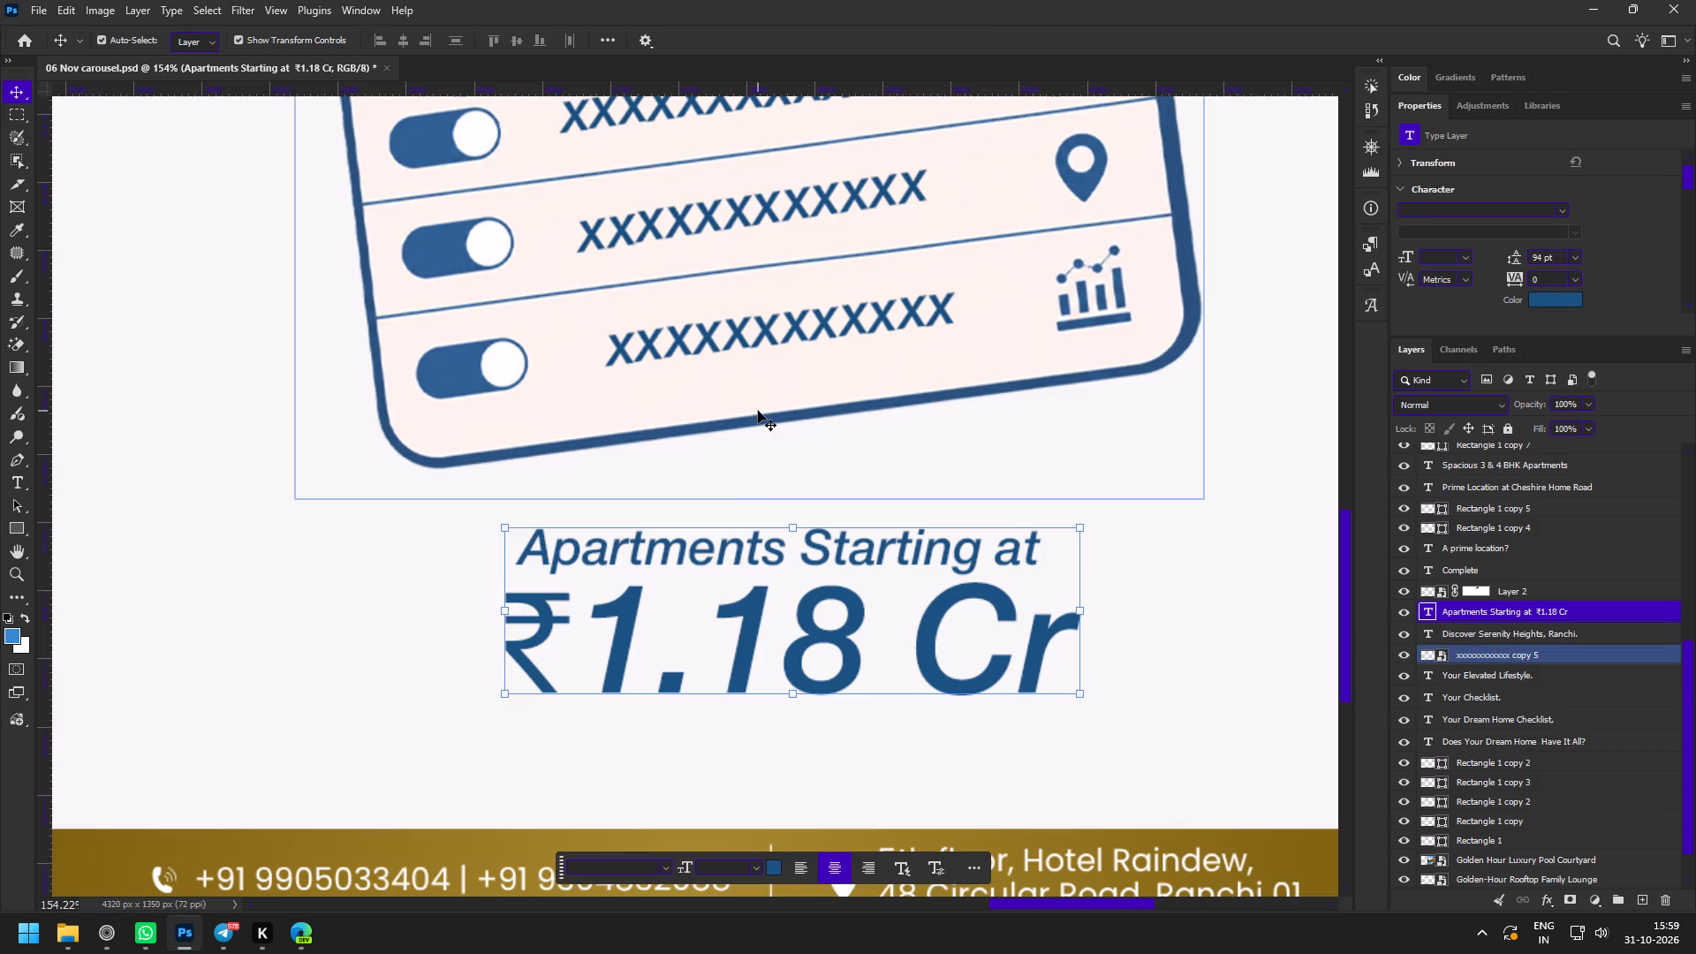
# Duplicate the "Discover Serenity Heights, Ranchi." subtitle to just below the price on slide 4.
pyautogui.press('z')
pyautogui.moveTo(754, 510); pyautogui.dragTo(685, 492)
pyautogui.press('space')
pyautogui.press('space')
pyautogui.press('space')
pyautogui.press('space')
pyautogui.press('space')
pyautogui.press('space')
pyautogui.press('space')
pyautogui.press('space')
pyautogui.moveTo(714, 475); pyautogui.dragTo(721, 612)
pyautogui.press('v')
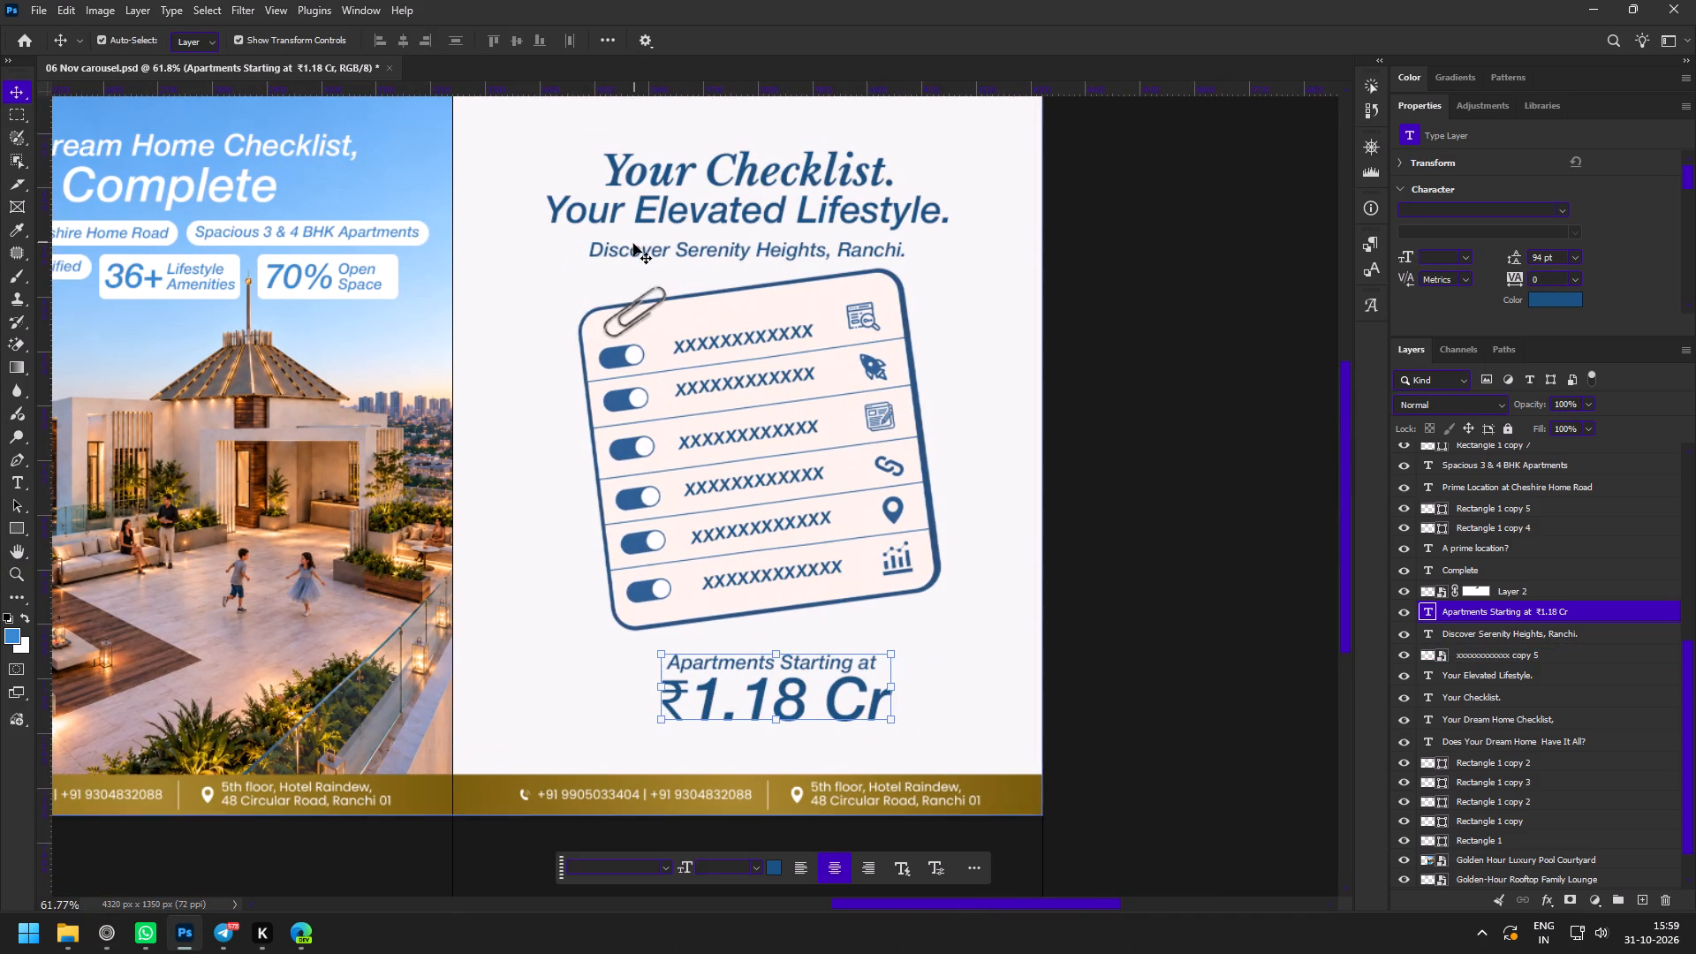
pyautogui.click(628, 252)
pyautogui.keyDown('alt'); pyautogui.moveTo(772, 249); pyautogui.dragTo(715, 739); pyautogui.keyUp('alt')
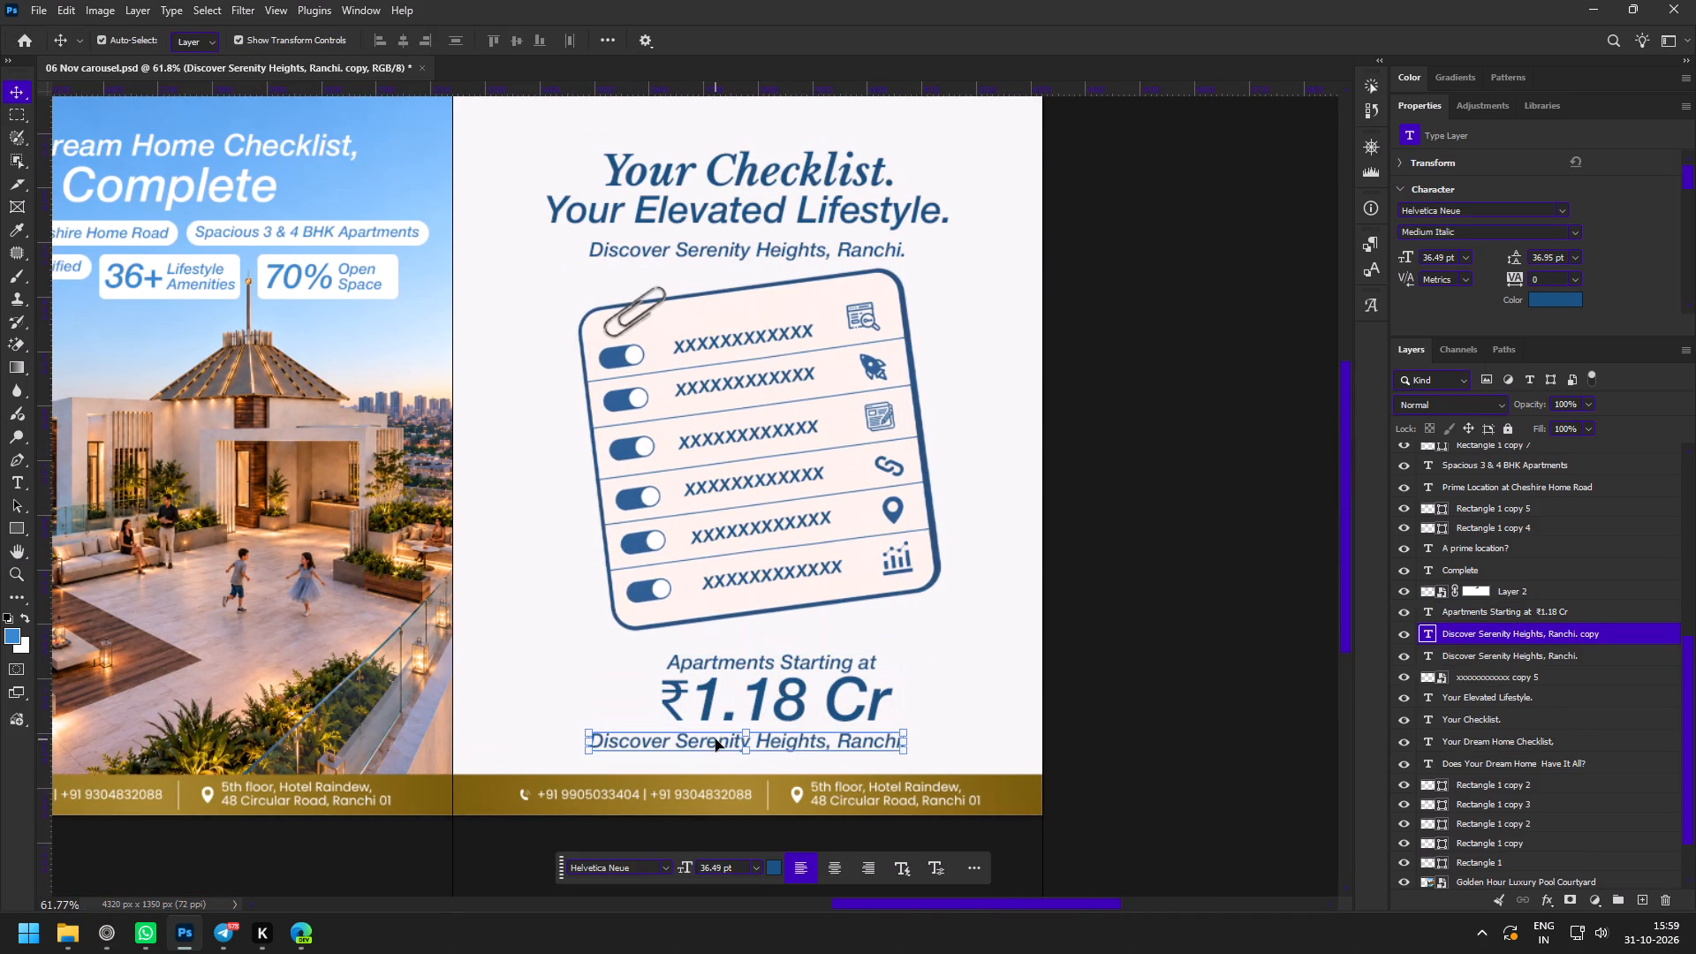
pyautogui.click(715, 739)
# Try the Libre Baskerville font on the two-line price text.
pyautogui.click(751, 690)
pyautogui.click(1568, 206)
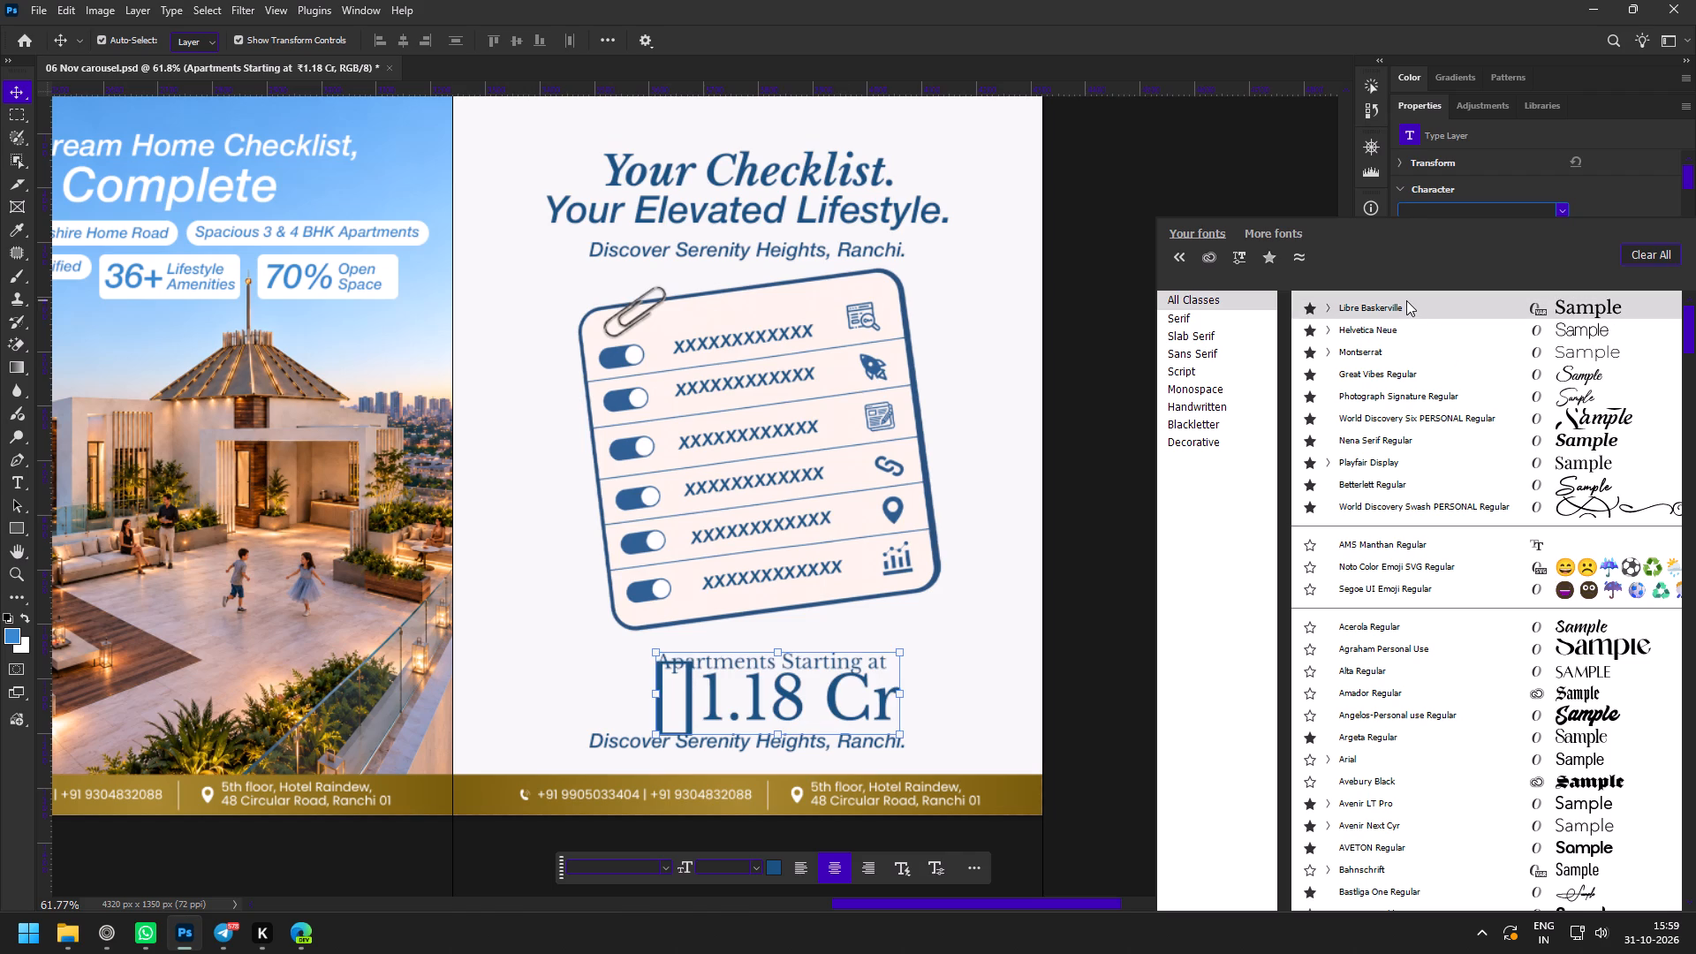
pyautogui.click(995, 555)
# Replace the duplicated subtitle below the price on slide 4 with "Book Your Site Visit Today!".
pyautogui.press('z')
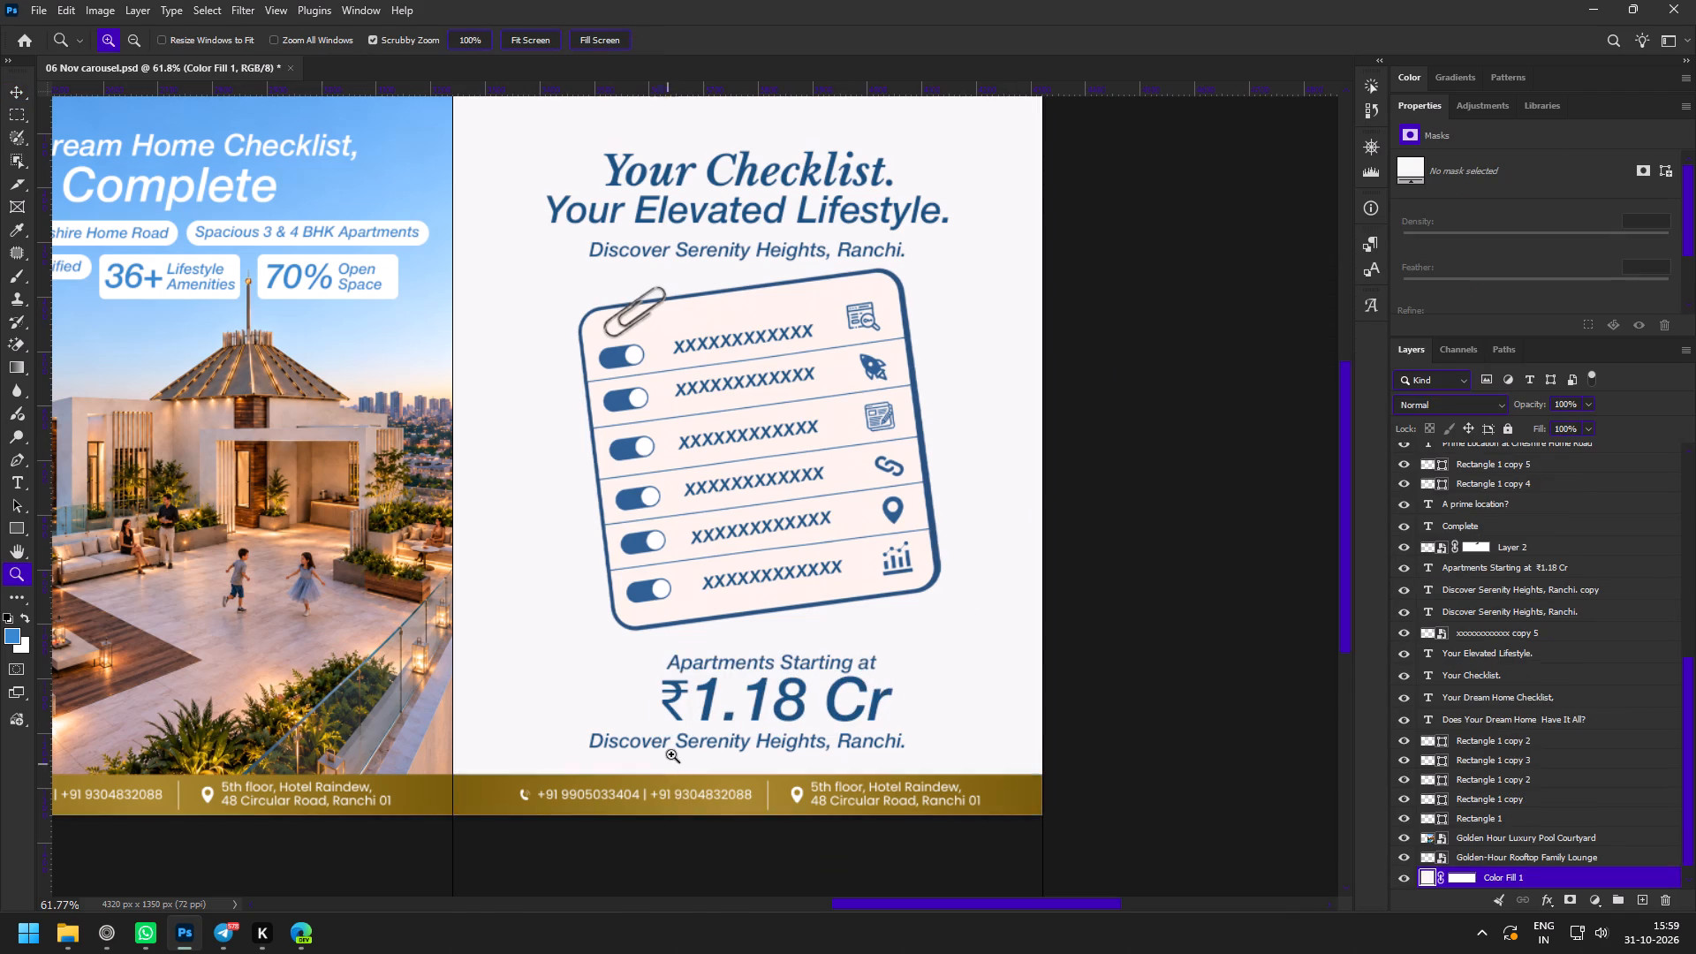
pyautogui.moveTo(671, 754); pyautogui.dragTo(717, 792)
pyautogui.press('v')
pyautogui.doubleClick(693, 733)
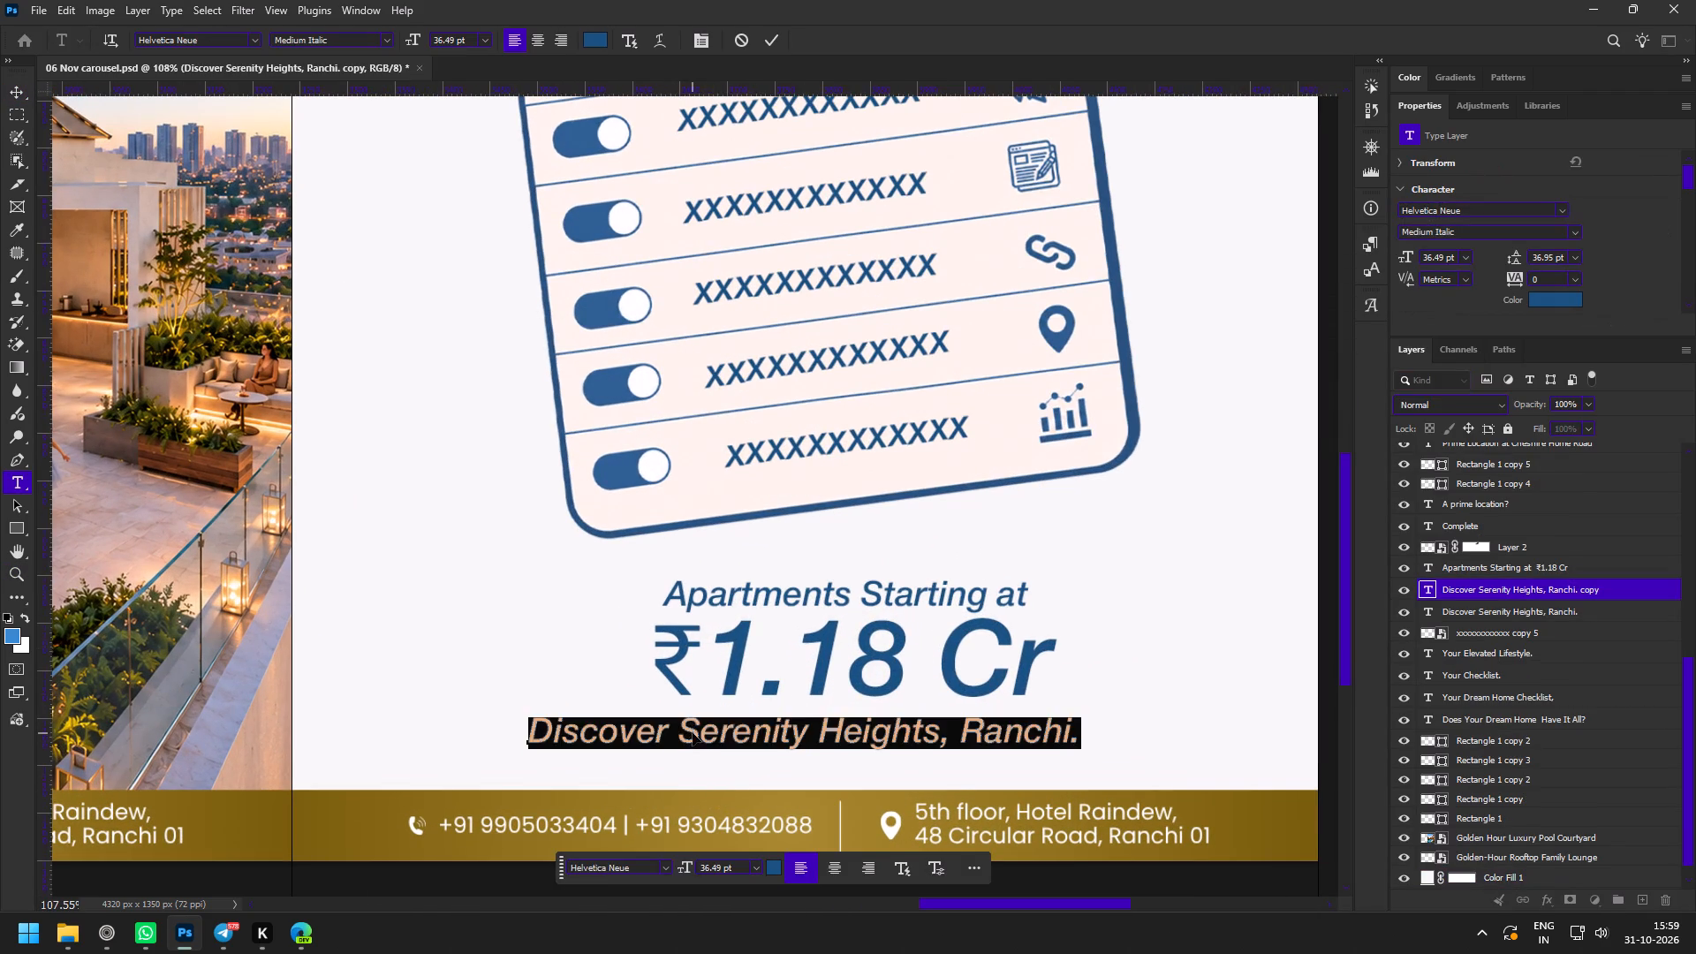
pyautogui.hotkey('ctrl', 'v')
pyautogui.press('BackSpace')
pyautogui.hotkey('ctrl', 'Return')
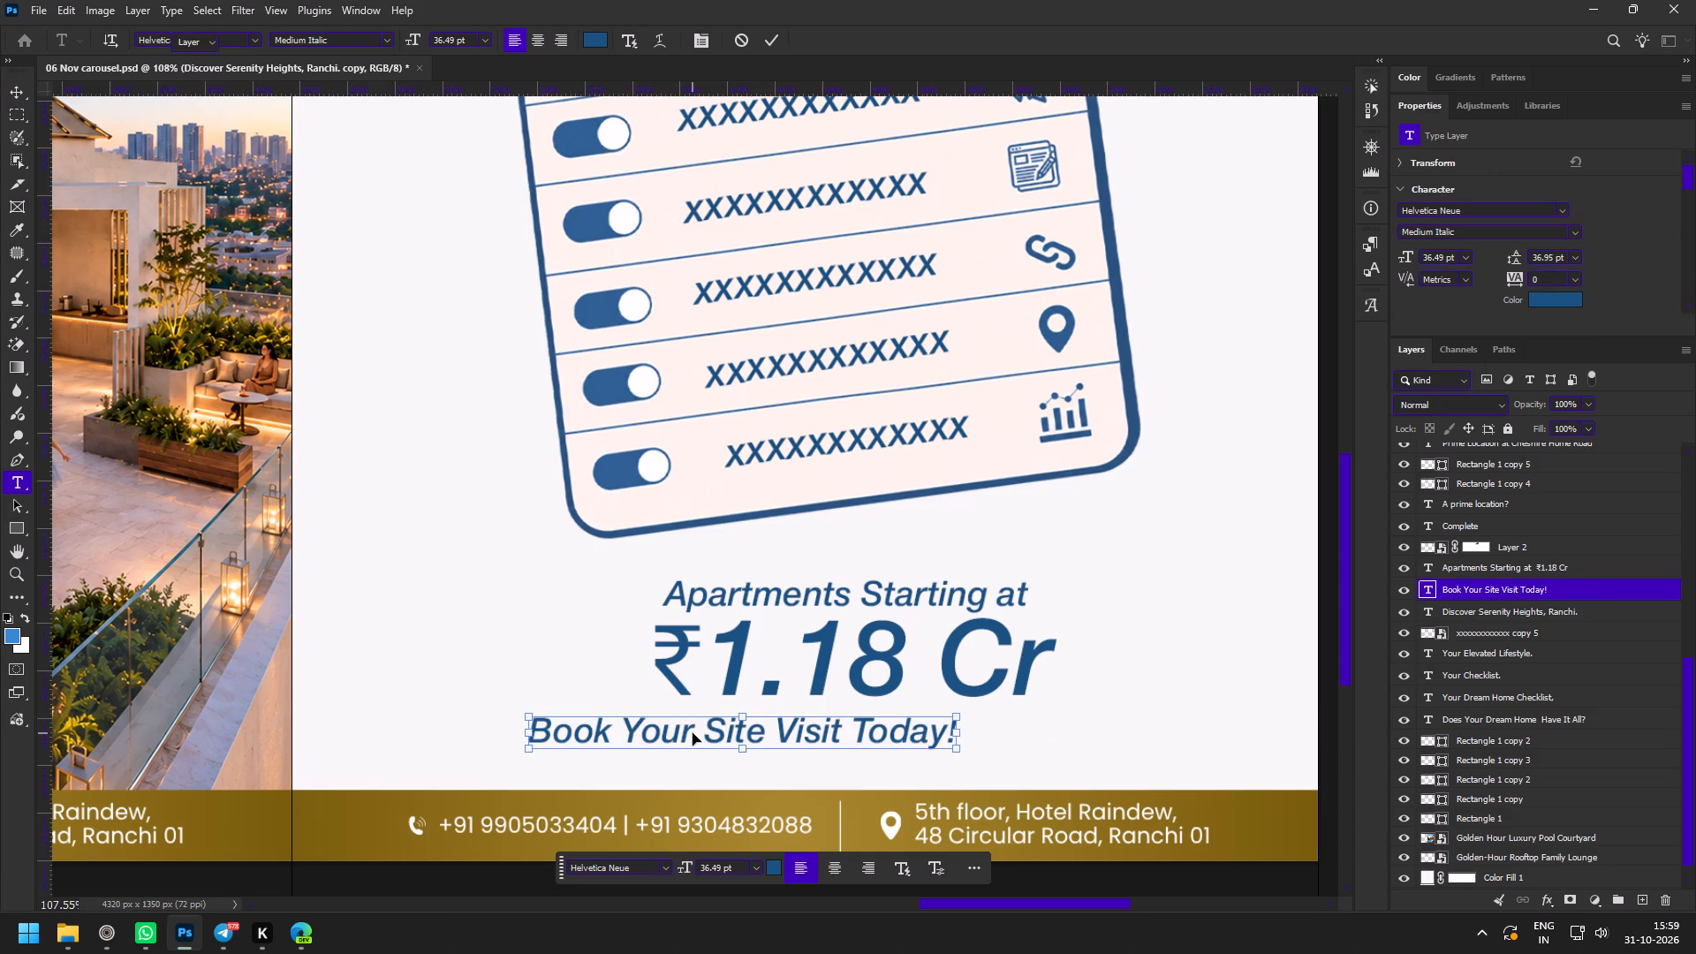
# Centre "Book Your Site Visit Today!" beneath the price and shift both texts together slightly to the left.
pyautogui.moveTo(700, 738); pyautogui.dragTo(812, 739)
pyautogui.keyDown('shift'); pyautogui.click(775, 647); pyautogui.keyUp('shift')
pyautogui.click(831, 648)
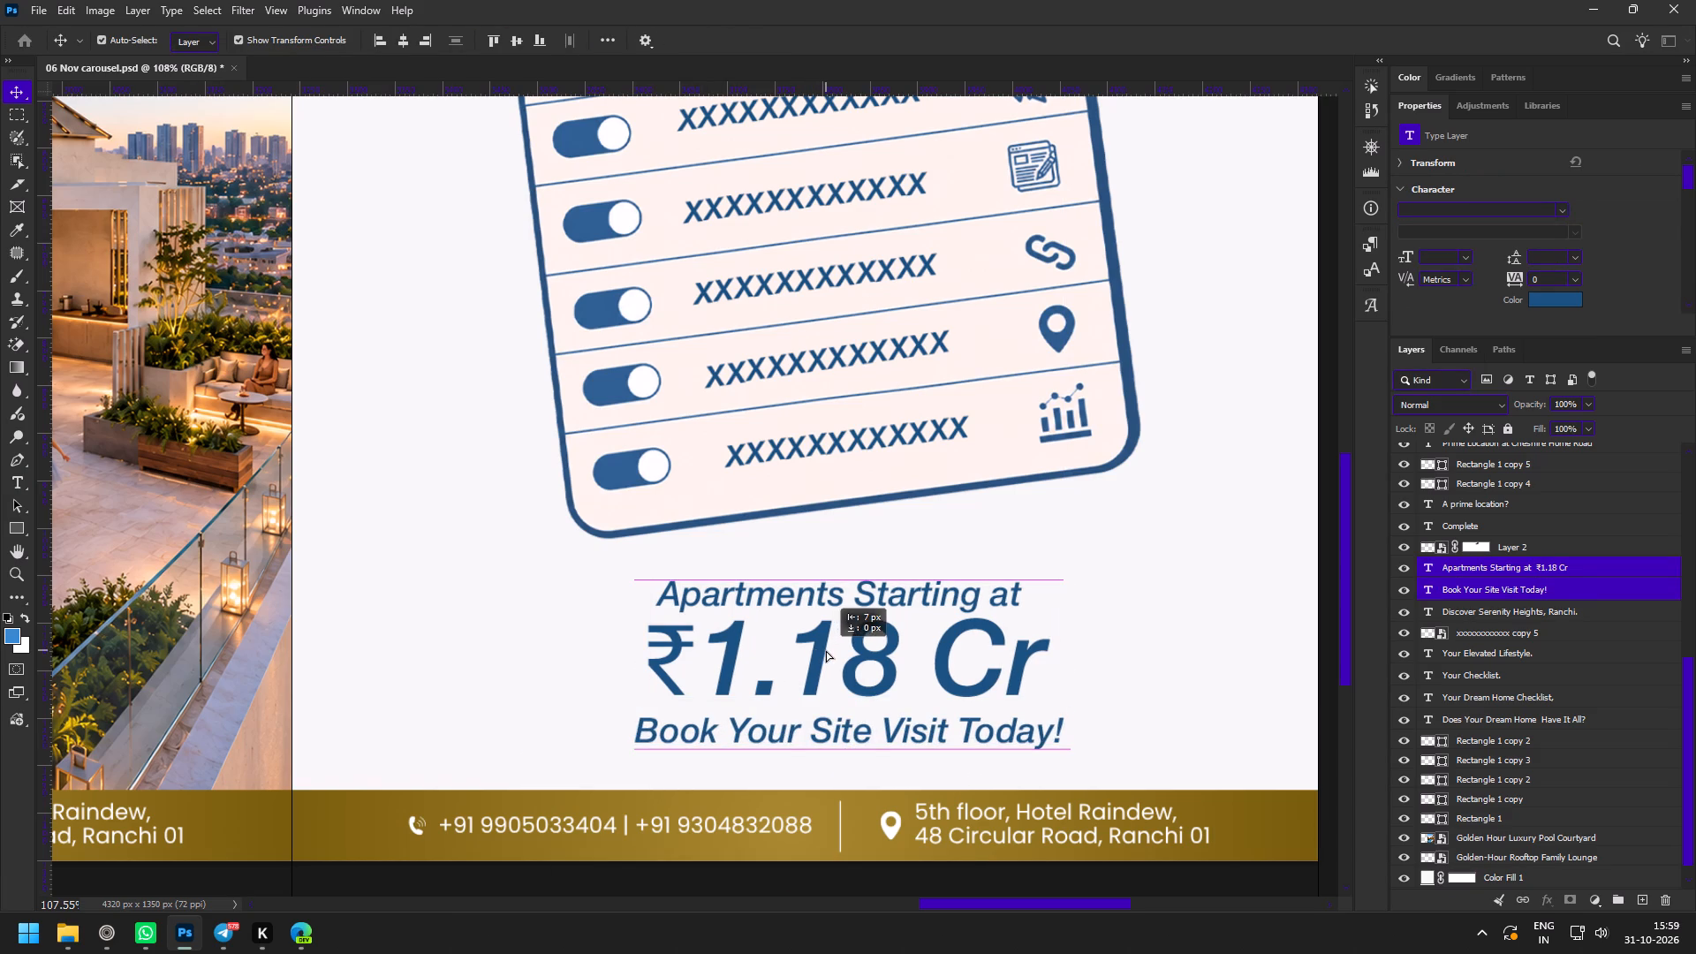
pyautogui.press('z')
pyautogui.moveTo(831, 645); pyautogui.dragTo(780, 609)
pyautogui.press('space')
pyautogui.press('space')
pyautogui.press('space')
pyautogui.press('space')
pyautogui.moveTo(833, 596); pyautogui.dragTo(818, 659)
pyautogui.press('v')
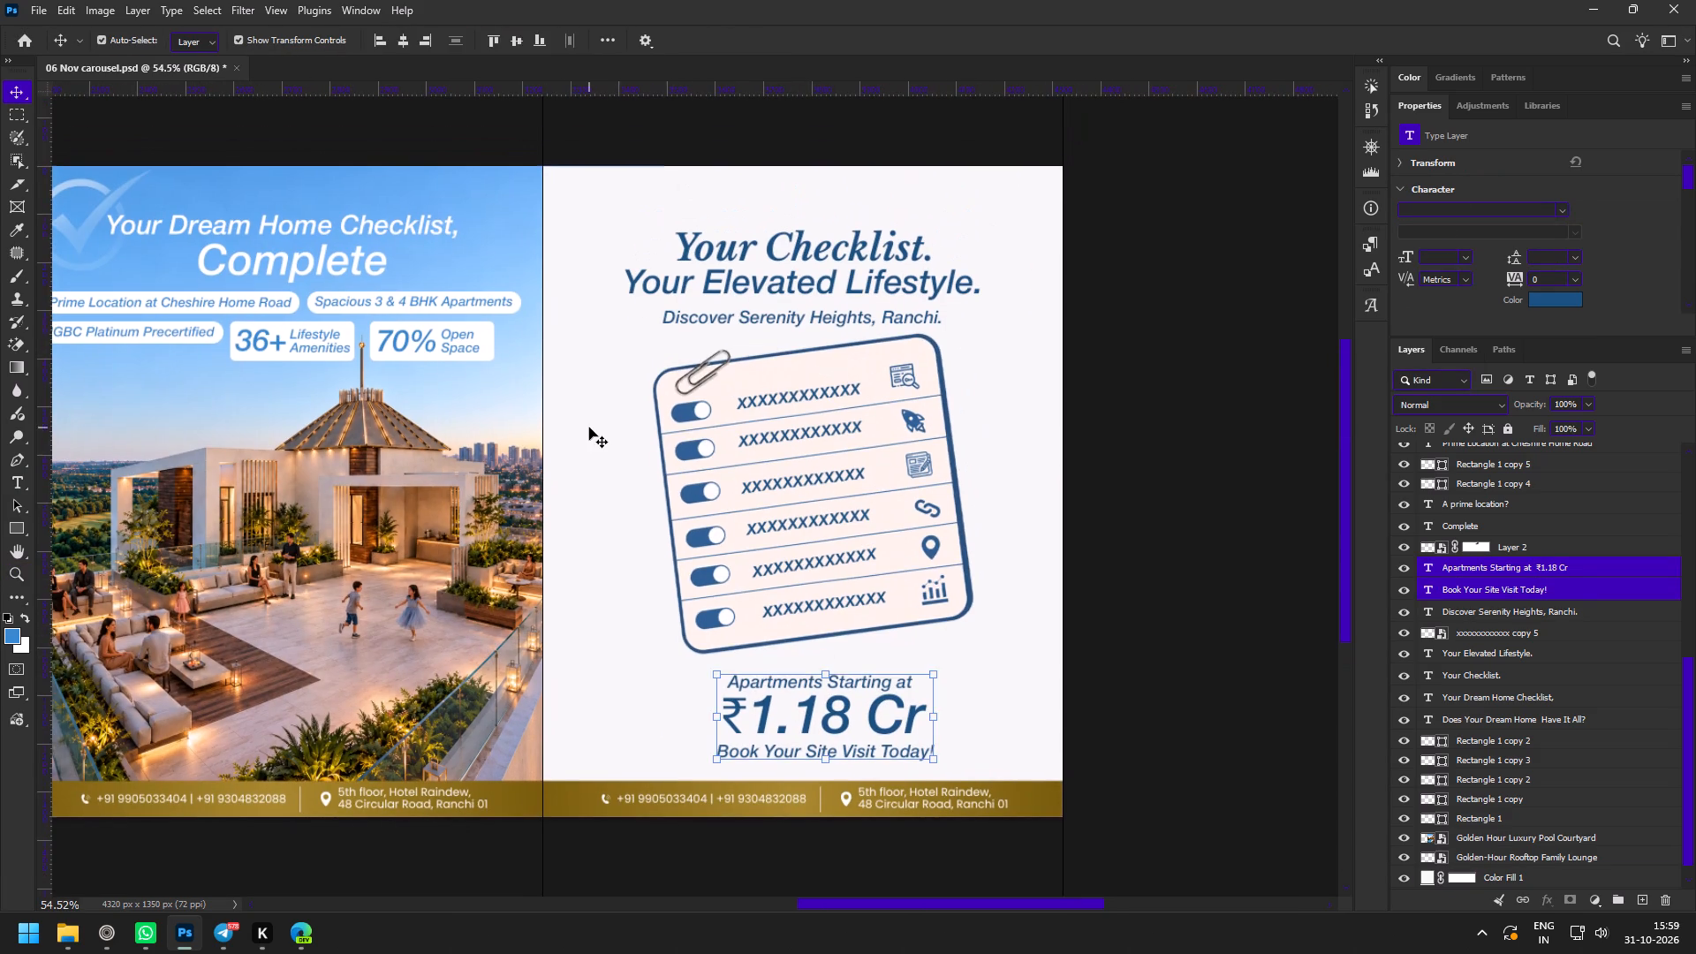
# Change slide 4's background colour fill to the near-white #fbfdff.
pyautogui.click(589, 428)
pyautogui.scroll(-3, 1592, 702)
pyautogui.doubleClick(1430, 858)
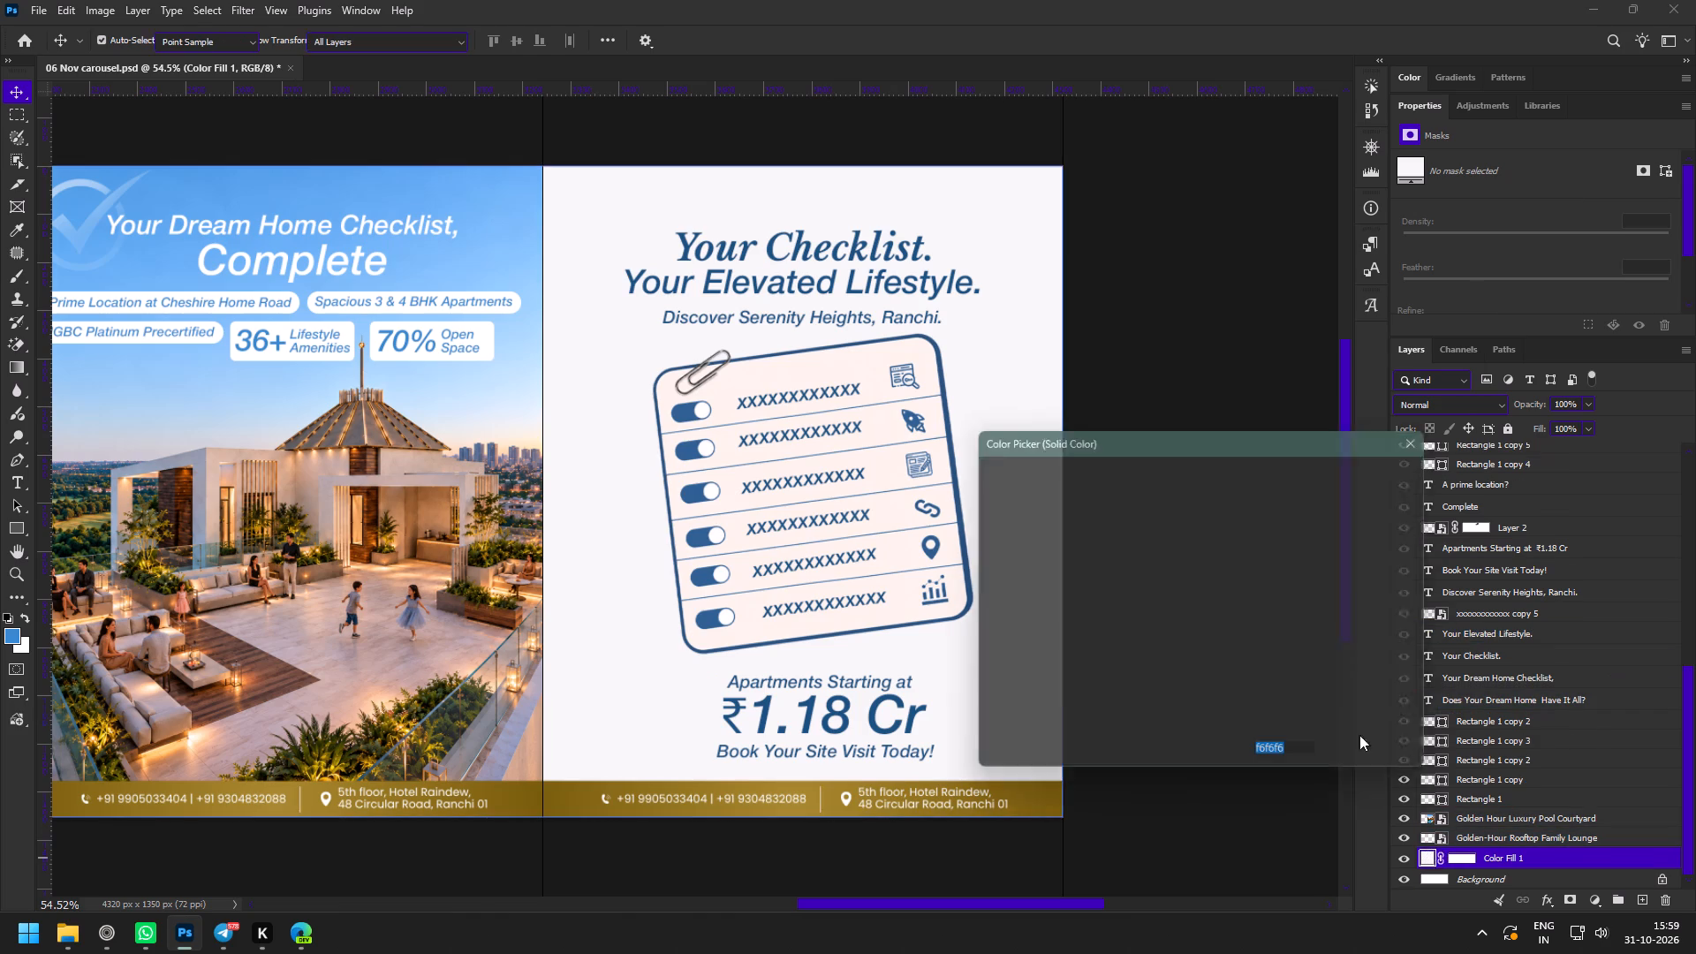
pyautogui.click(512, 236)
pyautogui.moveTo(1177, 584); pyautogui.dragTo(1138, 556)
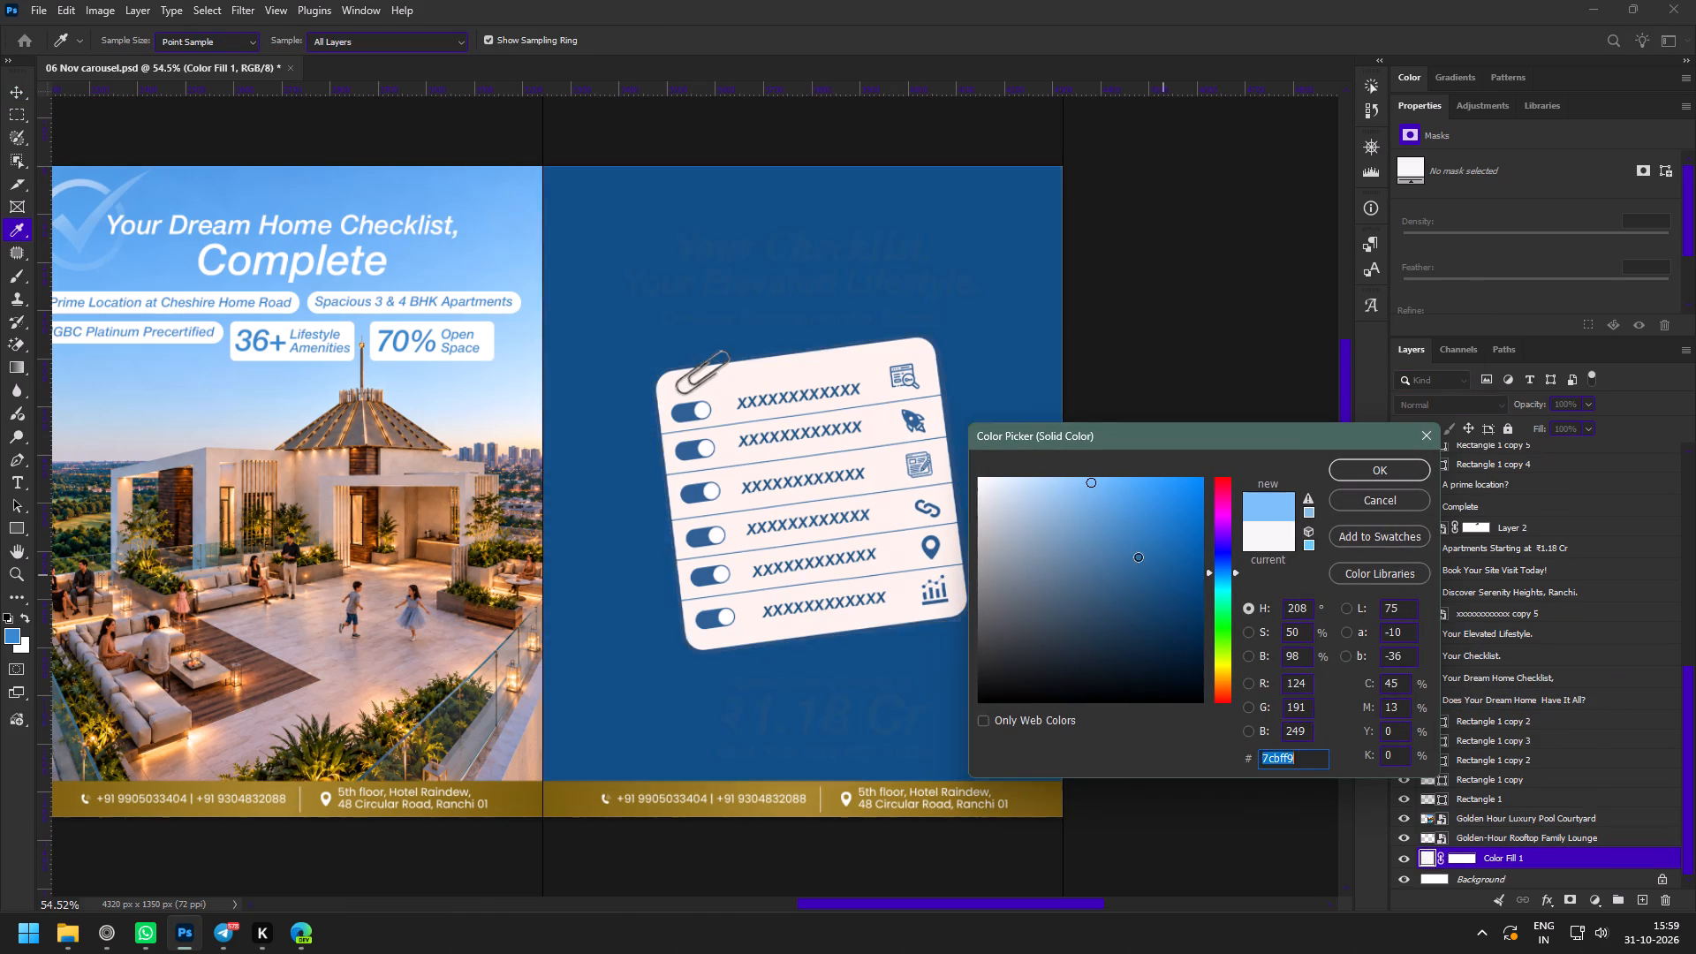
pyautogui.moveTo(1138, 556); pyautogui.dragTo(996, 447)
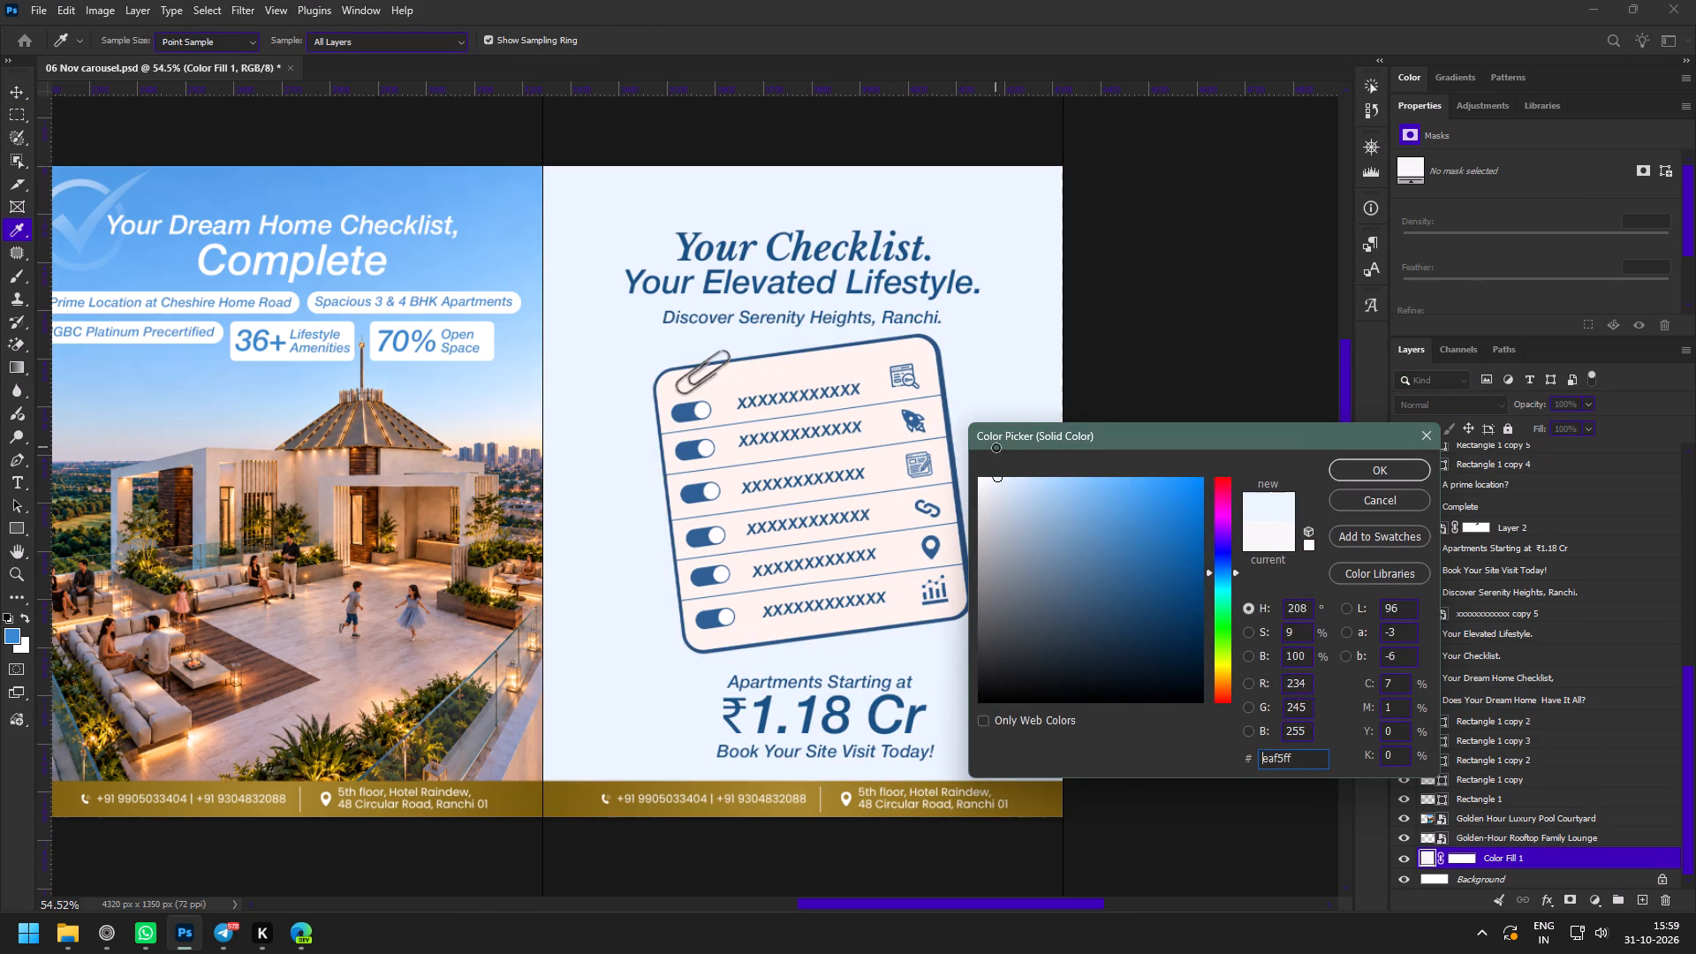
pyautogui.moveTo(996, 447); pyautogui.dragTo(976, 443)
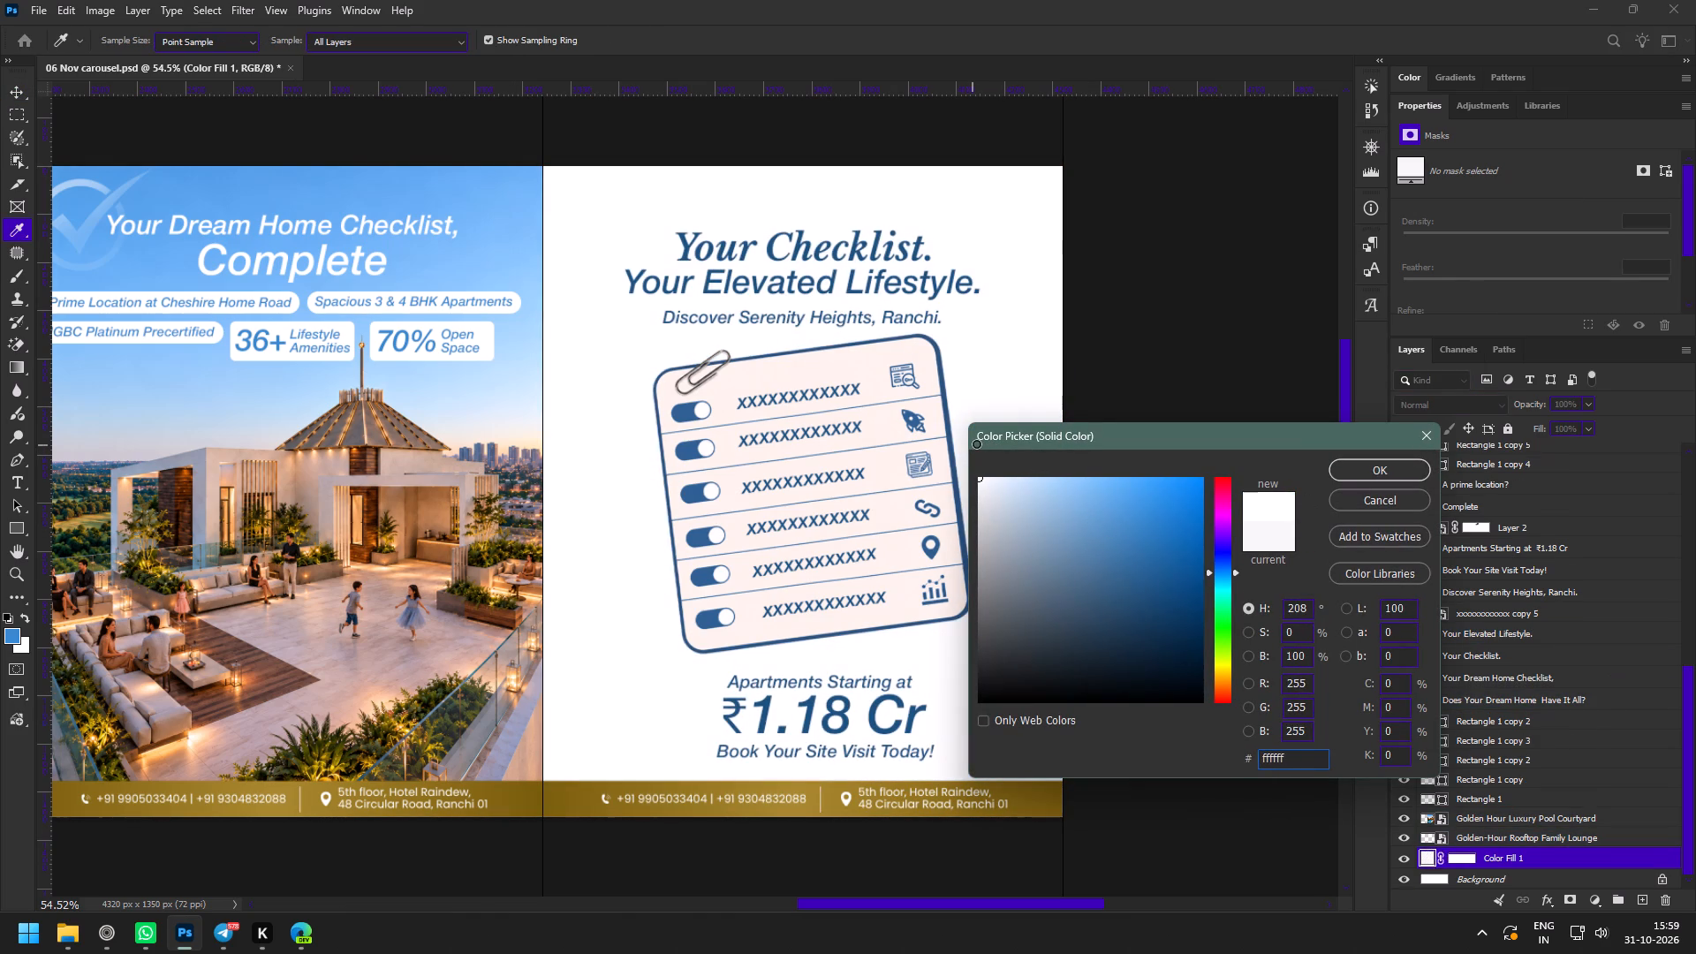
pyautogui.moveTo(976, 443); pyautogui.dragTo(985, 443)
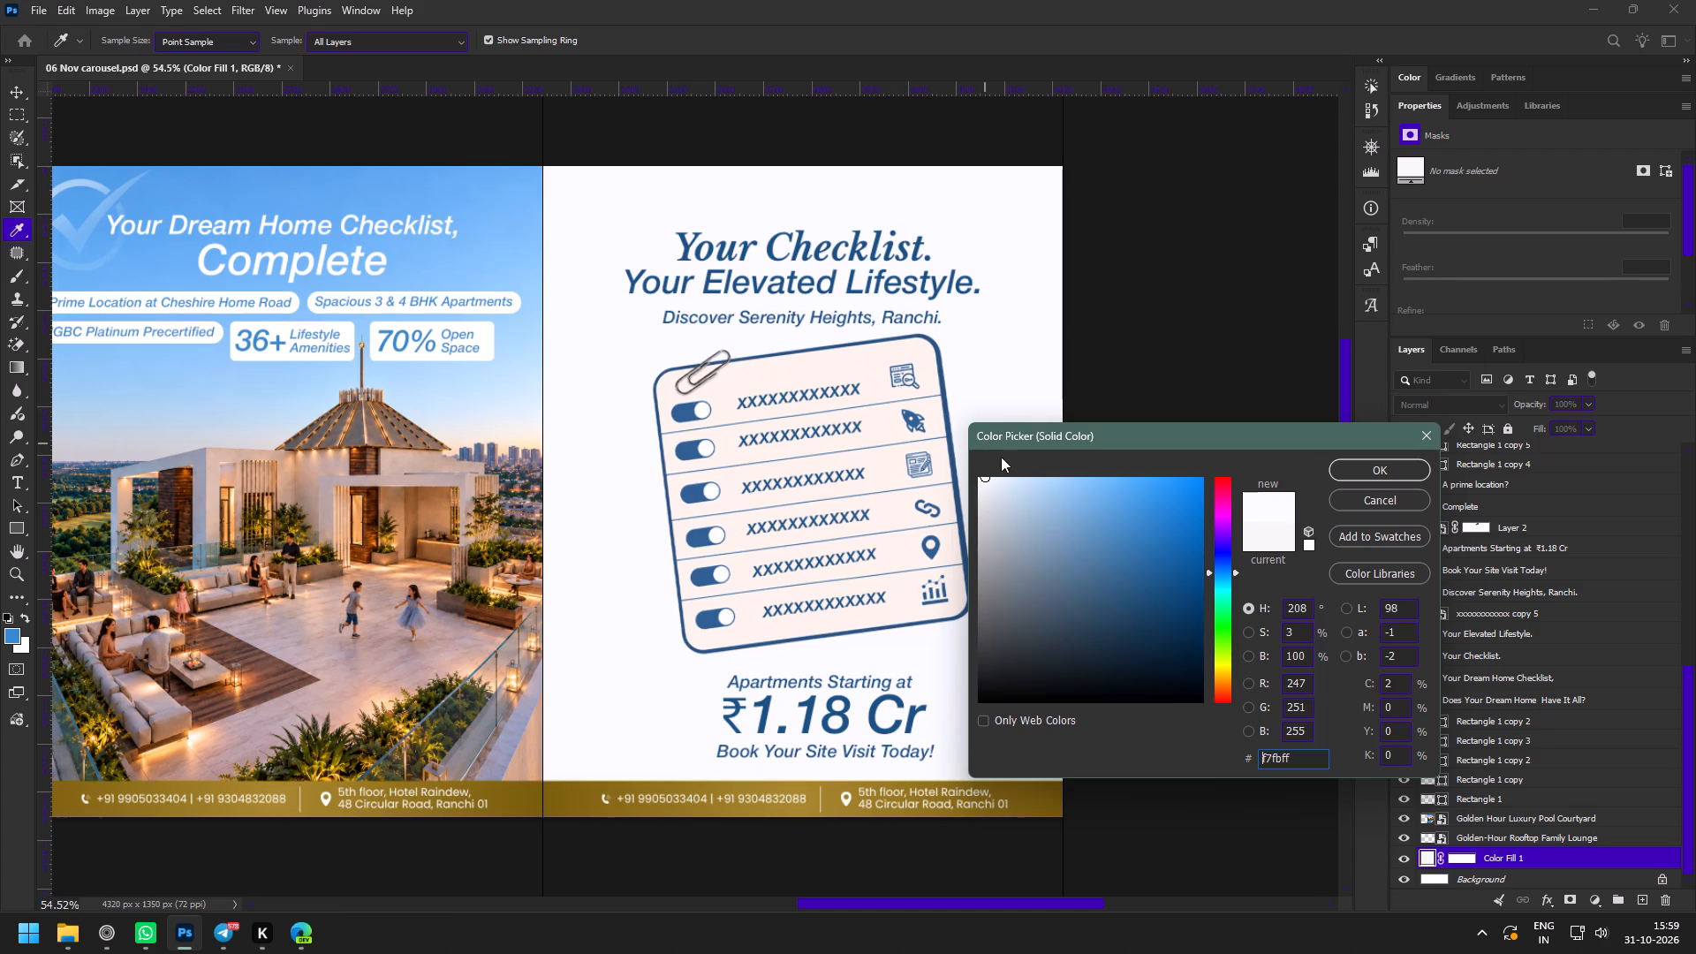
pyautogui.moveTo(986, 479); pyautogui.dragTo(981, 471)
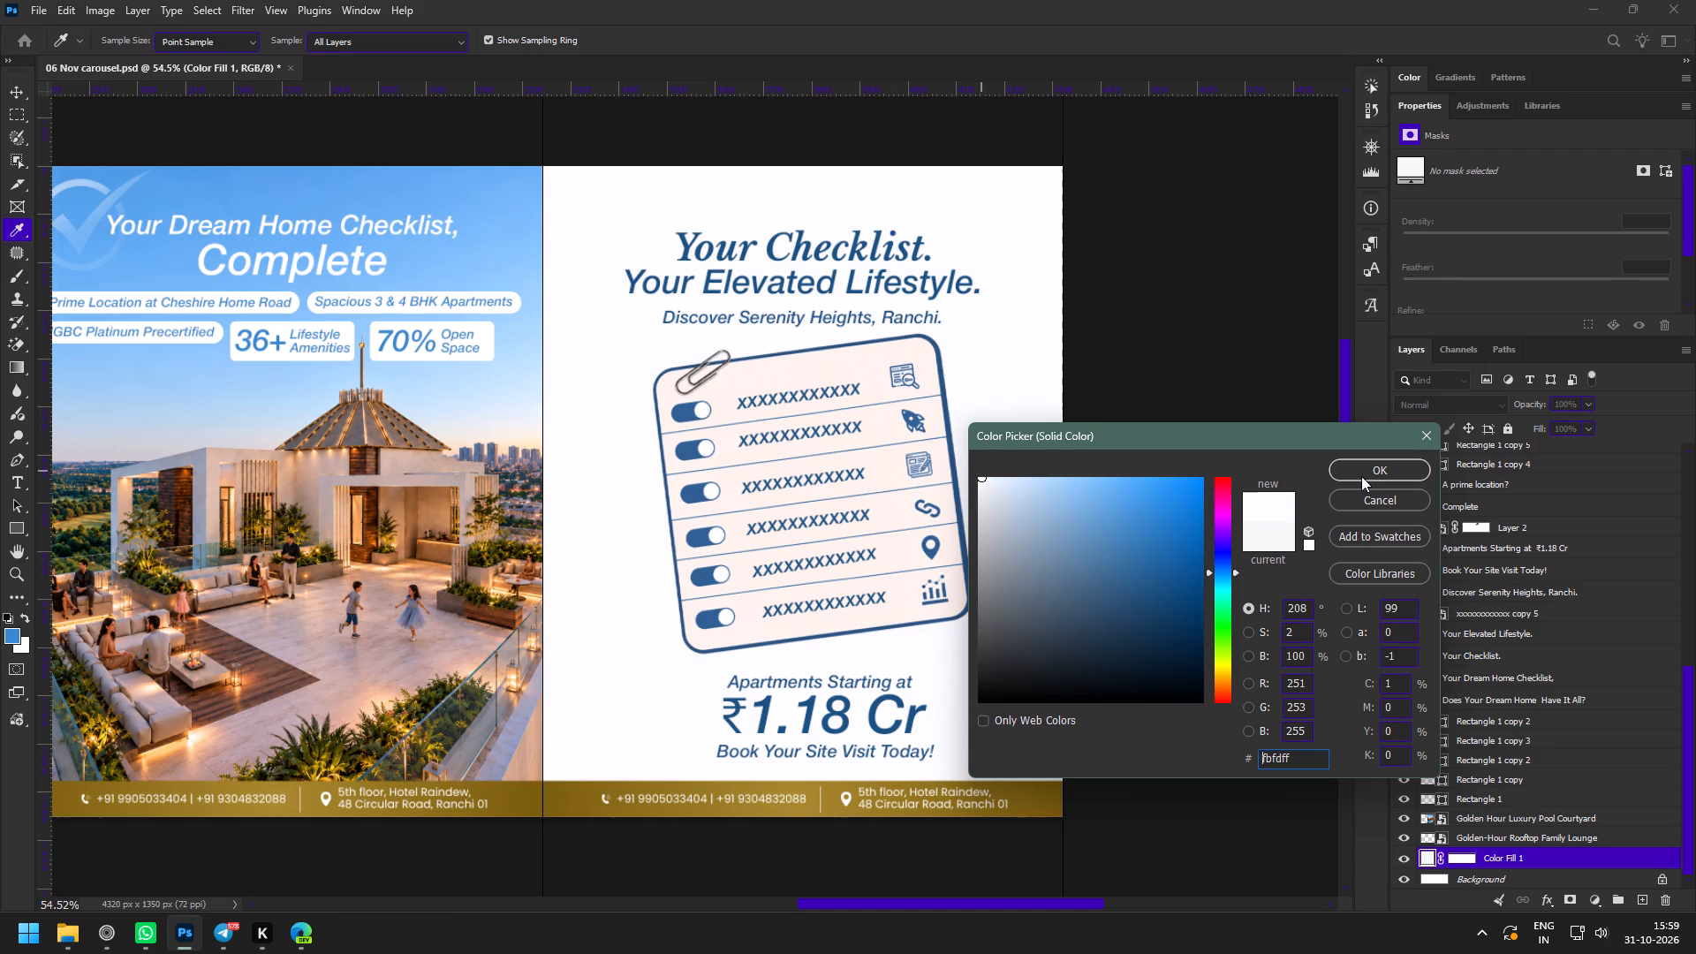
pyautogui.click(1361, 470)
# Review the carousel slides side by side, from slide 4 back to slide 1.
pyautogui.press('z')
pyautogui.moveTo(705, 469); pyautogui.dragTo(746, 495)
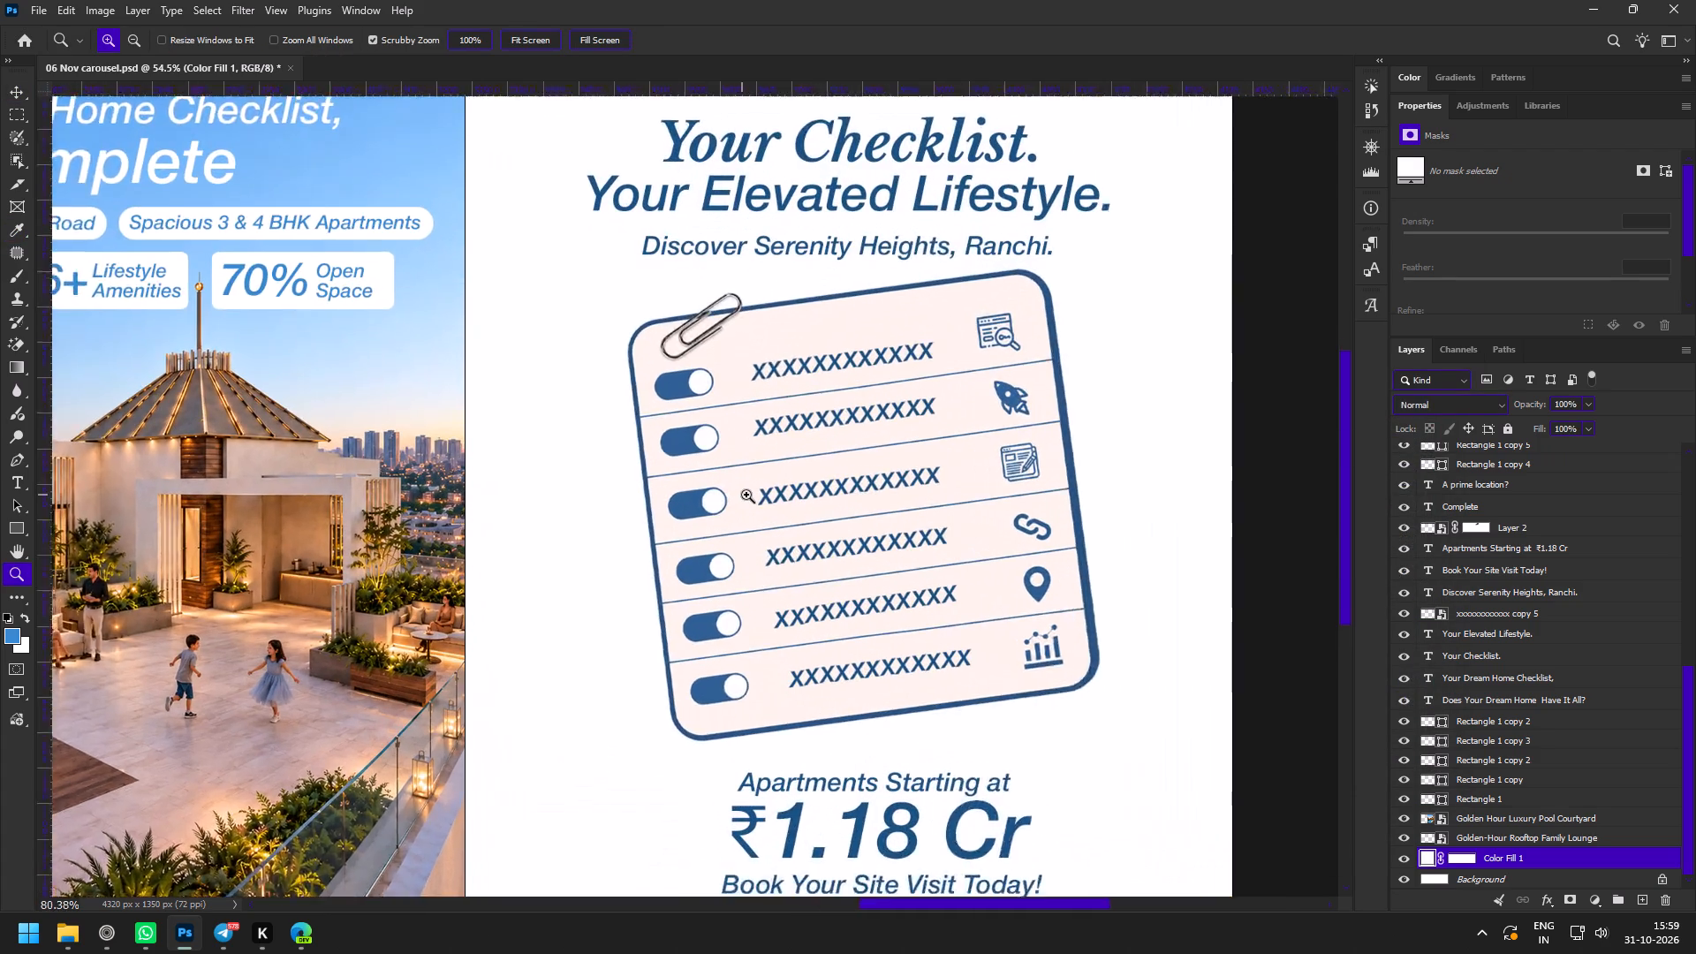
pyautogui.moveTo(746, 495); pyautogui.dragTo(695, 484)
pyautogui.press('space')
pyautogui.press('space')
pyautogui.press('space')
pyautogui.press('space')
pyautogui.press('space')
pyautogui.press('space')
pyautogui.press('space')
pyautogui.press('space')
pyautogui.press('space')
pyautogui.press('space')
pyautogui.press('space')
pyautogui.press('space')
pyautogui.press('space')
pyautogui.press('space')
pyautogui.press('space')
pyautogui.press('space')
pyautogui.press('space')
pyautogui.press('space')
pyautogui.press('space')
pyautogui.press('space')
pyautogui.moveTo(594, 496); pyautogui.dragTo(783, 490)
pyautogui.moveTo(785, 496); pyautogui.dragTo(1030, 494)
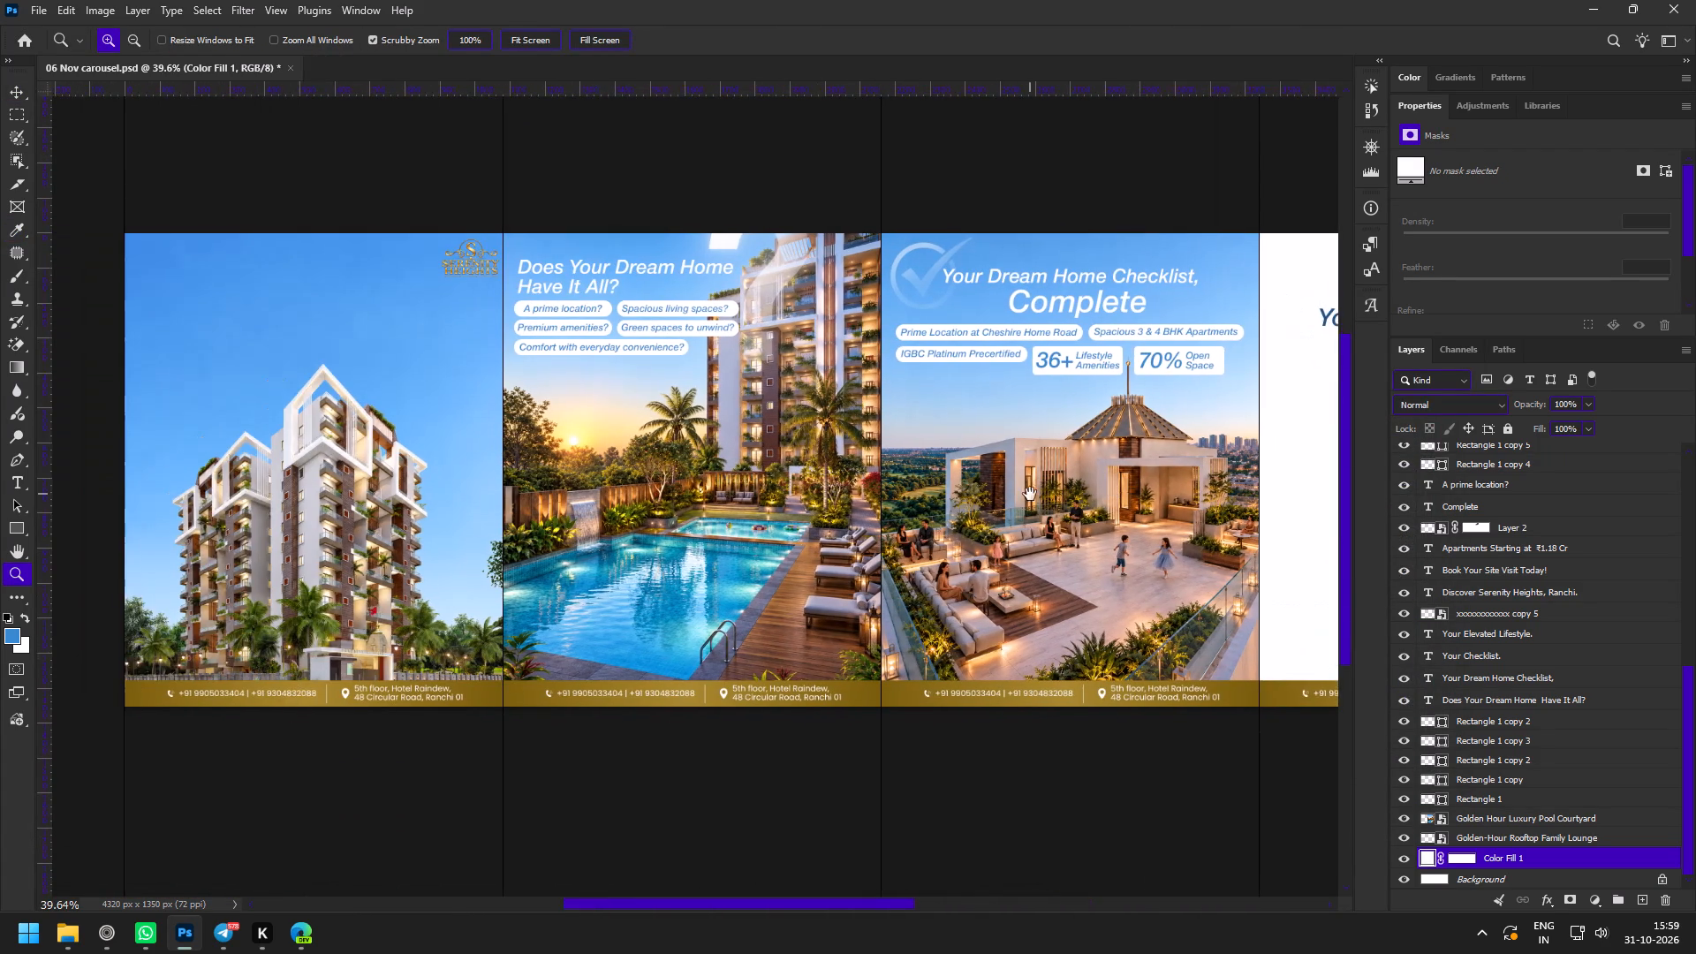
pyautogui.moveTo(1030, 494); pyautogui.dragTo(845, 478)
pyautogui.click(822, 476)
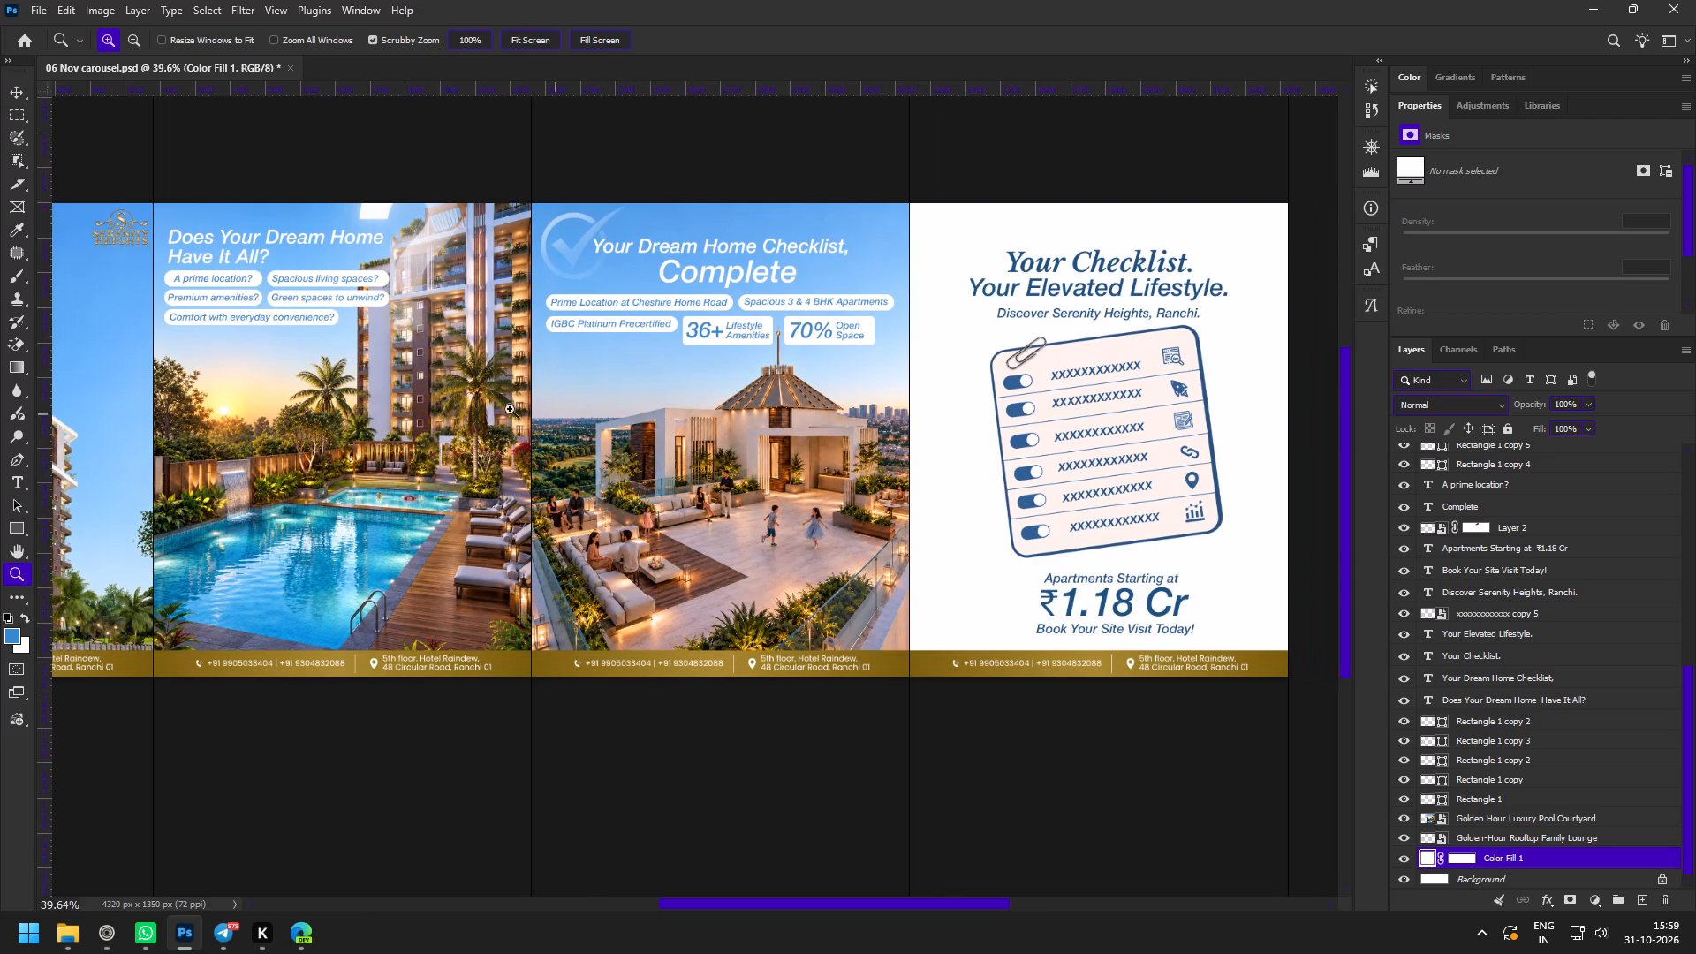
pyautogui.press('space')
pyautogui.press('space')
pyautogui.press('space')
pyautogui.press('space')
pyautogui.press('space')
pyautogui.press('space')
pyautogui.press('space')
pyautogui.press('space')
pyautogui.press('space')
pyautogui.press('space')
pyautogui.press('space')
pyautogui.moveTo(327, 376); pyautogui.dragTo(626, 394)
pyautogui.moveTo(576, 407); pyautogui.dragTo(615, 407)
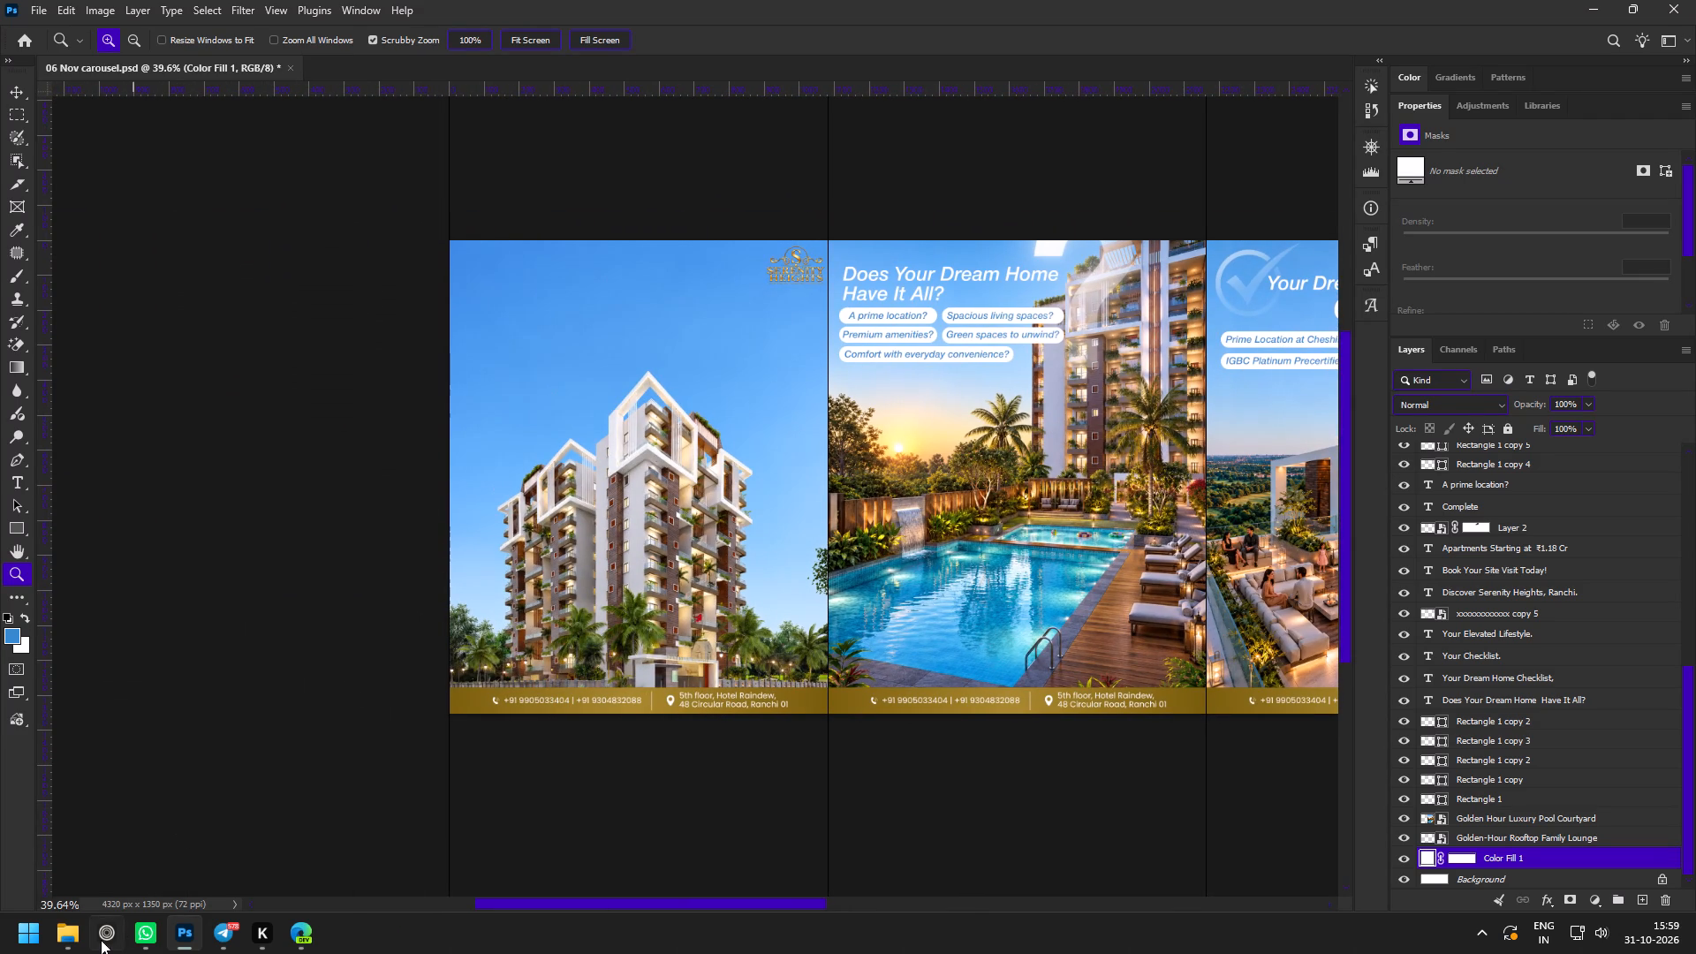
# Copy "Looking for Your Dream Home?" from the content document in the browser and return to Photoshop.
pyautogui.click(101, 943)
pyautogui.scroll(4, 783, 526)
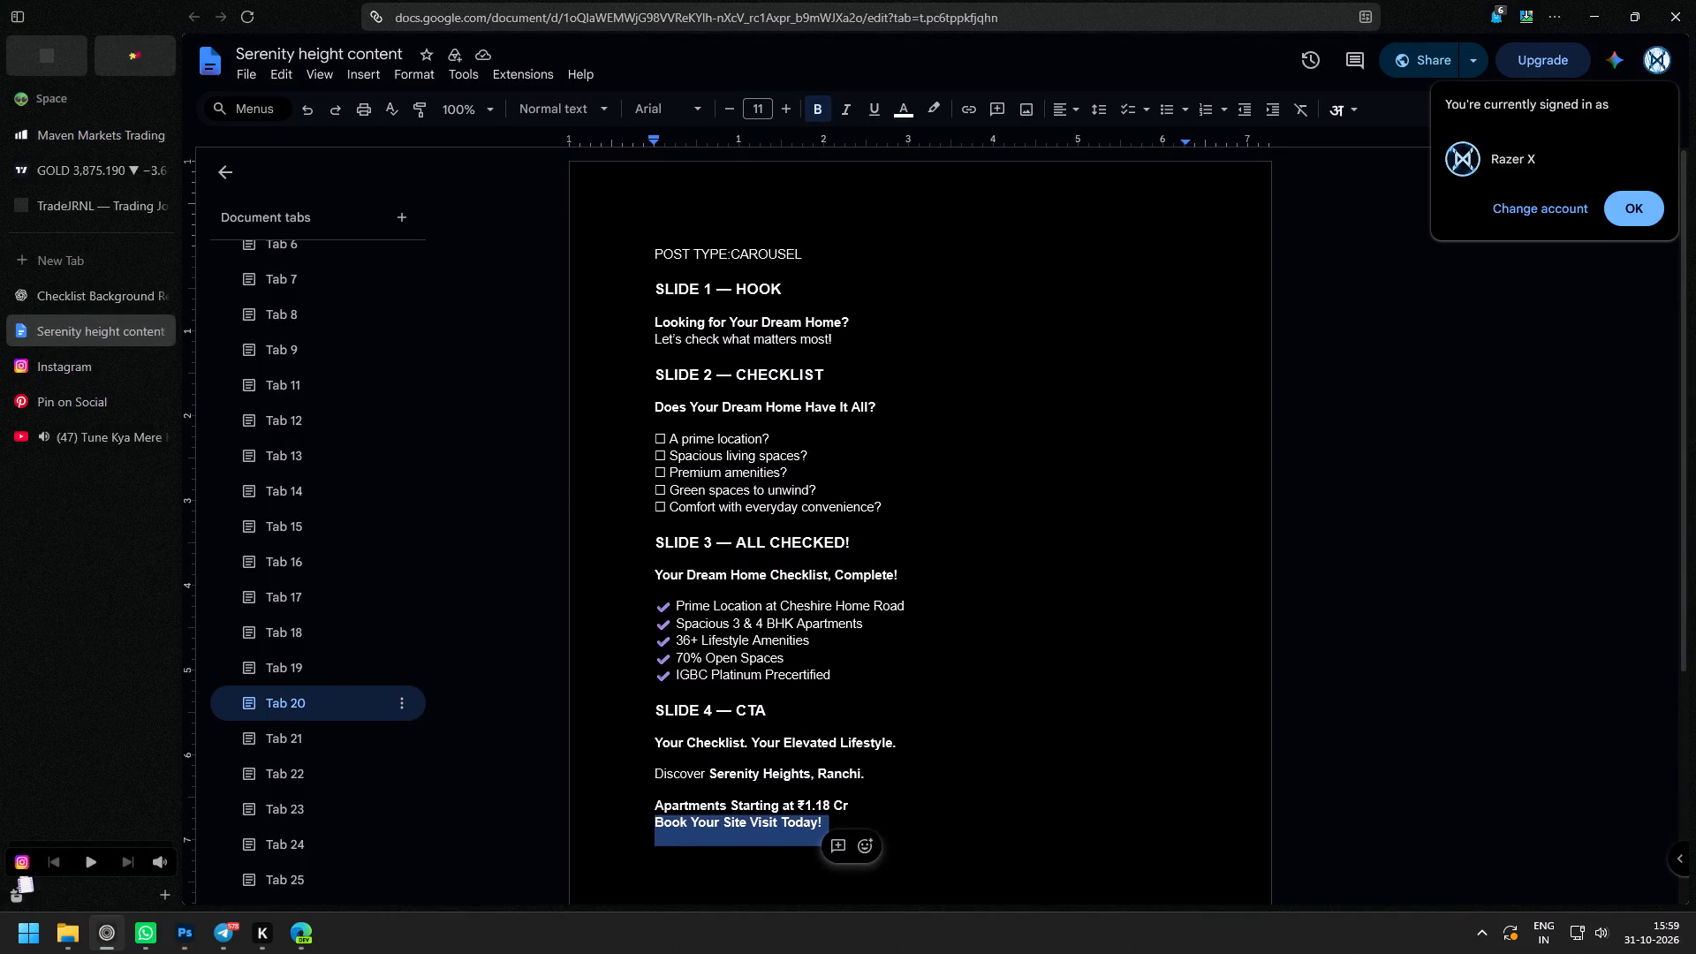
pyautogui.moveTo(638, 322); pyautogui.dragTo(862, 325)
pyautogui.hotkey('ctrl', 'c')
pyautogui.click(192, 936)
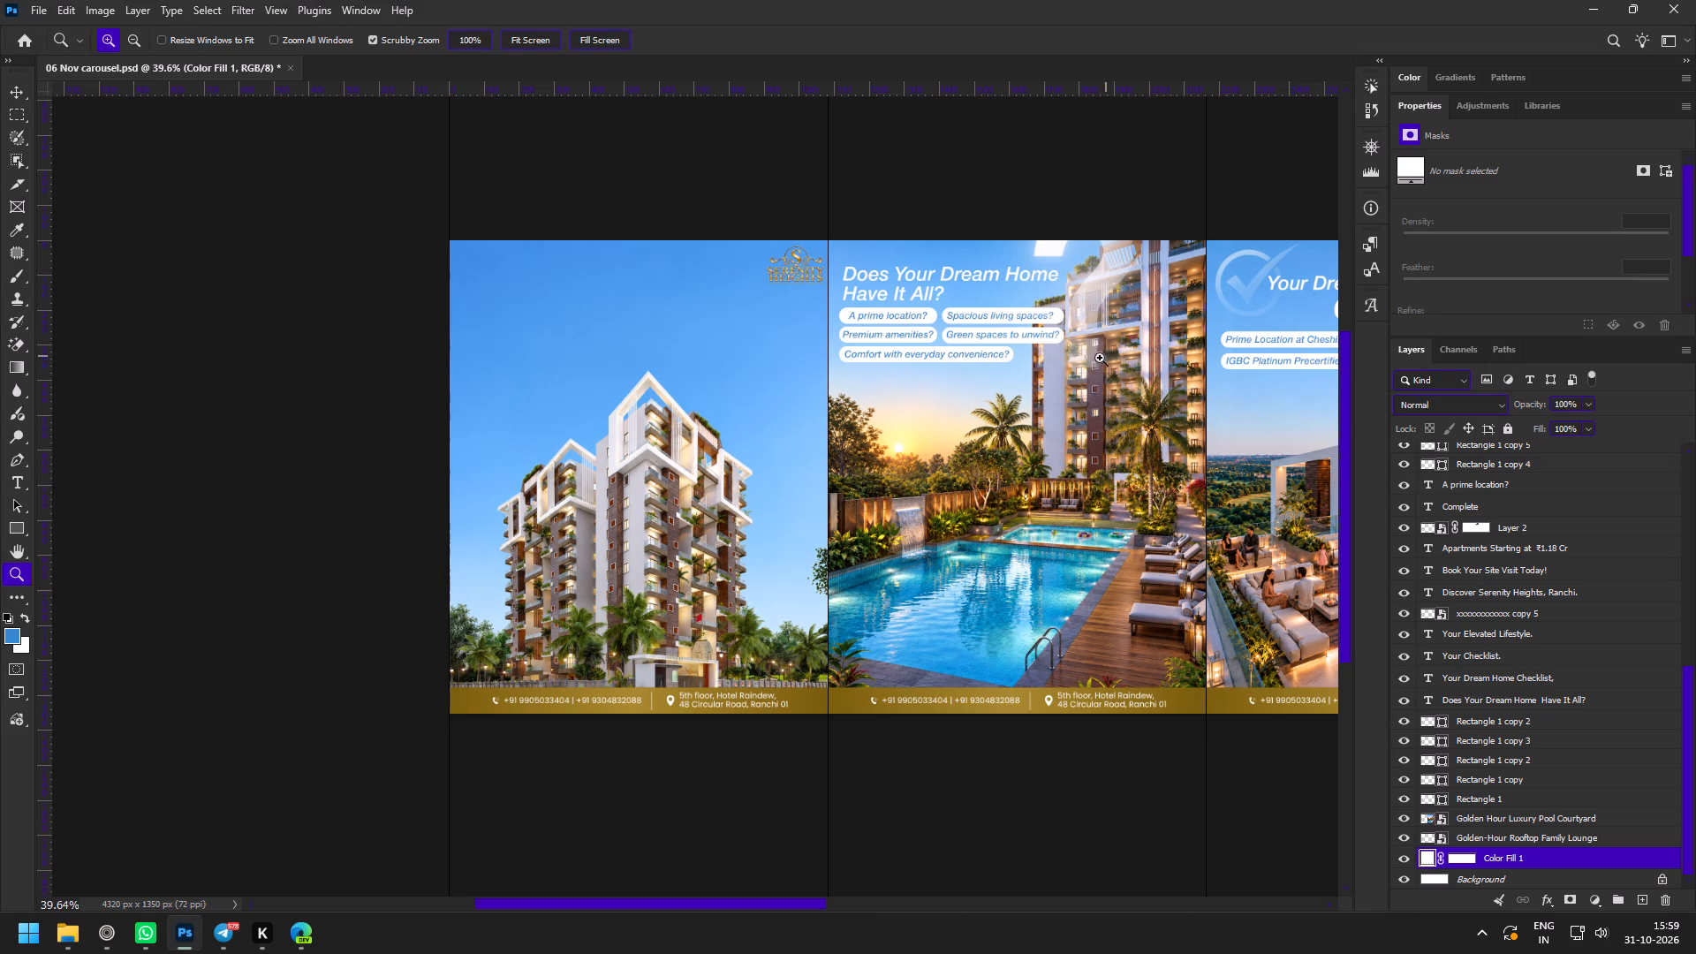
# Duplicate the "Your Checklist." heading onto the sky of slide 1 and move its layer to the top of the stack.
pyautogui.press('space')
pyautogui.press('space')
pyautogui.press('space')
pyautogui.press('space')
pyautogui.press('space')
pyautogui.press('space')
pyautogui.press('space')
pyautogui.press('space')
pyautogui.press('space')
pyautogui.press('space')
pyautogui.press('space')
pyautogui.press('space')
pyautogui.press('space')
pyautogui.press('space')
pyautogui.press('space')
pyautogui.press('space')
pyautogui.press('space')
pyautogui.press('space')
pyautogui.press('space')
pyautogui.press('space')
pyautogui.moveTo(1051, 367); pyautogui.dragTo(532, 383)
pyautogui.press('v')
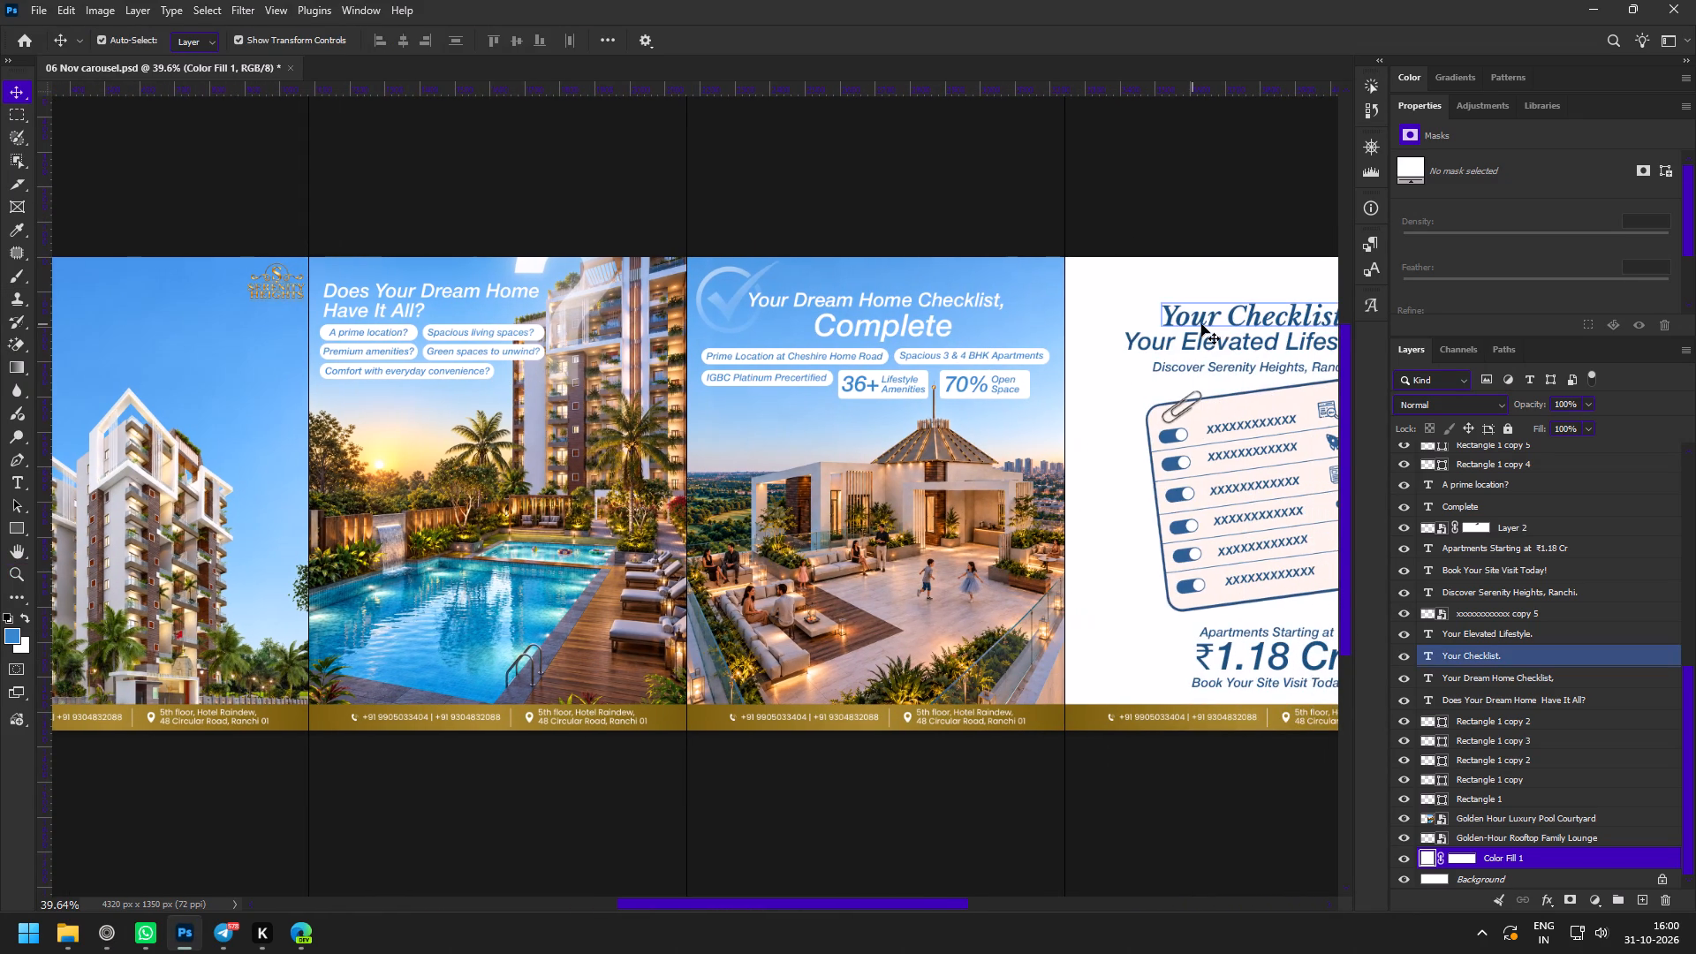
pyautogui.click(1204, 324)
pyautogui.keyDown('alt'); pyautogui.moveTo(1218, 316); pyautogui.dragTo(151, 335); pyautogui.keyUp('alt')
pyautogui.moveTo(1473, 659); pyautogui.dragTo(1399, 319)
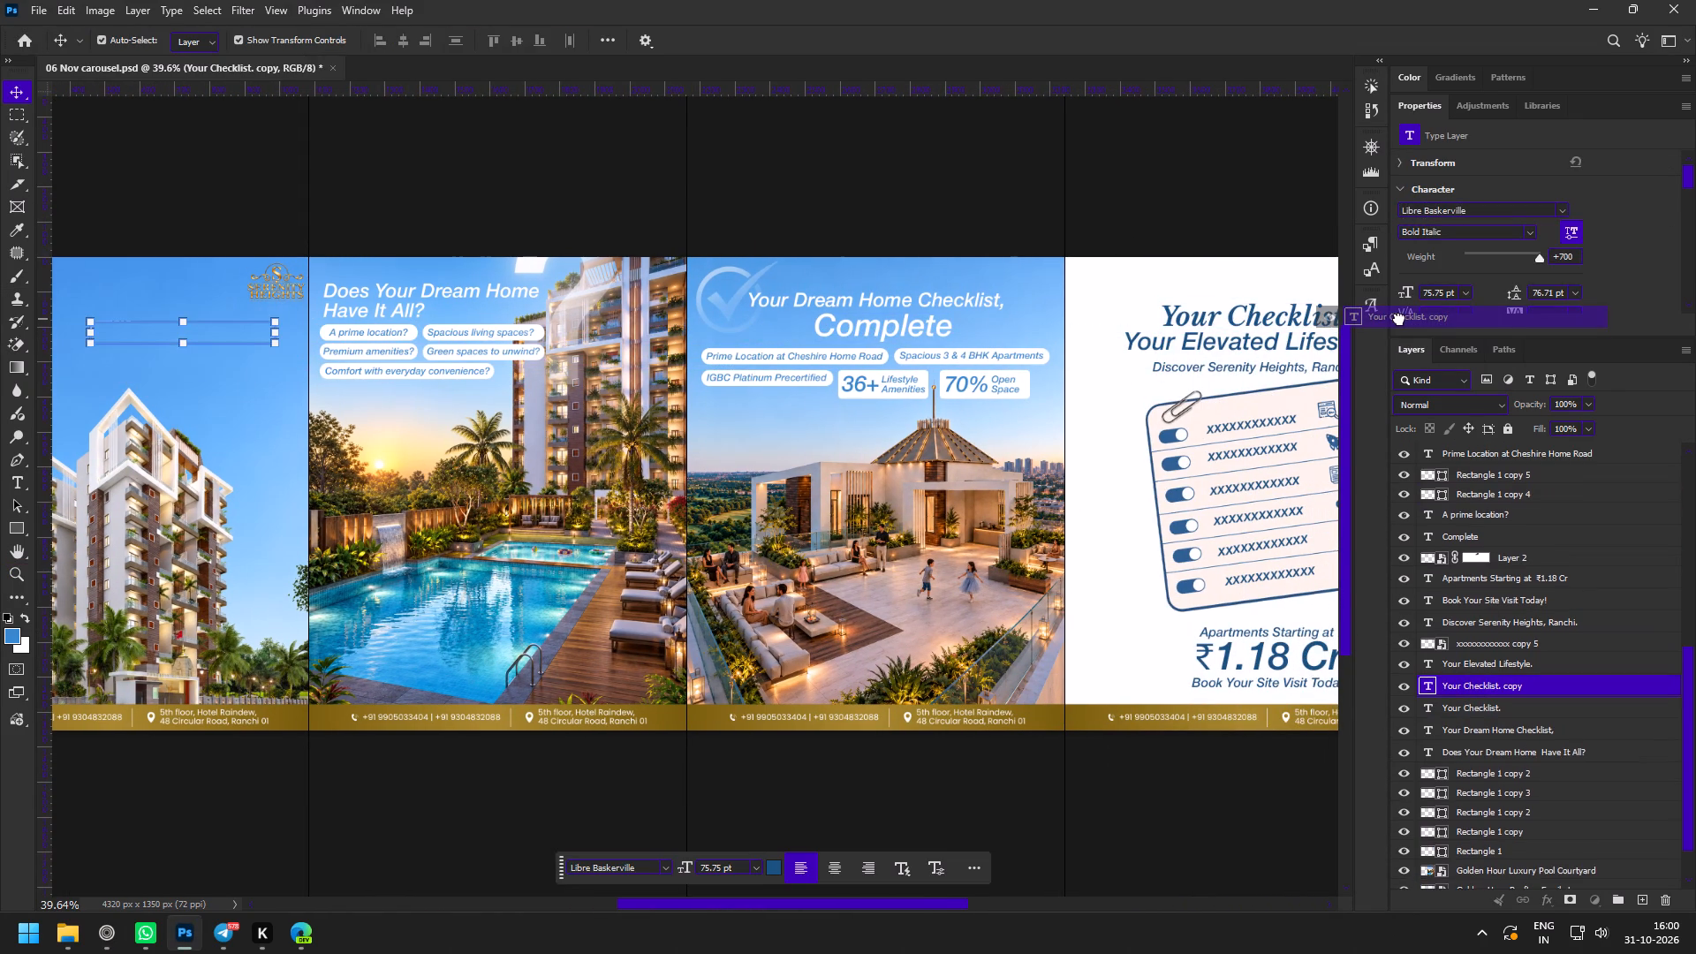
pyautogui.moveTo(1399, 319); pyautogui.dragTo(1468, 413)
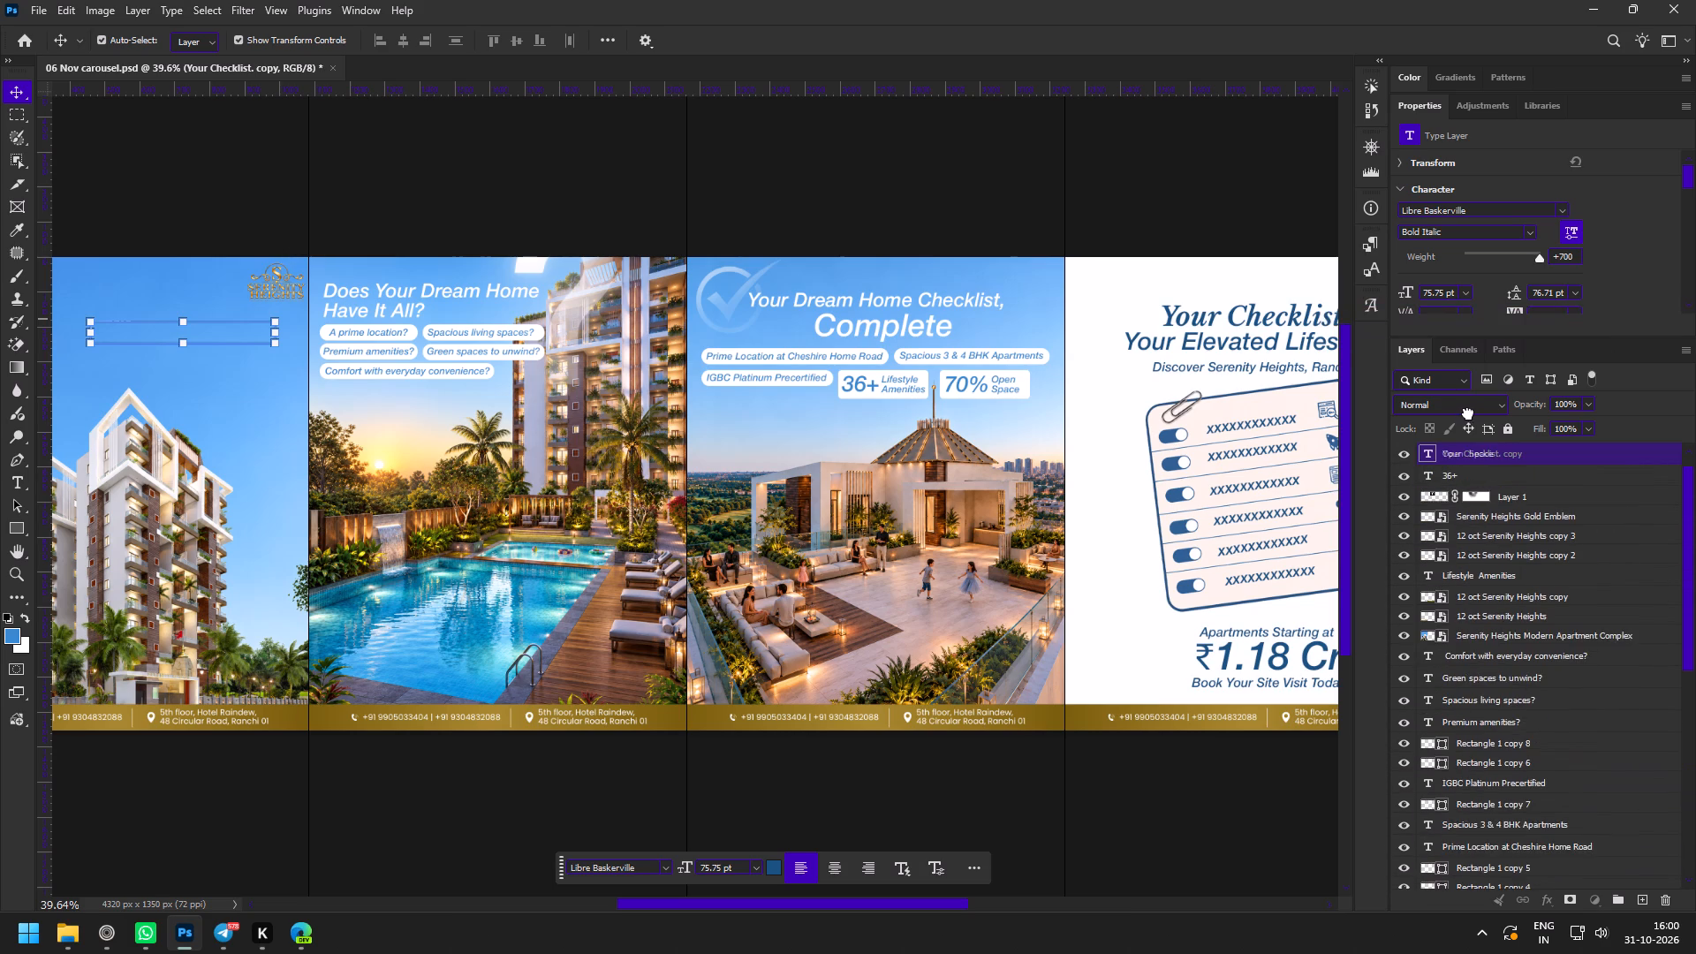
pyautogui.moveTo(1468, 413); pyautogui.dragTo(1468, 420)
# Set the duplicated slide 1 heading's text colour to white (#ffffff).
pyautogui.scroll(-3, 1530, 270)
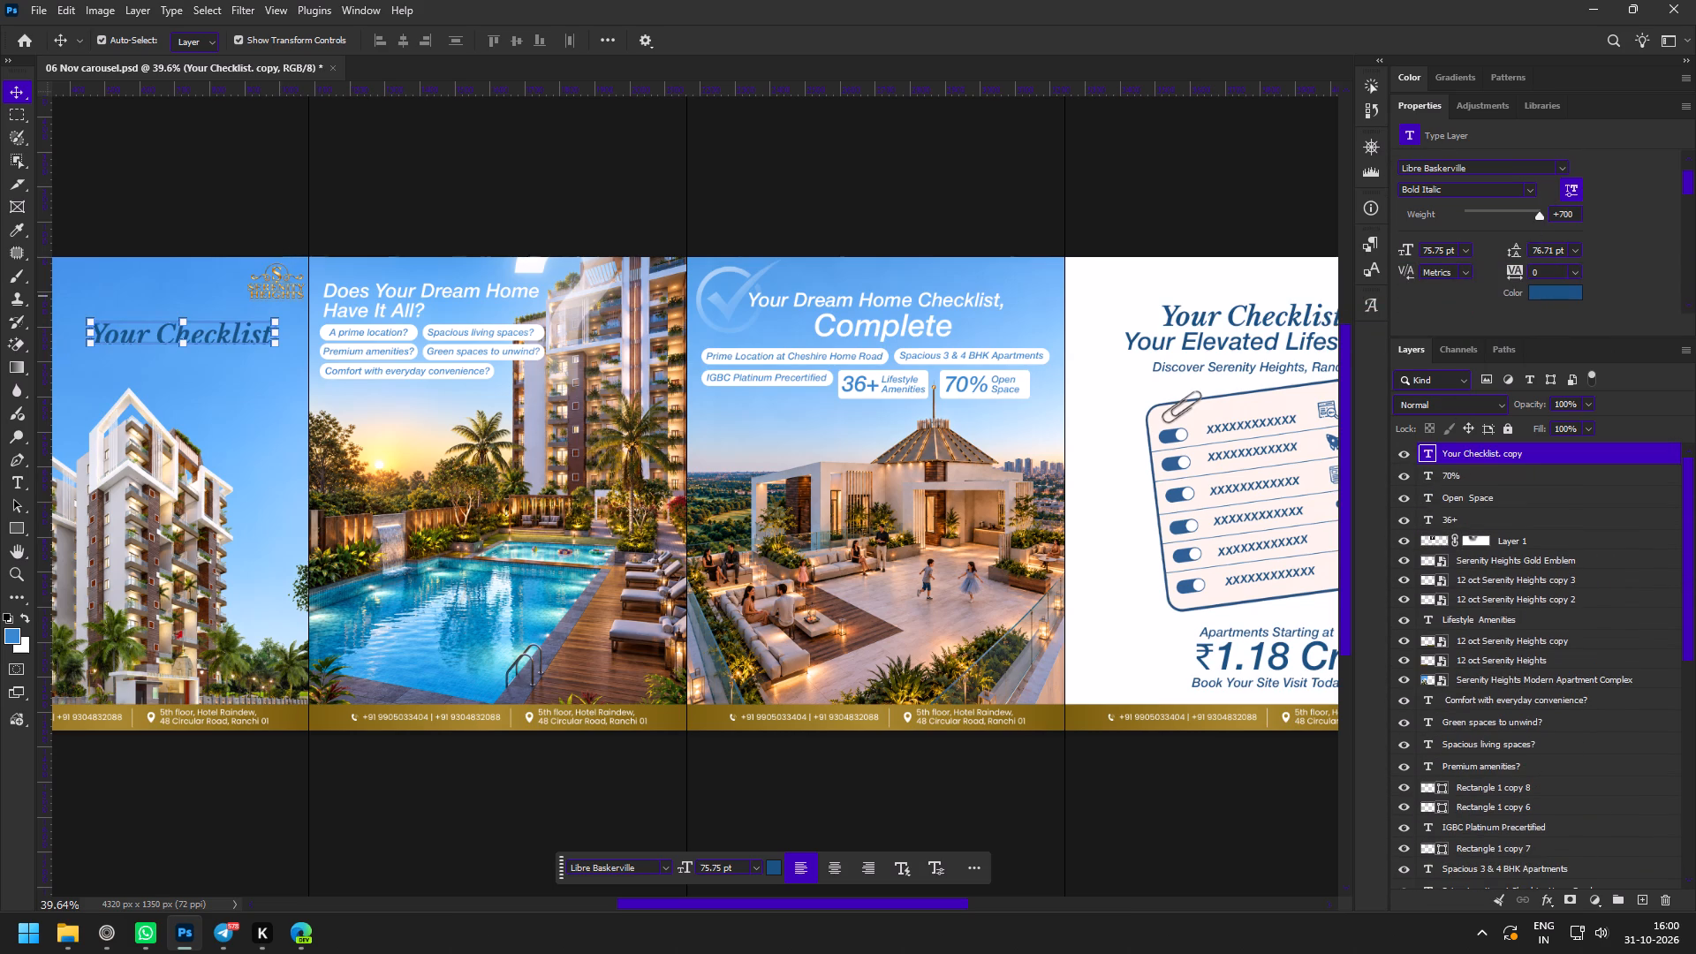
pyautogui.click(1550, 297)
pyautogui.moveTo(1016, 529); pyautogui.dragTo(945, 443)
pyautogui.click(1365, 473)
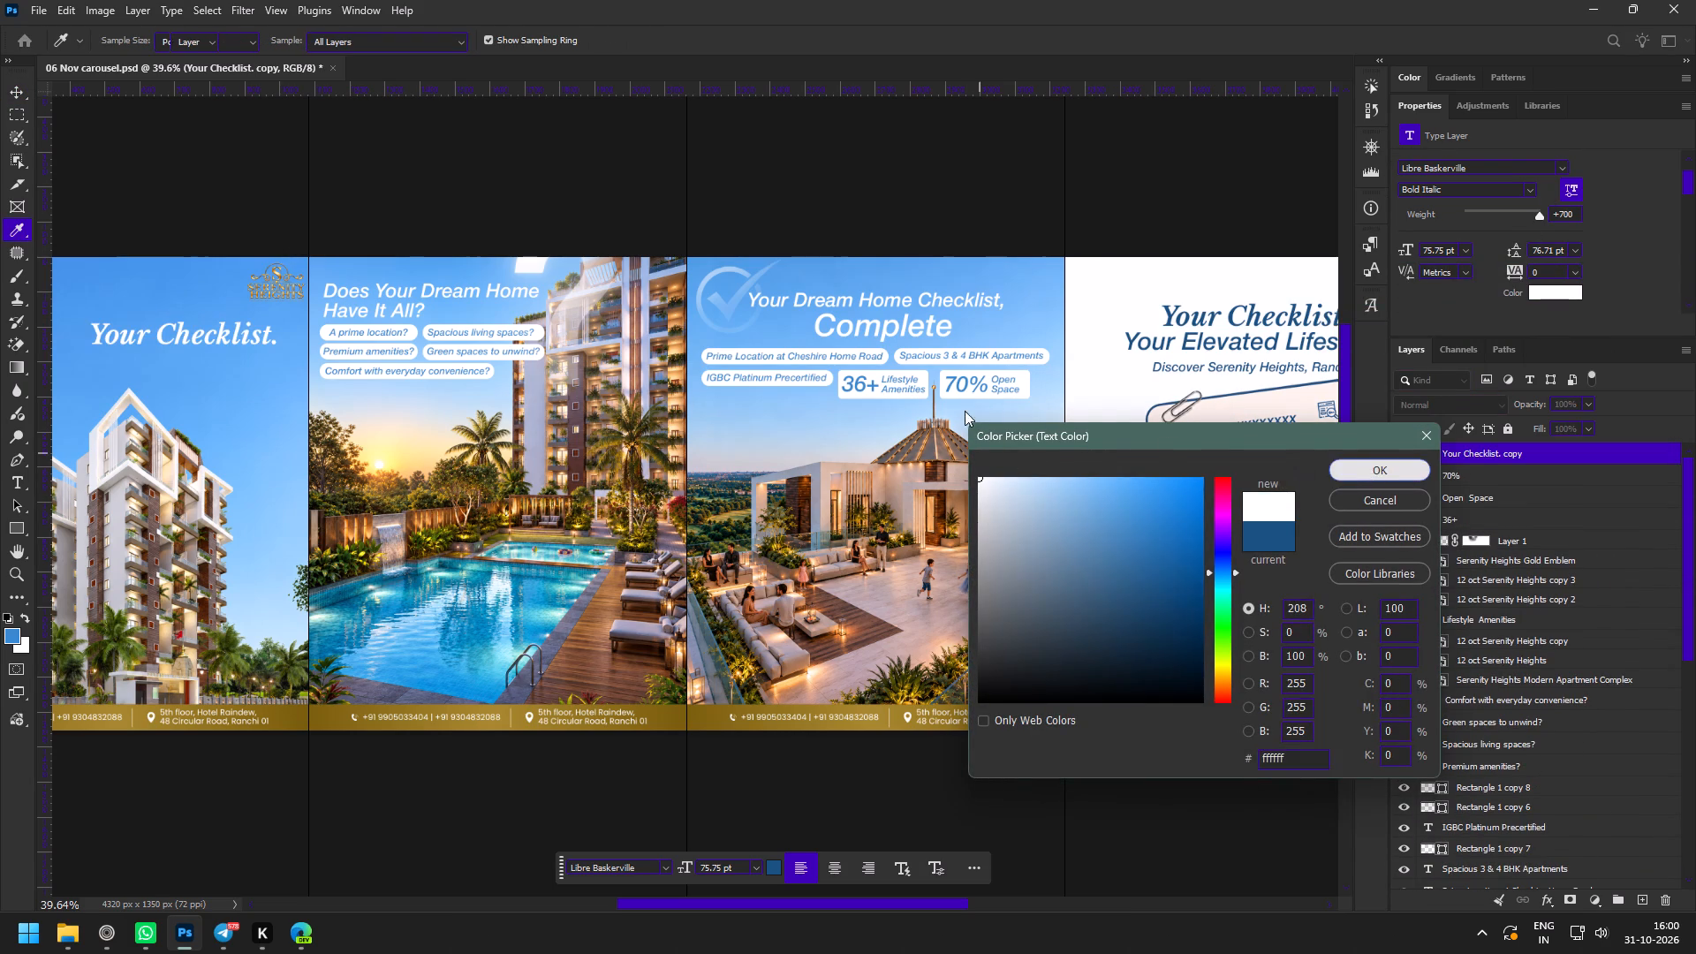
# Move the heading up and left on slide 1 and replace its text with "Looking for Your Dream Home?".
pyautogui.press('z')
pyautogui.press('space')
pyautogui.press('space')
pyautogui.press('space')
pyautogui.moveTo(202, 398); pyautogui.dragTo(729, 401)
pyautogui.press('z')
pyautogui.moveTo(563, 288); pyautogui.dragTo(644, 345)
pyautogui.press('v')
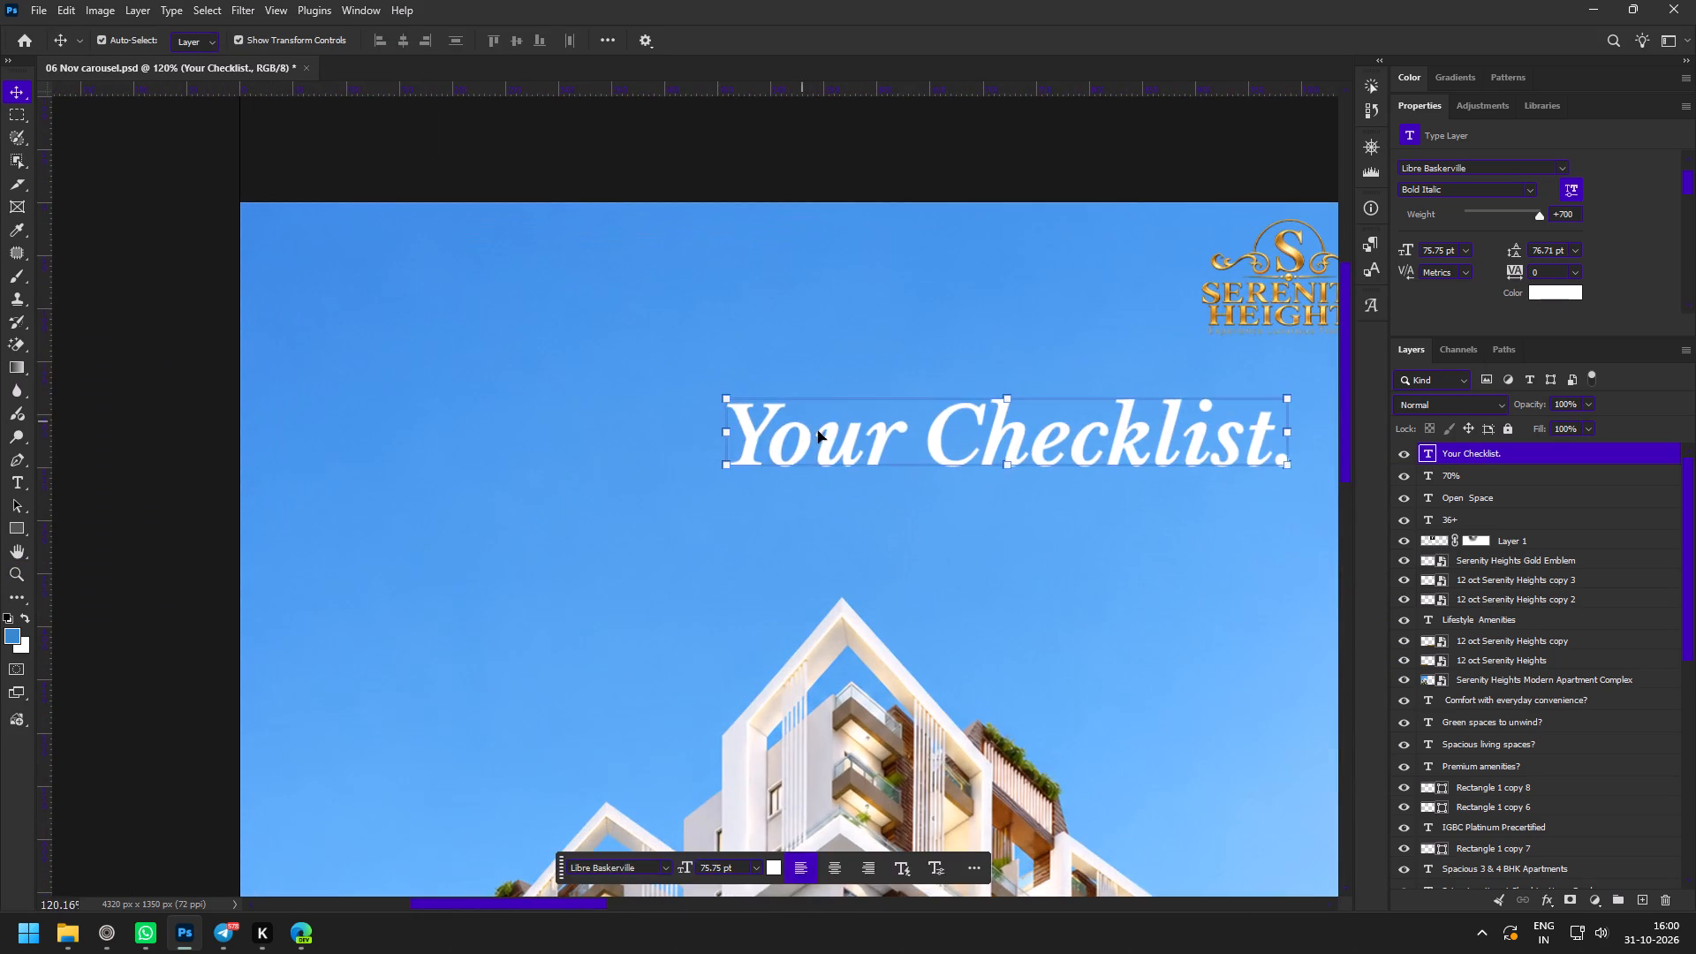
pyautogui.moveTo(819, 431); pyautogui.dragTo(549, 367)
pyautogui.doubleClick(549, 367)
pyautogui.hotkey('ctrl', 'v')
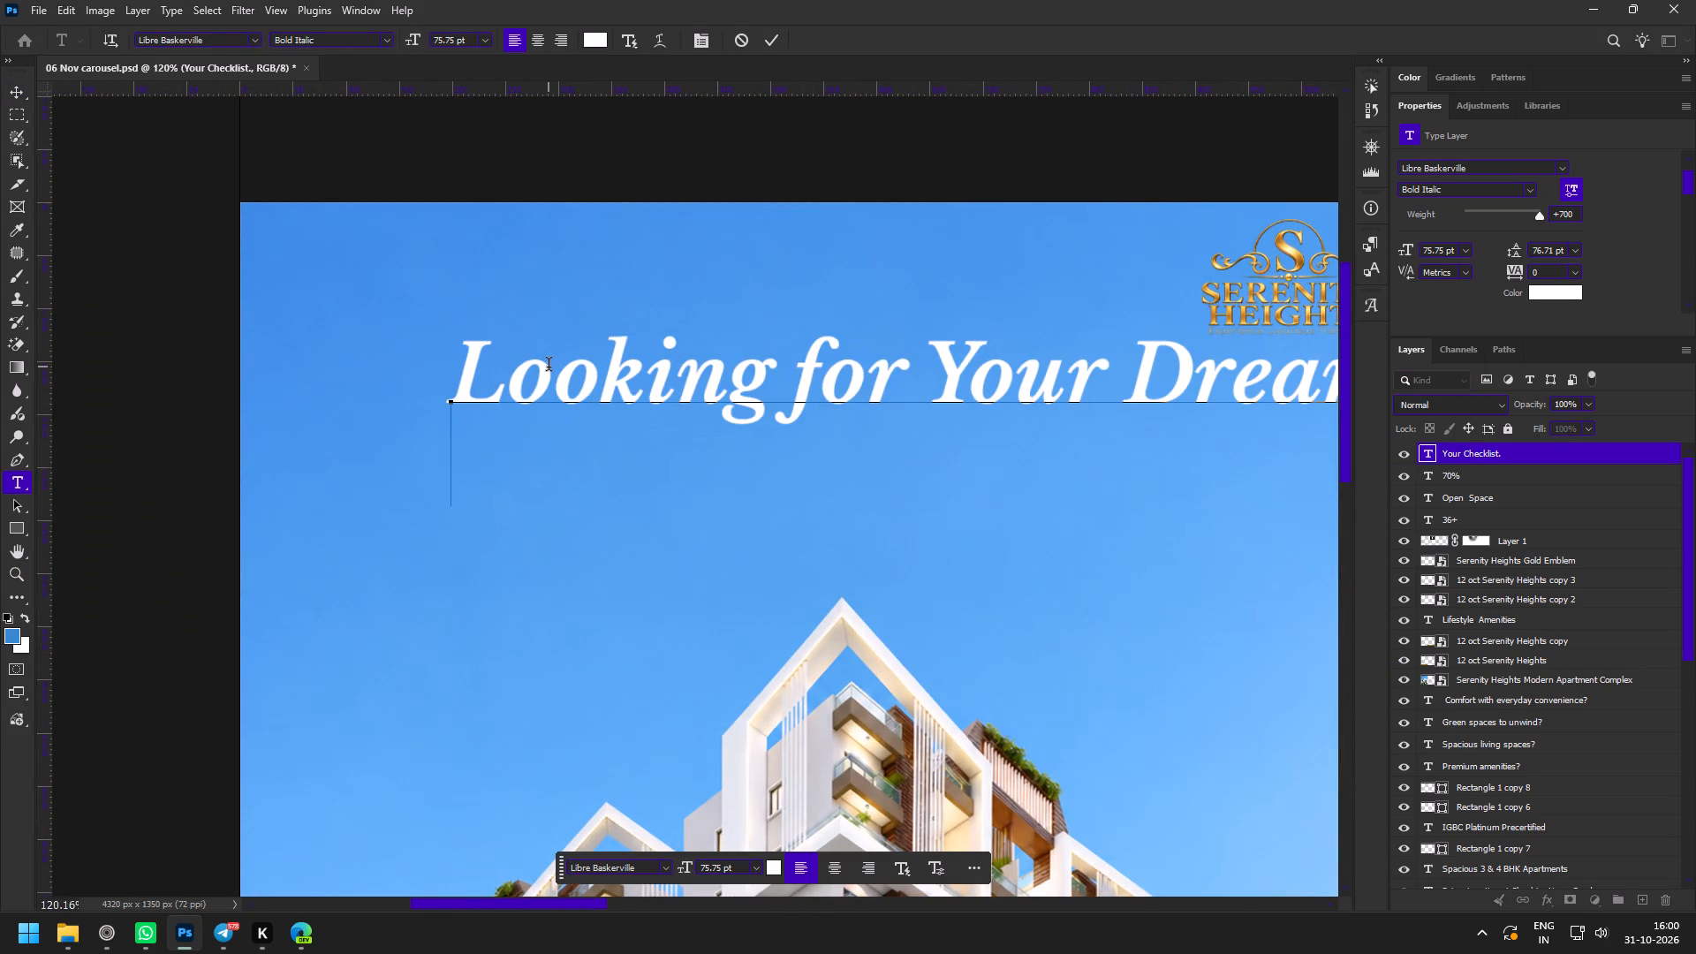
pyautogui.press('BackSpace')
pyautogui.hotkey('ctrl', 'Return')
# Shift the slide 1 headline toward the slide's left edge and break it onto a second line before "Dream Home?".
pyautogui.press('z')
pyautogui.moveTo(731, 496); pyautogui.dragTo(670, 474)
pyautogui.press('space')
pyautogui.press('space')
pyautogui.press('space')
pyautogui.moveTo(732, 496); pyautogui.dragTo(672, 480)
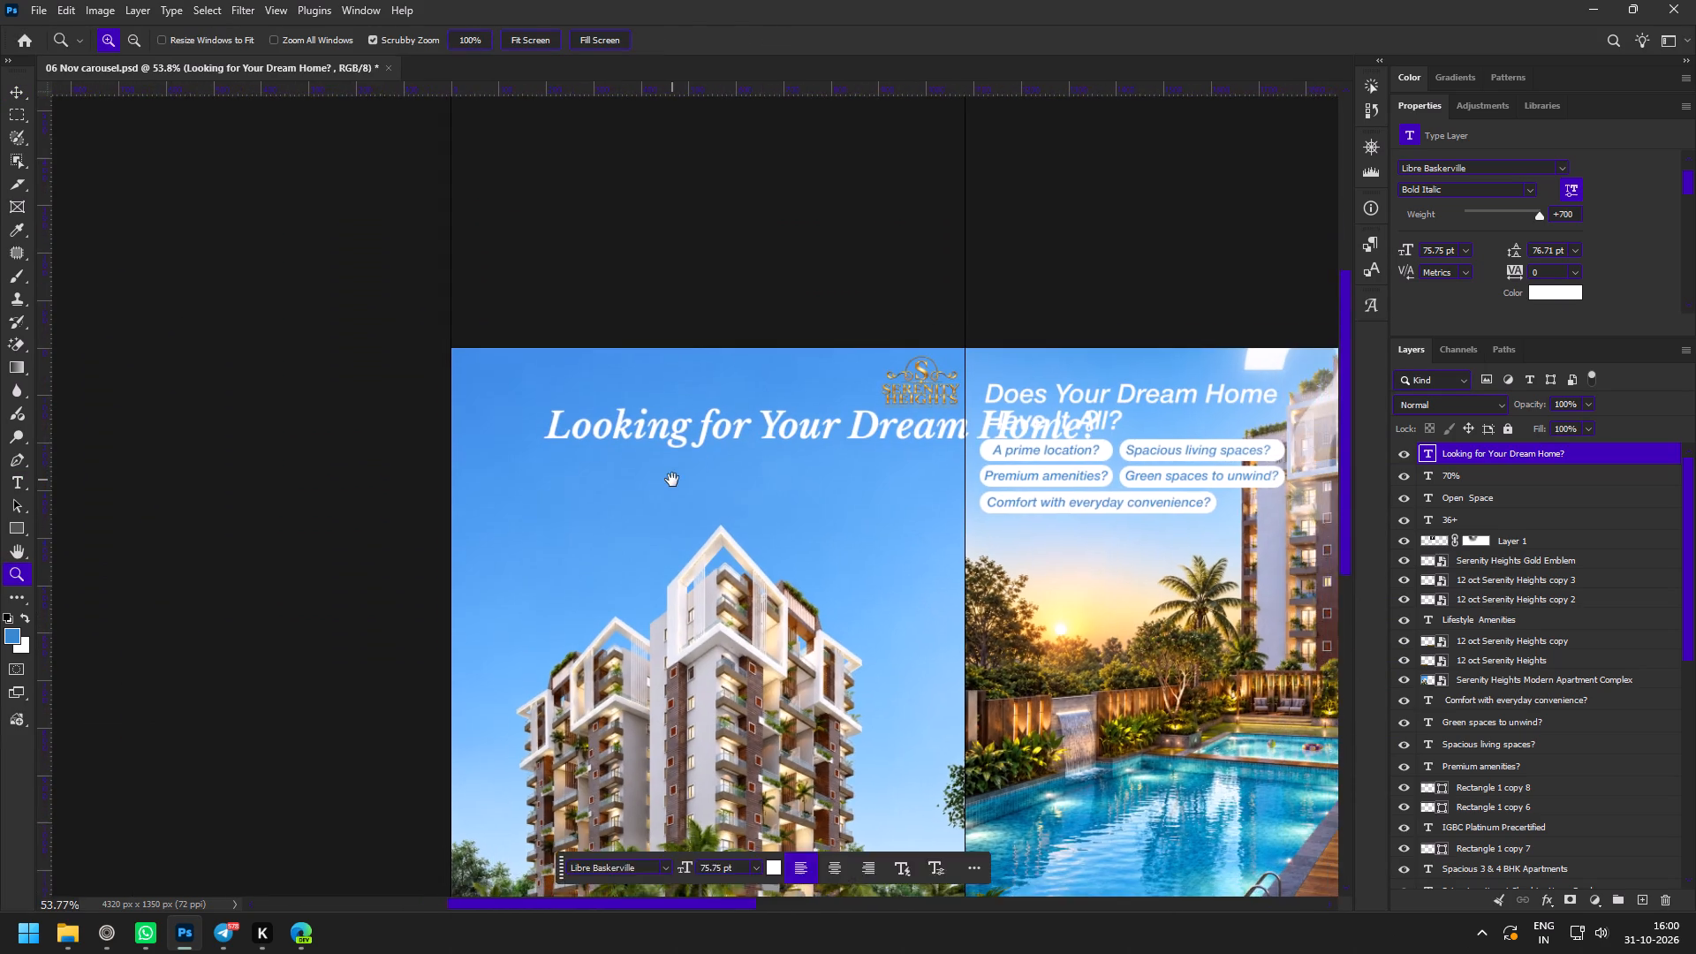
pyautogui.moveTo(743, 411); pyautogui.dragTo(790, 456)
pyautogui.press('v')
pyautogui.moveTo(954, 444); pyautogui.dragTo(808, 424)
pyautogui.doubleClick(893, 432)
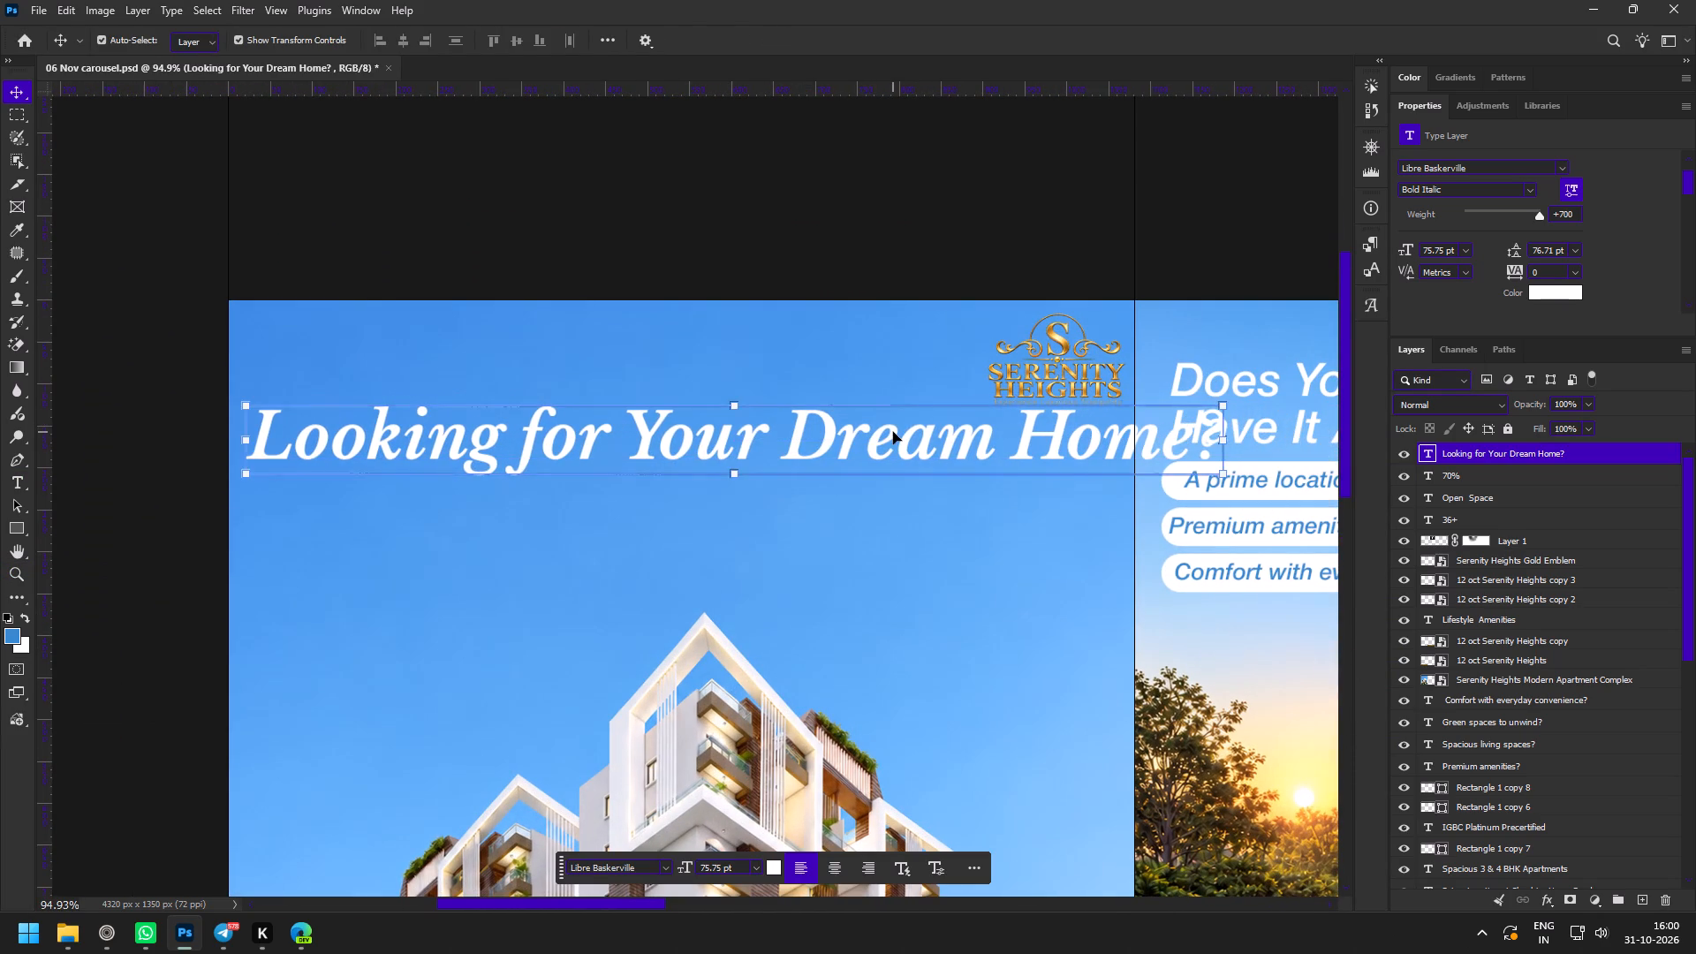
pyautogui.click(791, 449)
pyautogui.press('Return')
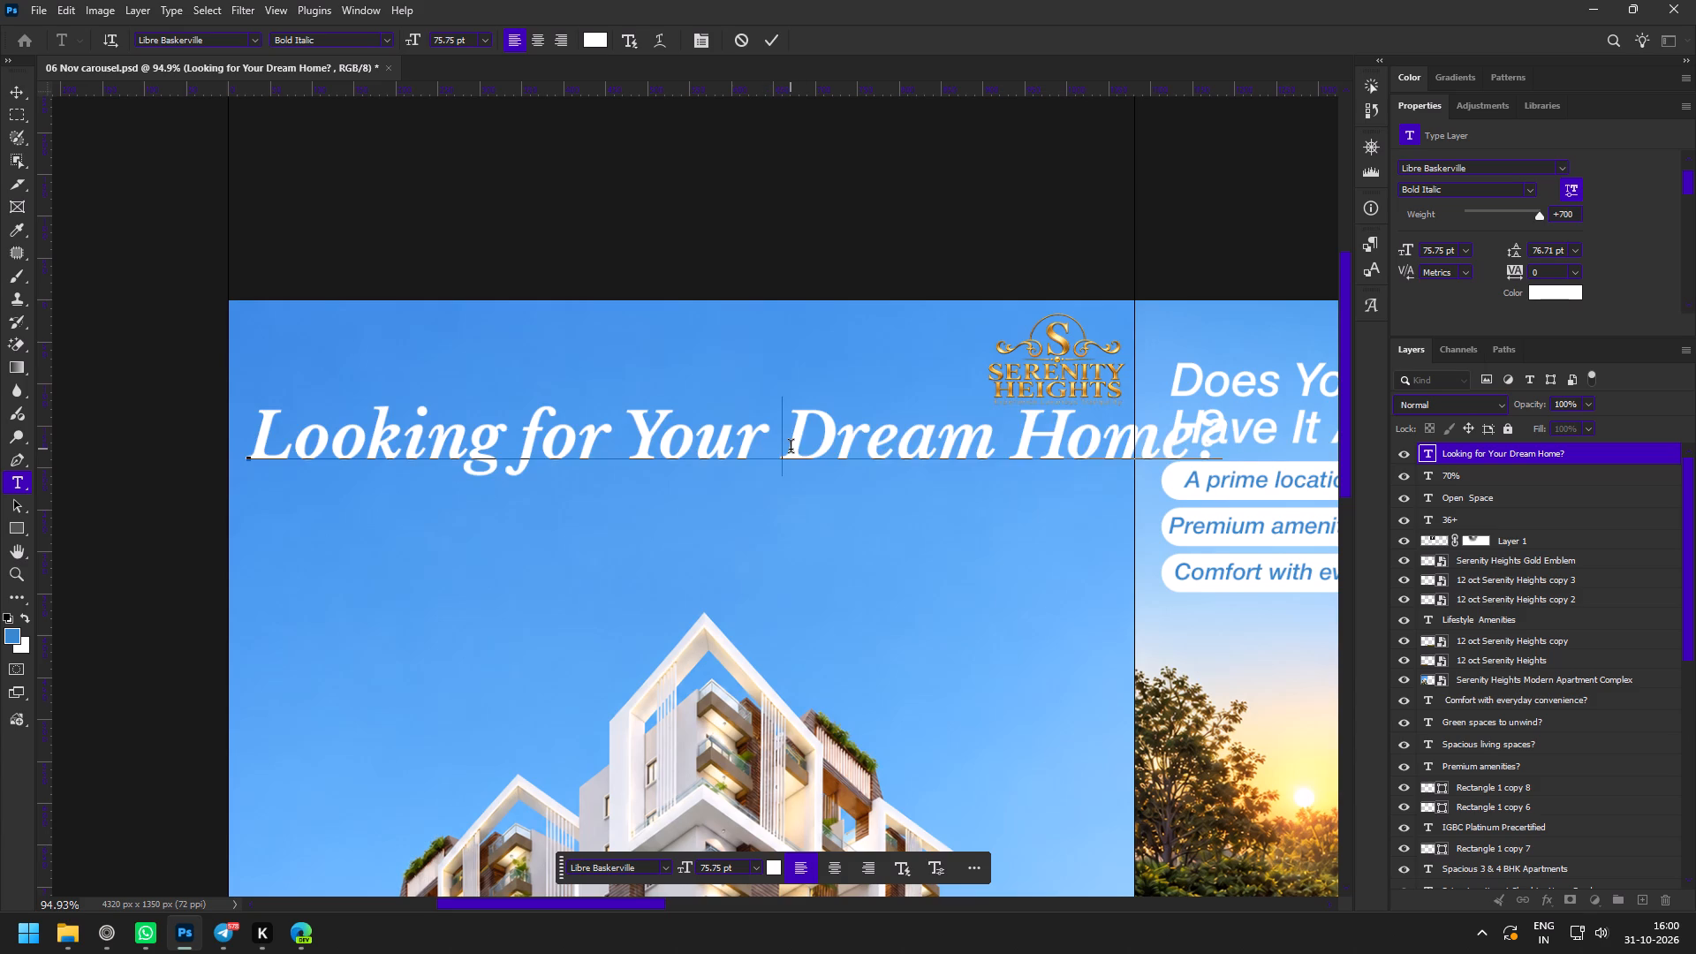
# Set the leading of the whole two-line slide 1 headline to Auto.
pyautogui.hotkey('ctrl', 'a')
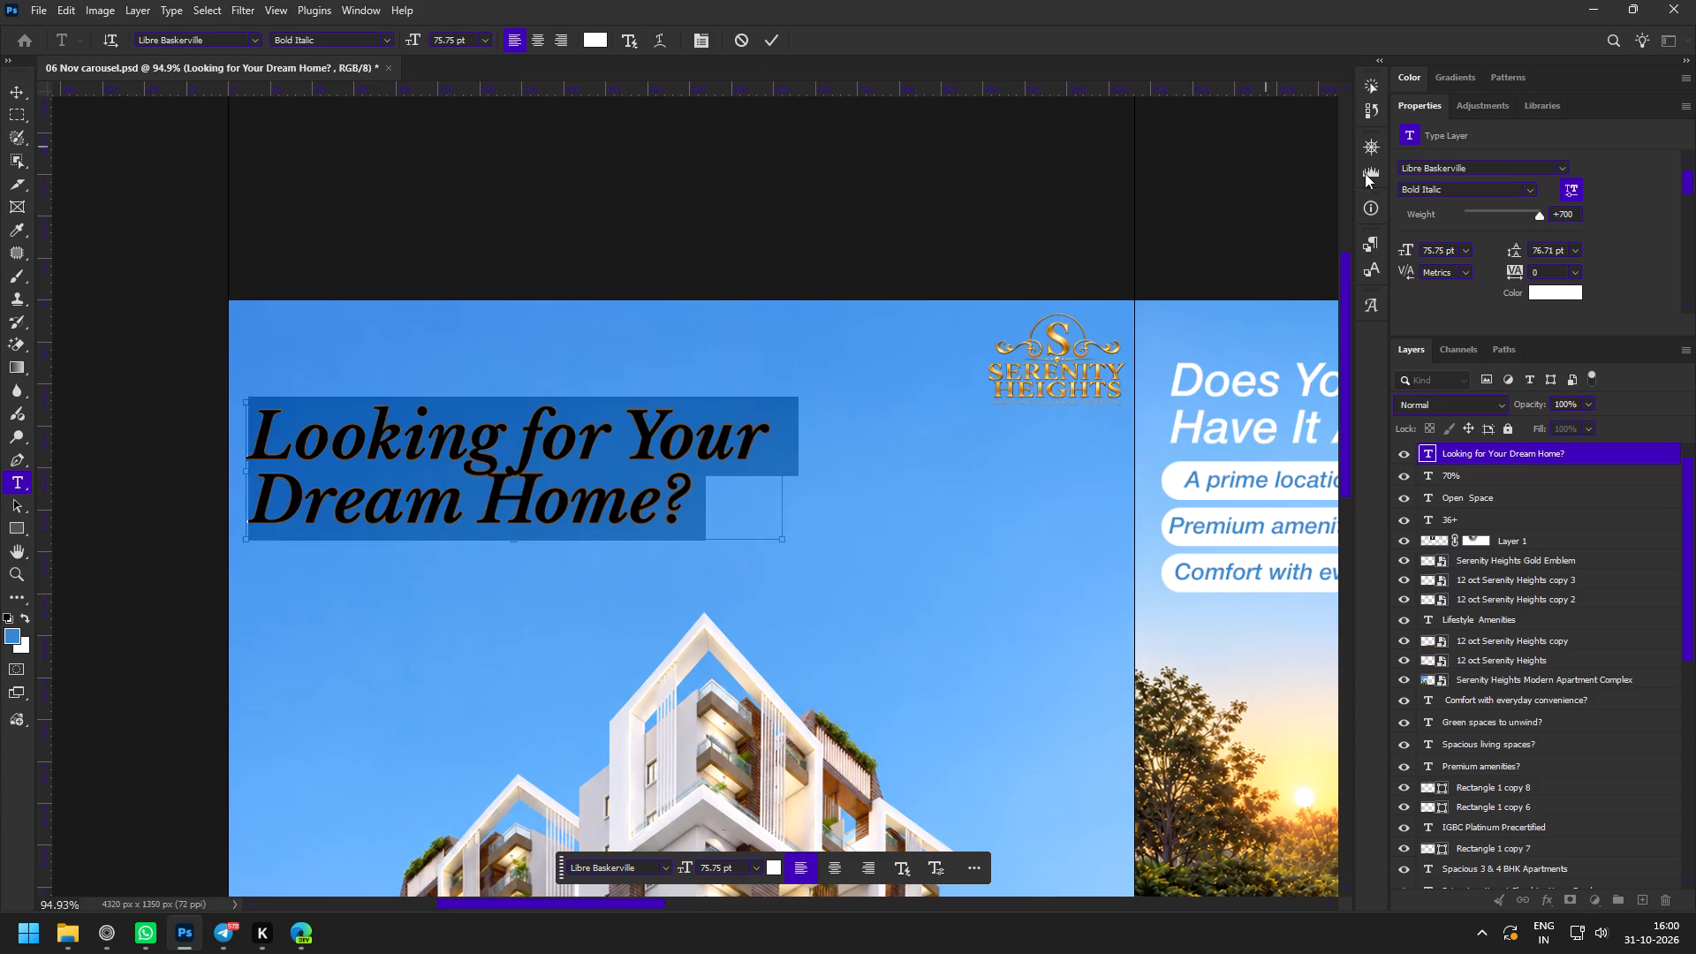
pyautogui.scroll(4, 1527, 274)
pyautogui.click(1576, 286)
pyautogui.click(1549, 308)
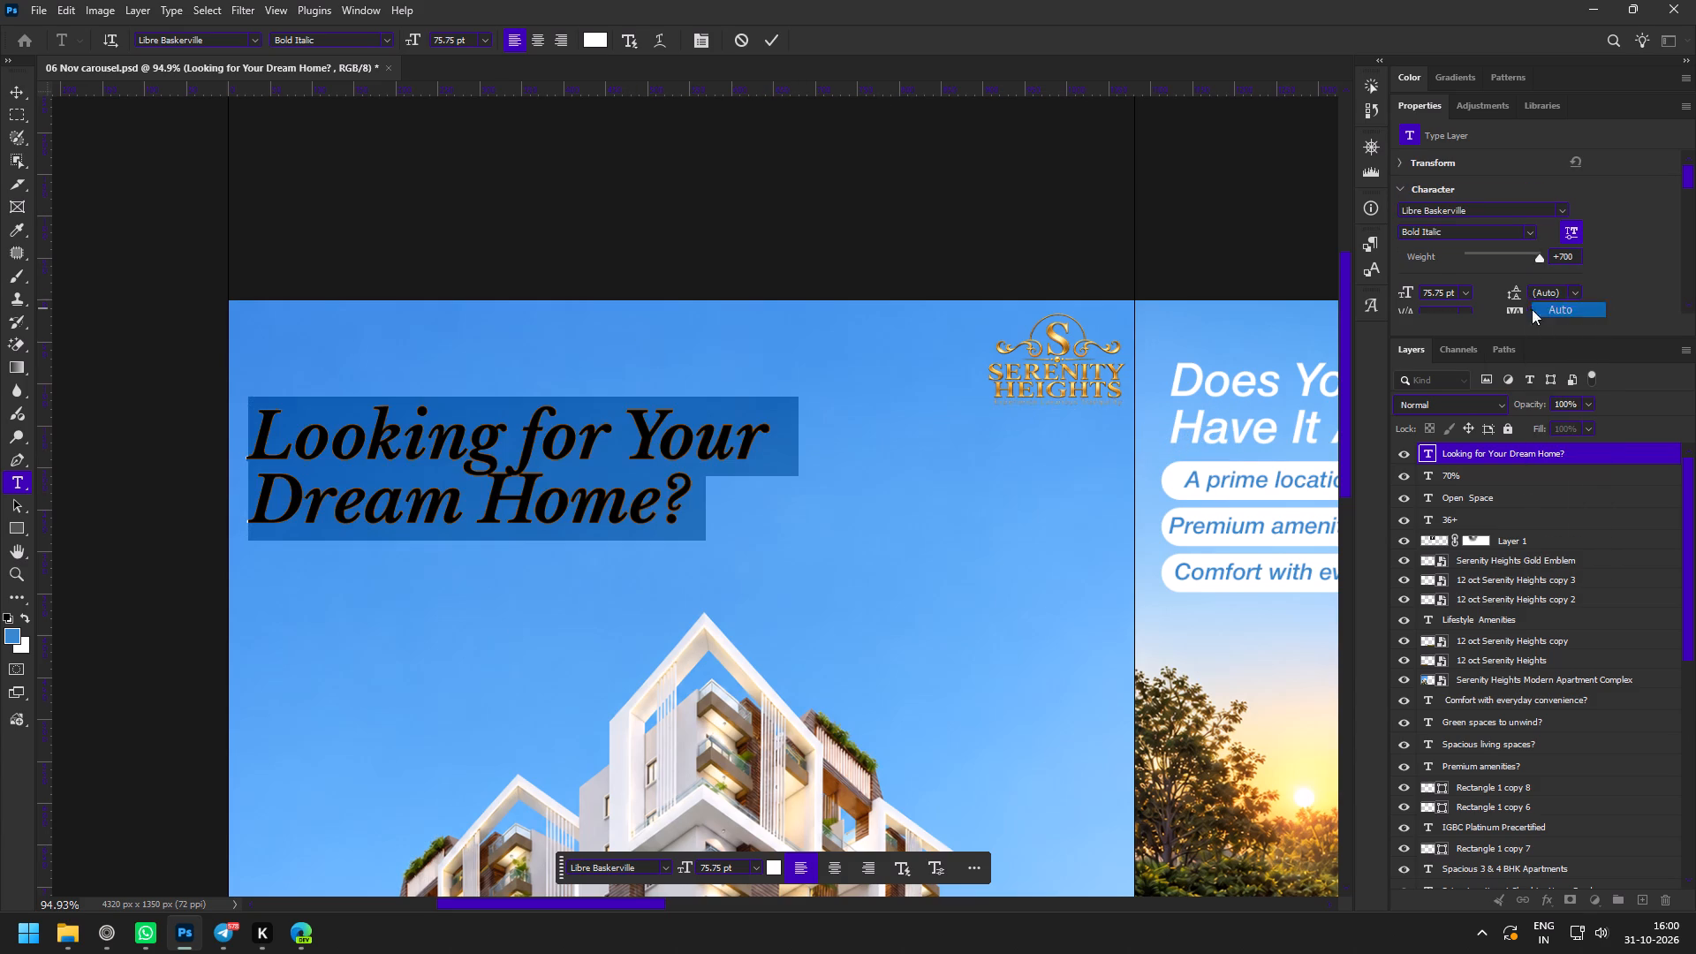
pyautogui.click(771, 40)
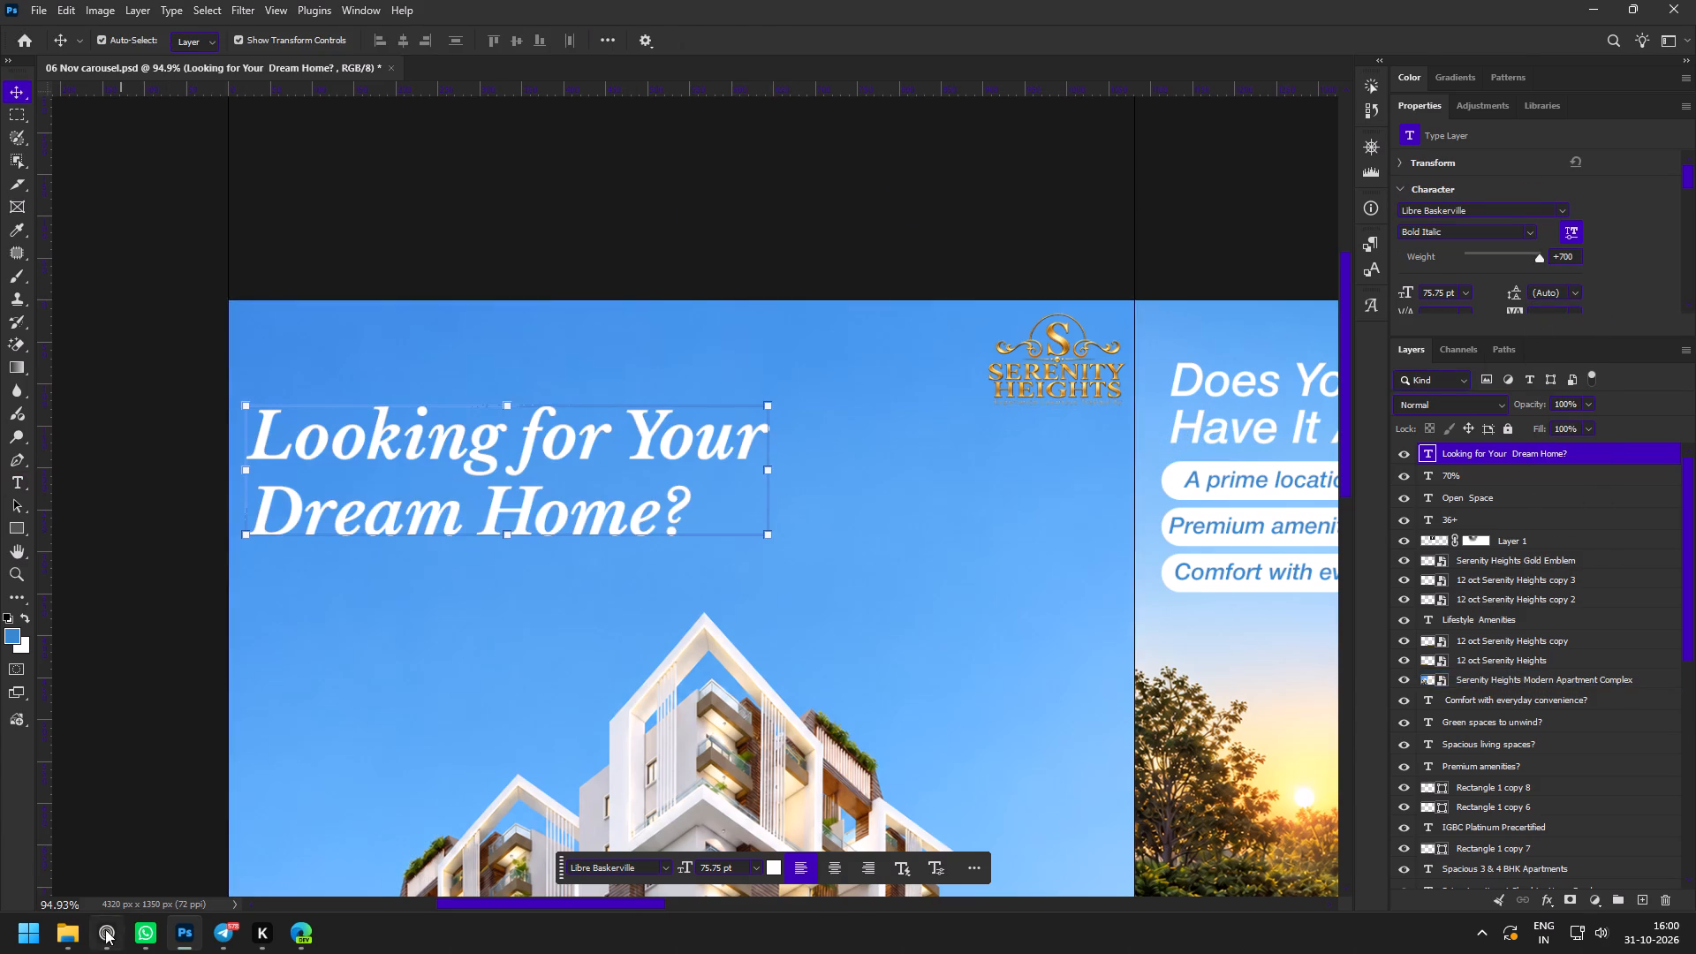
# Copy "Let's check what matters most!" from the content document in the browser and return to Photoshop.
pyautogui.click(105, 929)
pyautogui.moveTo(632, 339); pyautogui.dragTo(896, 334)
pyautogui.hotkey('ctrl', 'c')
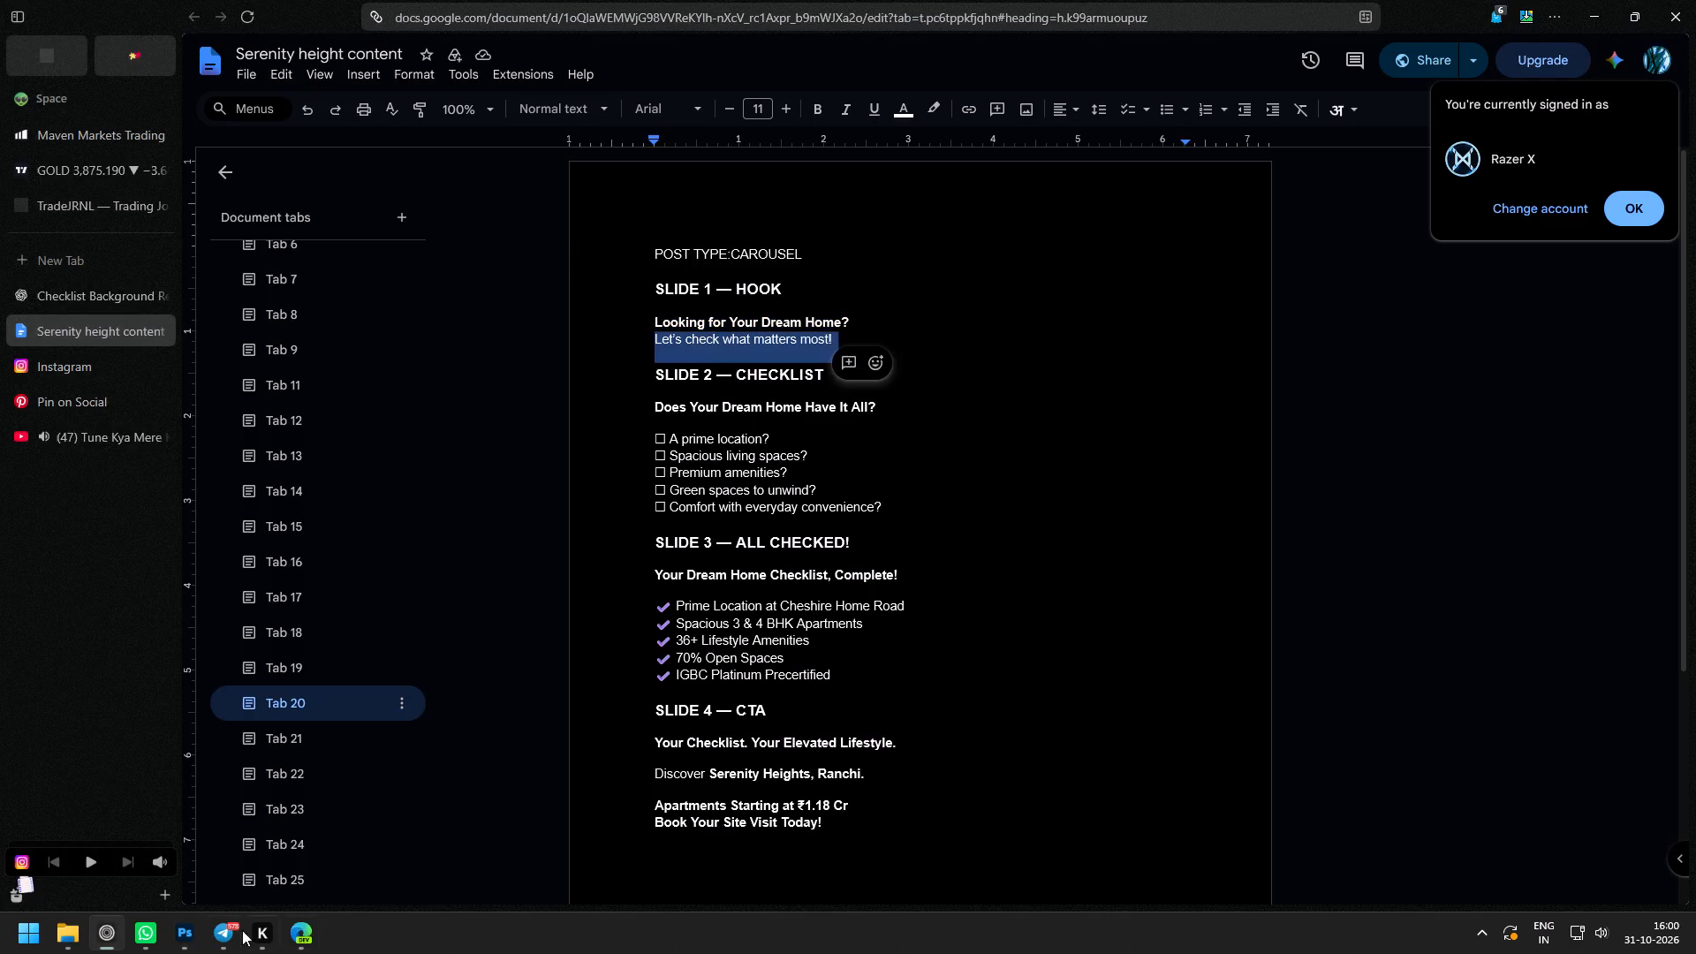
pyautogui.click(178, 934)
# Duplicate slide 2's "A prime location?" text to just below the headline on slide 1.
pyautogui.press('space')
pyautogui.press('space')
pyautogui.press('space')
pyautogui.moveTo(1196, 574); pyautogui.dragTo(1001, 537)
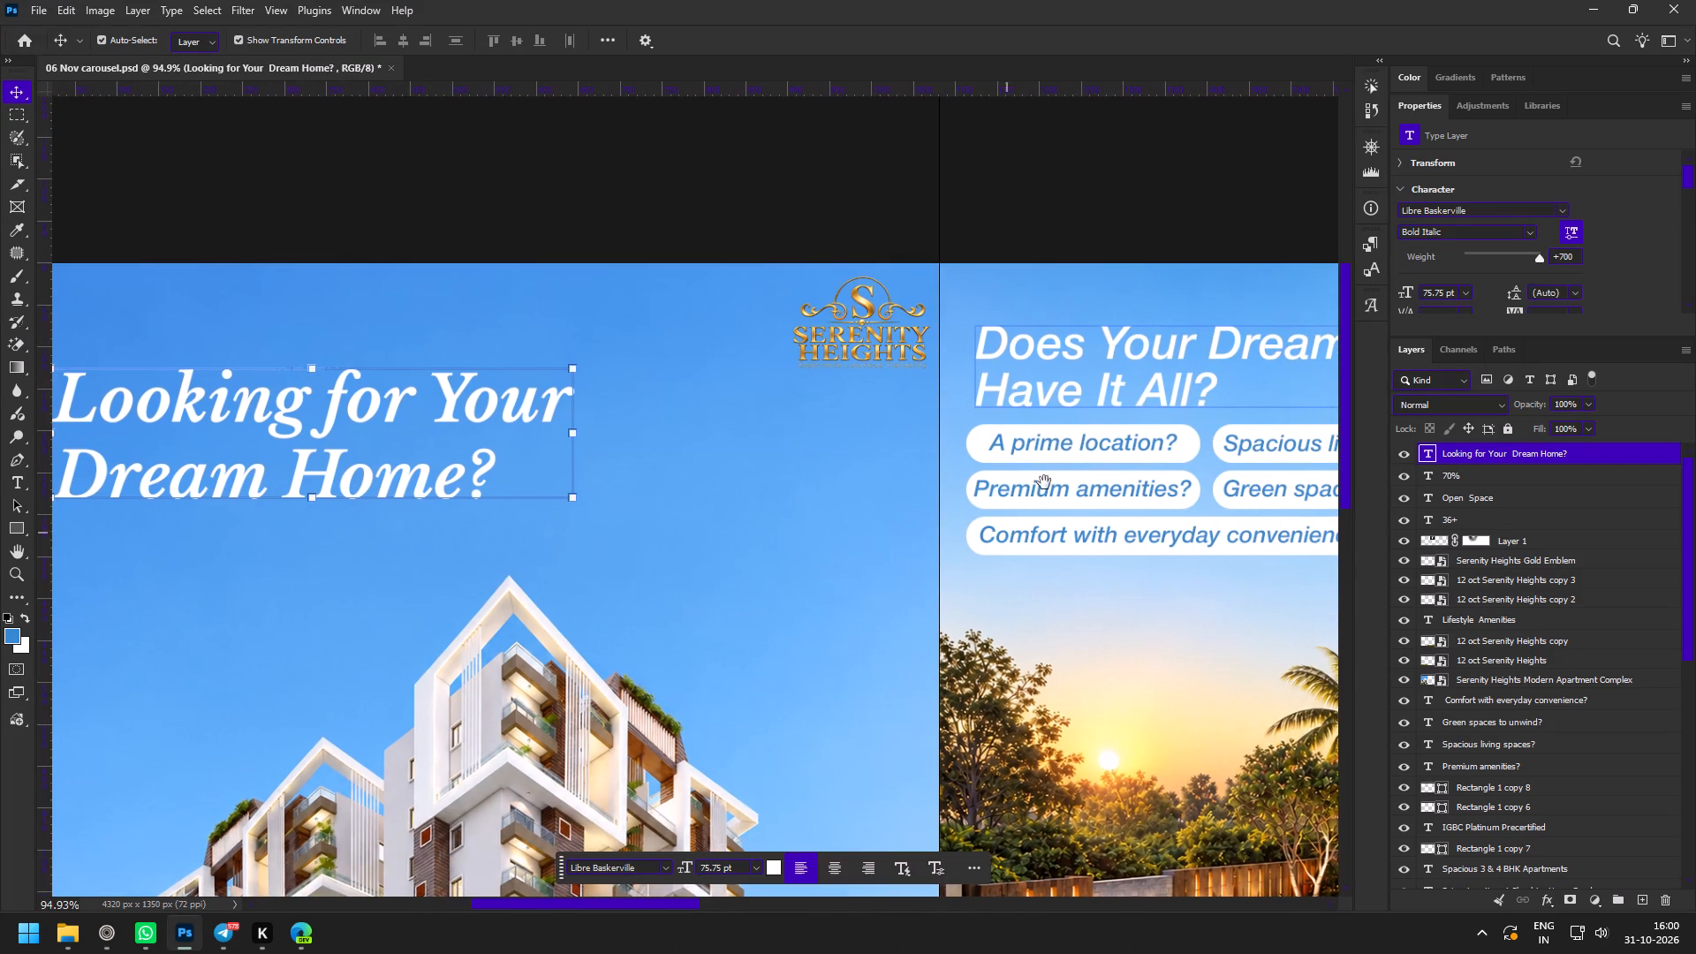
pyautogui.click(1070, 449)
pyautogui.keyDown('alt'); pyautogui.moveTo(1126, 447); pyautogui.dragTo(415, 560); pyautogui.keyUp('alt')
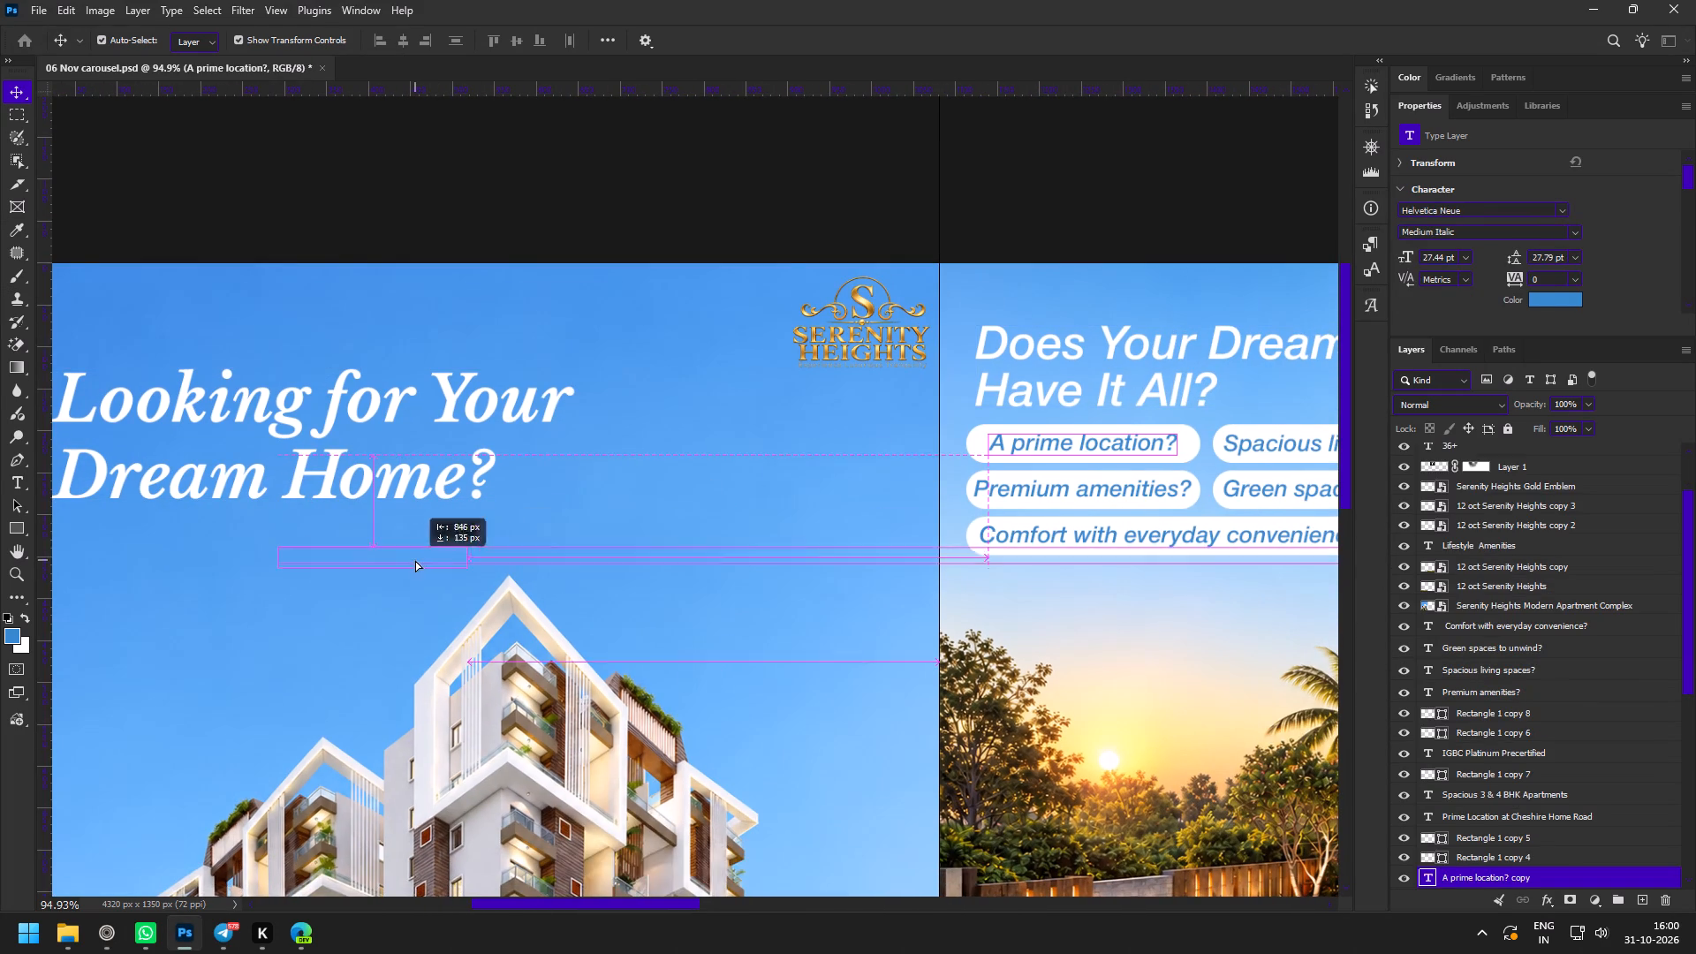
# Set the duplicated "A prime location?" text's colour to white (#ffffff).
pyautogui.click(1552, 296)
pyautogui.moveTo(1071, 534); pyautogui.dragTo(924, 428)
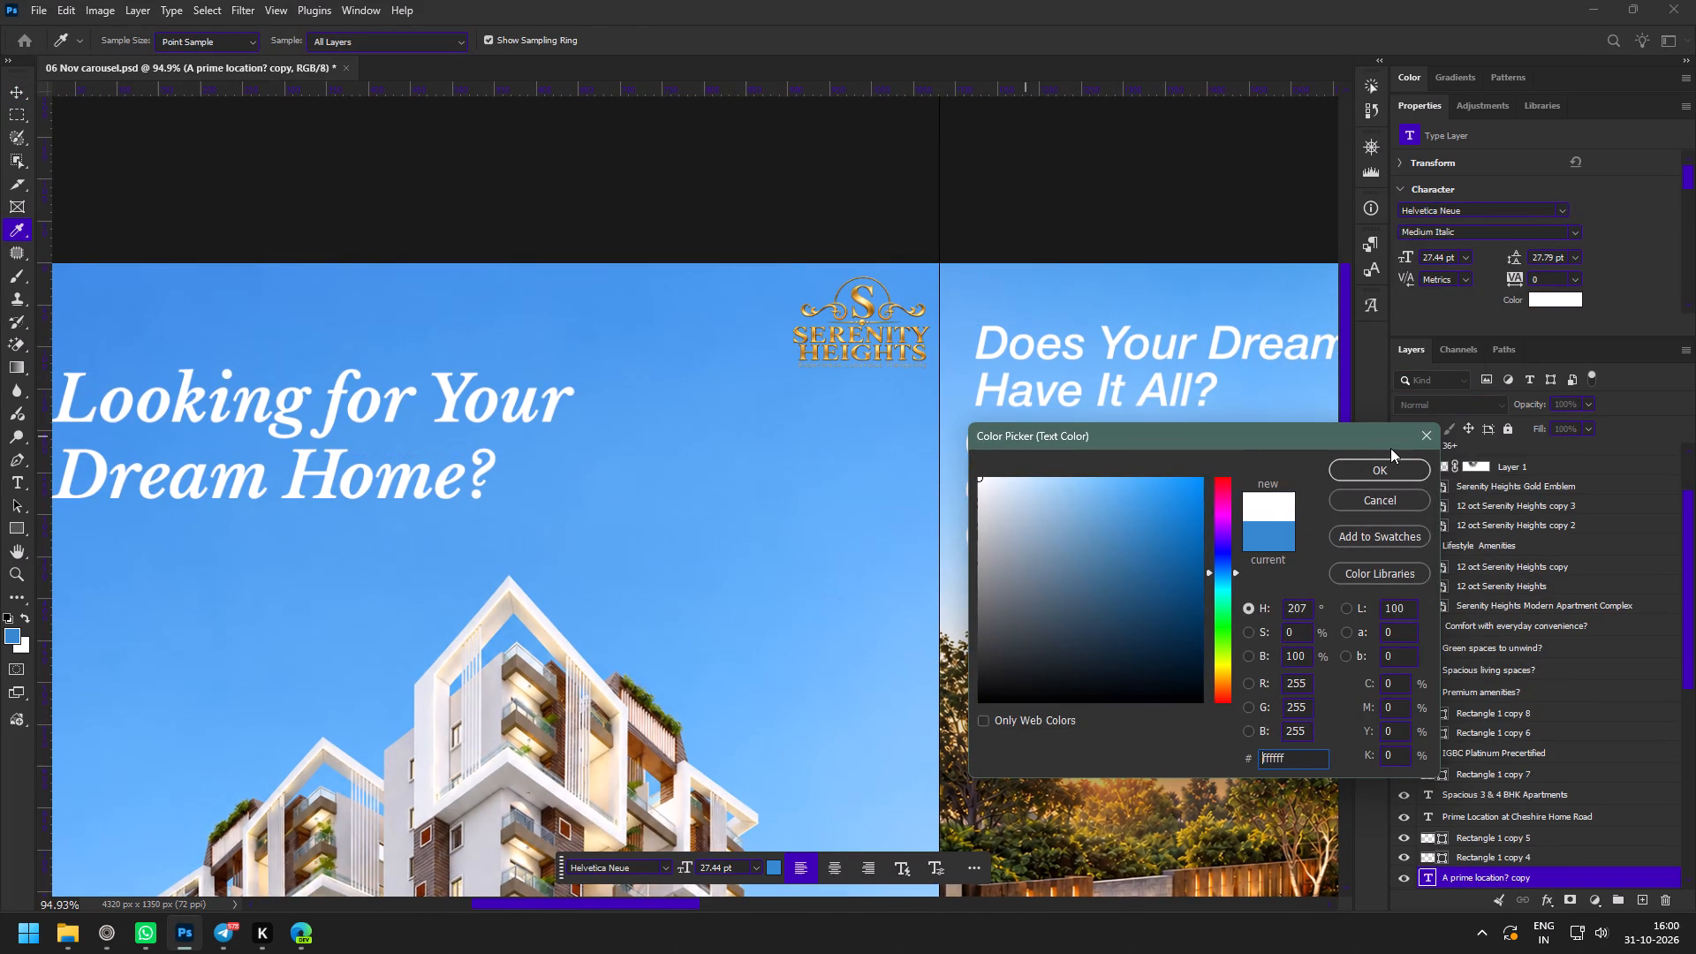
pyautogui.click(1386, 473)
# Move the duplicated "A prime location?" text layer up the layer stack to just above the "36+" layer.
pyautogui.moveTo(1460, 886); pyautogui.dragTo(1422, 433)
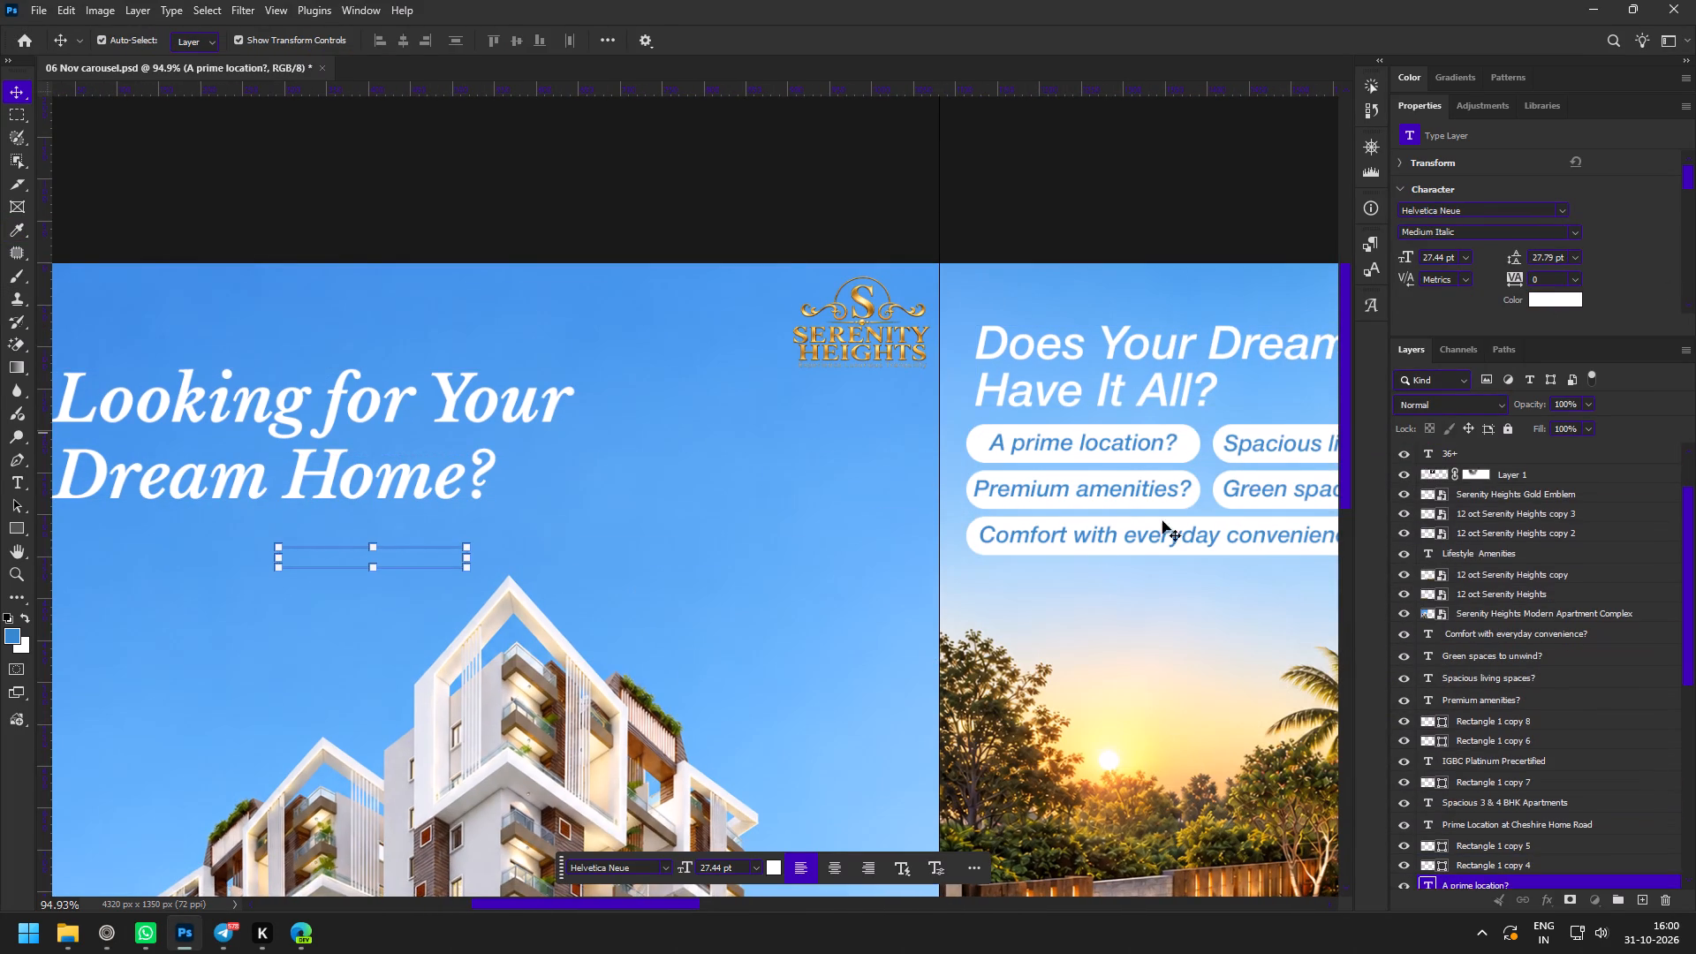
# Replace the duplicated text on slide 1 with the copied line "Let's check what matters most!", without a trailing line break.
pyautogui.doubleClick(337, 562)
pyautogui.hotkey('ctrl', 'v')
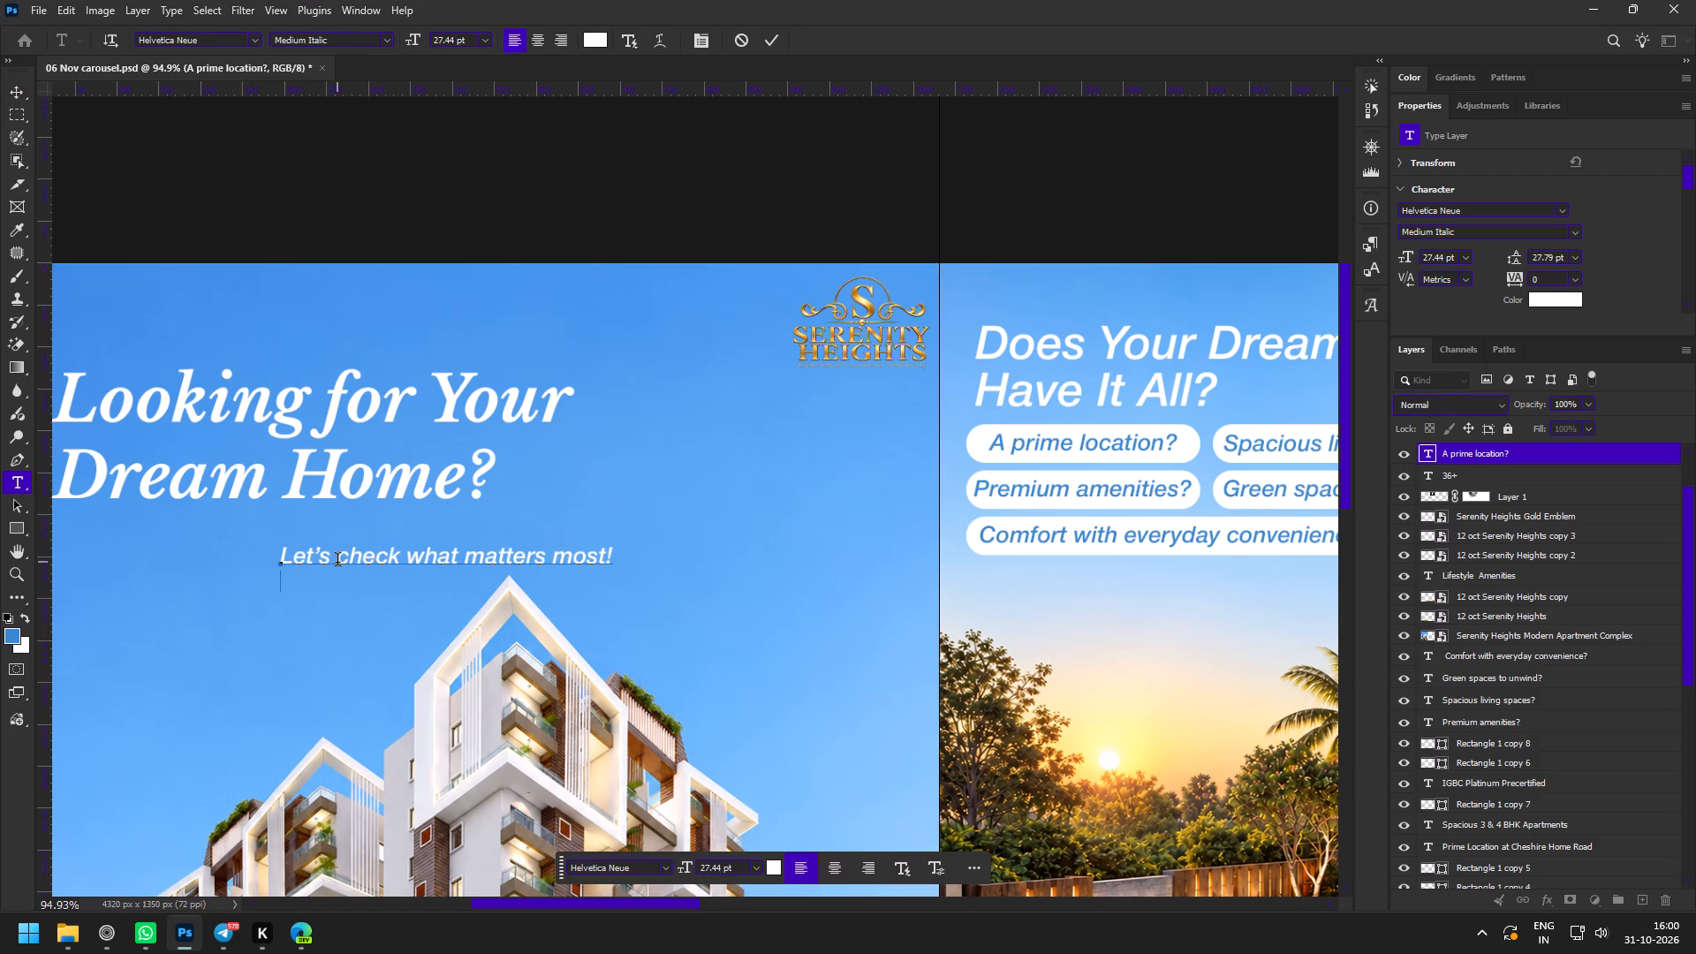
pyautogui.press('BackSpace')
pyautogui.hotkey('ctrl', 'Return')
pyautogui.press('z')
pyautogui.press('space')
pyautogui.press('space')
pyautogui.moveTo(325, 569); pyautogui.dragTo(581, 513)
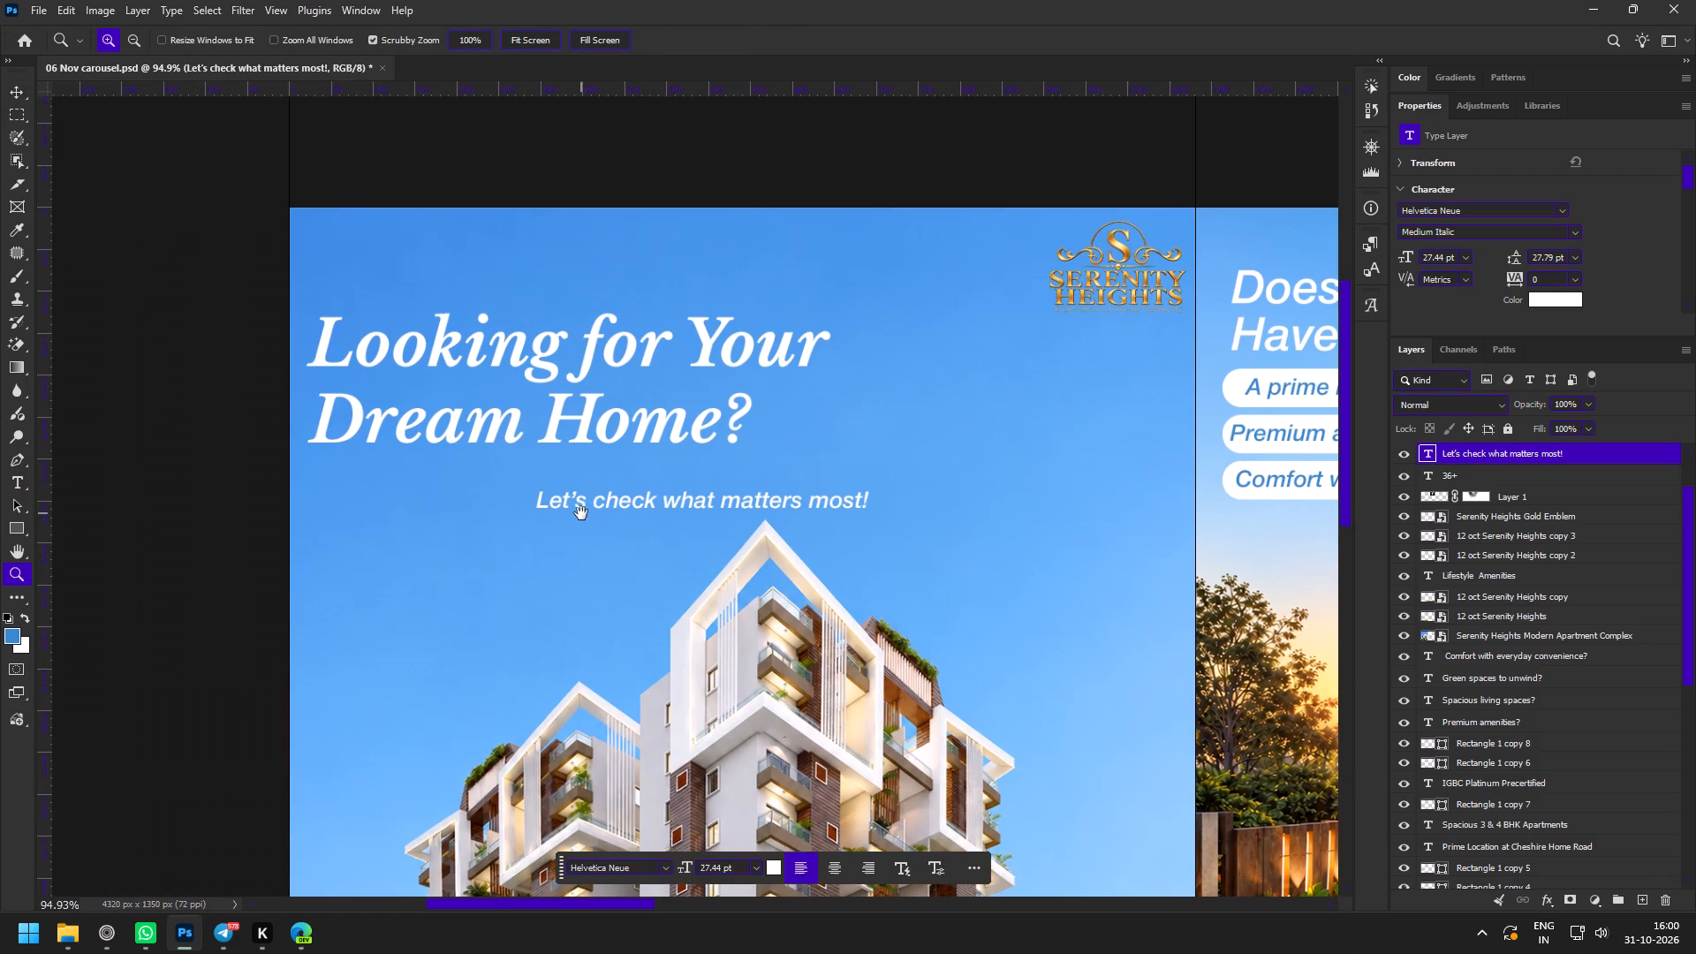
# Centre-align the two-line slide 1 headline and position it midway across the slide above the subline.
pyautogui.press('v')
pyautogui.click(509, 395)
pyautogui.moveTo(672, 385); pyautogui.dragTo(865, 380)
pyautogui.doubleClick(837, 367)
pyautogui.scroll(-3, 1442, 273)
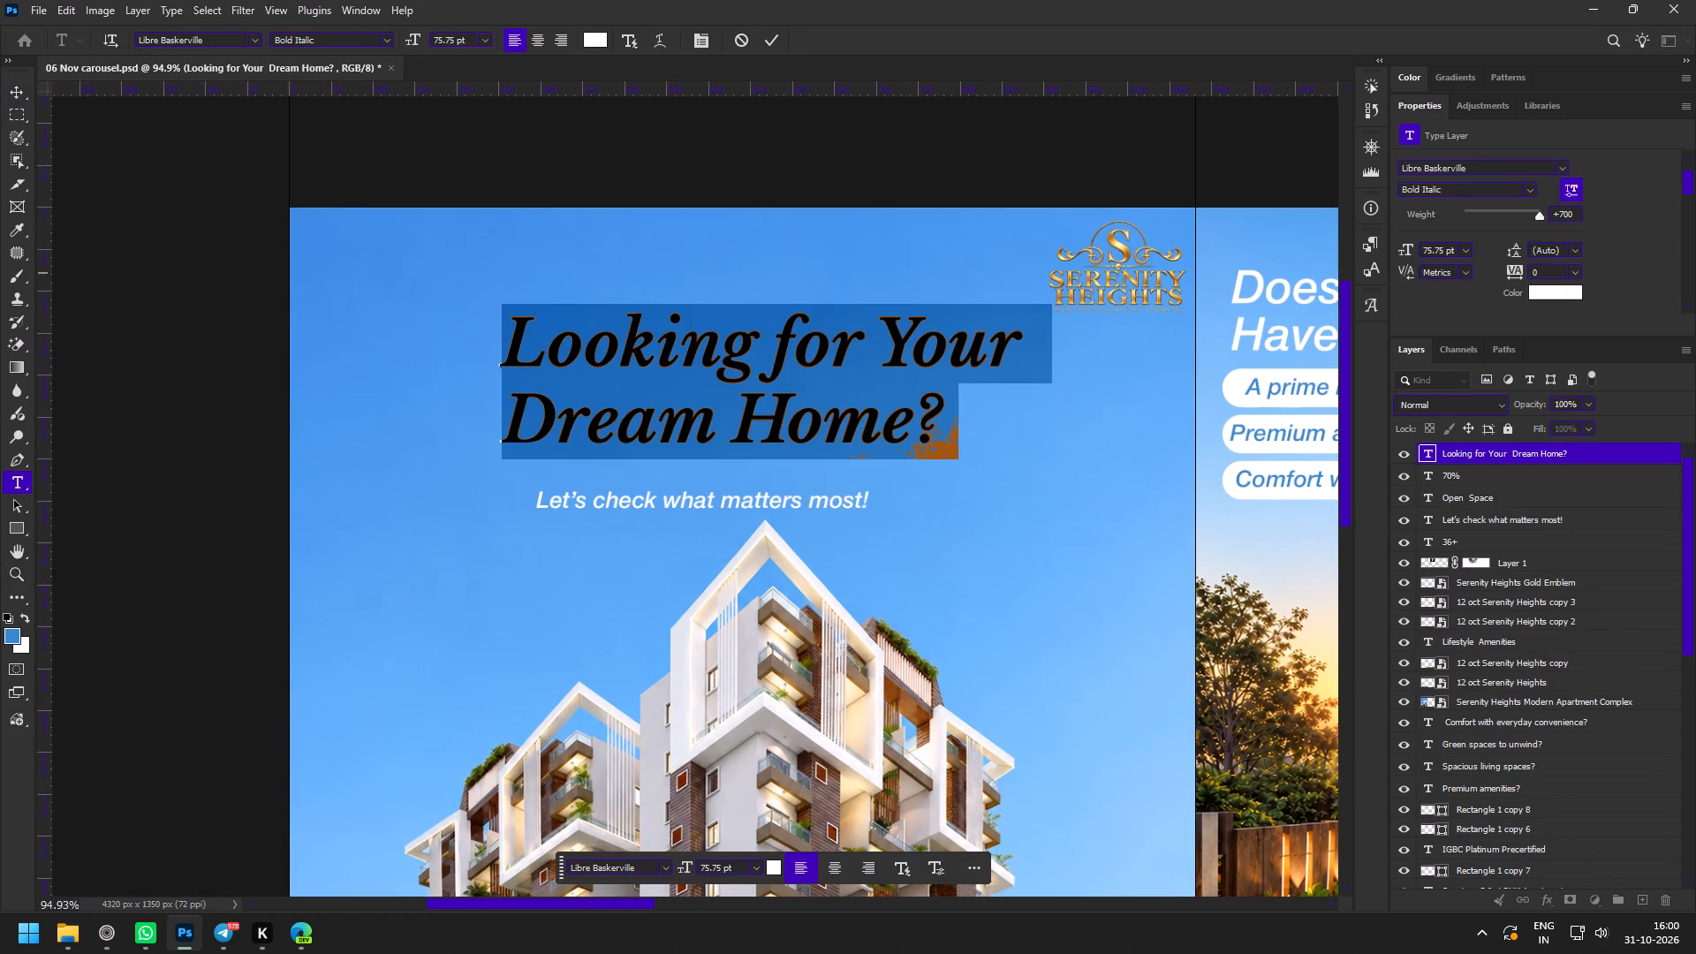
pyautogui.scroll(-12, 1442, 273)
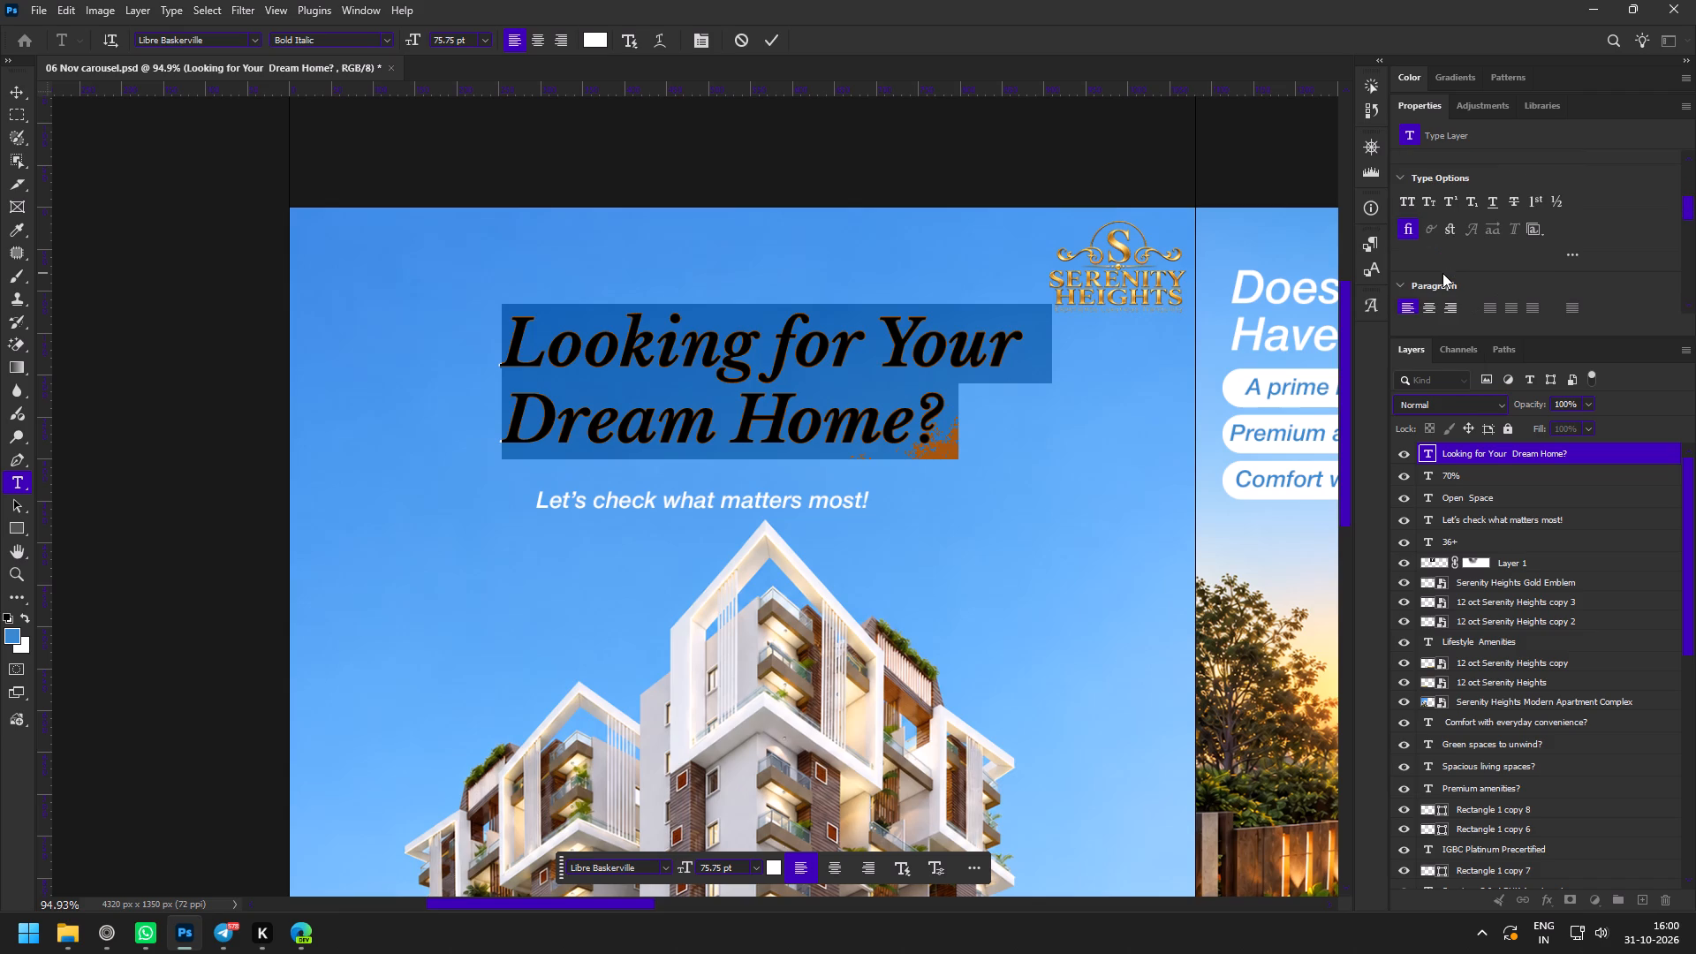
pyautogui.click(539, 42)
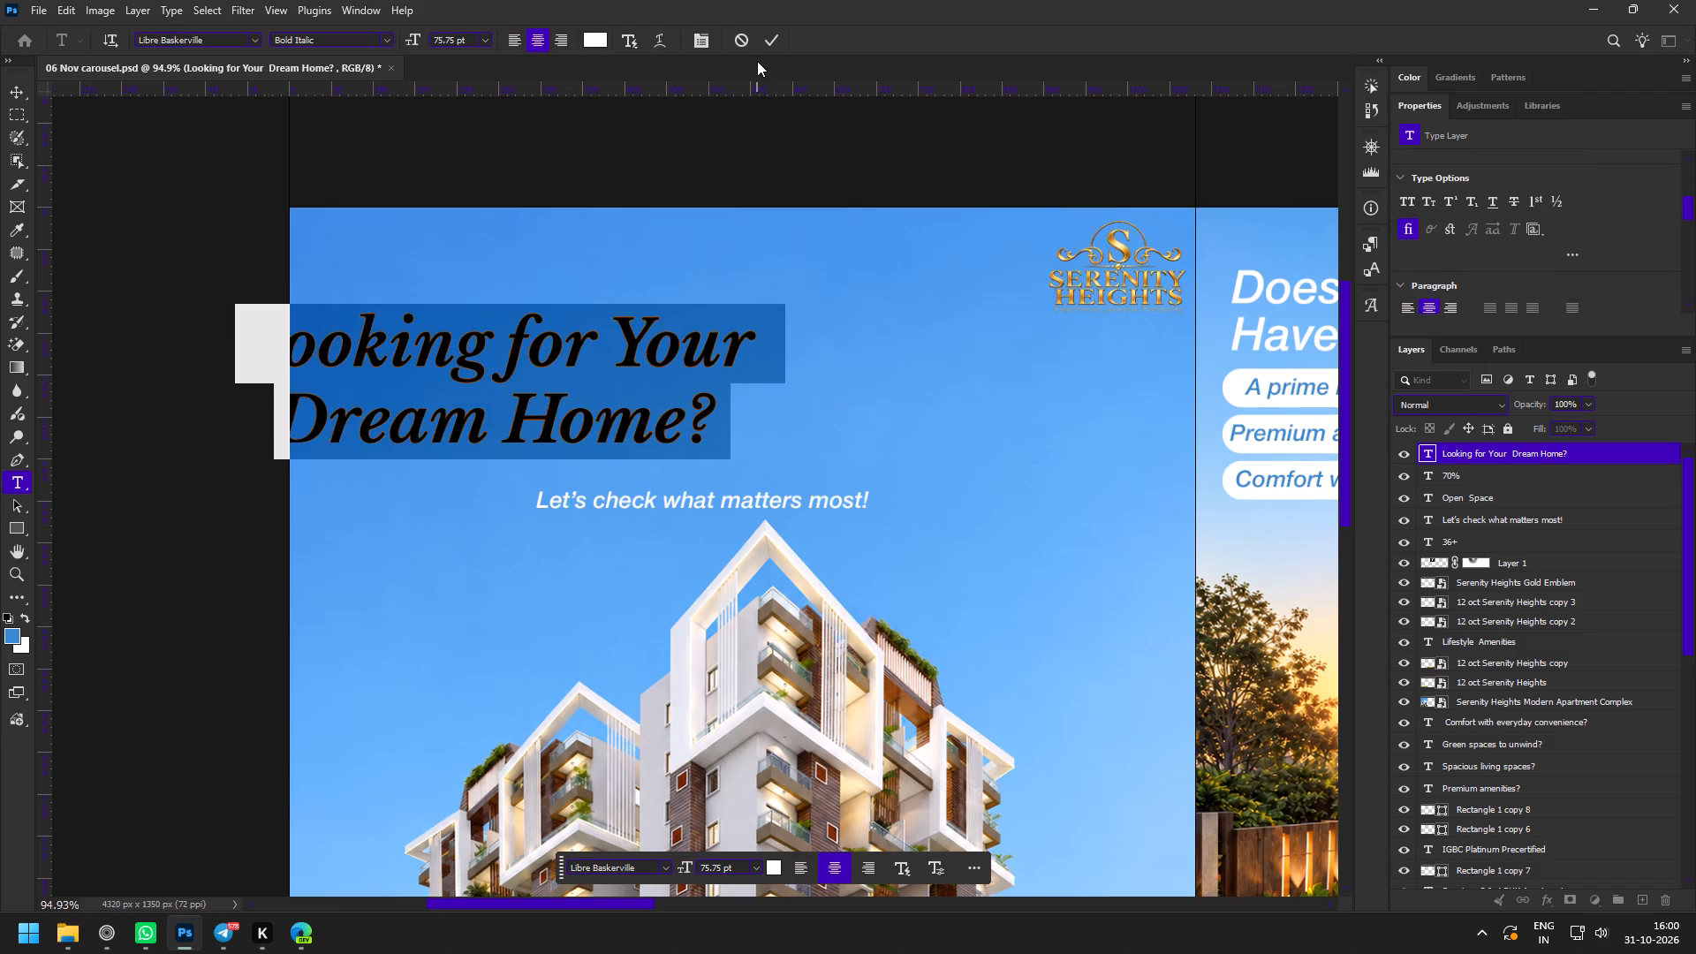
pyautogui.click(776, 42)
pyautogui.moveTo(620, 399); pyautogui.dragTo(875, 416)
# Enlarge the subline "Let's check what matters most!" to about 39.7 pt and centre it directly beneath the headline.
pyautogui.press('z')
pyautogui.moveTo(788, 457); pyautogui.dragTo(824, 488)
pyautogui.press('v')
pyautogui.click(786, 535)
pyautogui.click(822, 525)
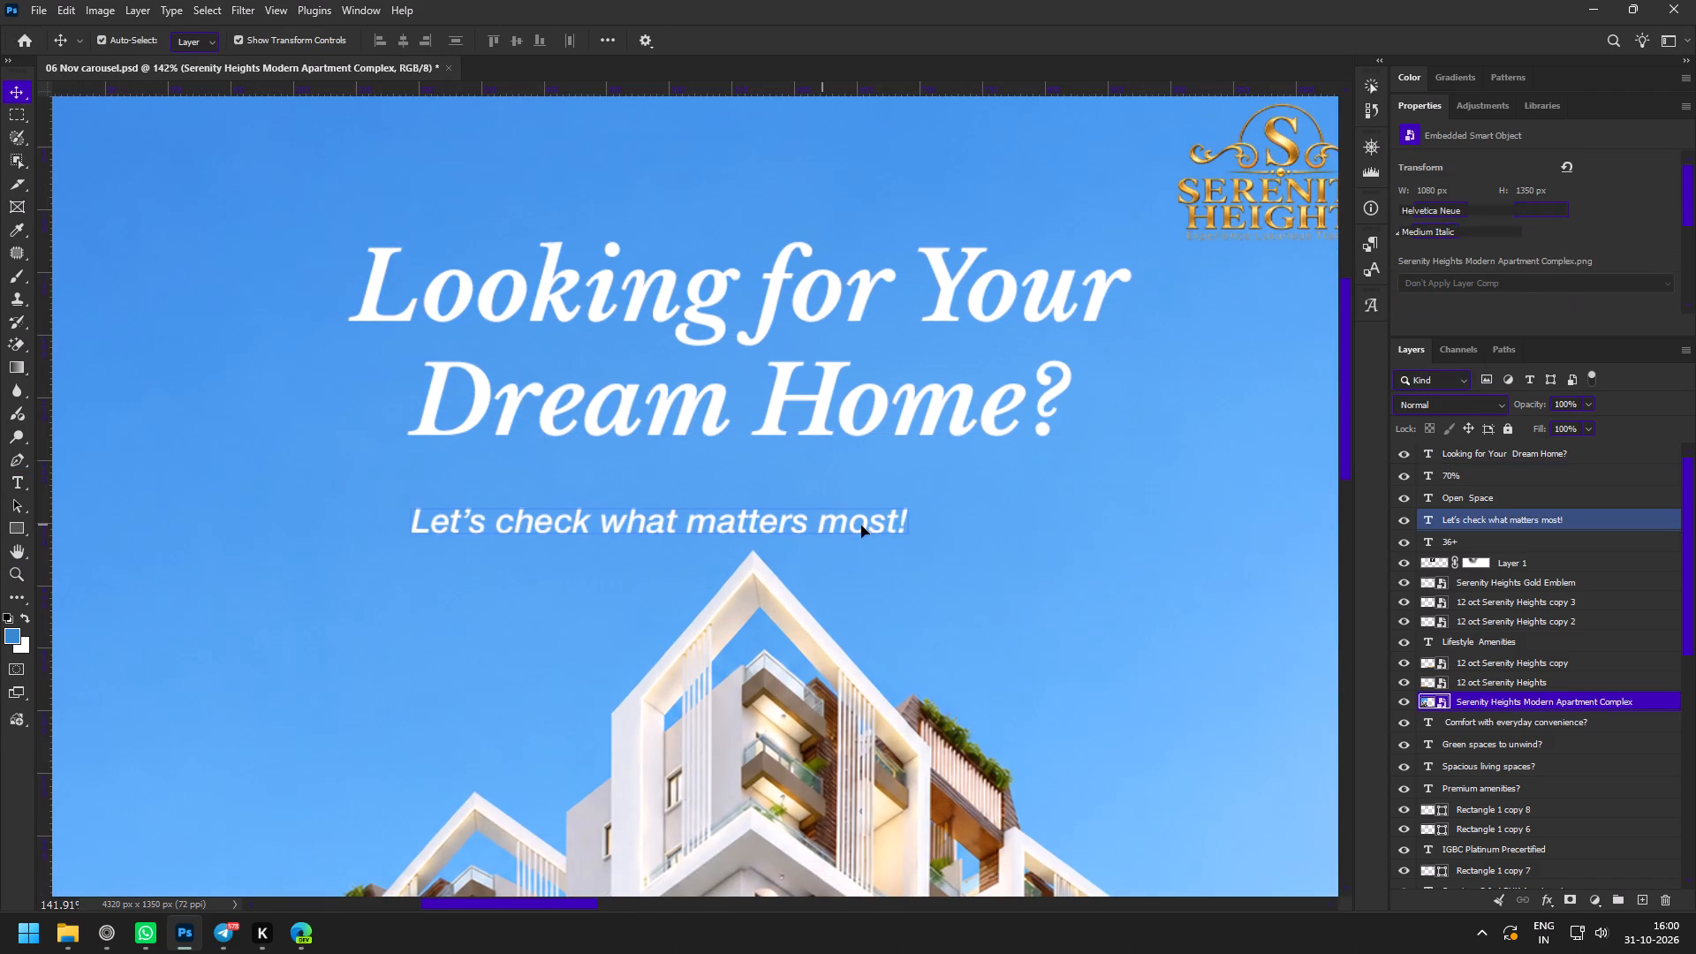
pyautogui.moveTo(909, 521); pyautogui.dragTo(1020, 515)
pyautogui.moveTo(908, 512); pyautogui.dragTo(929, 510)
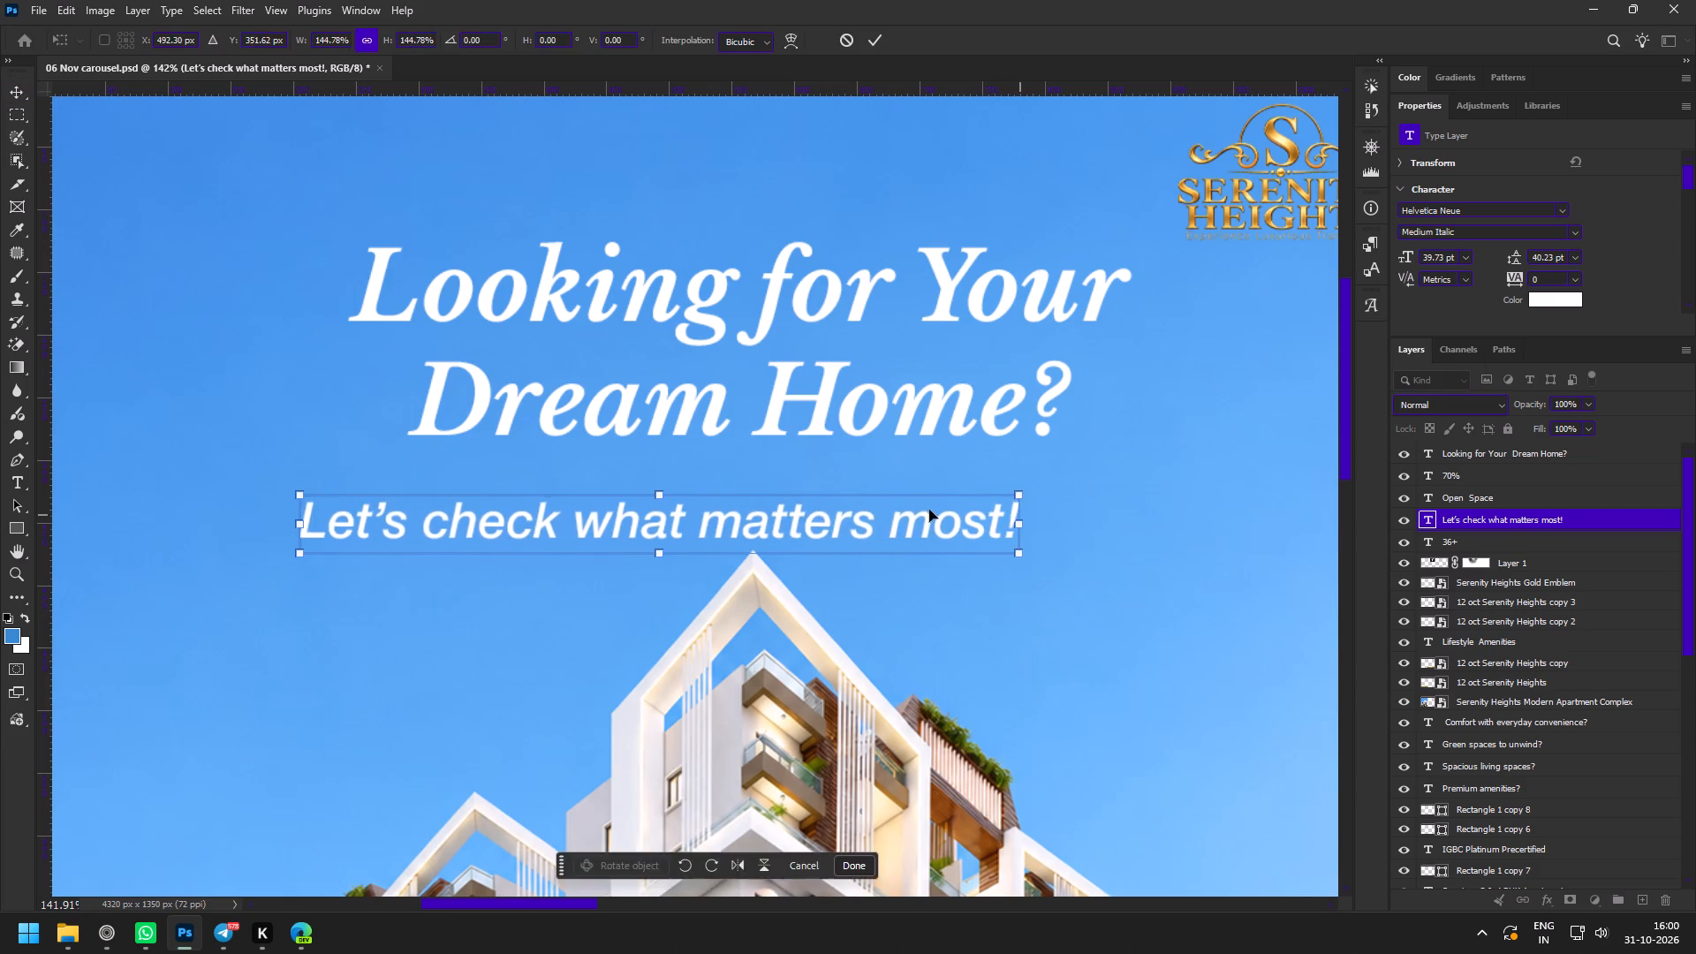
pyautogui.moveTo(929, 510); pyautogui.dragTo(982, 486)
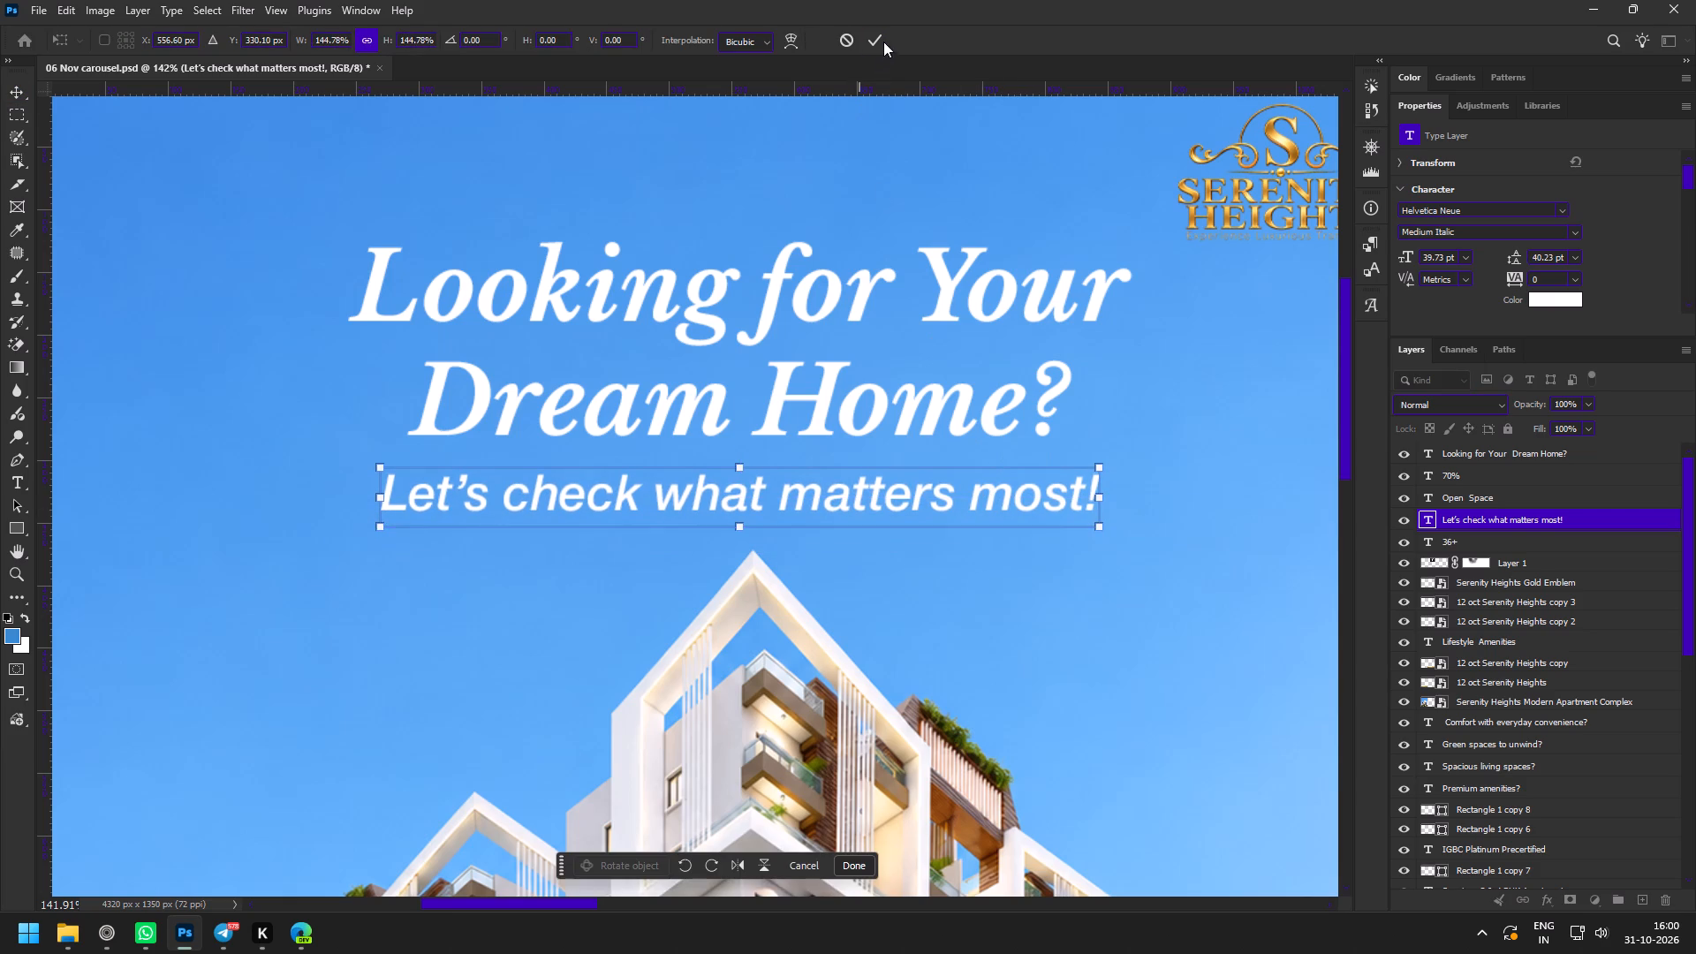
pyautogui.click(884, 38)
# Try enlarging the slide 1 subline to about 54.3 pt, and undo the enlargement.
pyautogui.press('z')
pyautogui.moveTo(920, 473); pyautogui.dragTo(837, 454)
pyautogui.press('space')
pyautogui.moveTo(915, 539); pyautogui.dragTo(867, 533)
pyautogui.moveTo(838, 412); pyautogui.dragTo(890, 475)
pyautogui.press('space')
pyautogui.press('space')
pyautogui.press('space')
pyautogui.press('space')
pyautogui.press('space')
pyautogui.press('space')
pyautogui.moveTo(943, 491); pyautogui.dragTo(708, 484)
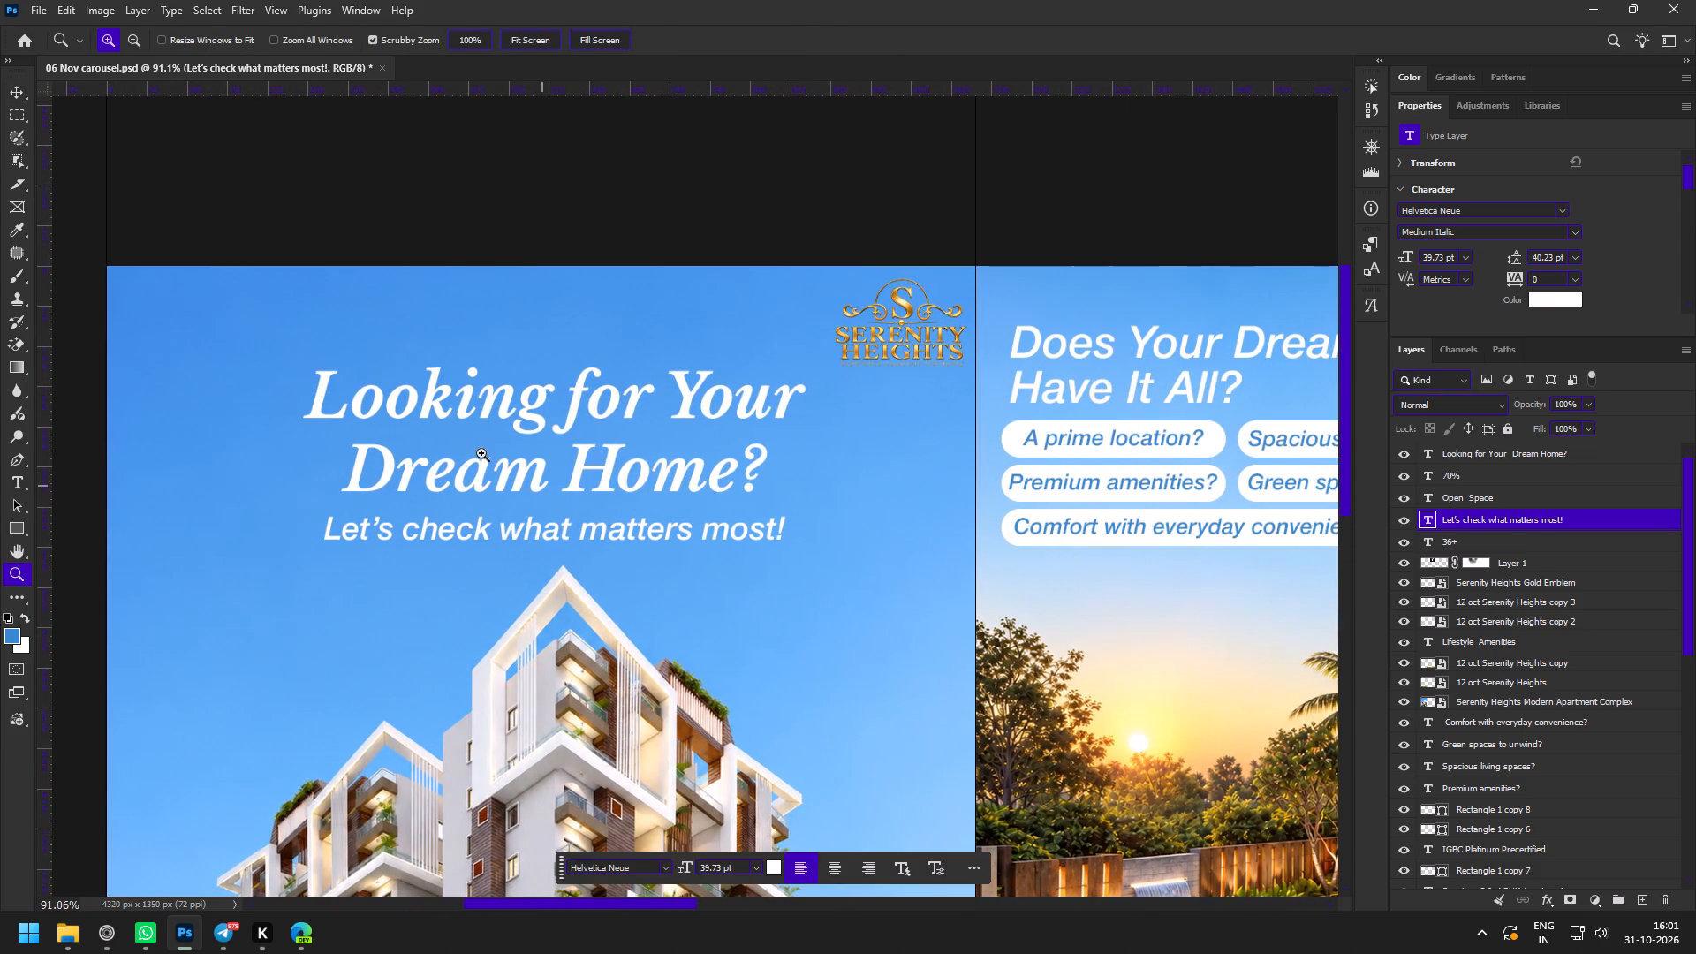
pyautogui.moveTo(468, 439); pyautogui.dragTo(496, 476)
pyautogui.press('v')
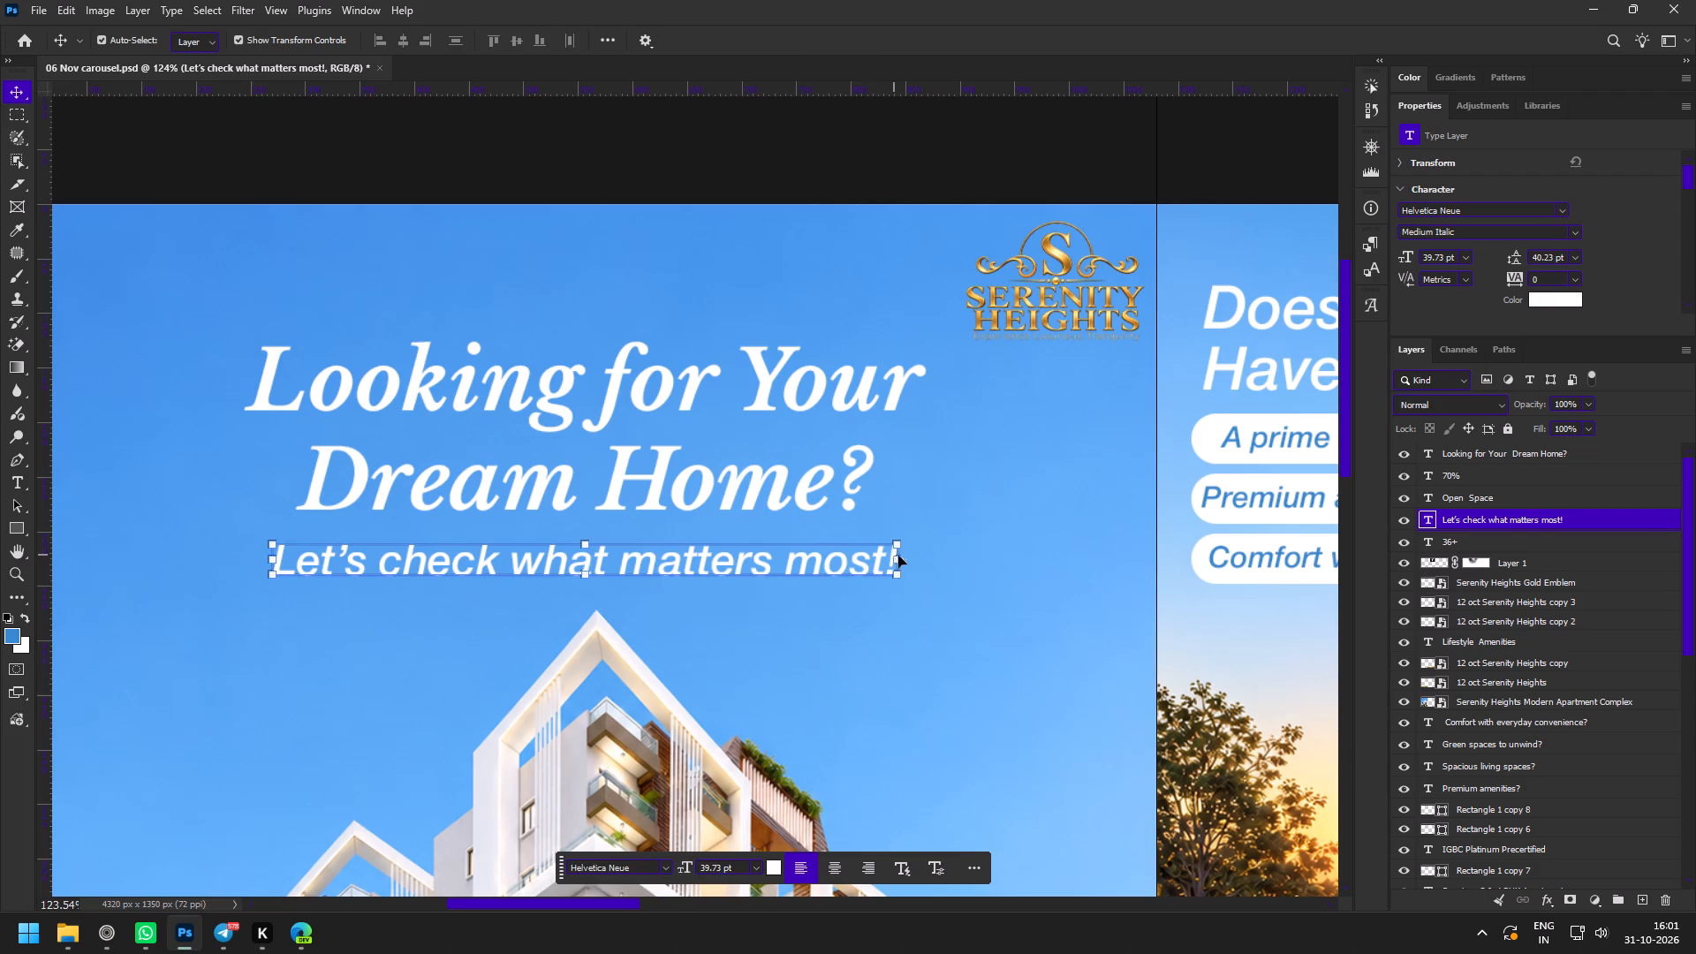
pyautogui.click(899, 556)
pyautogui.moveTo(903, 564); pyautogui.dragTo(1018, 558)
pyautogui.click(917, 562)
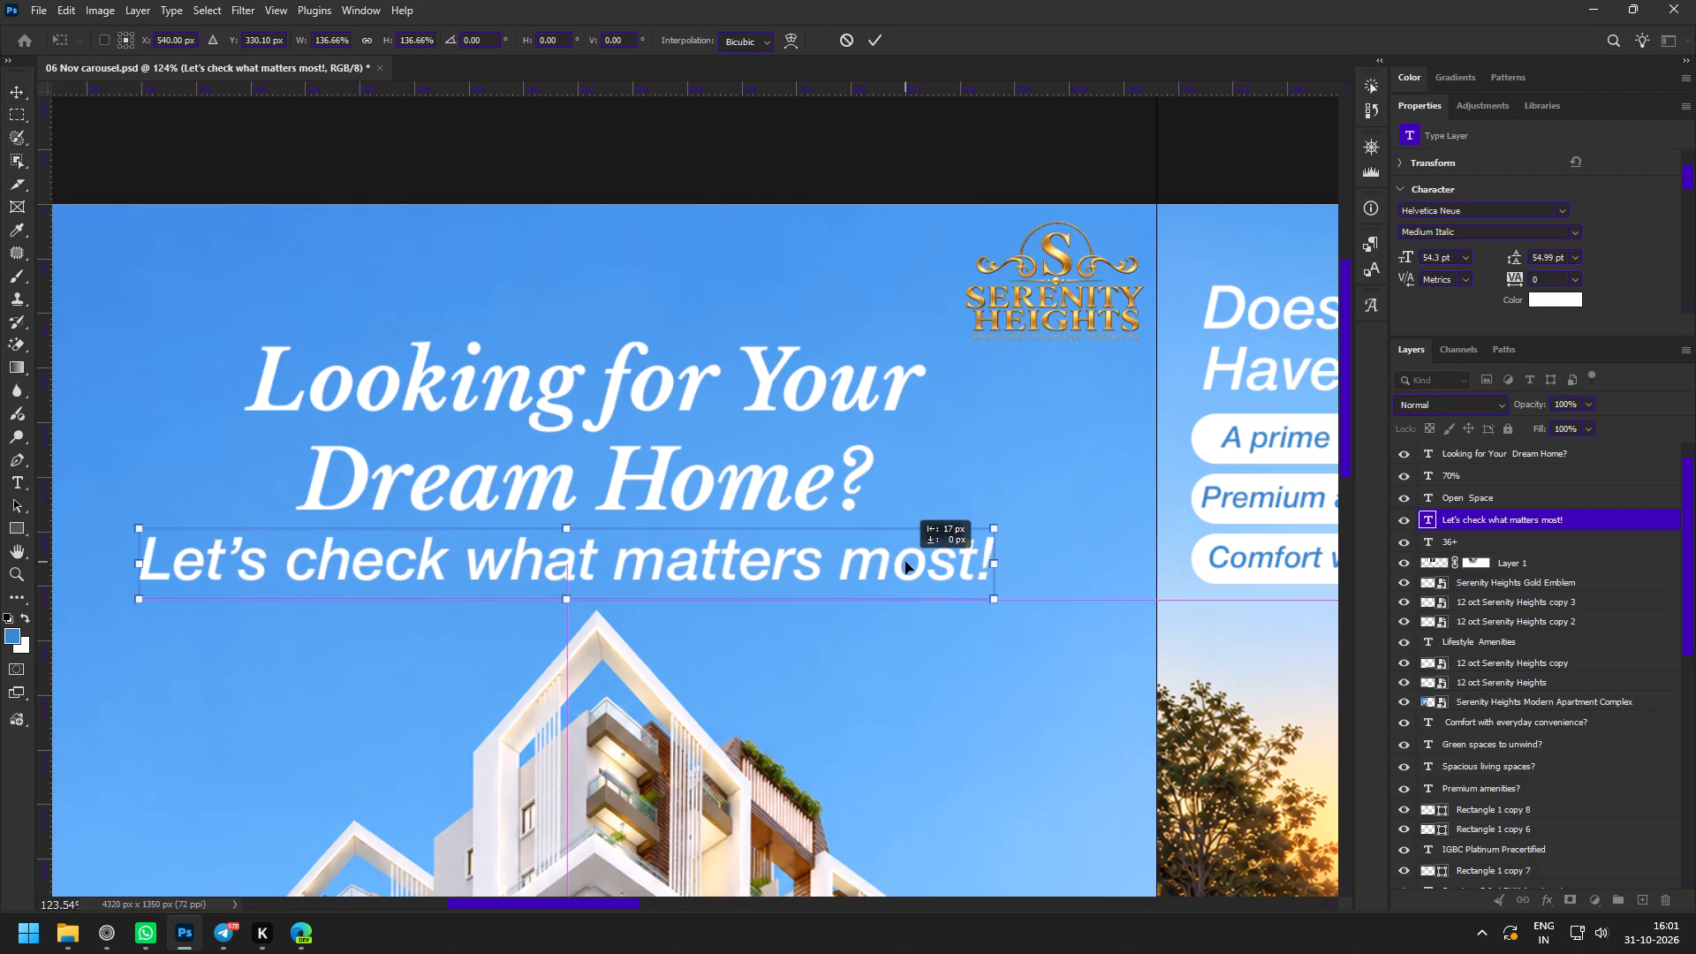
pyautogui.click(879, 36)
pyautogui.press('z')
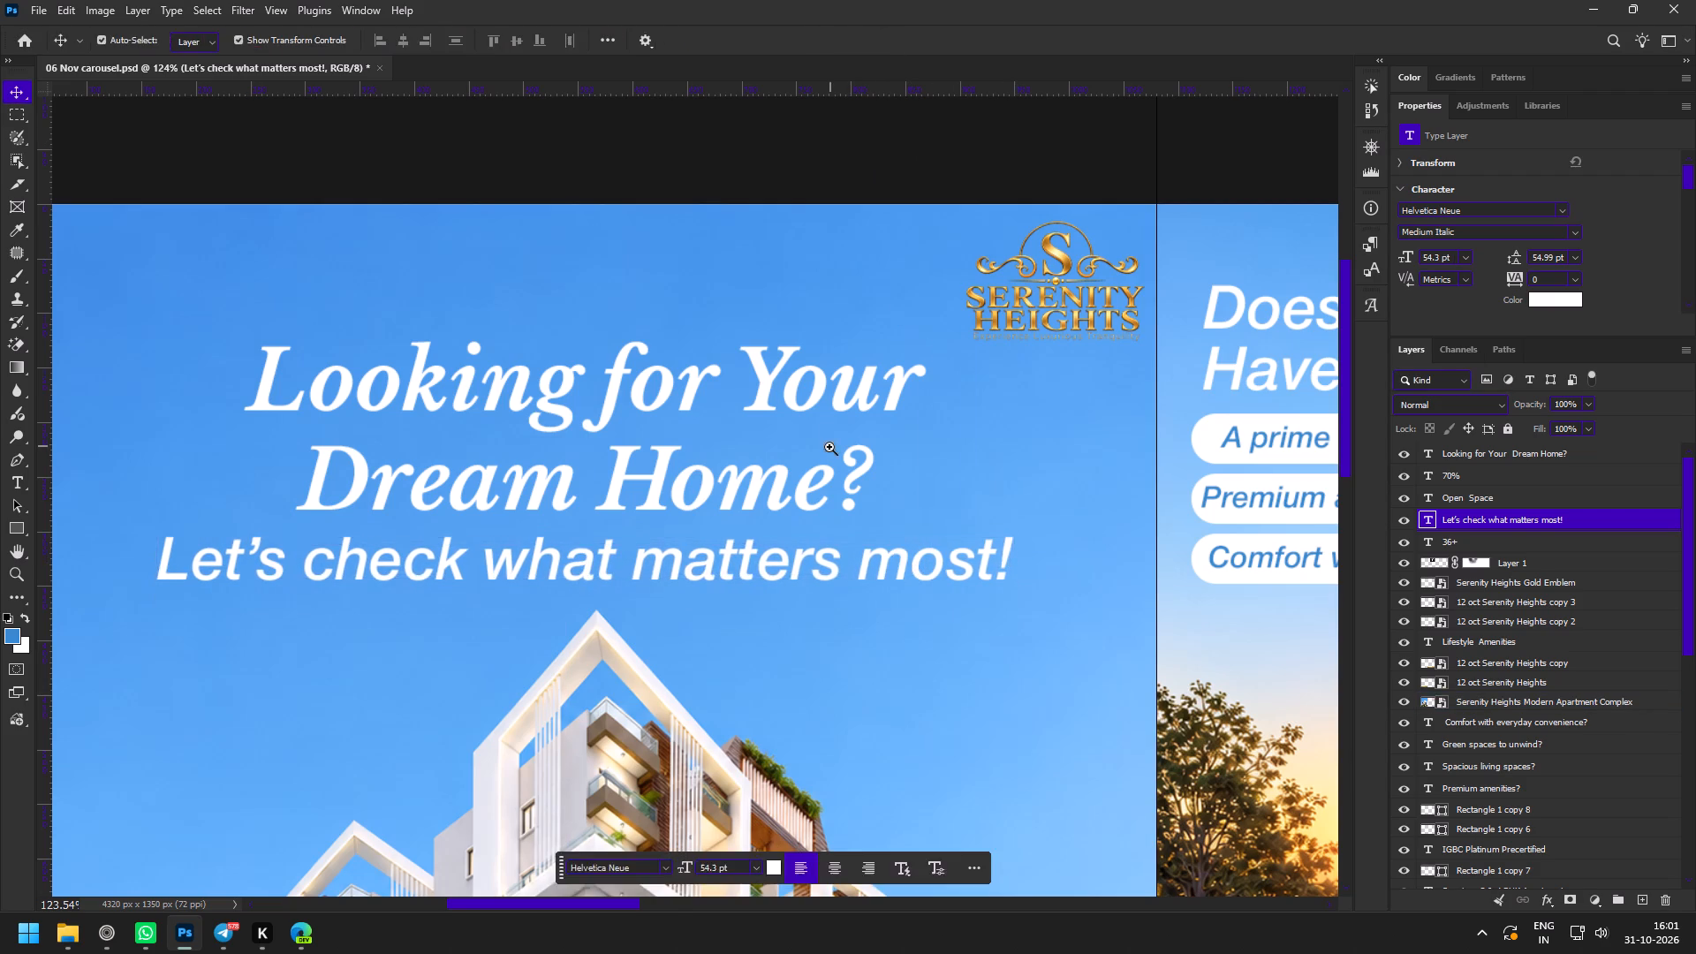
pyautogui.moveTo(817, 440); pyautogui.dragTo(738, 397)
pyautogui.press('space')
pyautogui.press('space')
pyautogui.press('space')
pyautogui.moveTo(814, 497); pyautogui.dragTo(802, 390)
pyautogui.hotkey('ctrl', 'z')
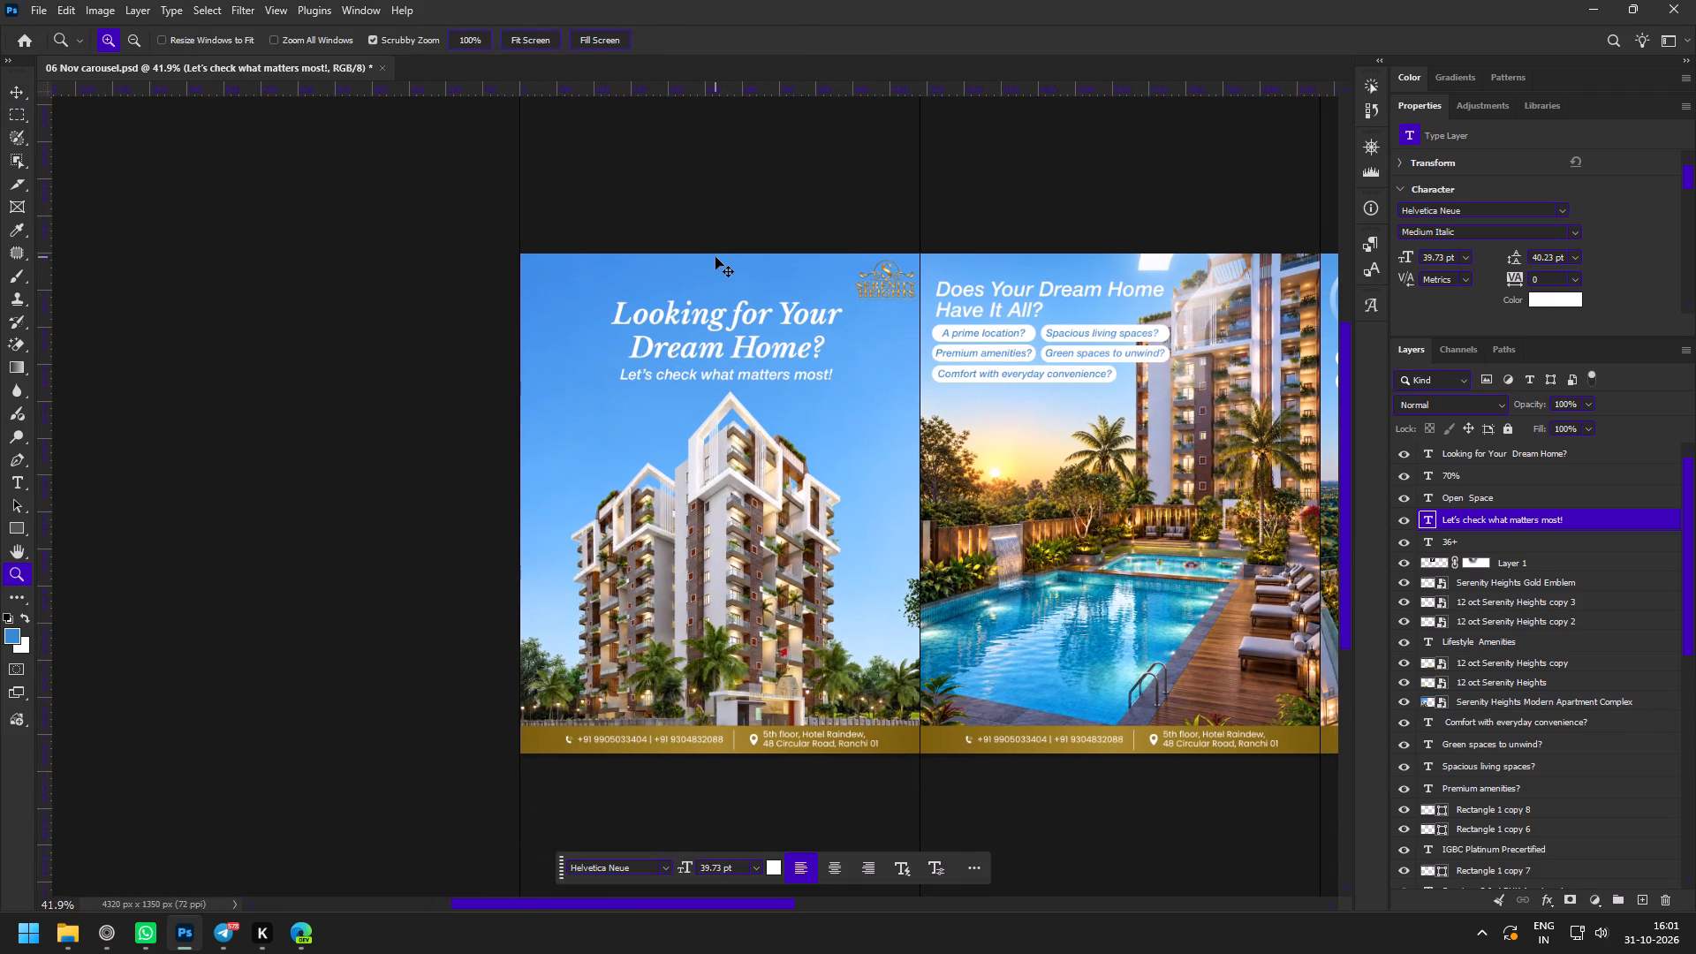
# Reduce the font size of the headline's first line, "Looking for Your", well below that of "Dream Home?".
pyautogui.press('z')
pyautogui.moveTo(697, 244); pyautogui.dragTo(734, 307)
pyautogui.moveTo(703, 306); pyautogui.dragTo(733, 371)
pyautogui.press('v')
pyautogui.click(746, 413)
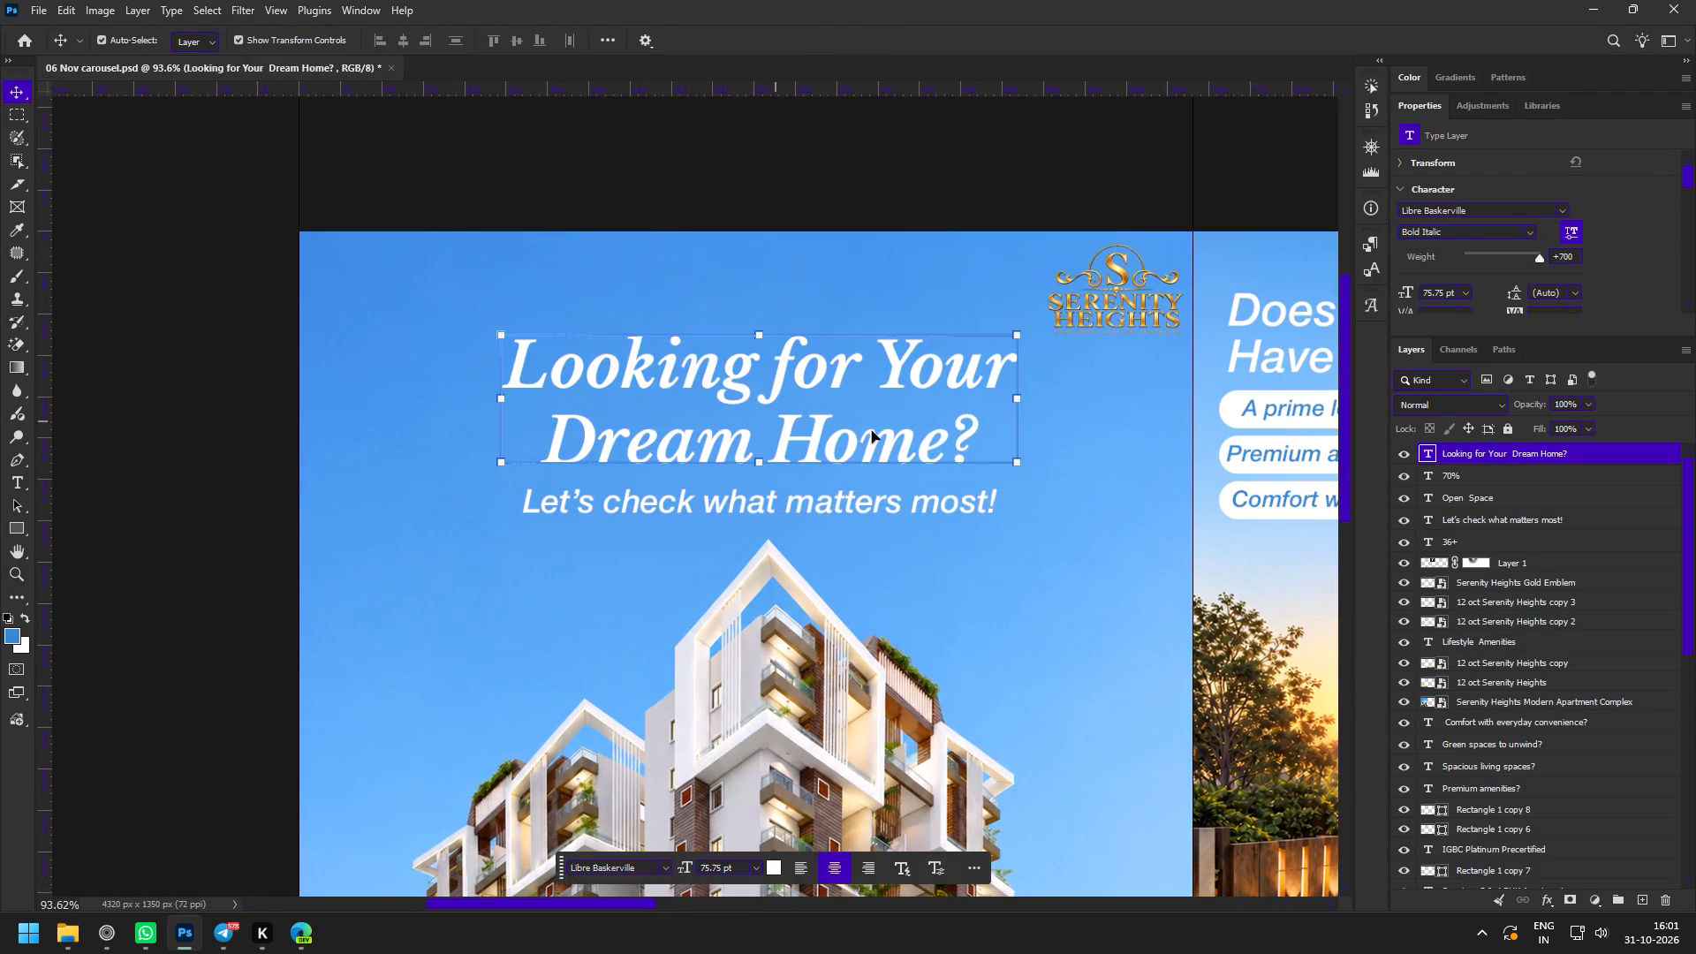
pyautogui.press('z')
pyautogui.moveTo(860, 352); pyautogui.dragTo(885, 379)
pyautogui.press('v')
pyautogui.click(879, 462)
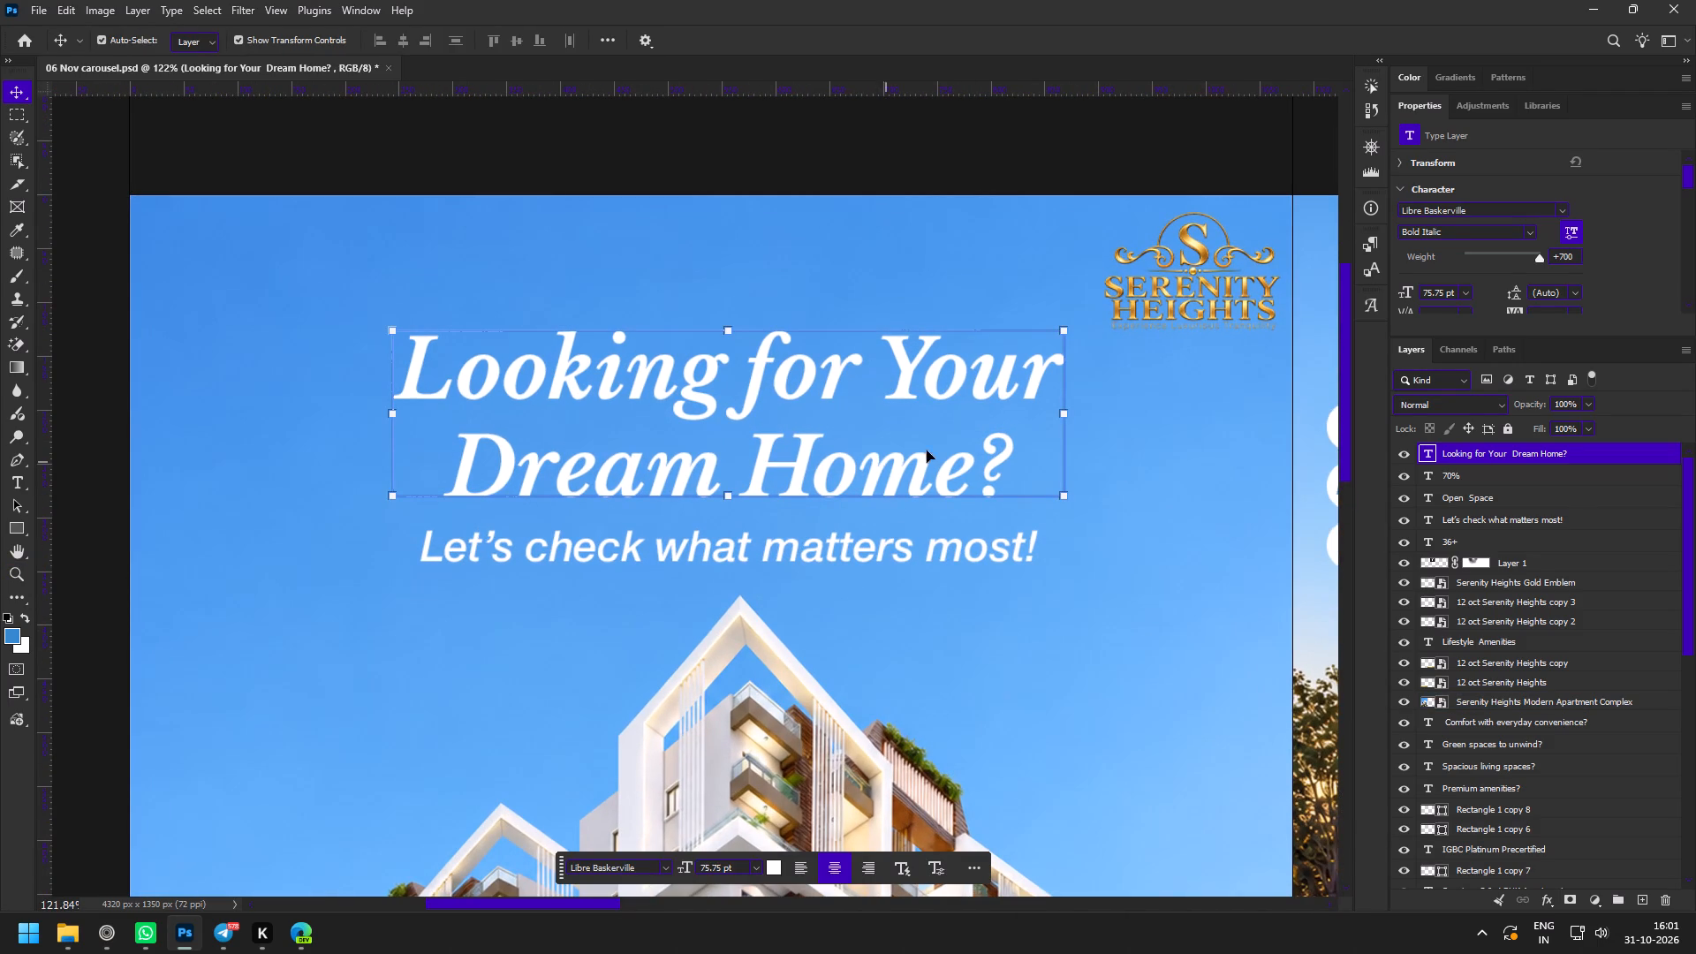
pyautogui.doubleClick(947, 362)
pyautogui.tripleClick(733, 367)
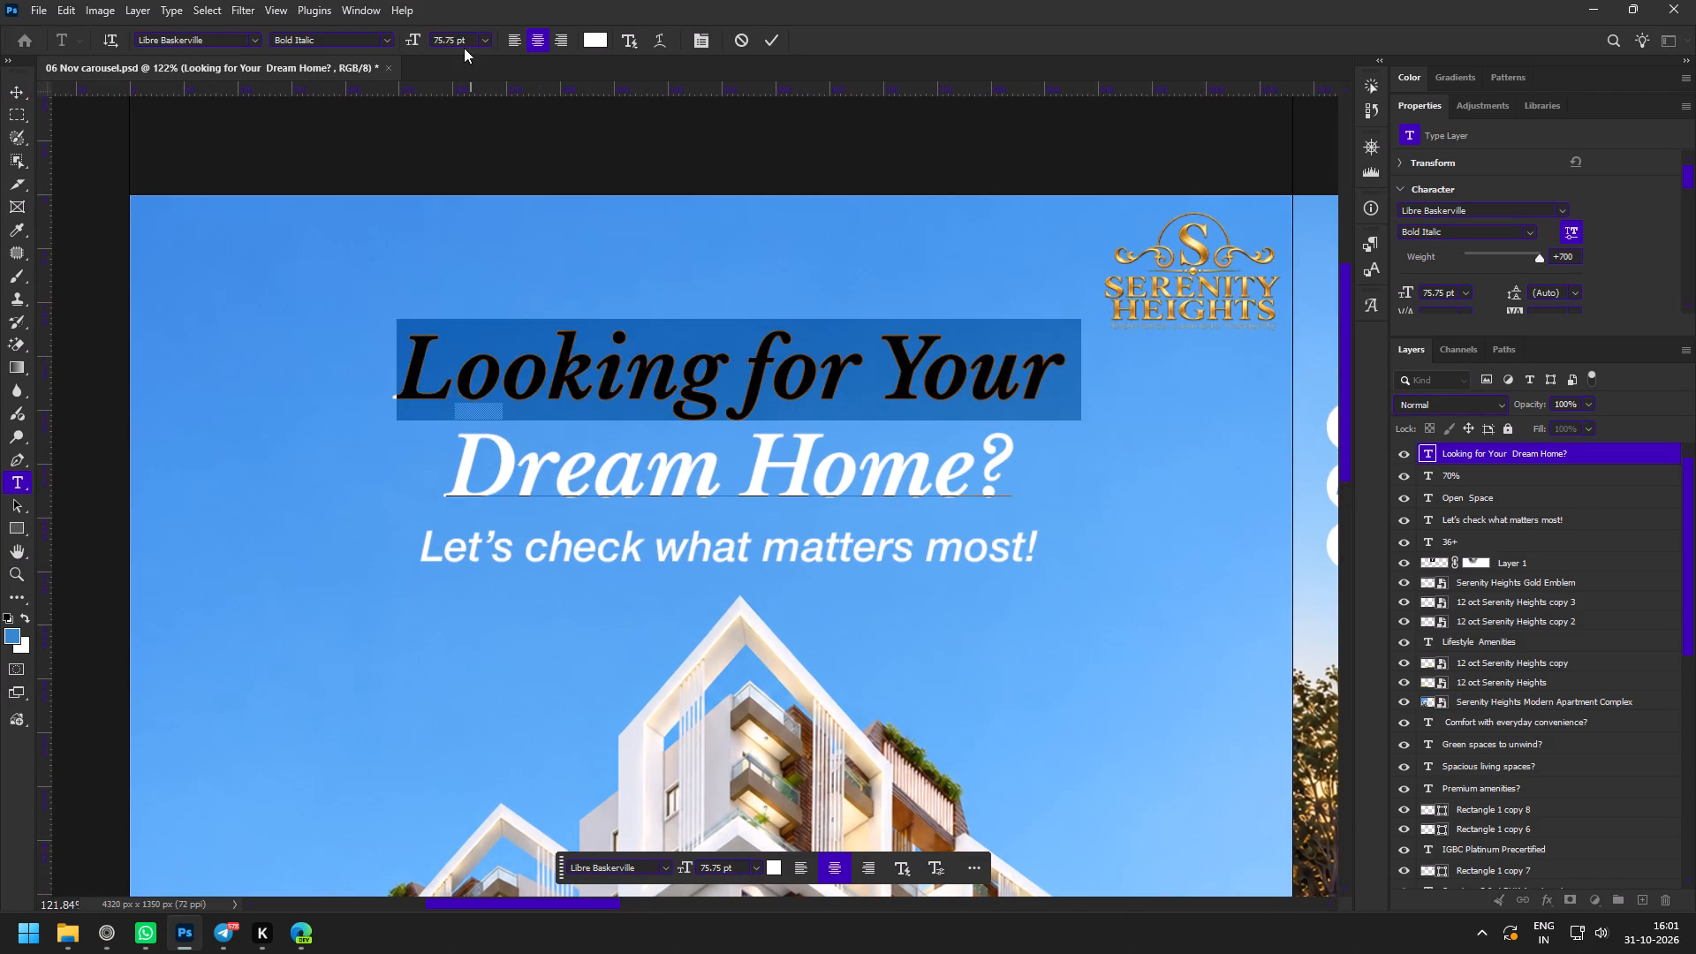
pyautogui.moveTo(408, 40); pyautogui.dragTo(388, 39)
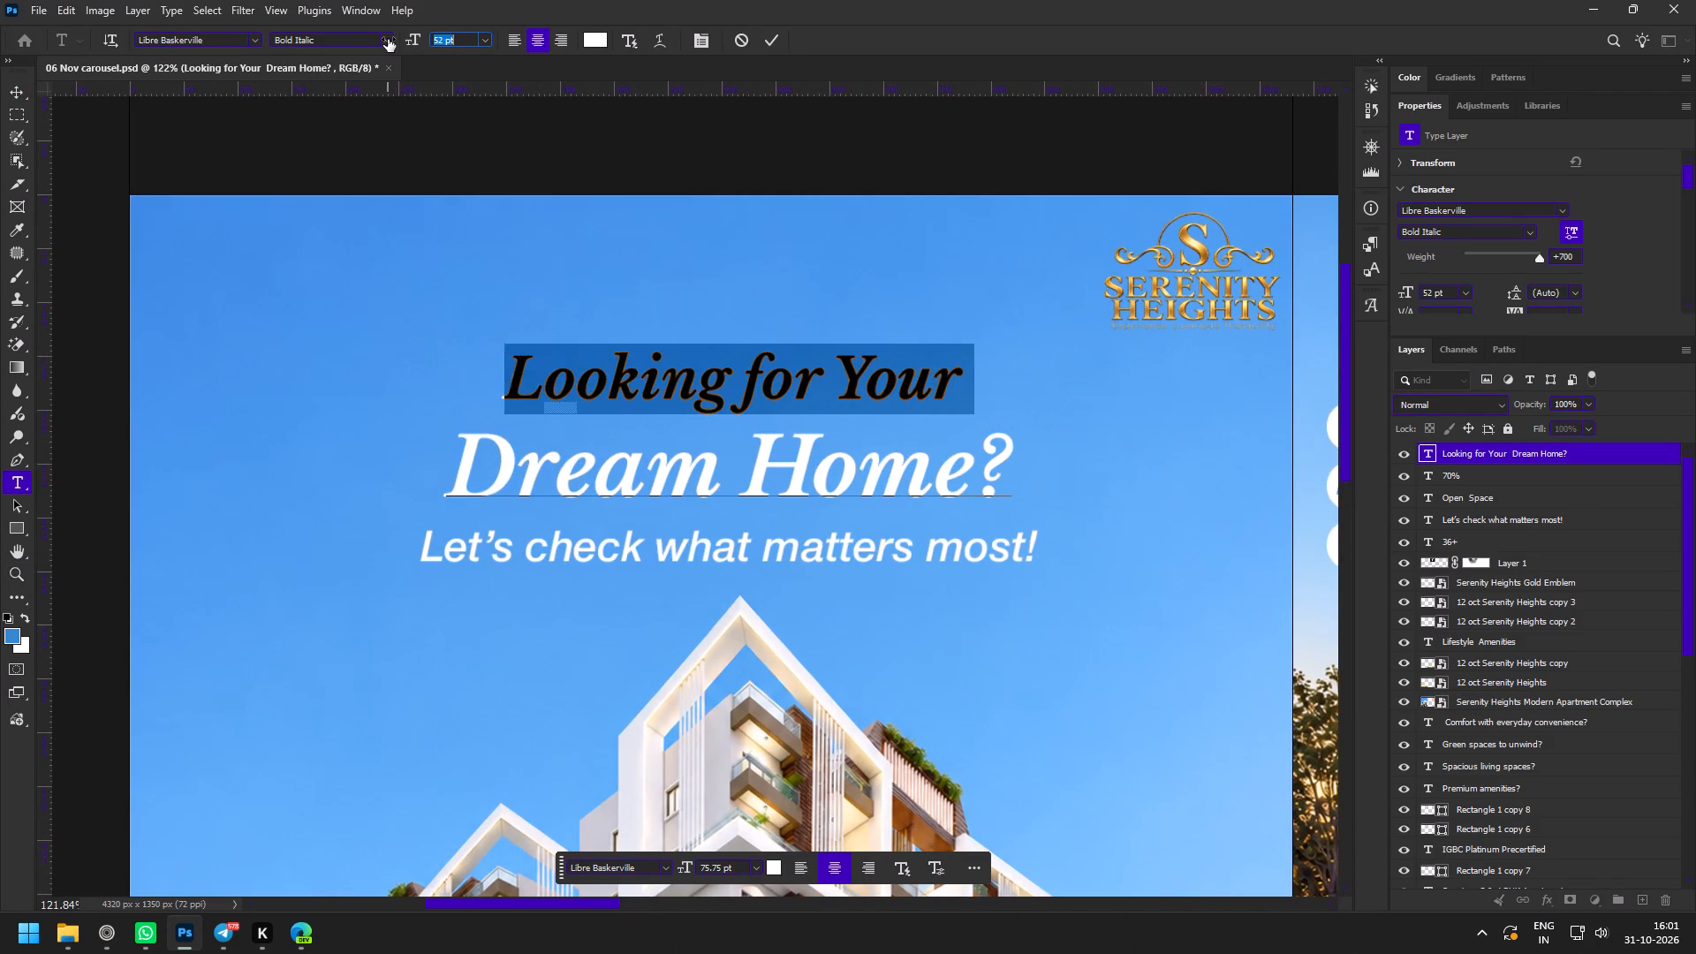
pyautogui.moveTo(388, 39); pyautogui.dragTo(385, 38)
# Set the leading of the whole slide 1 headline to 69 pt.
pyautogui.hotkey('ctrl', 'a')
pyautogui.moveTo(1513, 289); pyautogui.dragTo(1517, 289)
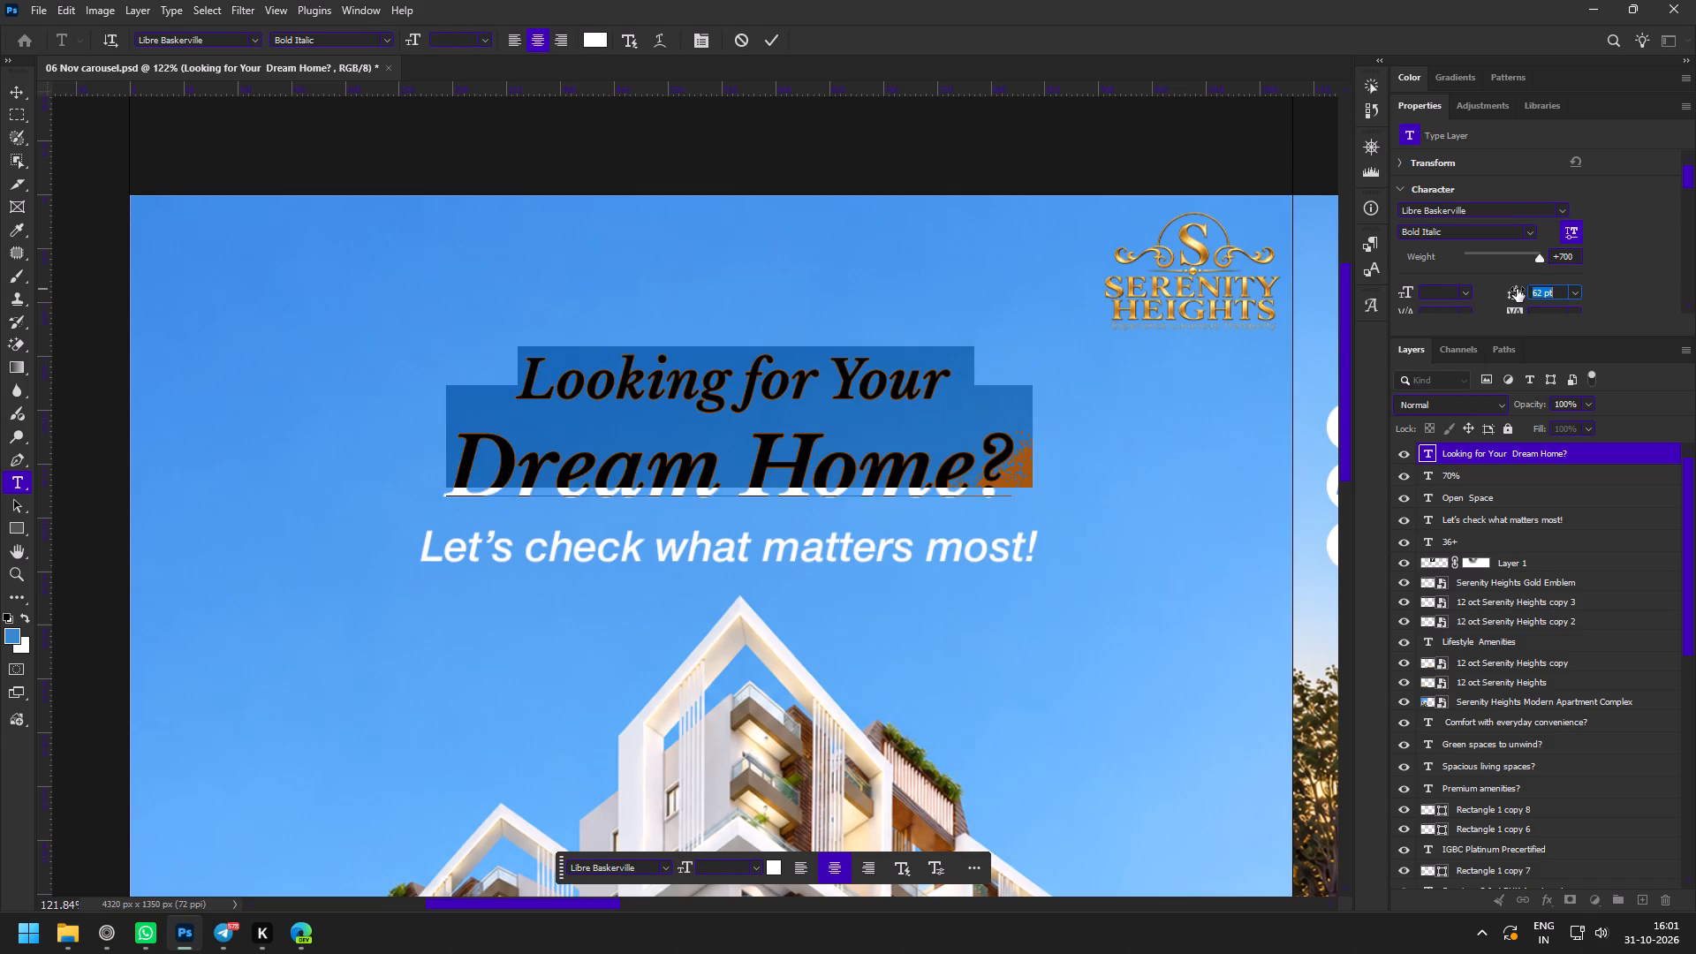
pyautogui.moveTo(1517, 289); pyautogui.dragTo(1523, 291)
pyautogui.click(771, 42)
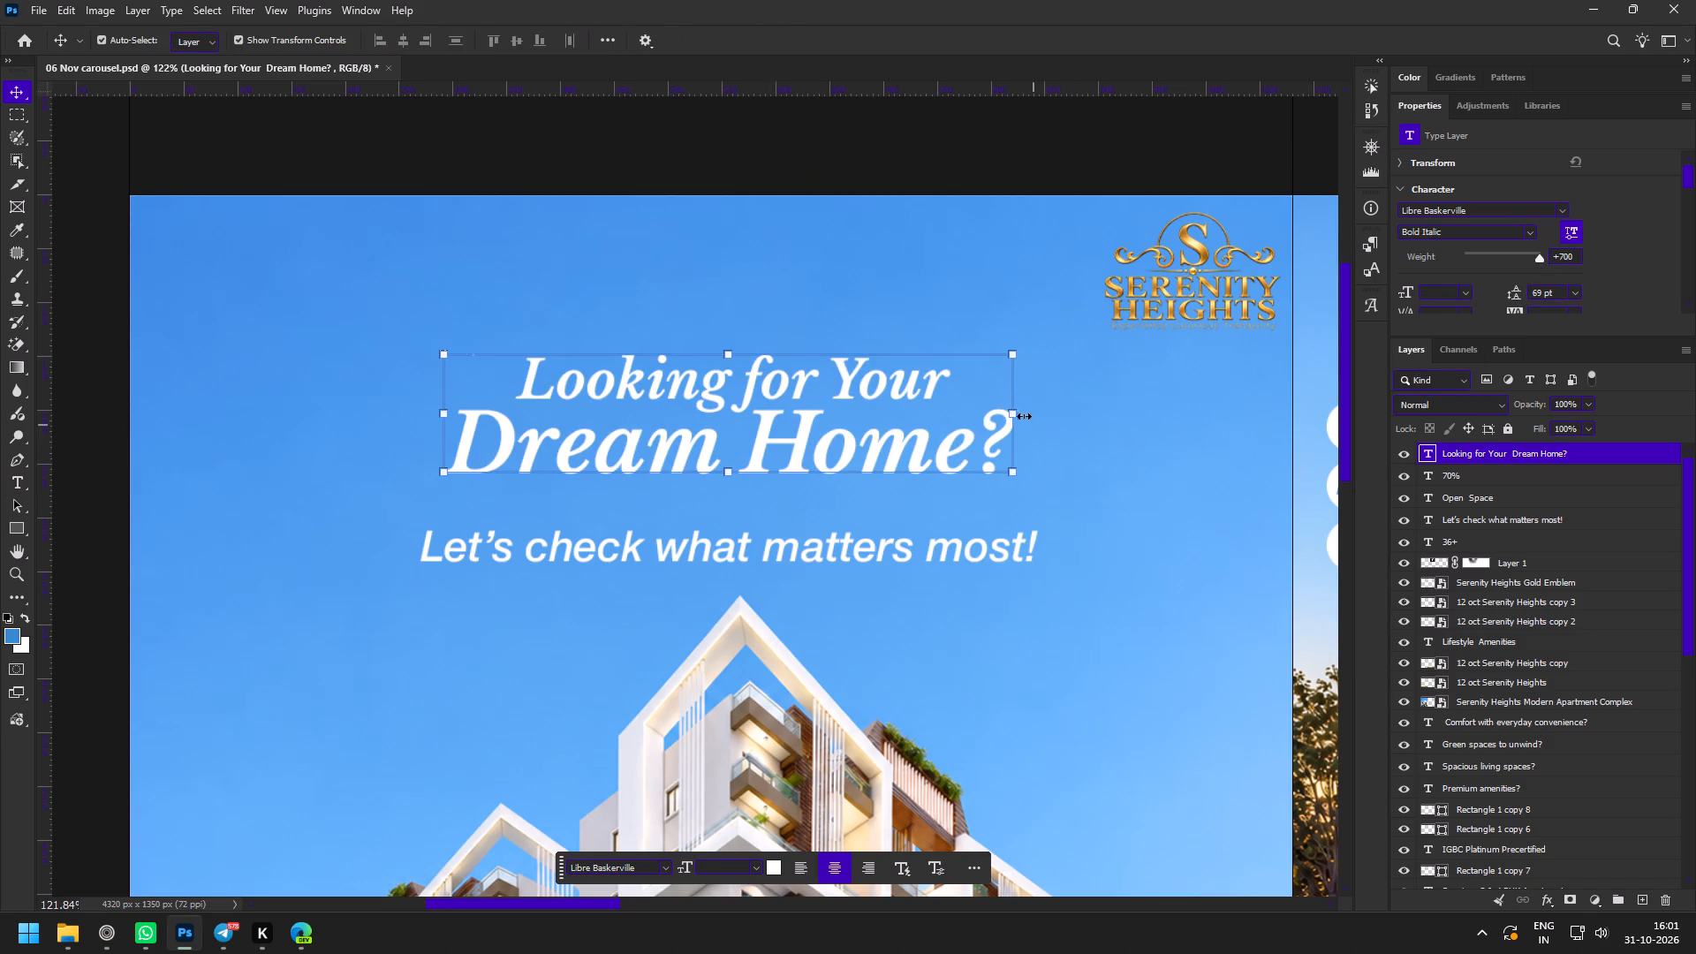
# Scale the slide 1 headline up proportionally to about 128% and move it down about 12 px, close above the subline.
pyautogui.moveTo(1015, 410); pyautogui.dragTo(1072, 406)
pyautogui.hotkey('ctrl', 'z')
pyautogui.moveTo(1039, 429); pyautogui.dragTo(1117, 429)
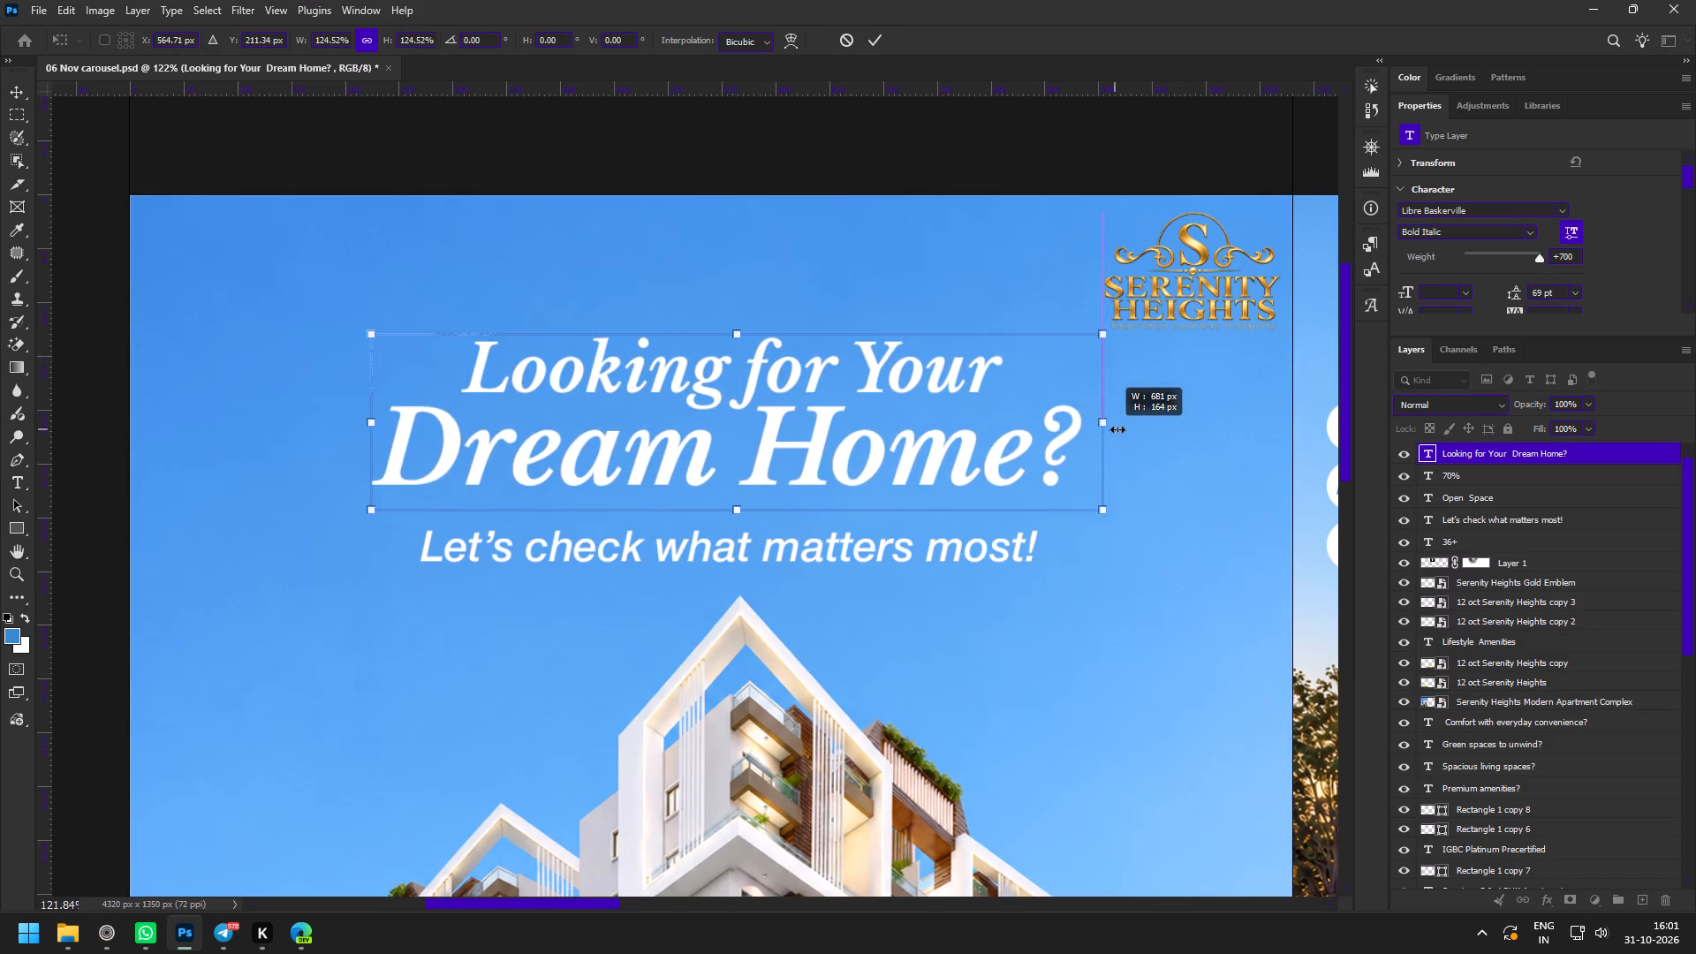
pyautogui.moveTo(1117, 429); pyautogui.dragTo(1121, 429)
pyautogui.moveTo(1047, 428); pyautogui.dragTo(1049, 443)
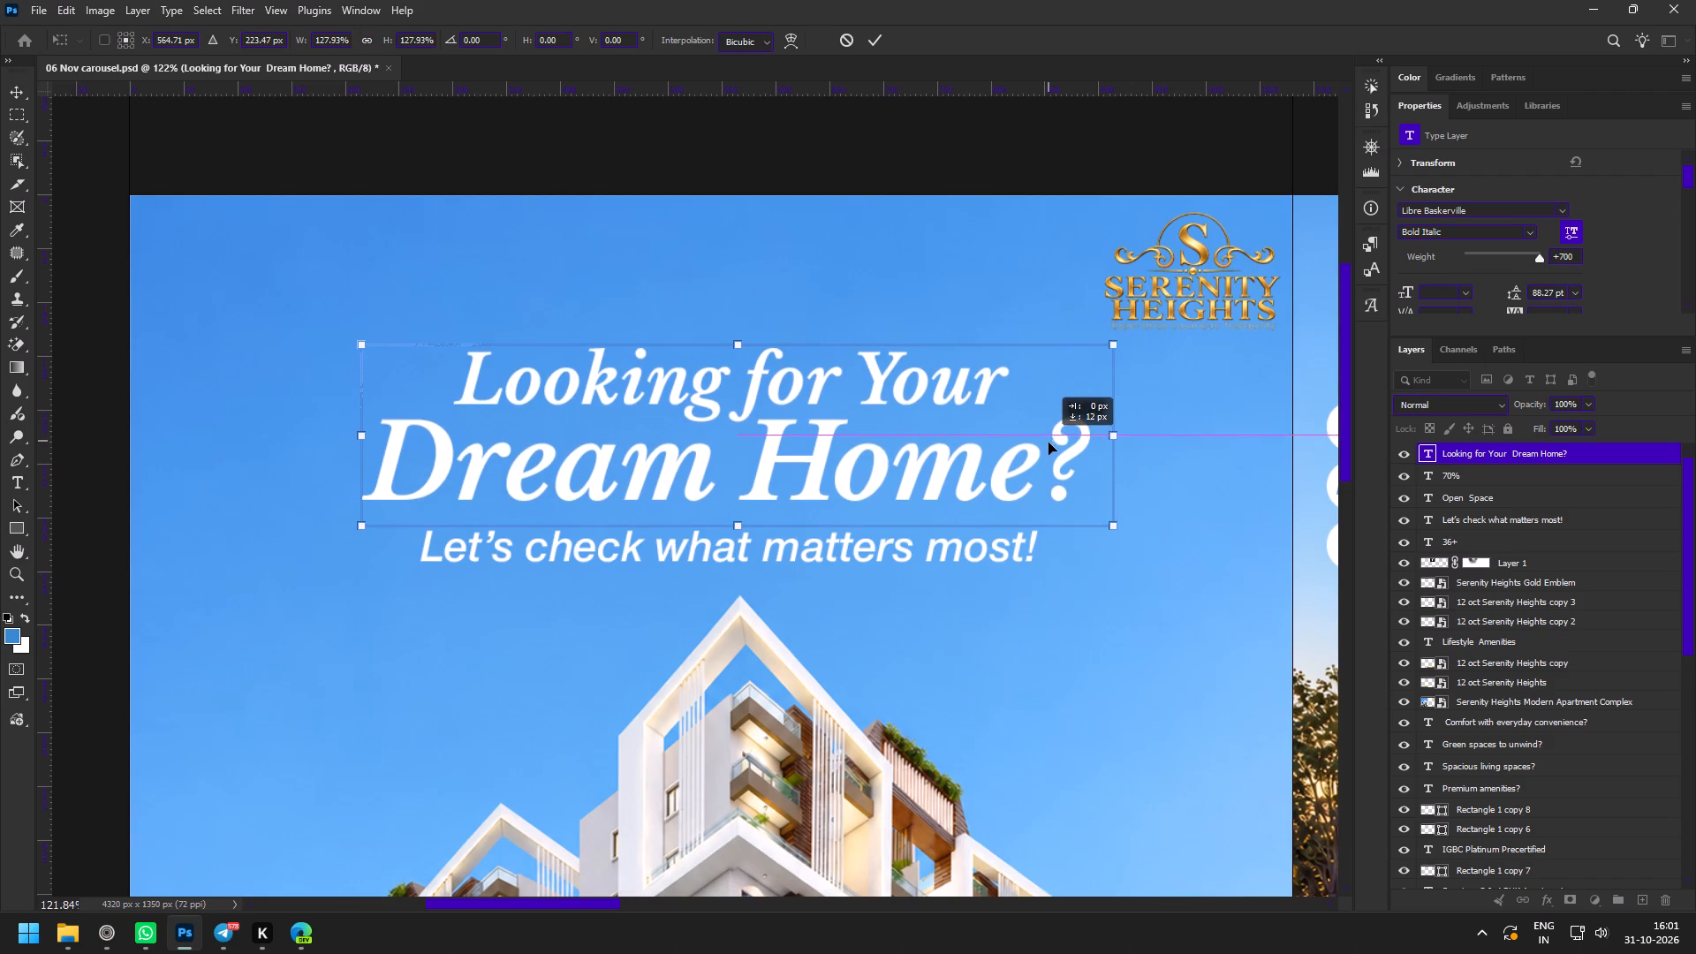
pyautogui.moveTo(1049, 443); pyautogui.dragTo(1049, 442)
pyautogui.click(872, 47)
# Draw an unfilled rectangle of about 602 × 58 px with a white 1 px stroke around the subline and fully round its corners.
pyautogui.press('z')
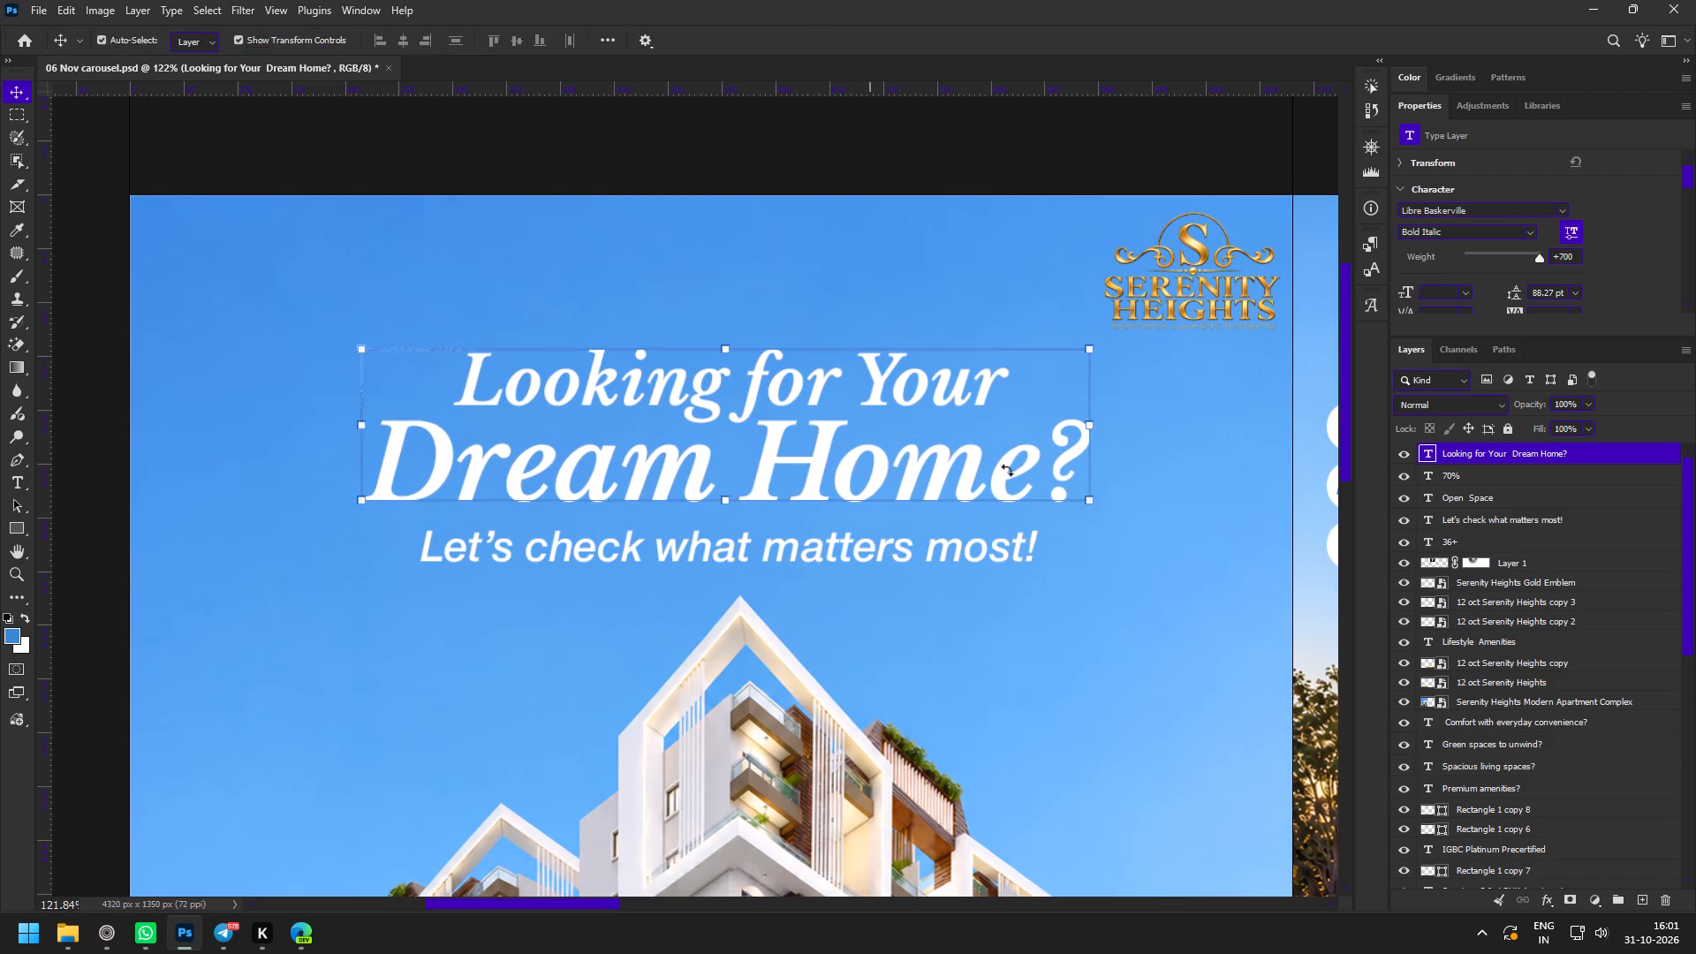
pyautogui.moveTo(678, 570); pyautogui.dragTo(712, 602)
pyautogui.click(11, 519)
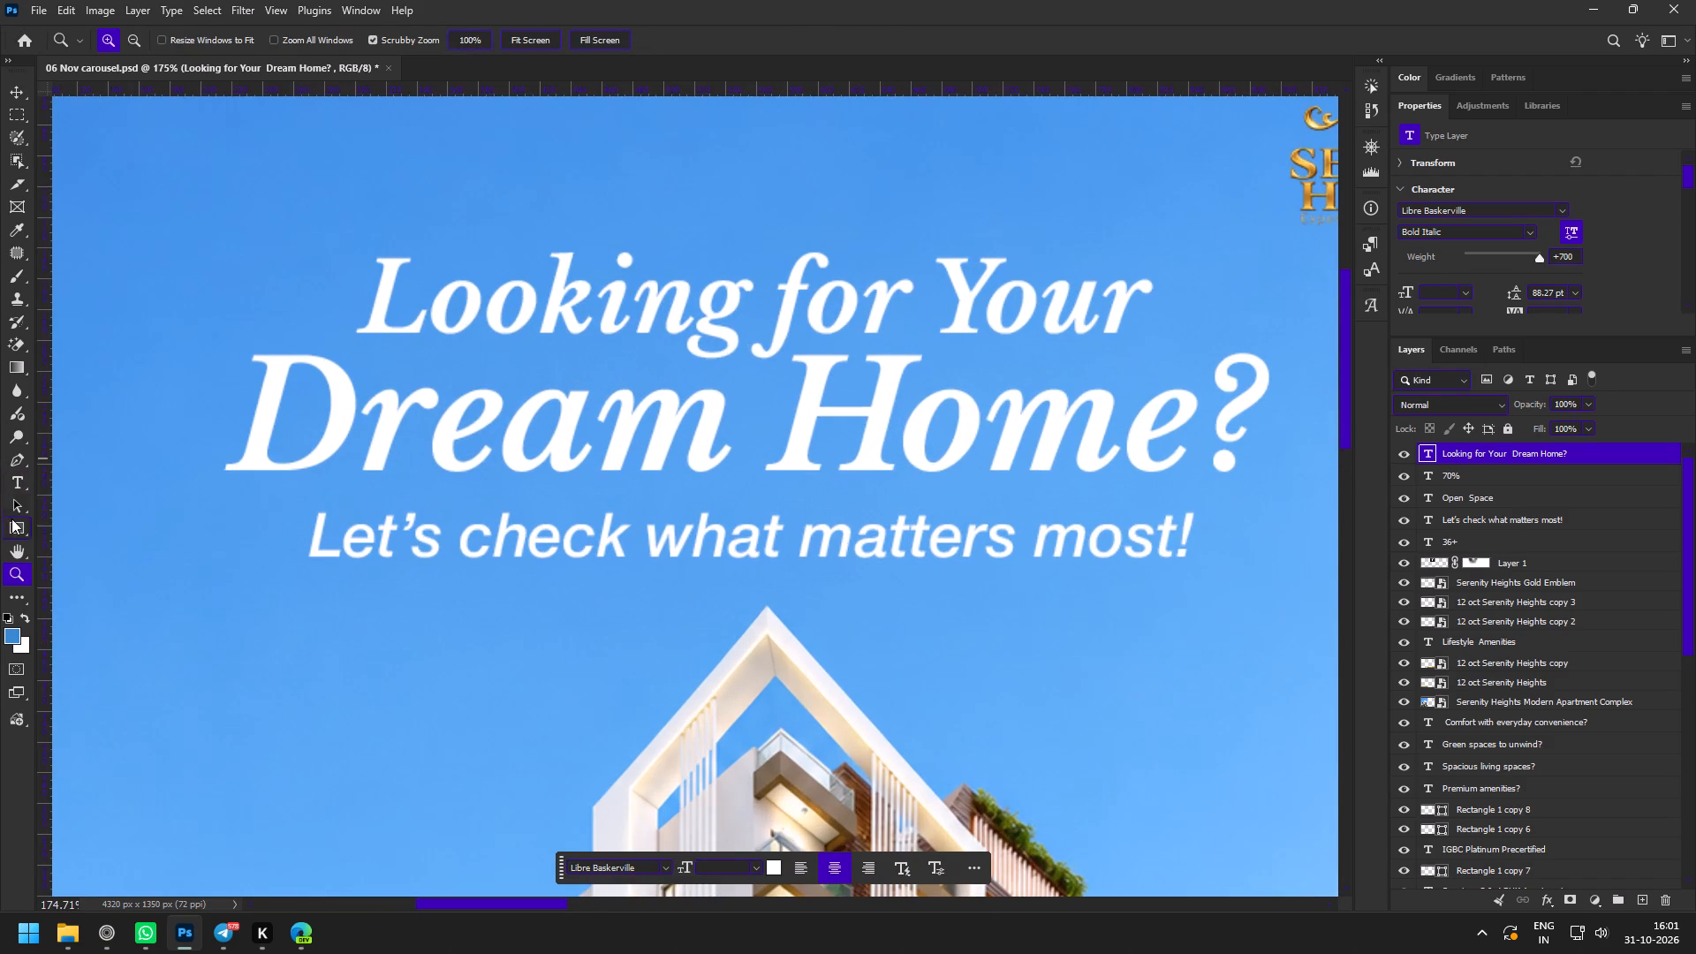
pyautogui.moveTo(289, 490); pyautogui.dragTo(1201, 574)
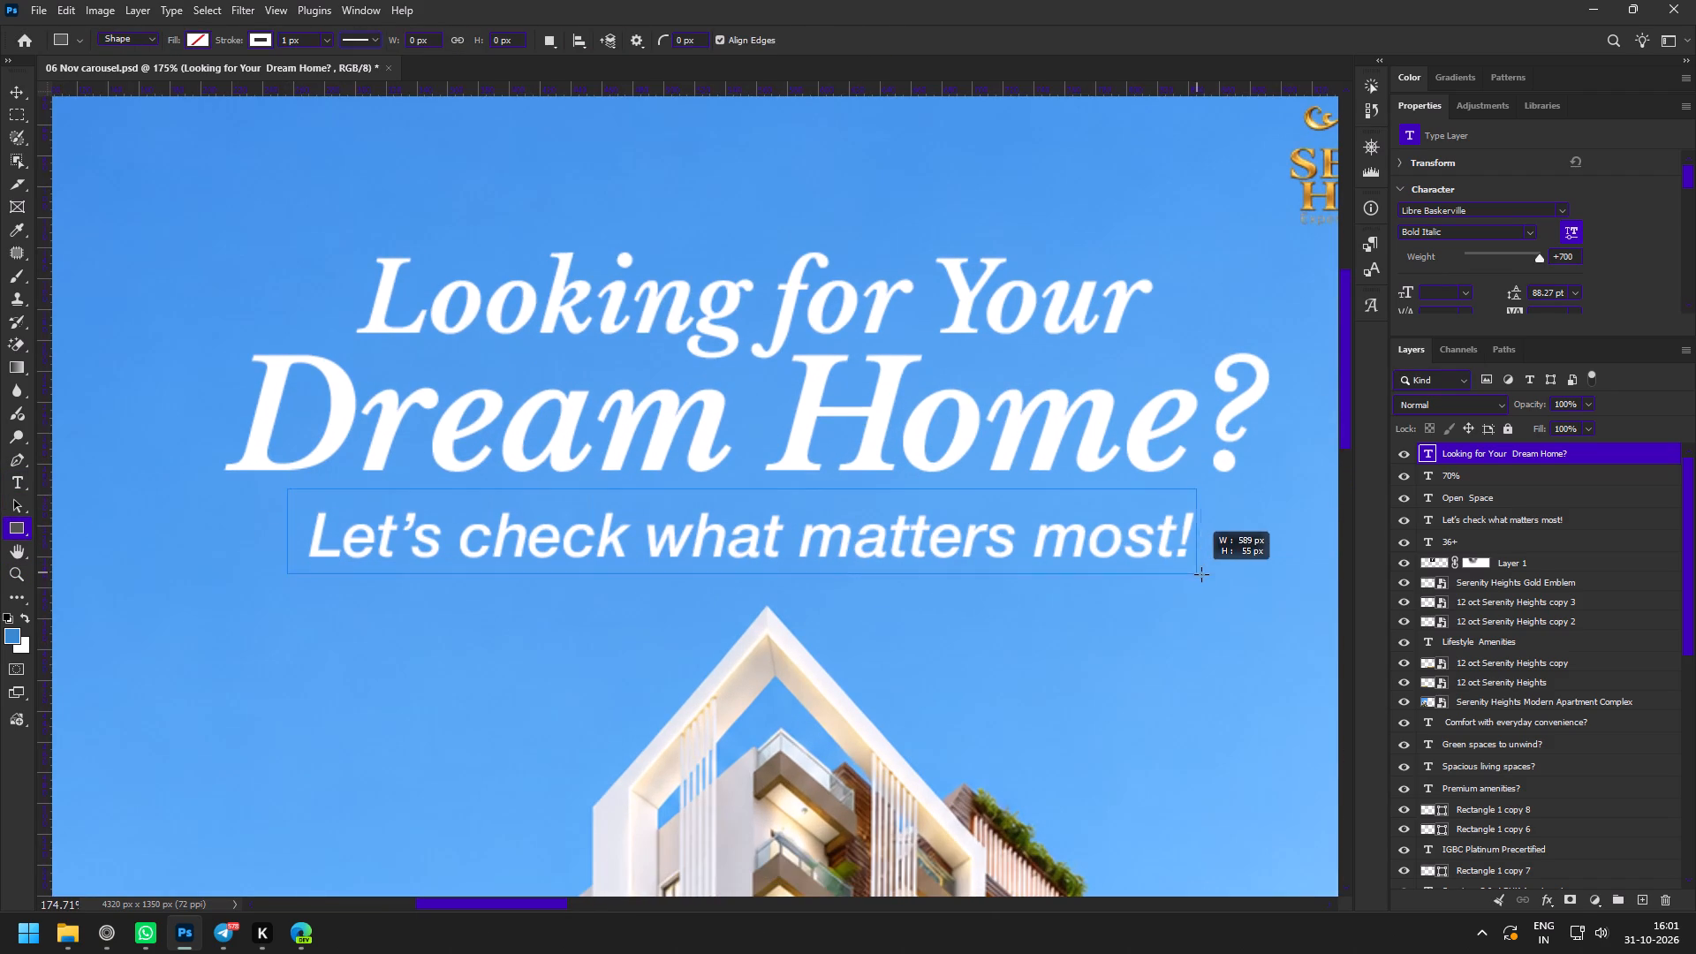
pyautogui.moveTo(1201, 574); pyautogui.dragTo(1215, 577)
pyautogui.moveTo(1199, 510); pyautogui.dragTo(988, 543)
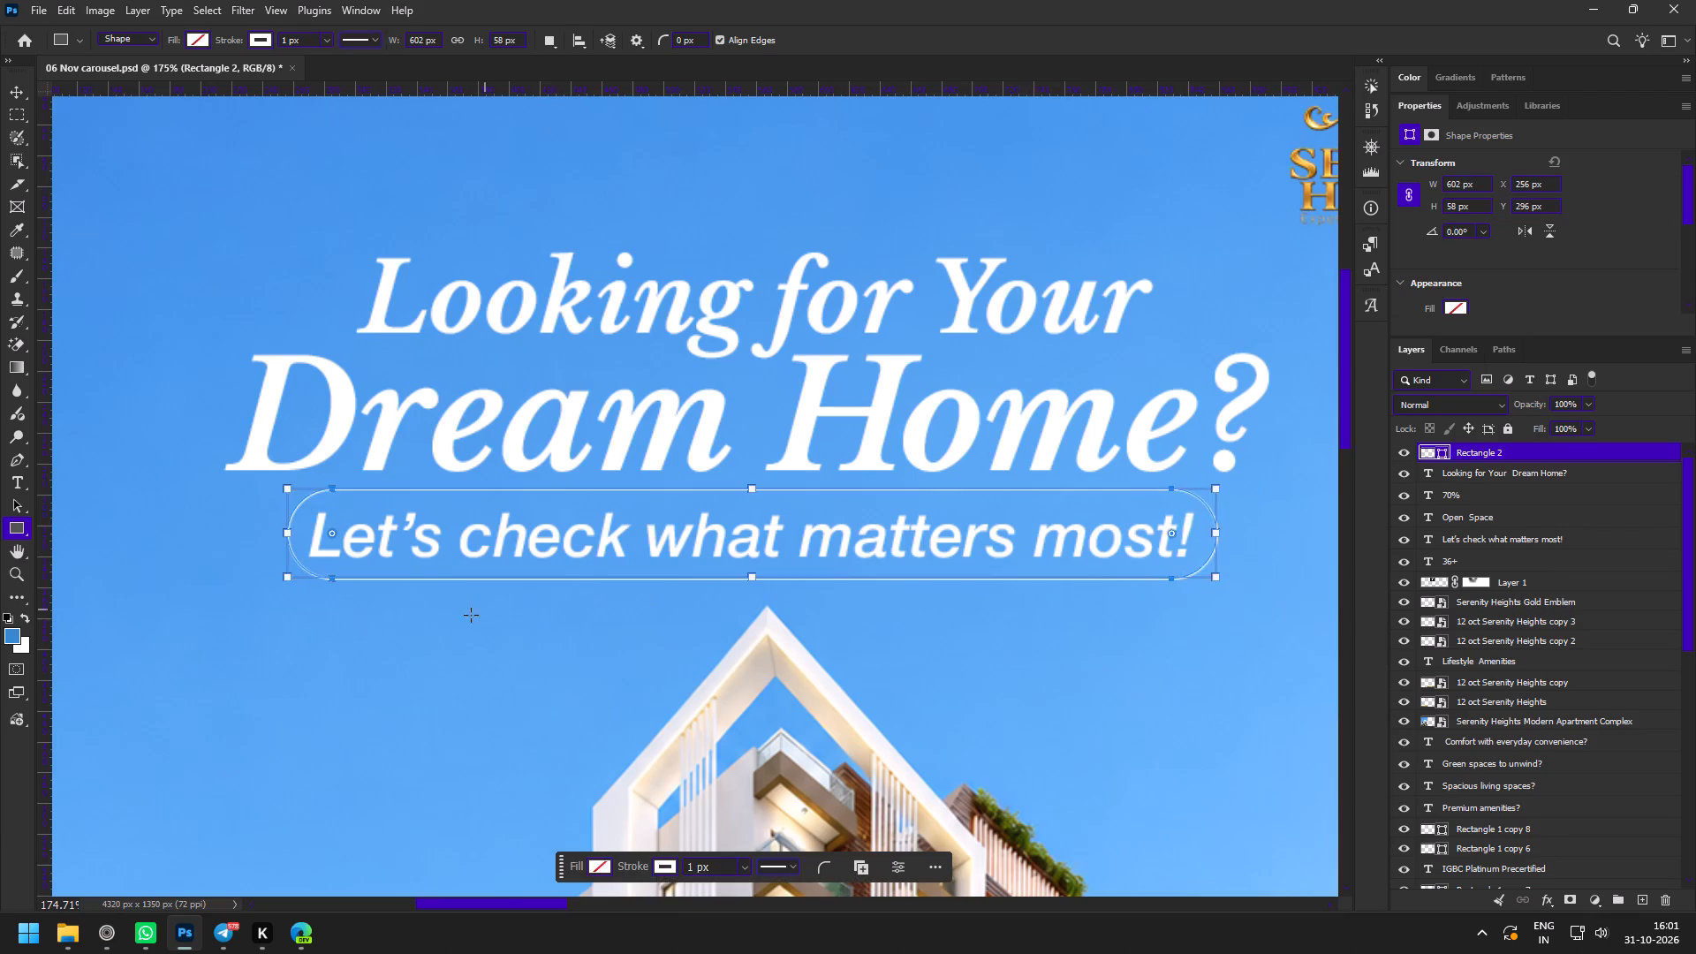
# Examine how the outlined subline looks with the headline and building on slide 1.
pyautogui.press('z')
pyautogui.moveTo(708, 648); pyautogui.dragTo(631, 628)
pyautogui.press('space')
pyautogui.press('space')
pyautogui.moveTo(704, 657); pyautogui.dragTo(721, 536)
pyautogui.moveTo(731, 515); pyautogui.dragTo(784, 570)
pyautogui.moveTo(733, 432); pyautogui.dragTo(740, 442)
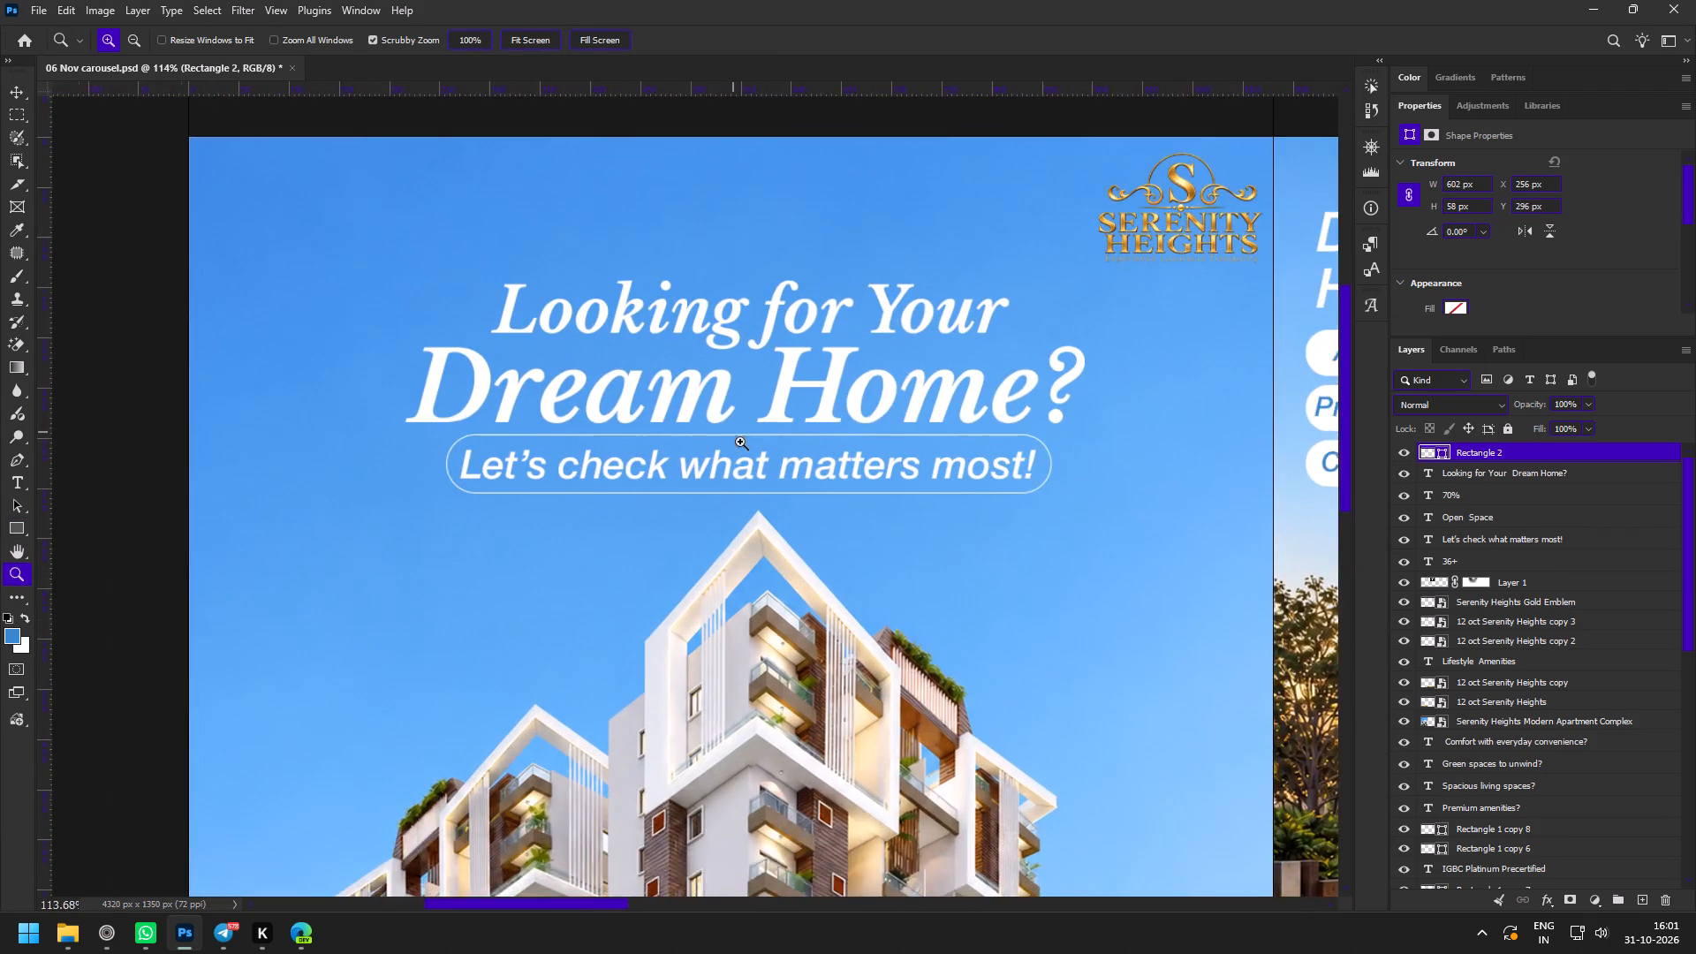
pyautogui.moveTo(740, 442); pyautogui.dragTo(753, 454)
pyautogui.moveTo(728, 416); pyautogui.dragTo(738, 429)
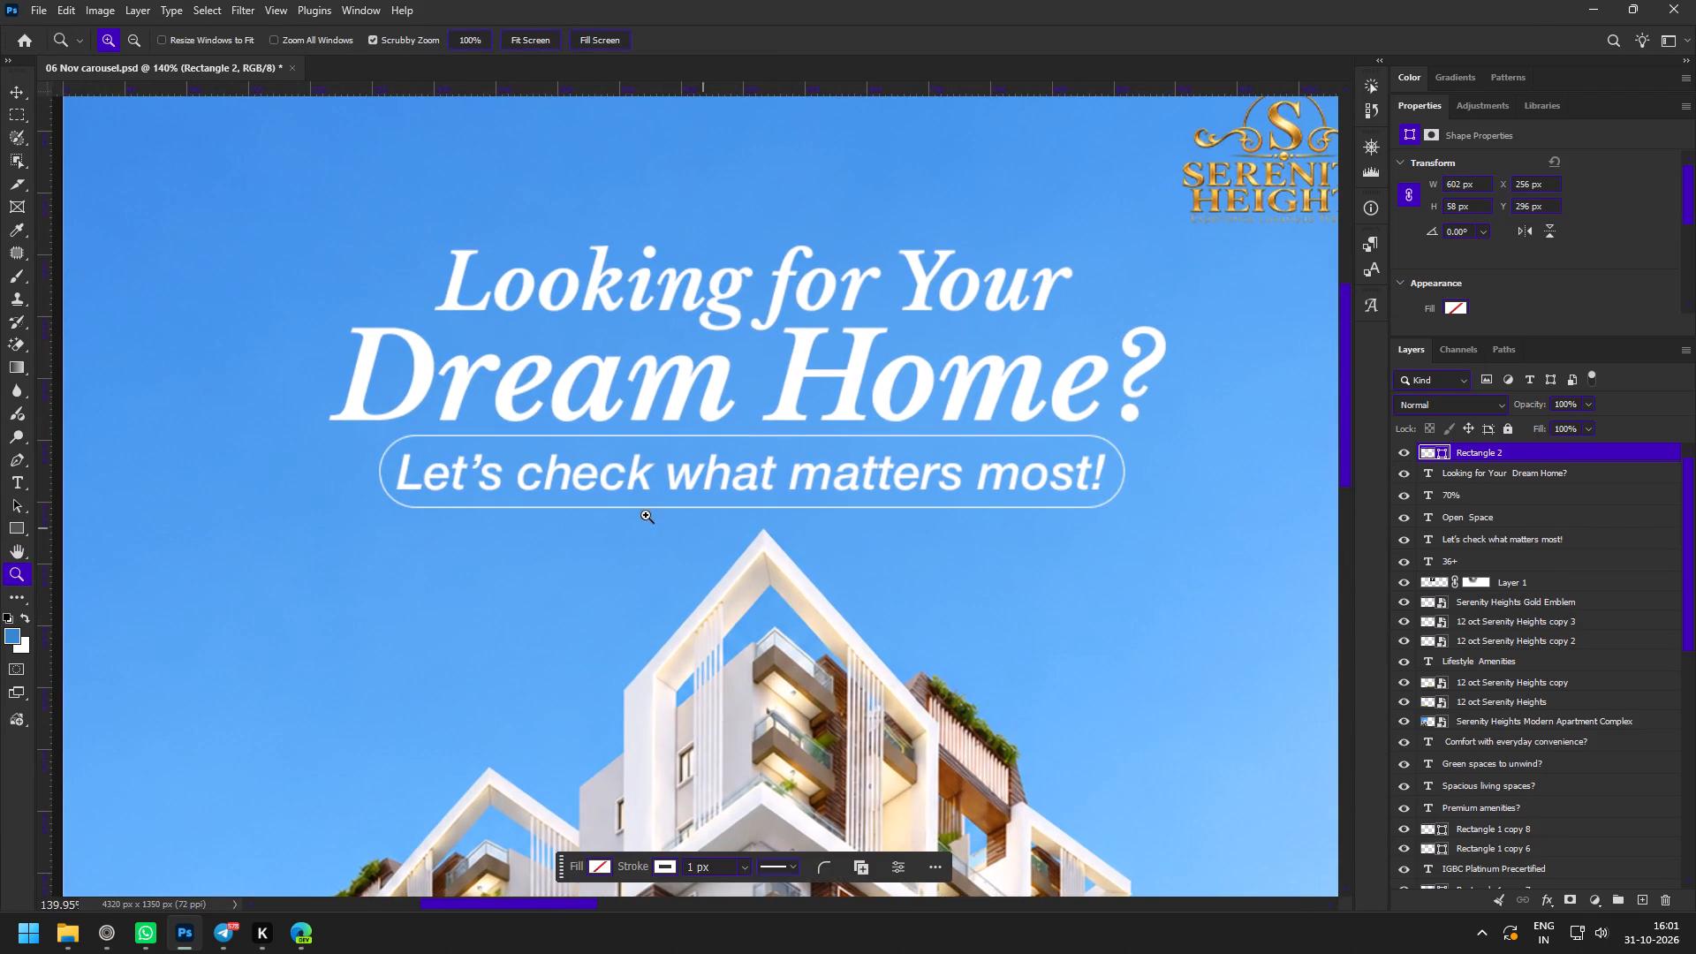
pyautogui.moveTo(636, 491); pyautogui.dragTo(653, 511)
pyautogui.press('z')
pyautogui.moveTo(662, 571); pyautogui.dragTo(599, 547)
pyautogui.press('space')
pyautogui.press('space')
pyautogui.press('space')
pyautogui.press('space')
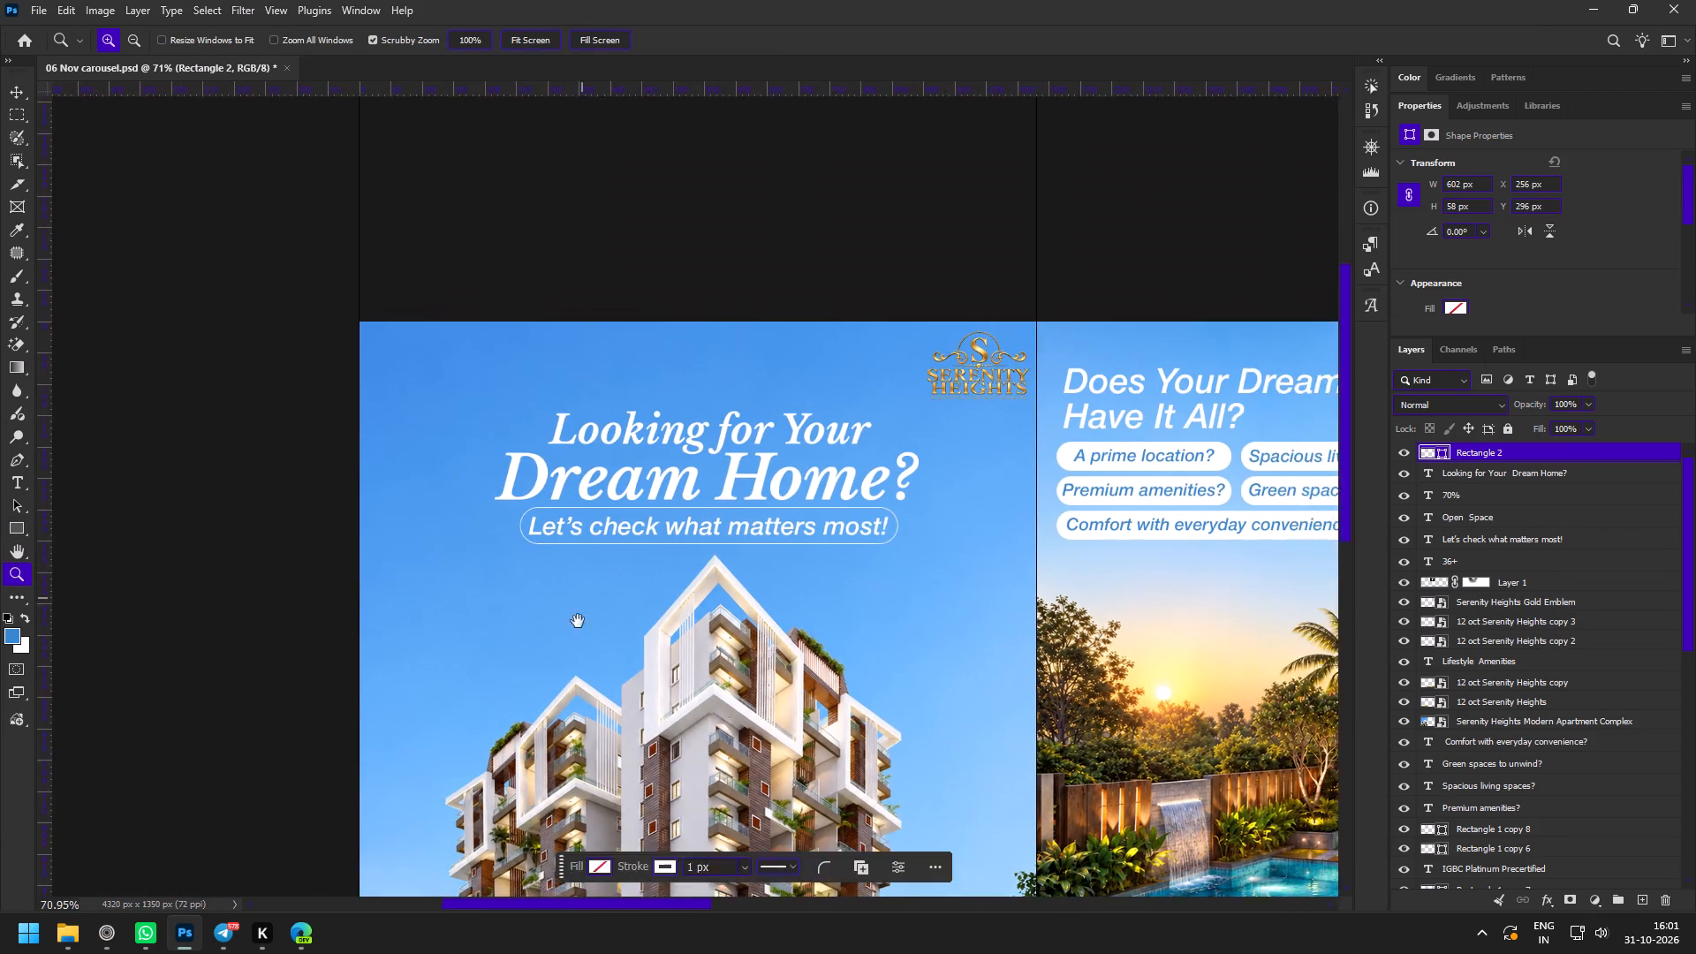
pyautogui.moveTo(589, 617); pyautogui.dragTo(671, 472)
pyautogui.moveTo(766, 405); pyautogui.dragTo(782, 426)
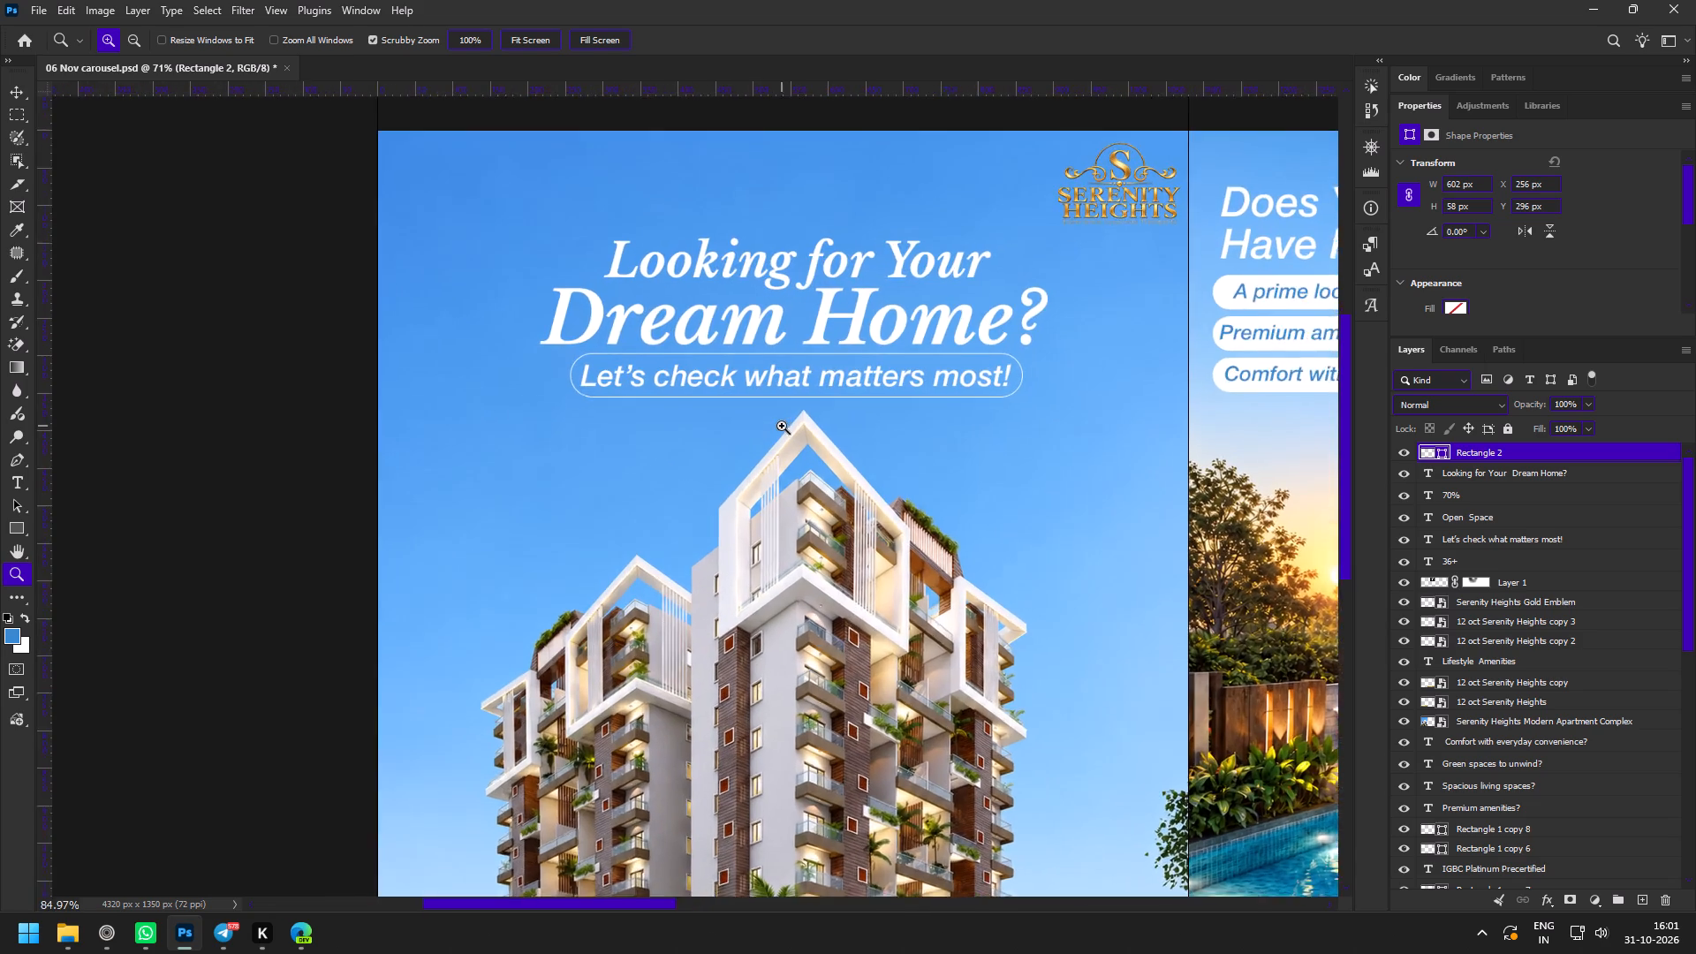
pyautogui.moveTo(782, 426); pyautogui.dragTo(799, 443)
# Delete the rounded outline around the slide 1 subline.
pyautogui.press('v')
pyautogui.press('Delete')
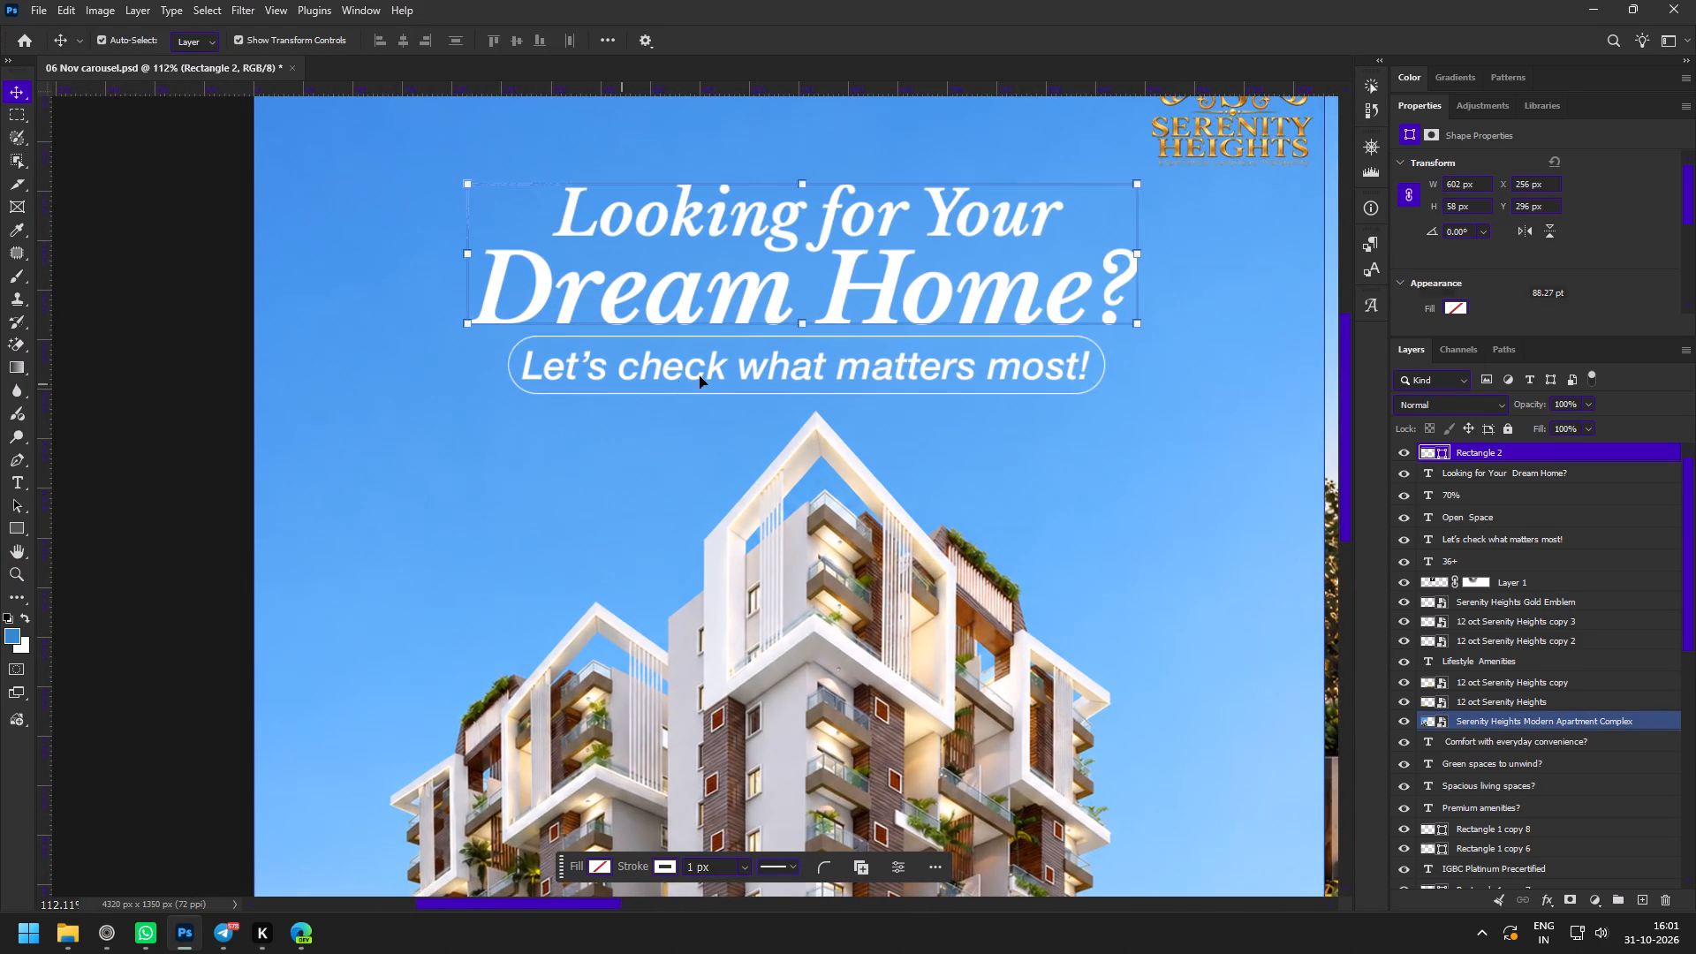
# Cut "what matters most!" from the slide 1 subline, leaving only "Let's check" in that text layer.
pyautogui.click(720, 375)
pyautogui.doubleClick(774, 369)
pyautogui.moveTo(738, 375); pyautogui.dragTo(800, 375)
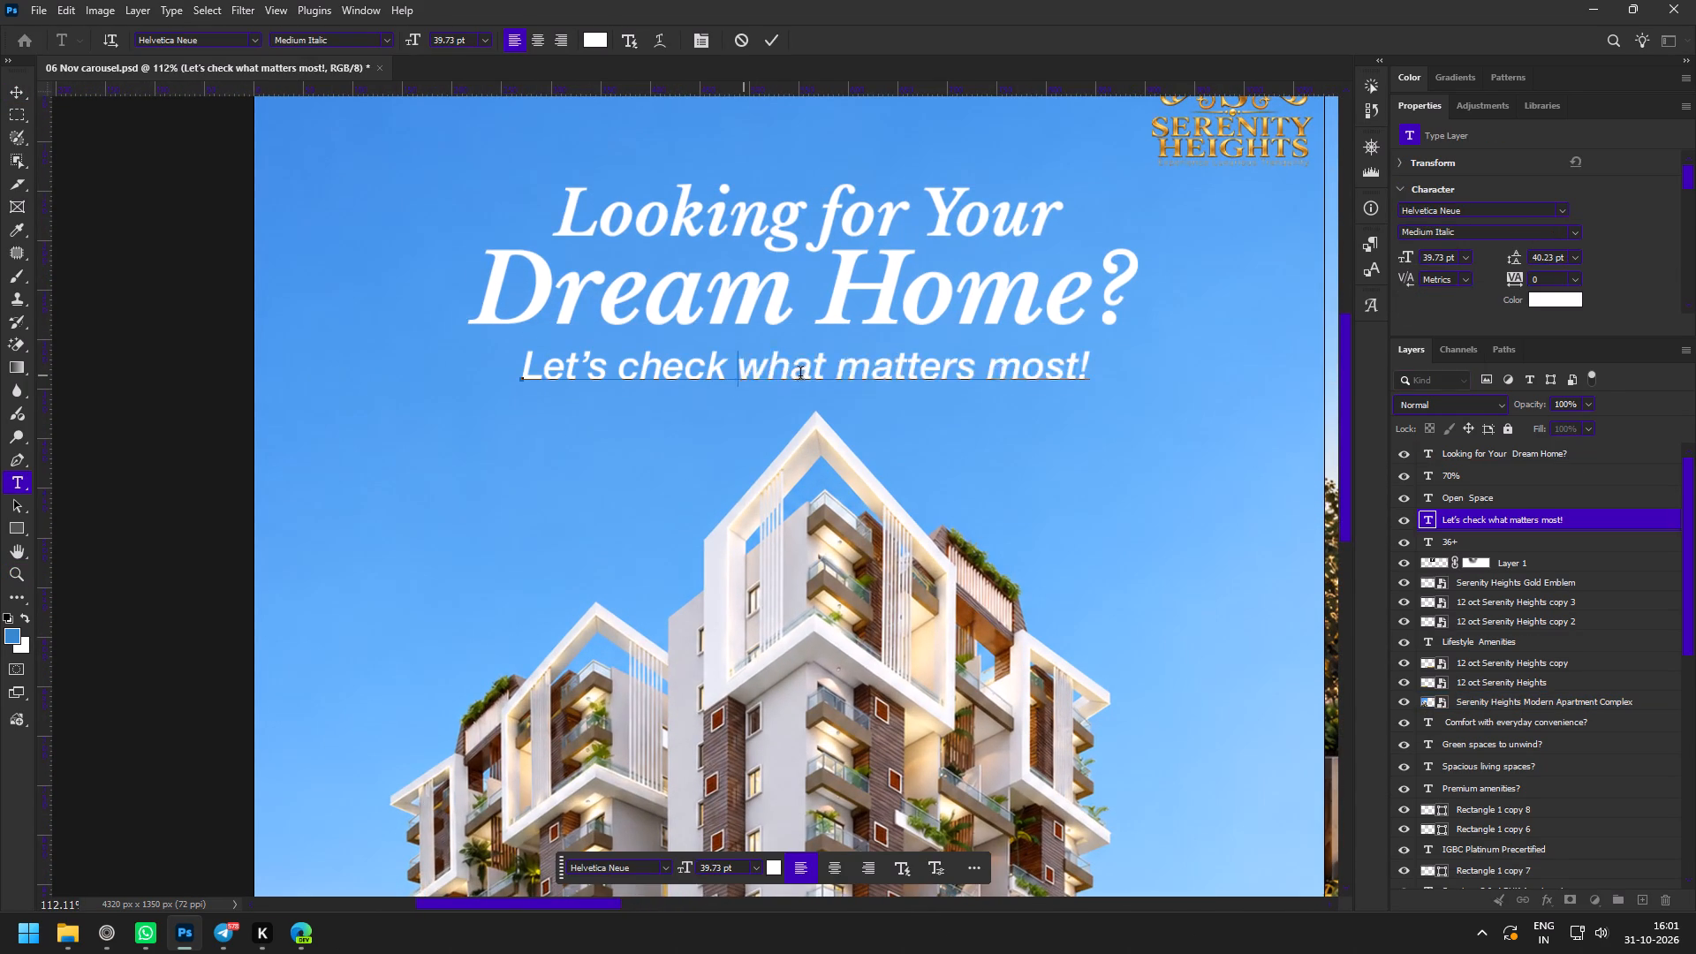
pyautogui.moveTo(800, 375); pyautogui.dragTo(1347, 385)
pyautogui.hotkey('ctrl', 'x')
pyautogui.press('BackSpace')
pyautogui.hotkey('ctrl', 'Return')
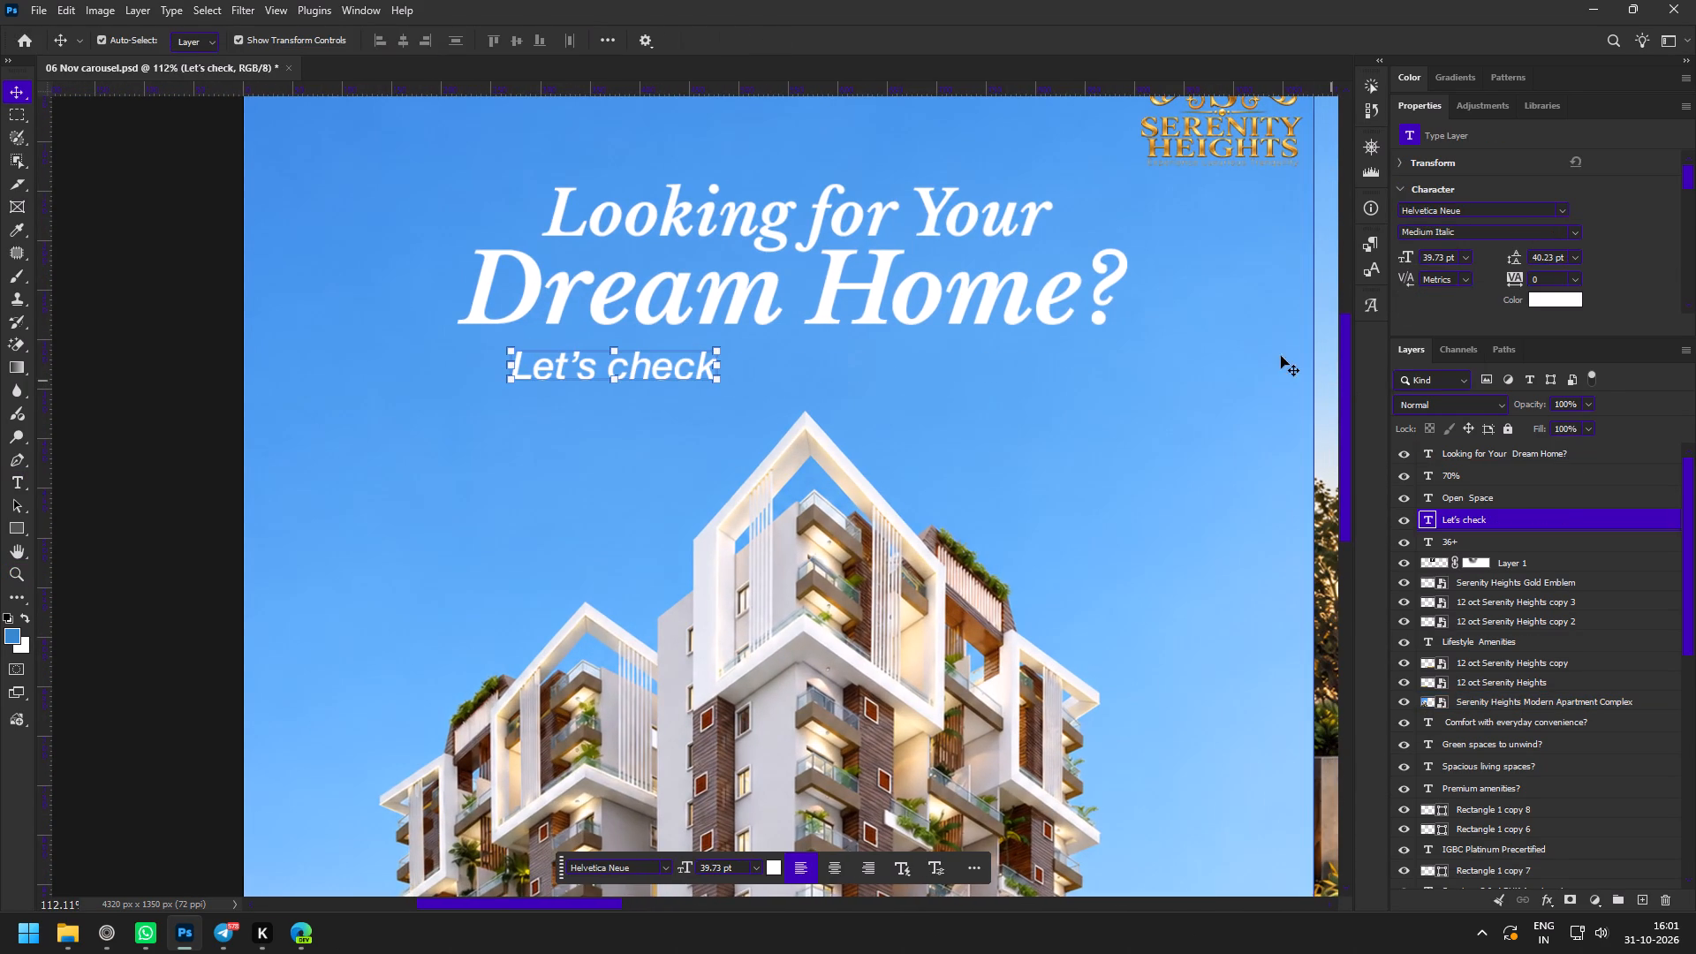
# Break the "Let's check" text onto two lines, with "check" beneath "Let's".
pyautogui.doubleClick(644, 367)
pyautogui.click(610, 374)
pyautogui.press('Return')
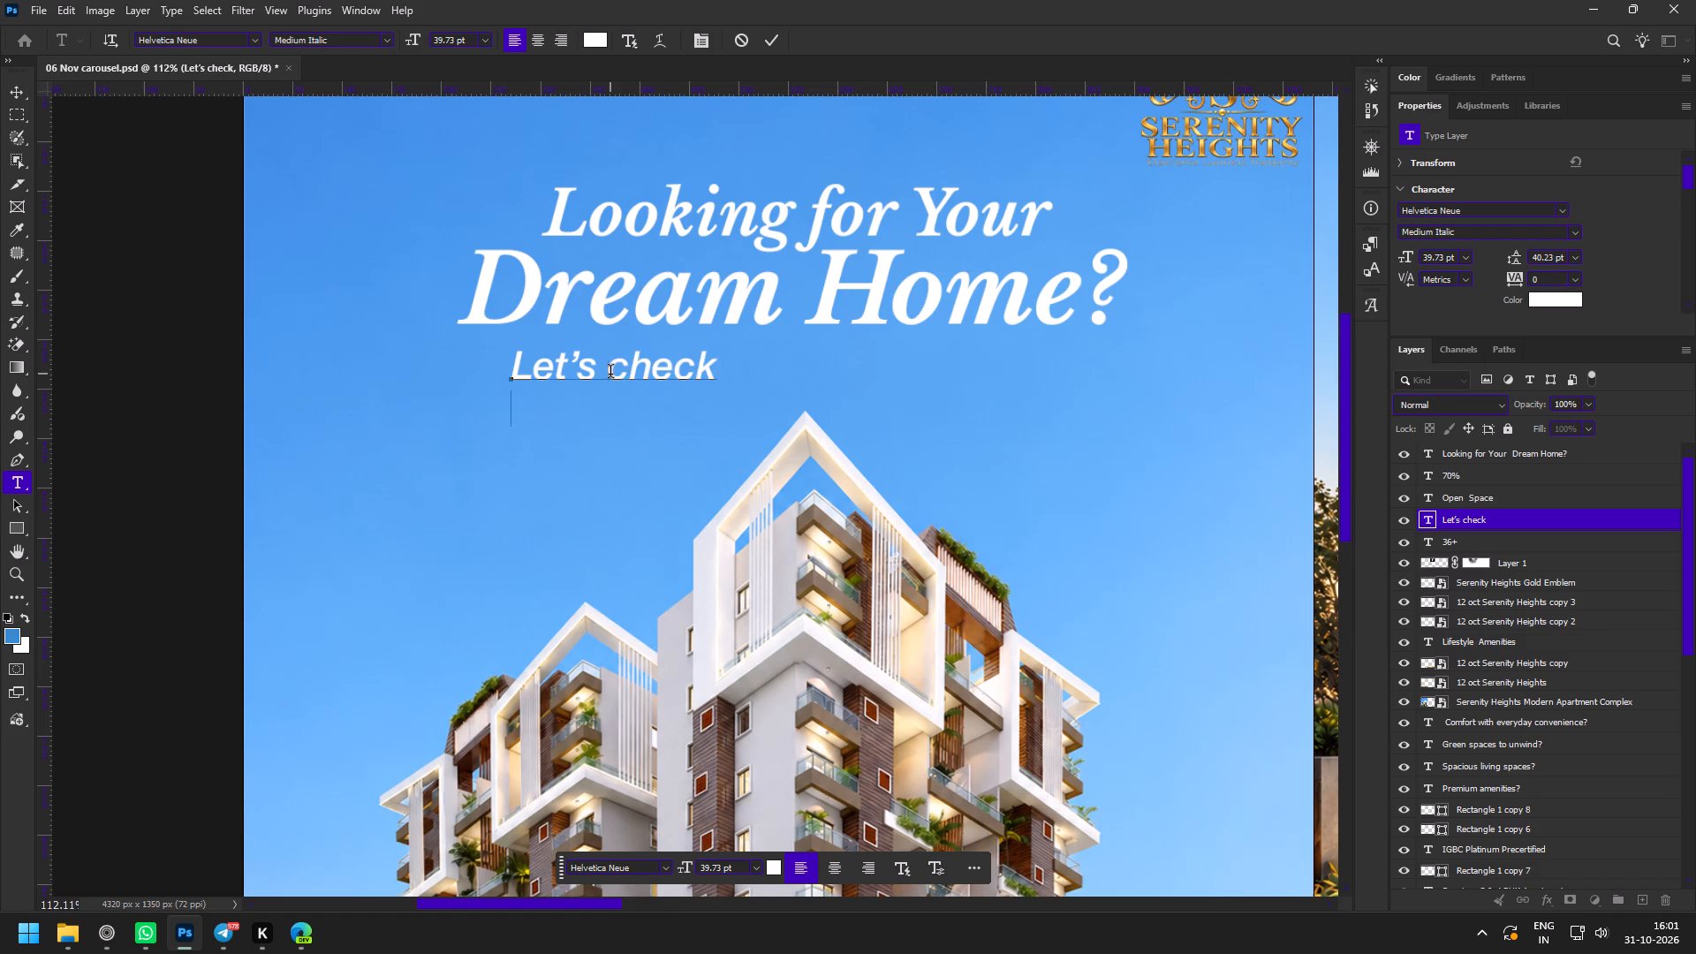
# Set the two-line "Let's check" text to 65 pt with 60 pt leading.
pyautogui.hotkey('ctrl', 'a')
pyautogui.moveTo(411, 34); pyautogui.dragTo(412, 35)
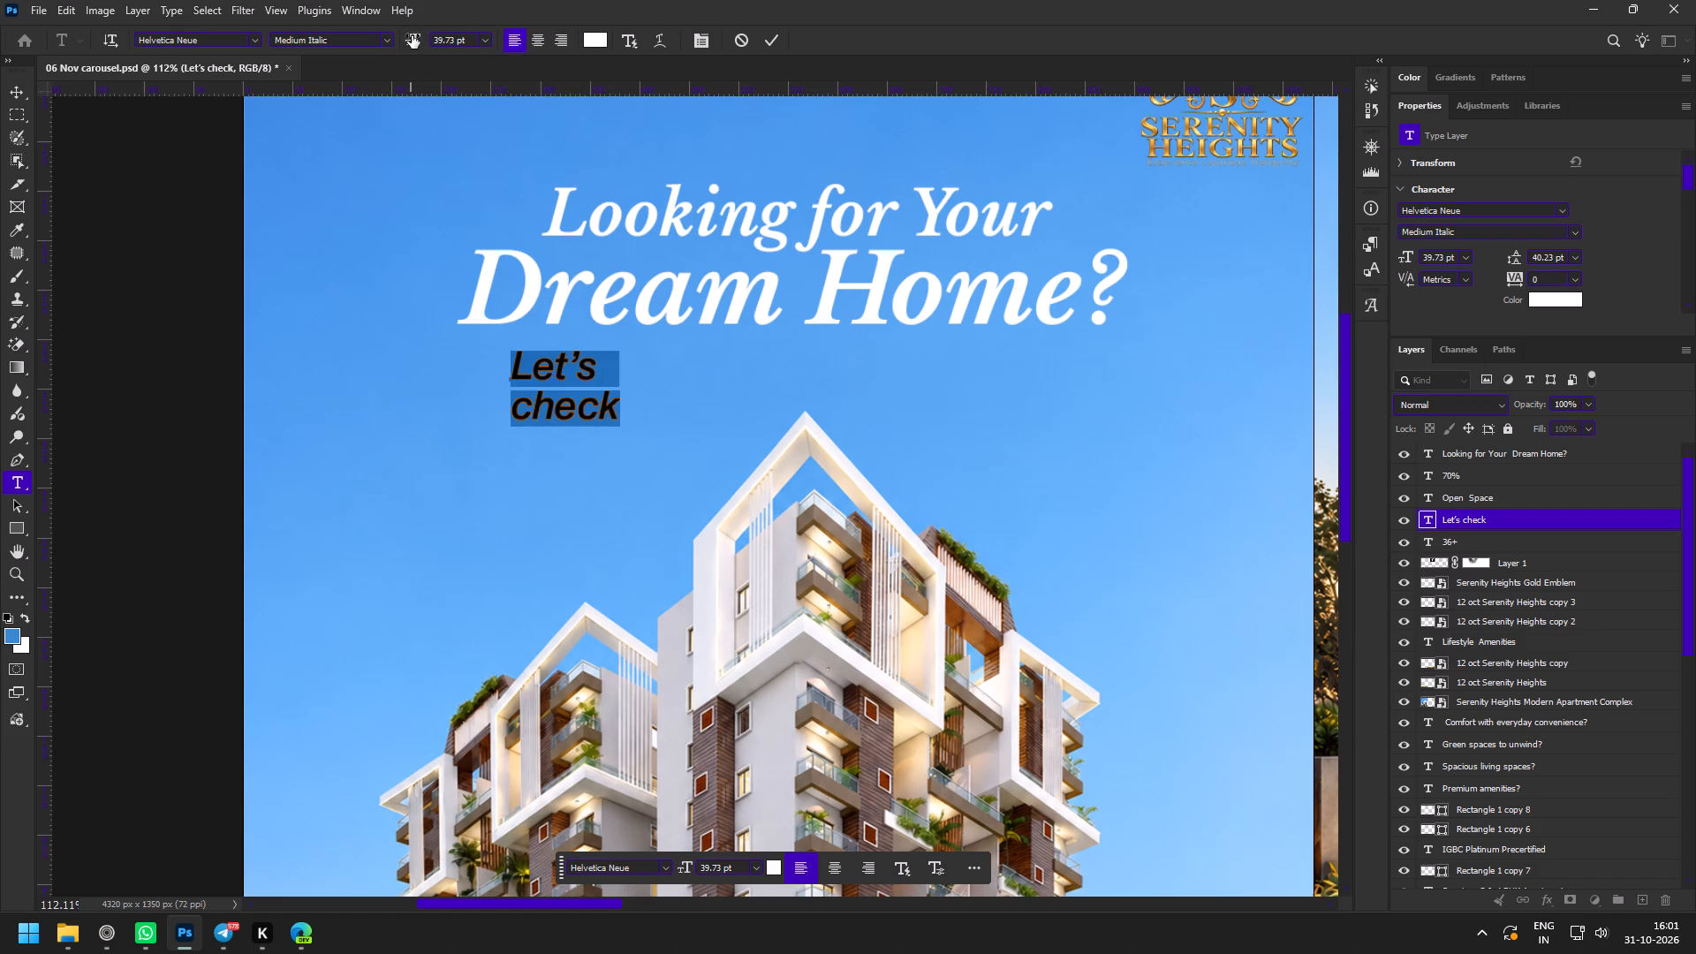
pyautogui.moveTo(412, 35); pyautogui.dragTo(434, 42)
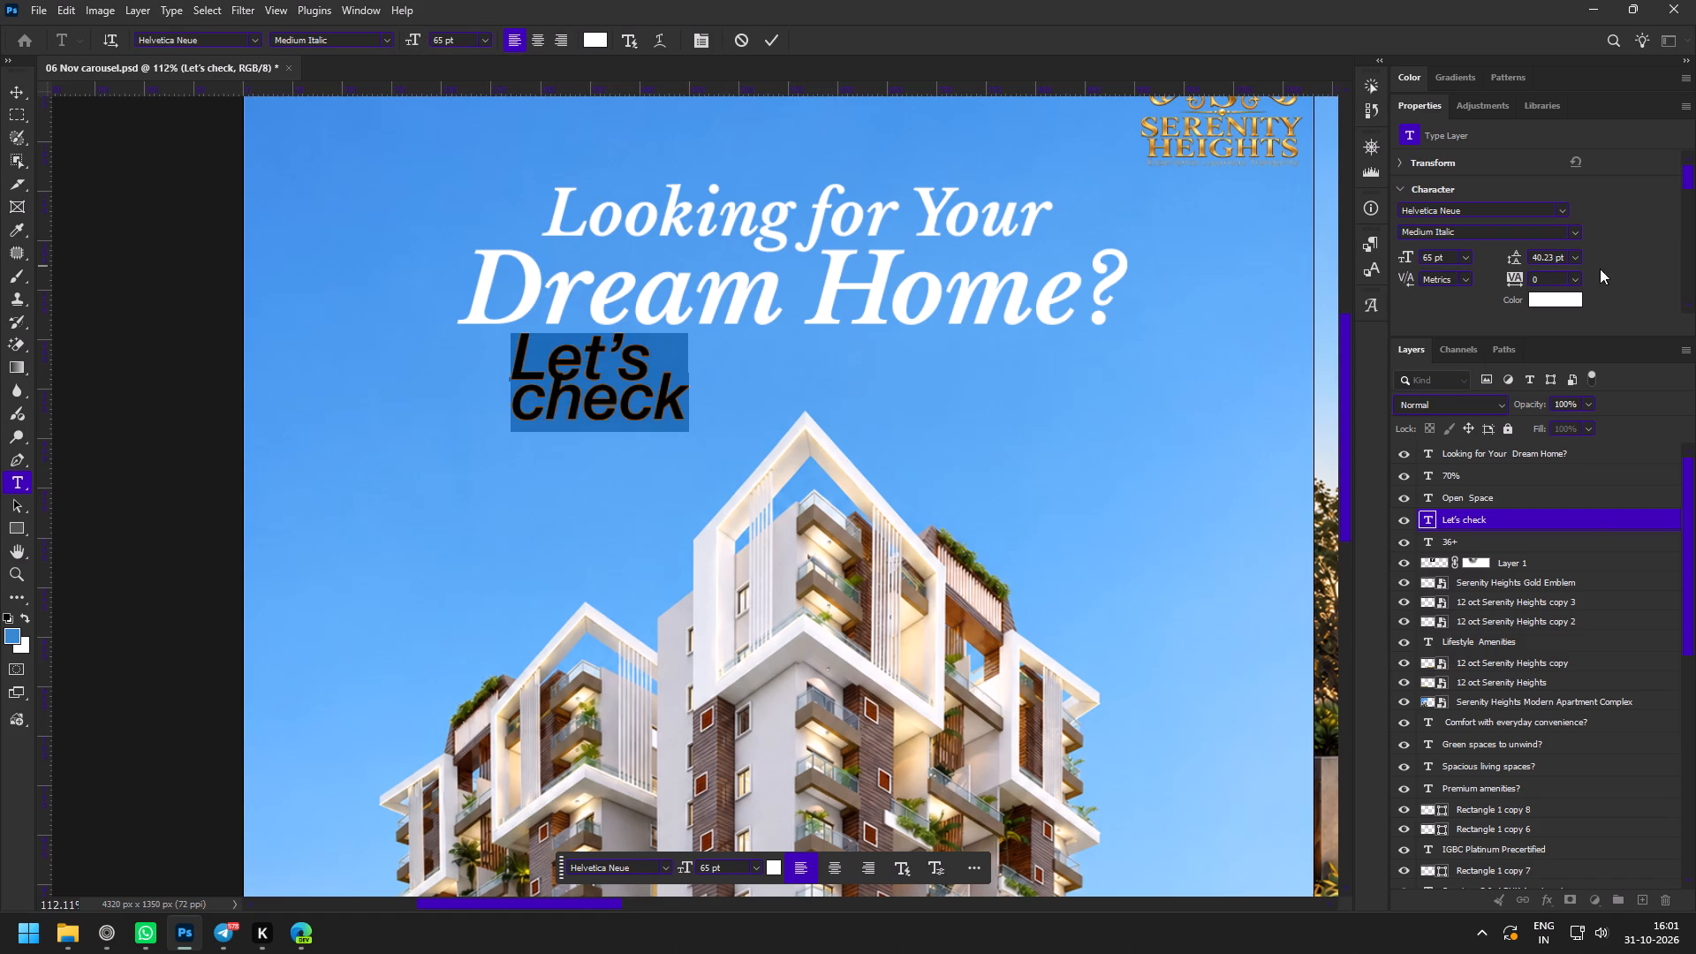
pyautogui.click(1578, 235)
pyautogui.click(1578, 235)
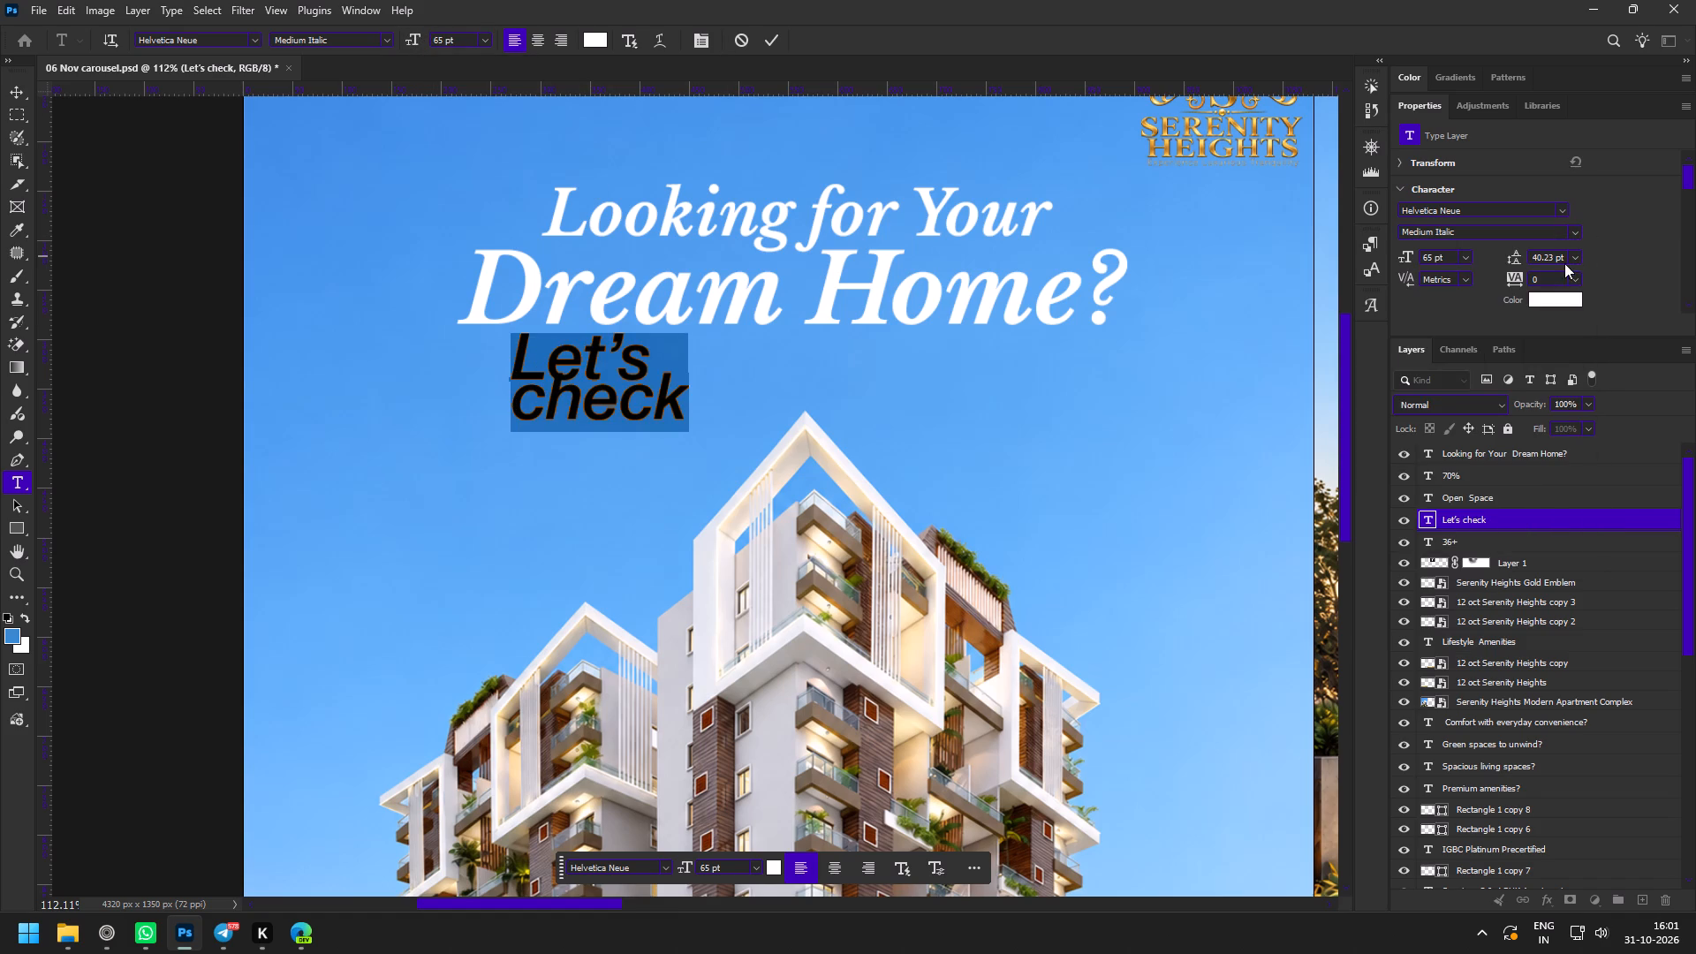
pyautogui.click(1576, 257)
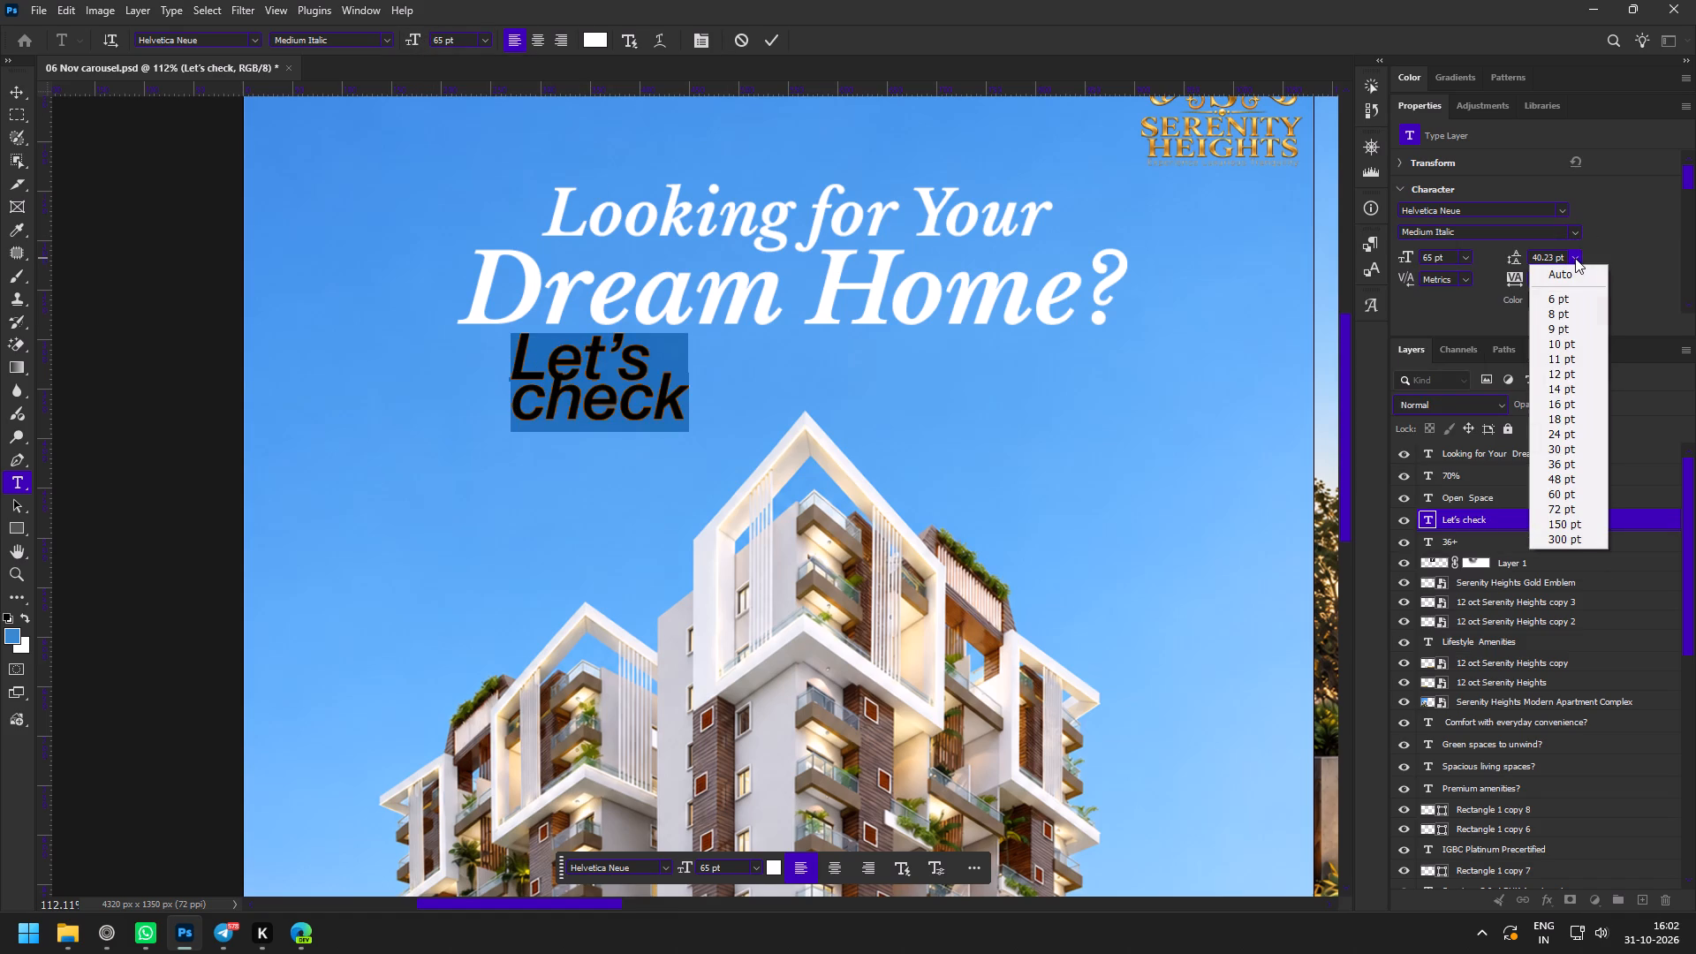
pyautogui.click(1561, 277)
pyautogui.moveTo(1518, 260); pyautogui.dragTo(1513, 261)
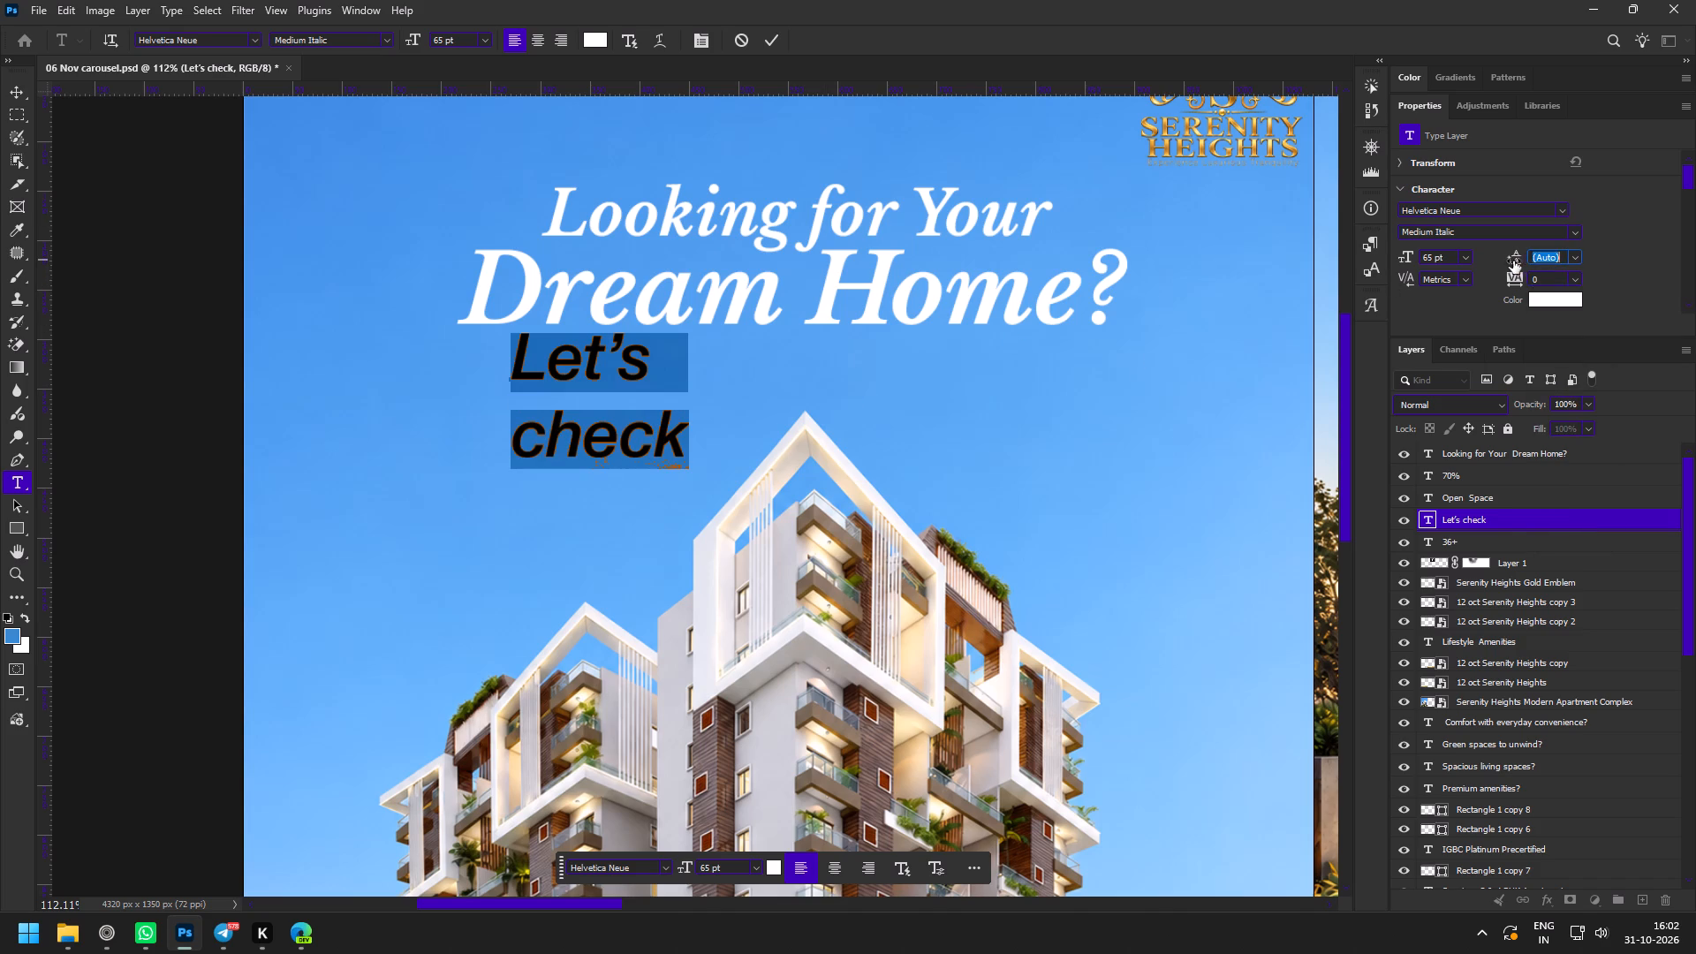
pyautogui.moveTo(1513, 261); pyautogui.dragTo(1486, 264)
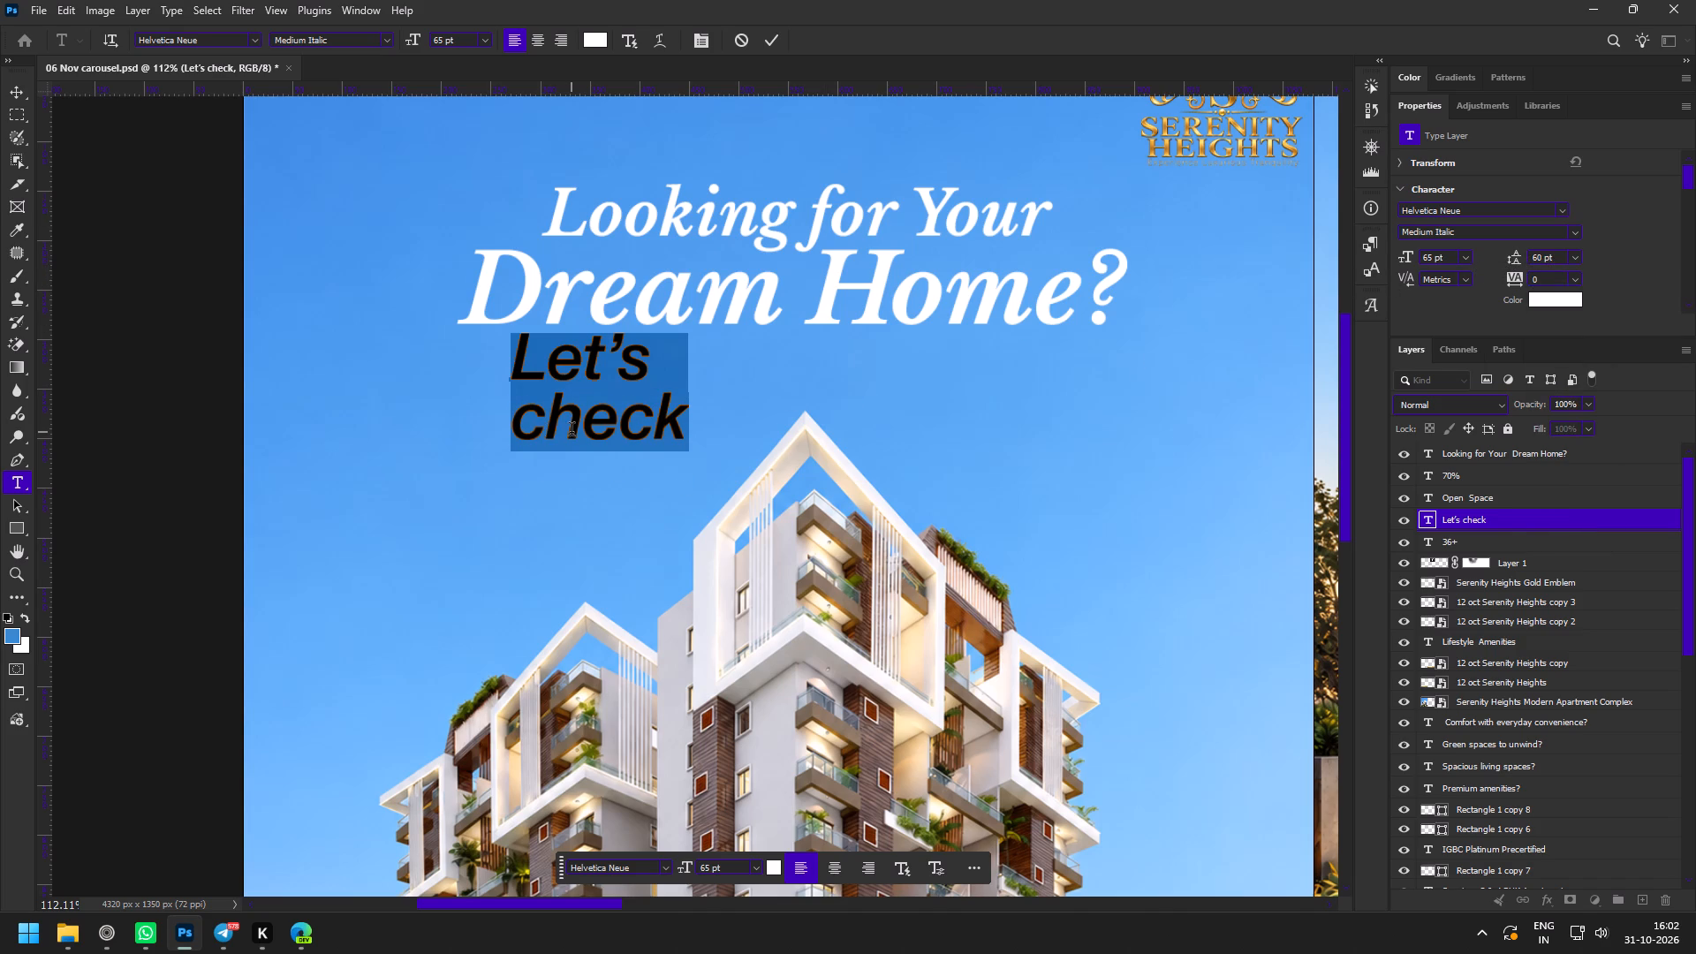
# Make "check" smaller than "Let's" and tighten the leading of both lines to 41 pt.
pyautogui.moveTo(664, 364); pyautogui.dragTo(396, 381)
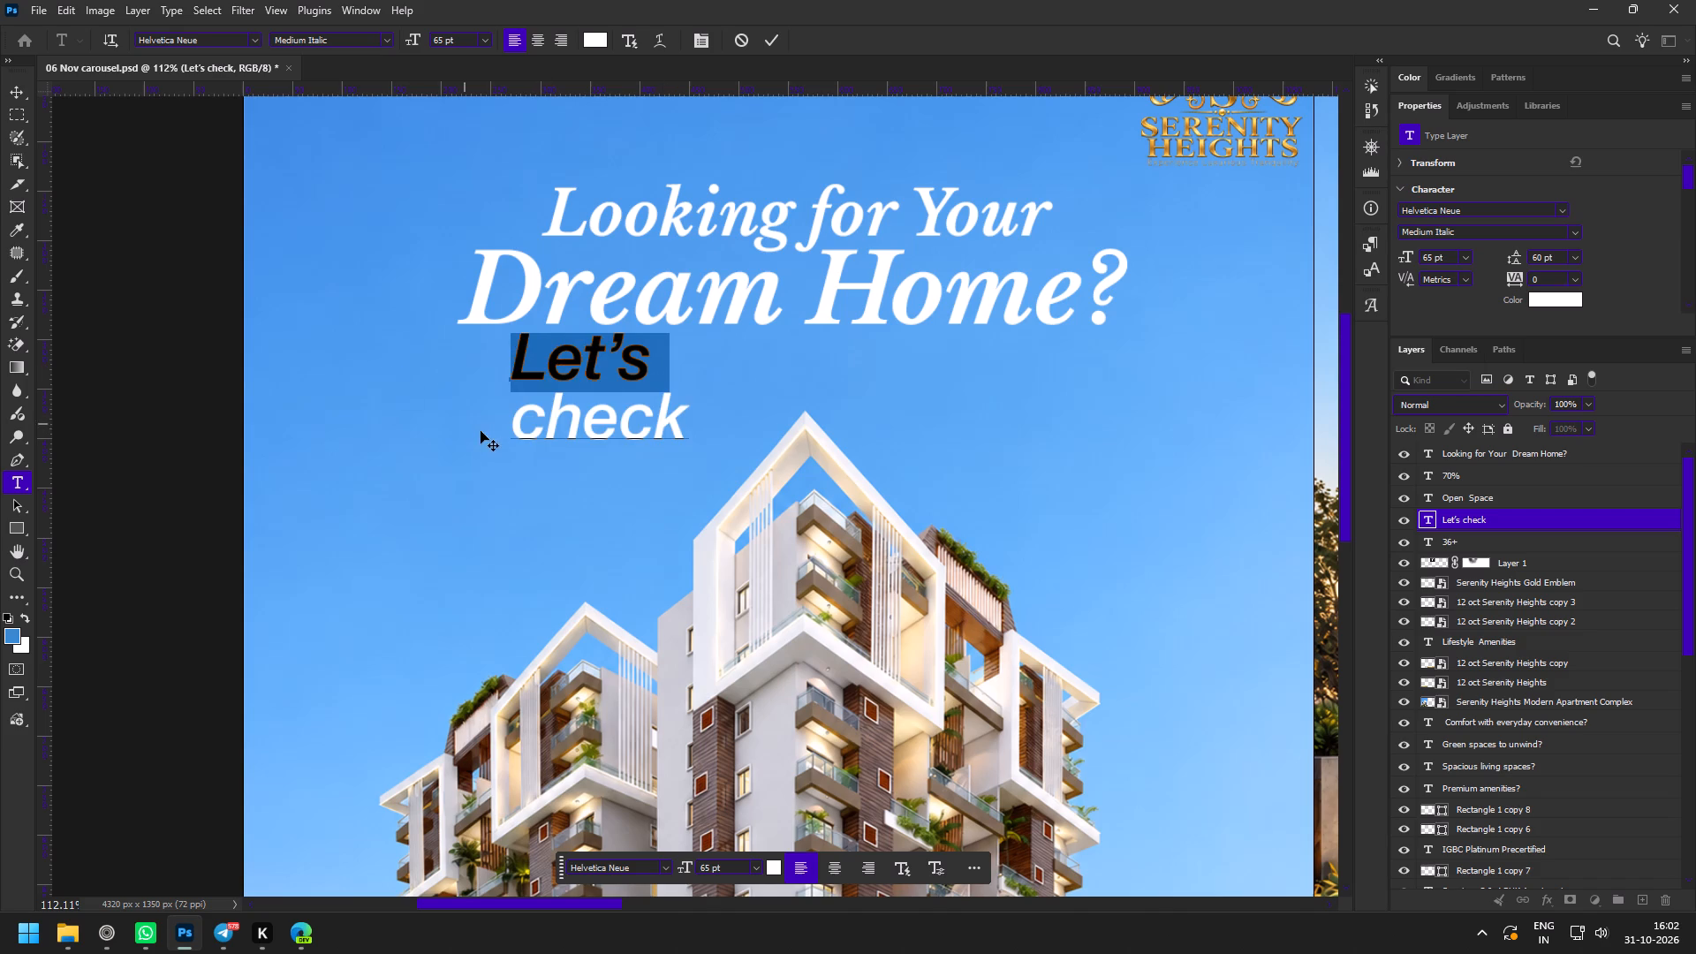
pyautogui.moveTo(504, 422); pyautogui.dragTo(882, 413)
pyautogui.moveTo(419, 40); pyautogui.dragTo(413, 40)
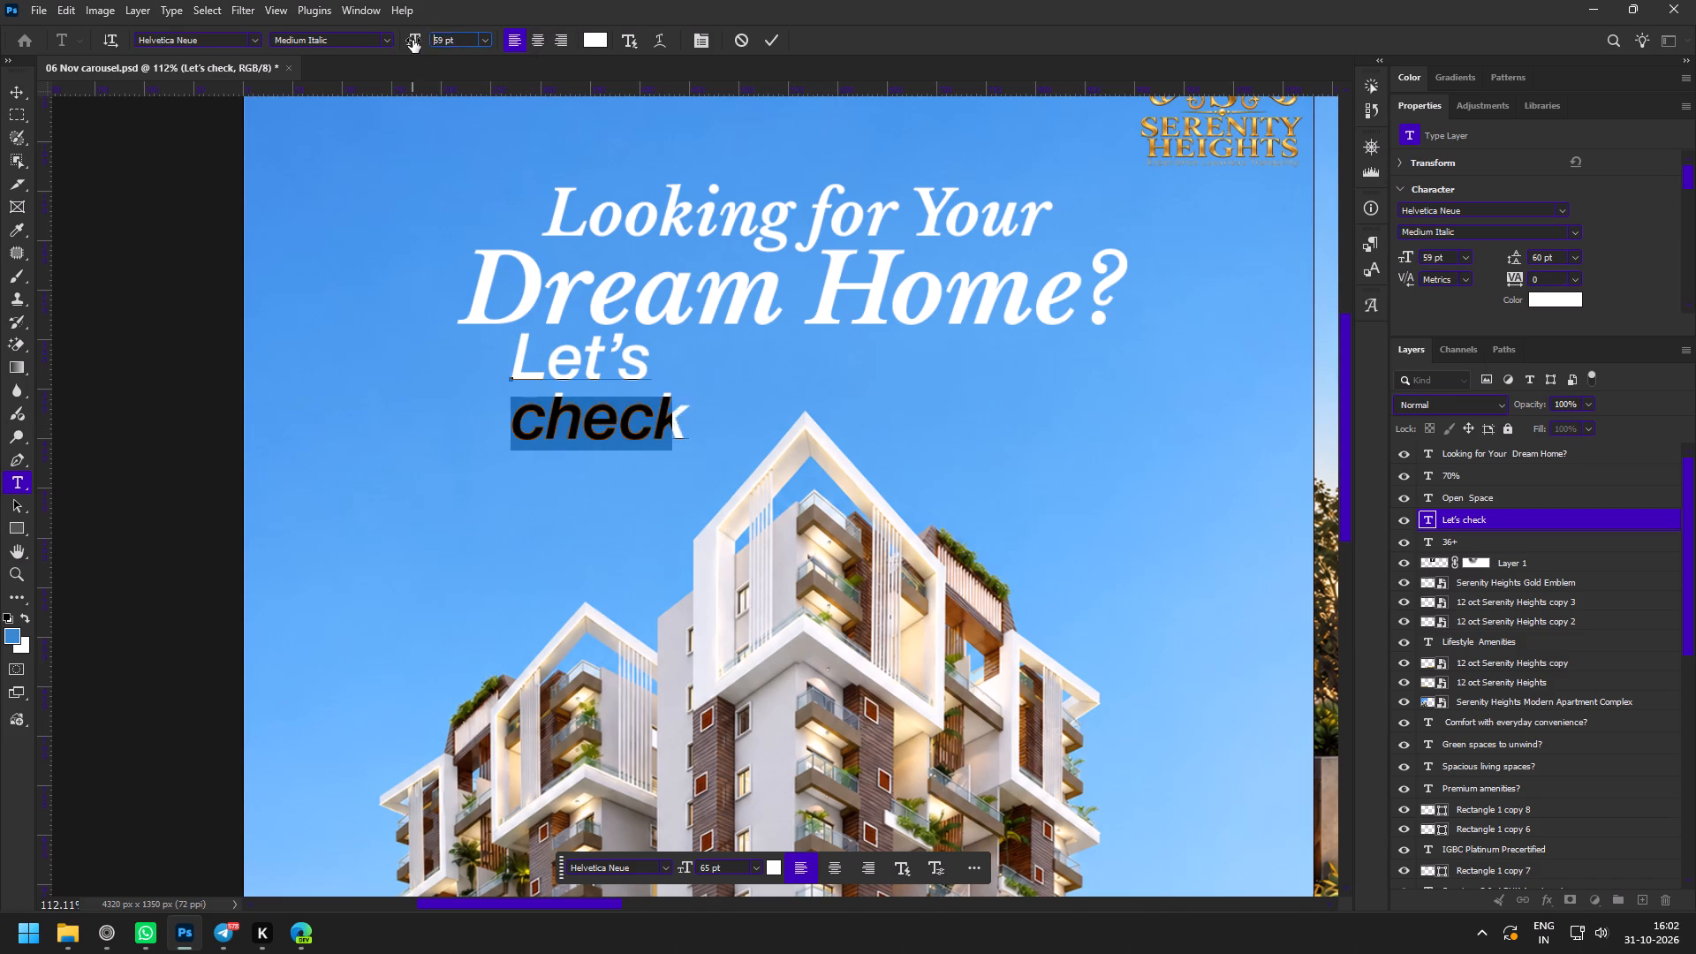
pyautogui.moveTo(413, 40); pyautogui.dragTo(399, 42)
pyautogui.hotkey('ctrl', 'a')
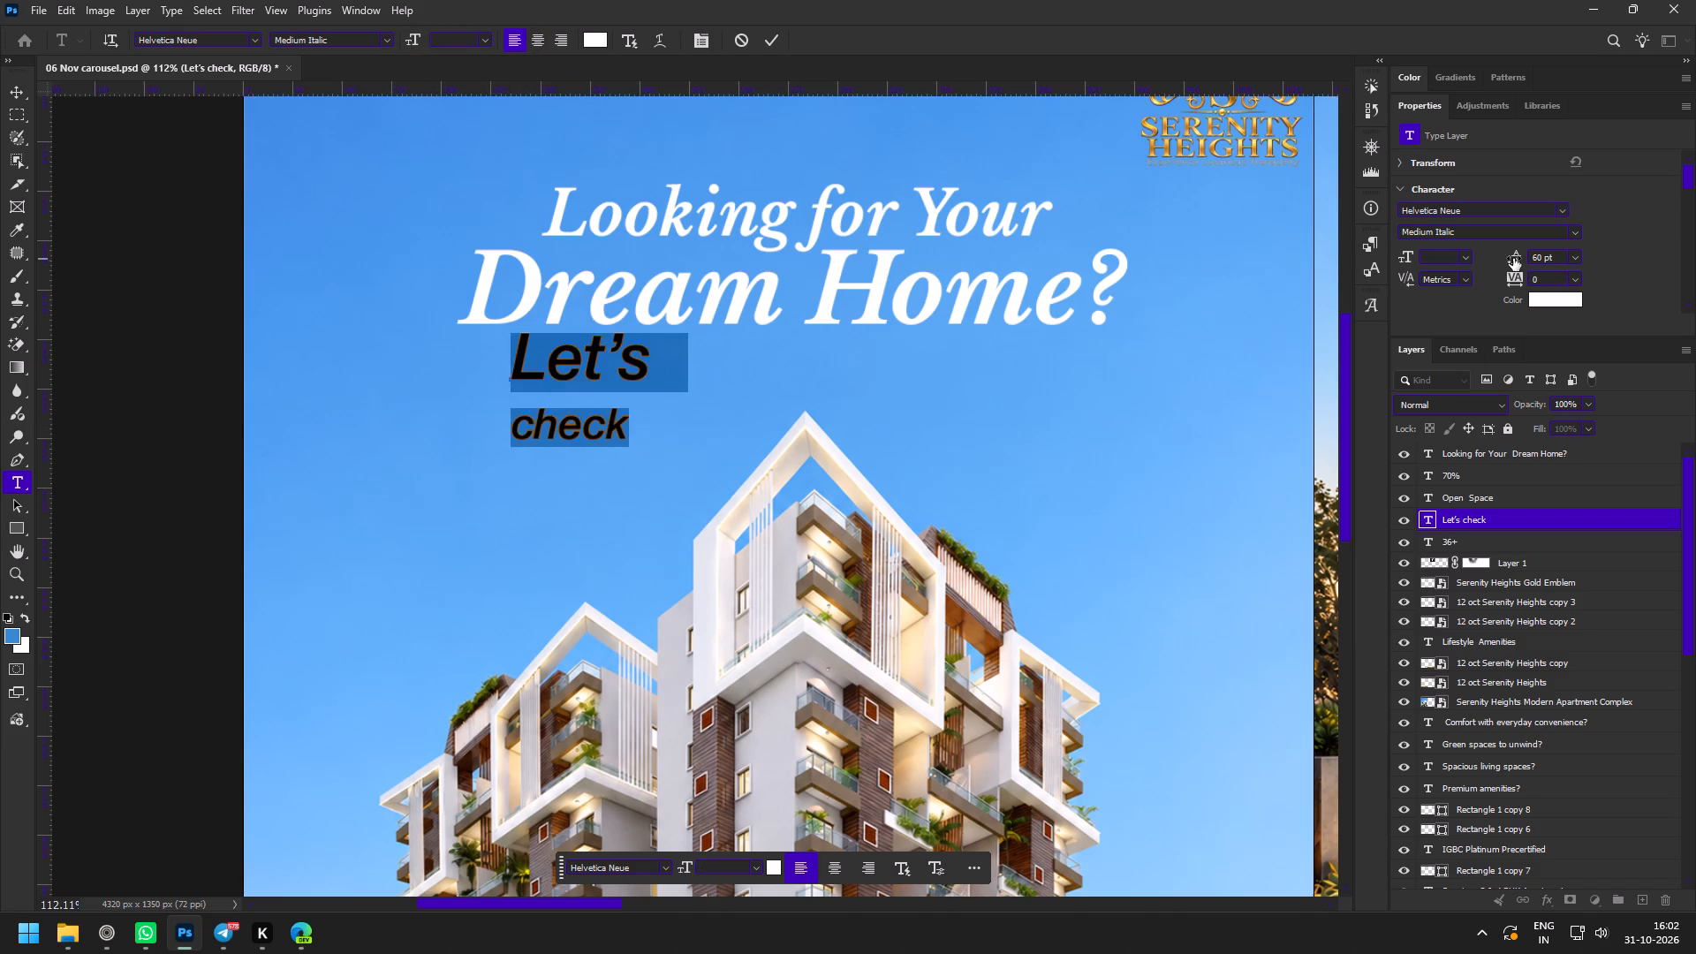
pyautogui.moveTo(1513, 256); pyautogui.dragTo(1495, 258)
pyautogui.click(775, 42)
# Move the "Let's check" text down beside the left side of the building's roof peak.
pyautogui.moveTo(596, 382); pyautogui.dragTo(655, 481)
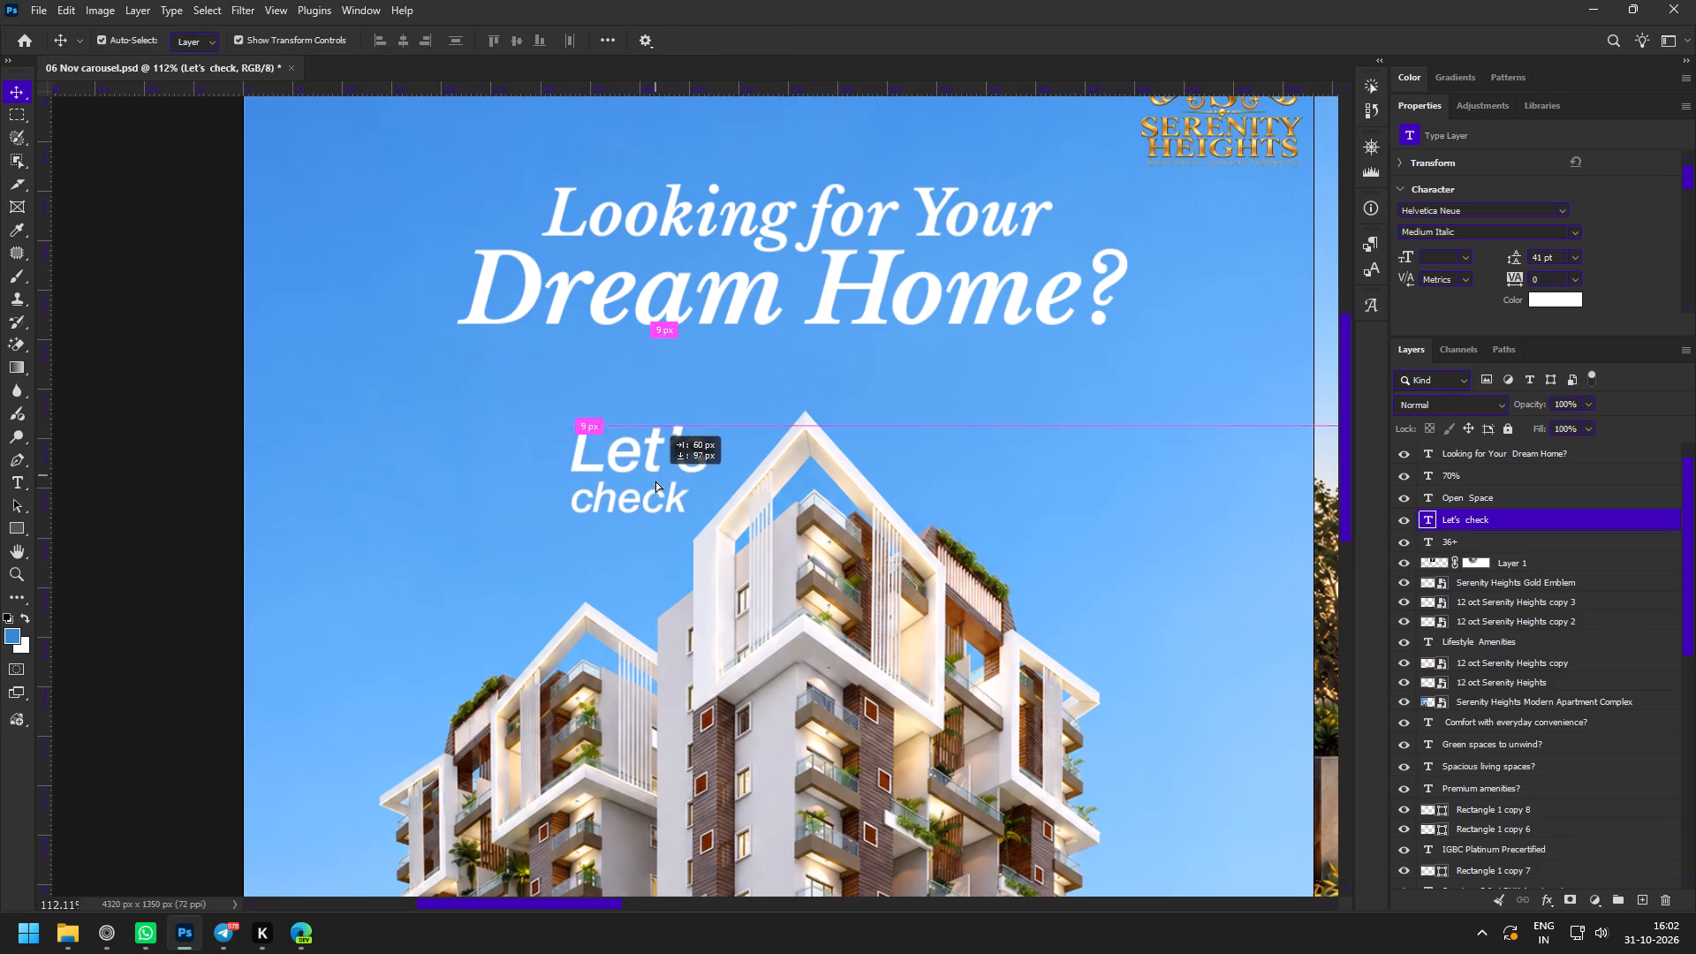
pyautogui.moveTo(655, 481); pyautogui.dragTo(643, 521)
# Duplicate "Let's check" to the right of the roof peak and replace its text with "what matters most!" on two lines.
pyautogui.press('z')
pyautogui.moveTo(761, 541); pyautogui.dragTo(693, 514)
pyautogui.press('space')
pyautogui.press('space')
pyautogui.press('space')
pyautogui.moveTo(814, 539); pyautogui.dragTo(660, 511)
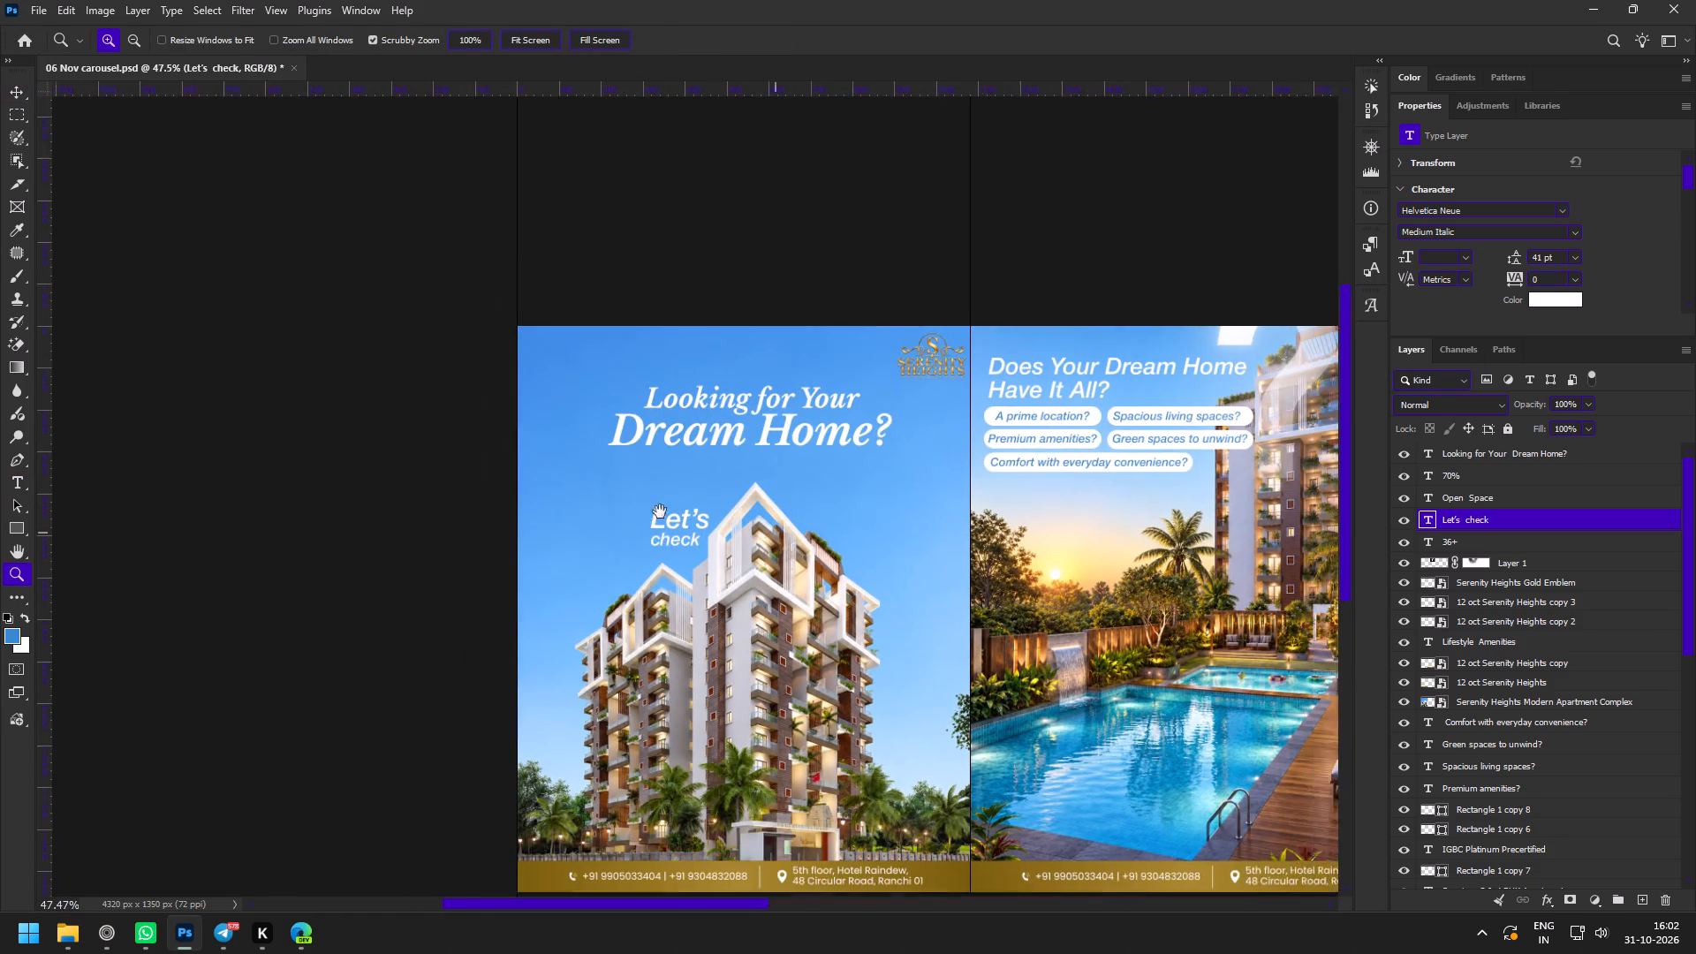
pyautogui.moveTo(660, 511); pyautogui.dragTo(646, 509)
pyautogui.moveTo(564, 488); pyautogui.dragTo(599, 517)
pyautogui.press('v')
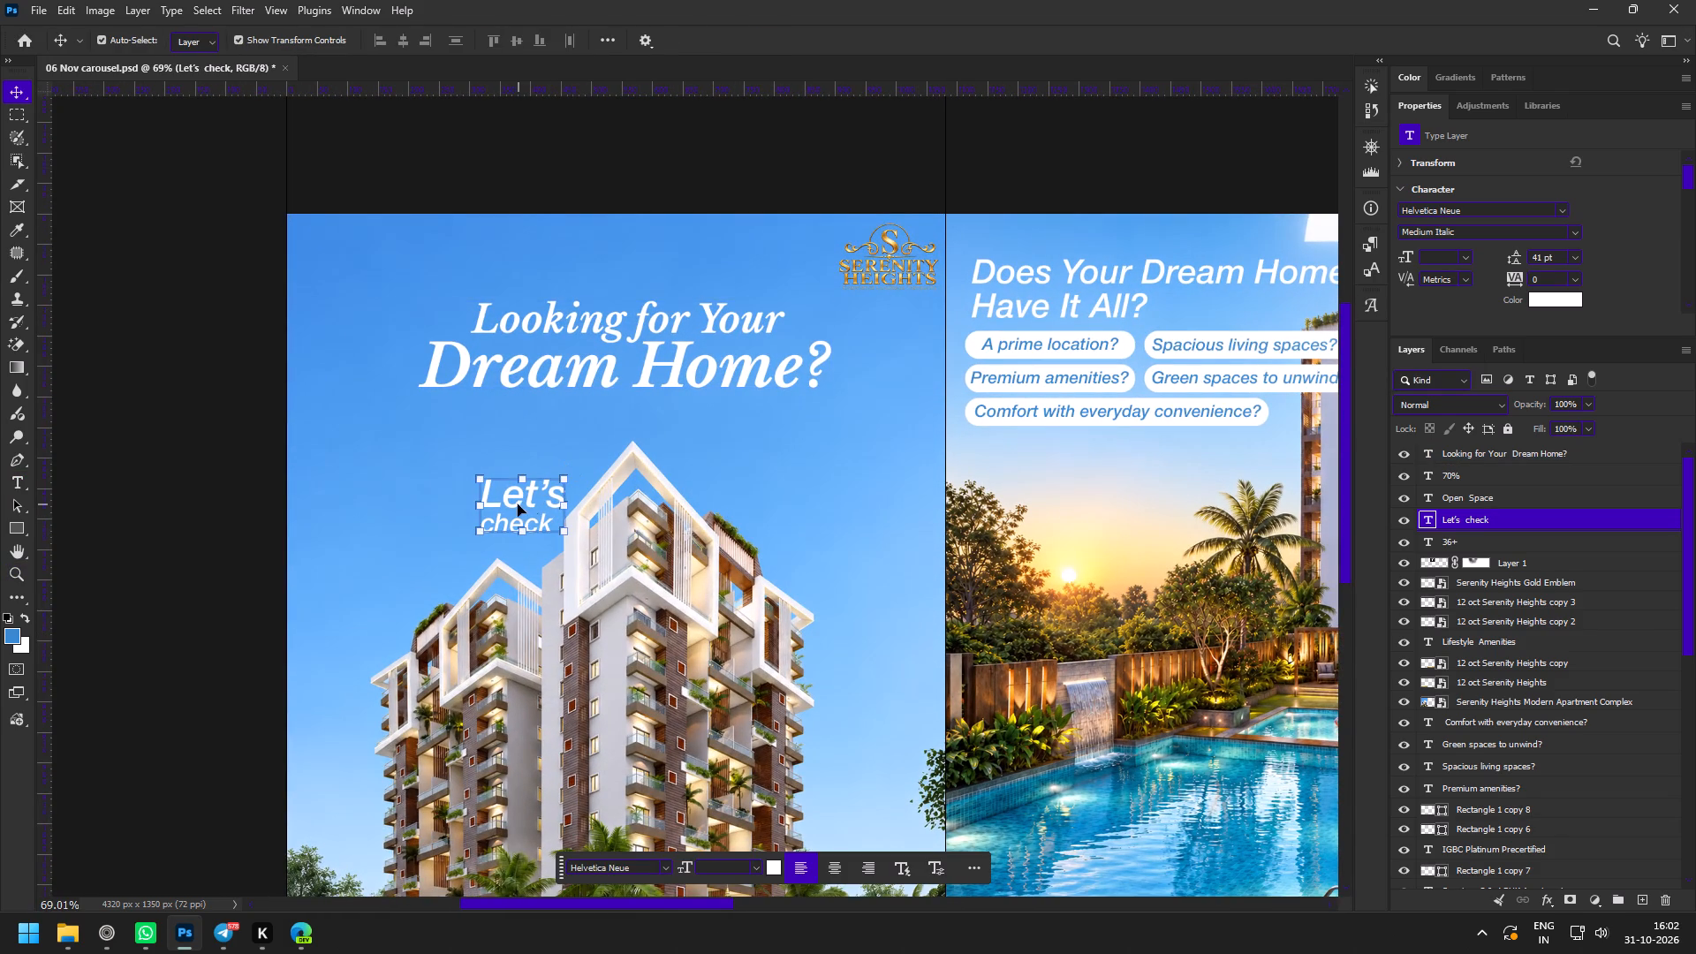
pyautogui.keyDown('alt'); pyautogui.moveTo(518, 504); pyautogui.dragTo(794, 492); pyautogui.keyUp('alt')
pyautogui.doubleClick(796, 493)
pyautogui.hotkey('ctrl', 'v')
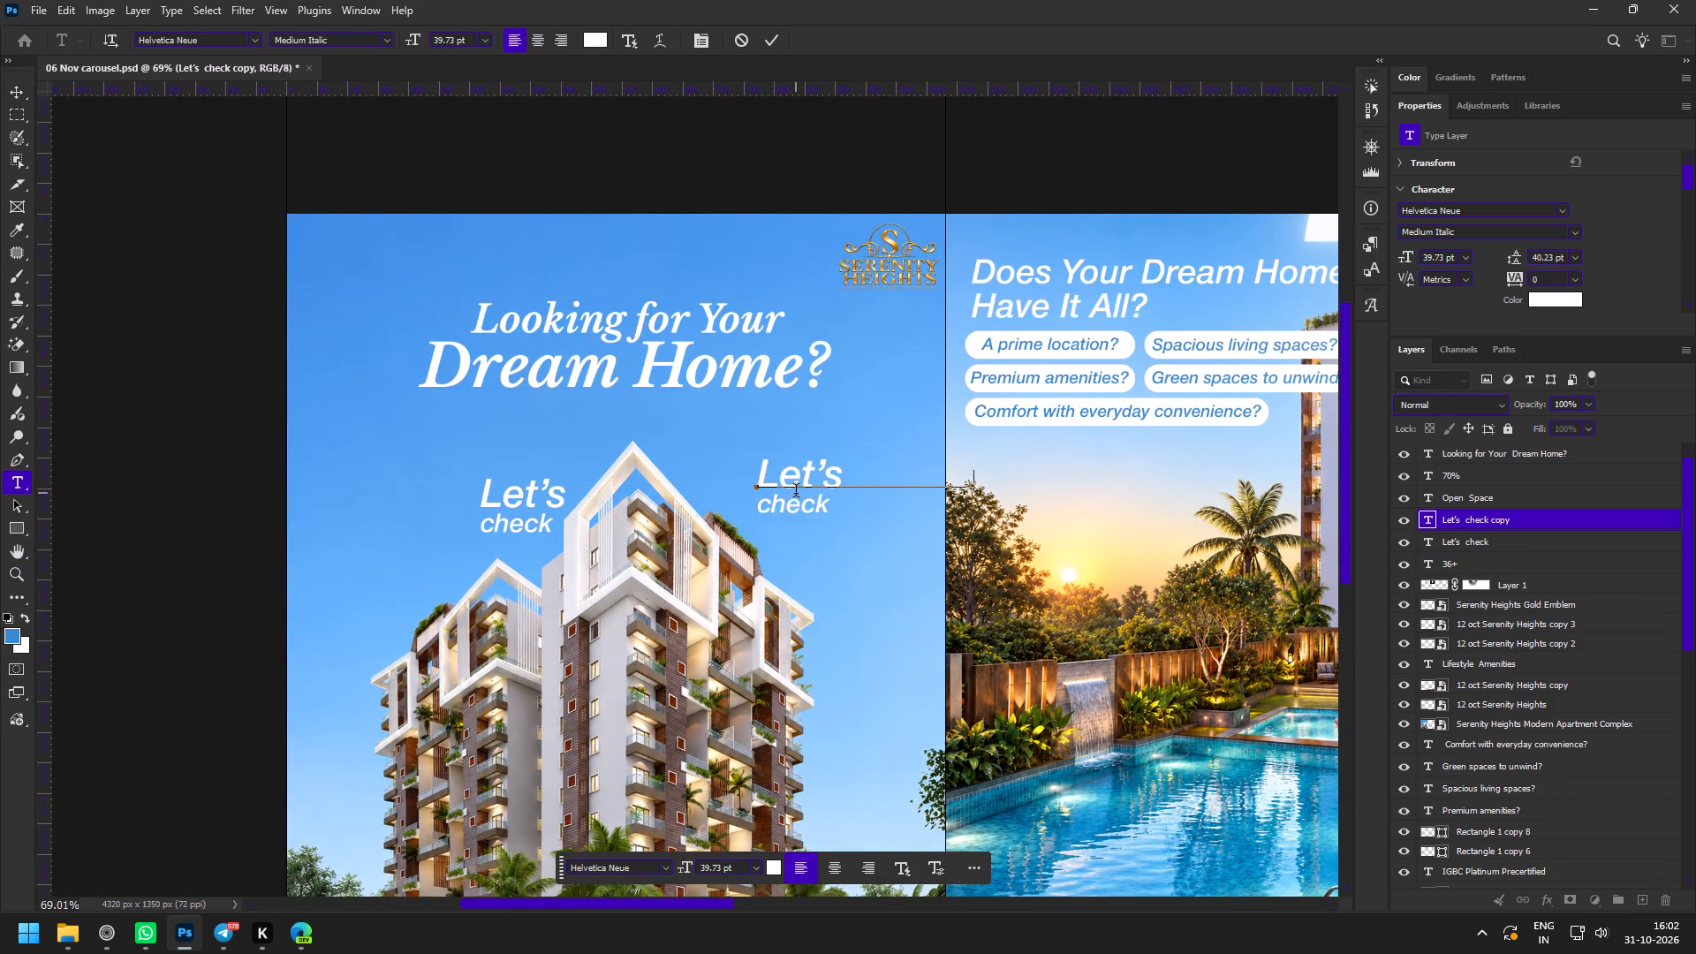
pyautogui.click(909, 485)
pyautogui.press('Return')
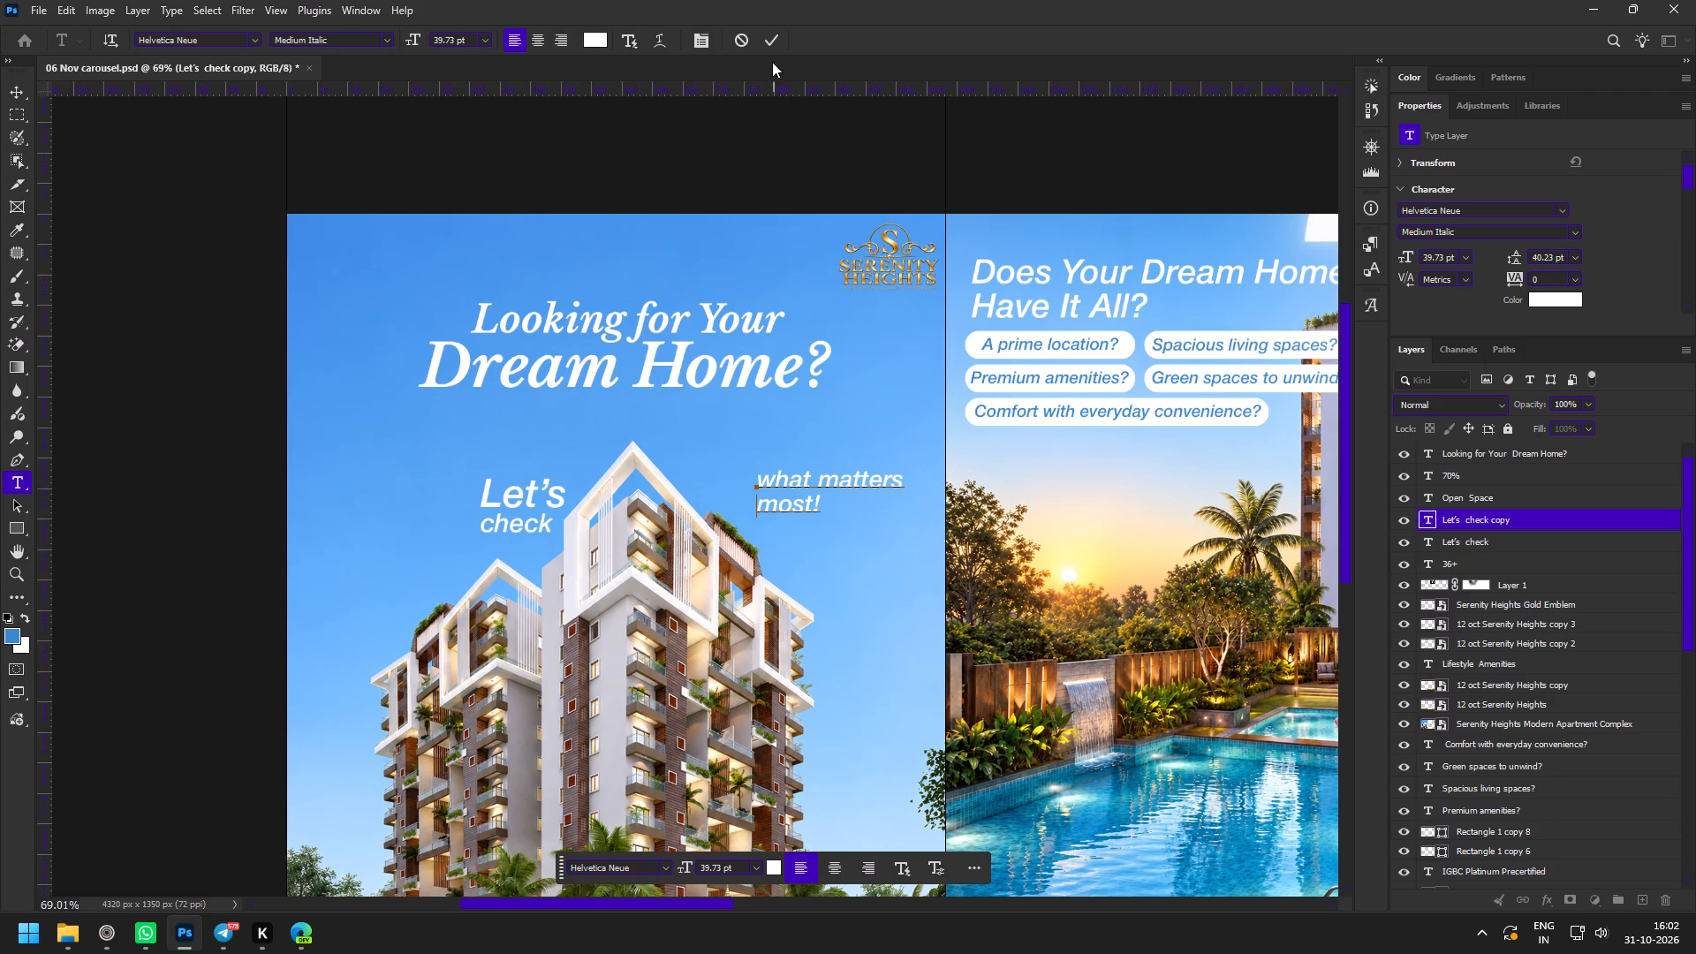
pyautogui.click(773, 40)
# Position "what matters most!" closer to the right side of the building's roof peak.
pyautogui.press('z')
pyautogui.moveTo(642, 451); pyautogui.dragTo(698, 484)
pyautogui.press('v')
pyautogui.moveTo(959, 518); pyautogui.dragTo(835, 496)
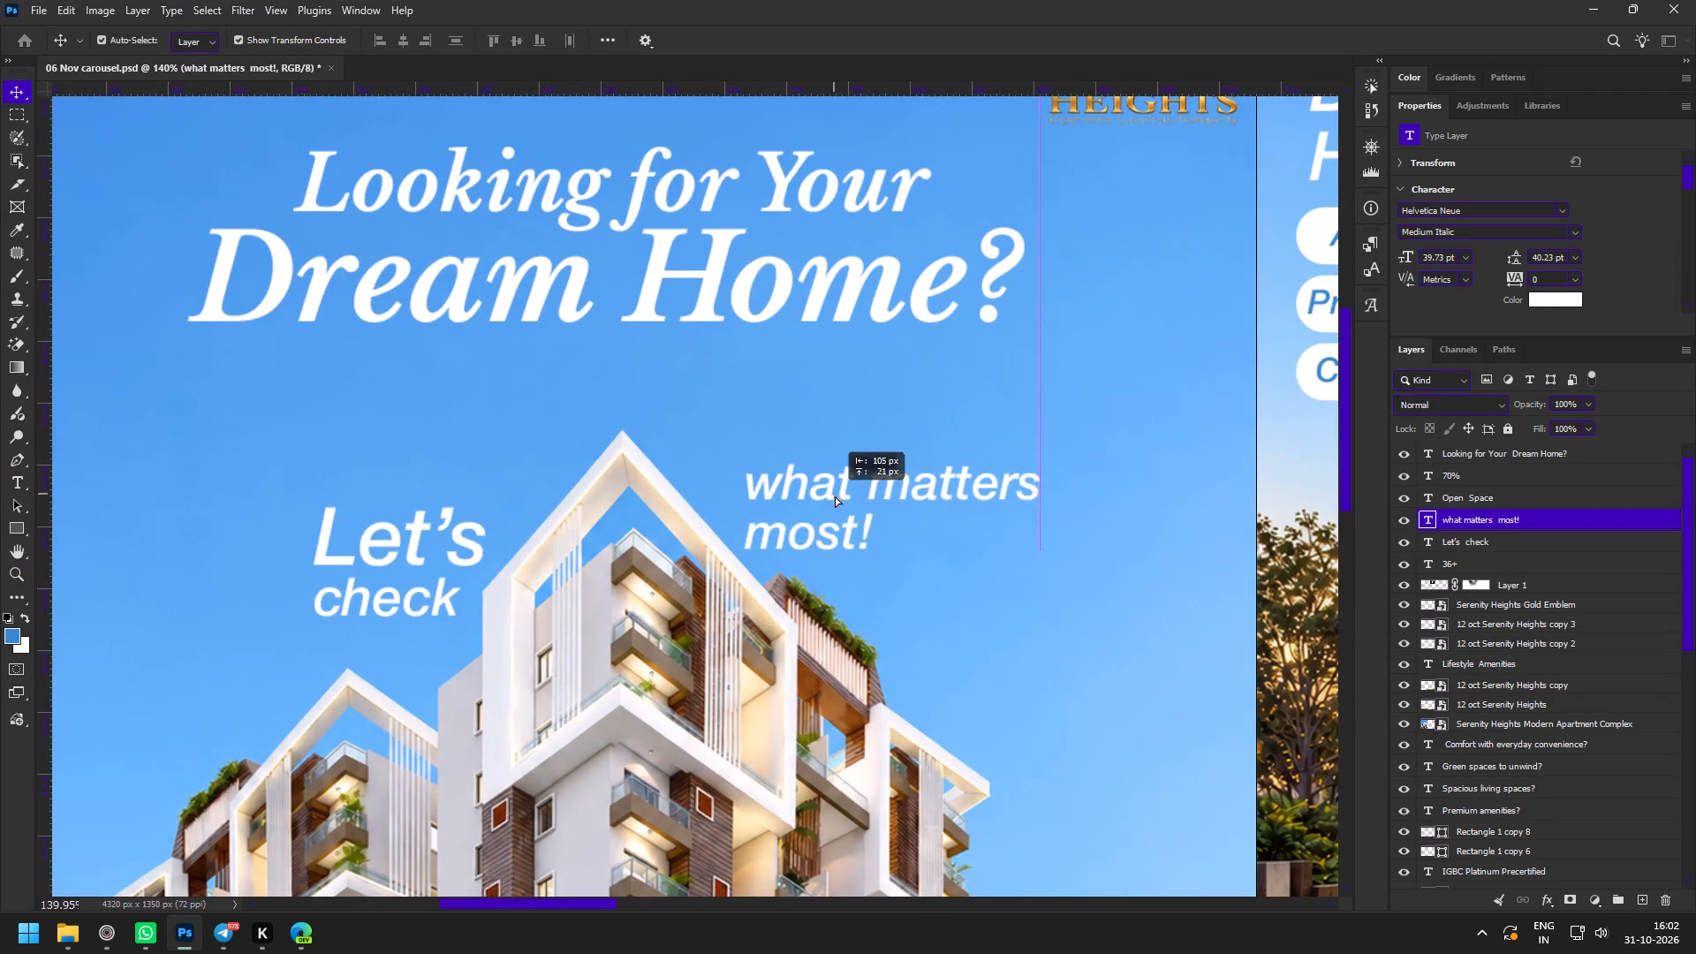
pyautogui.moveTo(835, 496); pyautogui.dragTo(849, 499)
# Move the "Looking for Your Dream Home?" headline down, closer to the building and the split subline.
pyautogui.click(573, 173)
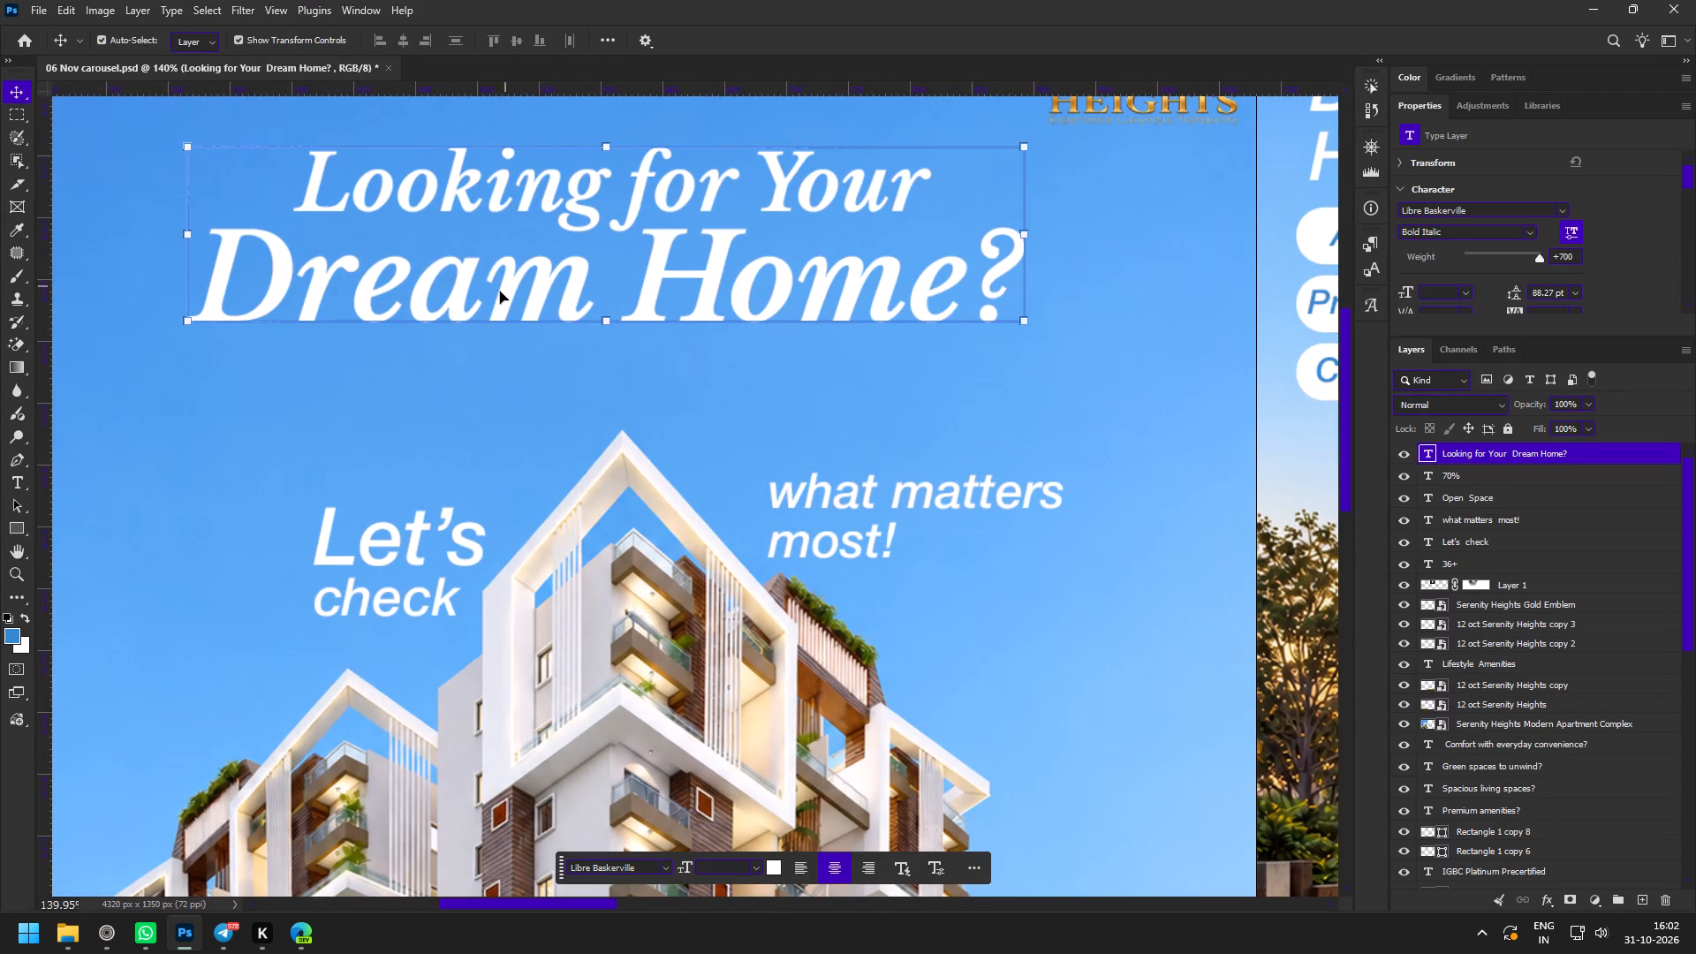
pyautogui.moveTo(715, 268); pyautogui.dragTo(715, 317)
pyautogui.press('z')
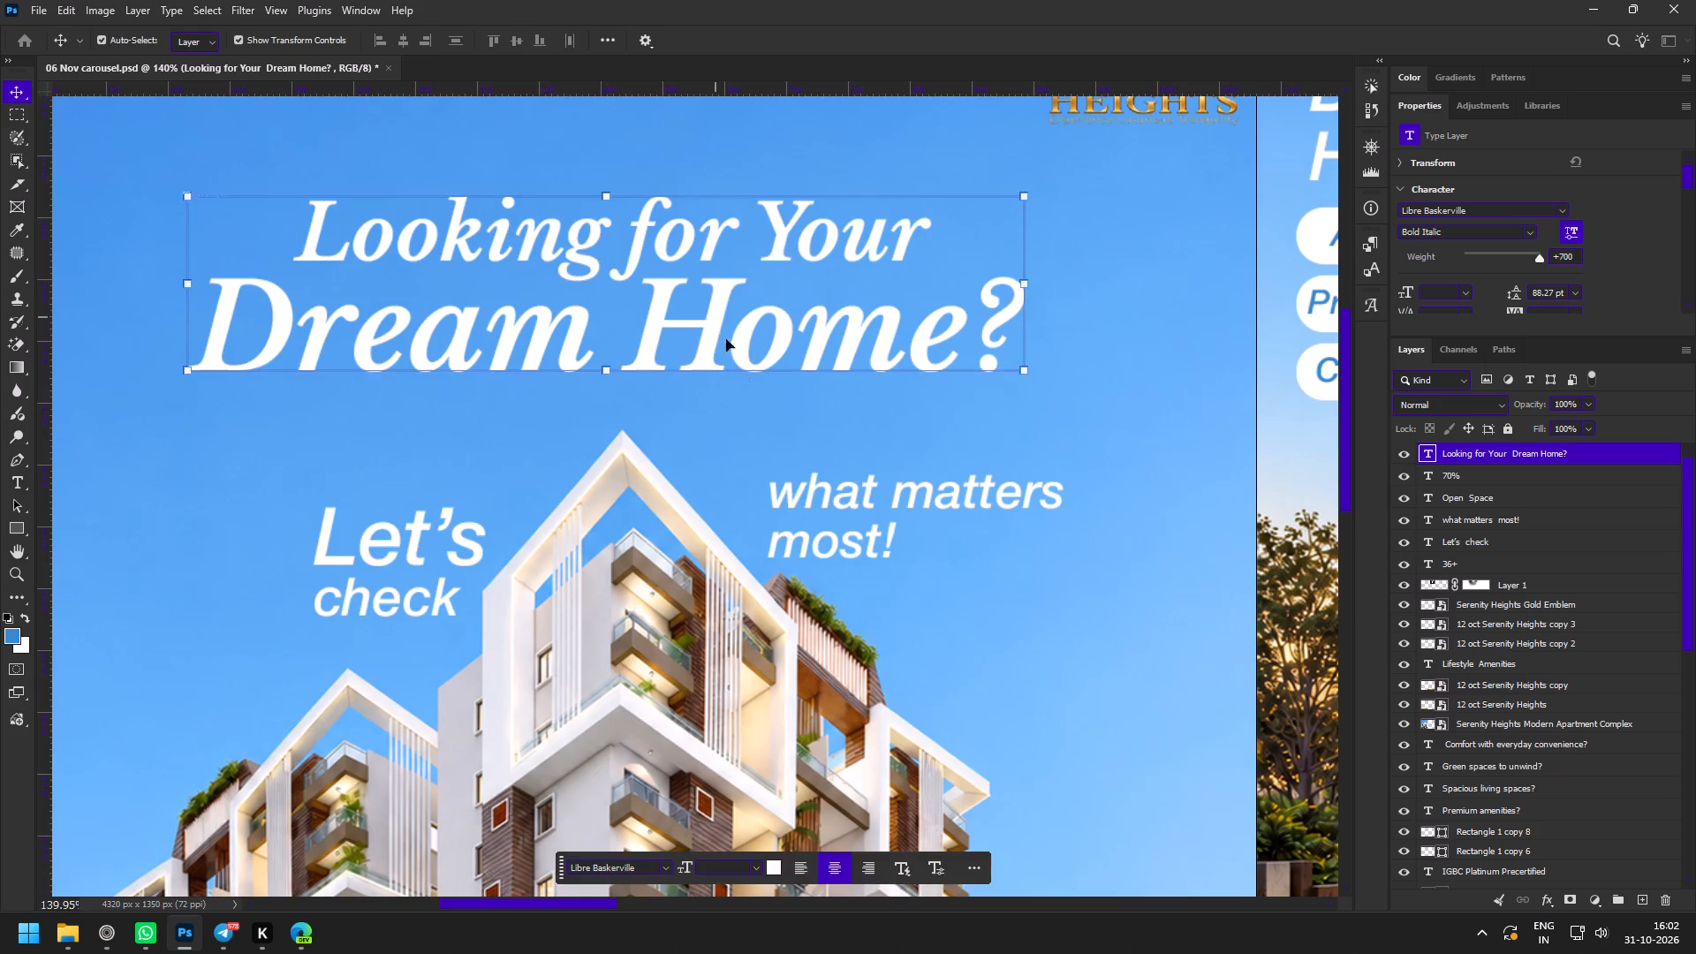
pyautogui.moveTo(775, 439); pyautogui.dragTo(688, 424)
pyautogui.press('space')
pyautogui.press('space')
pyautogui.moveTo(660, 498); pyautogui.dragTo(674, 457)
pyautogui.moveTo(797, 416); pyautogui.dragTo(822, 434)
pyautogui.moveTo(733, 259); pyautogui.dragTo(746, 272)
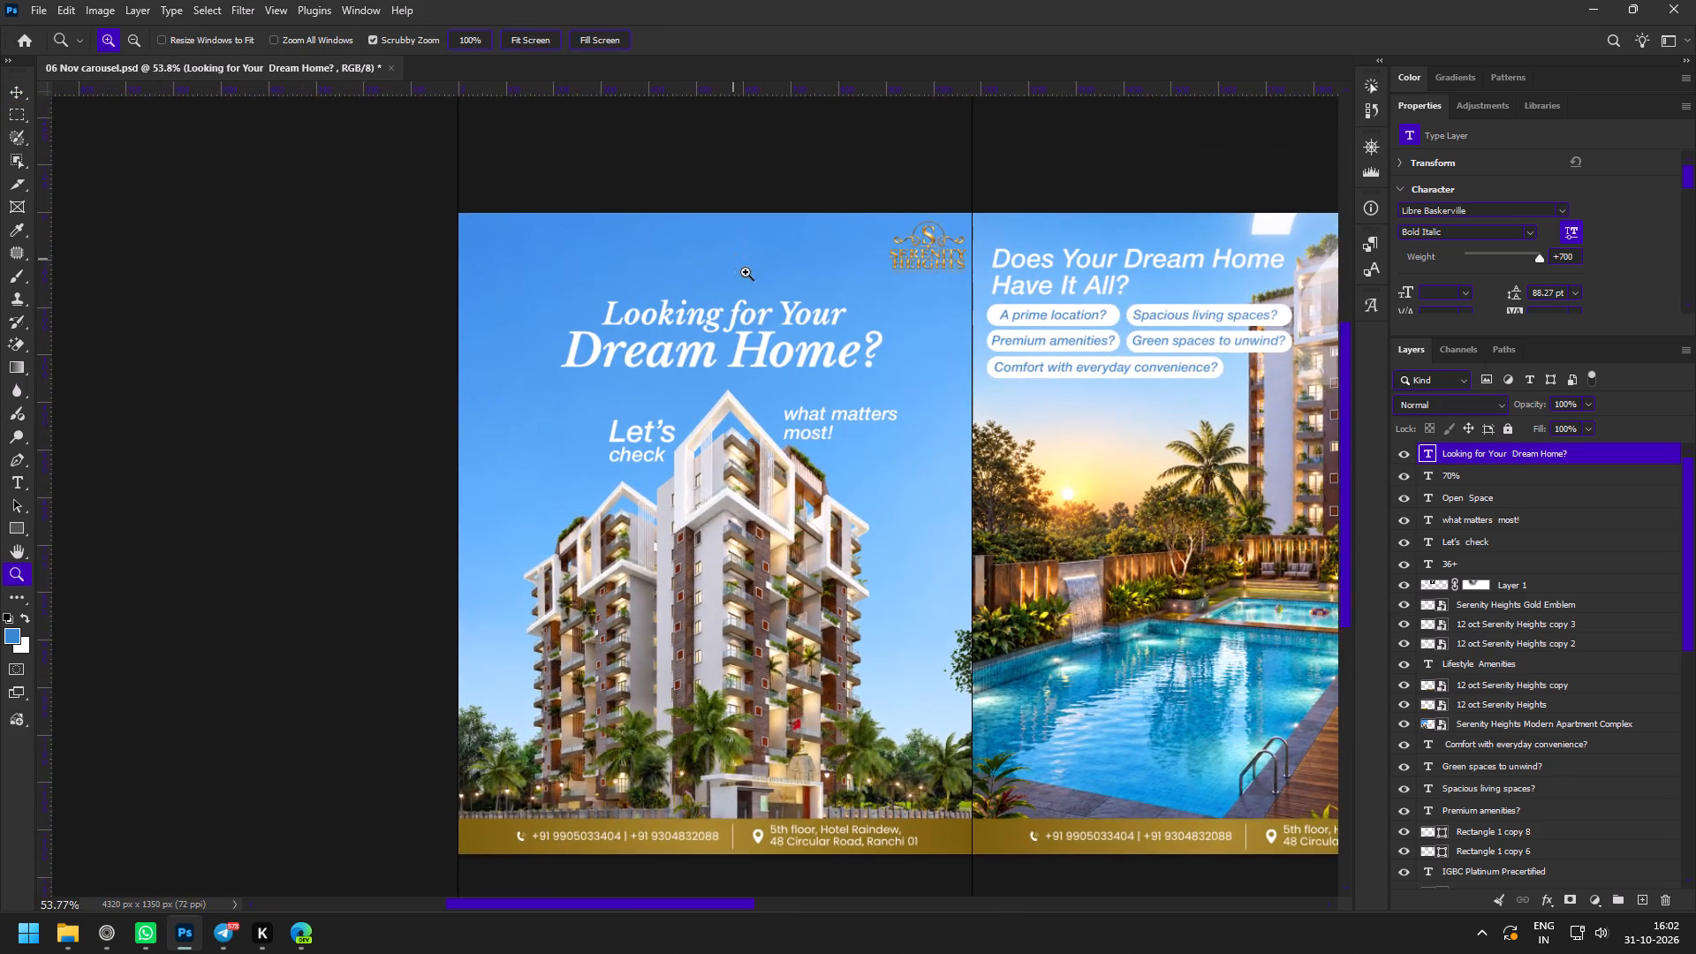
pyautogui.moveTo(746, 272); pyautogui.dragTo(769, 293)
pyautogui.press('v')
pyautogui.moveTo(771, 370); pyautogui.dragTo(771, 359)
pyautogui.click(782, 367)
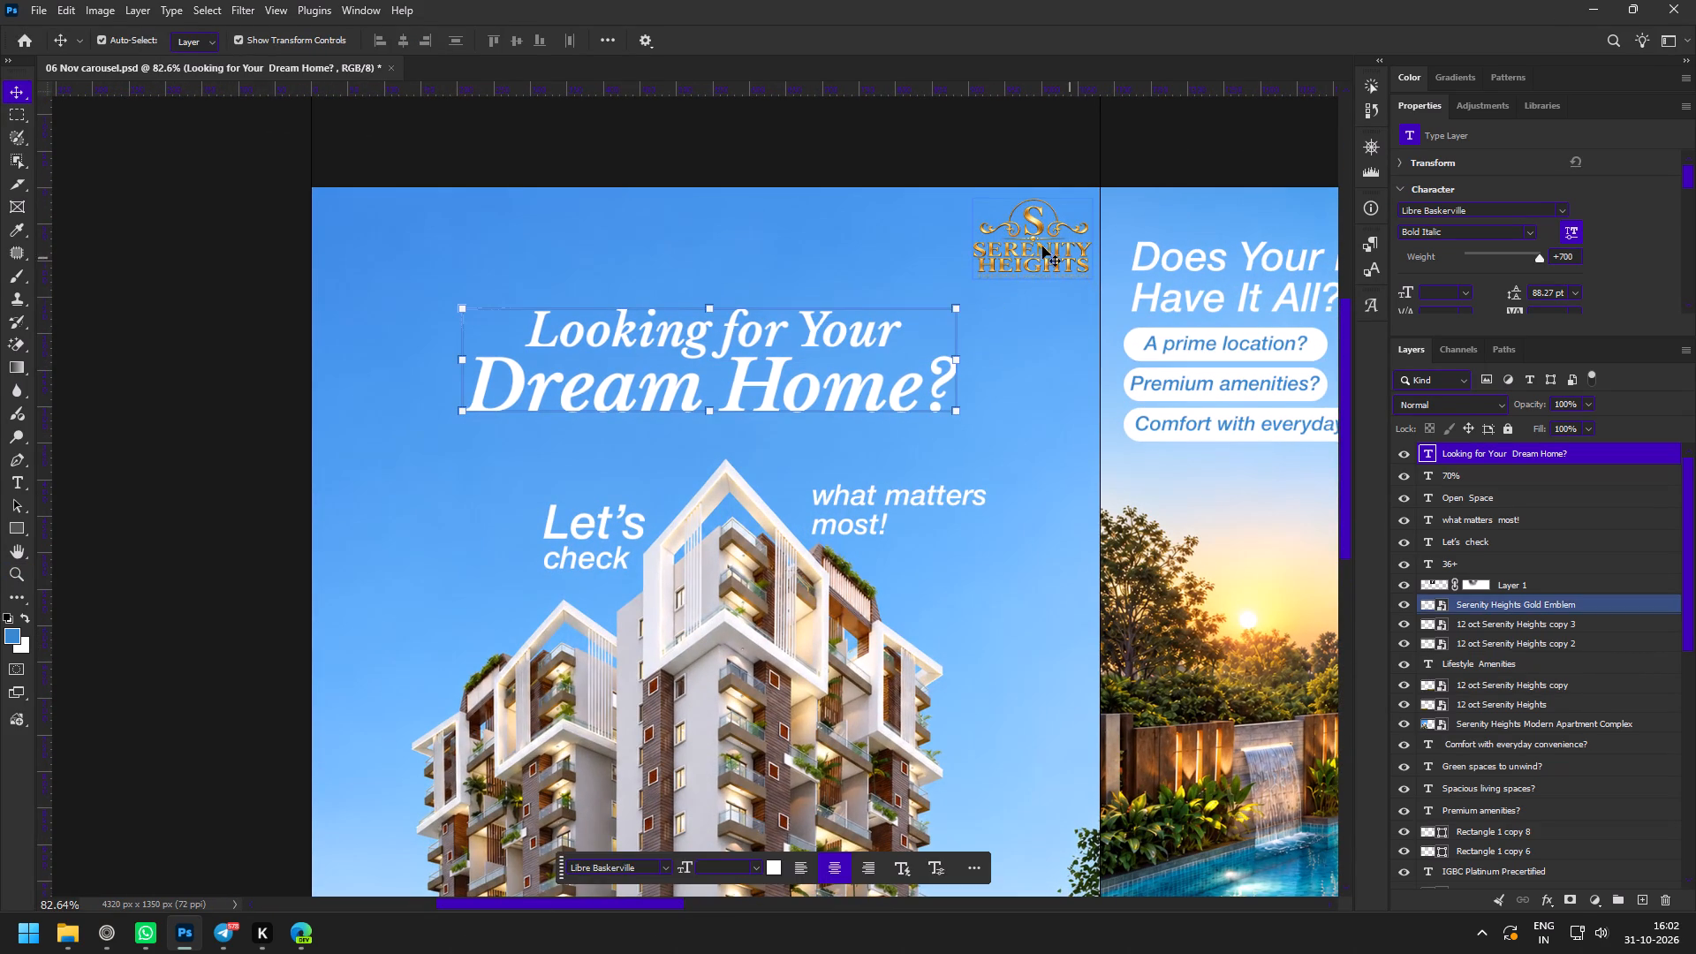
# Copy the Serenity Heights gold emblem from slide 1 and paste it onto slide 4.
pyautogui.click(1039, 245)
pyautogui.click(1042, 247)
pyautogui.hotkey('ctrl', 'c')
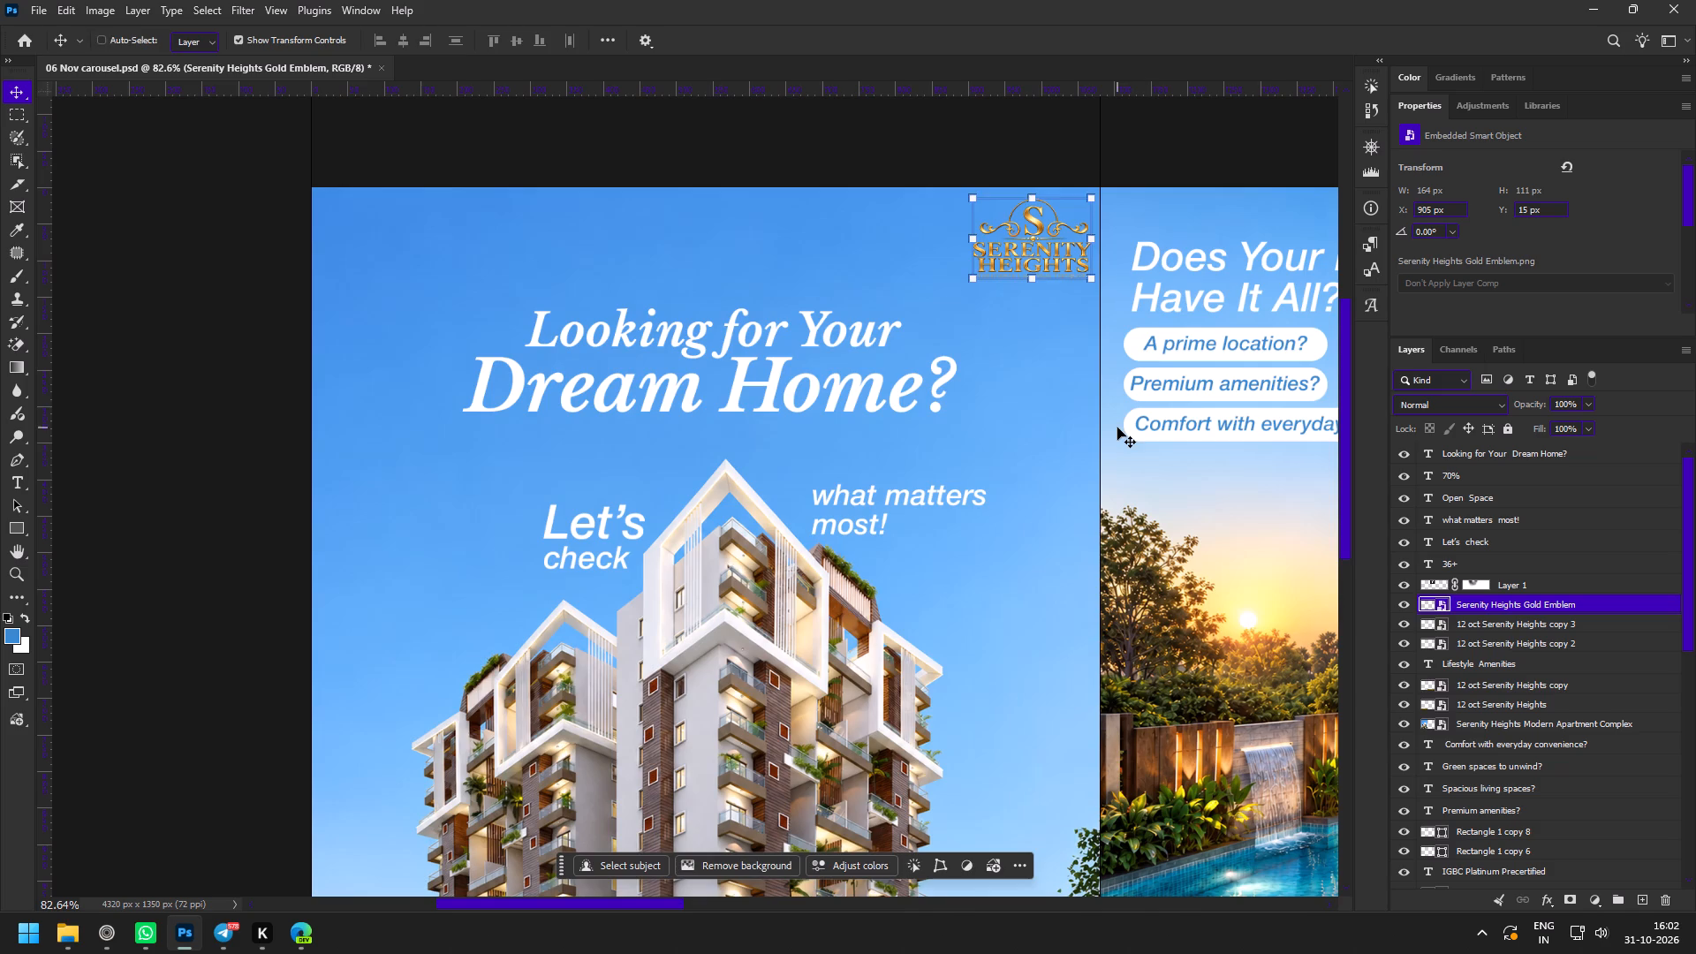
pyautogui.press('z')
pyautogui.moveTo(1115, 448); pyautogui.dragTo(1026, 431)
pyautogui.press('space')
pyautogui.press('space')
pyautogui.press('space')
pyautogui.press('space')
pyautogui.press('space')
pyautogui.press('space')
pyautogui.press('space')
pyautogui.press('space')
pyautogui.press('space')
pyautogui.press('space')
pyautogui.press('space')
pyautogui.press('space')
pyautogui.press('space')
pyautogui.press('space')
pyautogui.moveTo(1130, 456); pyautogui.dragTo(767, 443)
pyautogui.click(983, 435)
pyautogui.press('z')
pyautogui.moveTo(751, 338); pyautogui.dragTo(813, 428)
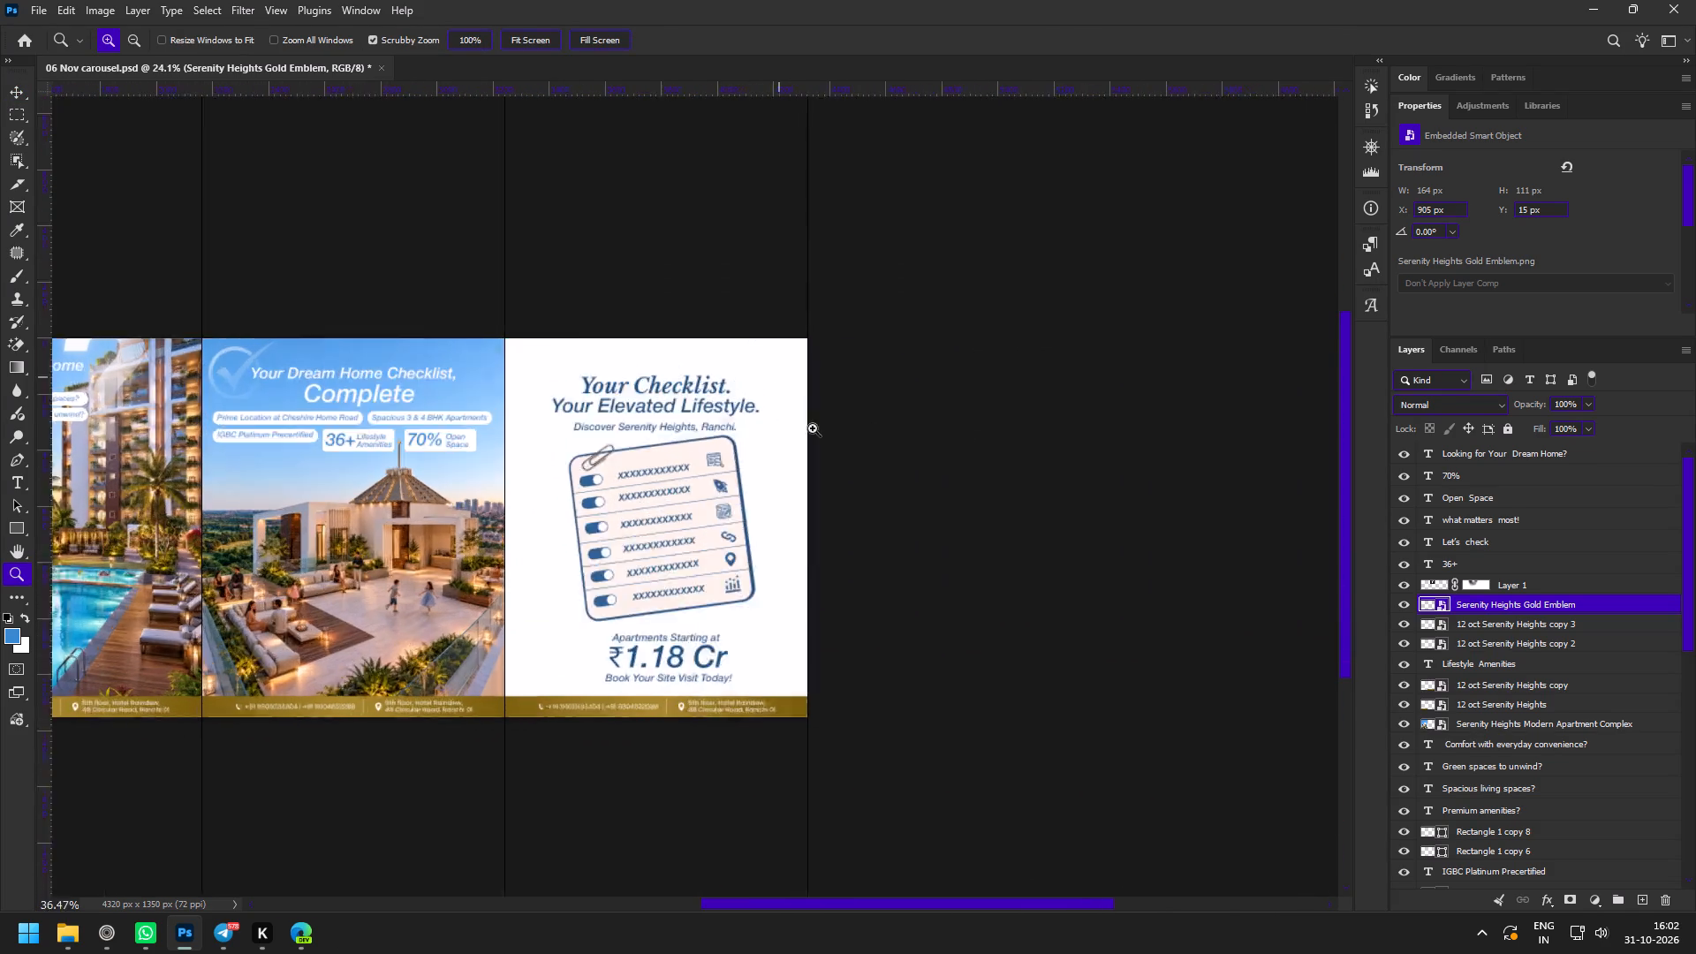
pyautogui.moveTo(813, 428); pyautogui.dragTo(816, 432)
pyautogui.moveTo(815, 312); pyautogui.dragTo(872, 395)
pyautogui.press('v')
pyautogui.click(806, 428)
pyautogui.hotkey('ctrl', 'v')
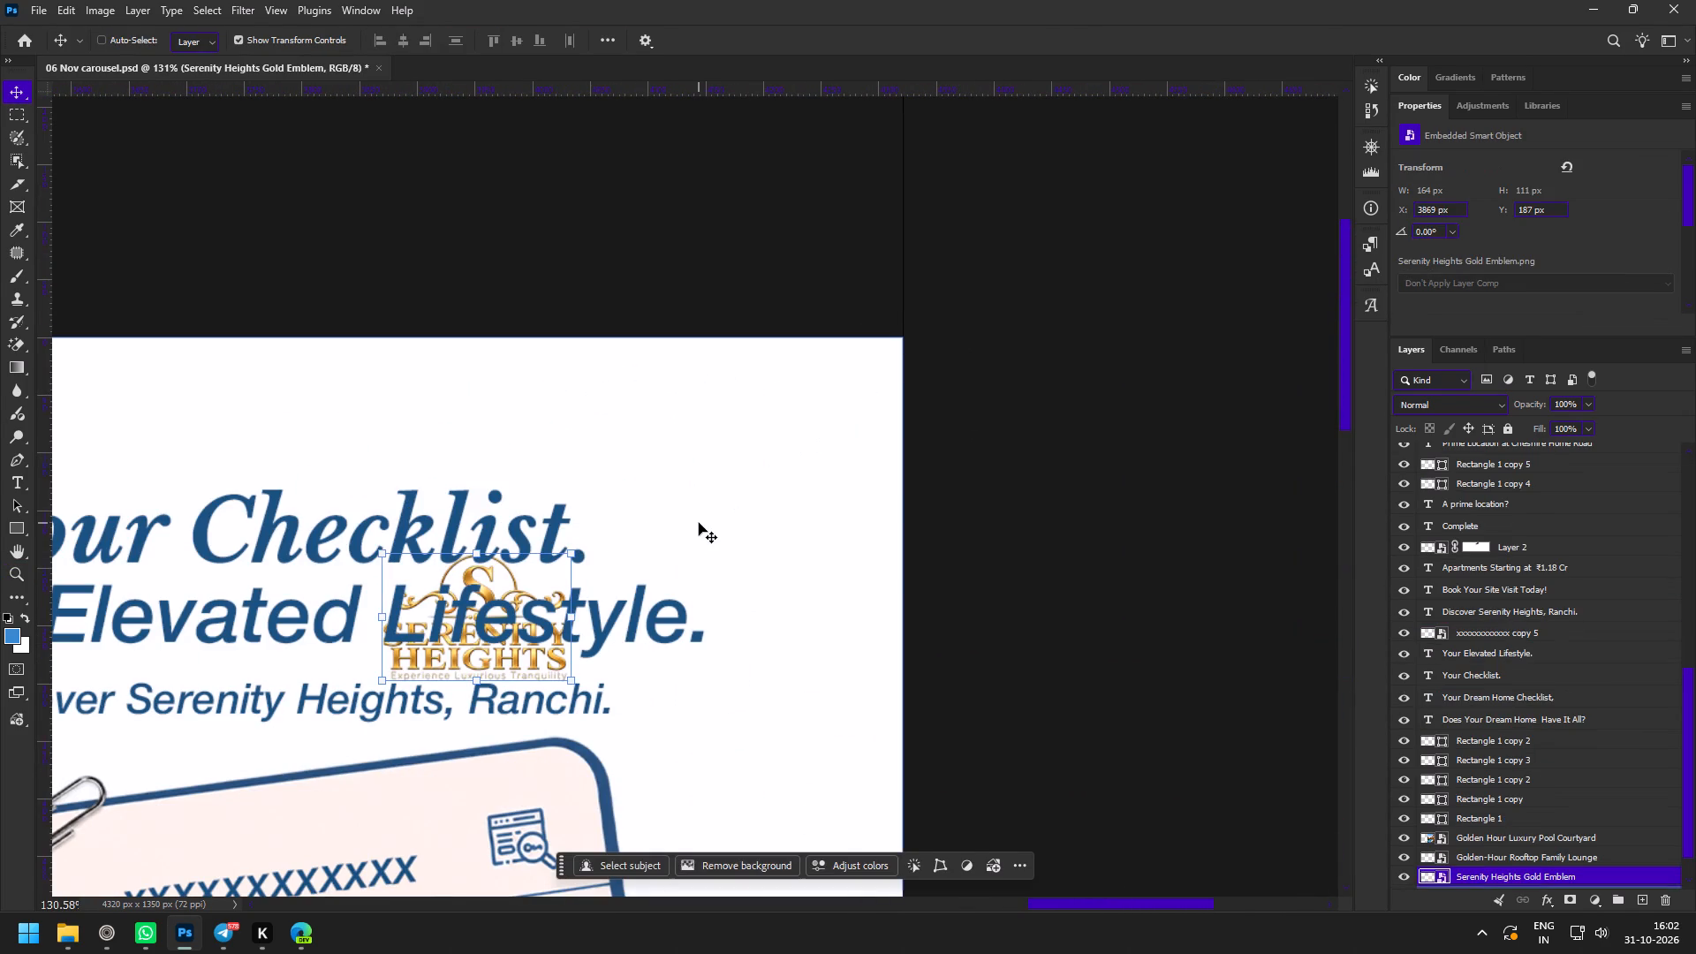
# Move the pasted emblem into slide 4's top-right corner, at X 4133 px and Y 20 px.
pyautogui.hotkey('ctrl', 't')
pyautogui.moveTo(486, 636); pyautogui.dragTo(806, 431)
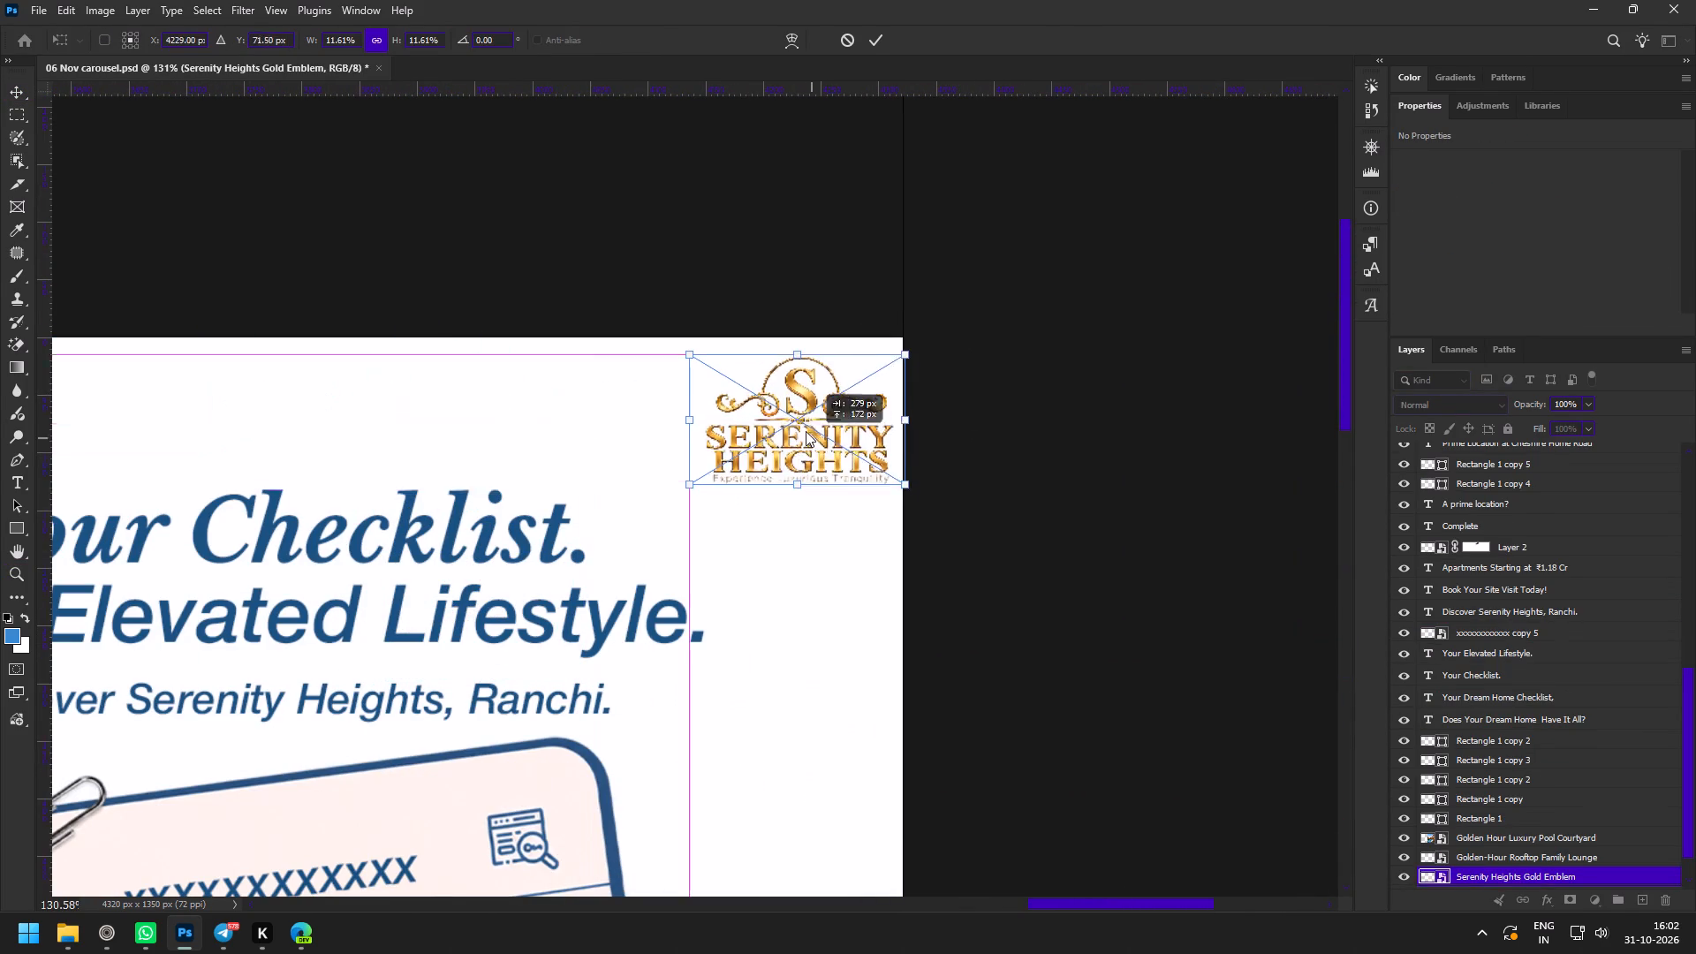
pyautogui.moveTo(806, 431); pyautogui.dragTo(791, 446)
pyautogui.click(880, 43)
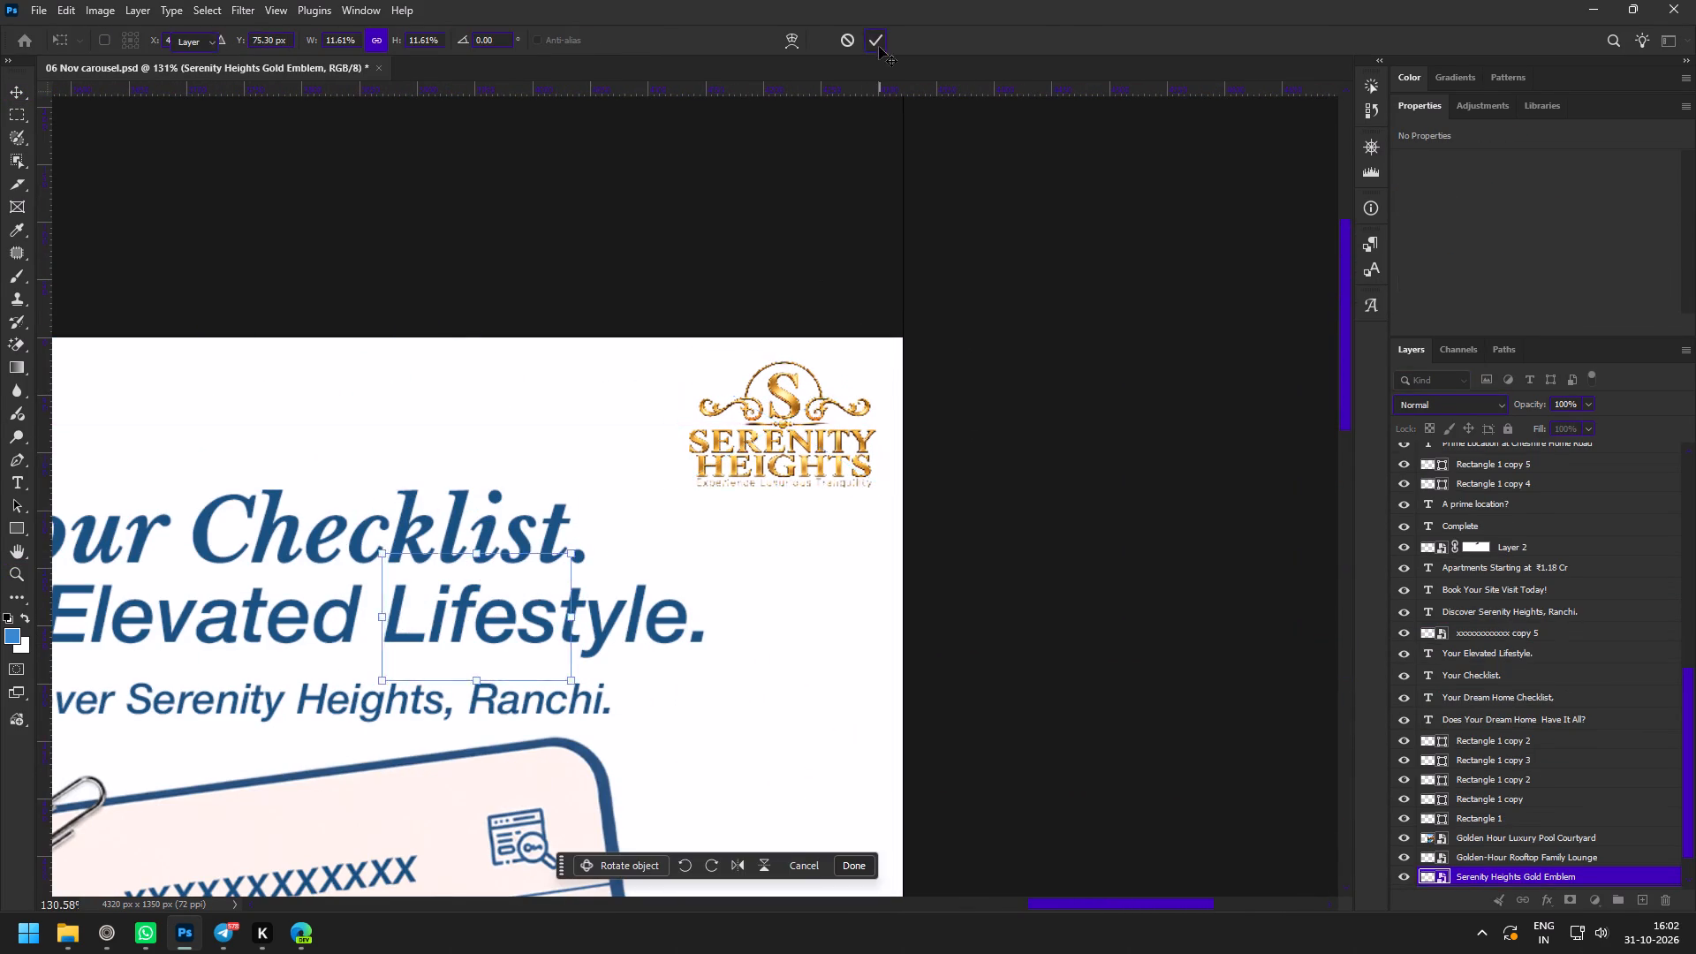
# Review the carousel from slide 4 back to slide 1, checking emblem placement and overall text layout.
pyautogui.press('z')
pyautogui.moveTo(779, 495); pyautogui.dragTo(696, 460)
pyautogui.press('space')
pyautogui.press('space')
pyautogui.press('space')
pyautogui.press('space')
pyautogui.press('space')
pyautogui.press('space')
pyautogui.press('space')
pyautogui.moveTo(645, 522); pyautogui.dragTo(852, 360)
pyautogui.press('space')
pyautogui.press('space')
pyautogui.press('space')
pyautogui.press('space')
pyautogui.press('space')
pyautogui.press('space')
pyautogui.press('space')
pyautogui.press('space')
pyautogui.press('space')
pyautogui.press('space')
pyautogui.press('space')
pyautogui.press('space')
pyautogui.press('space')
pyautogui.press('space')
pyautogui.press('space')
pyautogui.press('space')
pyautogui.press('space')
pyautogui.press('space')
pyautogui.press('space')
pyautogui.press('space')
pyautogui.moveTo(557, 538); pyautogui.dragTo(695, 521)
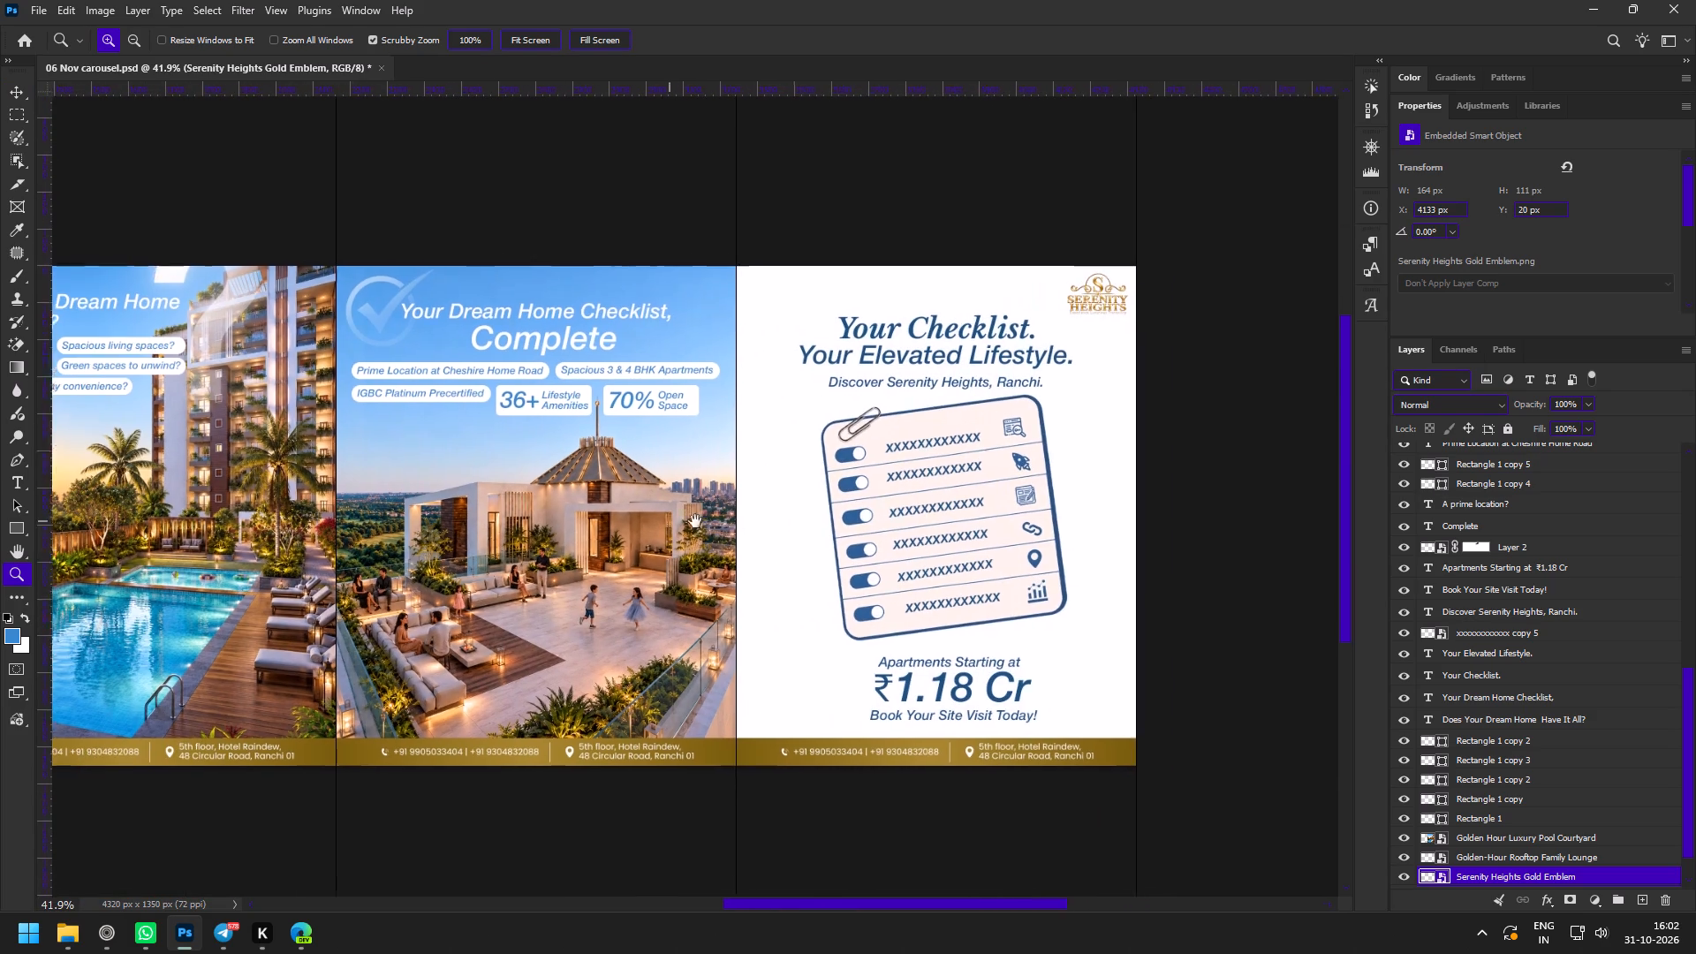
pyautogui.moveTo(695, 521); pyautogui.dragTo(876, 527)
pyautogui.moveTo(823, 531); pyautogui.dragTo(1086, 512)
# Stamp all visible layers into a new layer above the headline and convert it to a smart object.
pyautogui.scroll(12, 1390, 542)
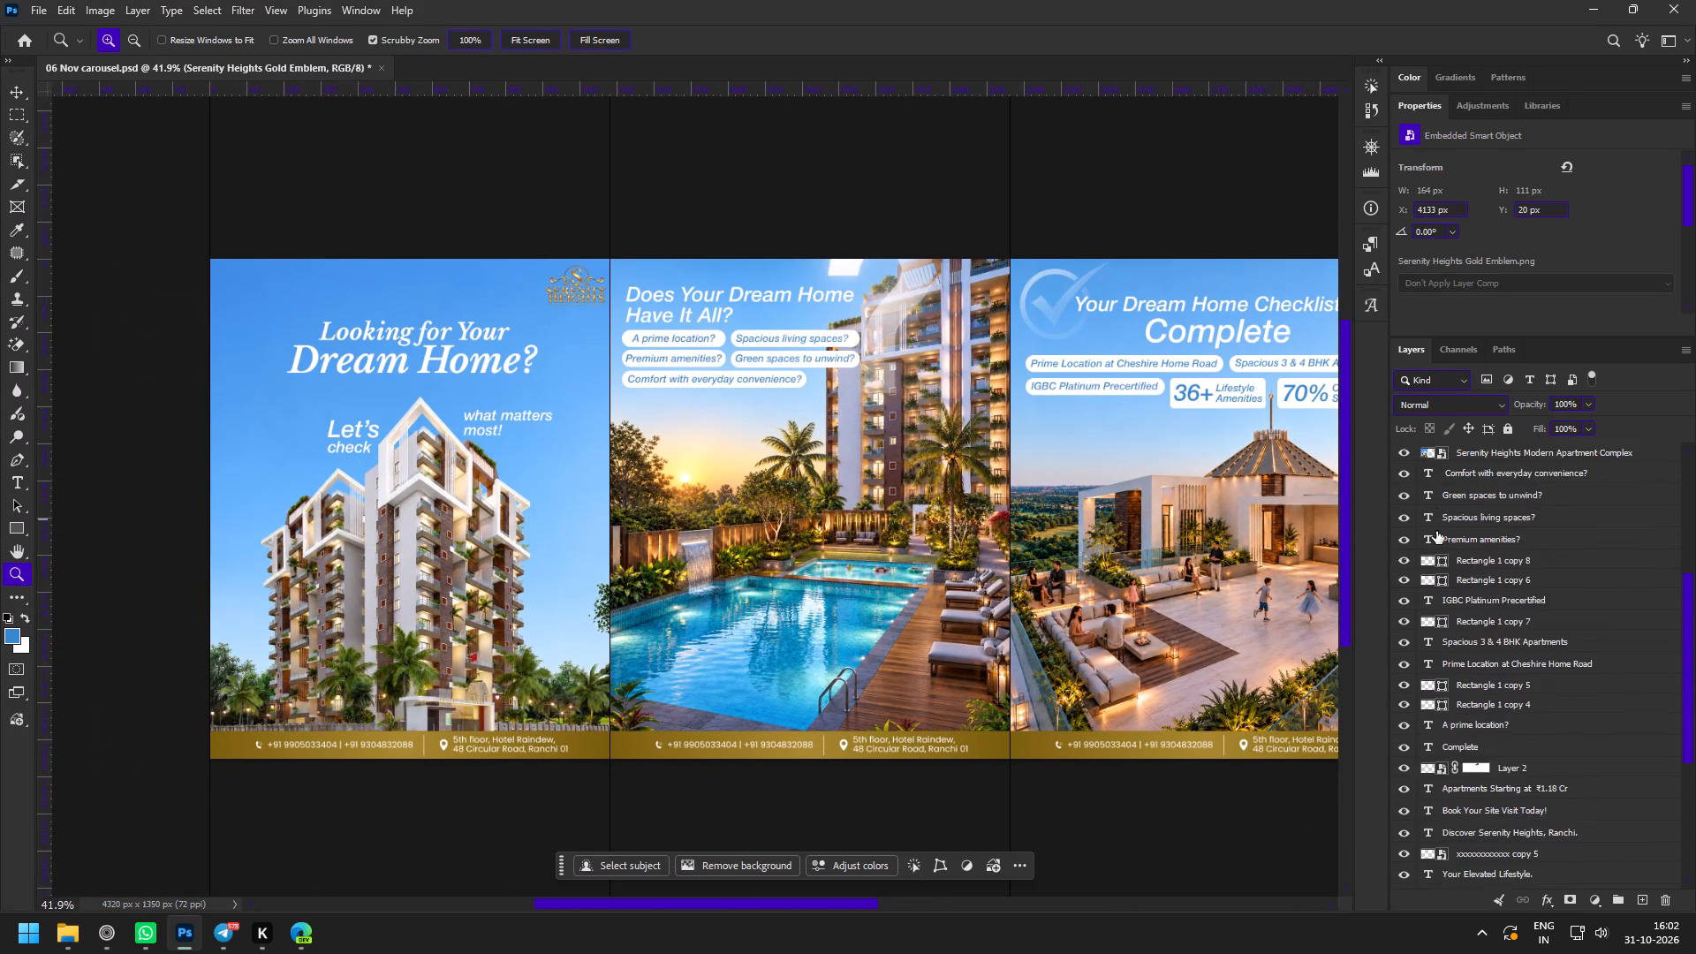
pyautogui.scroll(18, 1436, 531)
pyautogui.click(1478, 450)
pyautogui.hotkey('ctrl', 'alt', 'shift', 'e')
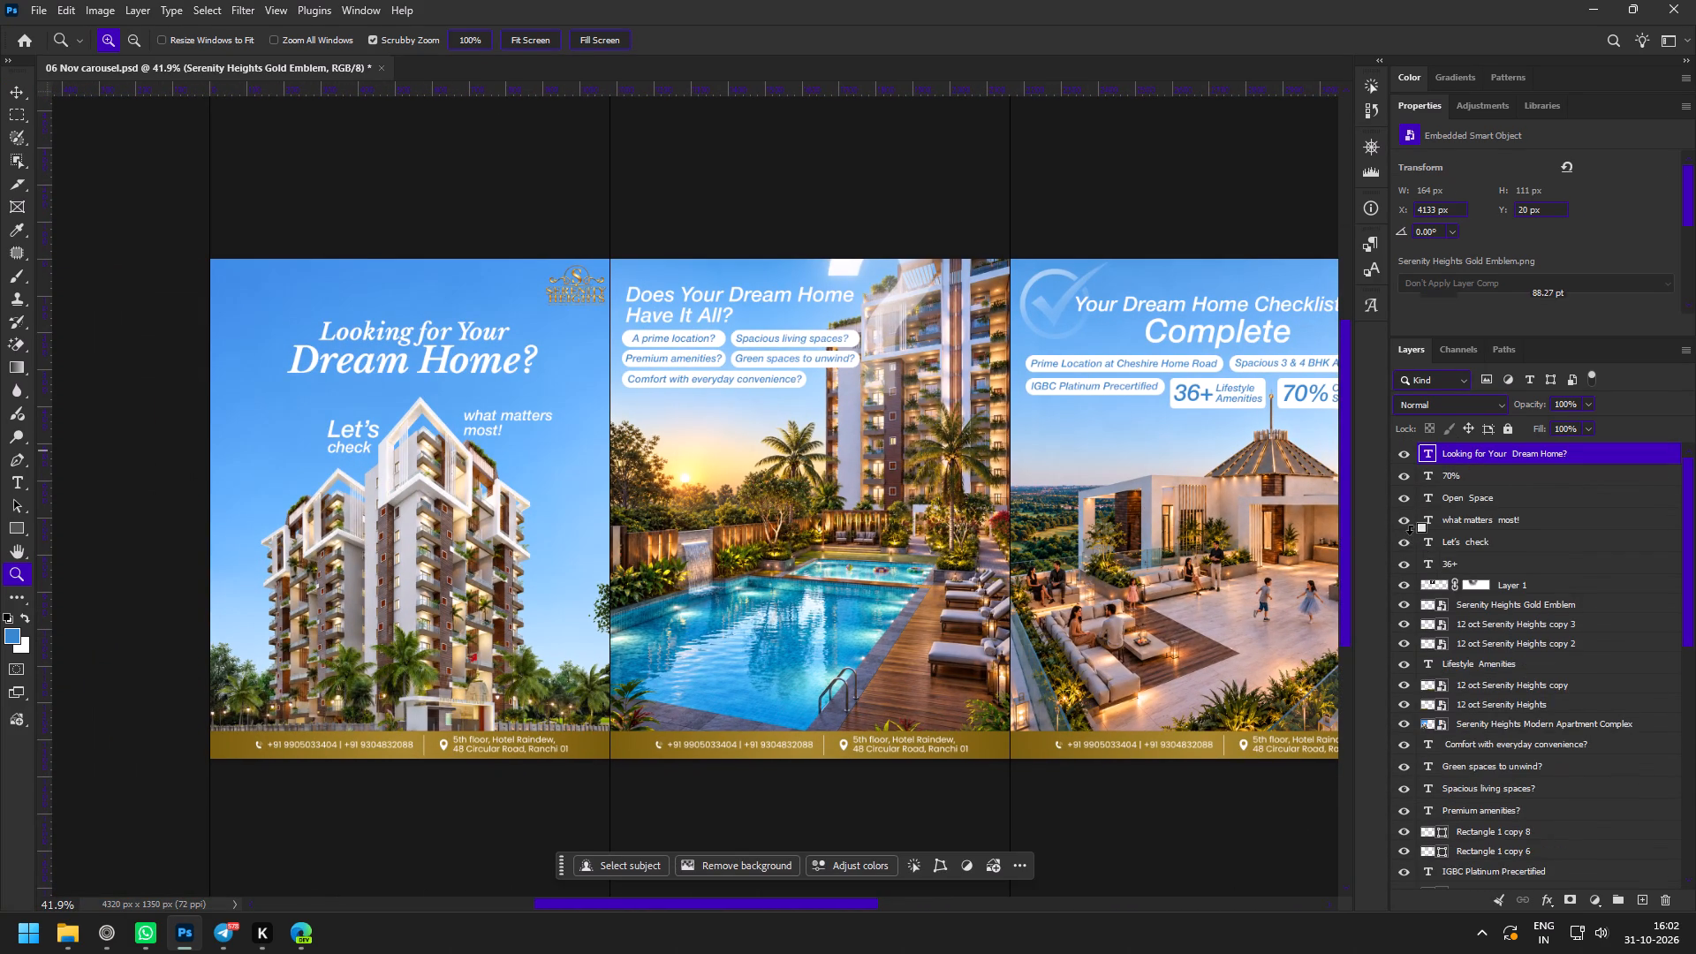
pyautogui.press('F8')
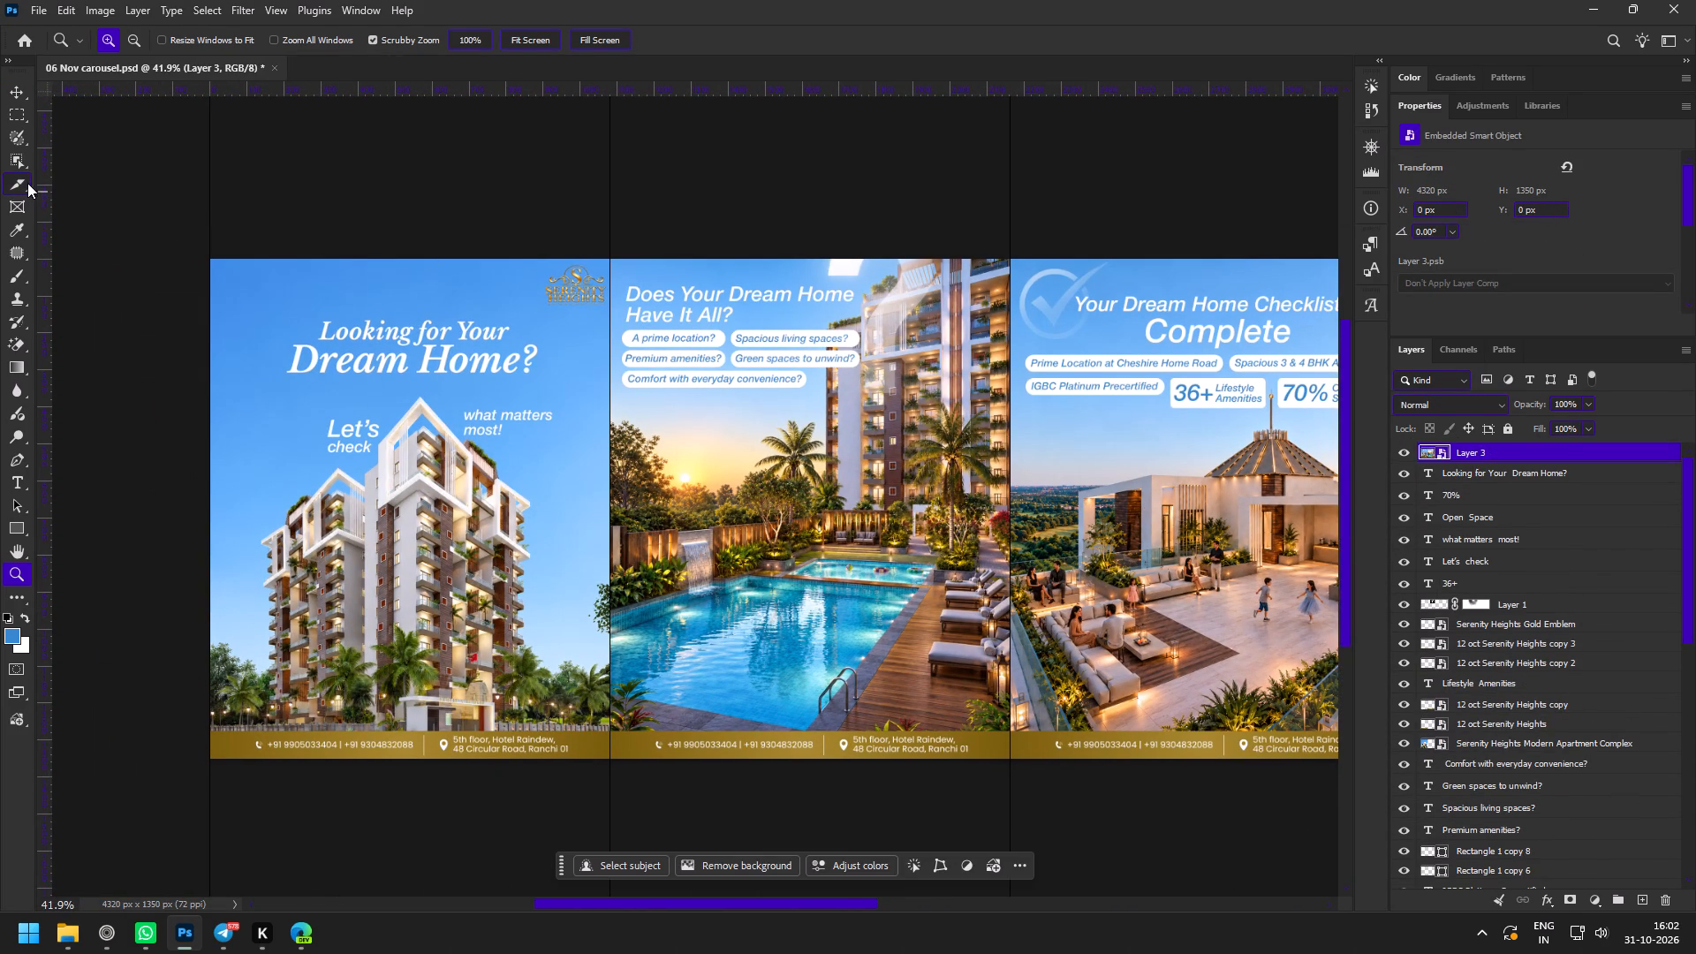
# Slice the canvas into separate slides along the guides.
pyautogui.click(27, 188)
pyautogui.click(498, 33)
# Save the carousel document.
pyautogui.hotkey('ctrl', 's')
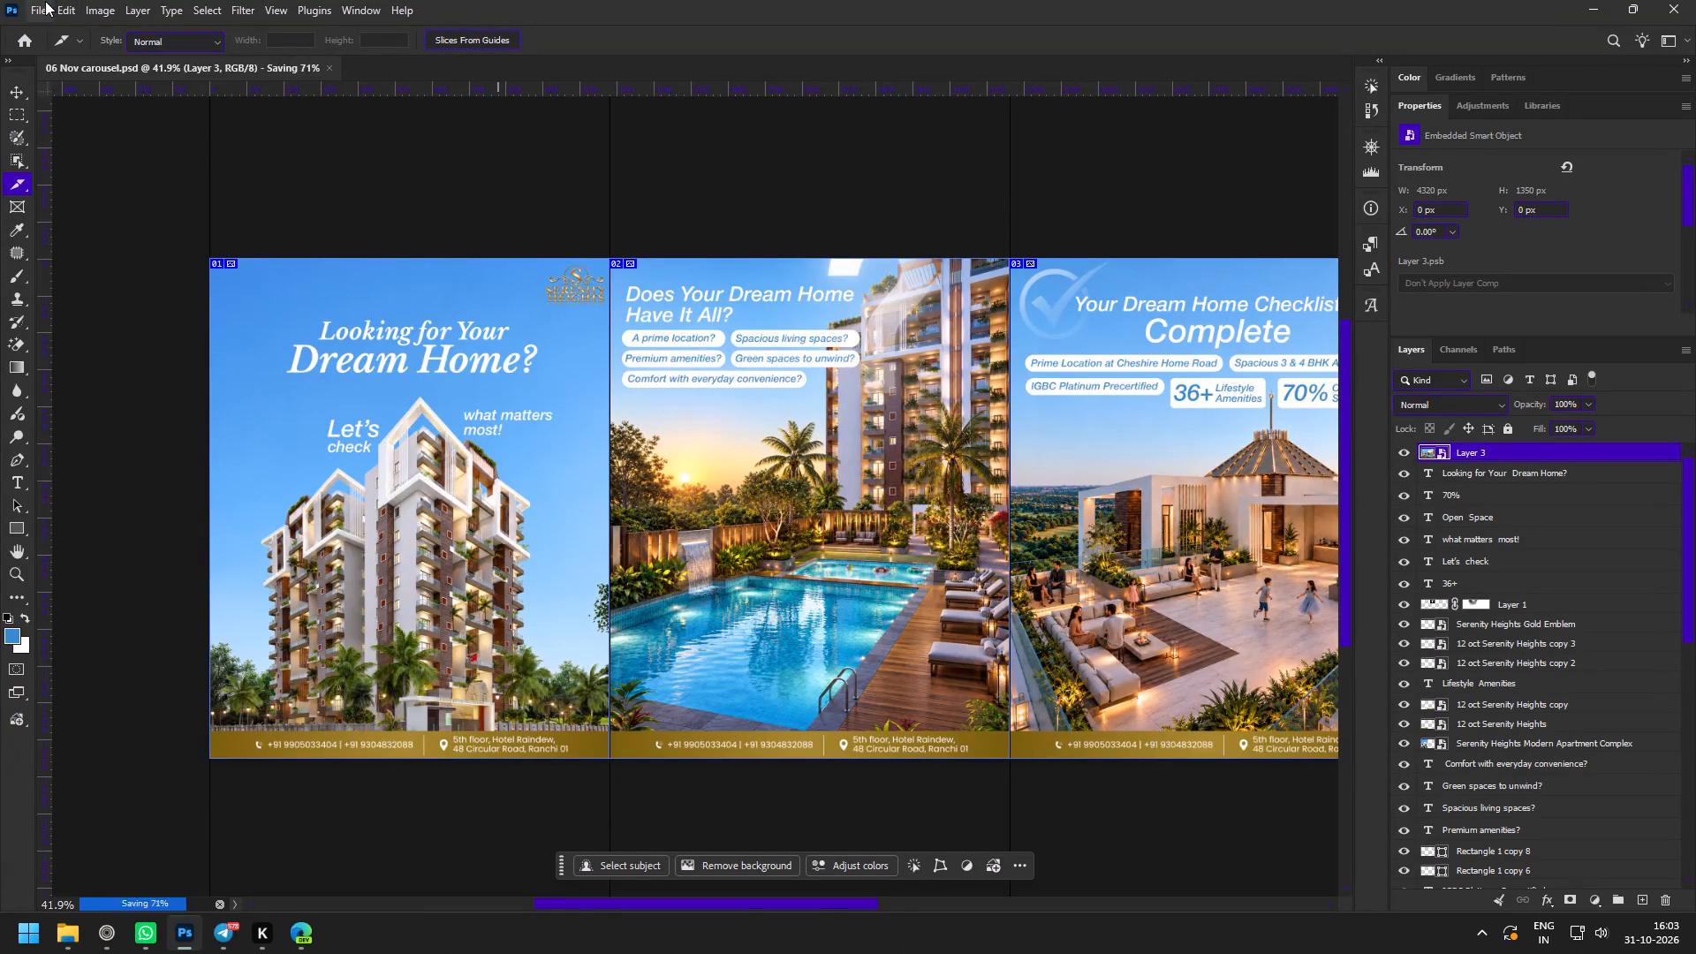
# Open Save for Web (Legacy) to export the sliced carousel.
pyautogui.click(41, 1)
pyautogui.click(167, 287)
pyautogui.click(370, 347)
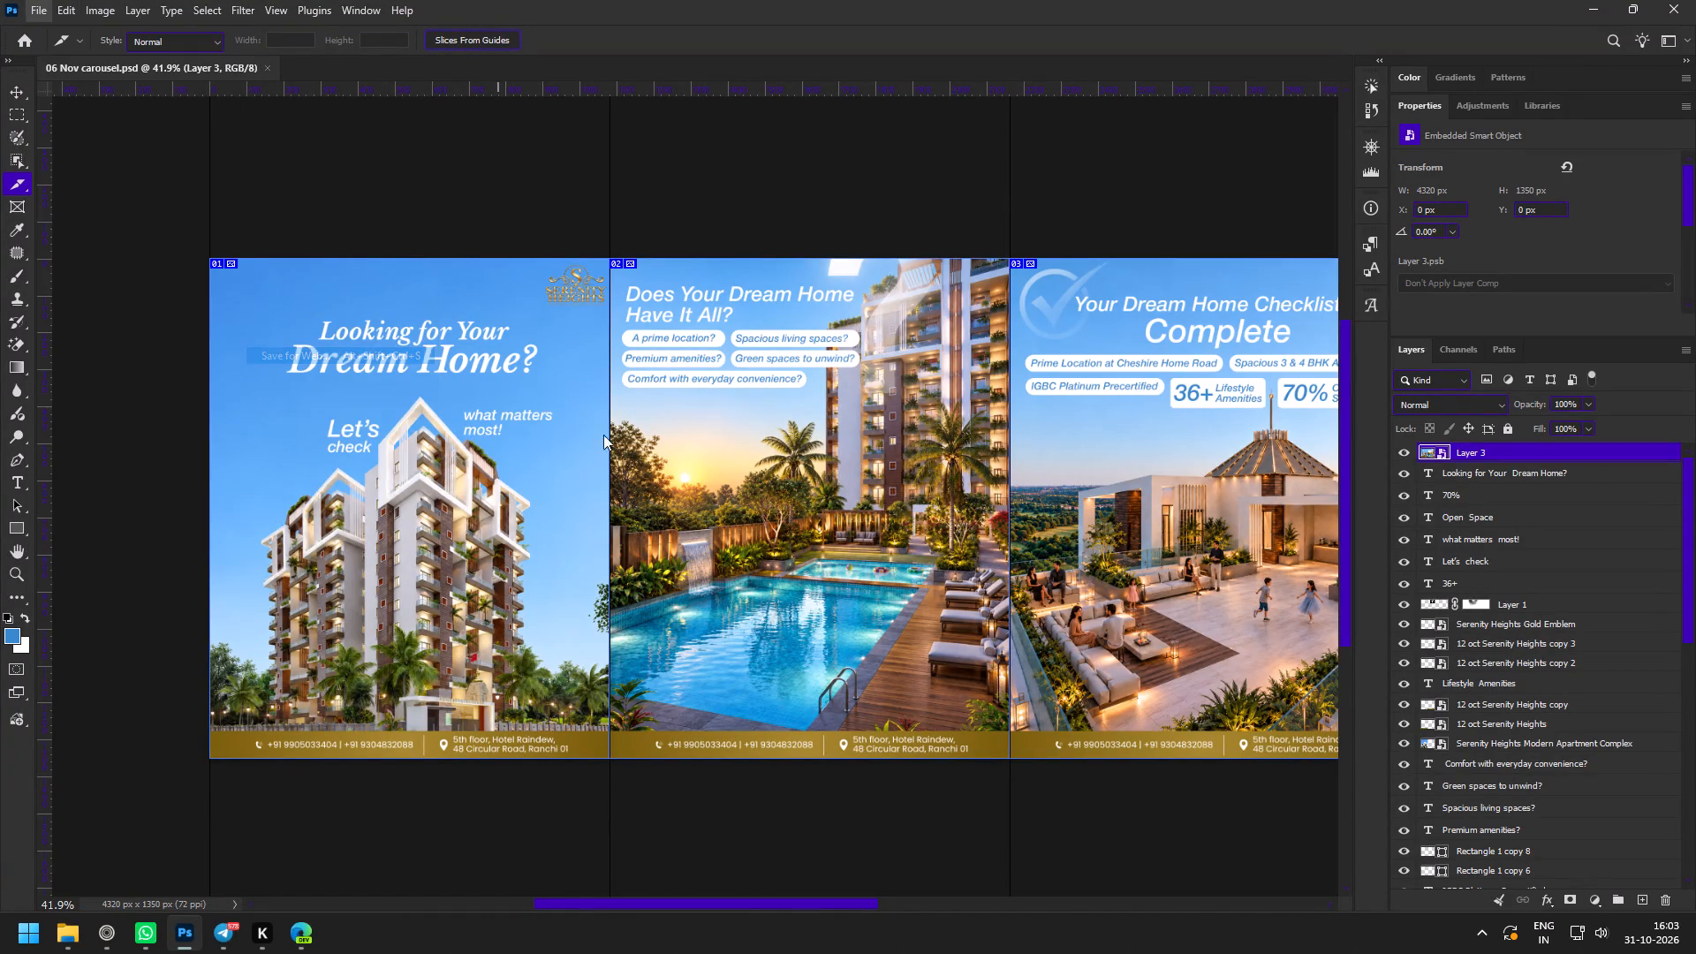
# Export all slices as images only, in JPEG at quality 100, to the images folder inside the Serenity folder.
pyautogui.click(819, 724)
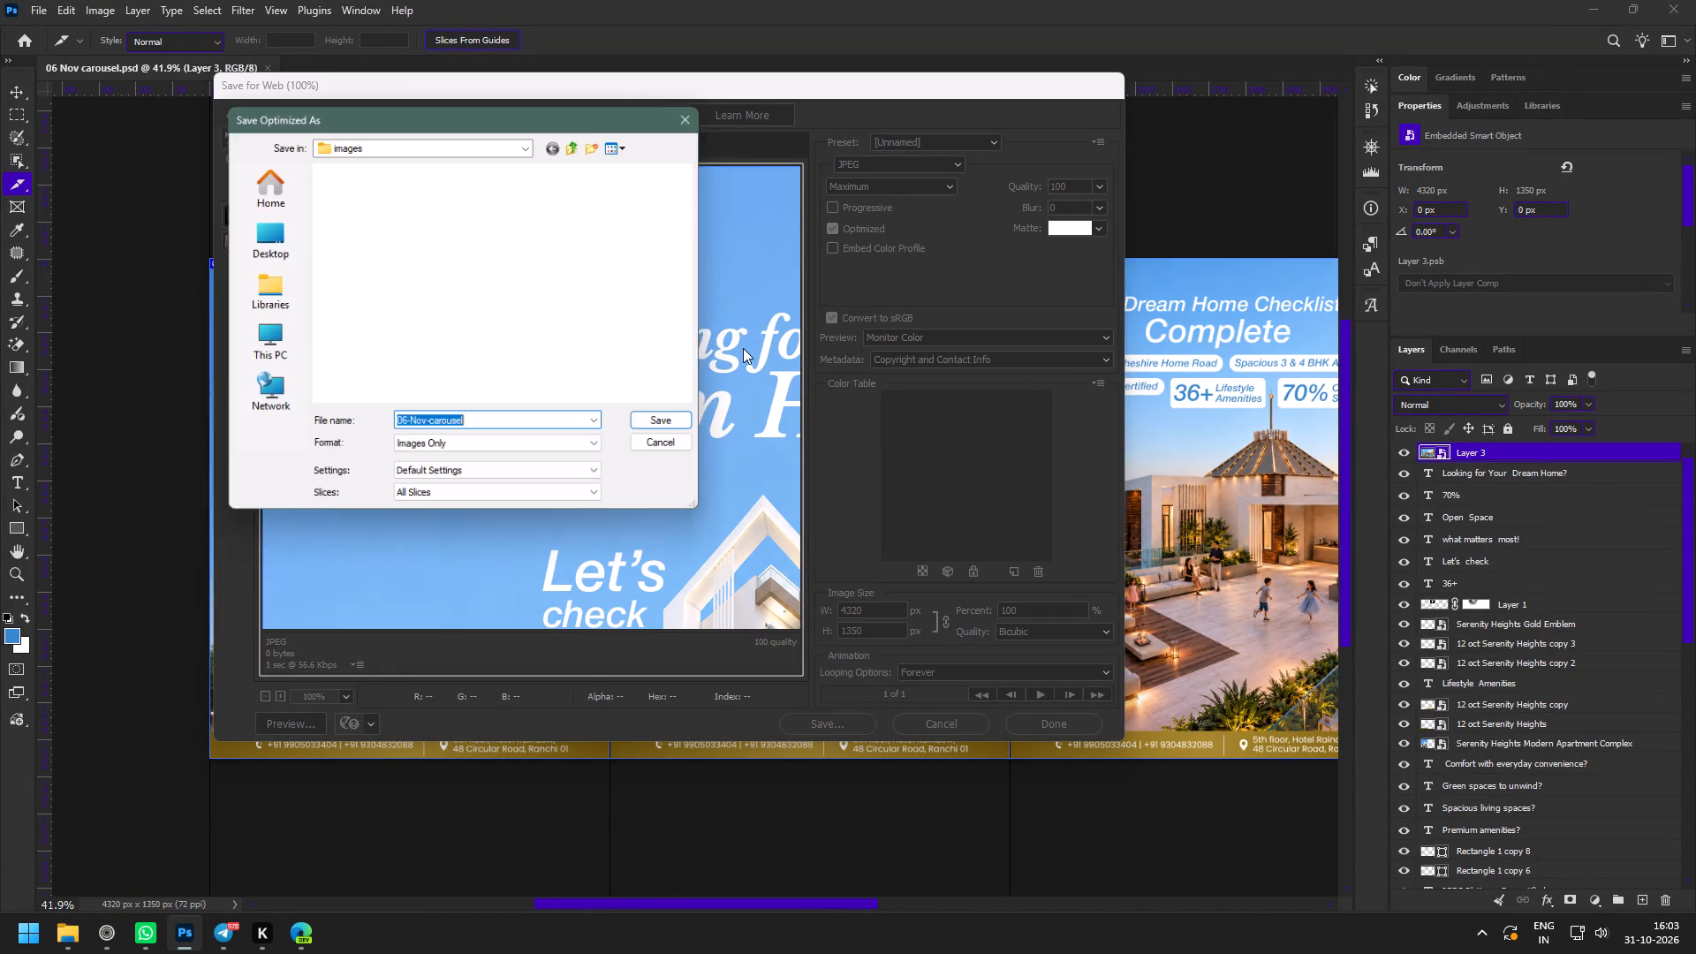
pyautogui.moveTo(539, 101); pyautogui.dragTo(549, 106)
pyautogui.moveTo(549, 107); pyautogui.dragTo(655, 117)
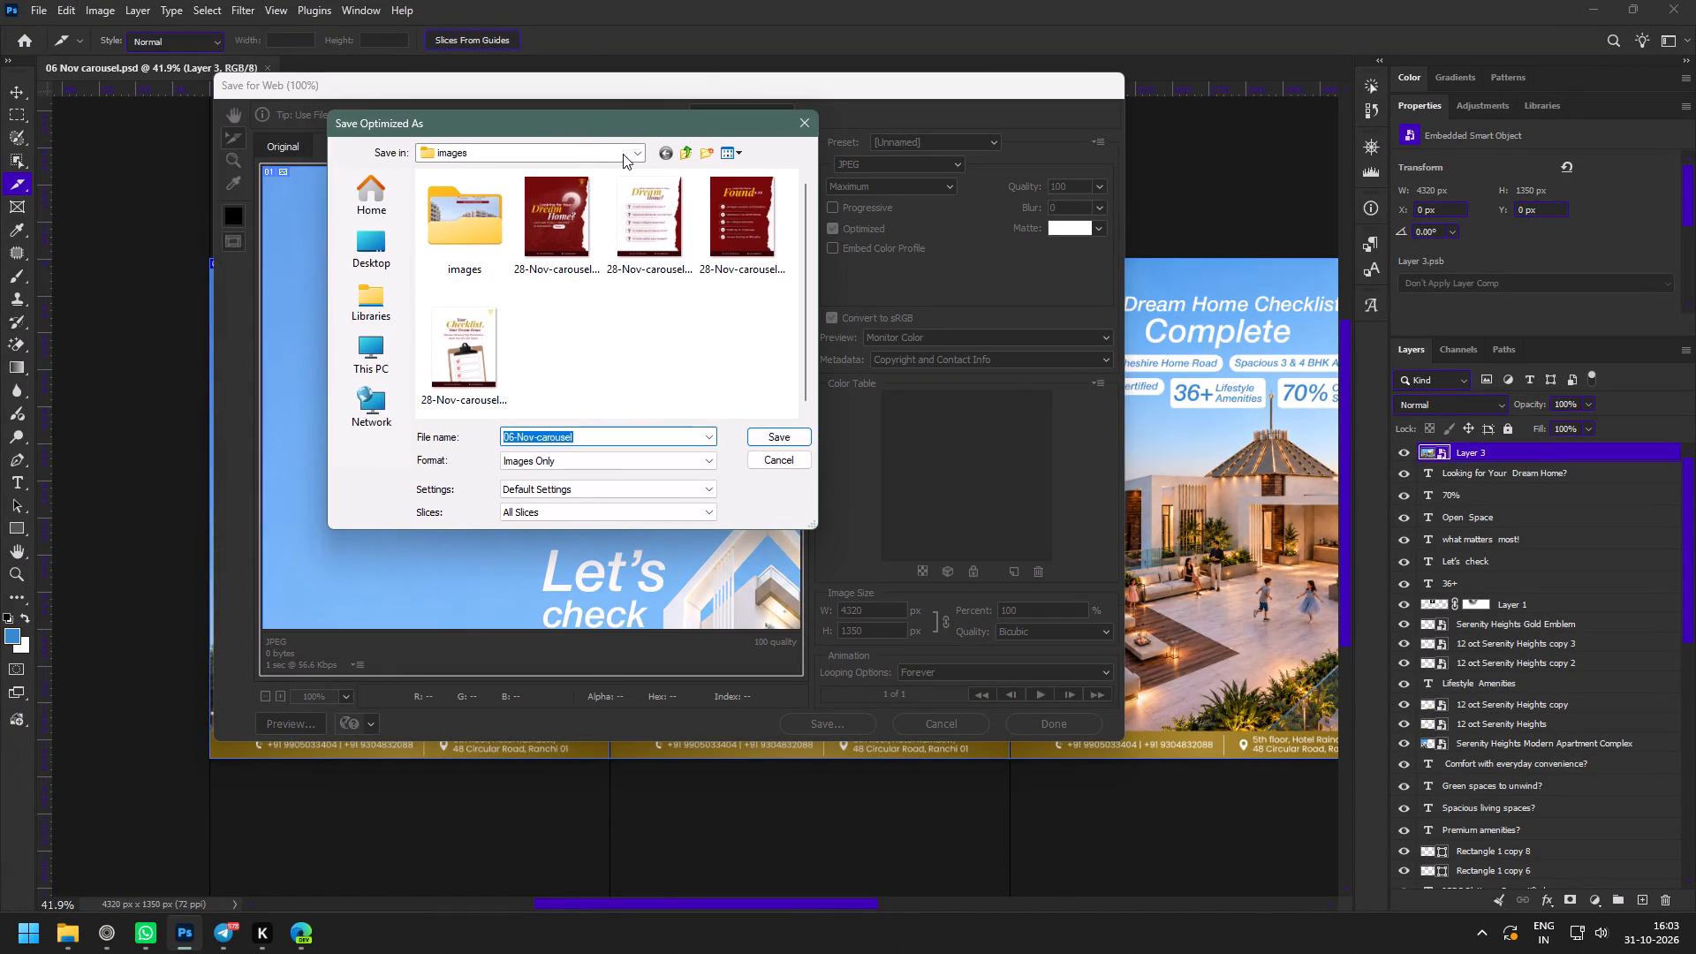
pyautogui.click(684, 150)
pyautogui.click(552, 308)
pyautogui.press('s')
pyautogui.click(683, 158)
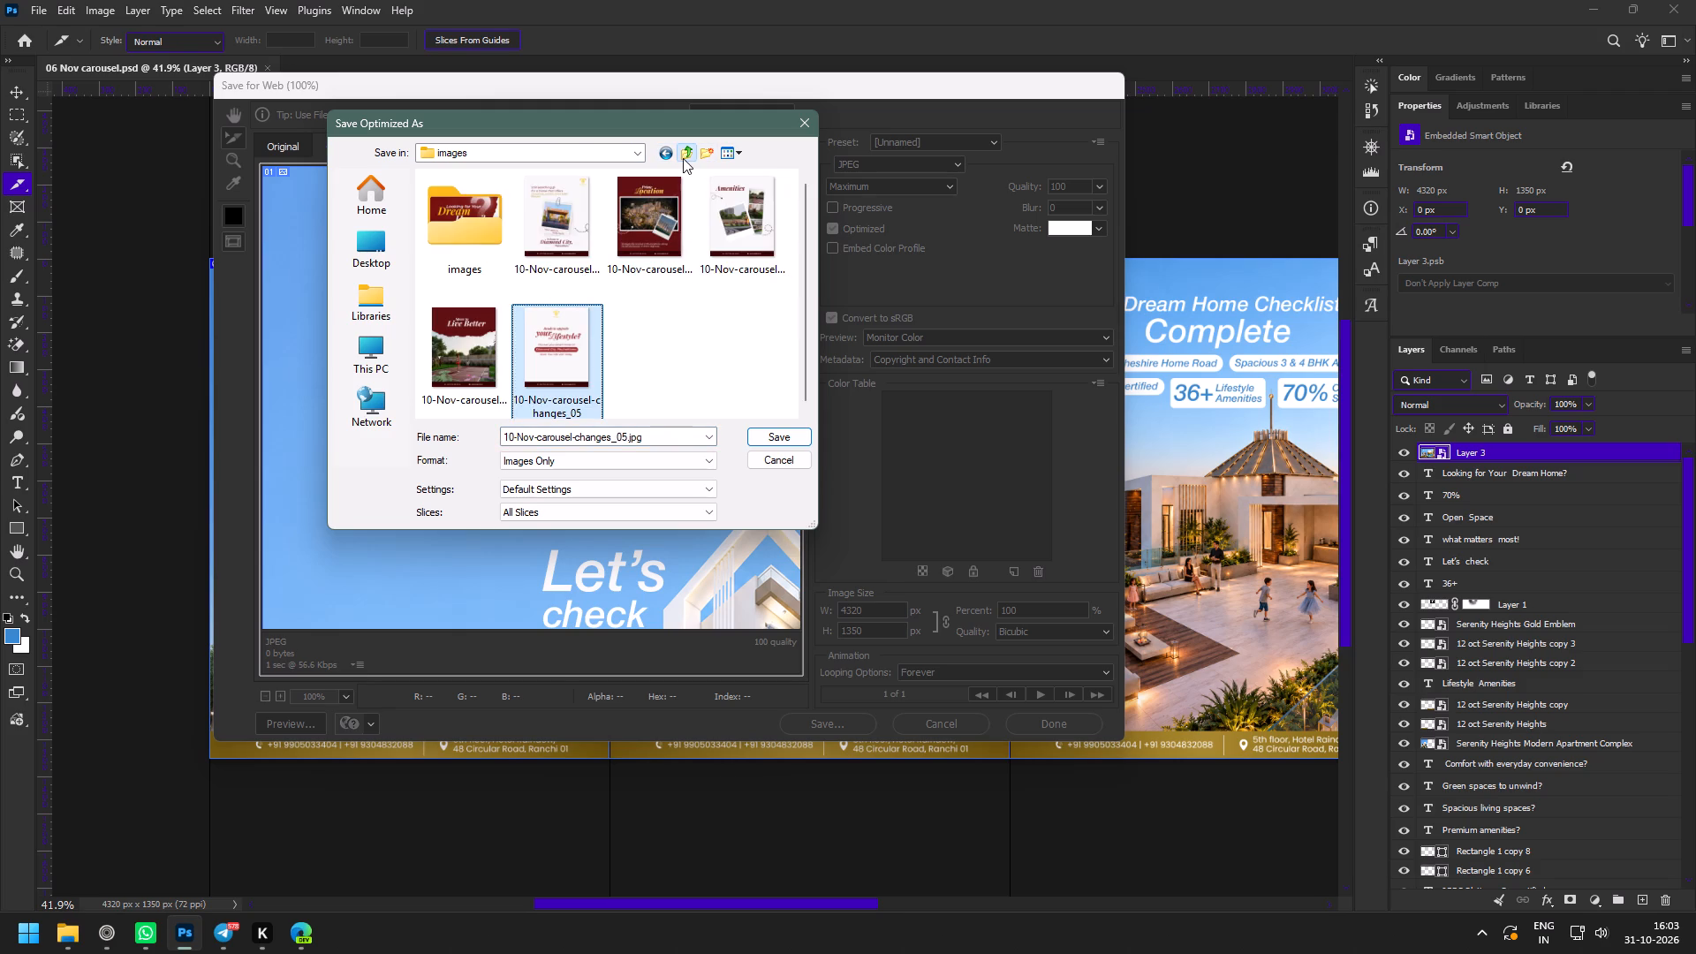
pyautogui.click(683, 158)
pyautogui.click(574, 276)
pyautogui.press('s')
pyautogui.doubleClick(447, 231)
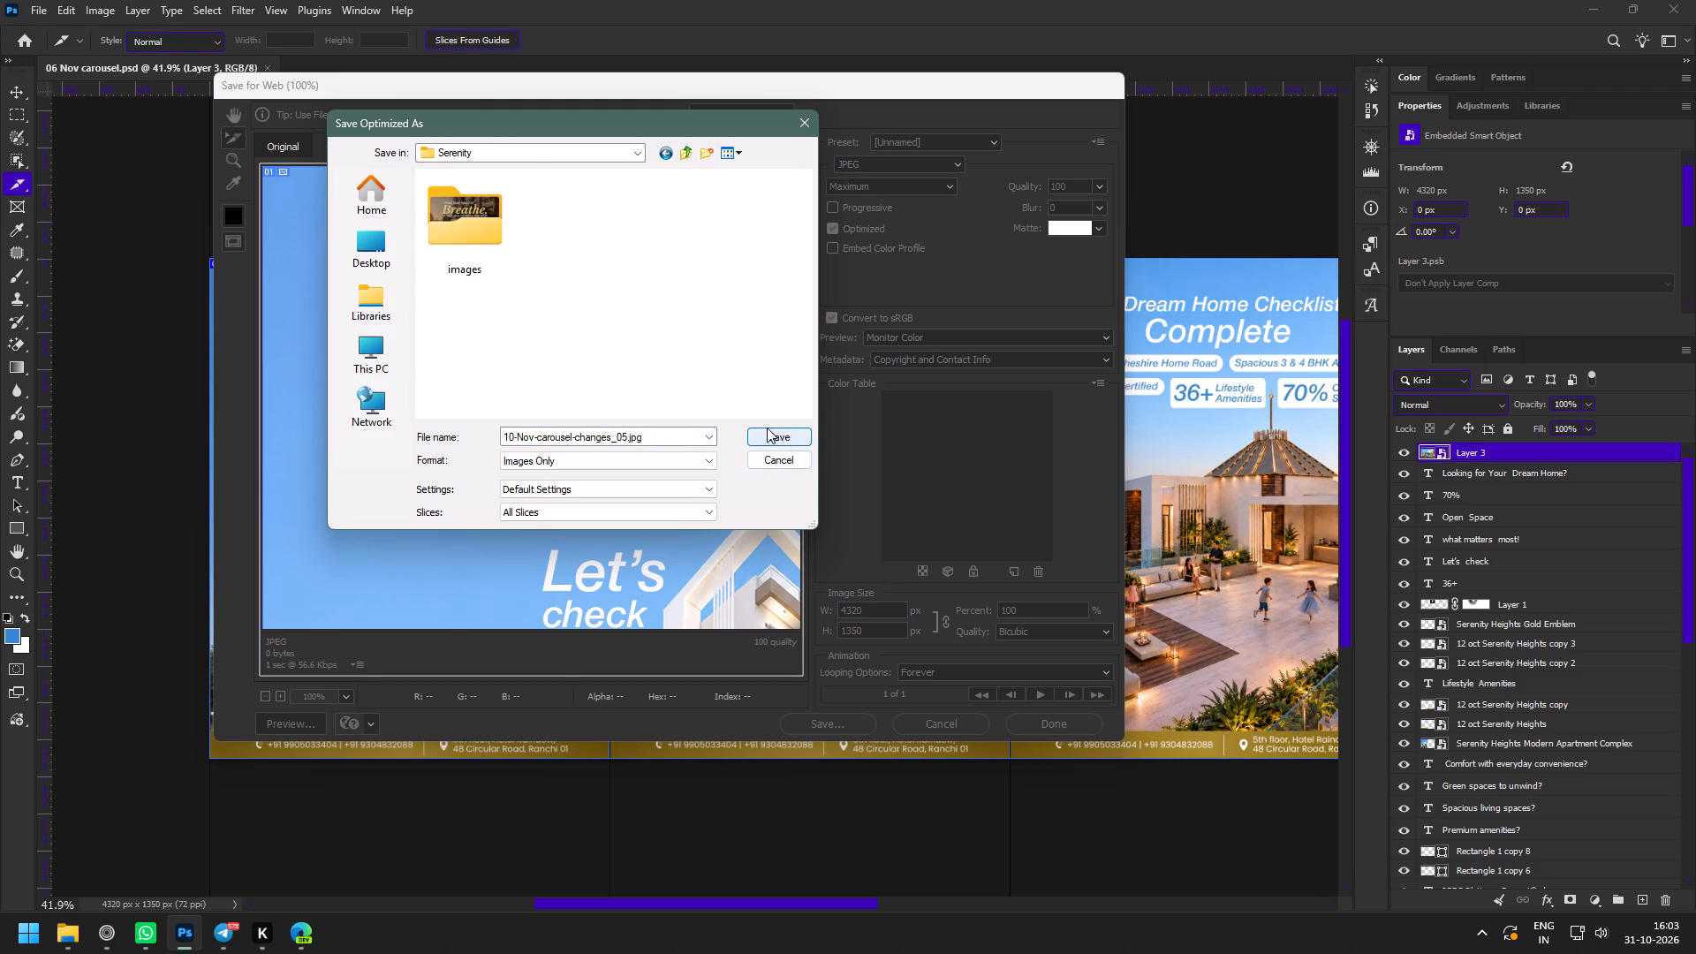
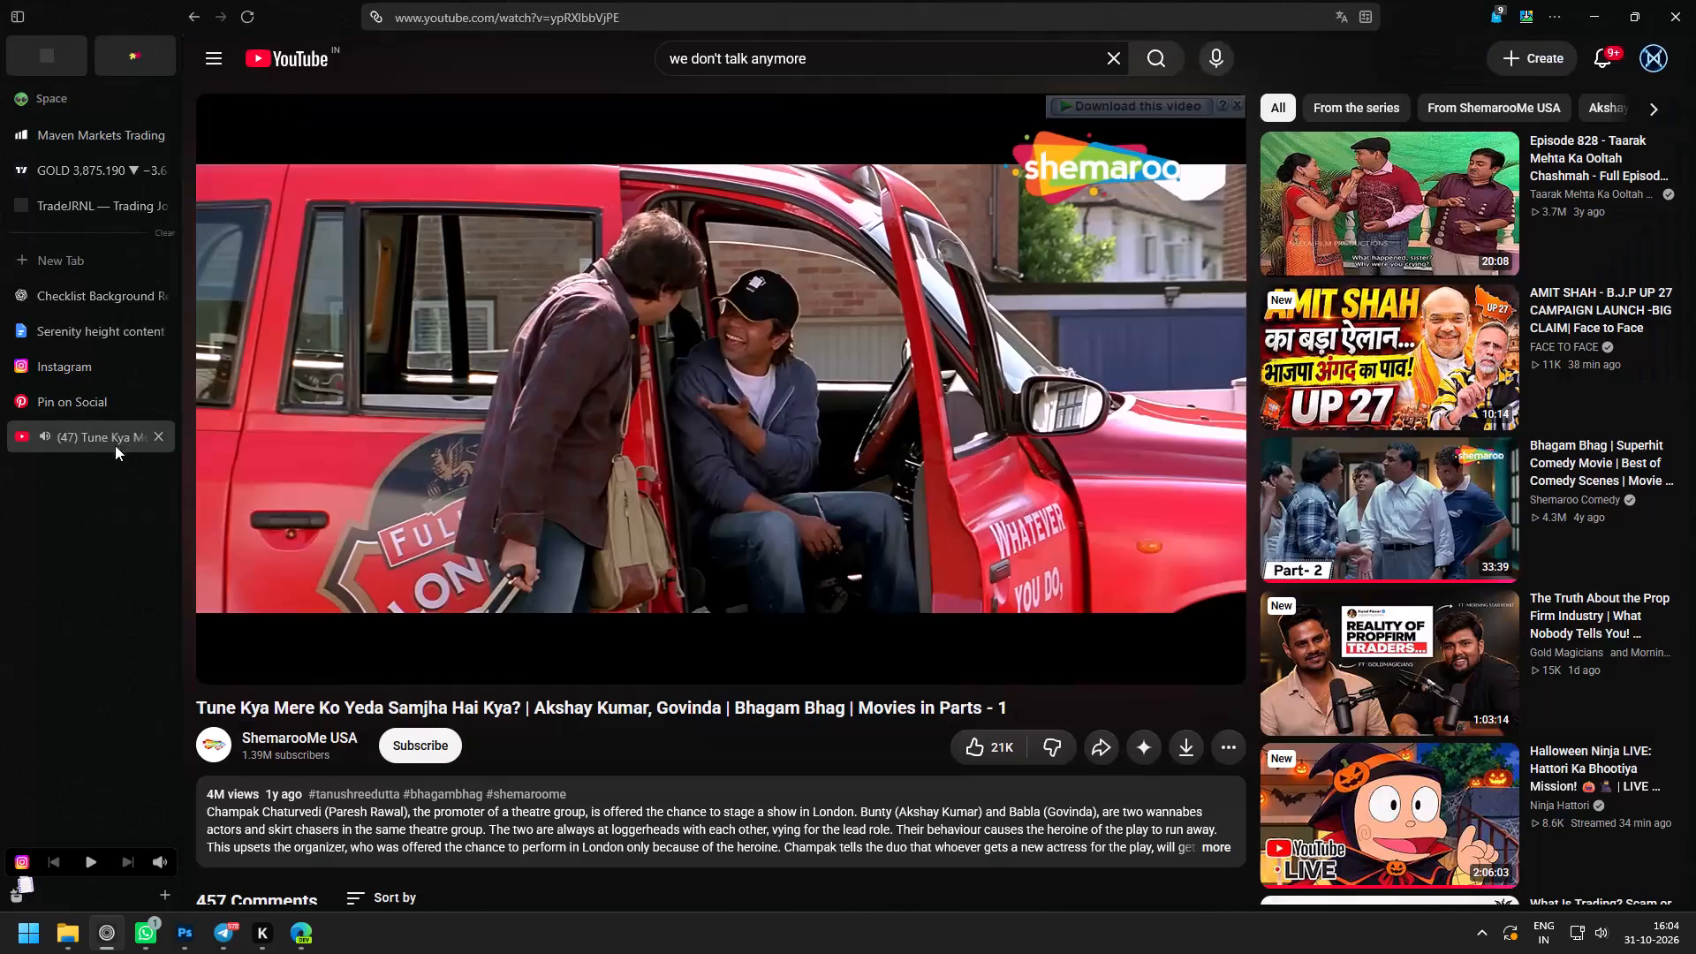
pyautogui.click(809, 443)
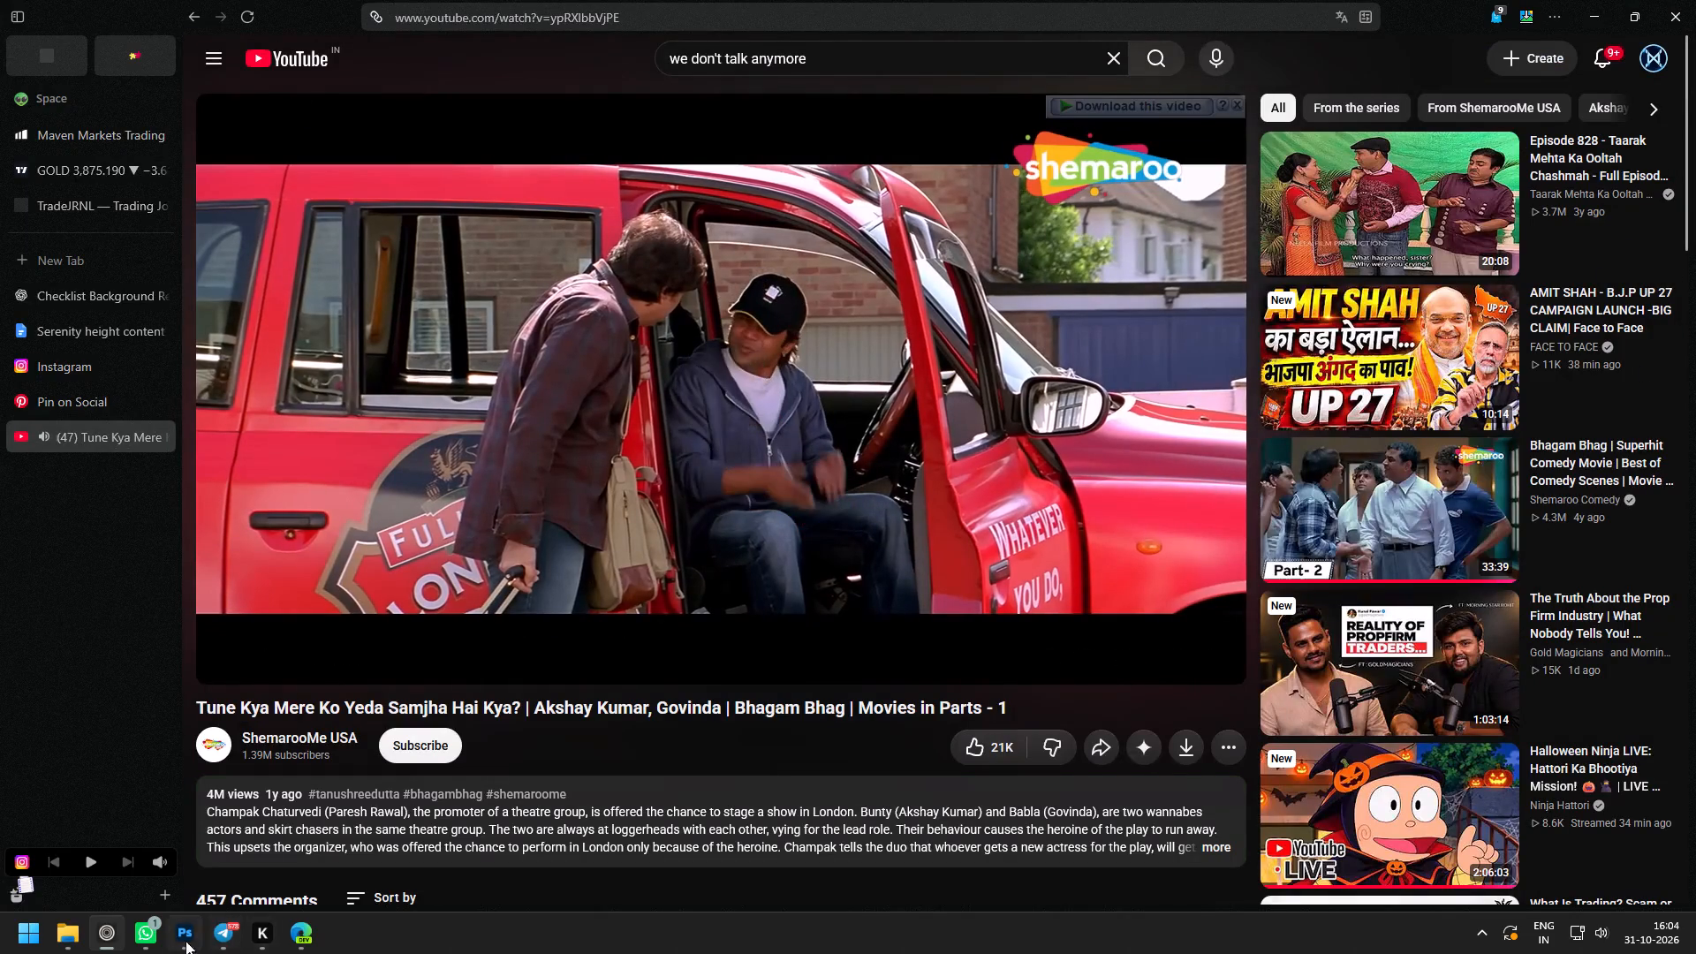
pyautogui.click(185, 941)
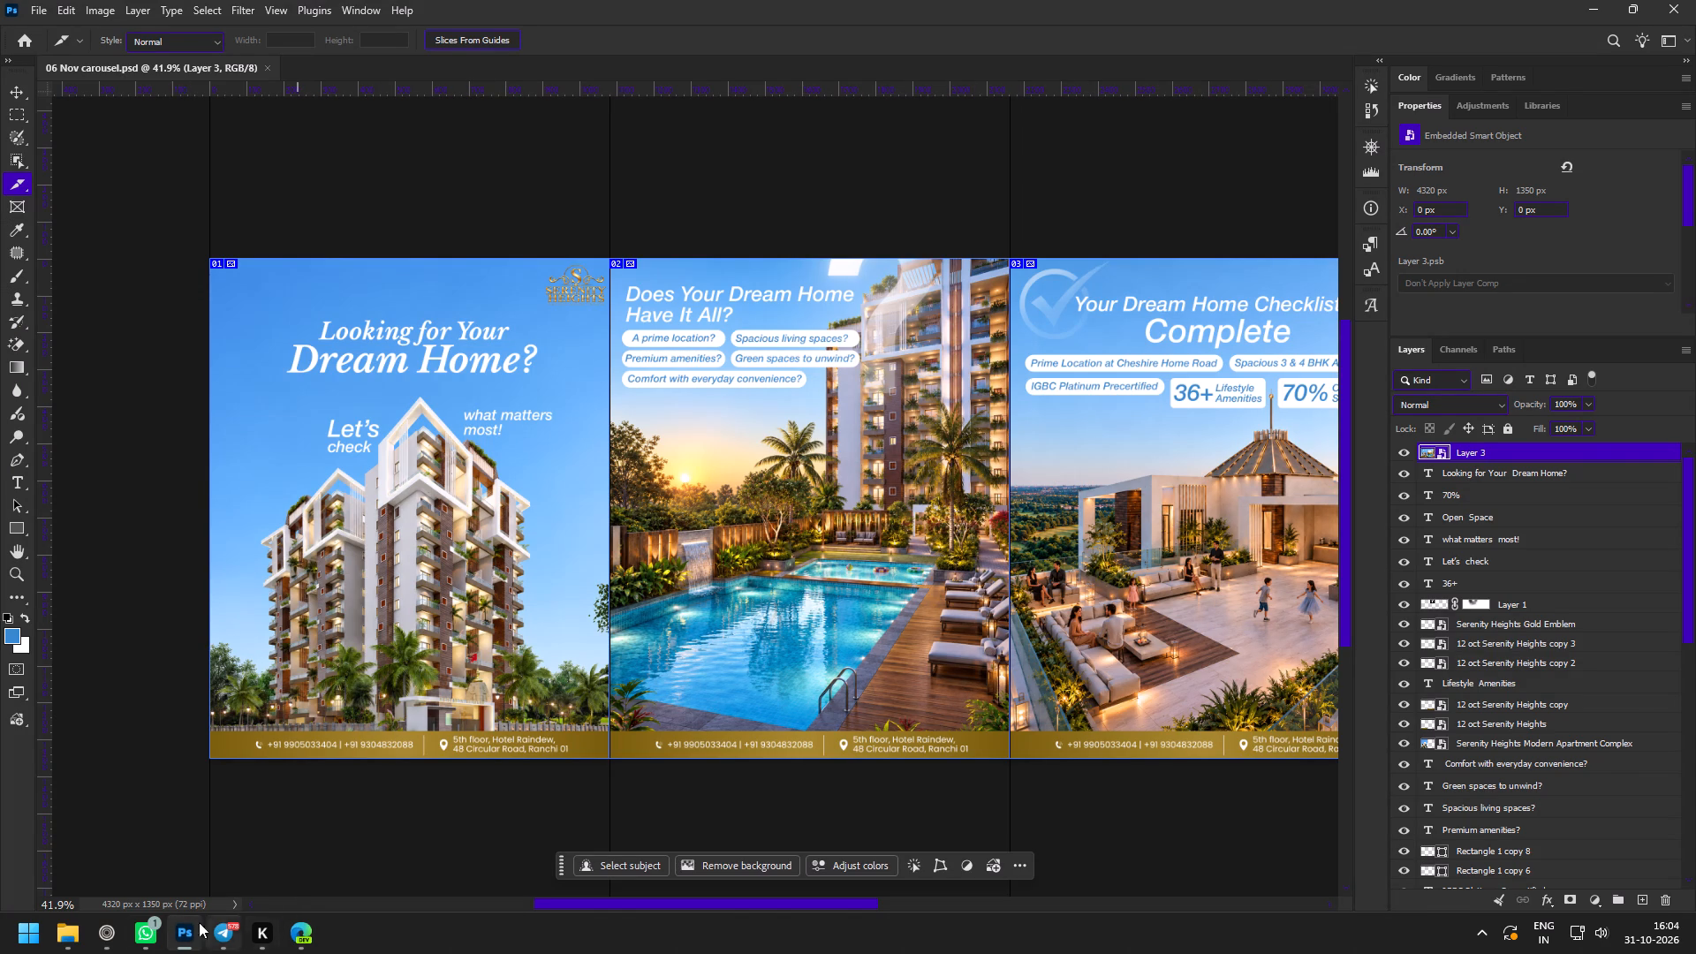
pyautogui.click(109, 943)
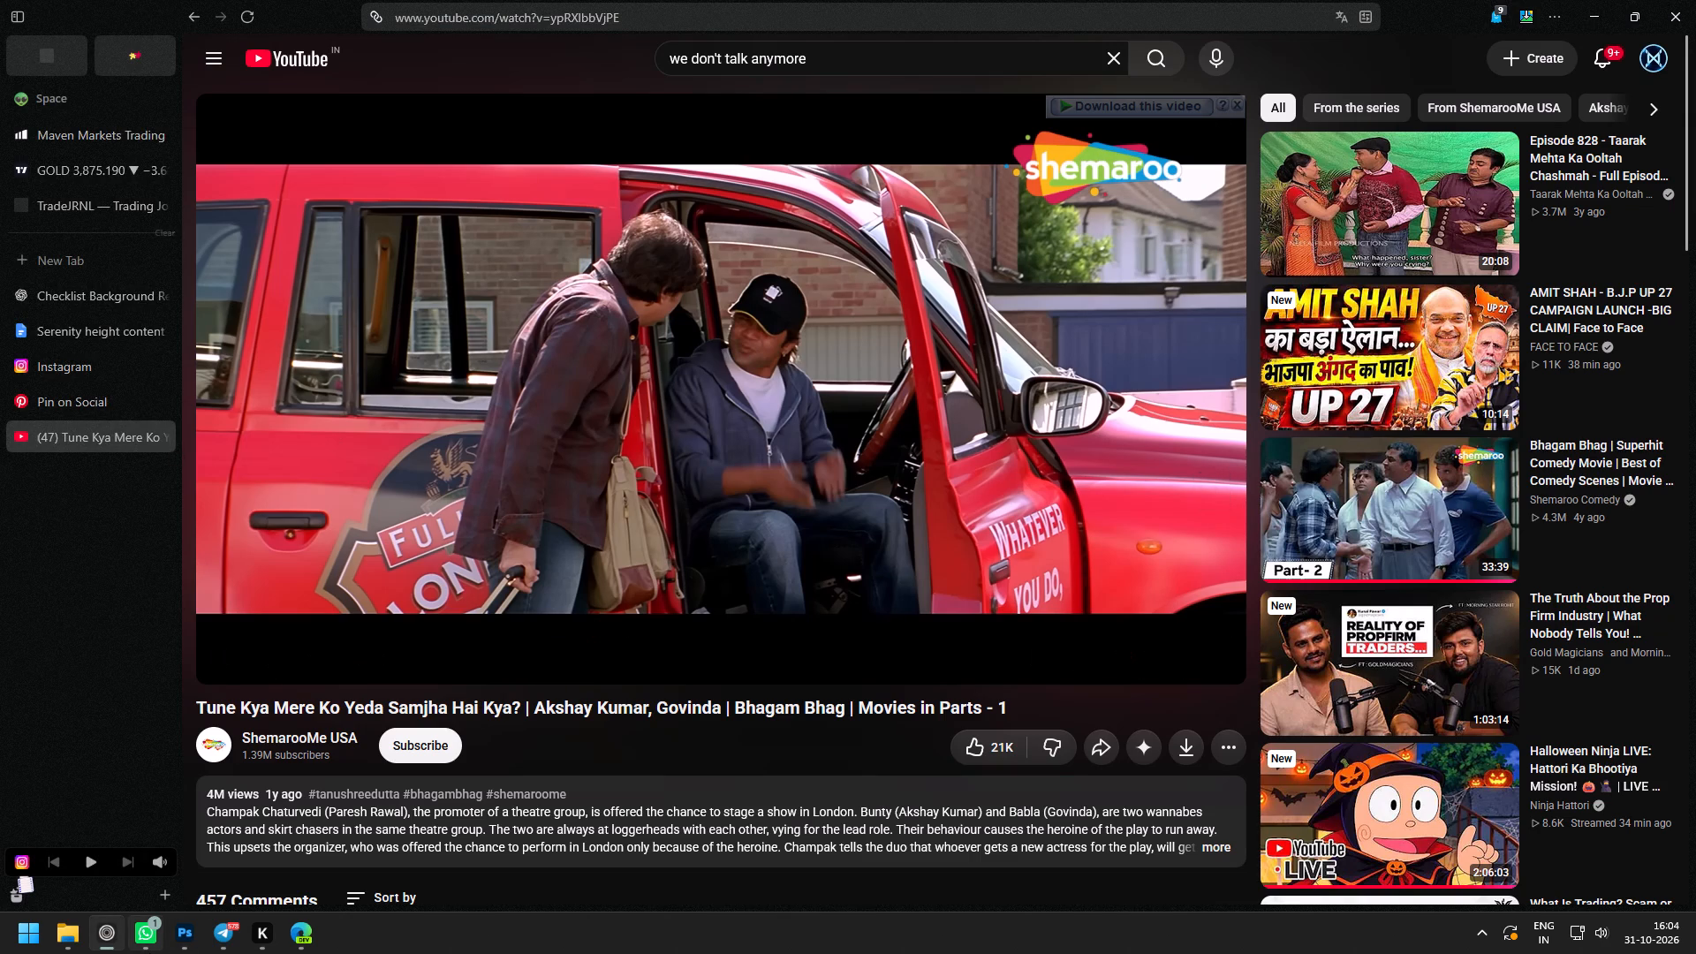
# Switch to Photoshop and examine the sliced carousel, then inspect the rooftop and final checklist slides up close.
pyautogui.click(170, 939)
pyautogui.press('z')
pyautogui.moveTo(942, 463); pyautogui.dragTo(909, 457)
pyautogui.press('space')
pyautogui.press('space')
pyautogui.press('space')
pyautogui.press('space')
pyautogui.press('space')
pyautogui.moveTo(987, 475); pyautogui.dragTo(708, 463)
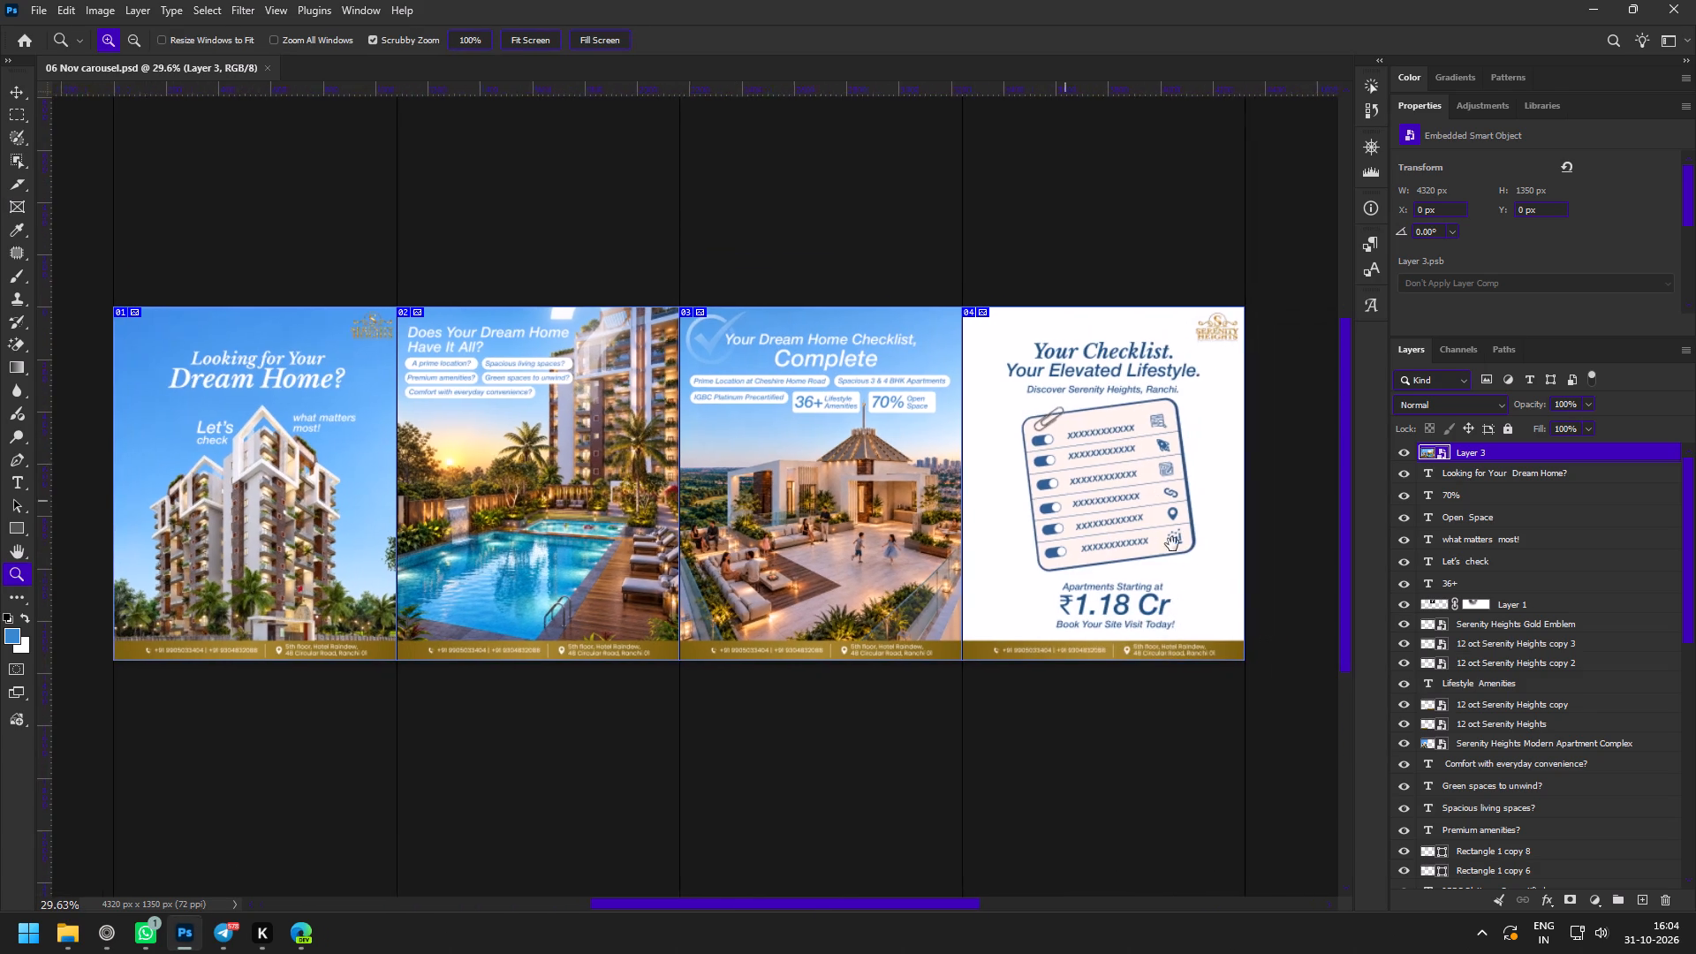
pyautogui.moveTo(1187, 549); pyautogui.dragTo(1247, 627)
# Save the carousel document.
pyautogui.hotkey('ctrl', 's')
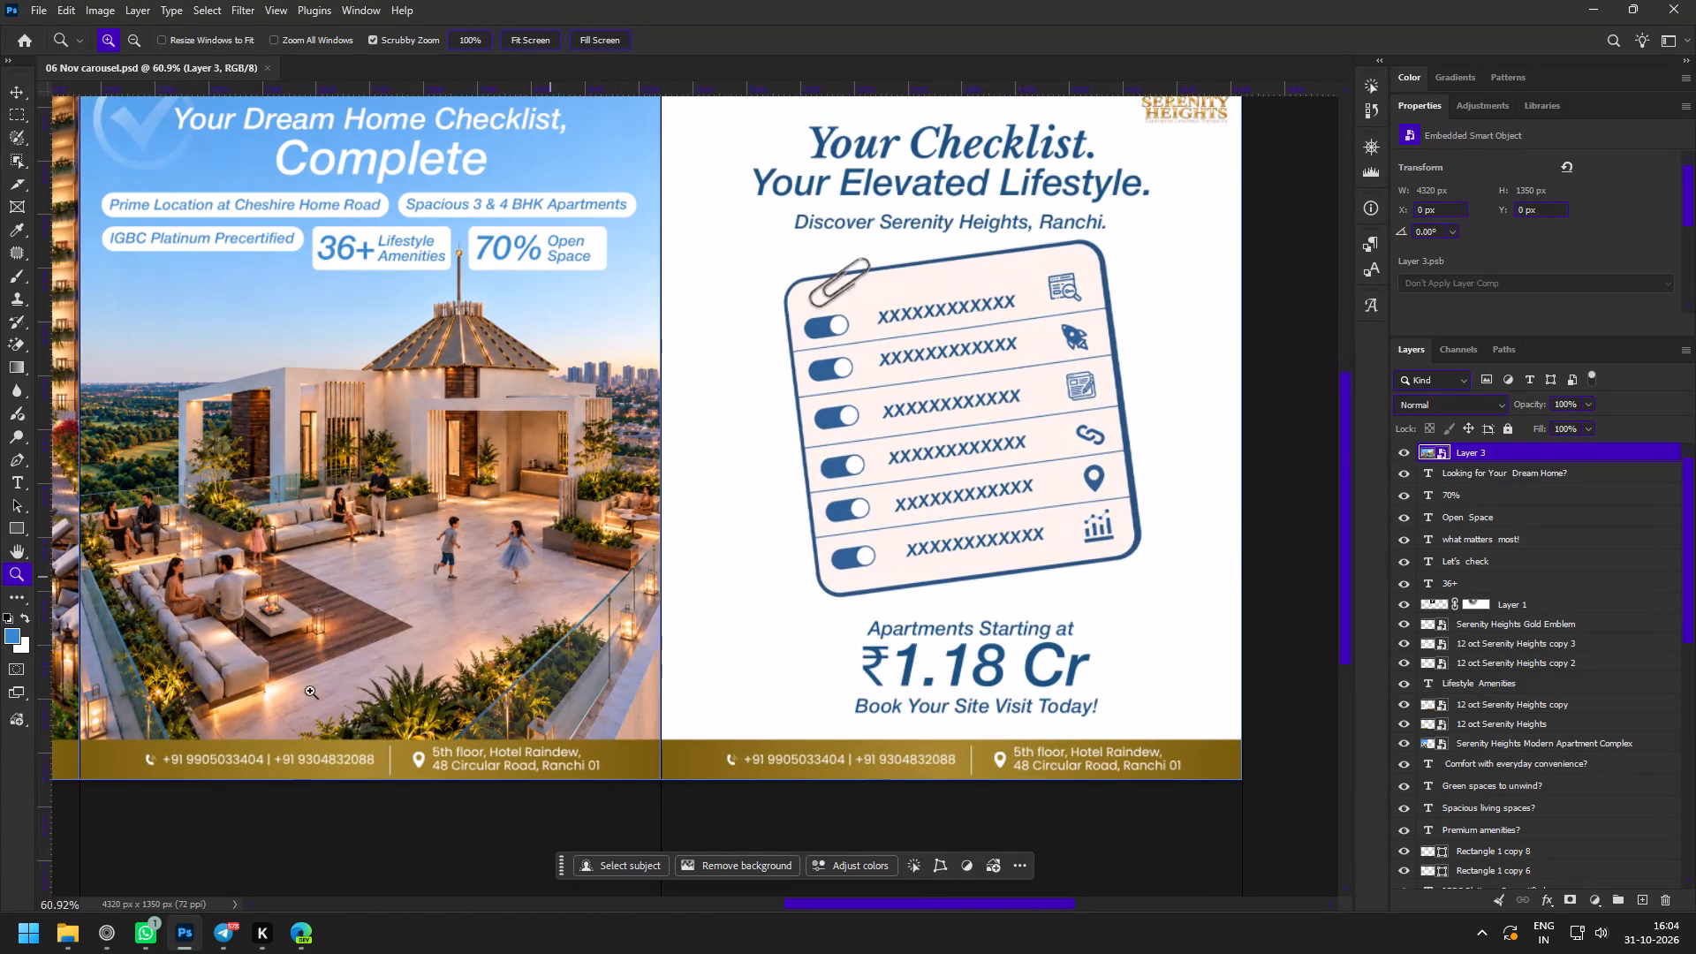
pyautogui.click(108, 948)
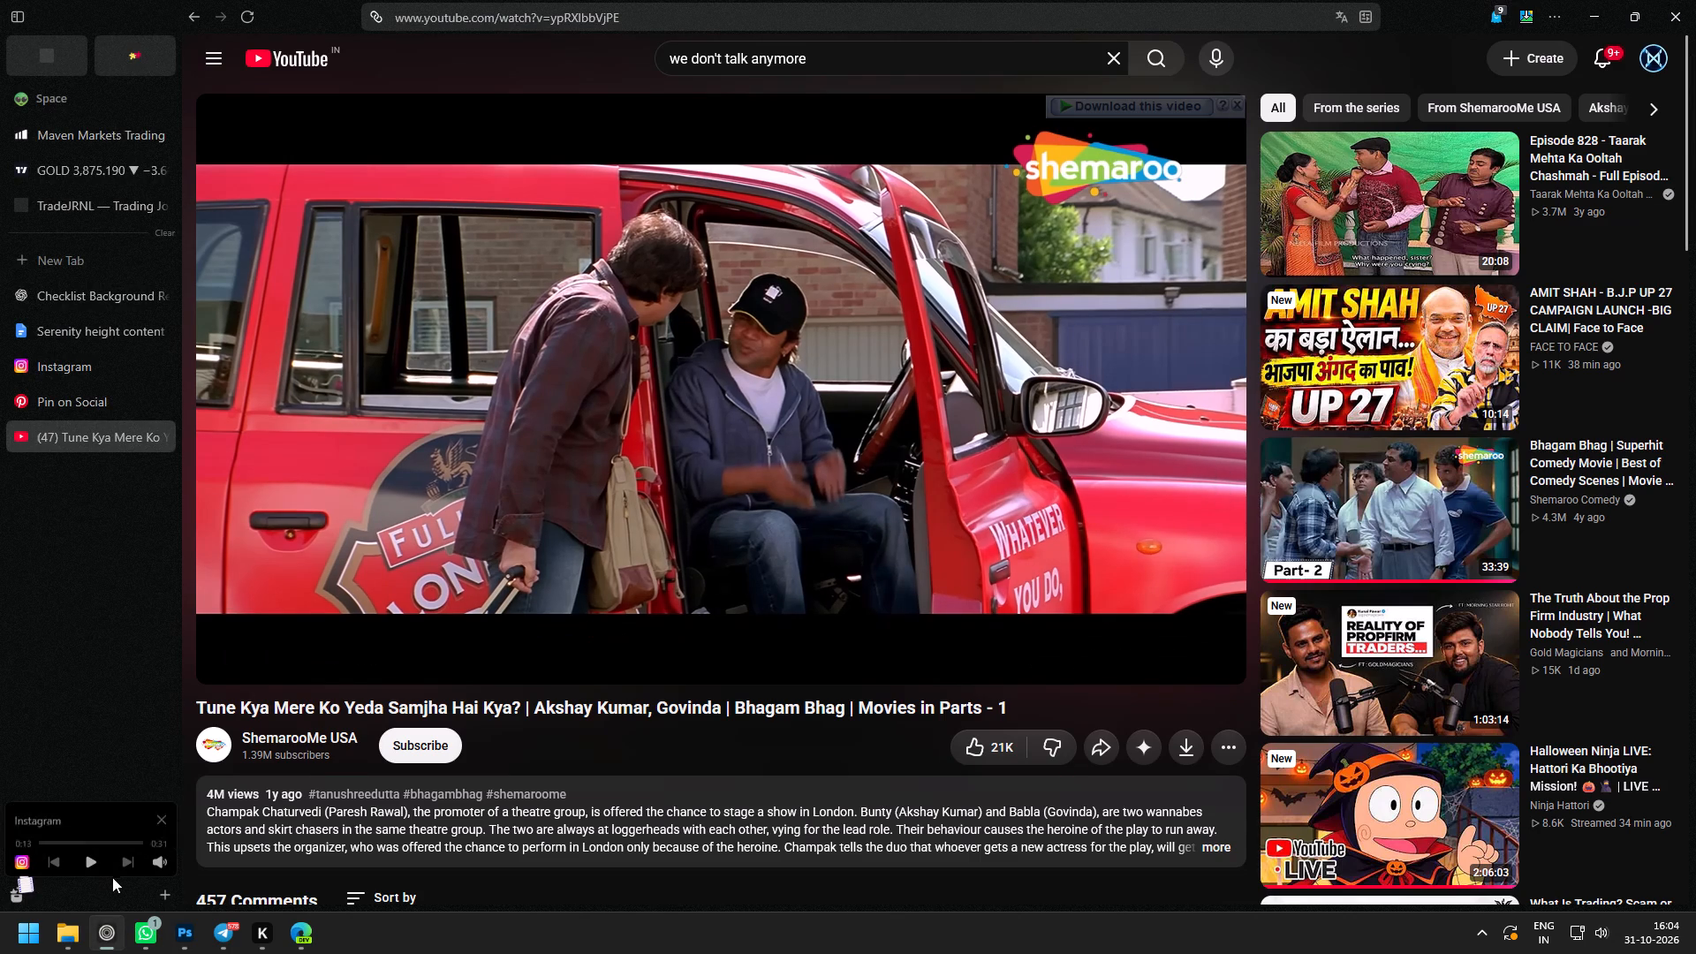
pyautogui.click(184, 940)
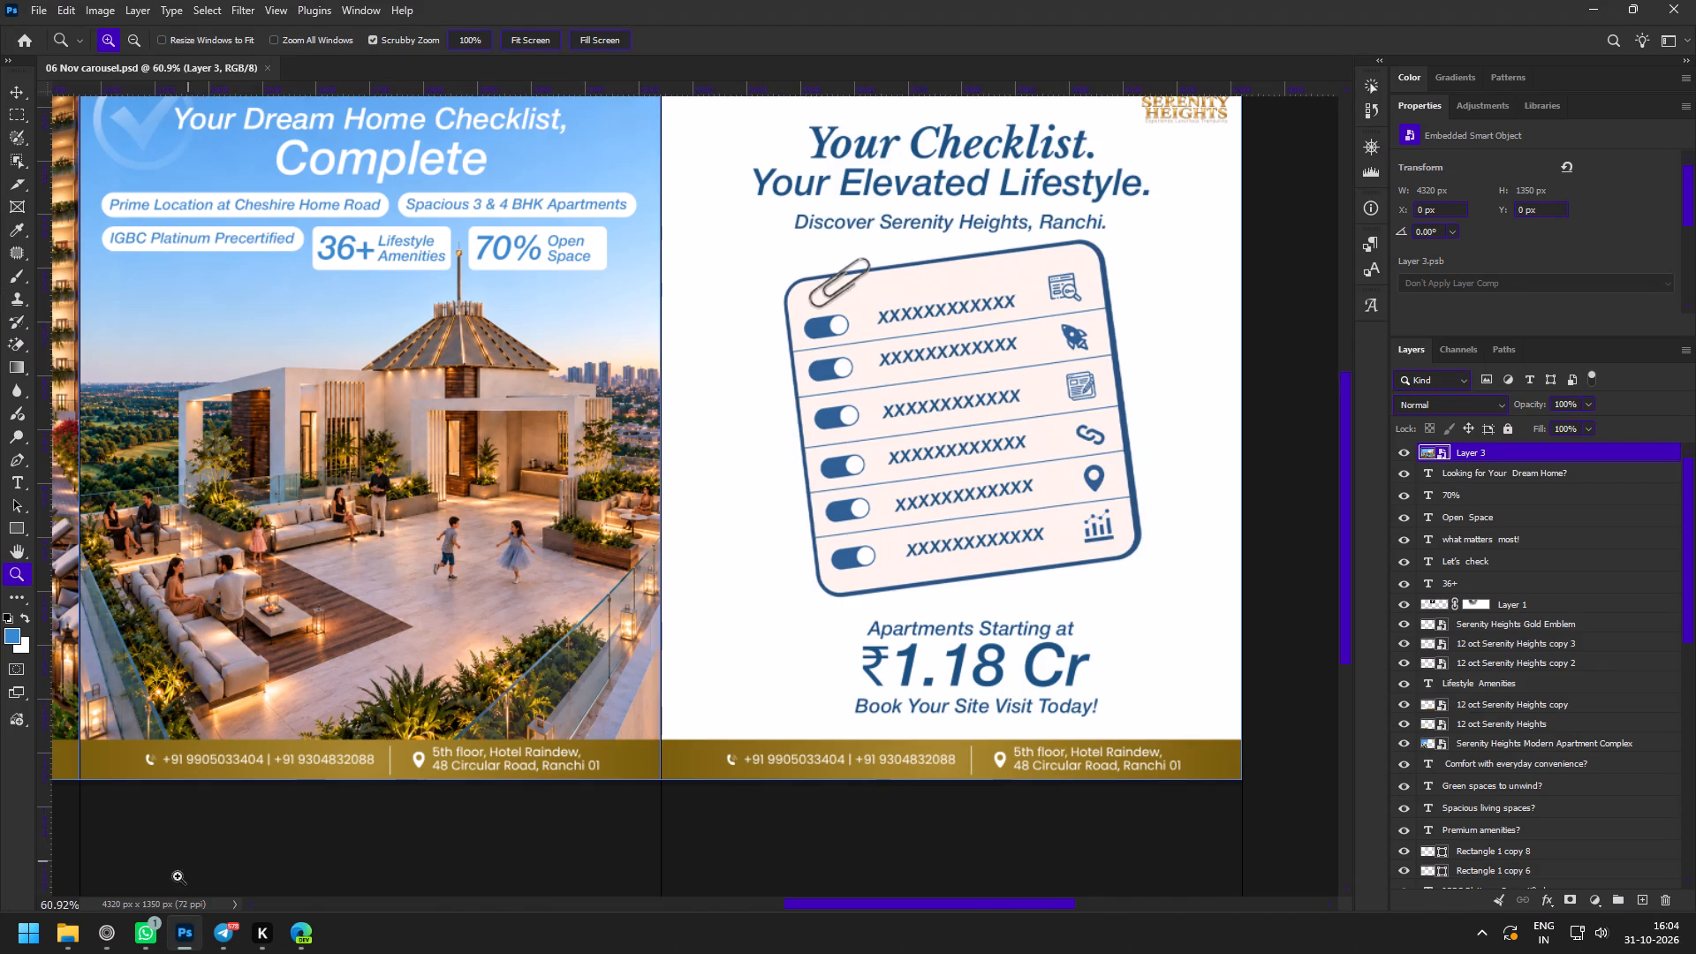
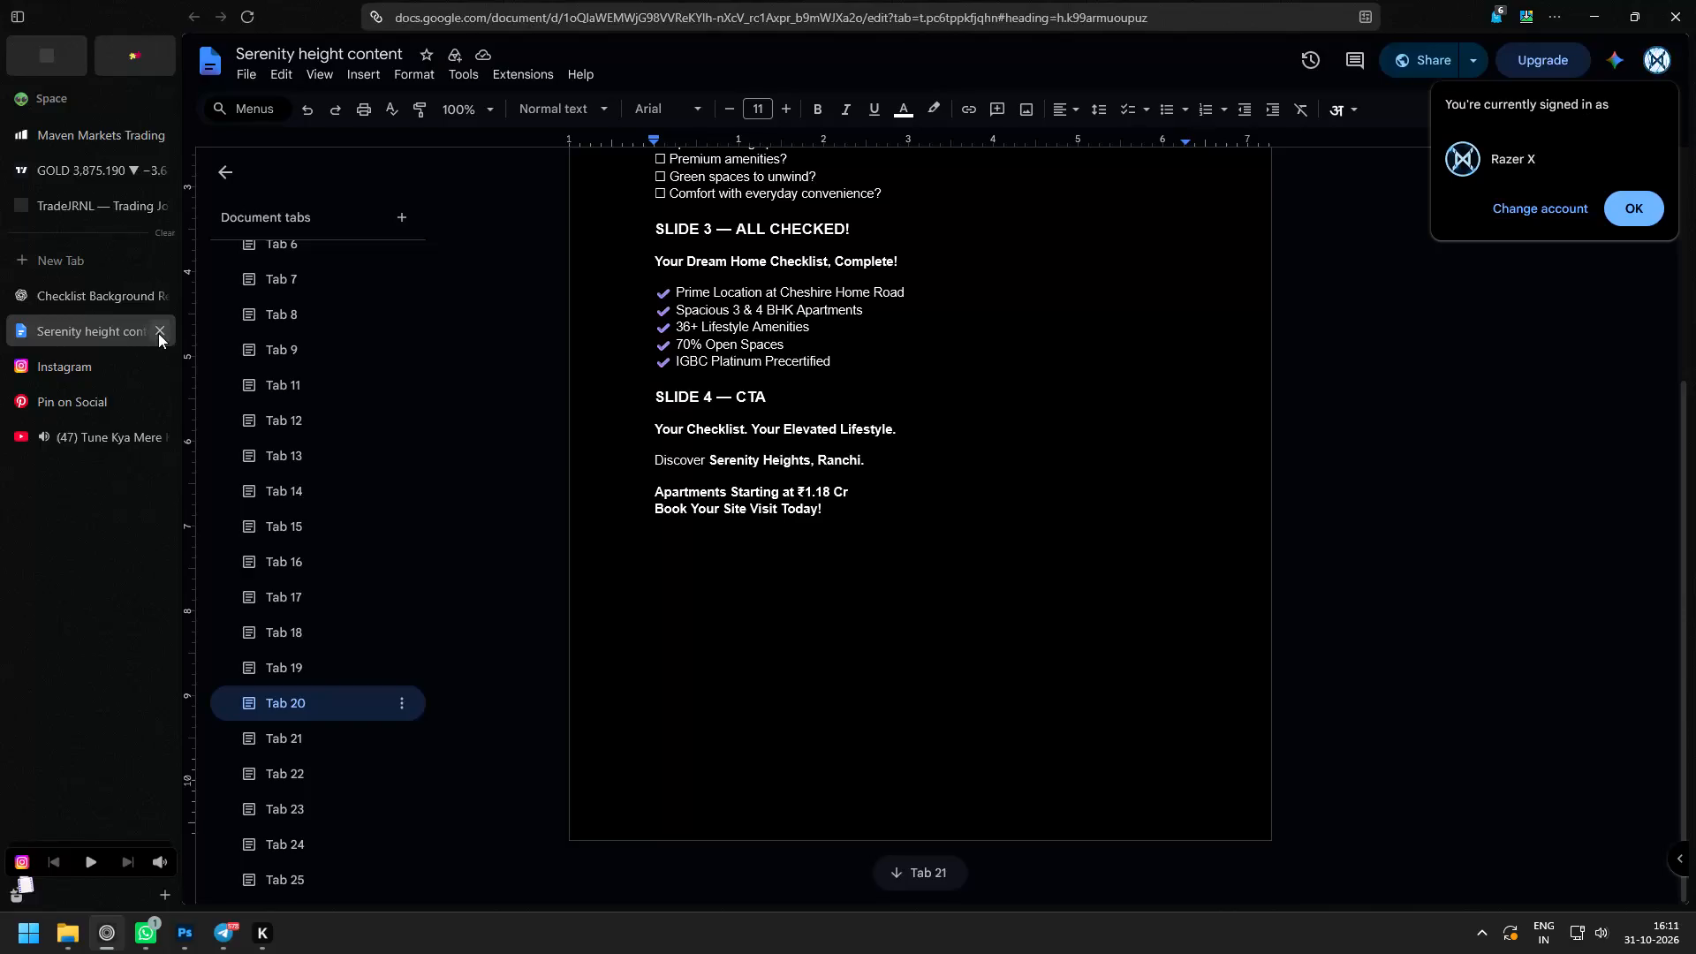
# Switch to the browser, view the carousel copy from its beginning, and close the Serenity height content document.
pyautogui.scroll(7, 695, 636)
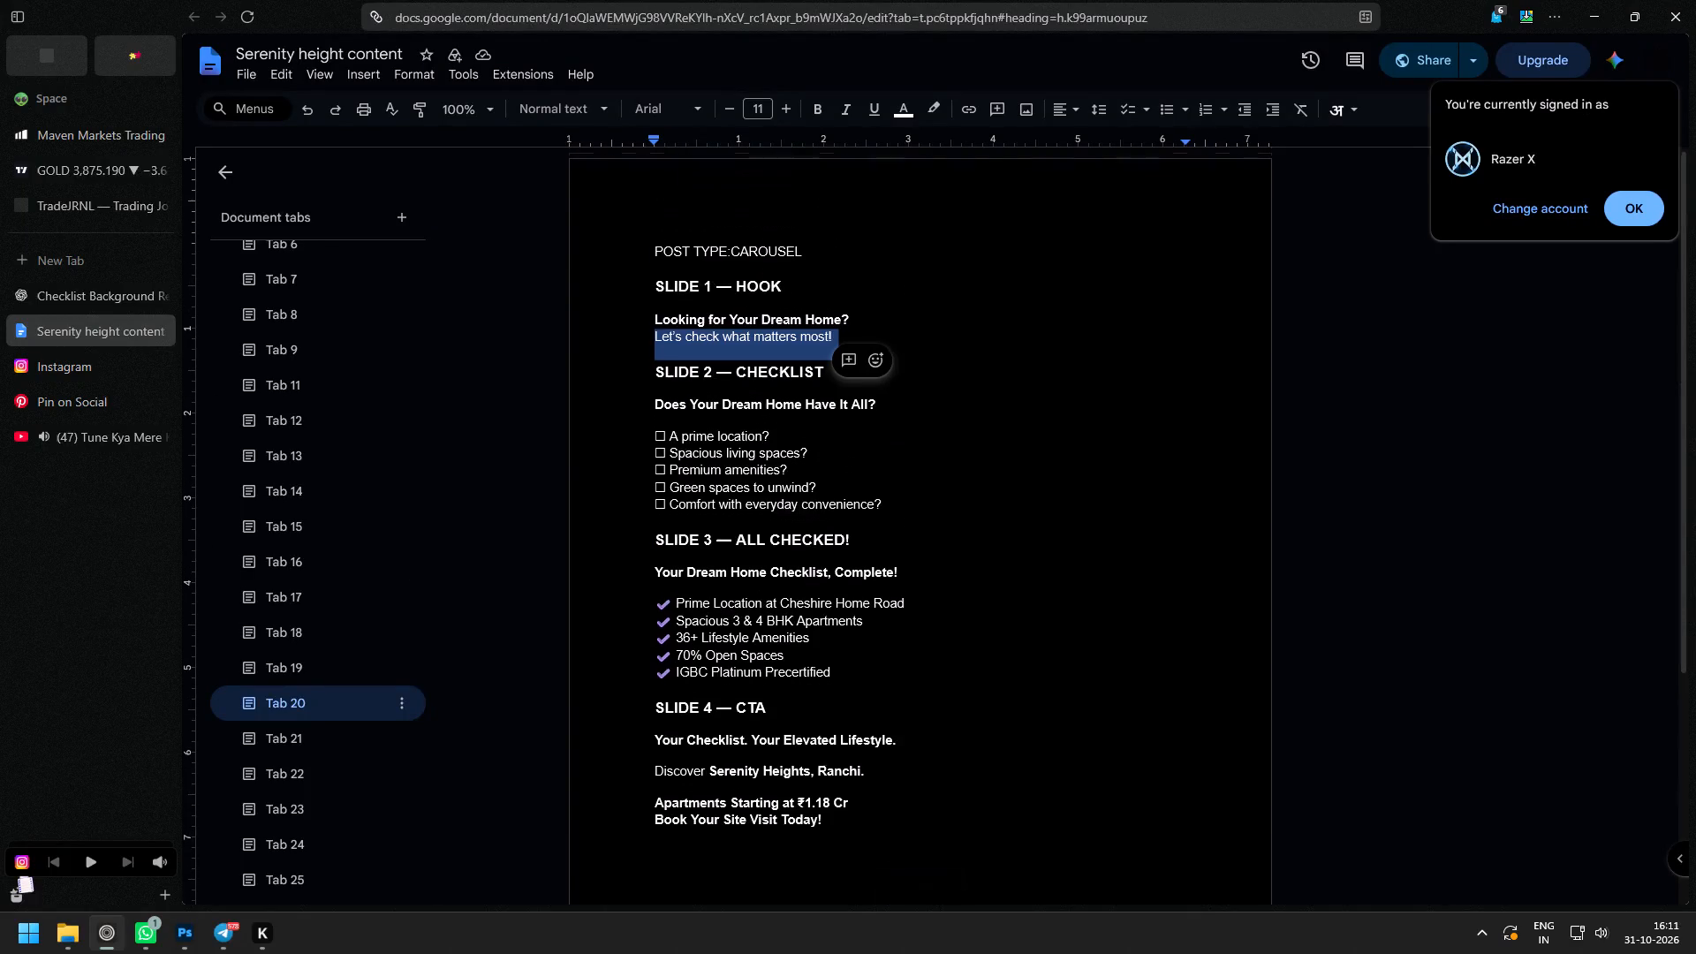
pyautogui.click(163, 328)
# Open a new browser tab and start looking up a page beginning with "se".
pyautogui.click(64, 256)
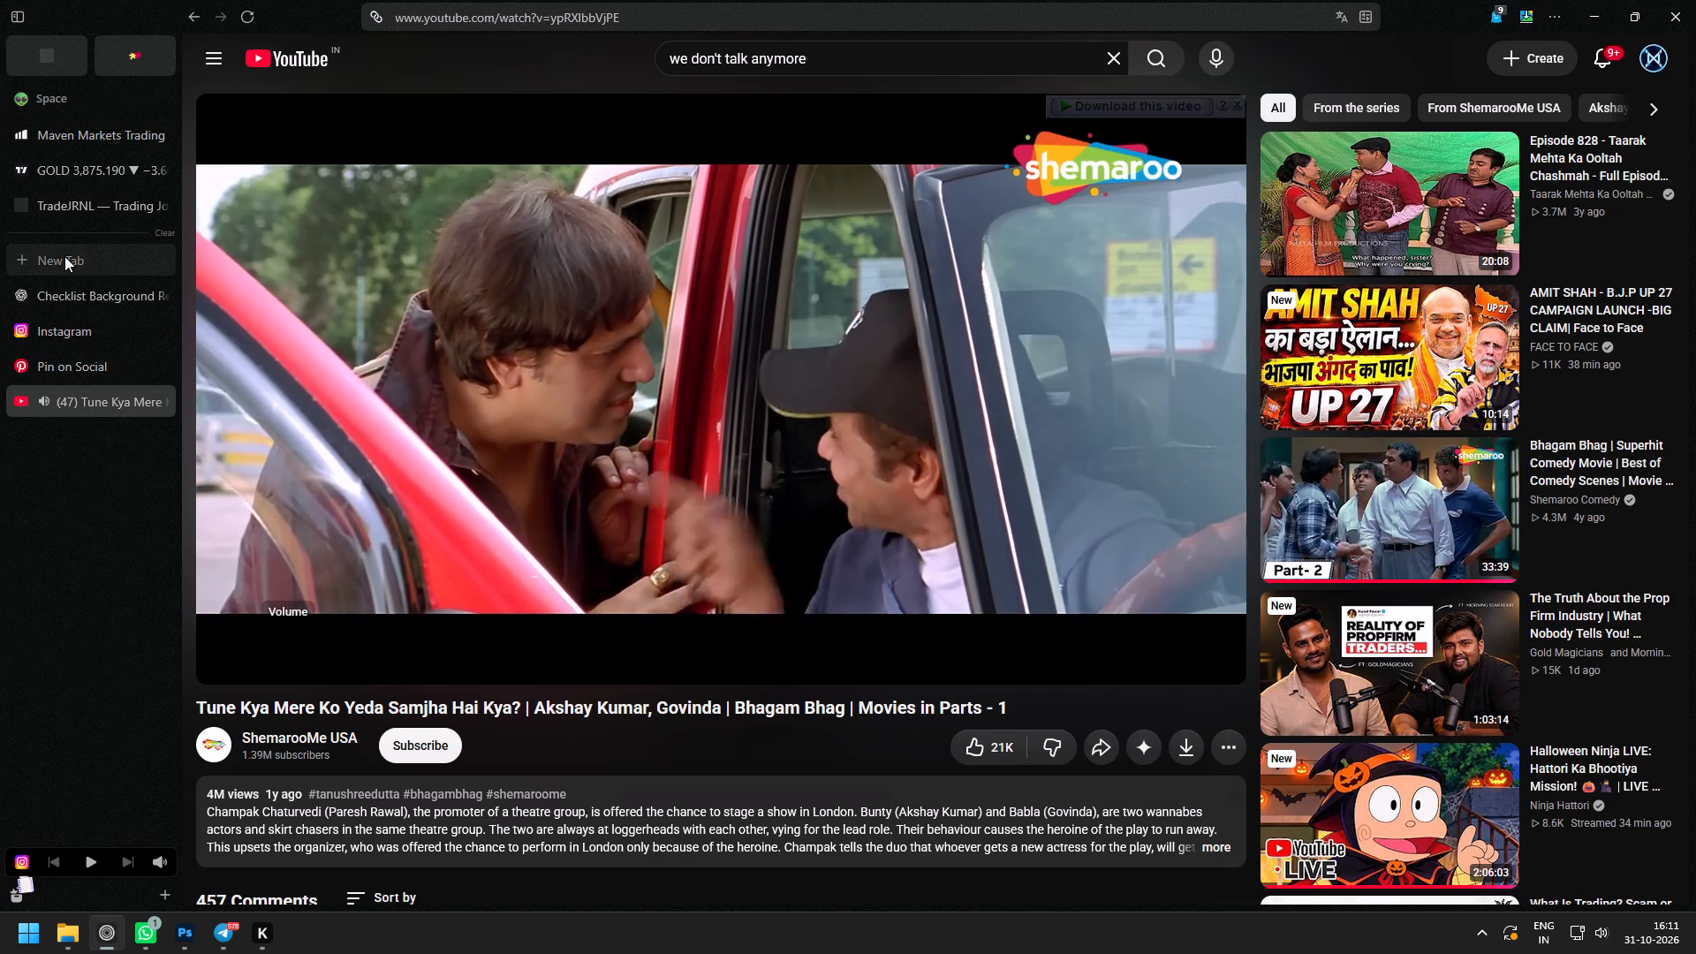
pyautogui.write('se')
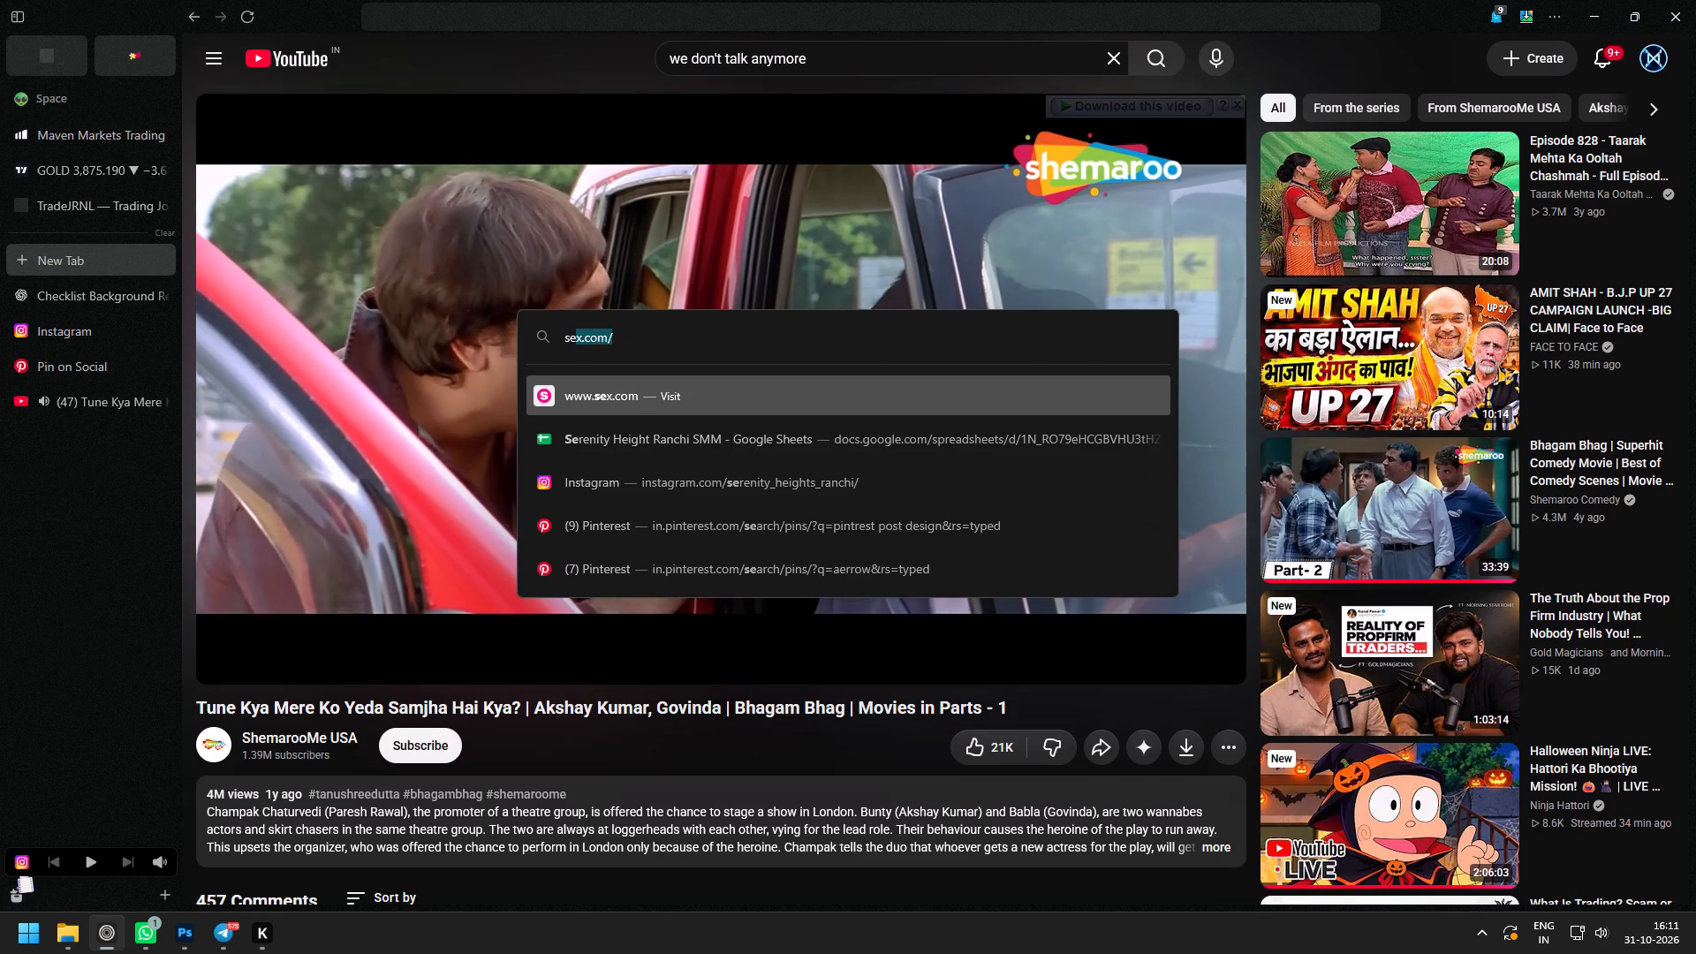
# Open the Serenity Height Ranchi SMM spreadsheet and, on the Nov sheet, set the creative status of "Looking for Your Dream Home?" to Done.
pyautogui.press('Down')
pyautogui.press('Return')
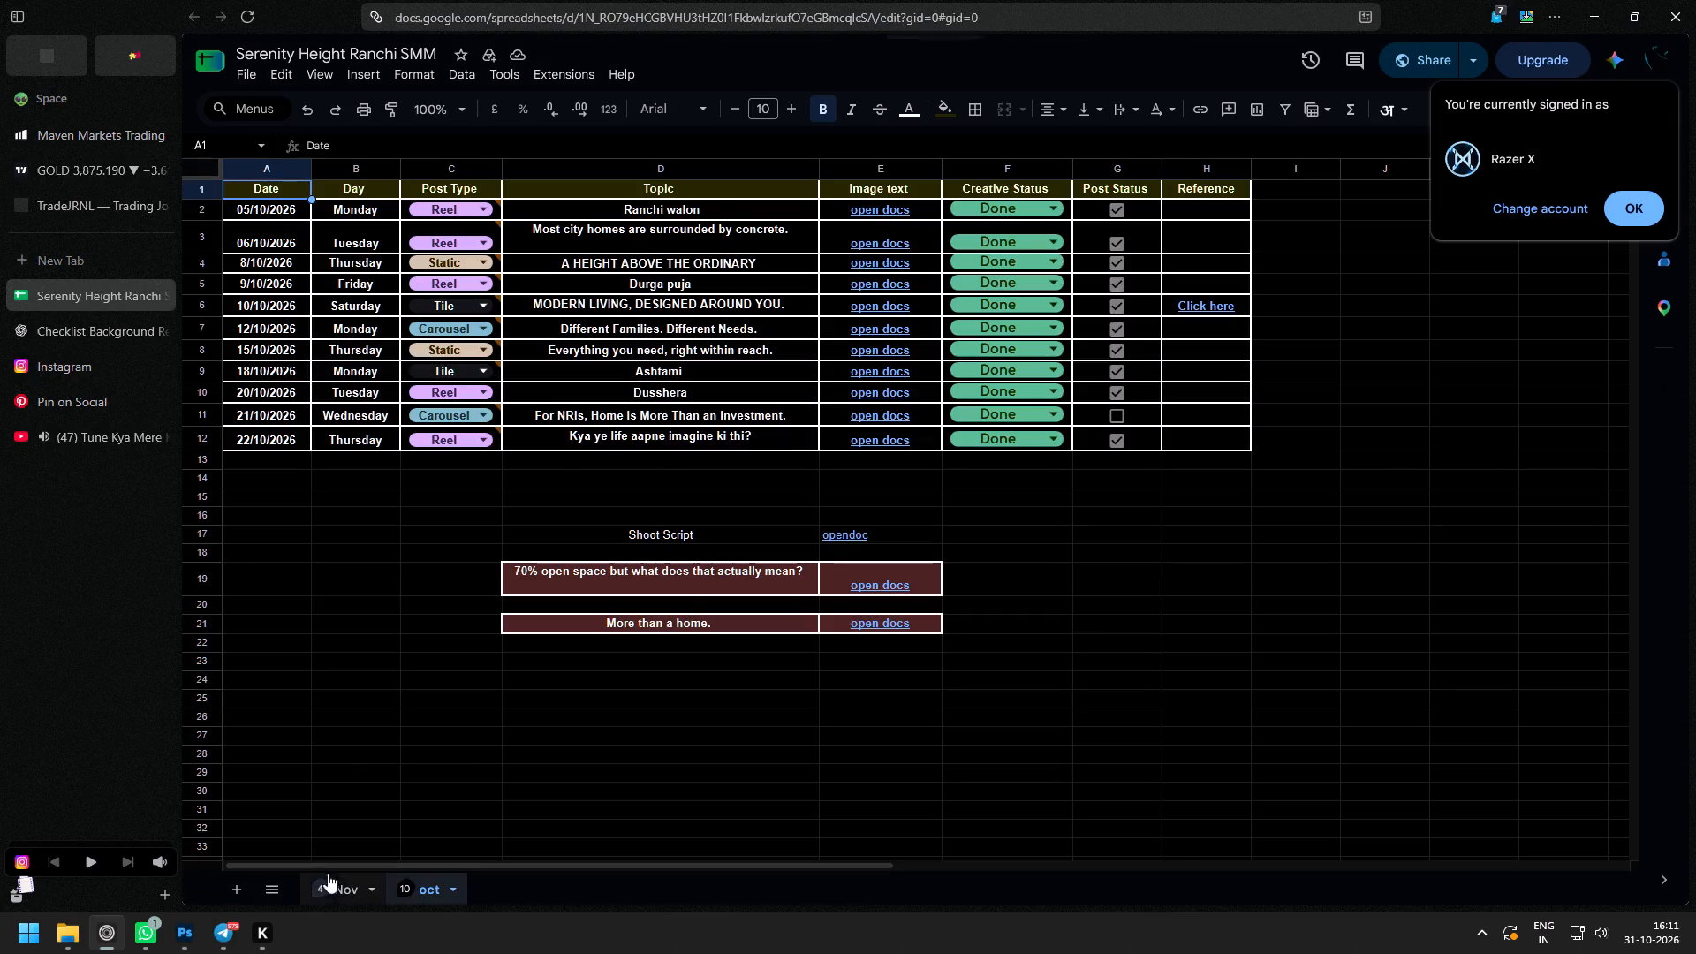
pyautogui.click(337, 885)
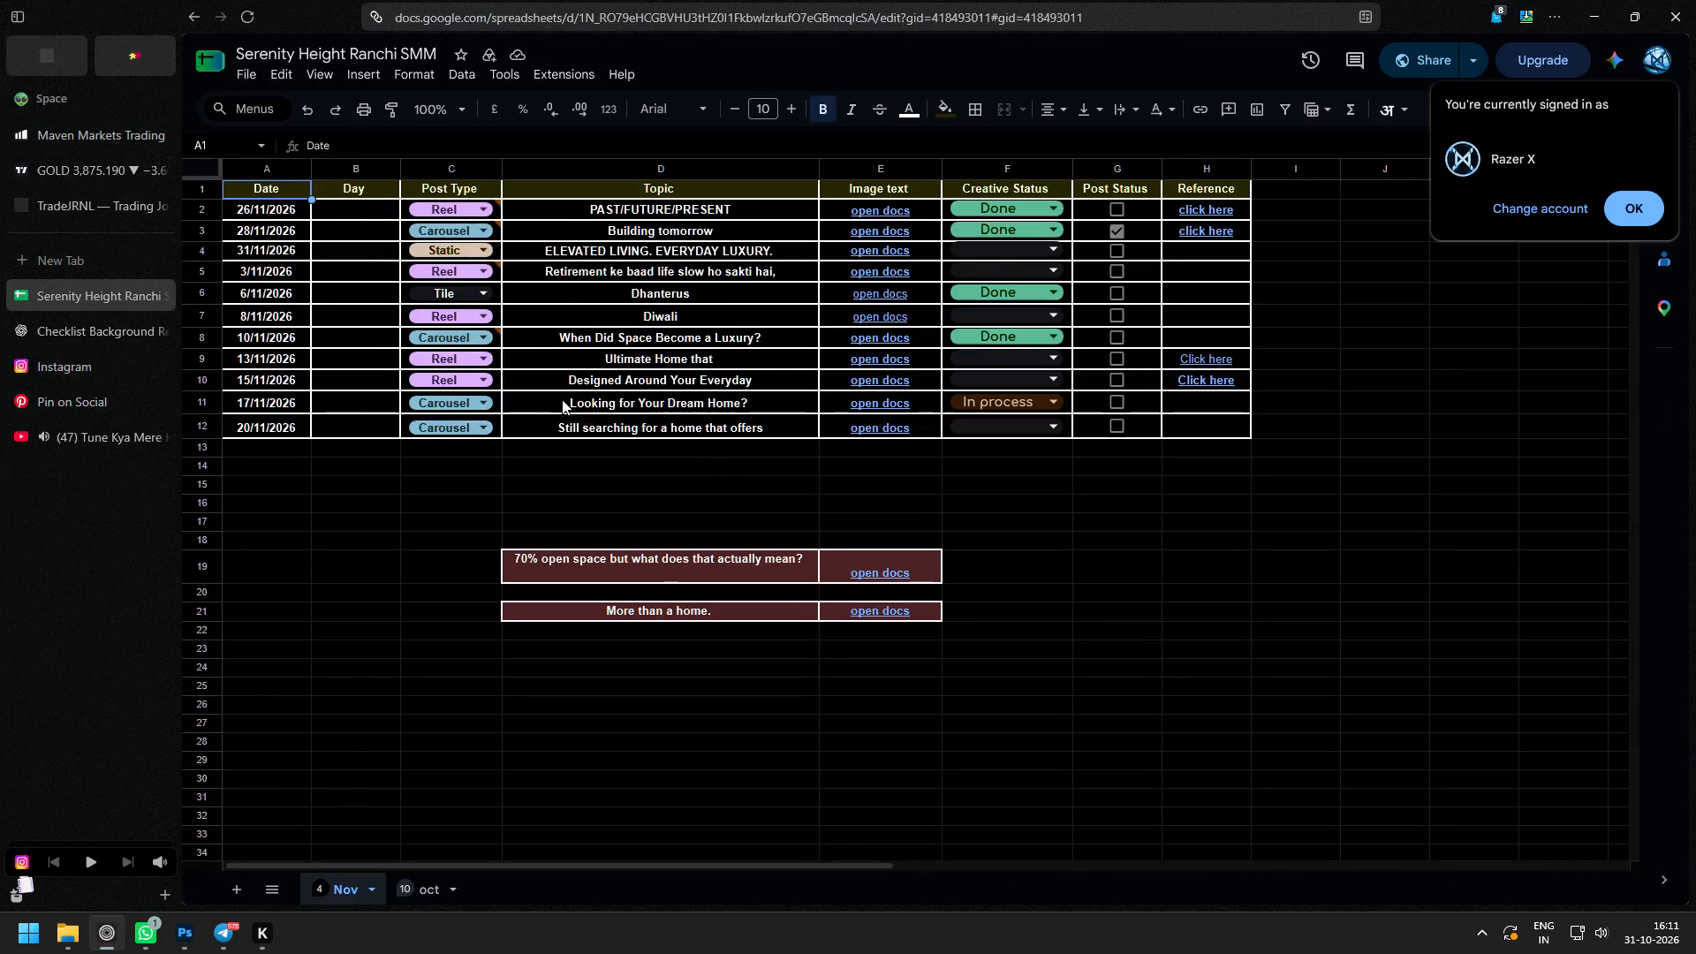
pyautogui.click(984, 406)
pyautogui.click(980, 419)
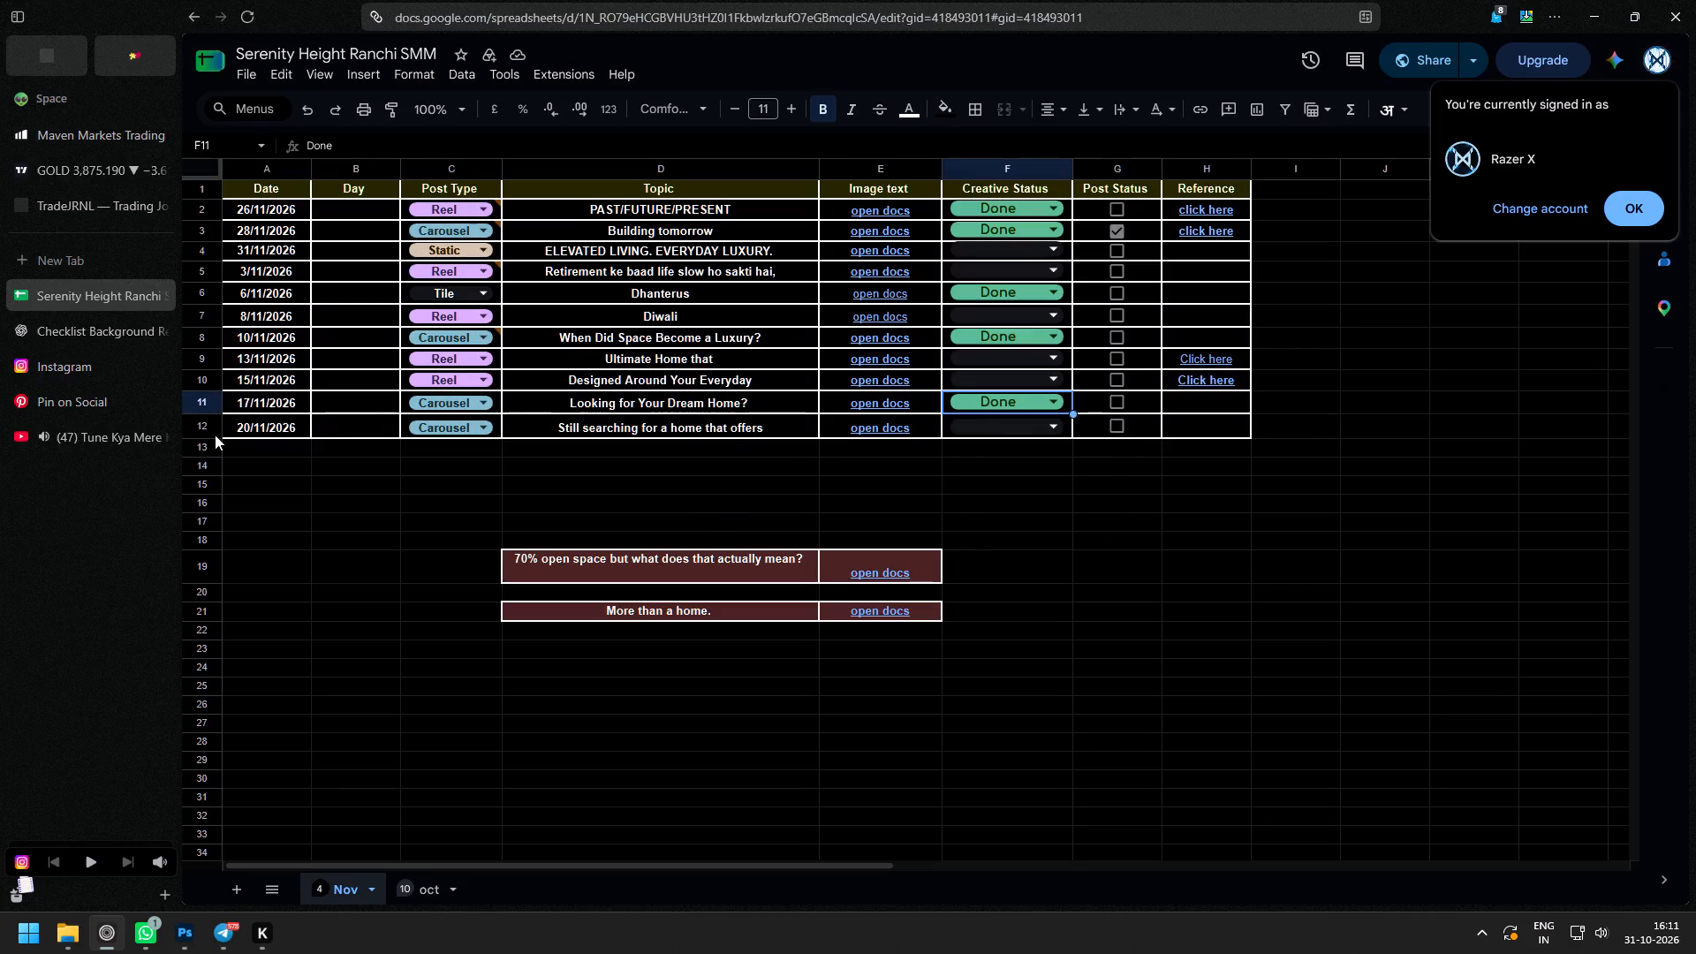
# Return to the Bhagam Bhag YouTube video and pause it.
pyautogui.click(95, 439)
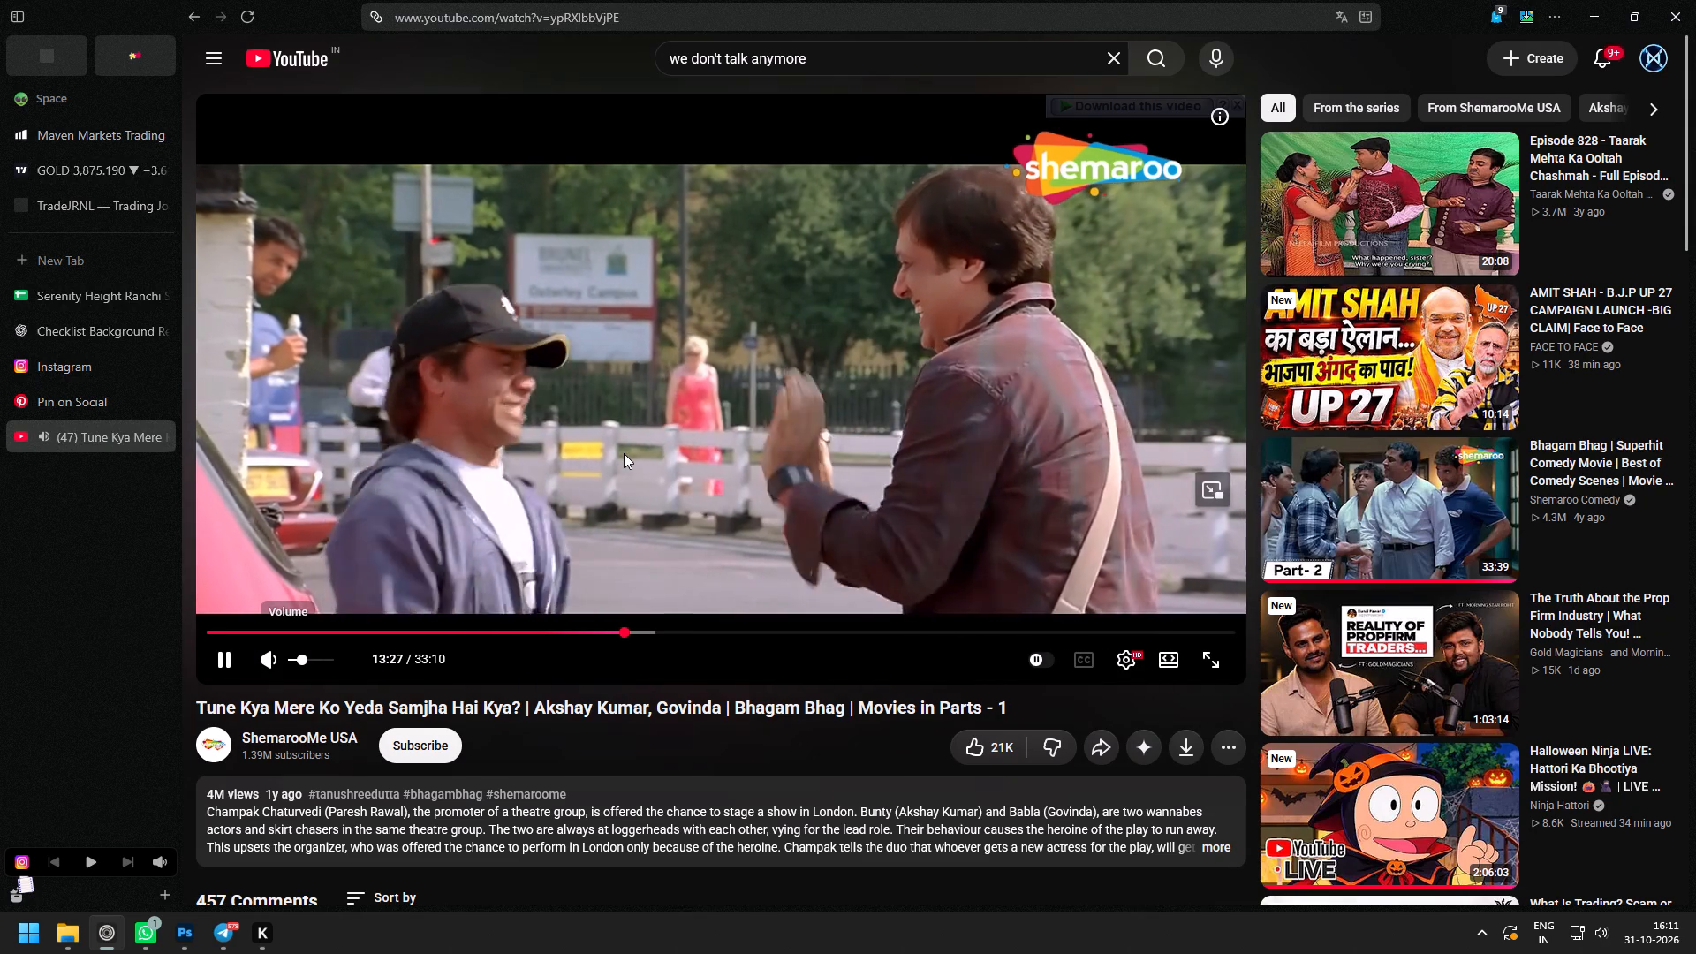
pyautogui.click(624, 453)
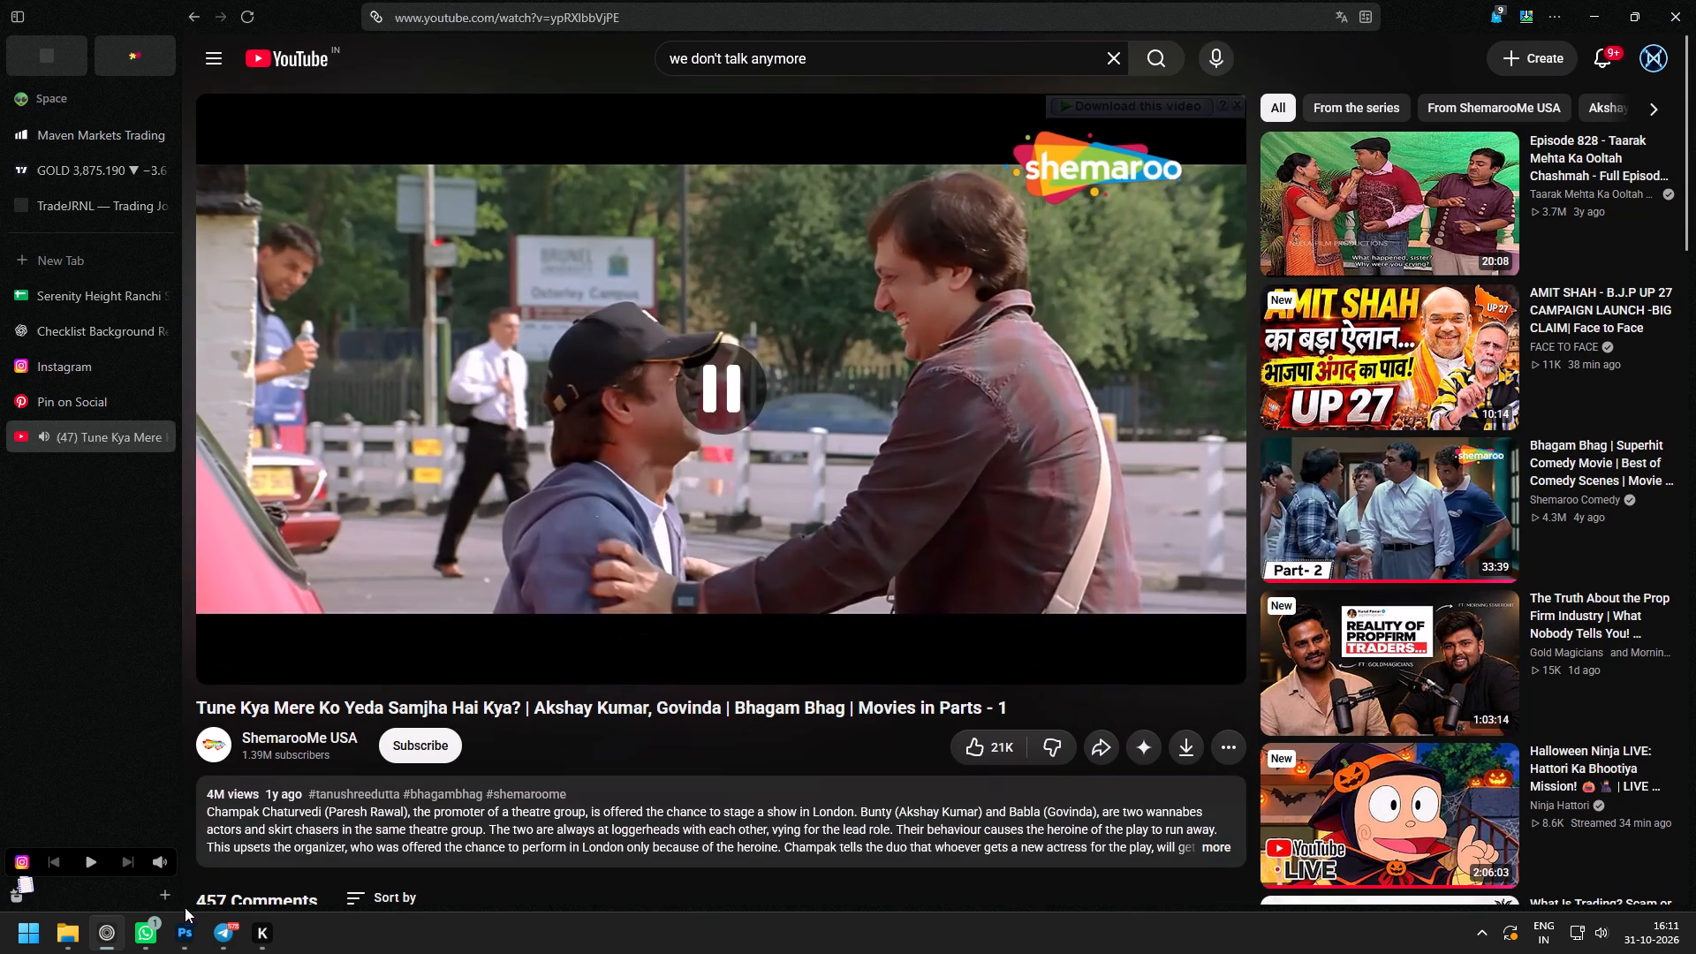